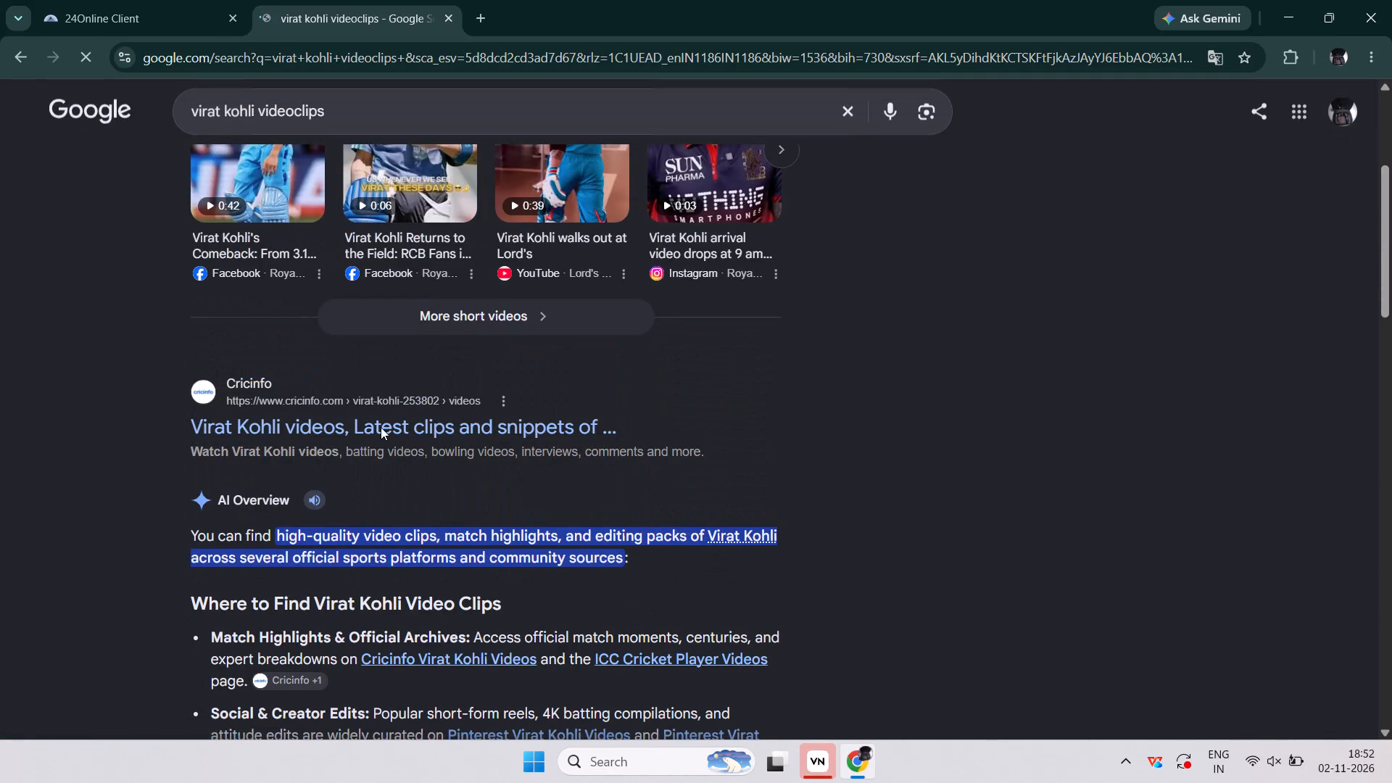
Check the Cricinfo Virat Kohli videos page, return to the search results and open the Getty Images stock footage result.
left_click(381, 427)
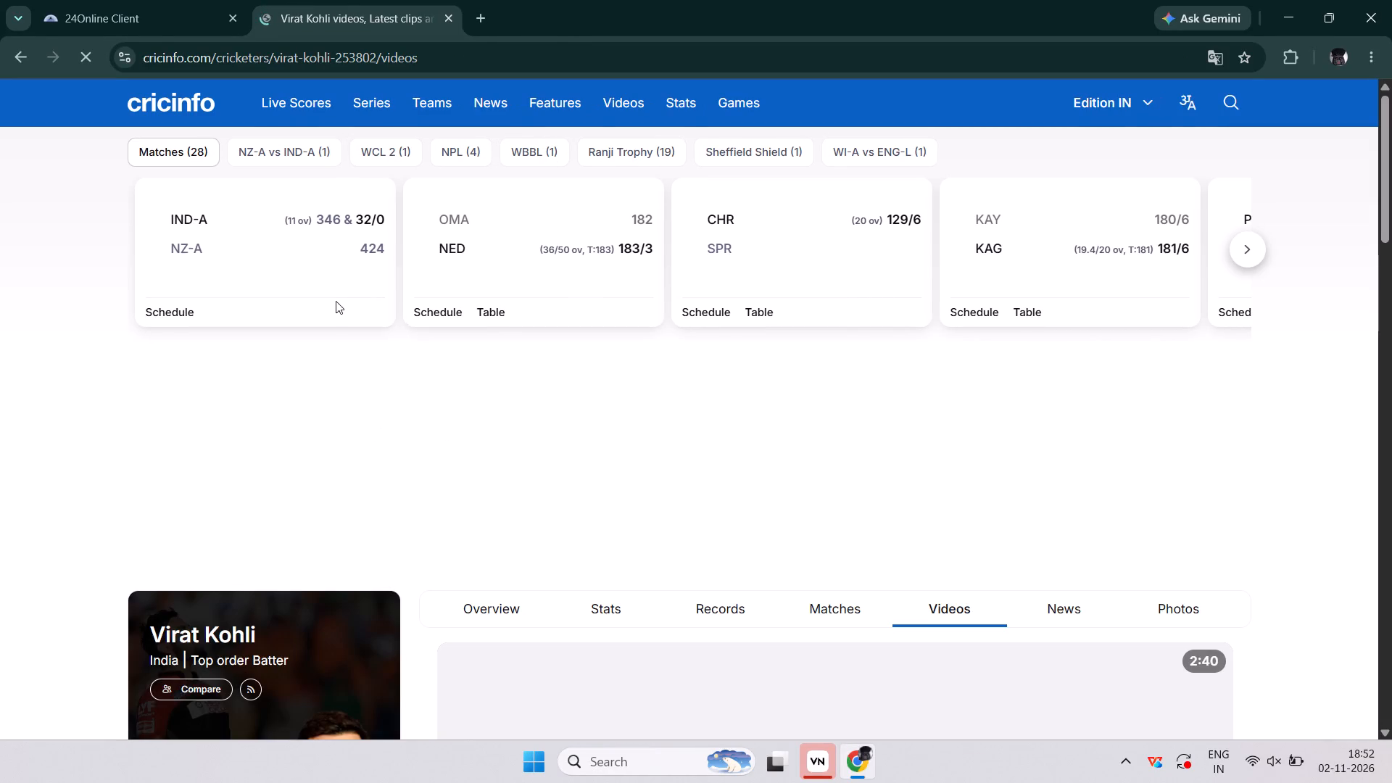
left_click(20, 56)
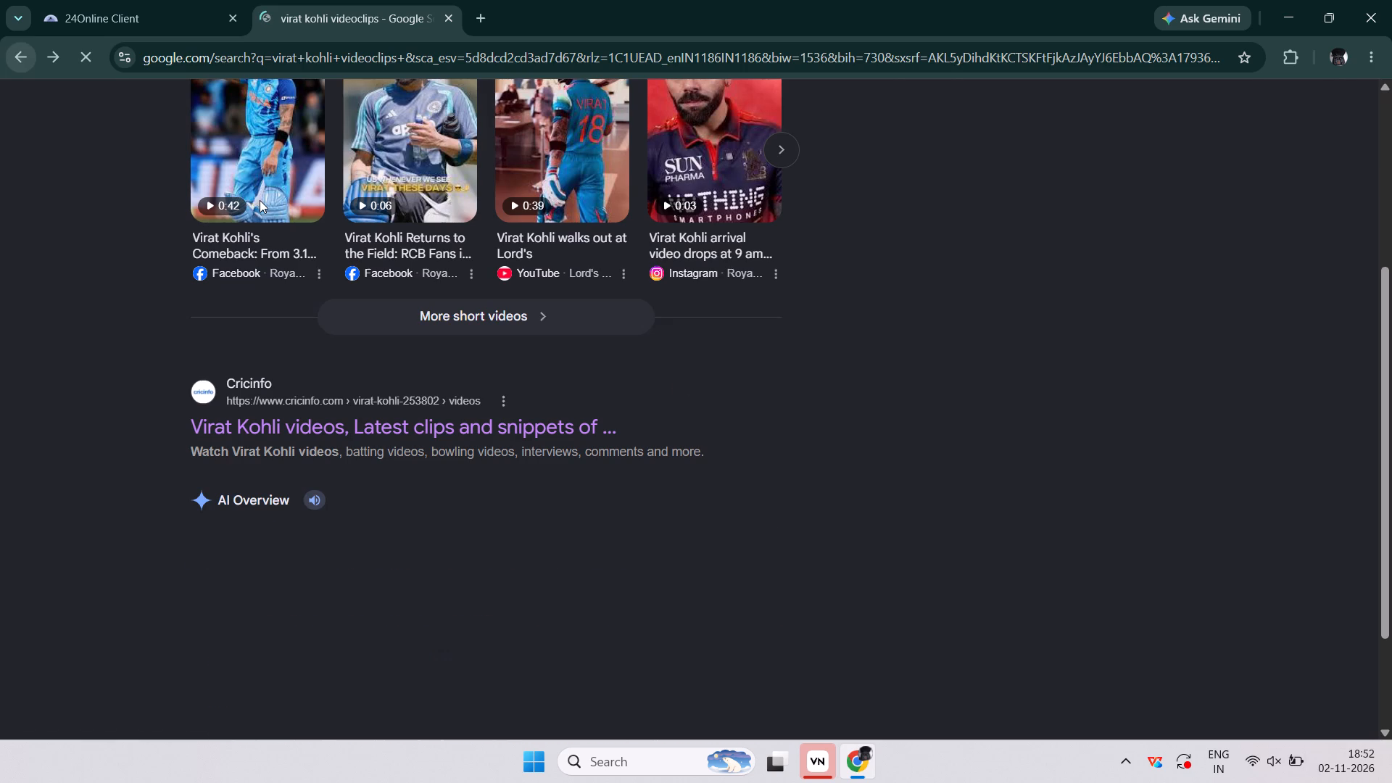
scroll(536, 487, "down", 3)
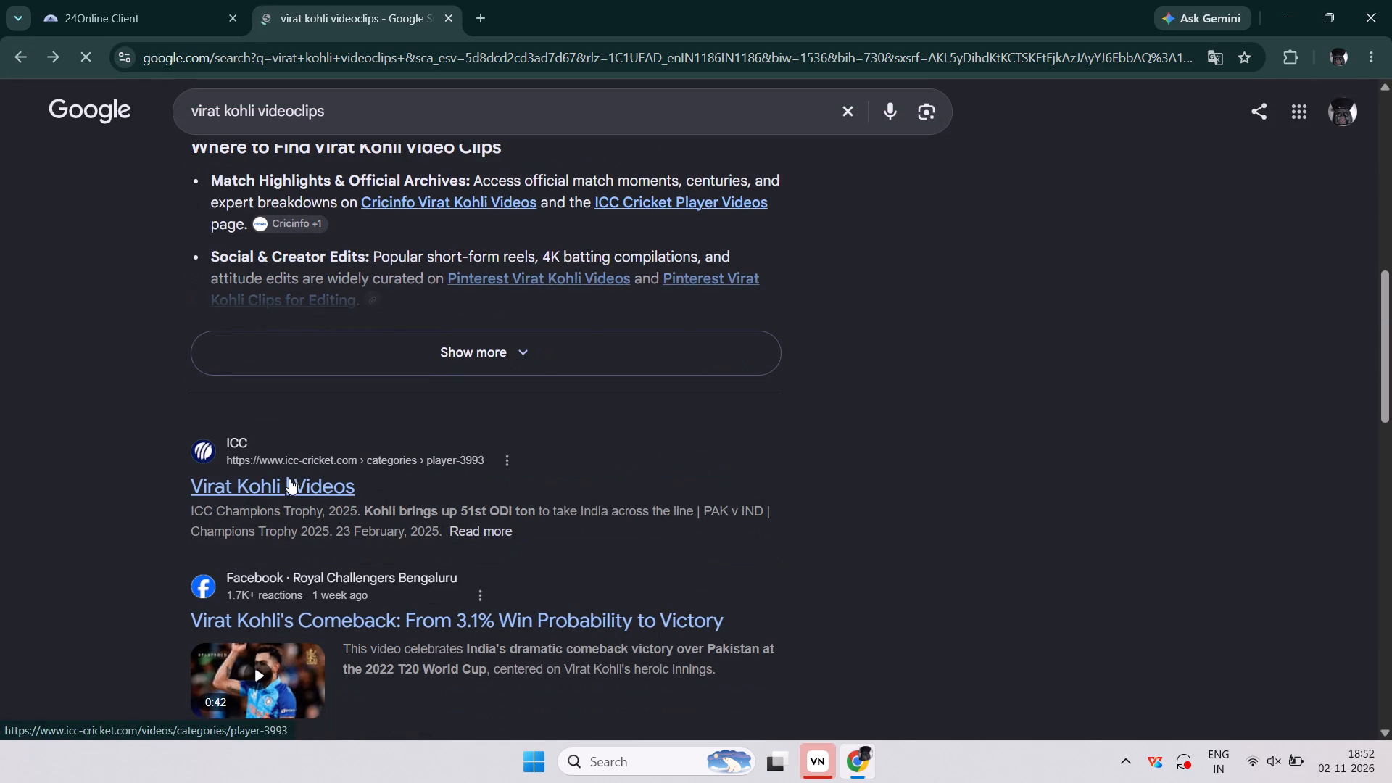
scroll(263, 589, "down", 5)
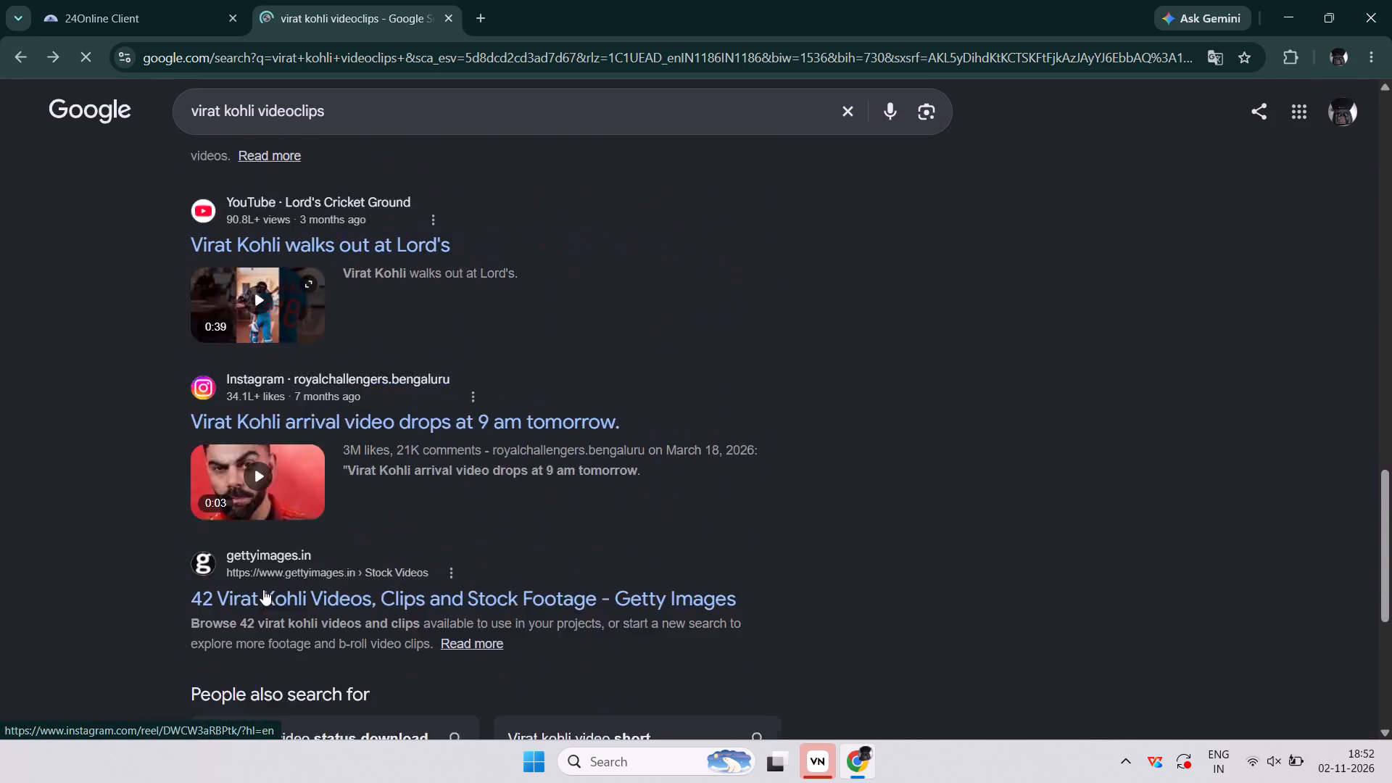
scroll(263, 589, "down", 3)
left_click(471, 212)
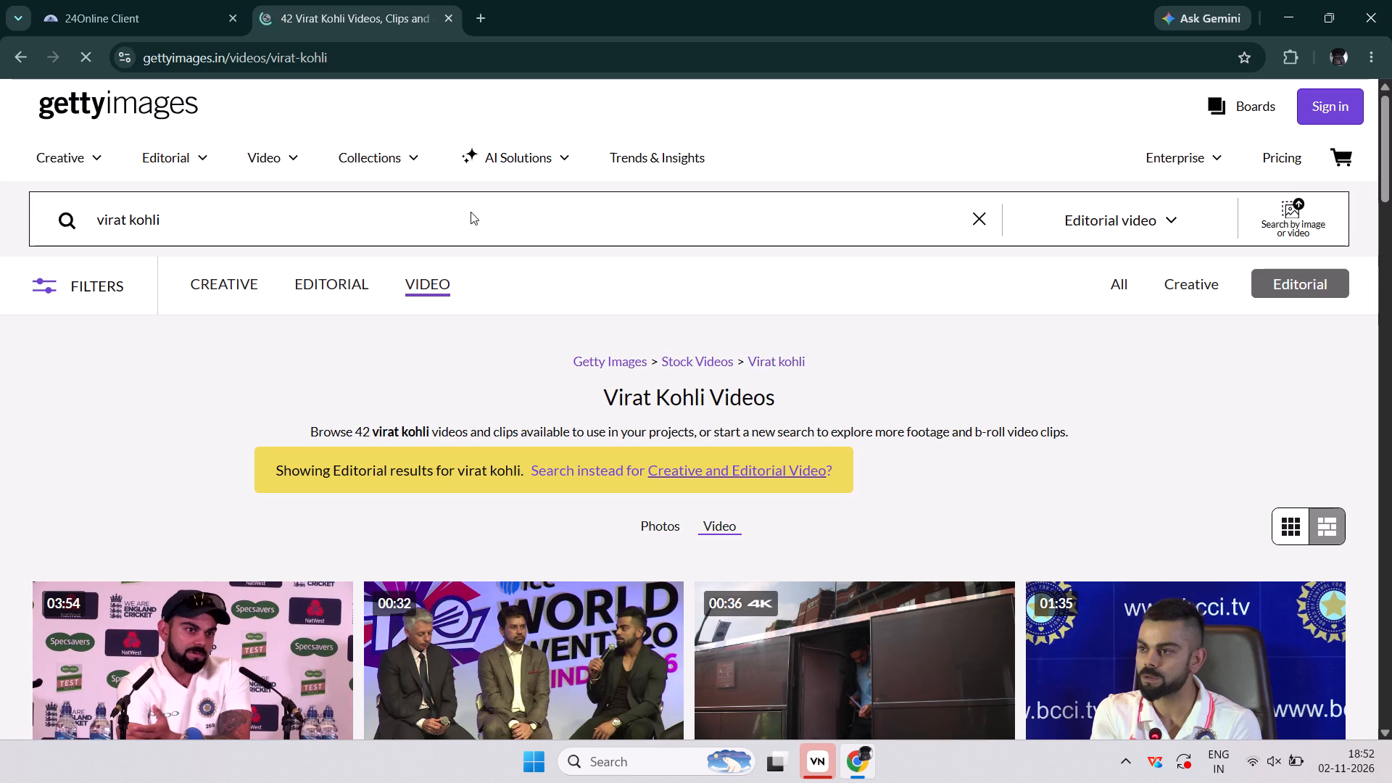
Dismiss the AI-free imagery notice and browse the Virat Kohli editorial video clips on Getty Images.
scroll(471, 212, "down", 2)
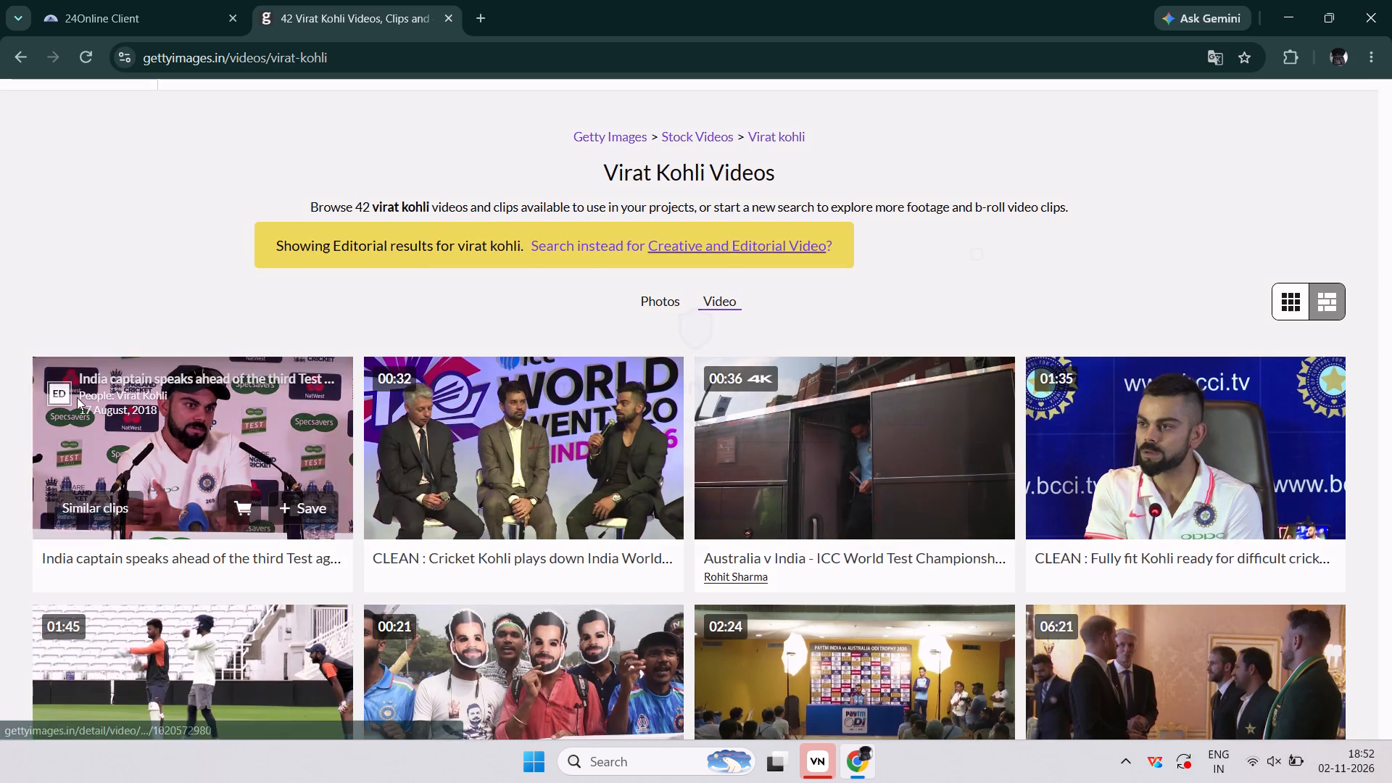
left_click(977, 254)
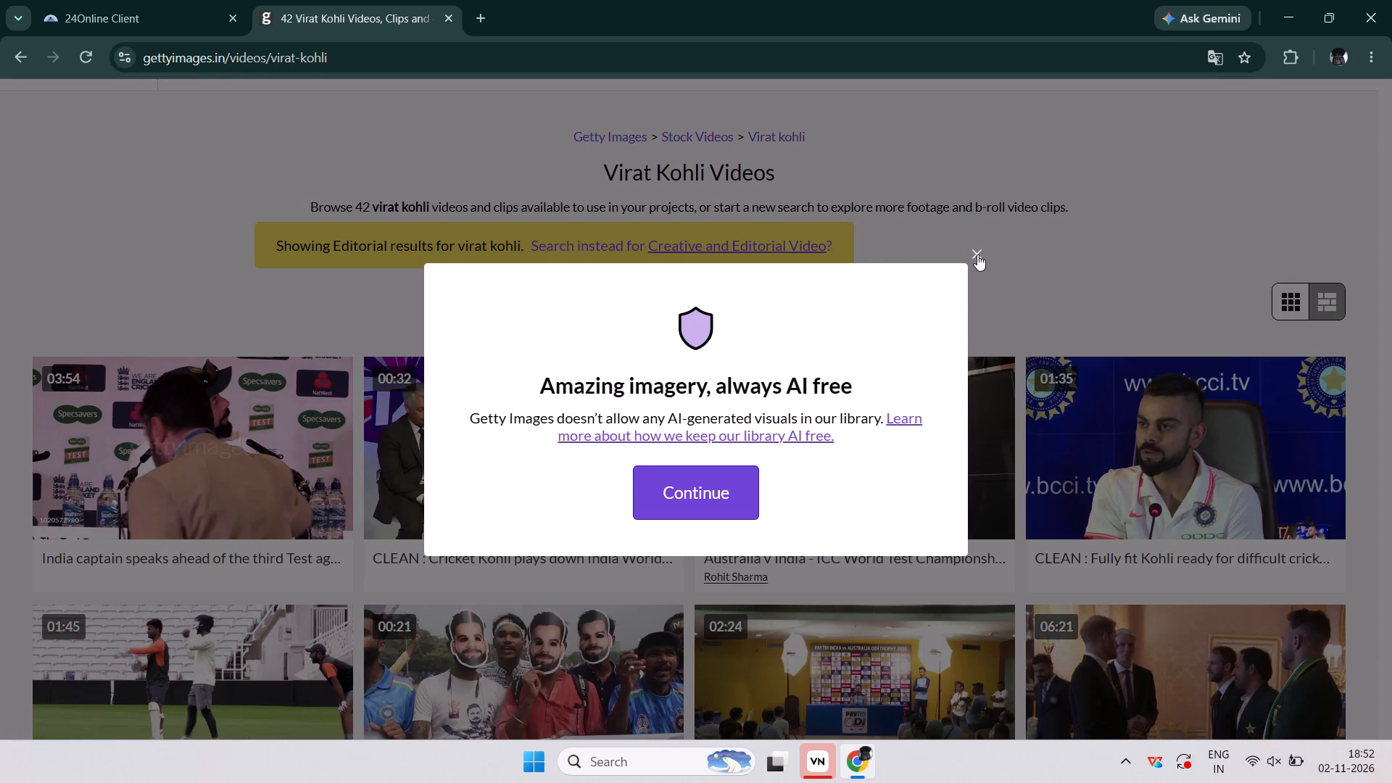
scroll(855, 447, "down", 2)
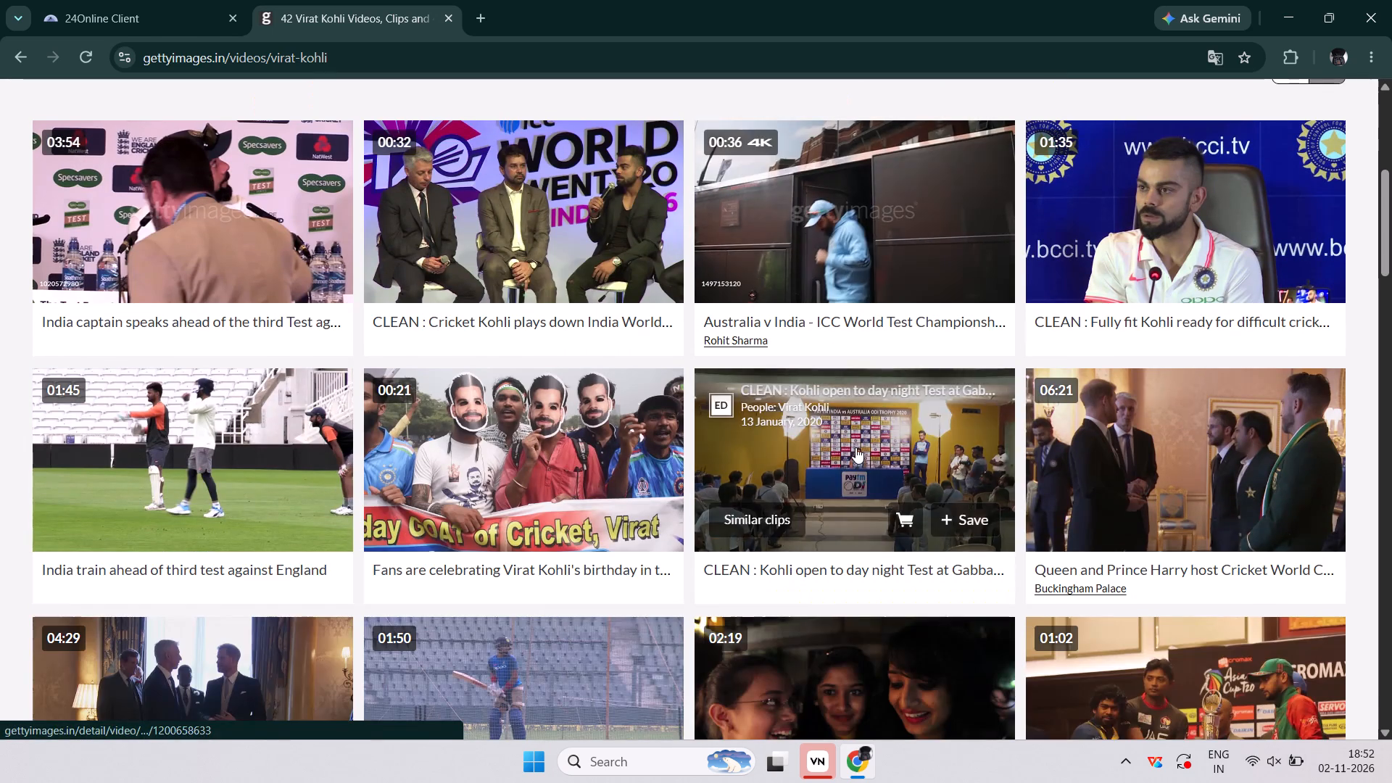
scroll(307, 498, "down", 3)
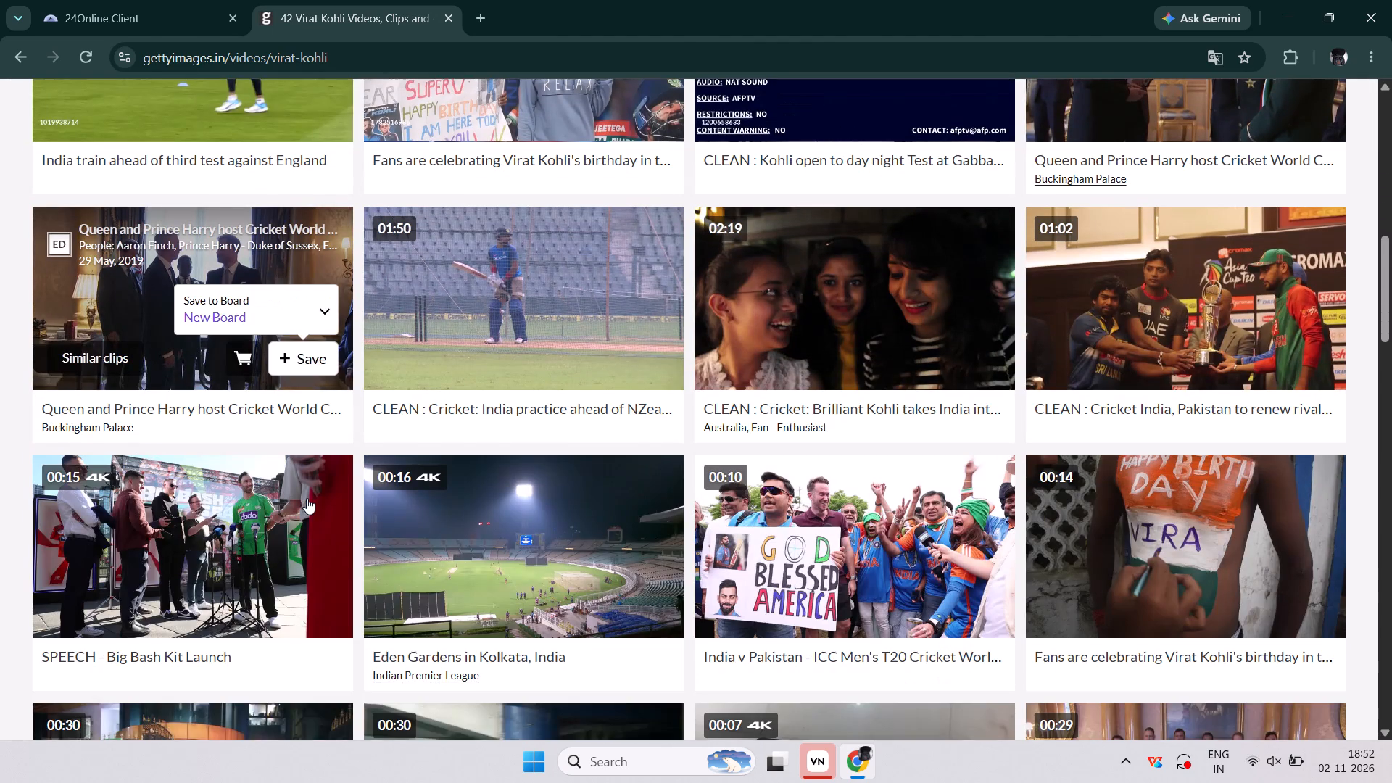
scroll(307, 498, "down", 2)
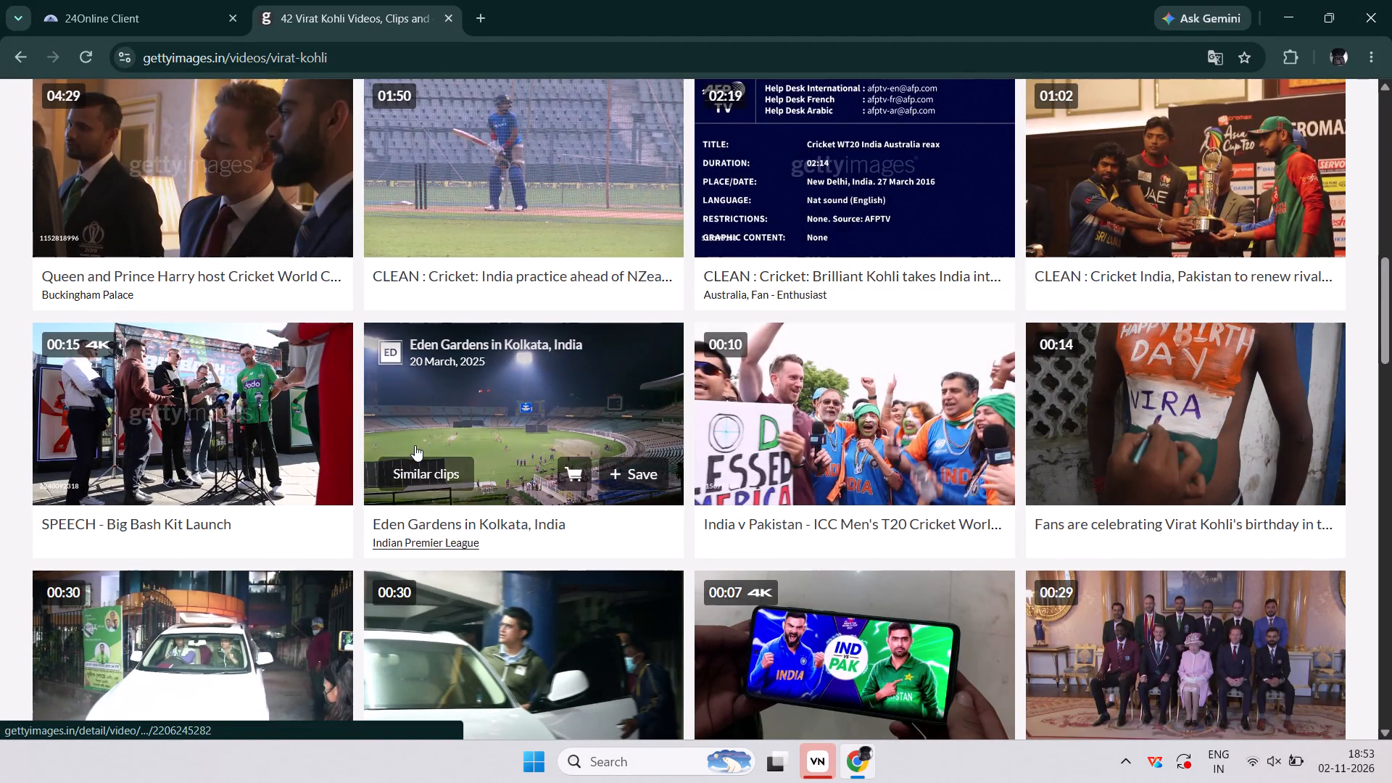
scroll(408, 439, "down", 3)
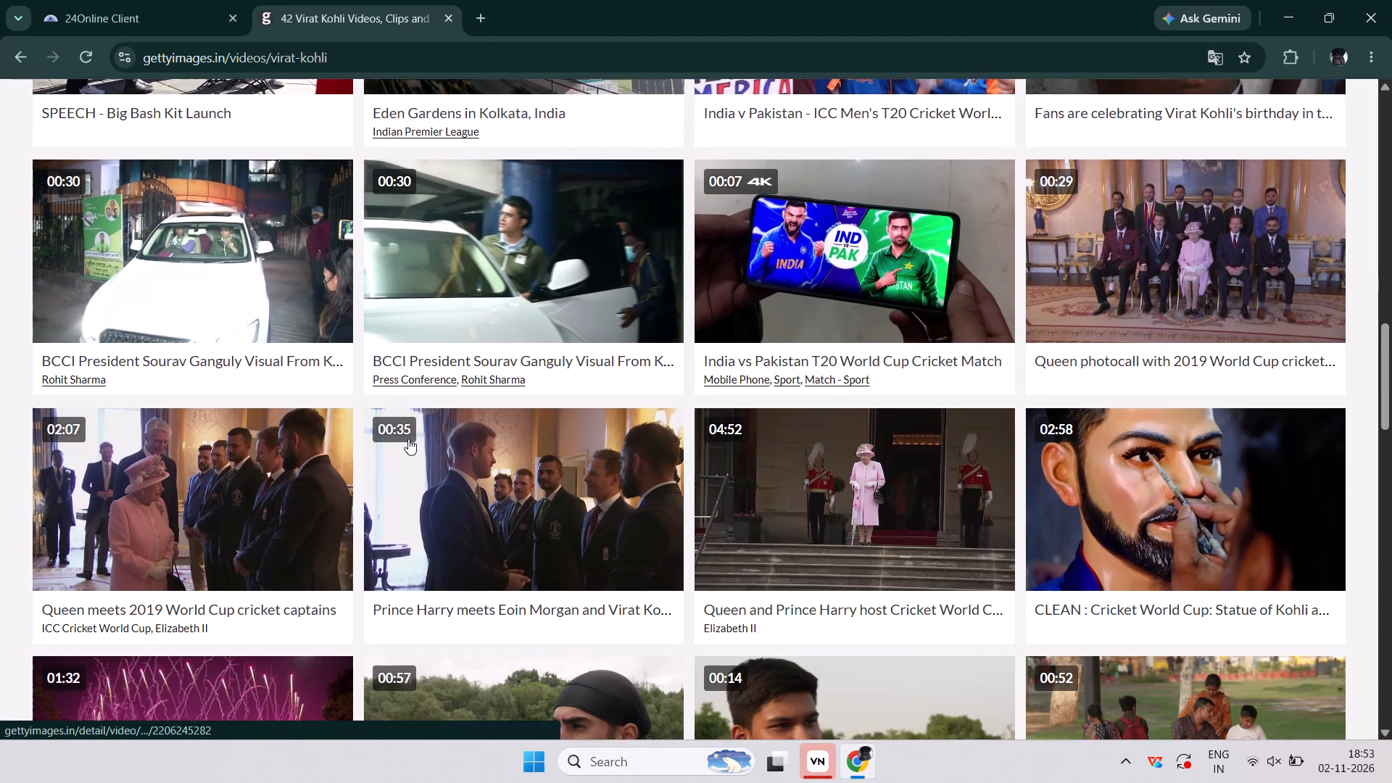
scroll(408, 439, "down", 1)
scroll(853, 516, "down", 1)
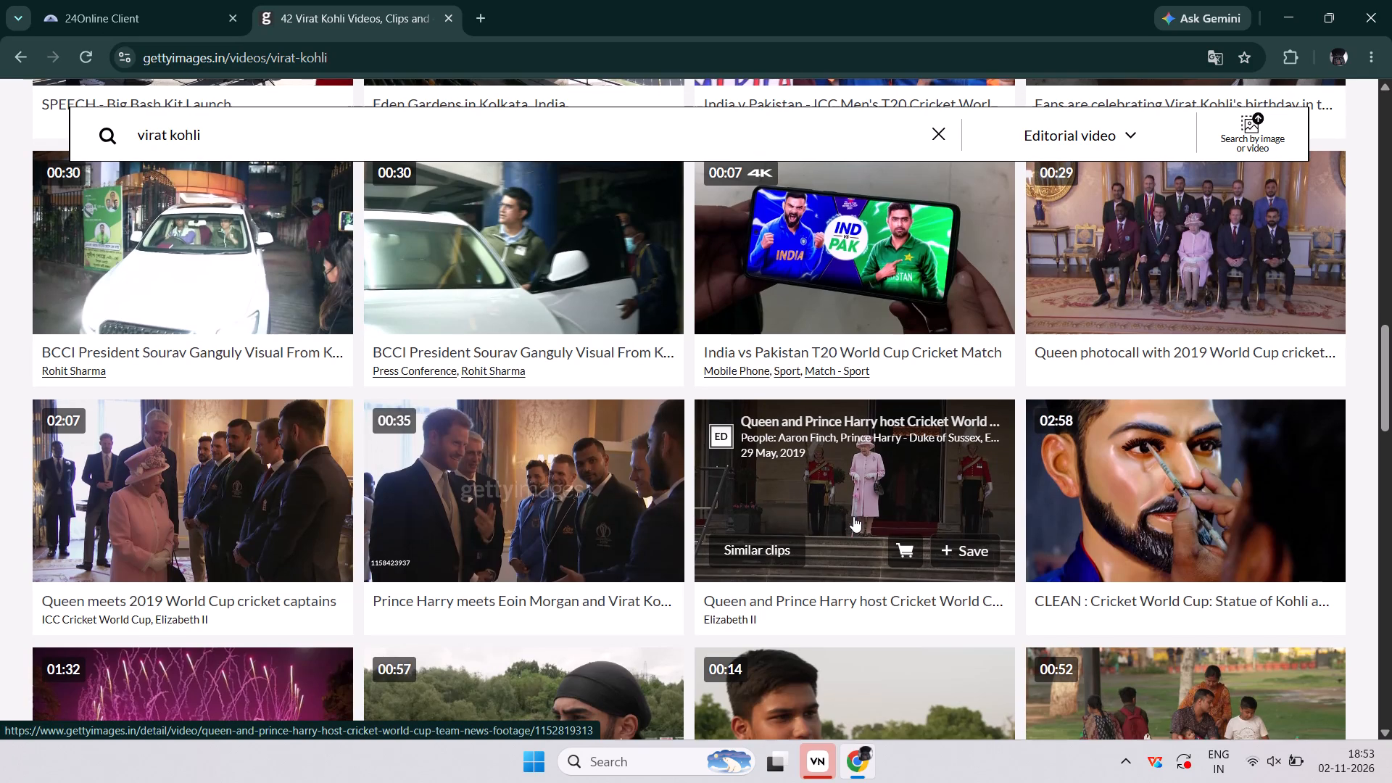
scroll(853, 516, "down", 5)
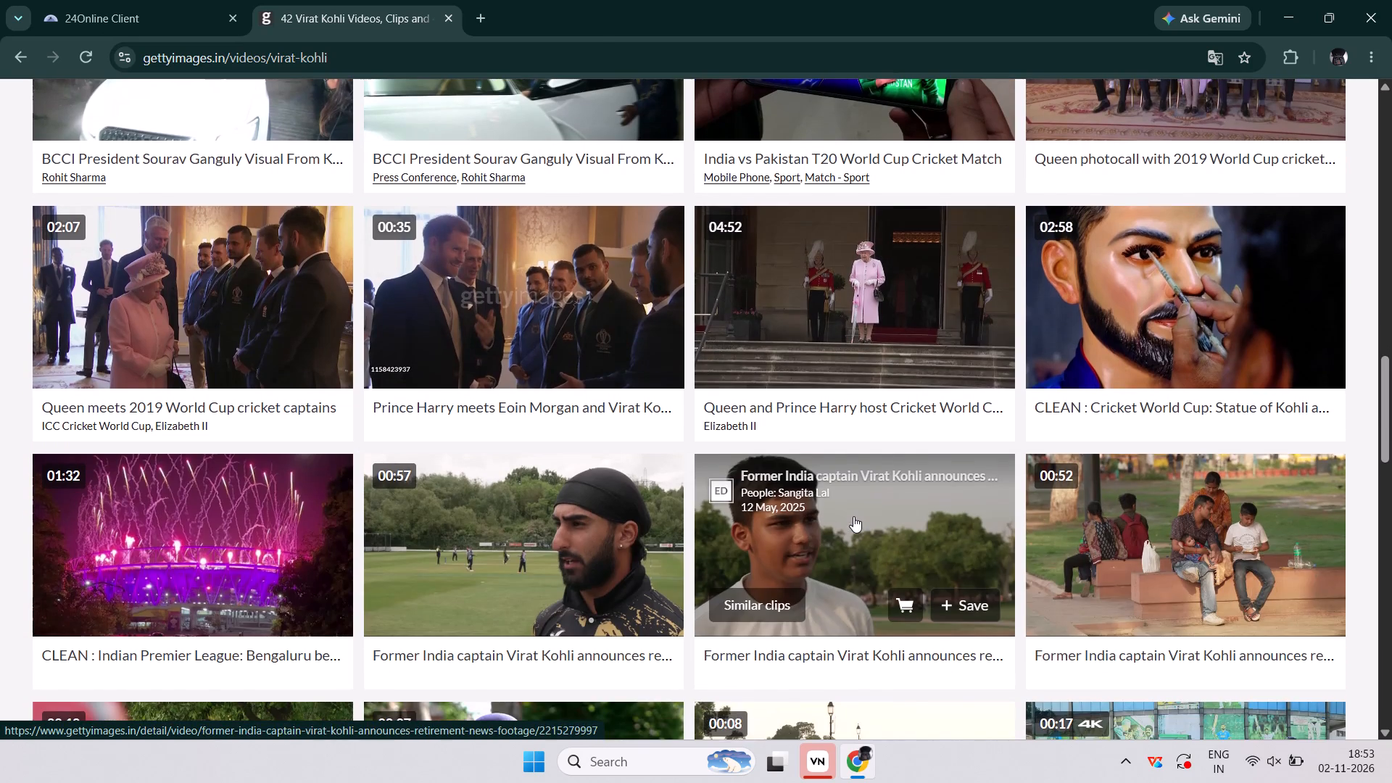
Look through the remaining Virat Kohli editorial clips on Getty Images and return to the Google search results.
scroll(853, 516, "down", 1)
scroll(528, 485, "up", 4)
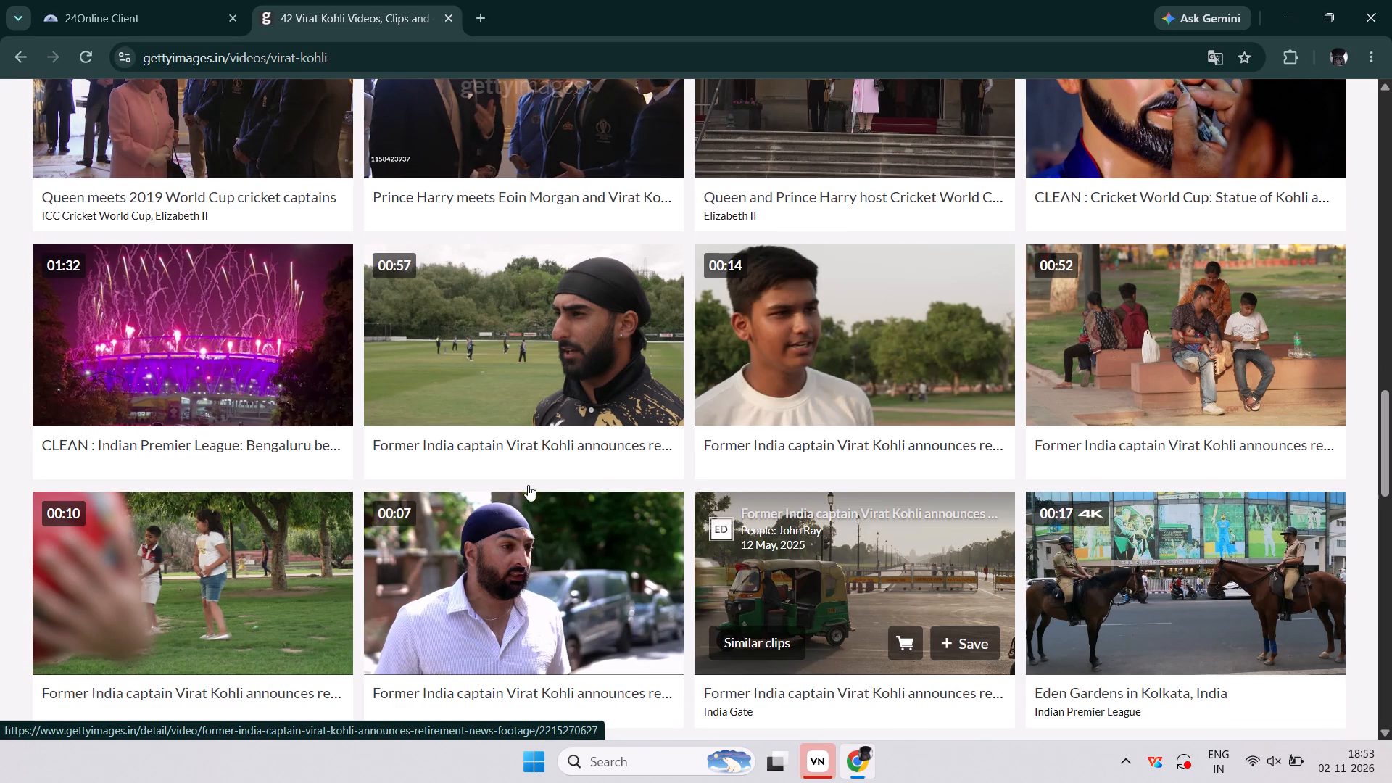
scroll(528, 485, "up", 7)
scroll(528, 485, "up", 17)
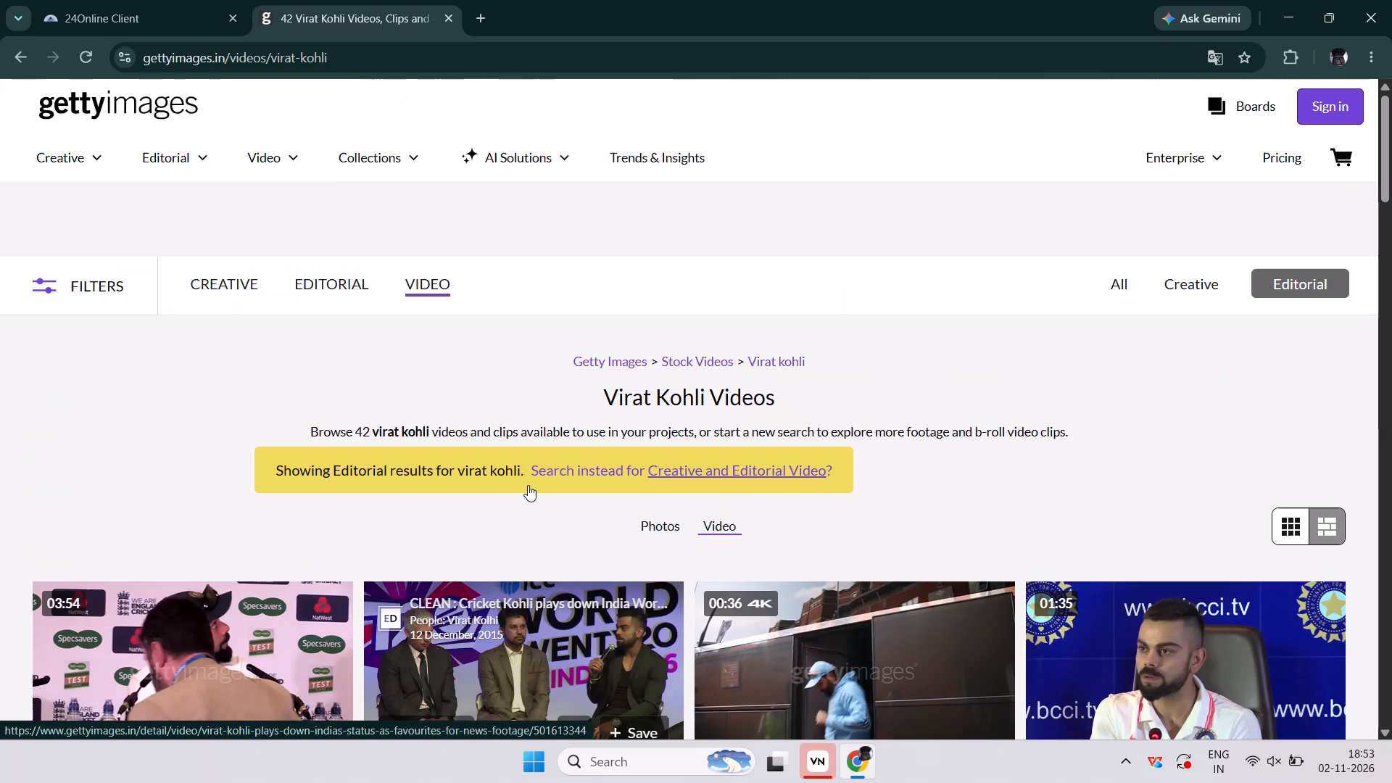
left_click(25, 60)
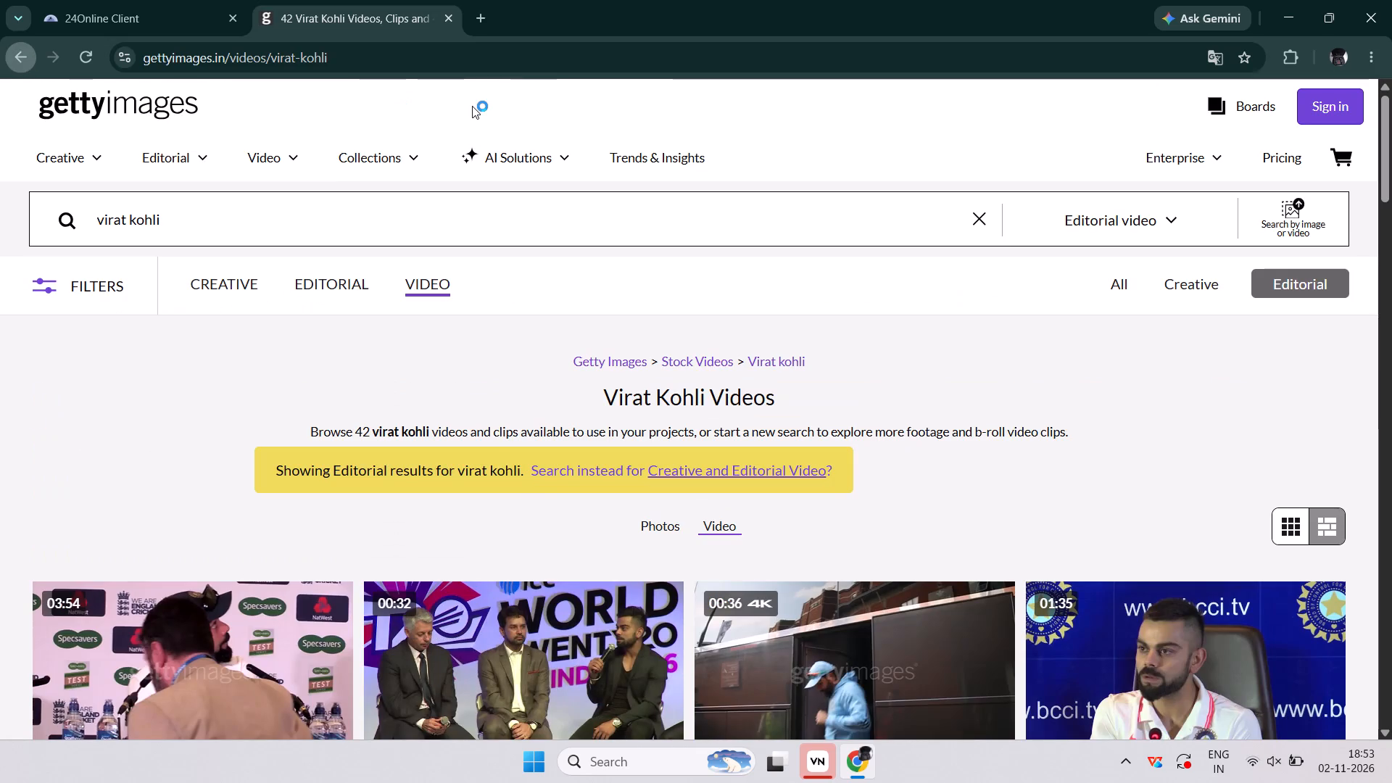
Open instagram.com in a new tab, close the Virat Kohli search results tab, and go to the Reels feed.
double_click(481, 28)
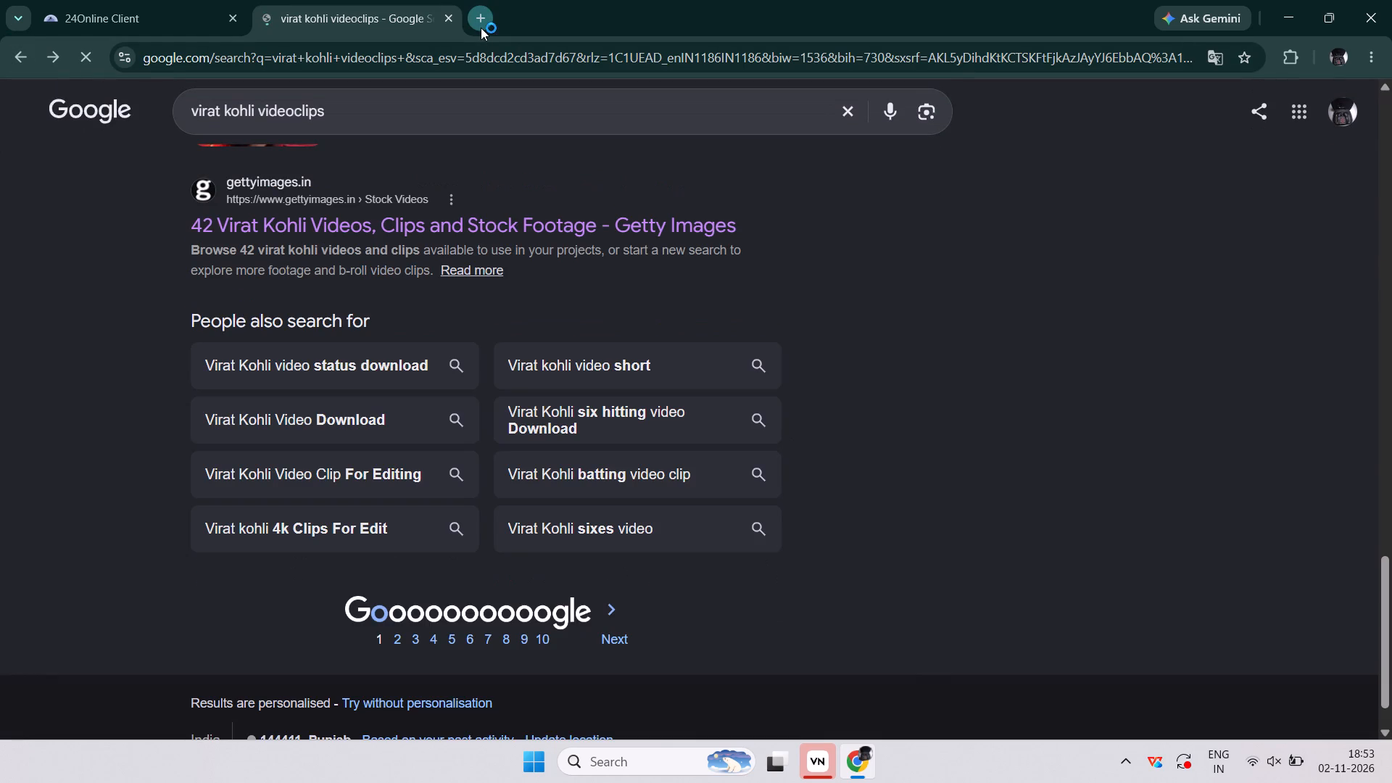
left_click(476, 6)
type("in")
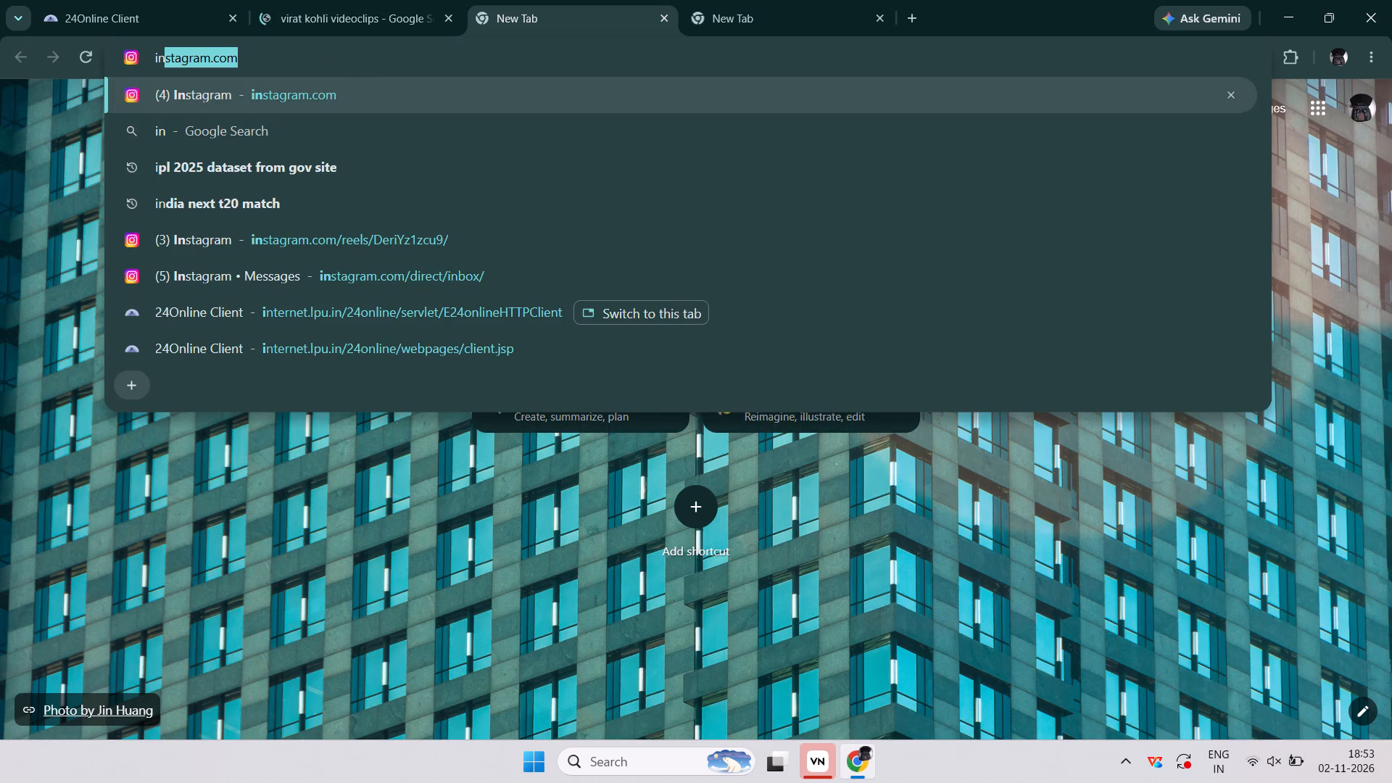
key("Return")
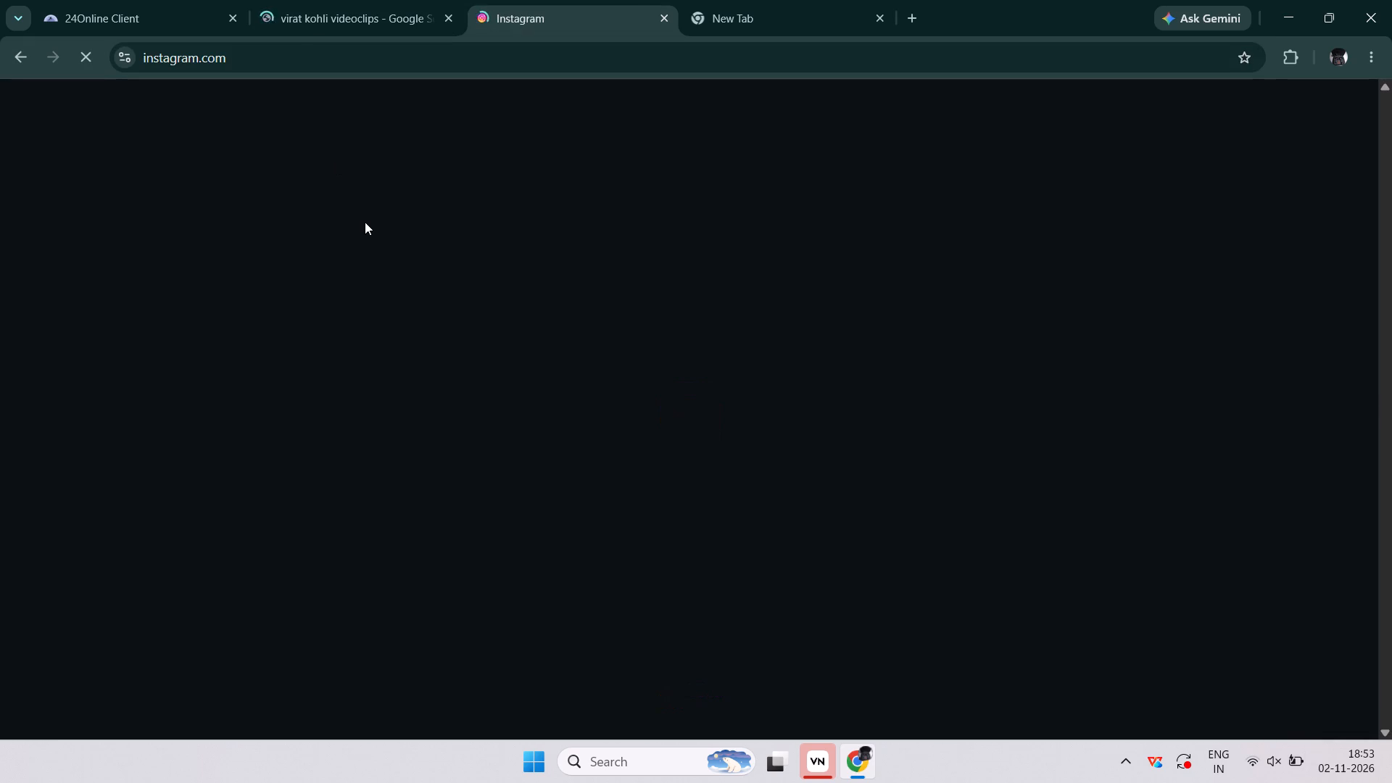
left_click(448, 21)
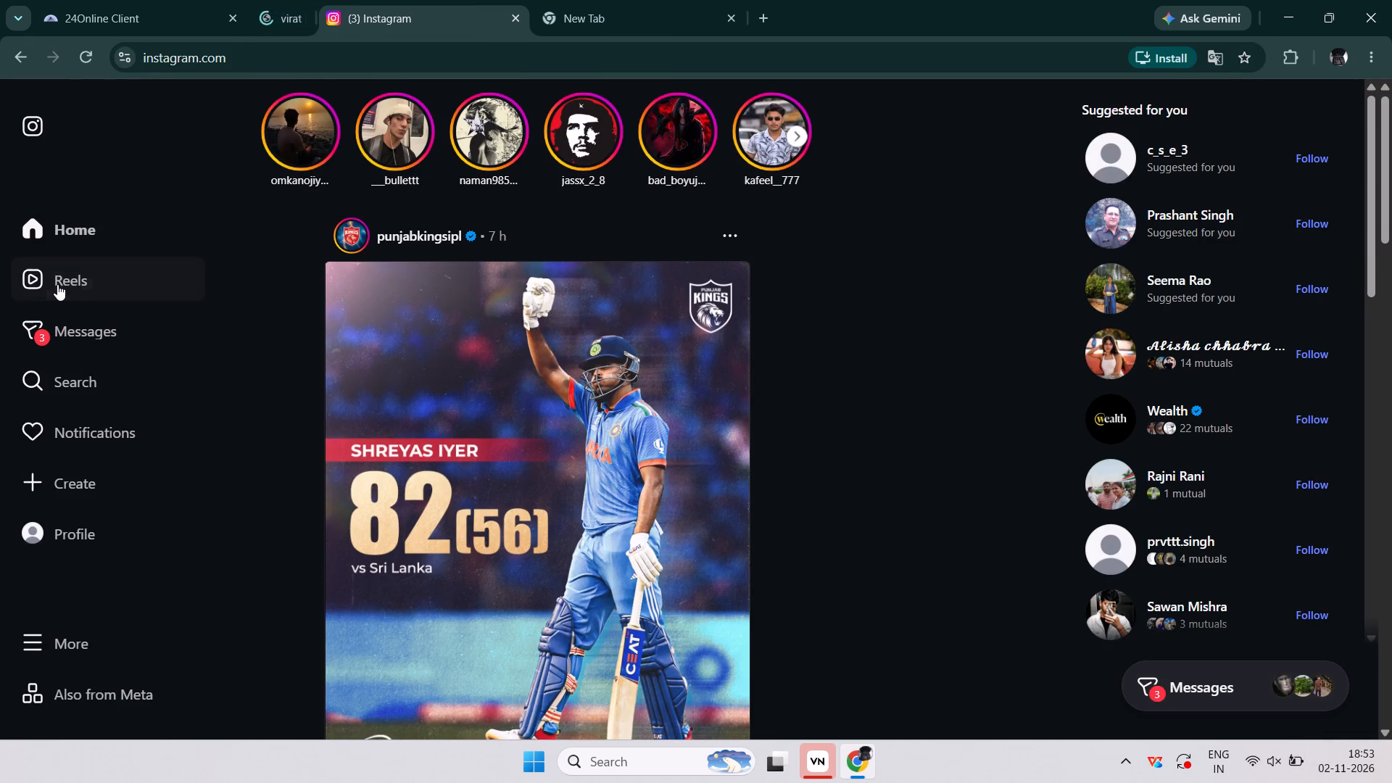
left_click(55, 285)
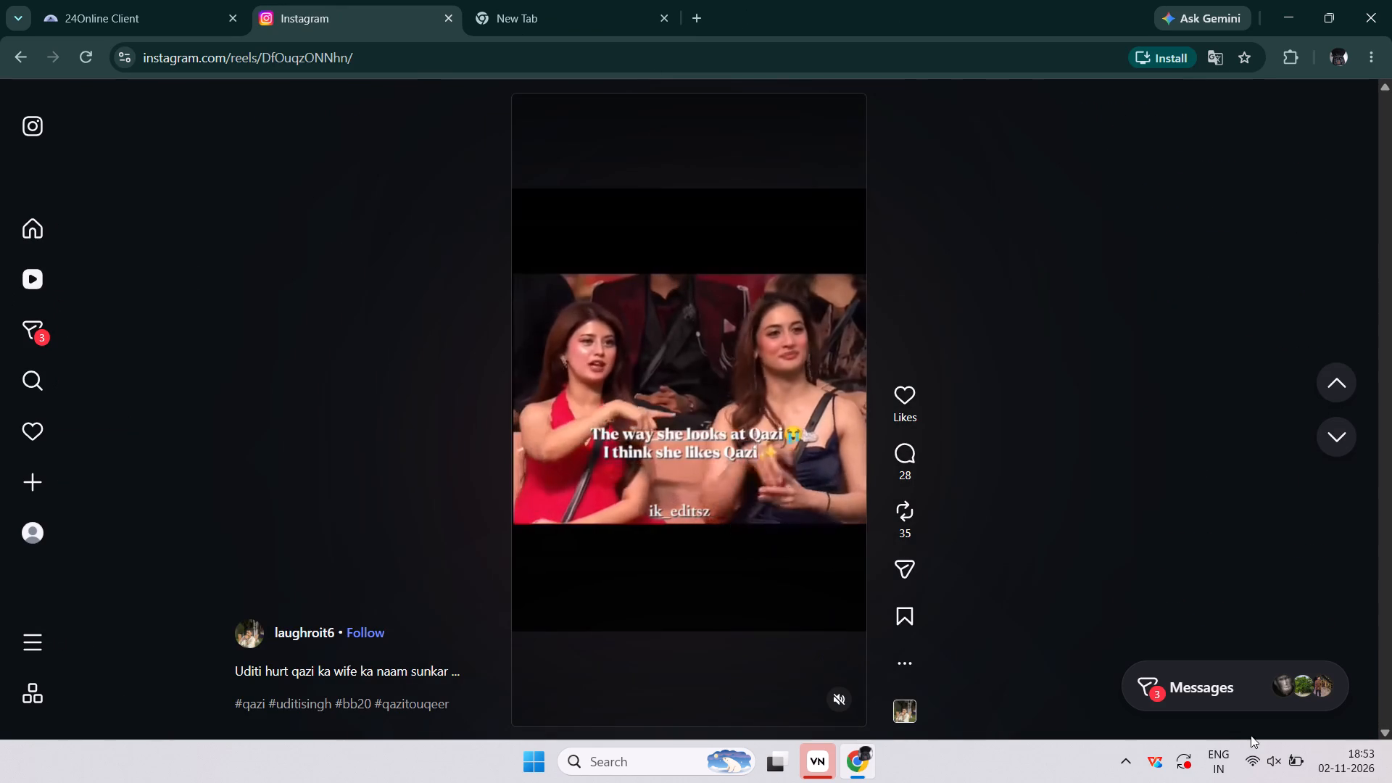
Raise the system volume to about half, unmute the playing reel and increase its playback volume.
left_click(1255, 761)
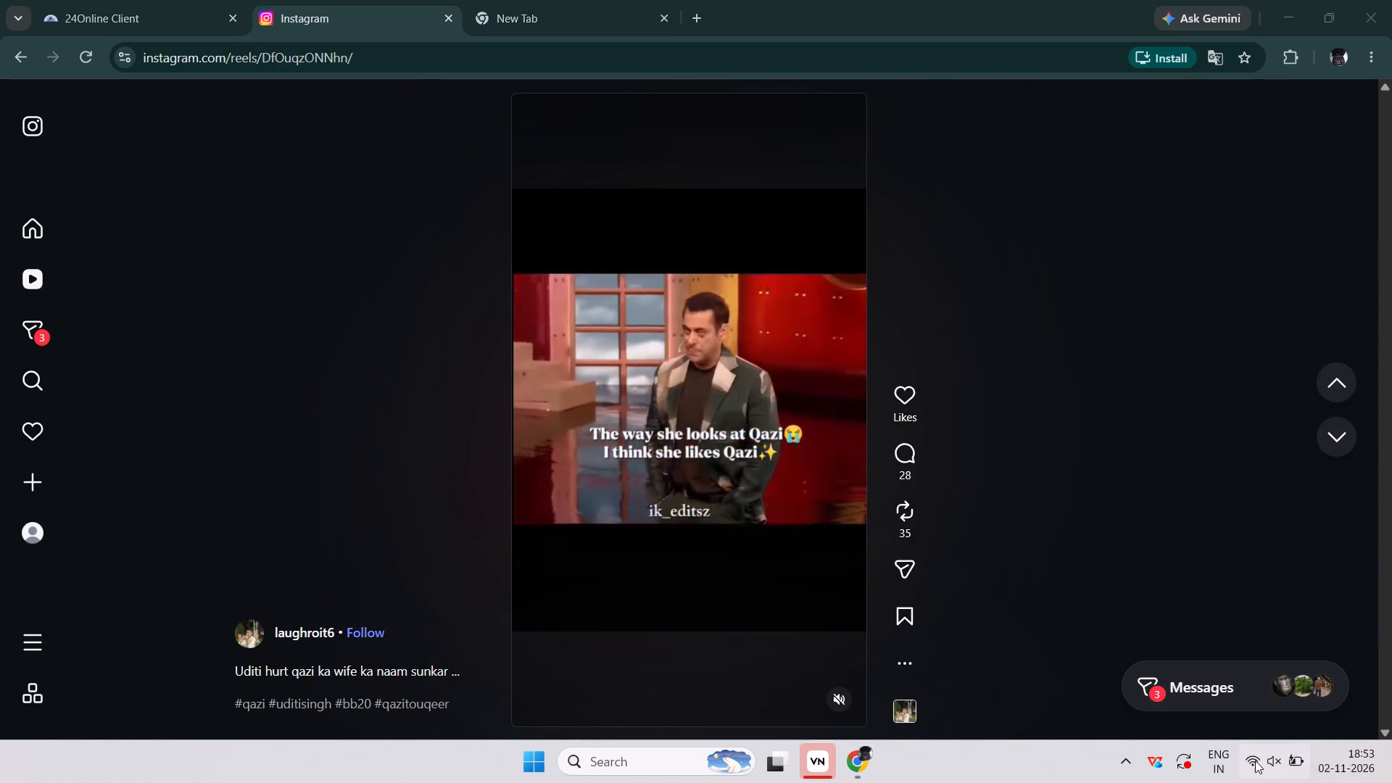
left_click(1177, 647)
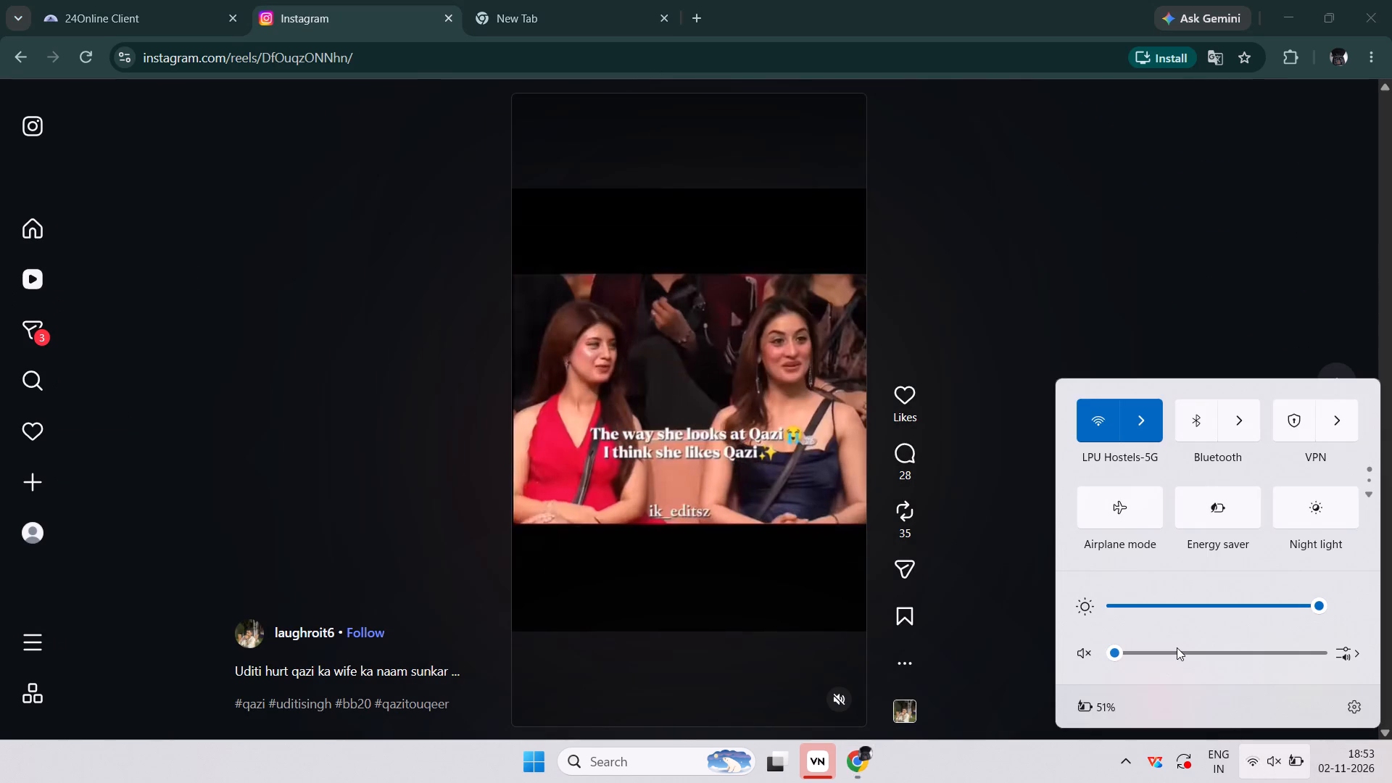
left_click_drag(1177, 647, 1222, 647)
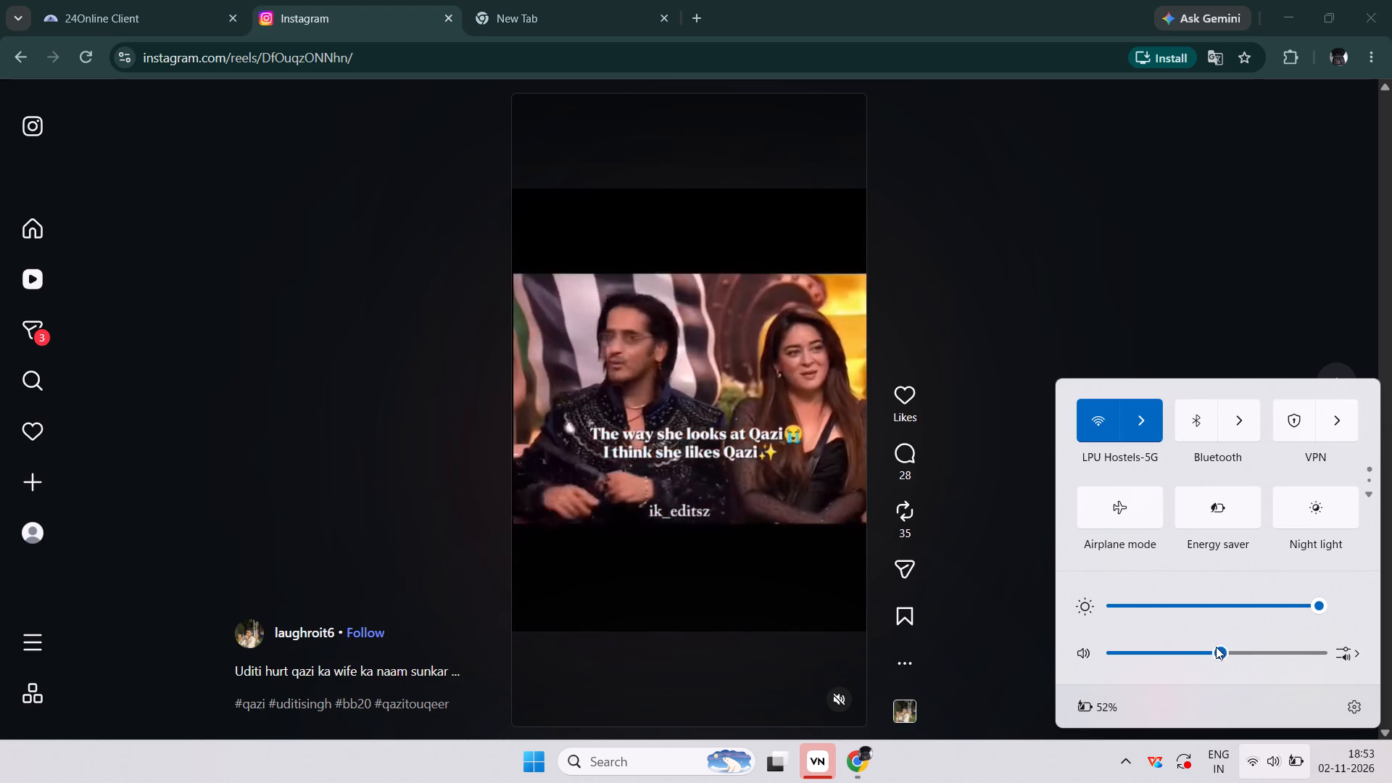
left_click(831, 691)
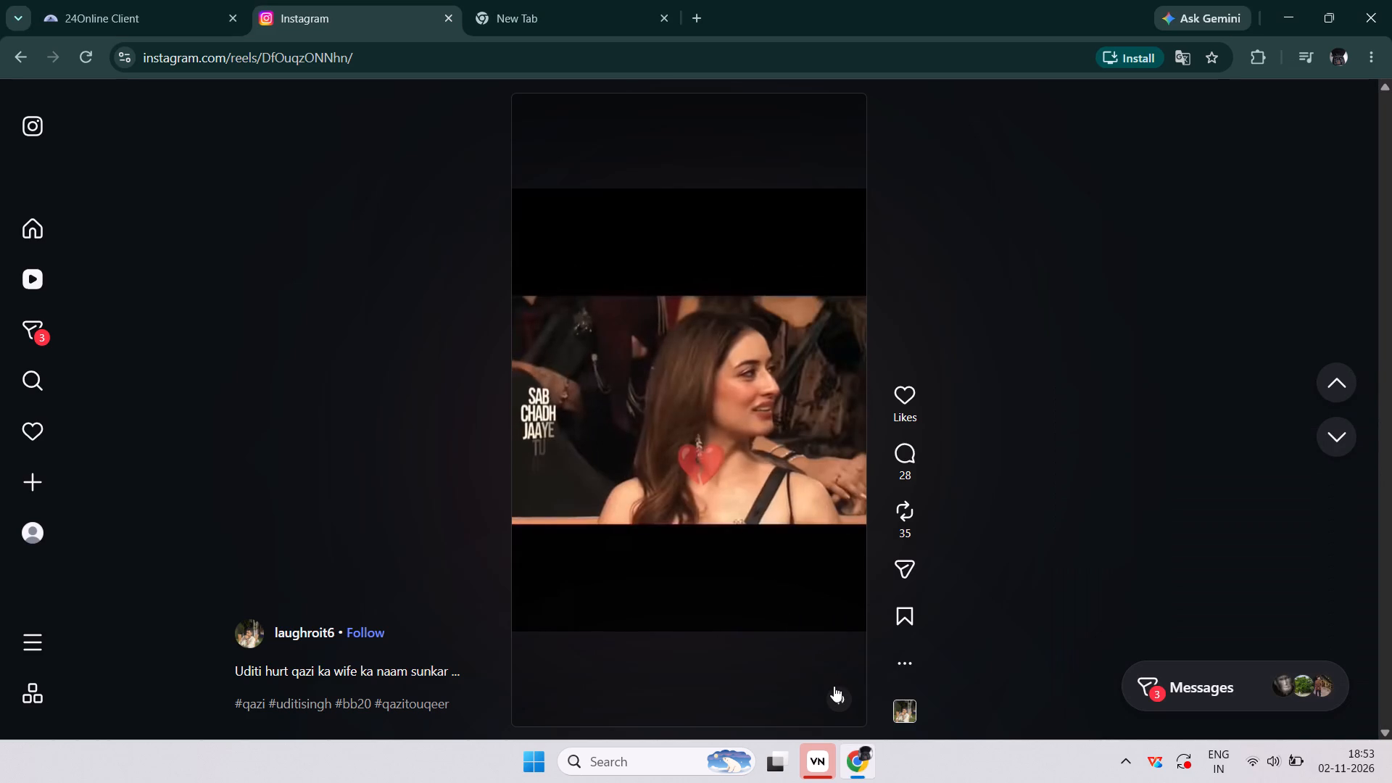
left_click(845, 654)
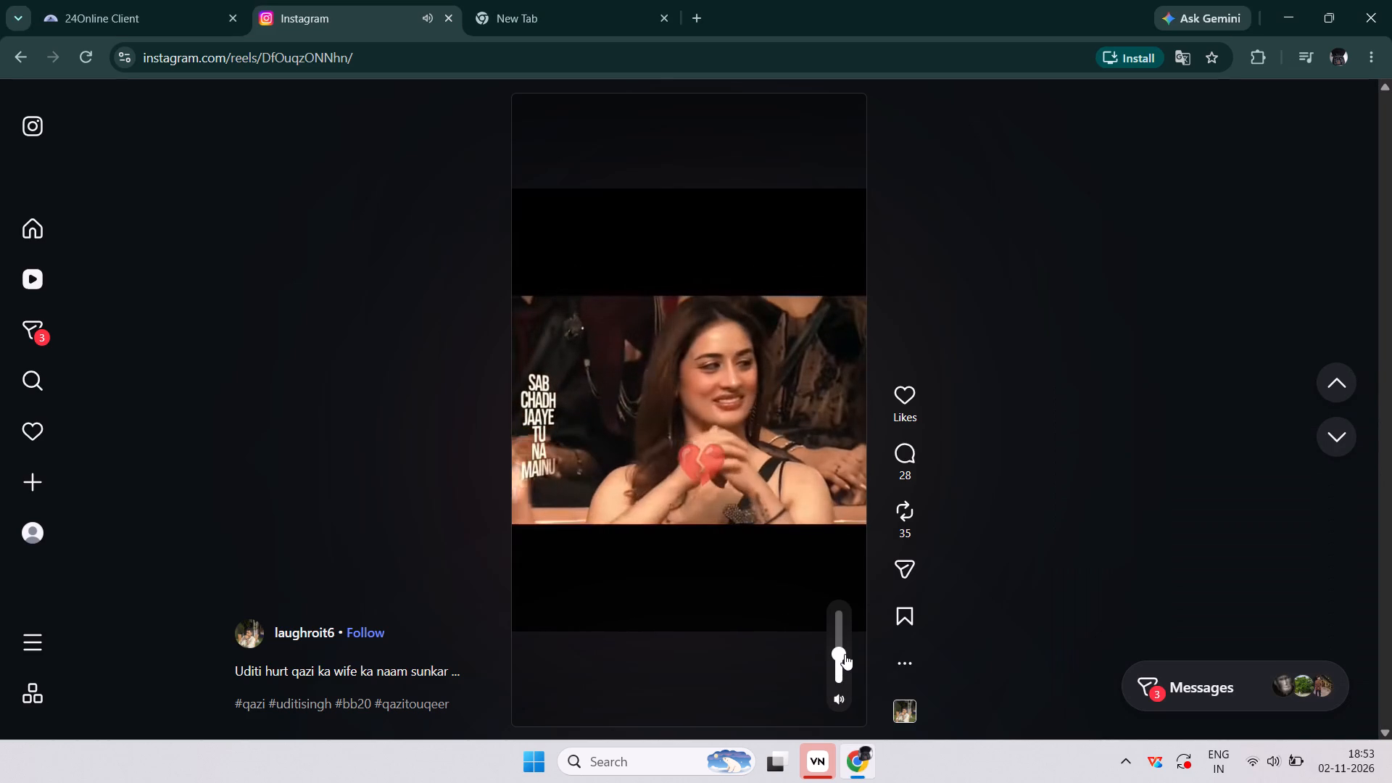
left_click_drag(845, 654, 844, 622)
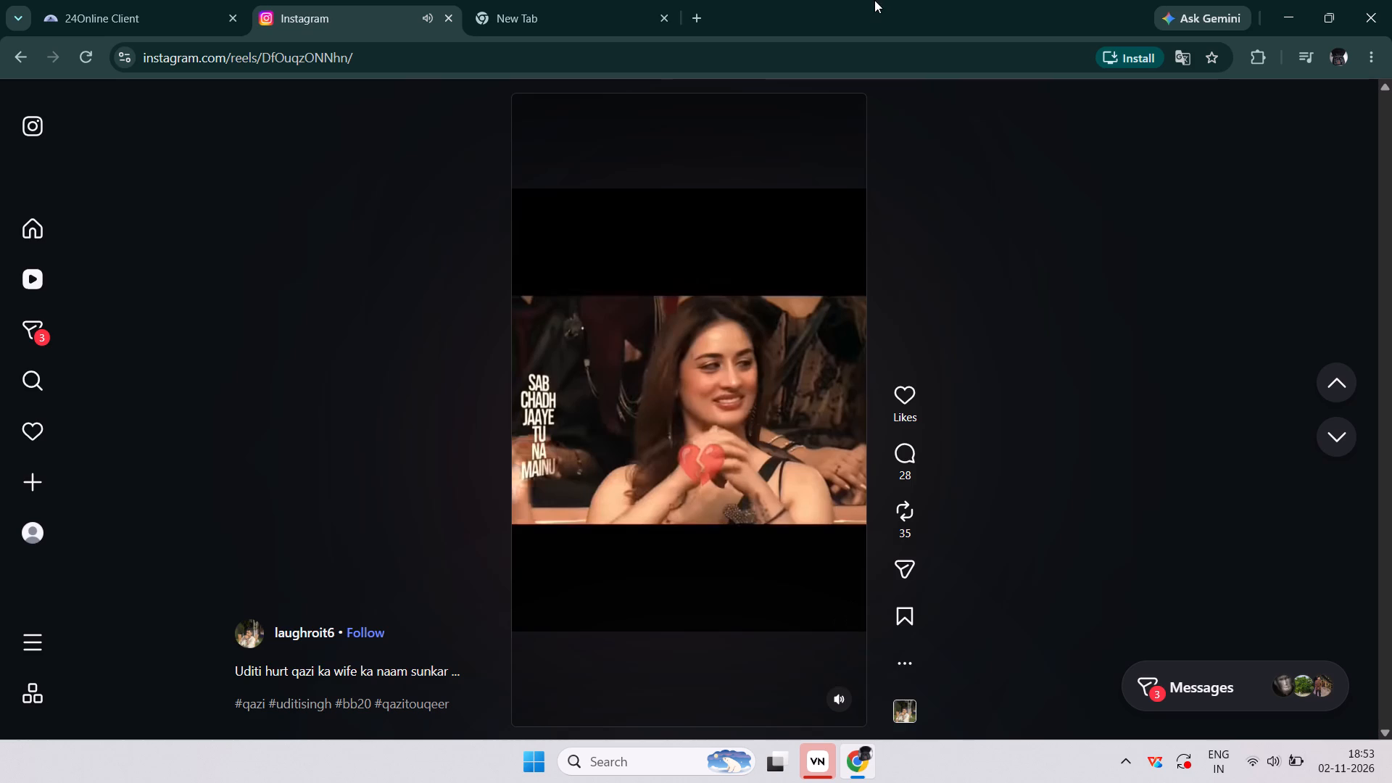
left_click(874, 0)
Browse the reels to the one captioned HAR HAR MAHADEV and copy its link.
scroll(738, 373, "down", 4)
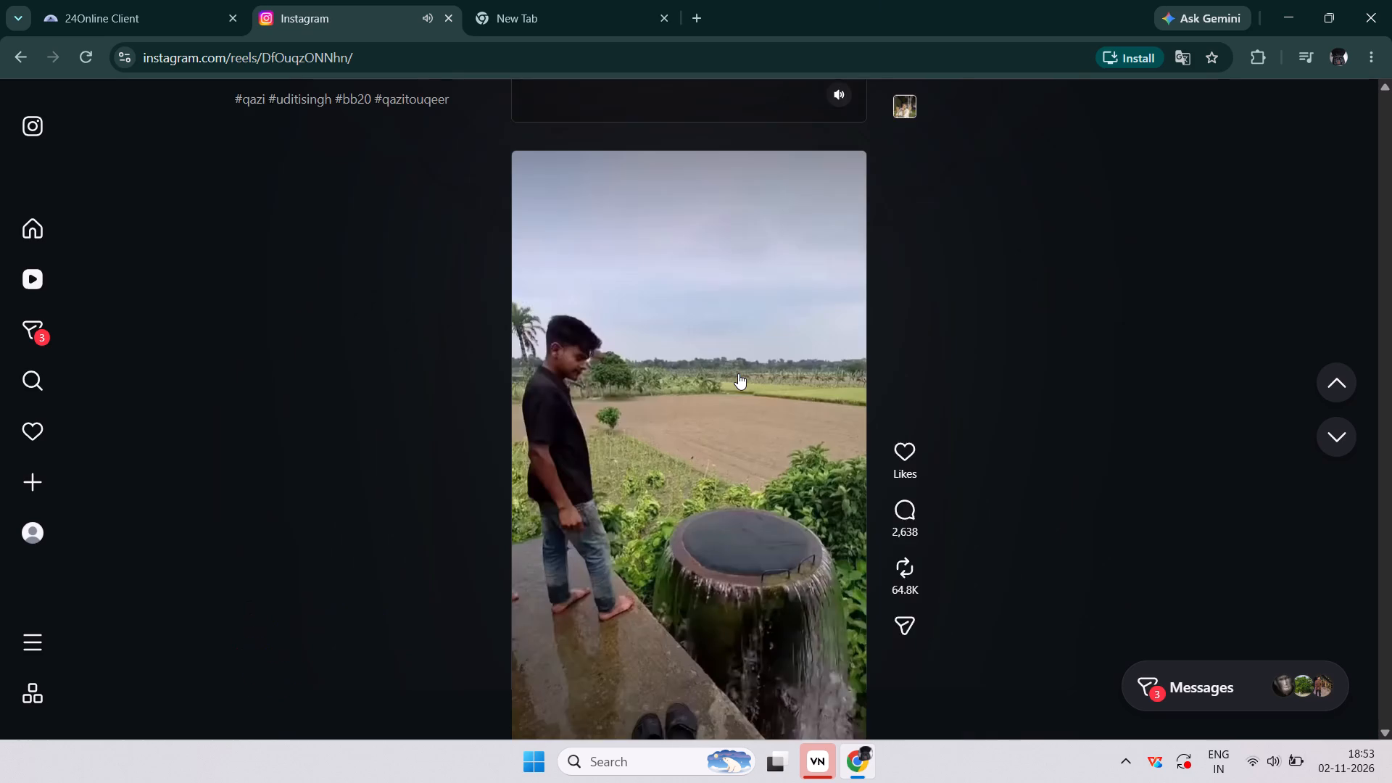
scroll(738, 373, "down", 3)
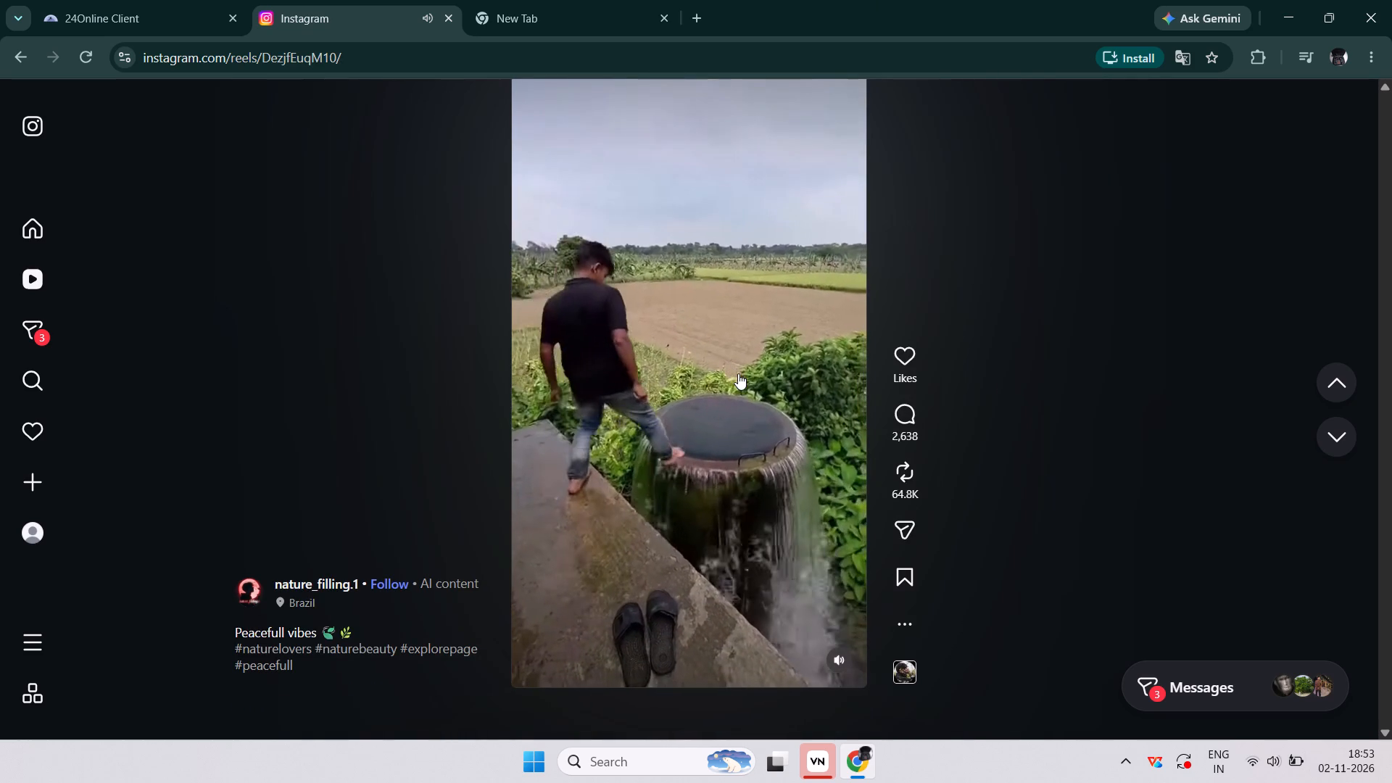
scroll(738, 373, "down", 2)
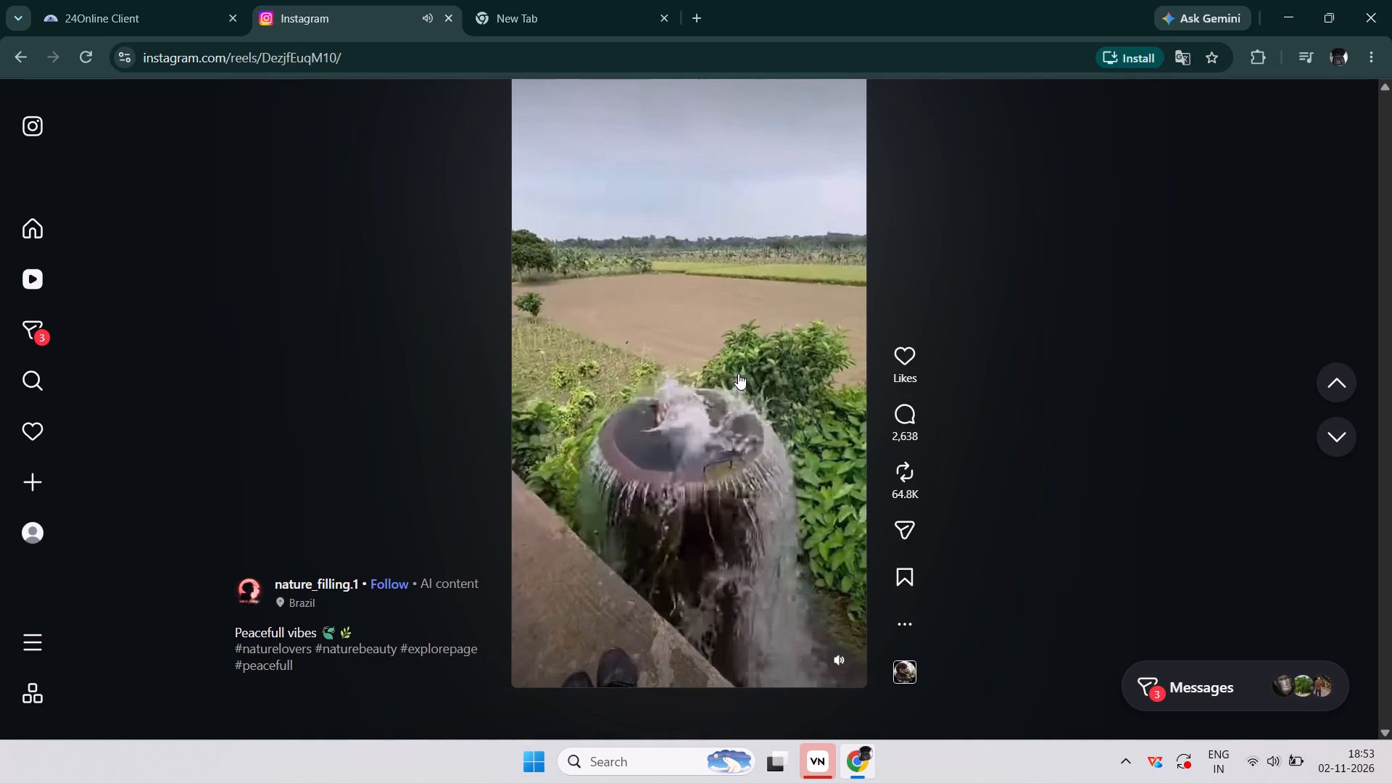
scroll(738, 373, "down", 1)
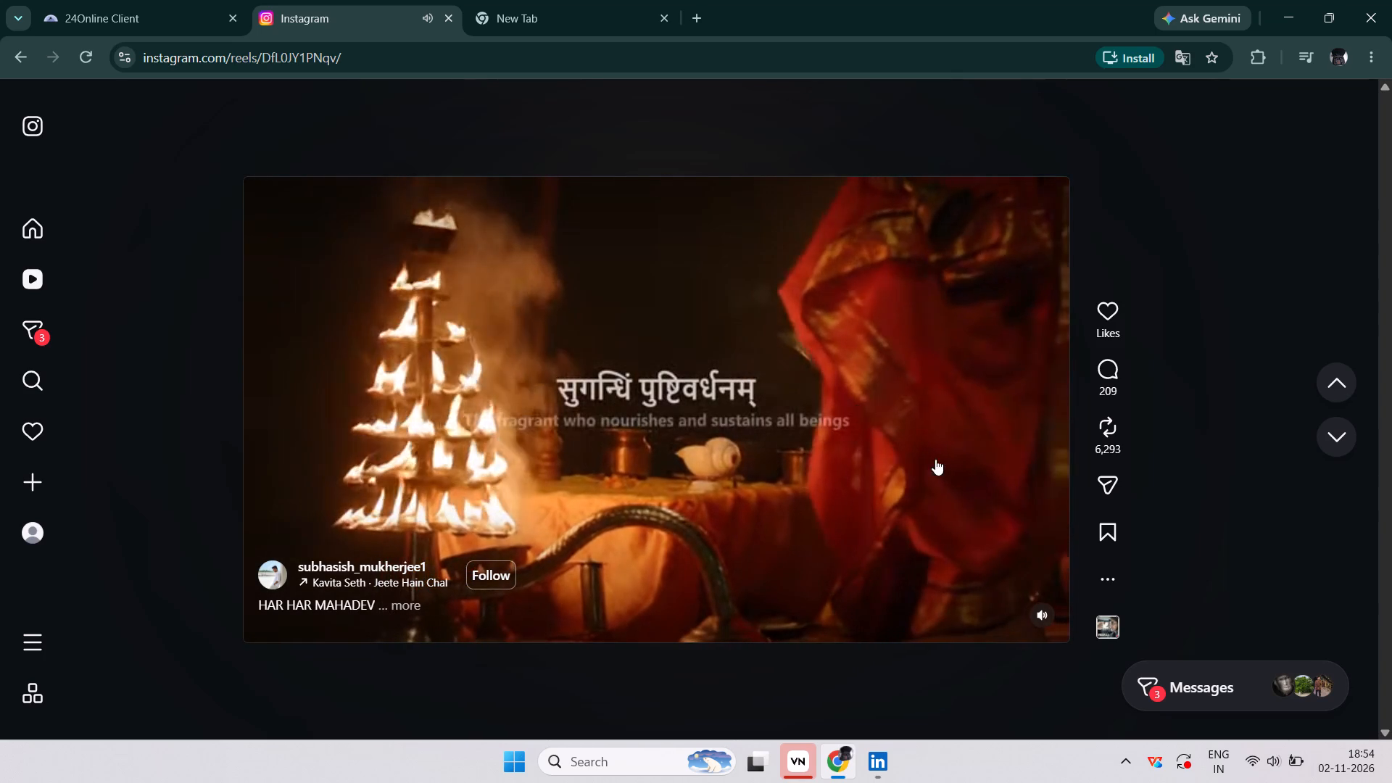
left_click(1102, 490)
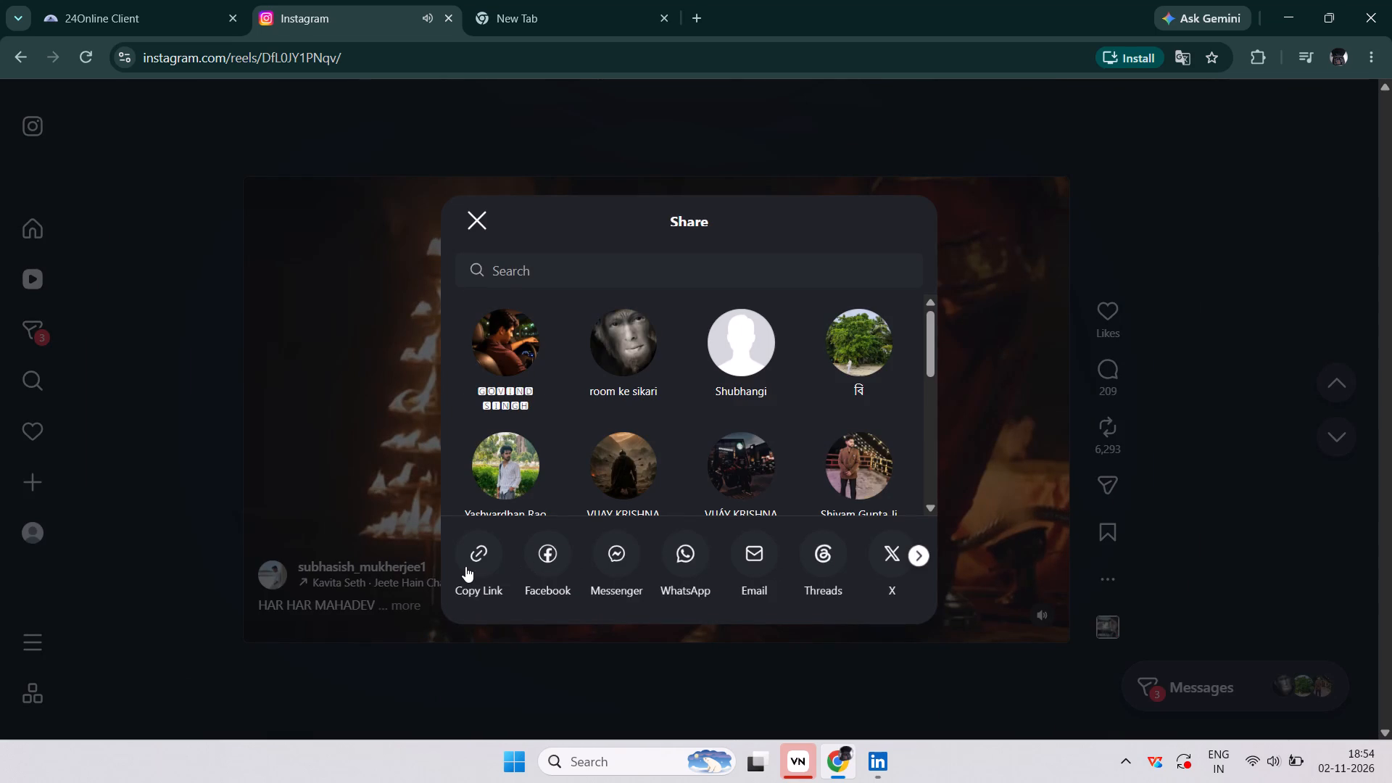
left_click(465, 566)
Search for "instagram reel download" in a new tab and open the InDown.io Reels downloader from the results.
left_click(703, 24)
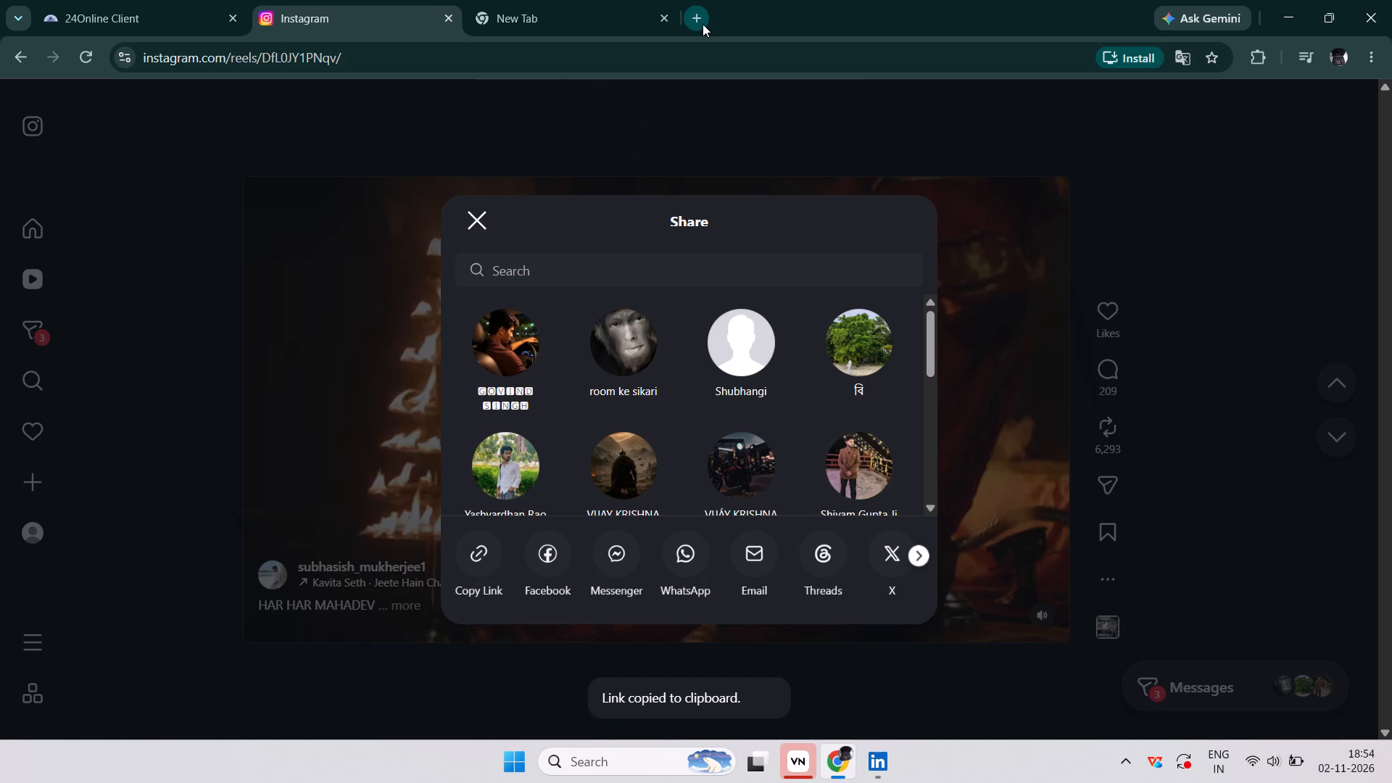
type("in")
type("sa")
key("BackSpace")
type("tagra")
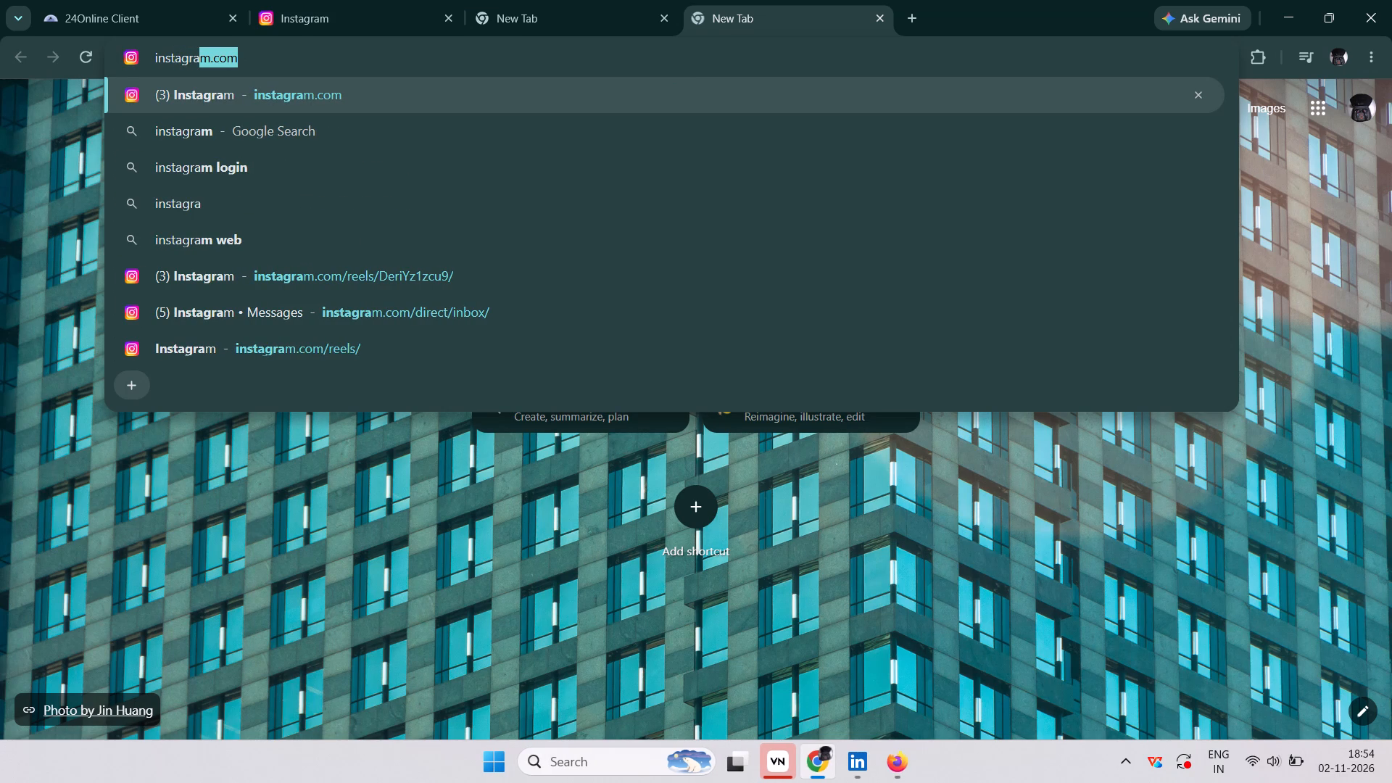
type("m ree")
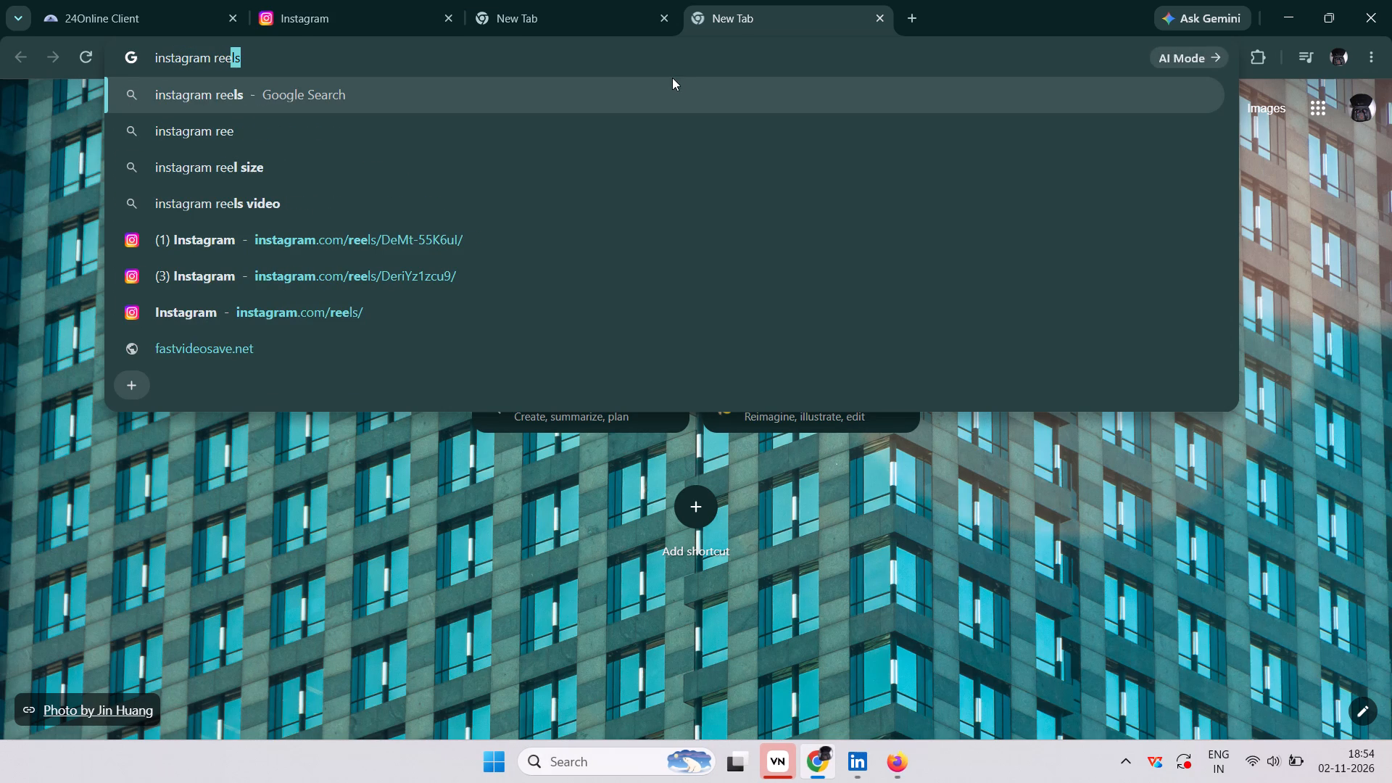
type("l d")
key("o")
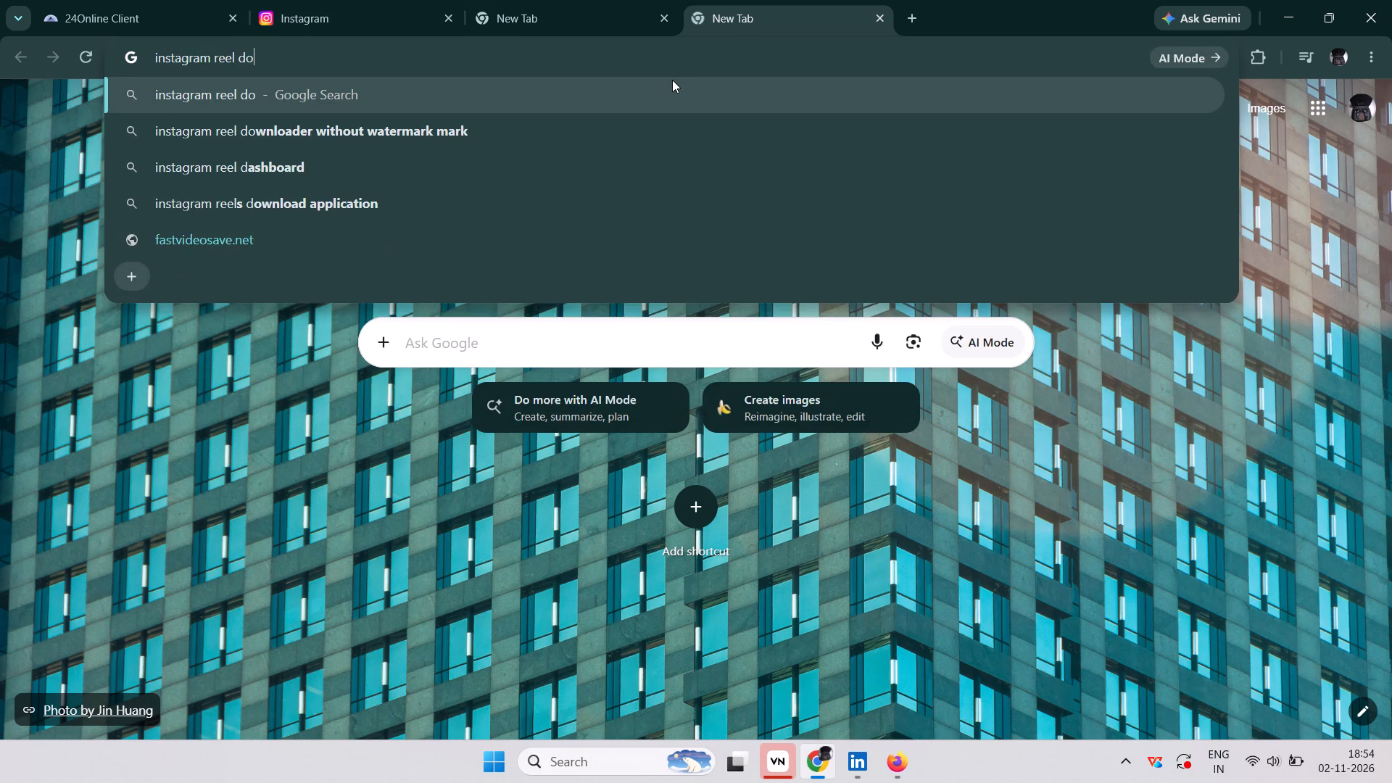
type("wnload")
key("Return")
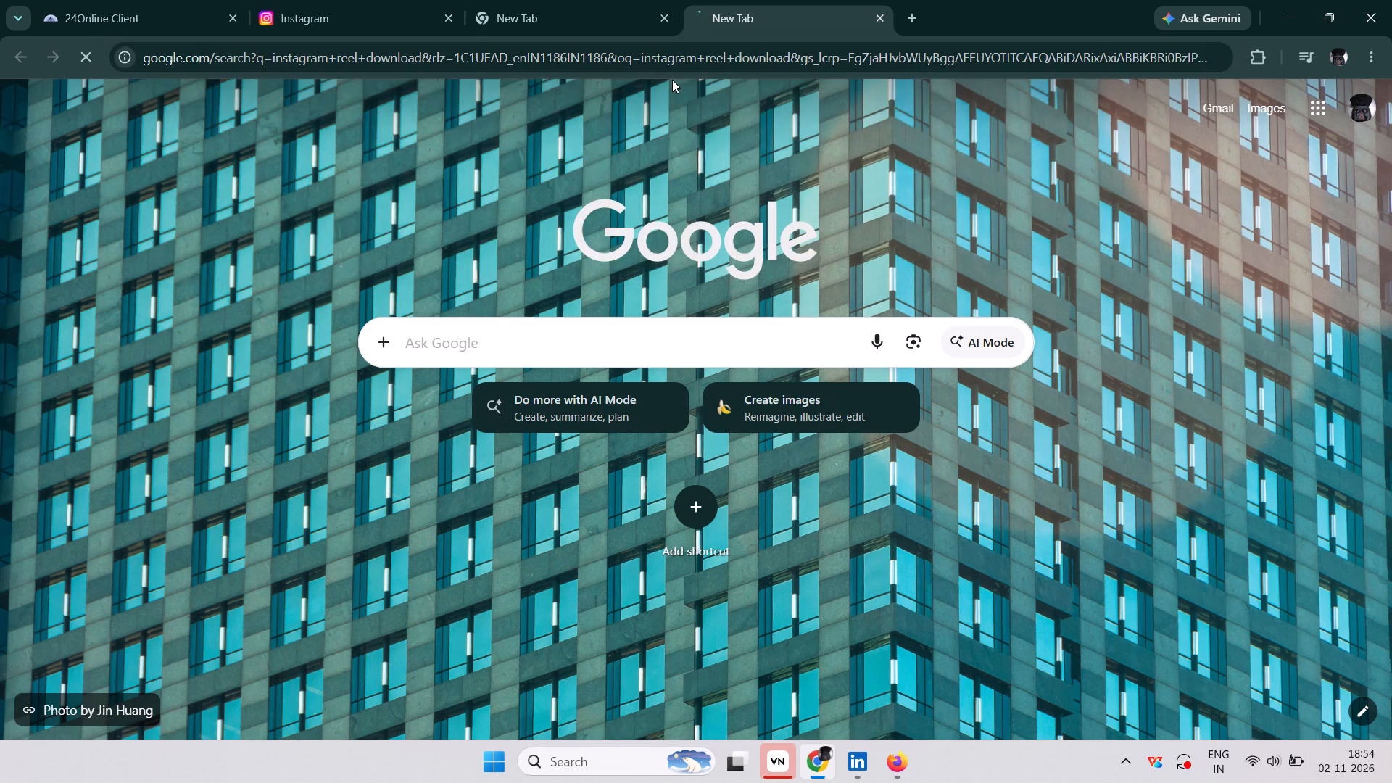
left_click(344, 325)
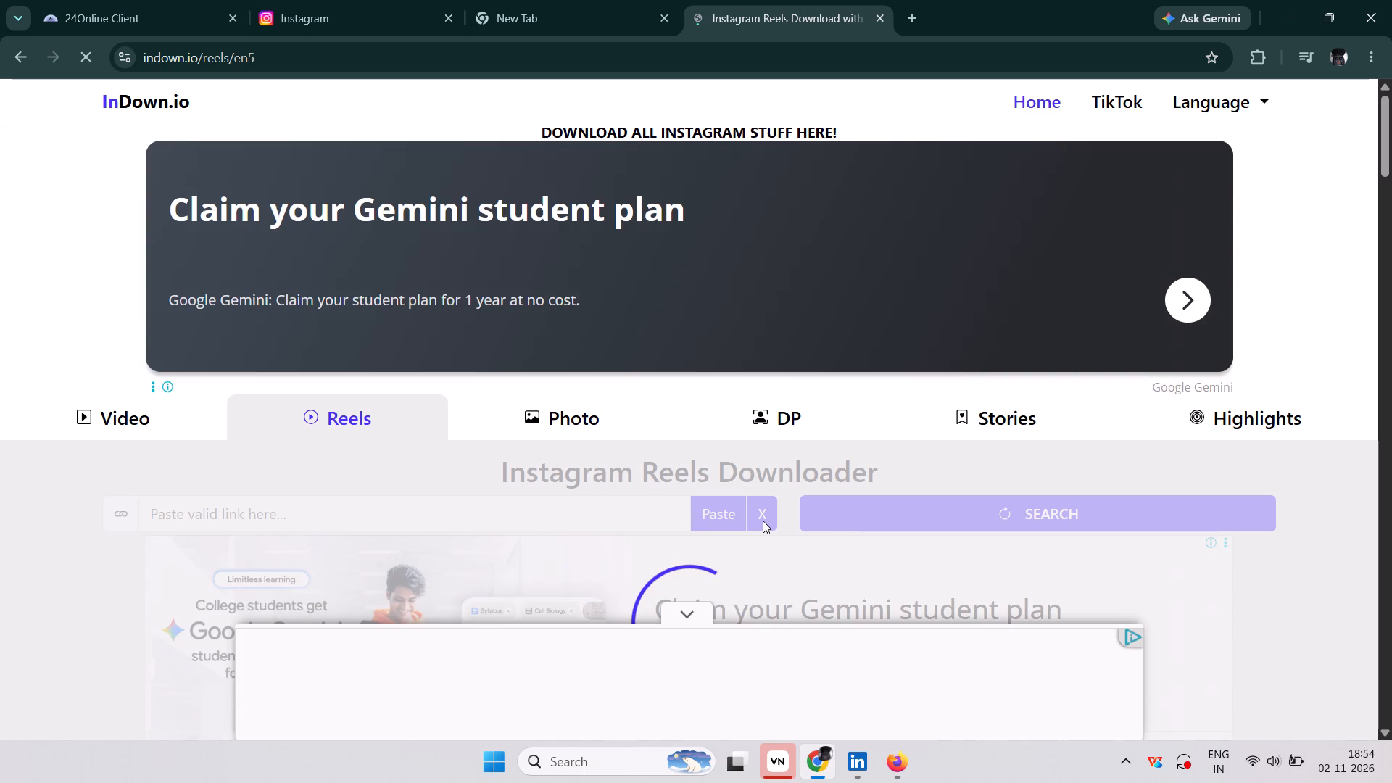
Collapse the ad overlay, enter the copied reel link in the Instagram Reels Downloader and submit it.
left_click(694, 612)
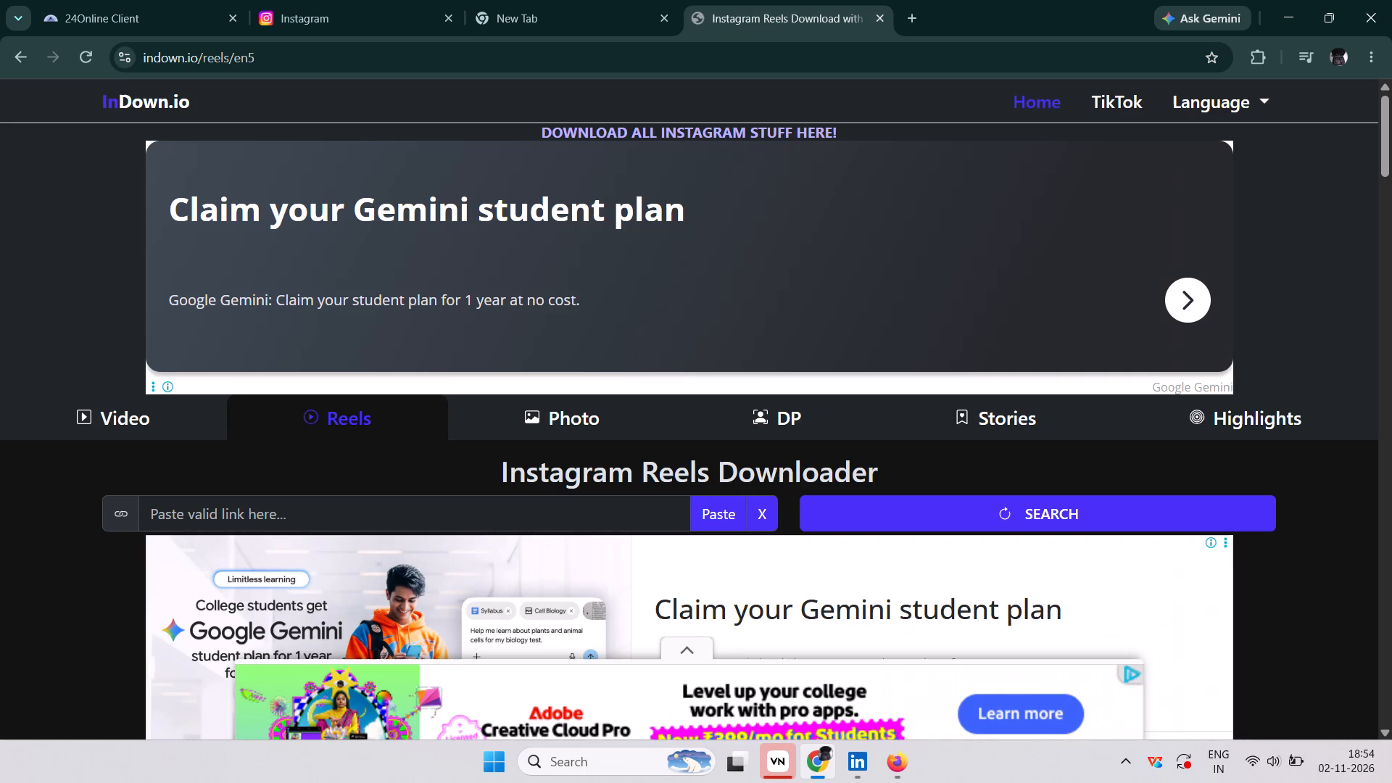
left_click(498, 512)
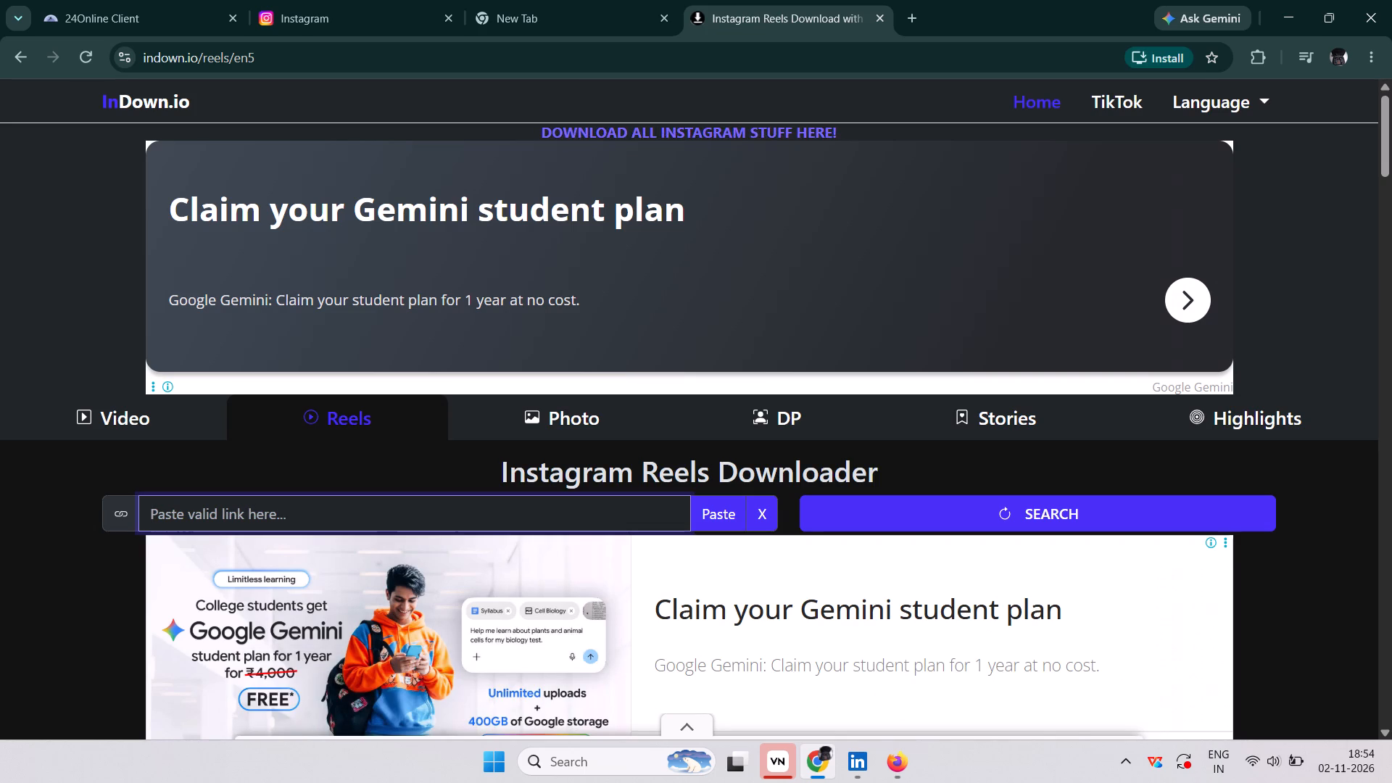
key("ctrl+v")
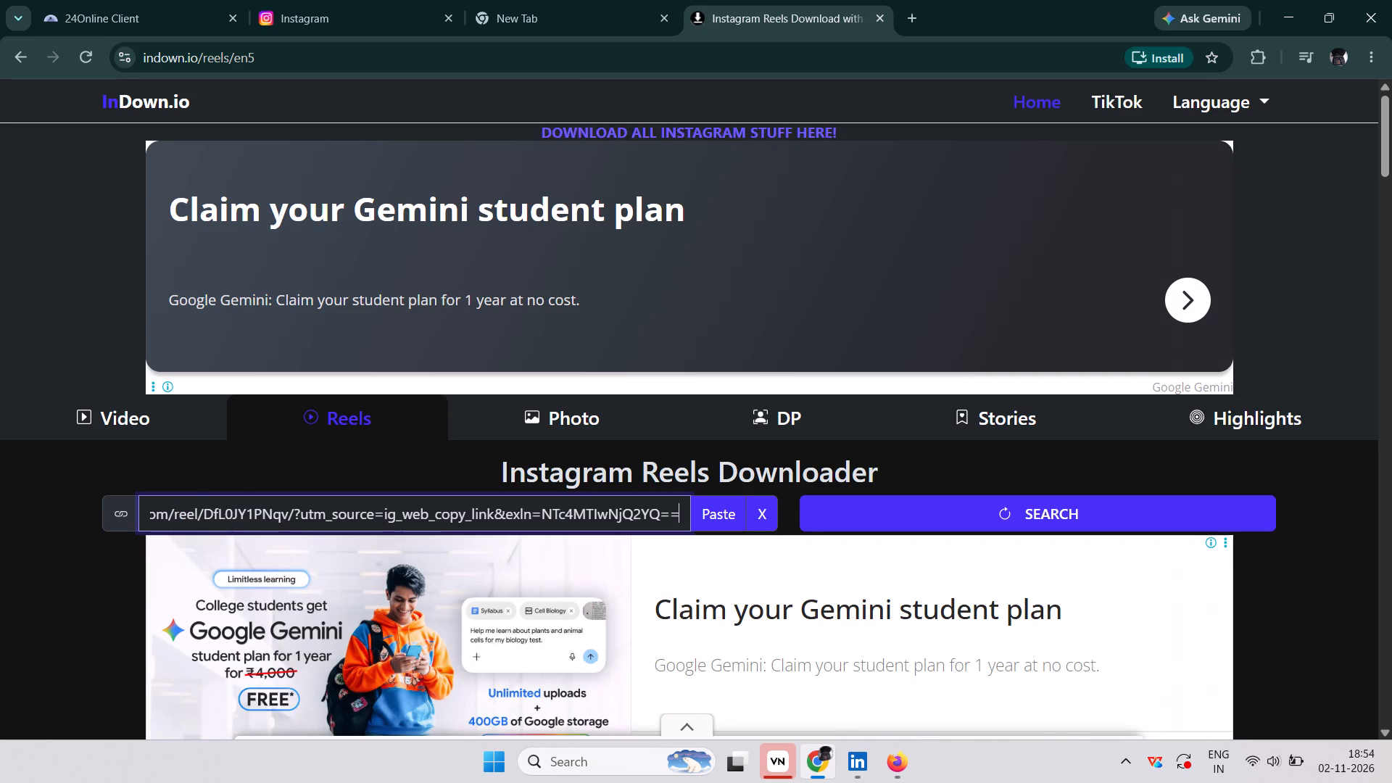
left_click(926, 500)
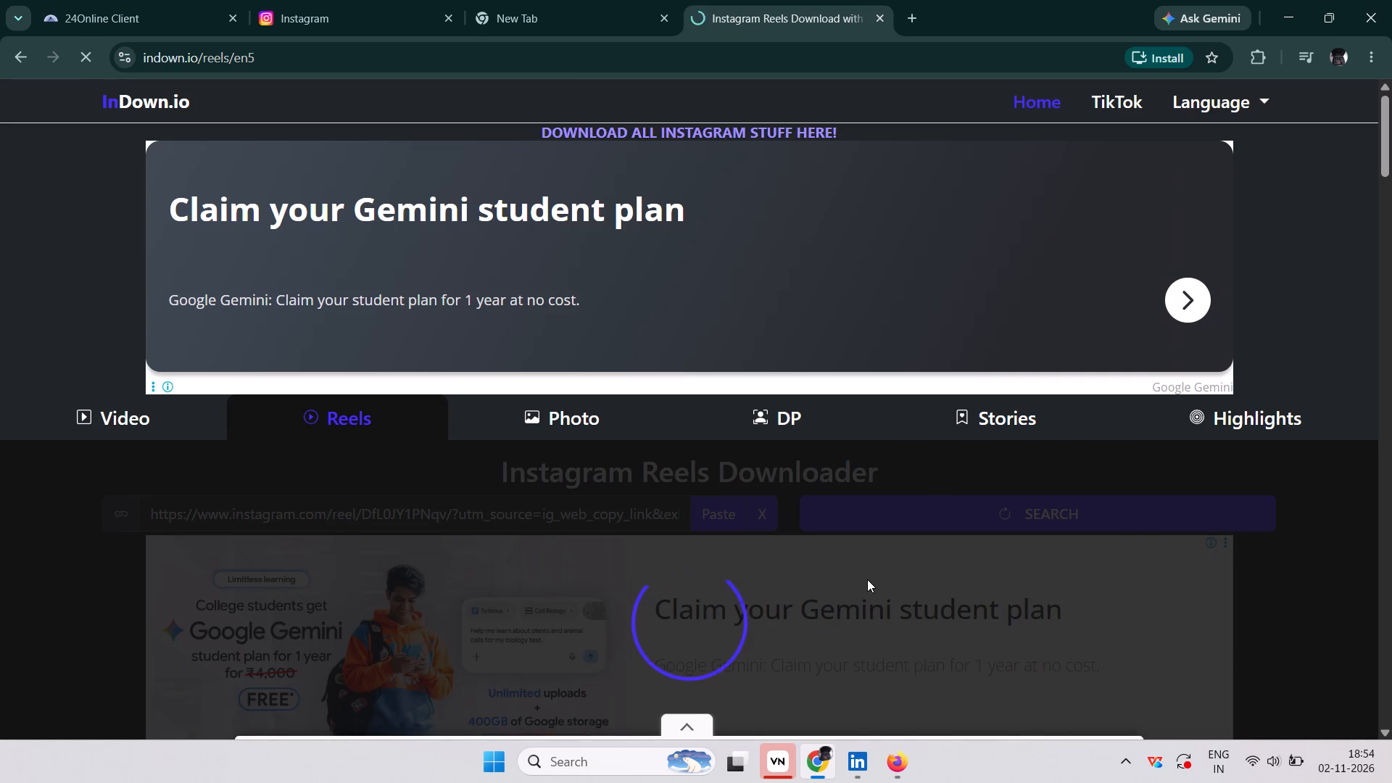
Download the reel's video from Download Server 1 and view the browser's recent downloads.
scroll(867, 579, "down", 1)
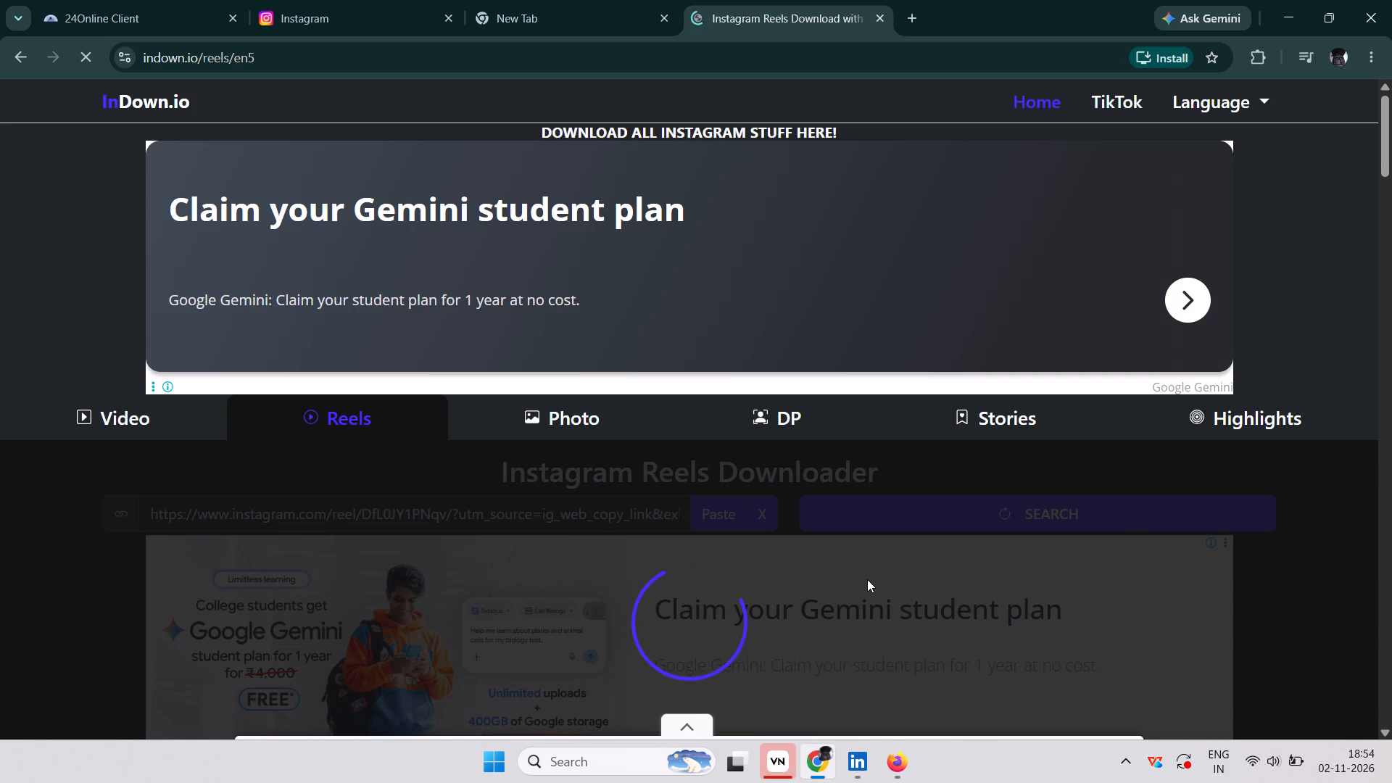
scroll(867, 579, "down", 1)
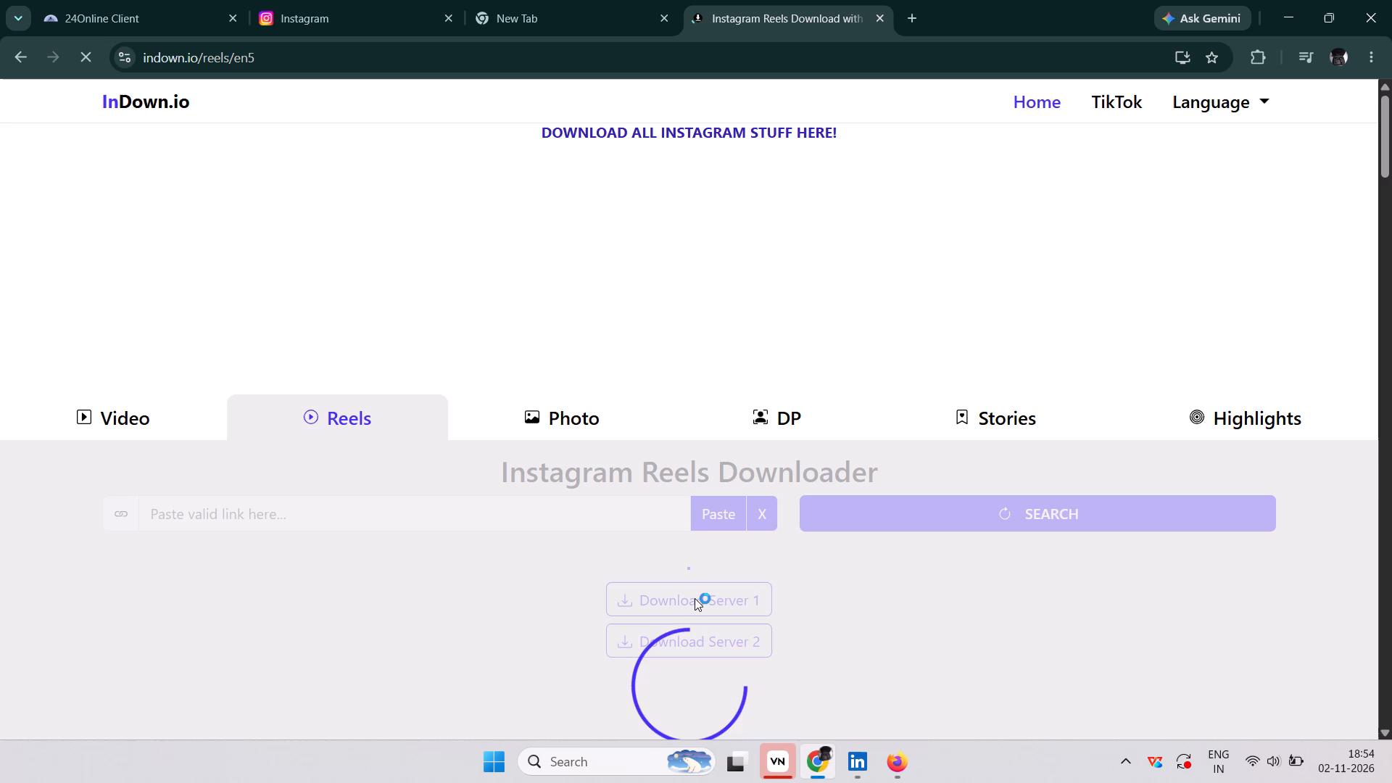
scroll(863, 591, "down", 1)
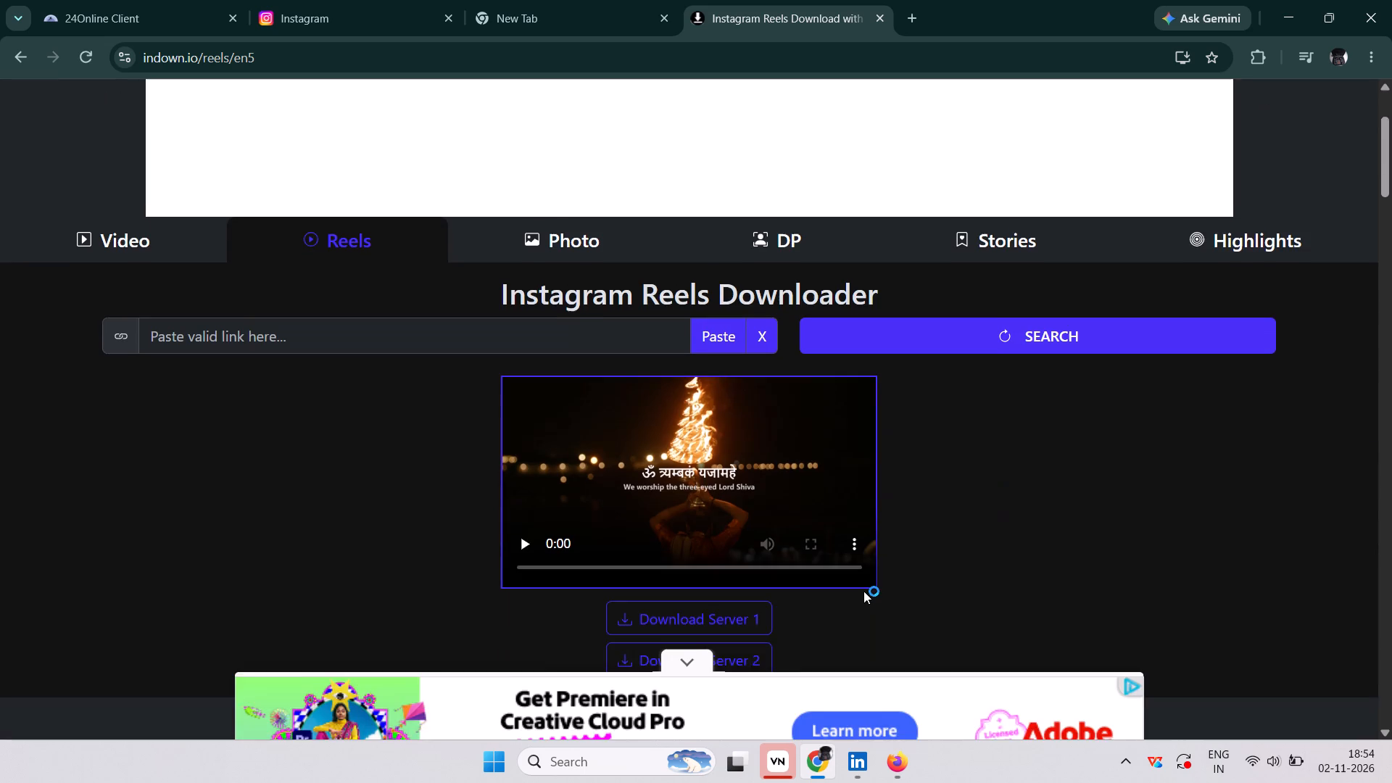
scroll(863, 591, "down", 1)
left_click(709, 473)
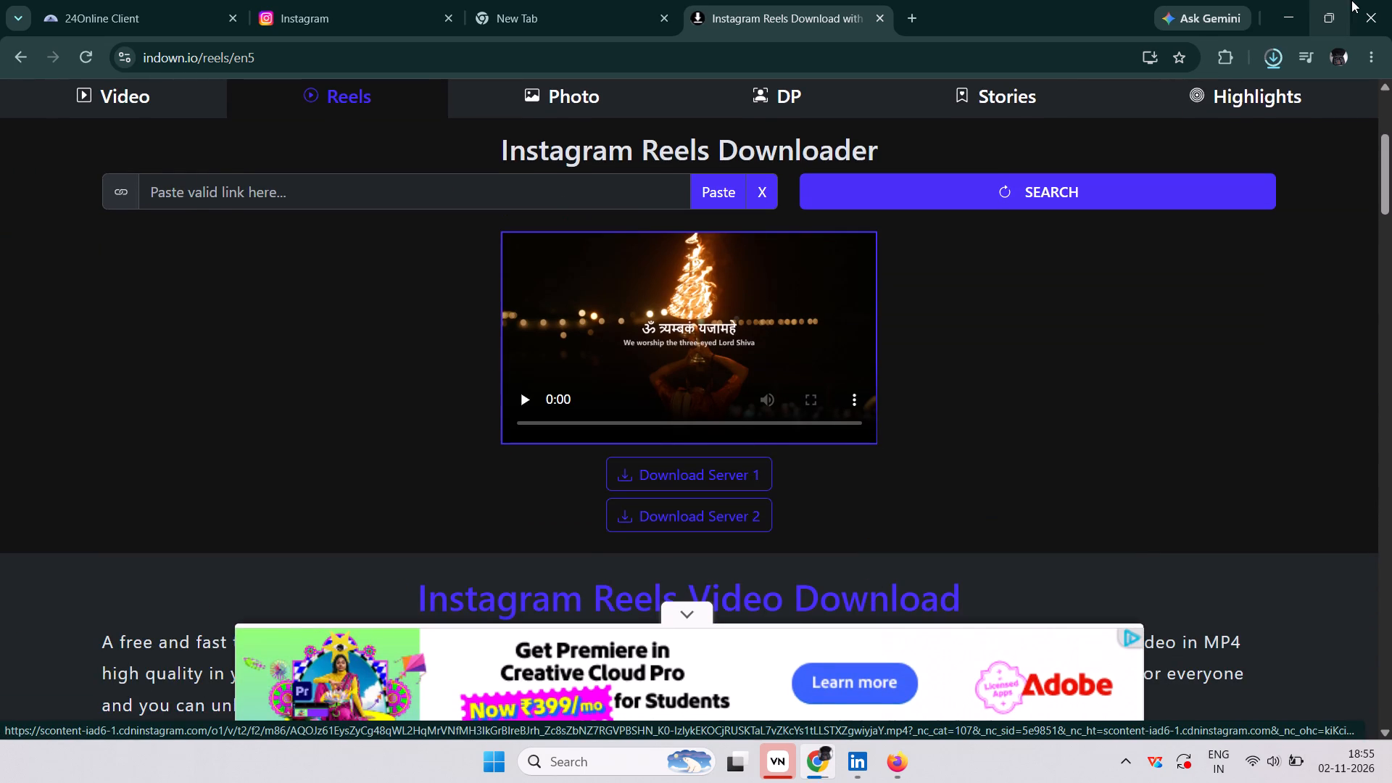
left_click(1275, 59)
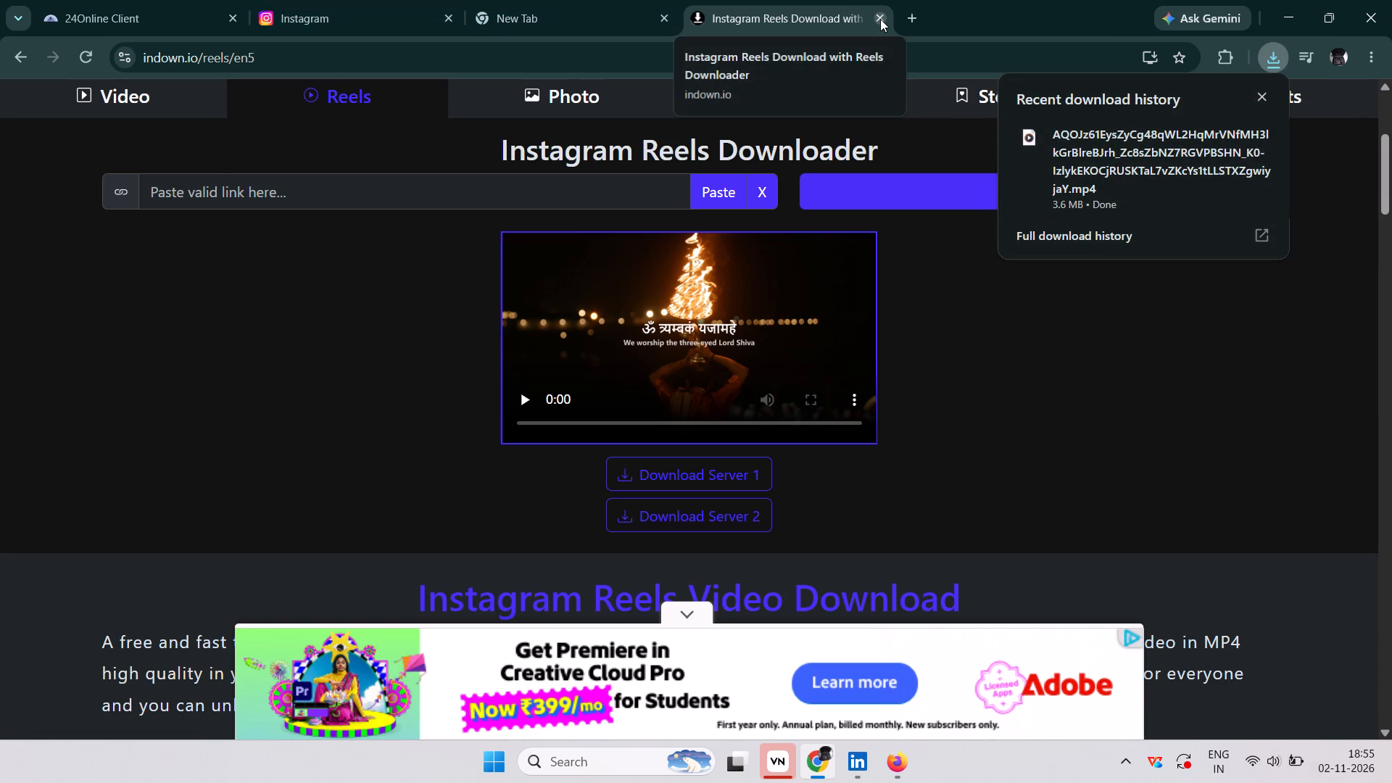
Close the empty new tab in the browser.
left_click(668, 18)
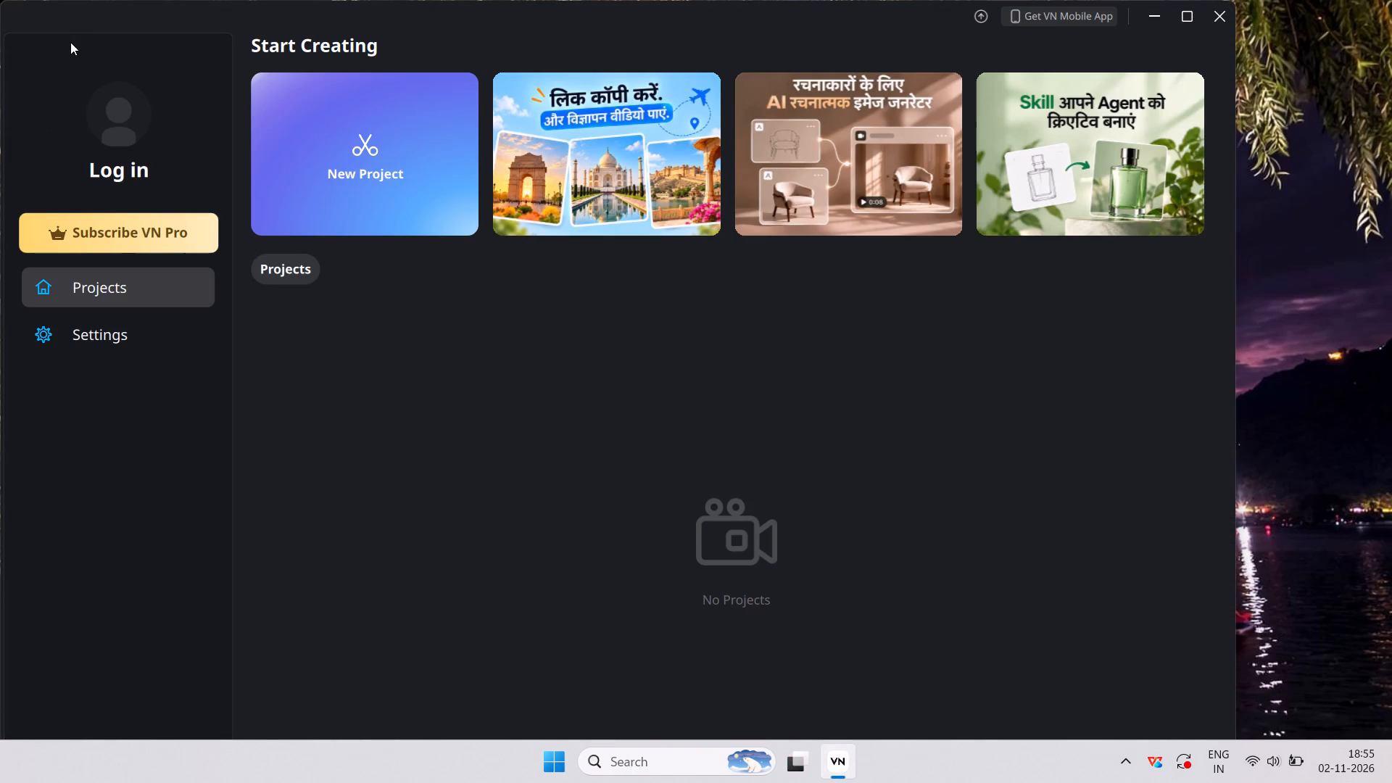
Switch to the VN video editor and create a new project.
left_click(288, 174)
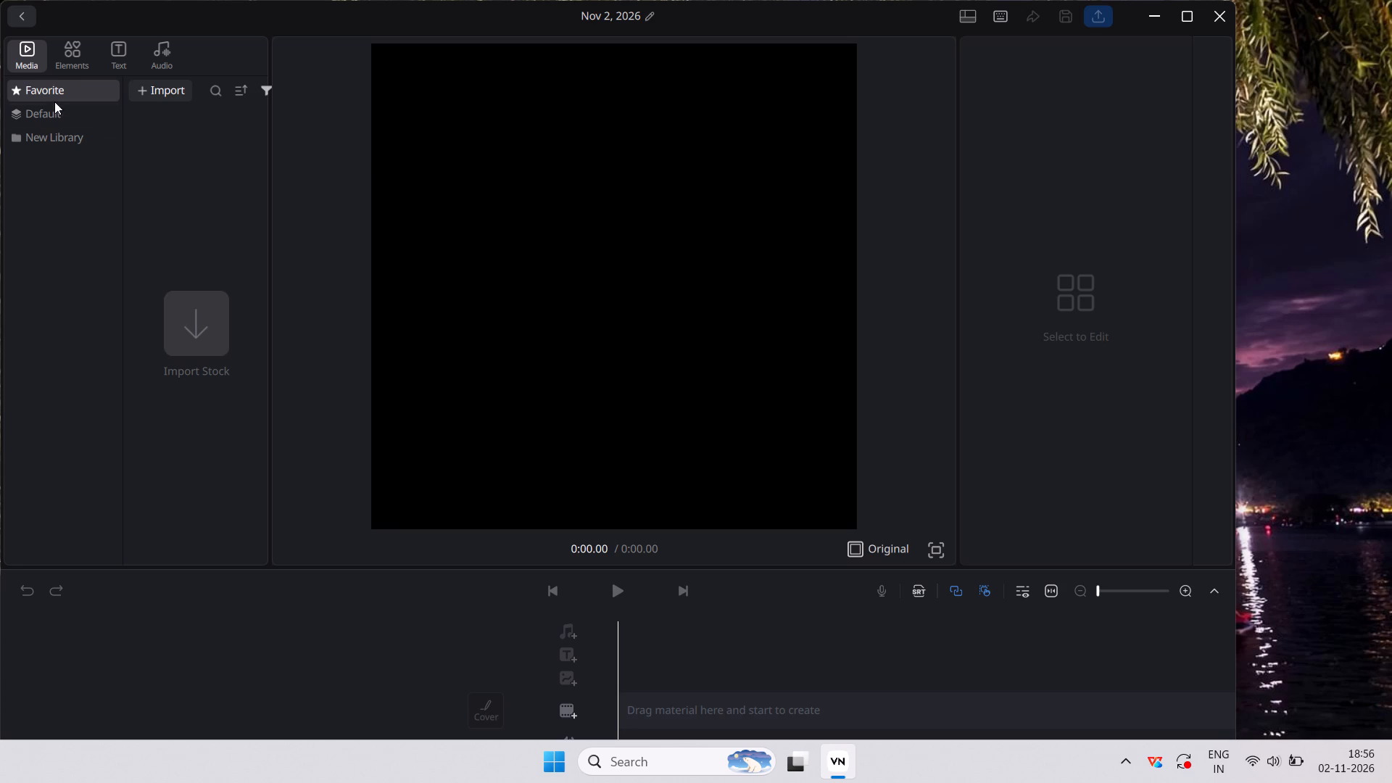
Start importing a local element and look through the Downloads, Gallery and Videos folders for the media file.
left_click(74, 67)
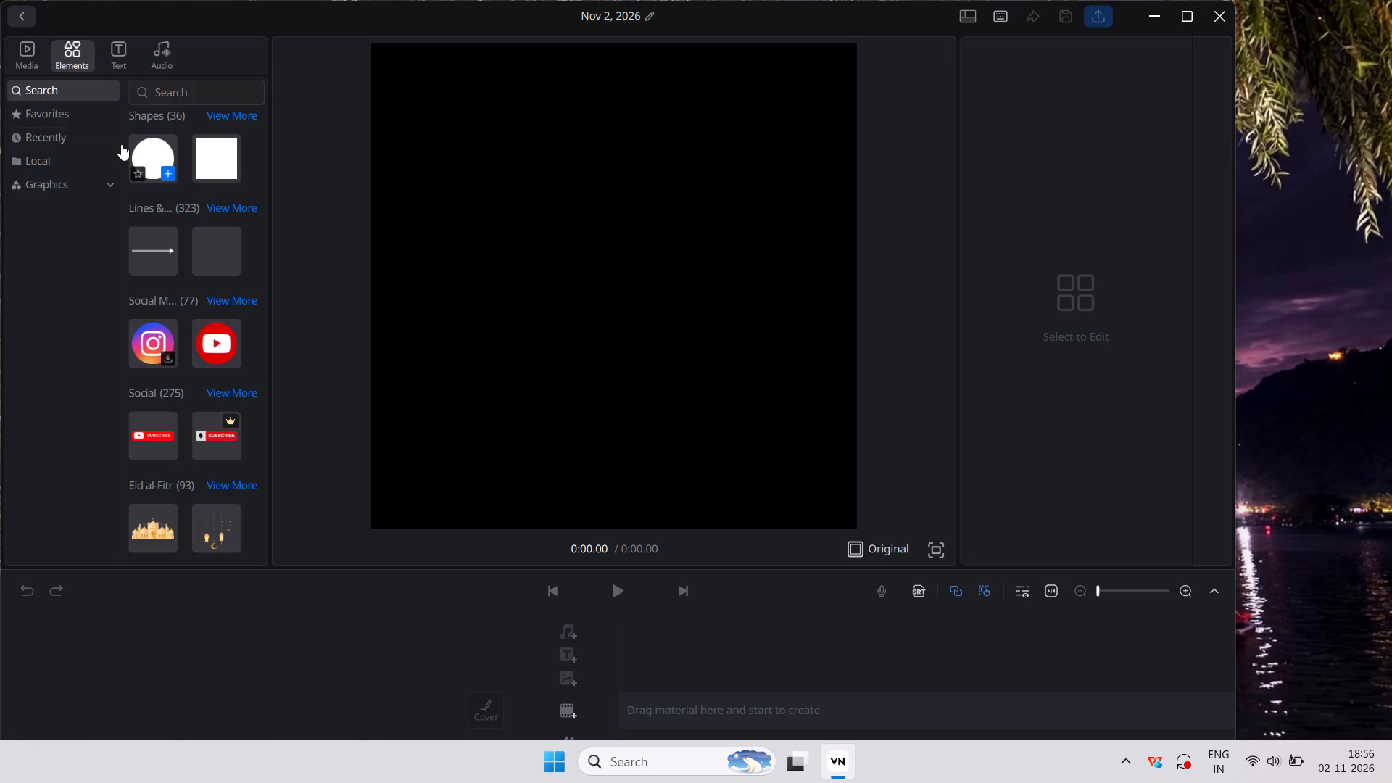
left_click(44, 154)
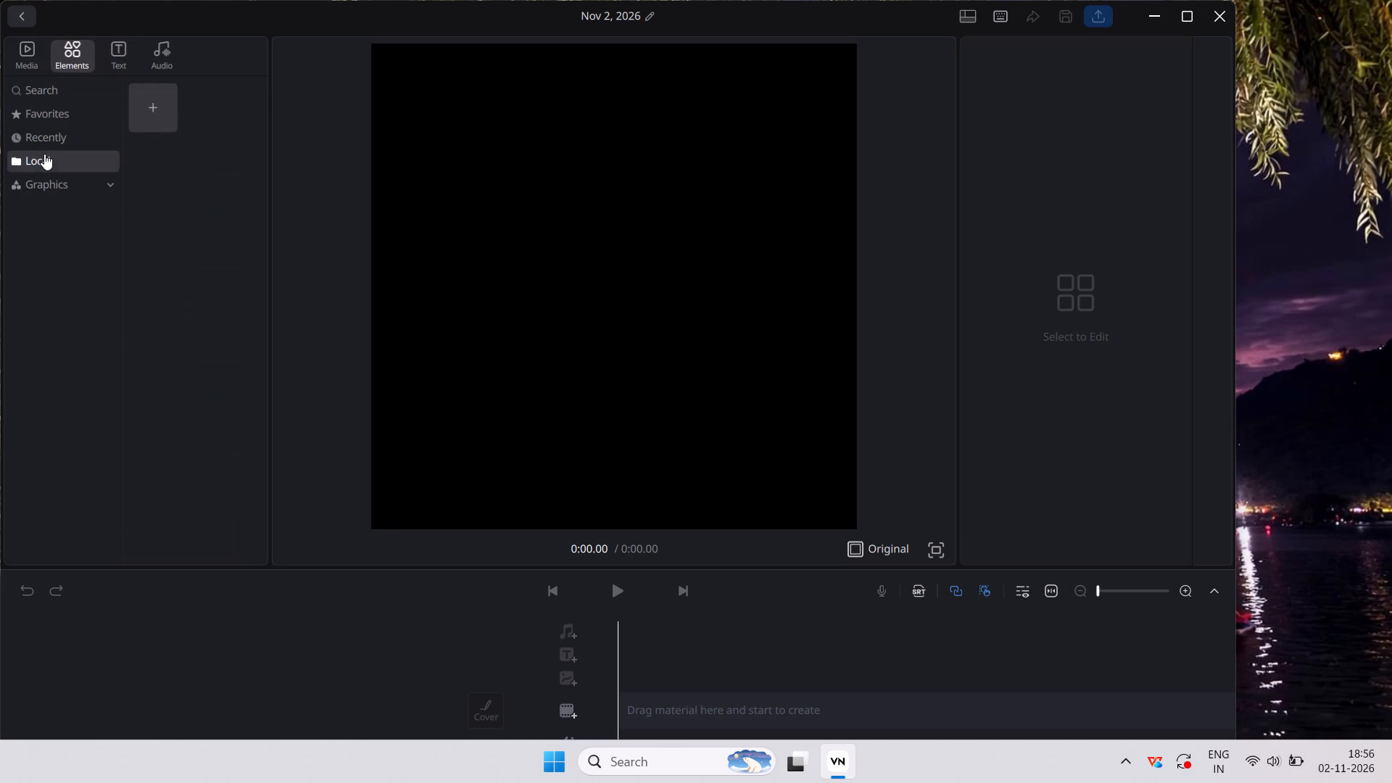
left_click(144, 109)
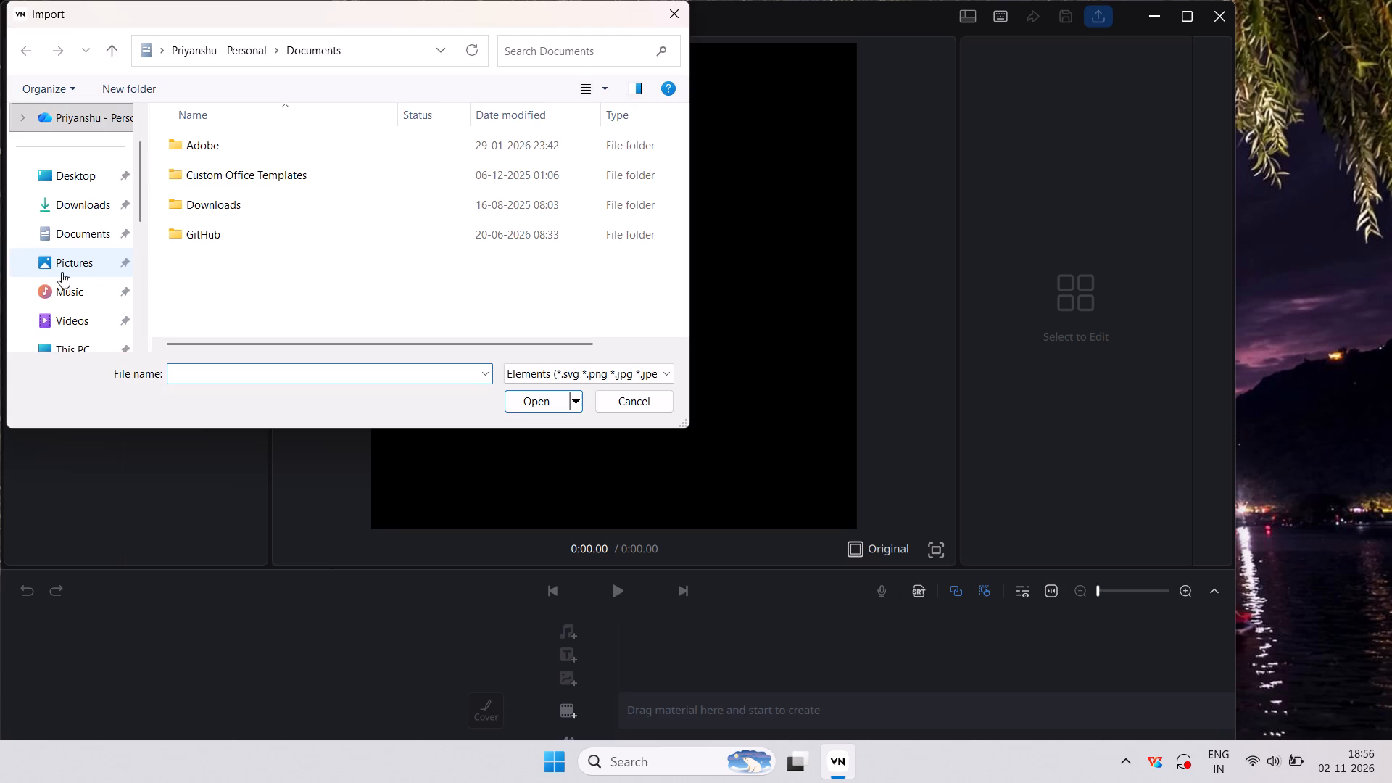
left_click(77, 210)
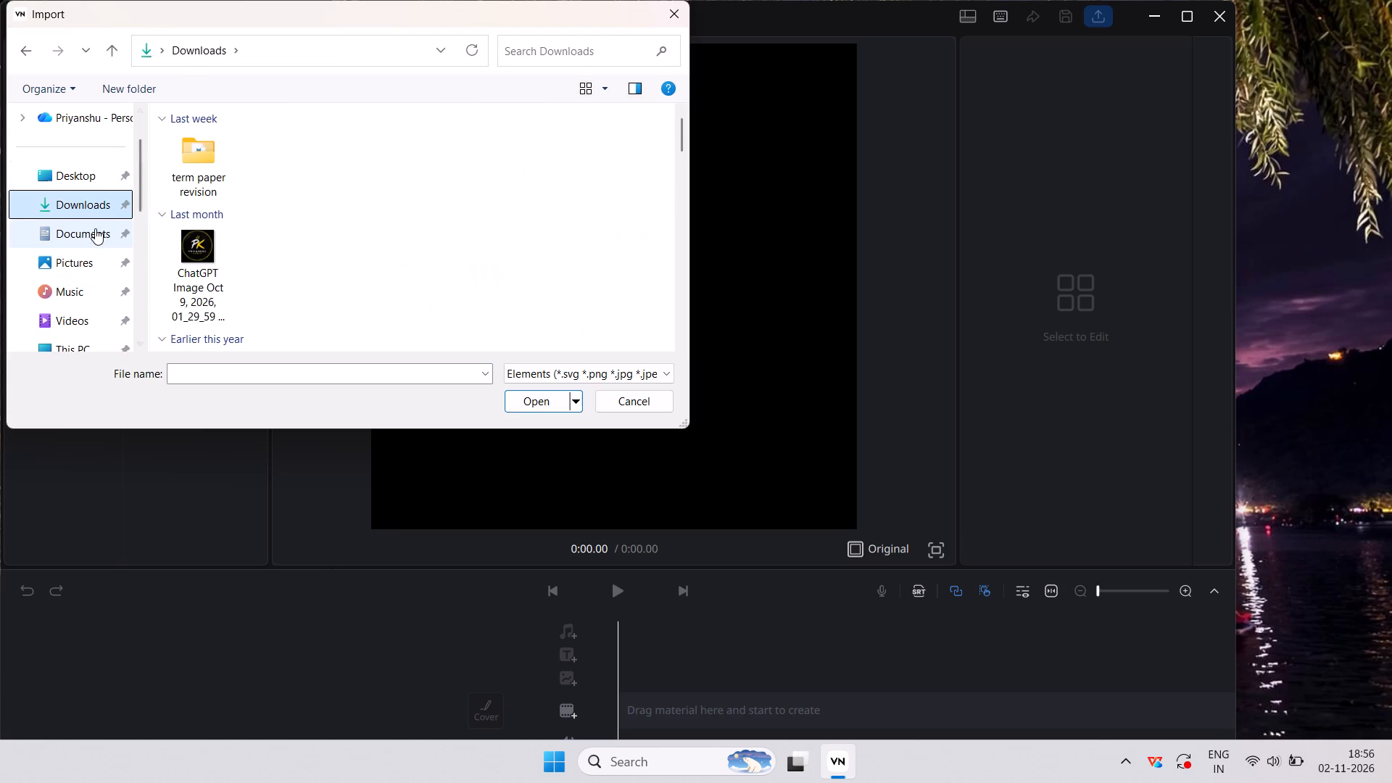
scroll(95, 228, "up", 2)
left_click(74, 157)
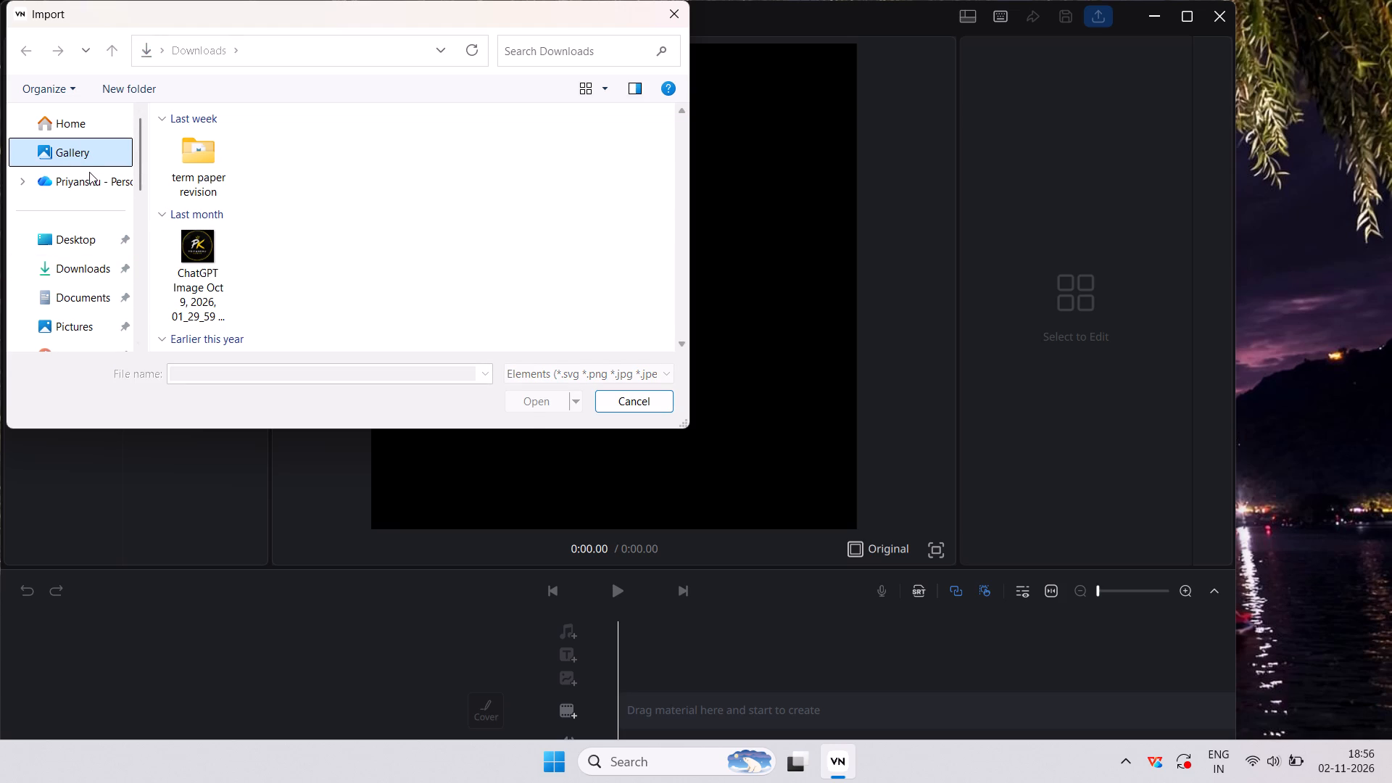
left_click(78, 161)
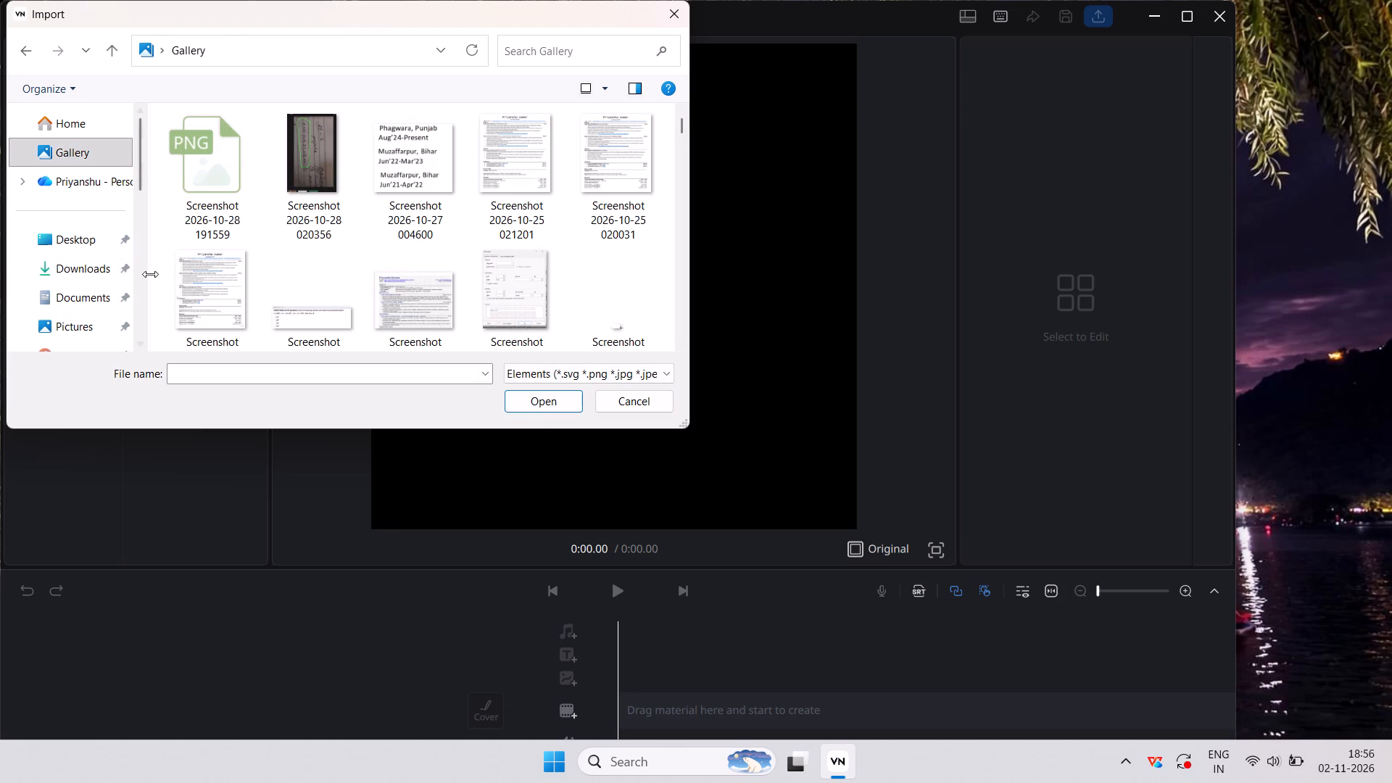
left_click(51, 273)
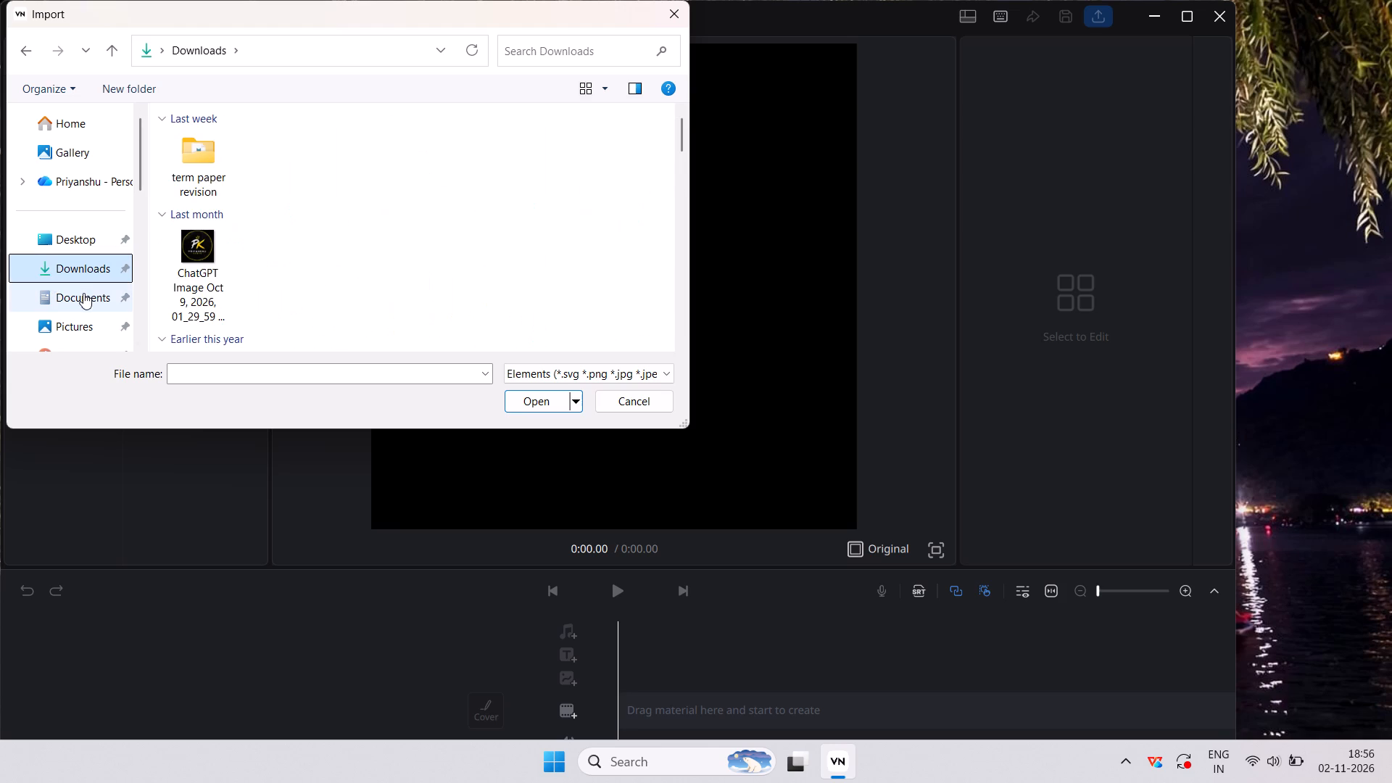
scroll(80, 306, "down", 1)
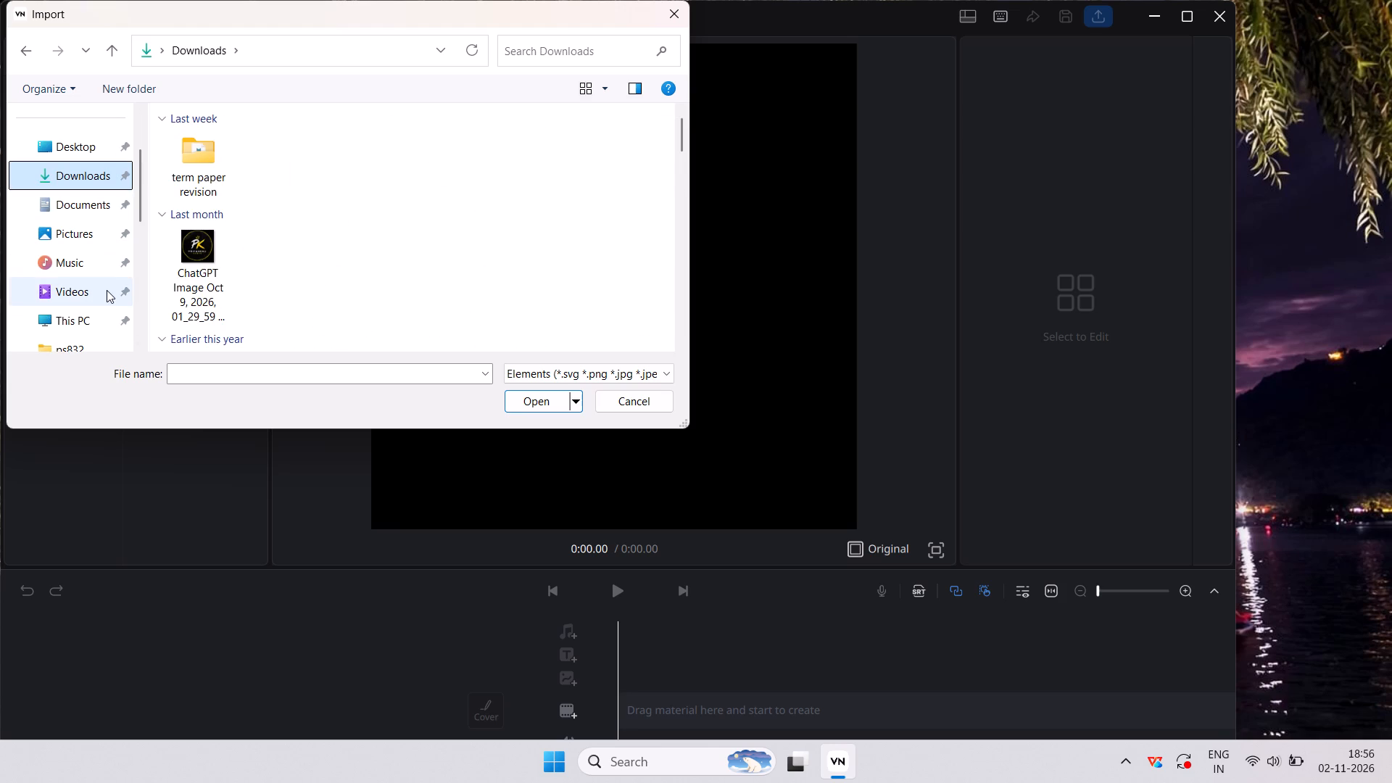
left_click(107, 290)
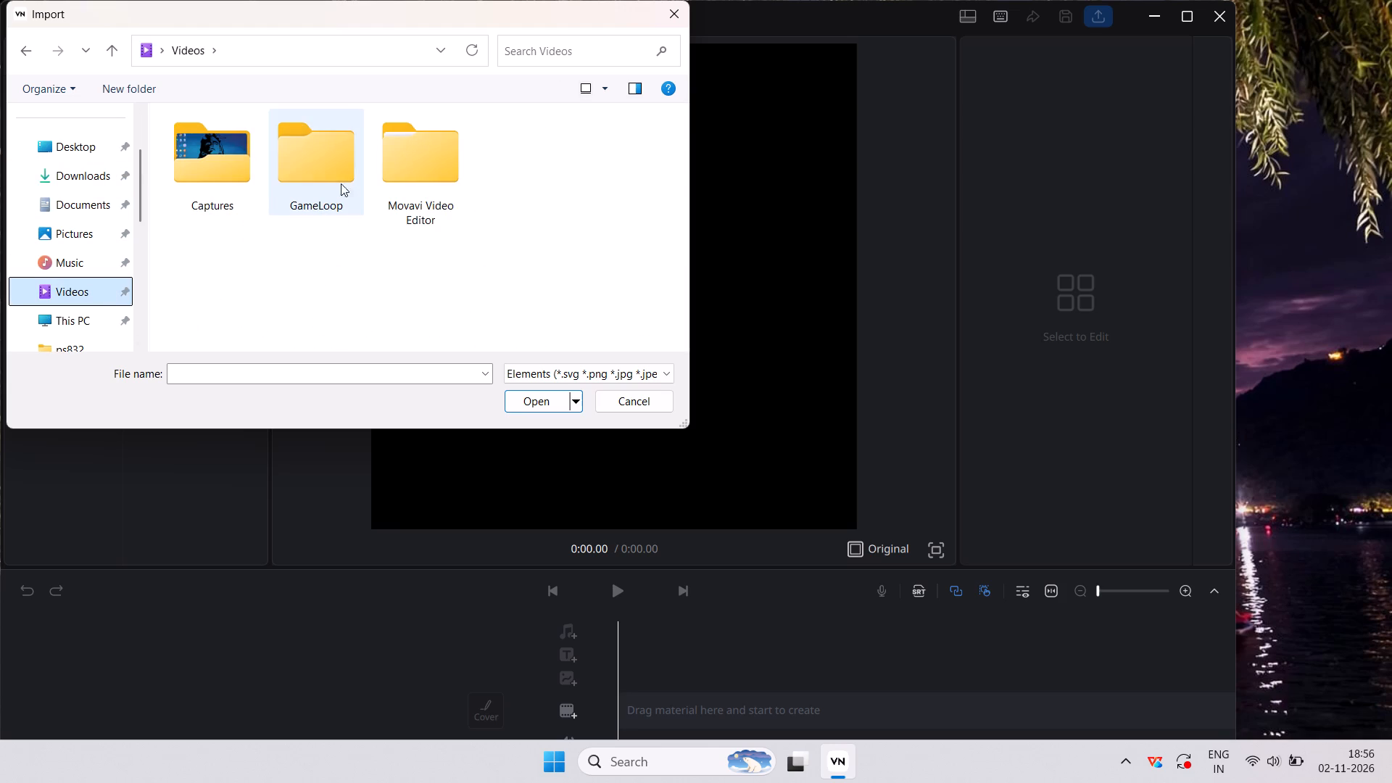
scroll(18, 302, "down", 1)
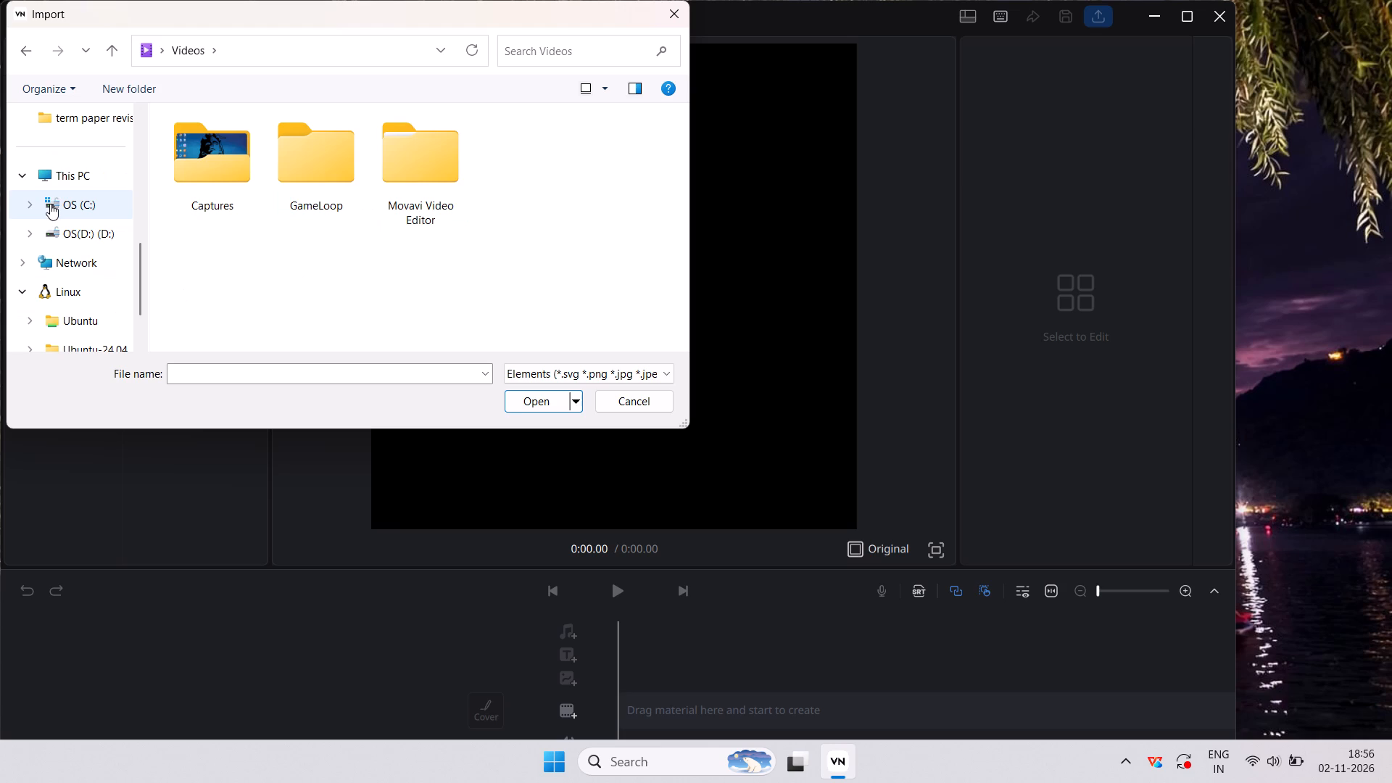
Search the OS (C:) drive for "vide", try extending the search to Libraries, and clear the search.
left_click(50, 204)
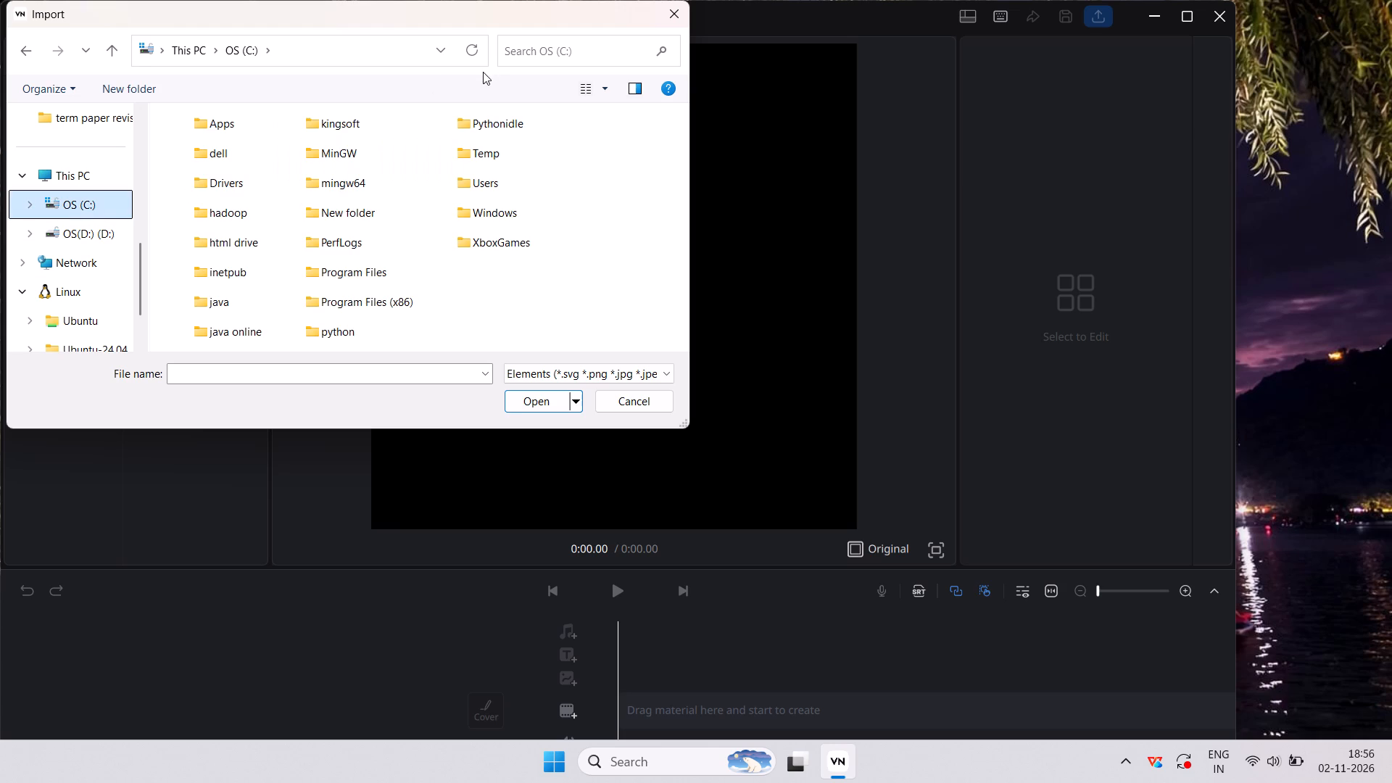
left_click(532, 54)
type("vide")
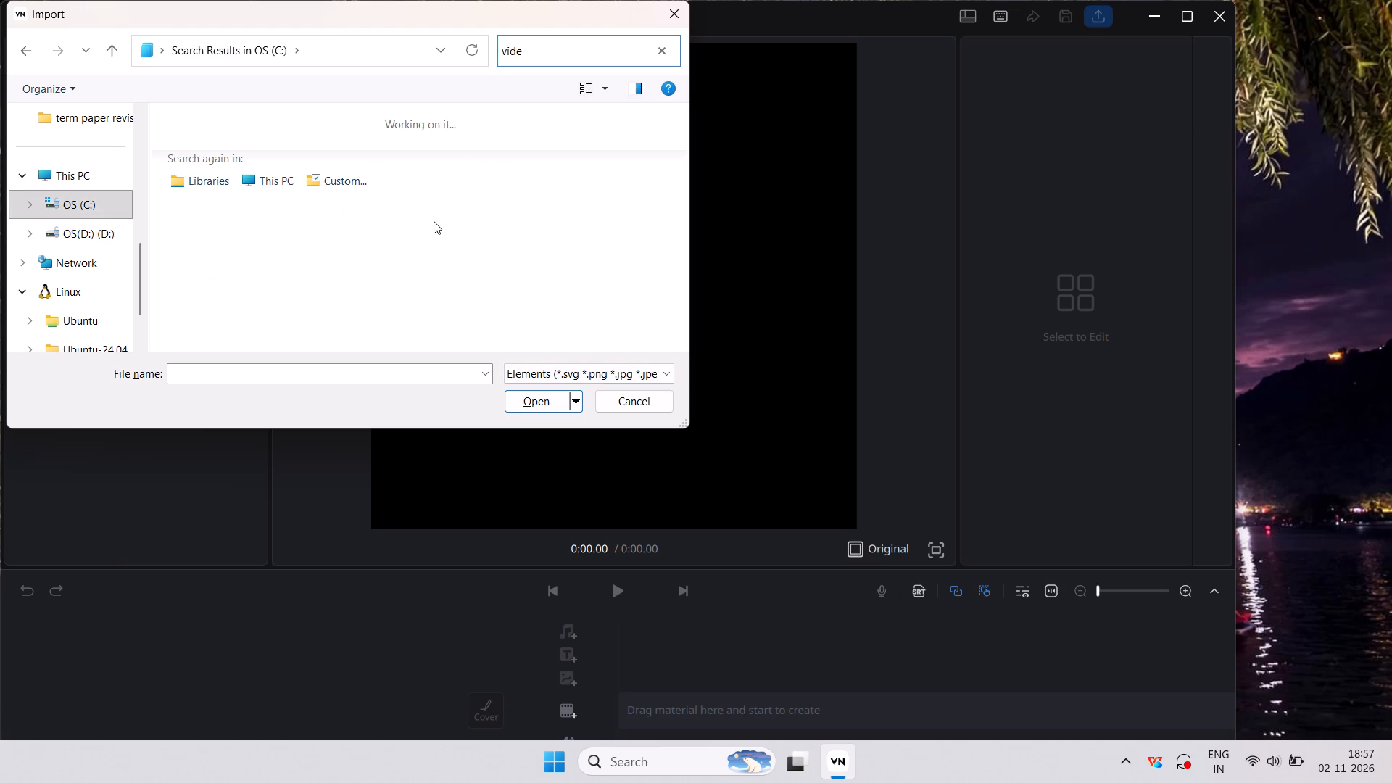
left_click(188, 180)
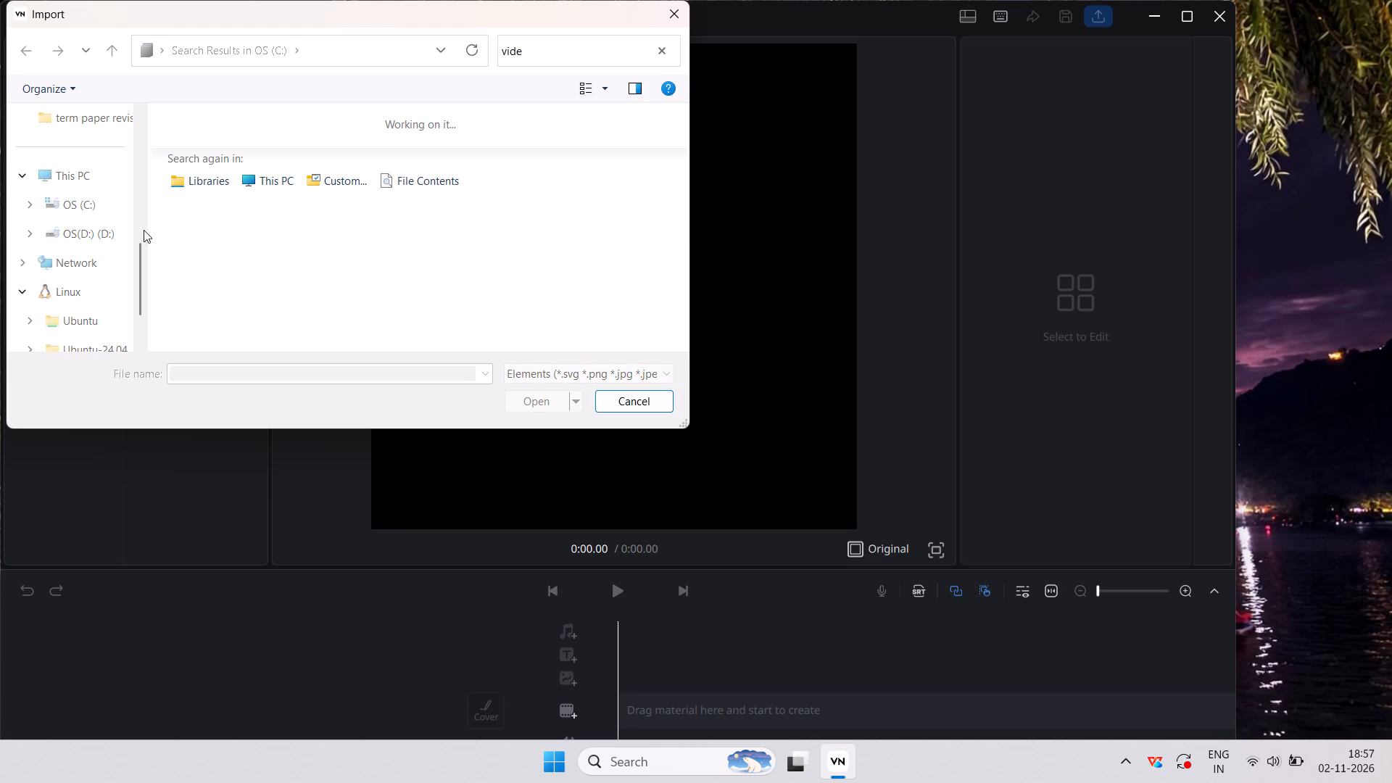
scroll(30, 278, "up", 4)
left_click(661, 51)
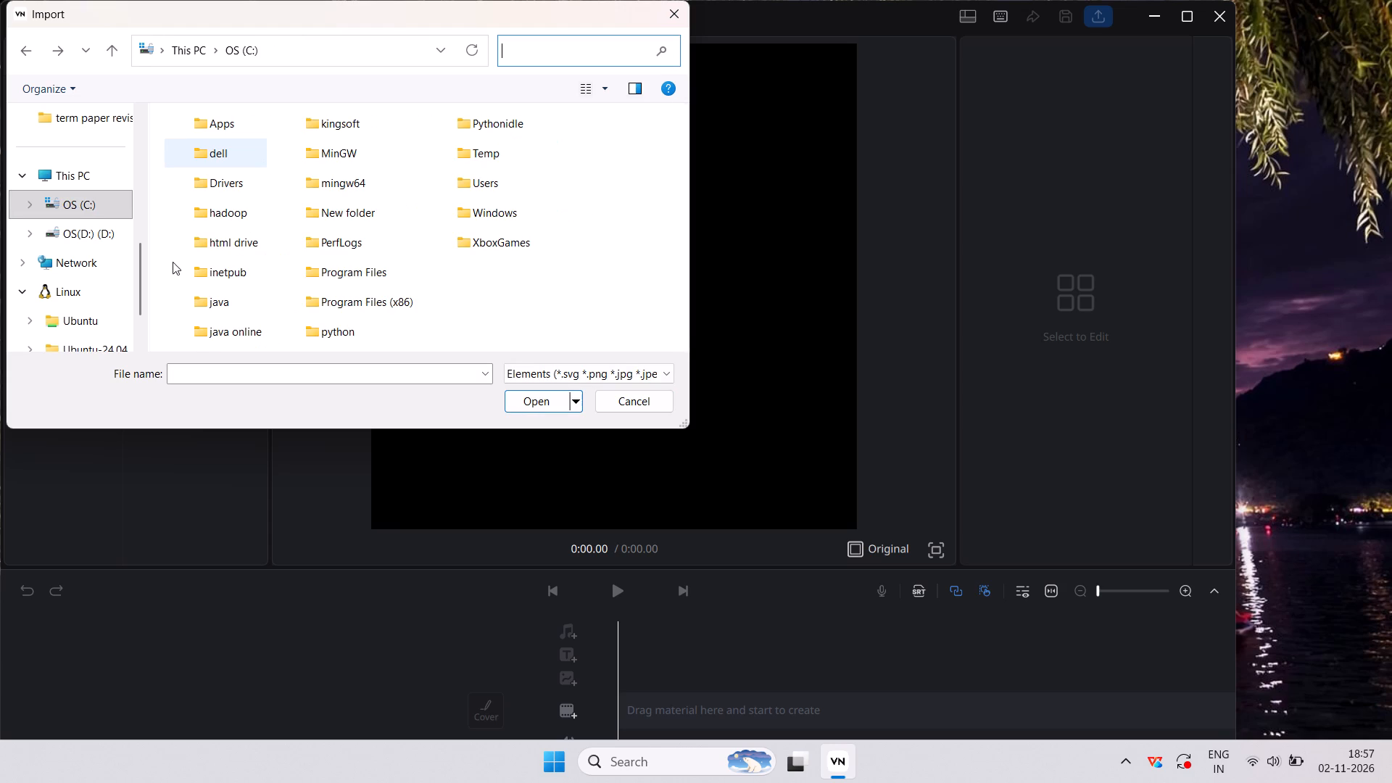
Search the OS (C:) drive for "insta" and clear the search.
type("yo")
key("BackSpace")
key("BackSpace")
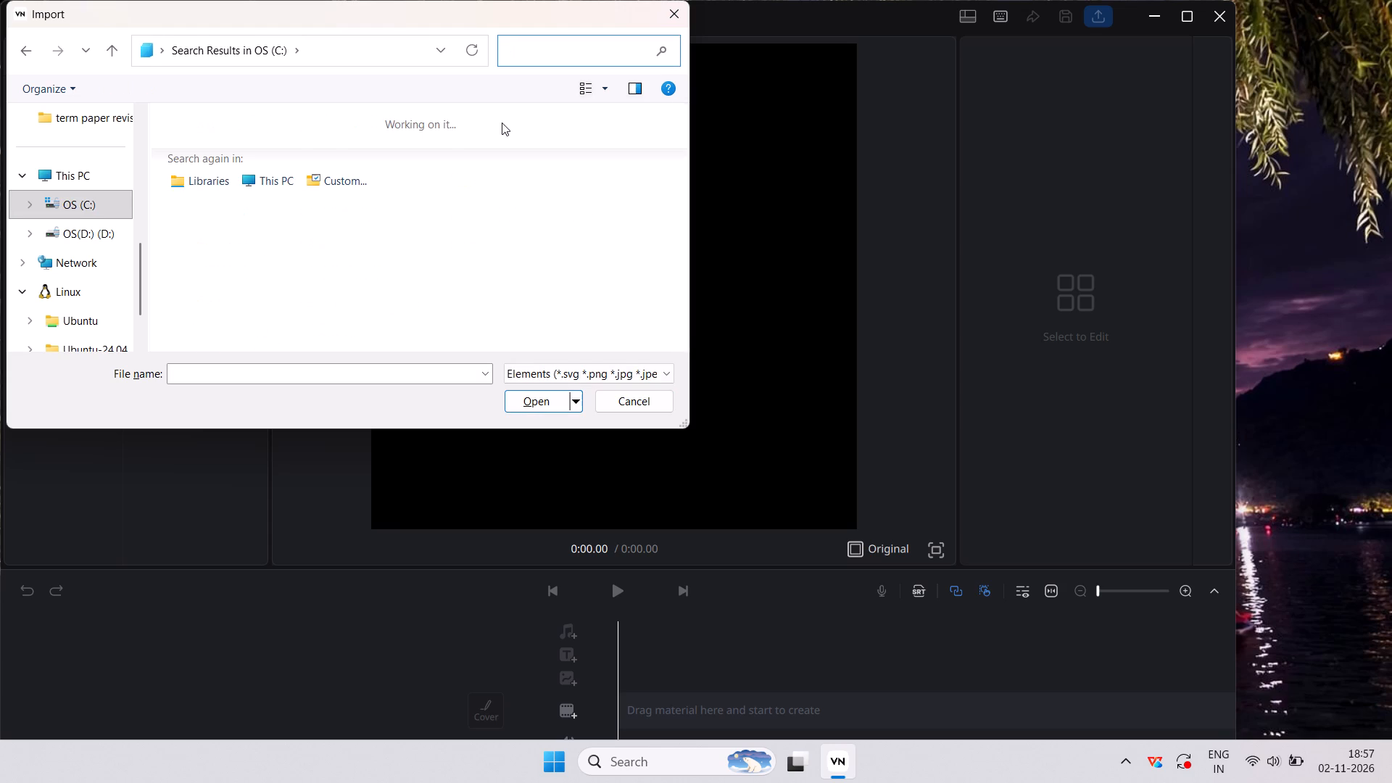
type("in")
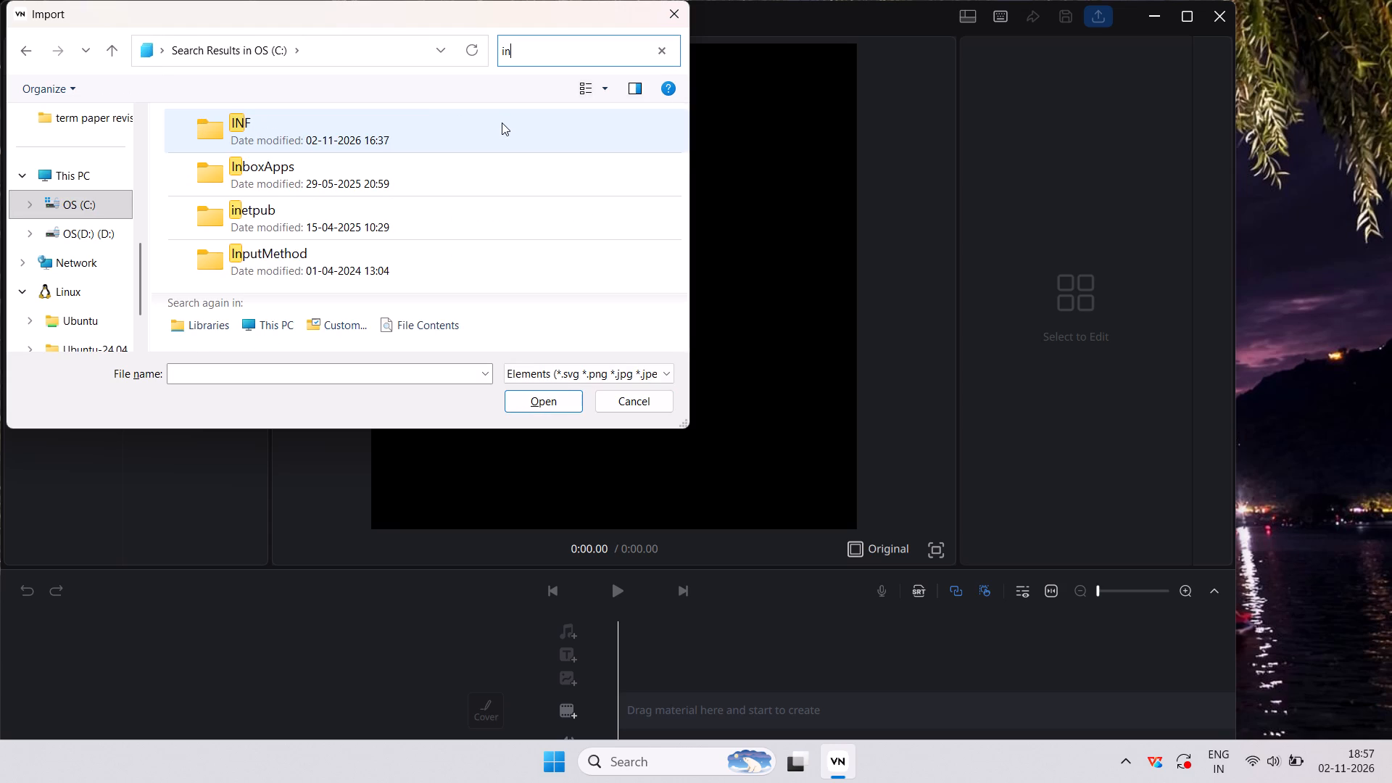
key("s")
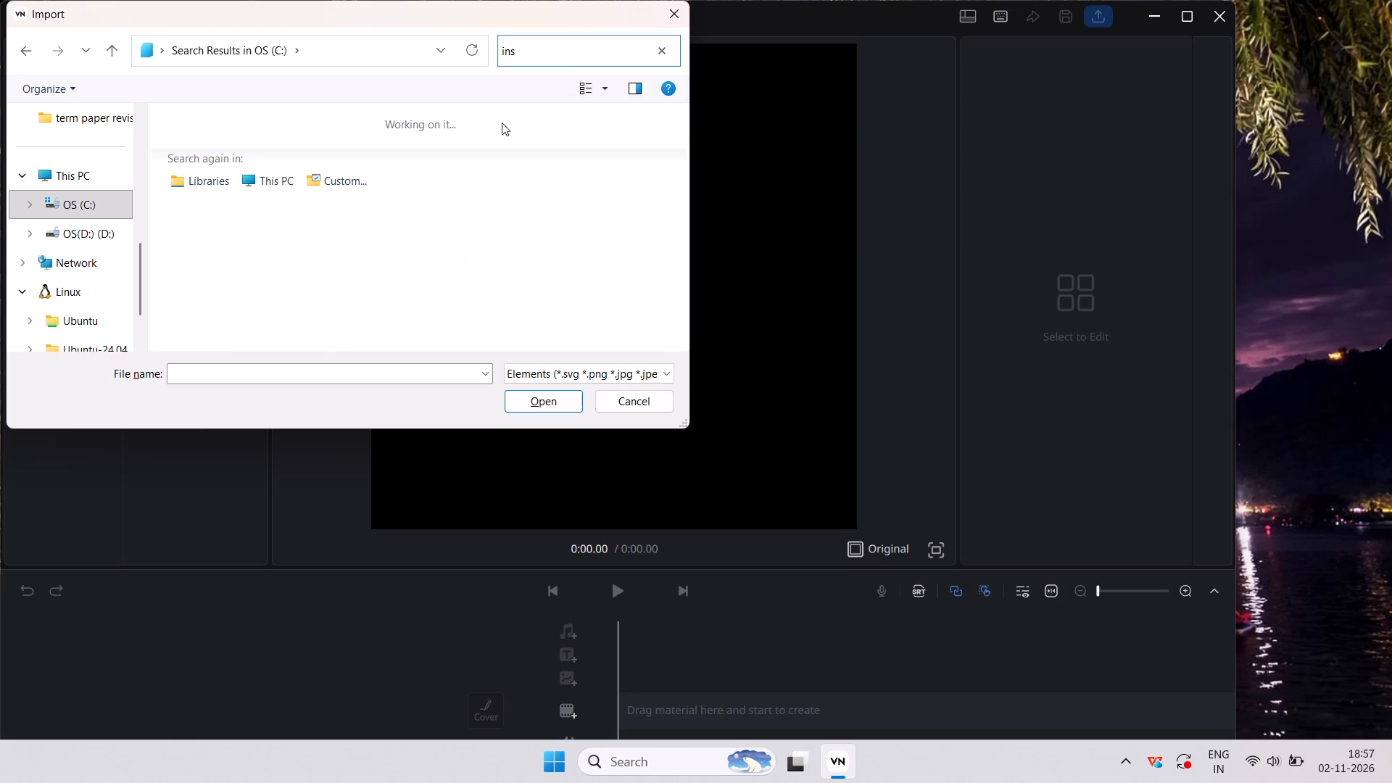
type("ta")
left_click(657, 55)
scroll(46, 246, "up", 5)
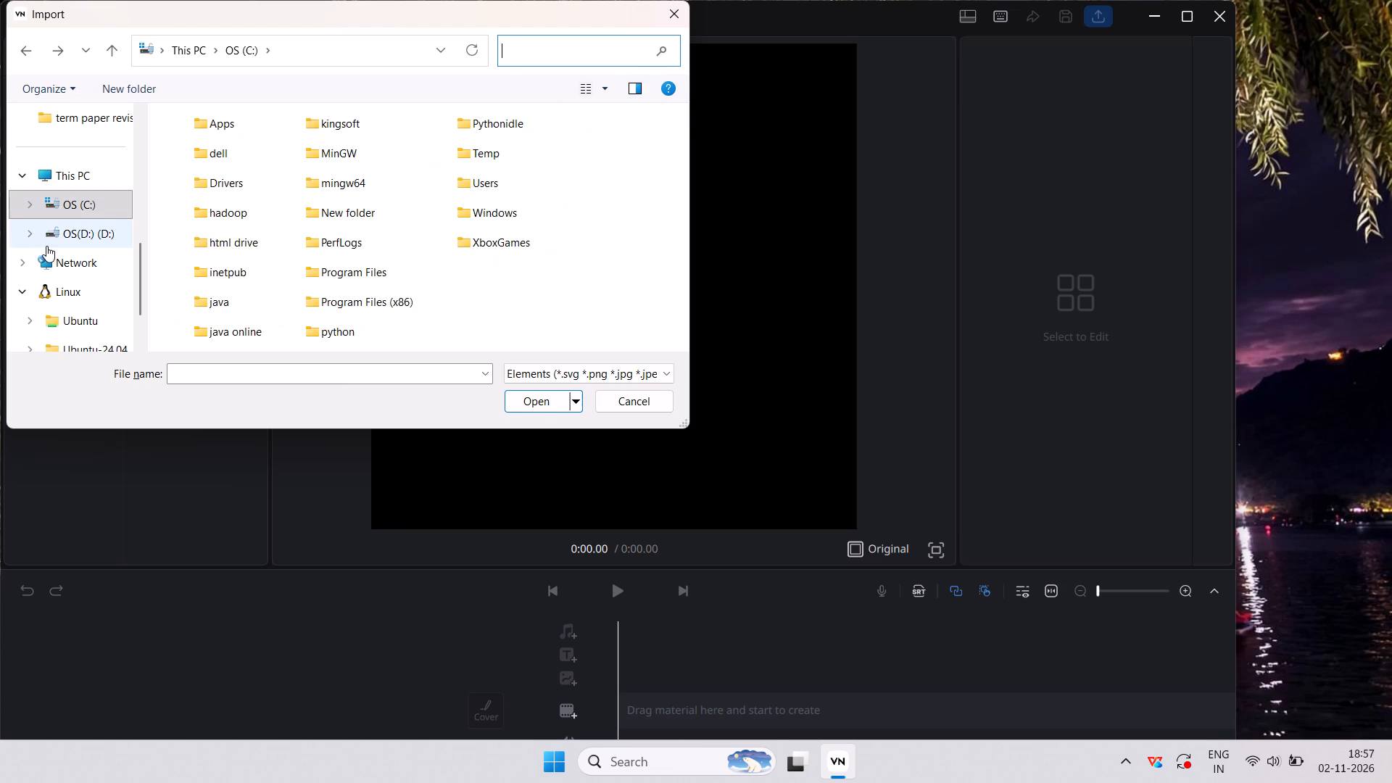
Look through the Downloads and Gallery folders for the video clip, and close the import window.
left_click(66, 270)
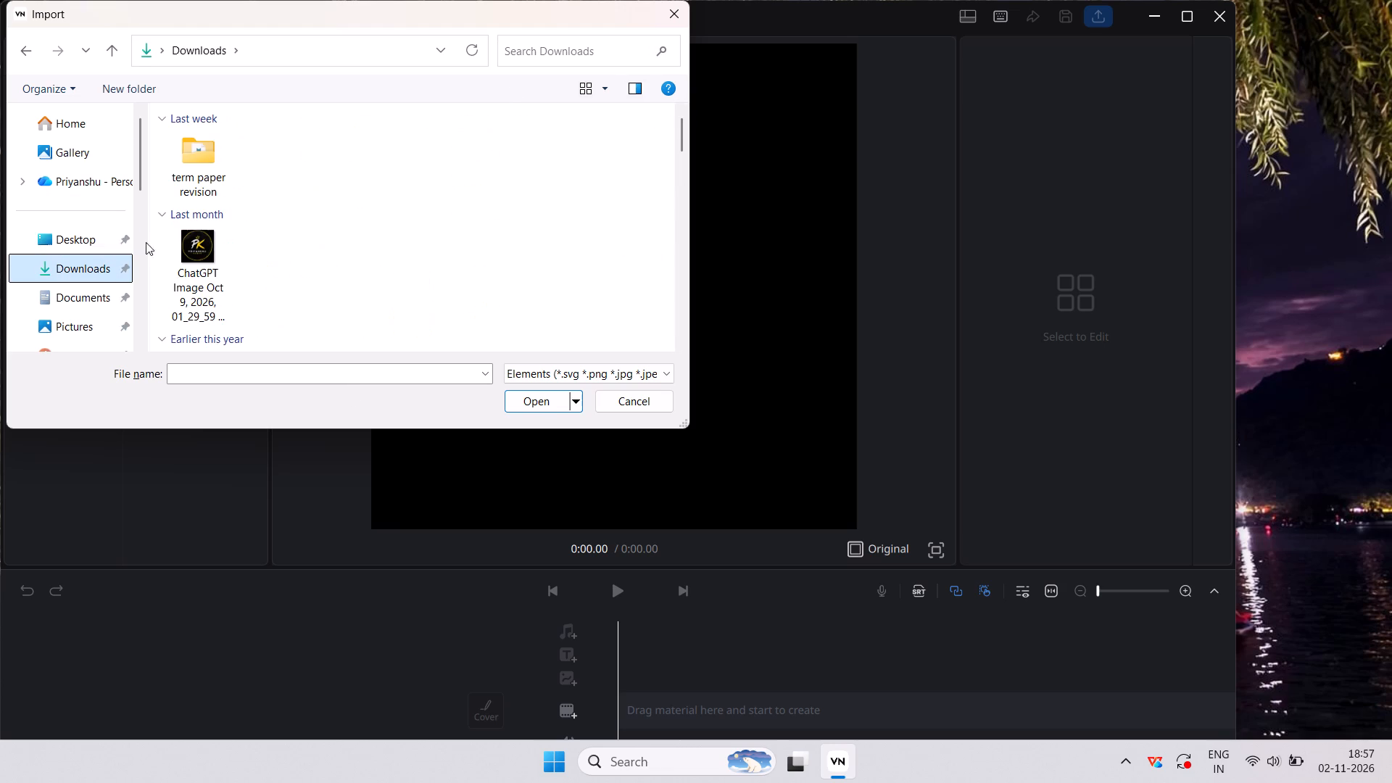
left_click(94, 151)
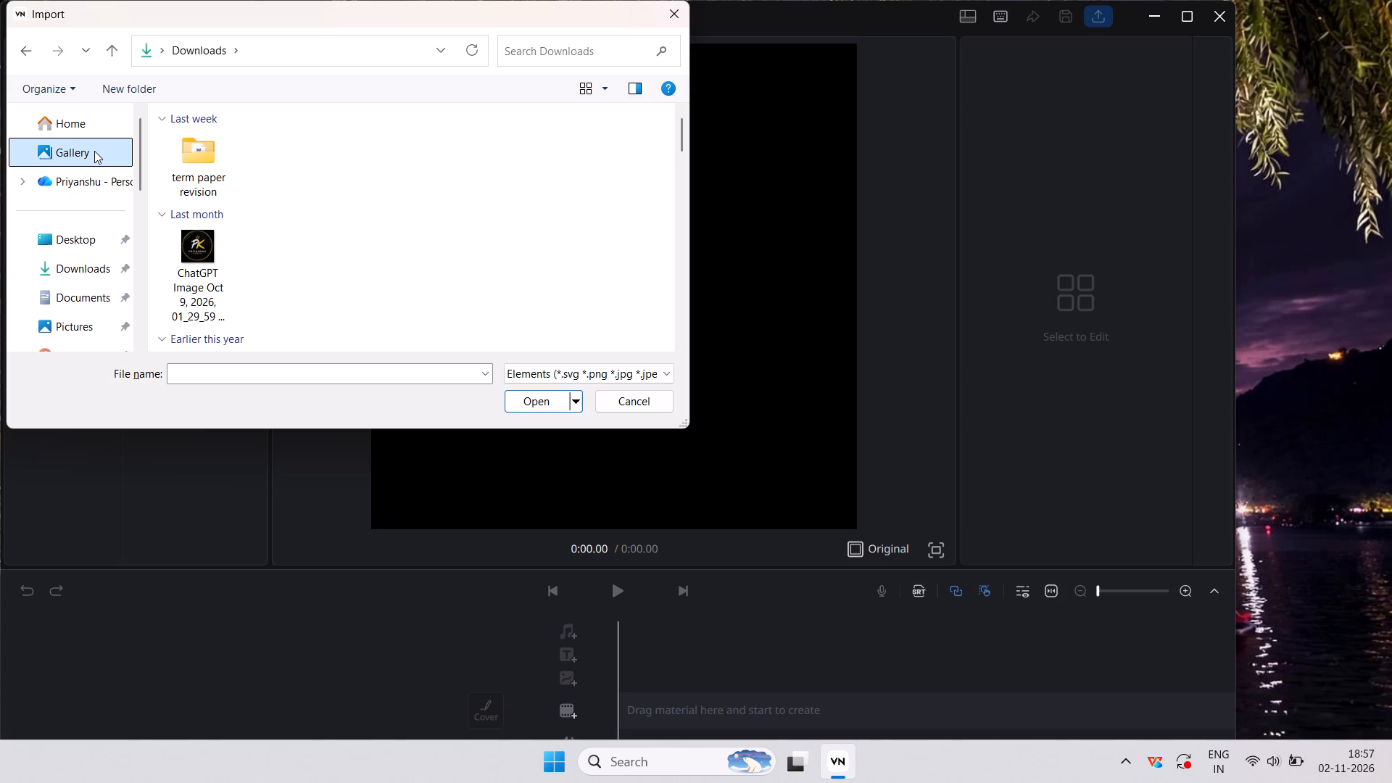
scroll(257, 273, "down", 2)
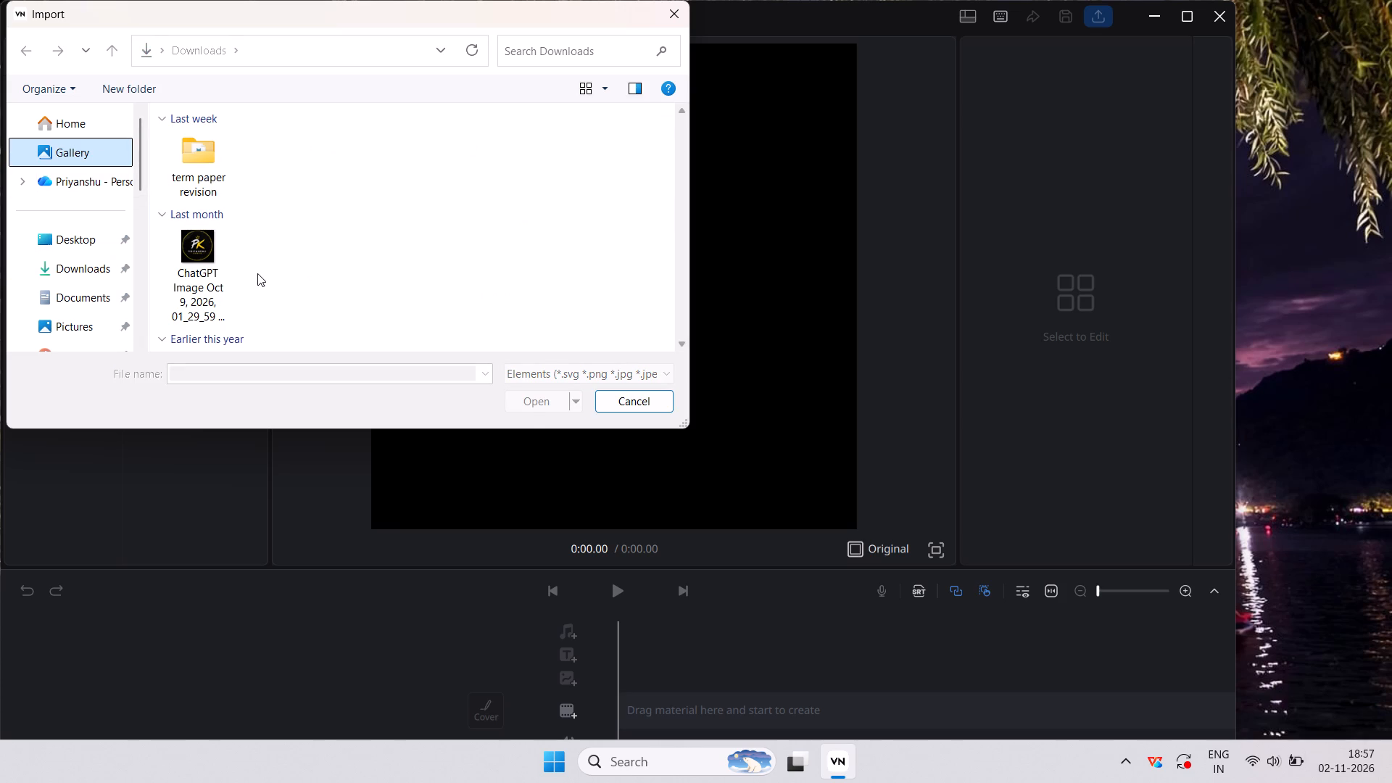
left_click(88, 275)
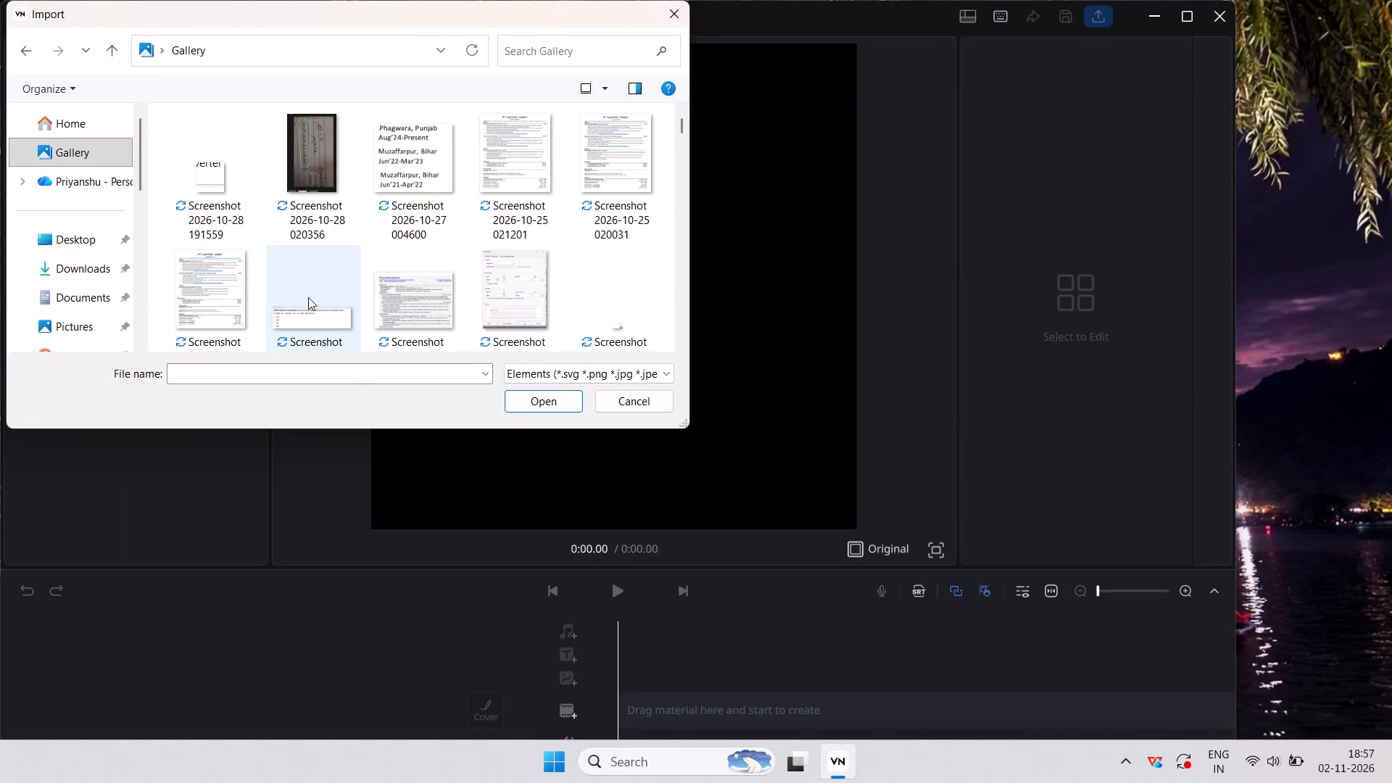
scroll(486, 274, "down", 7)
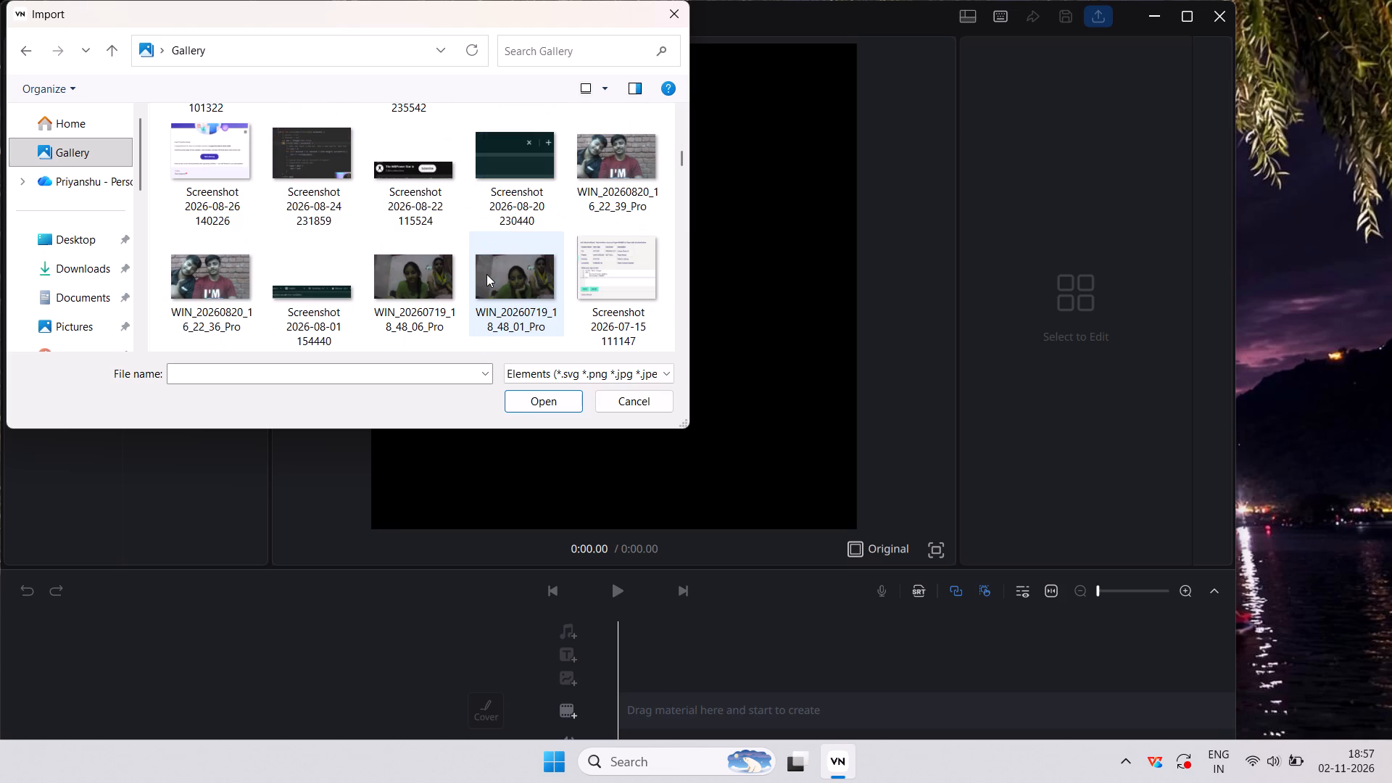
scroll(486, 274, "up", 5)
scroll(486, 274, "down", 2)
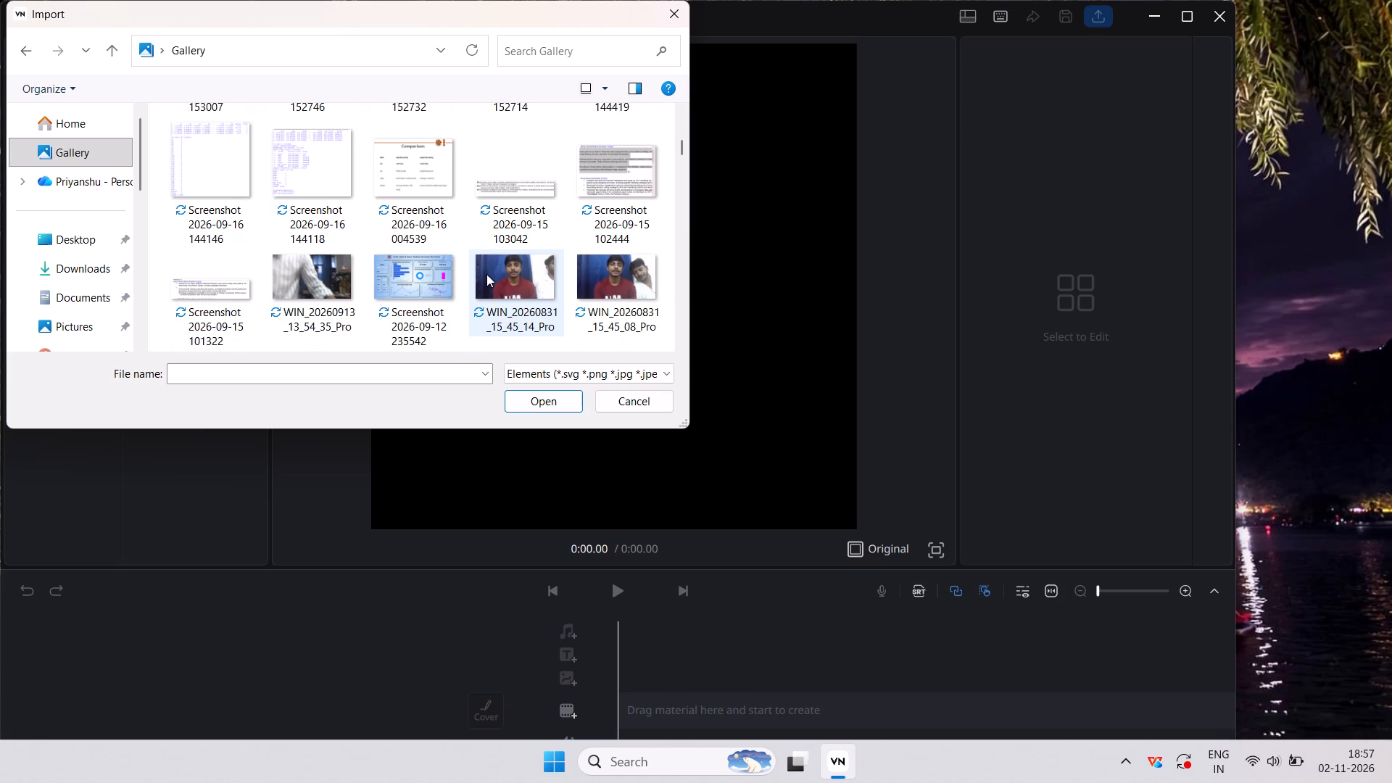
scroll(486, 274, "down", 5)
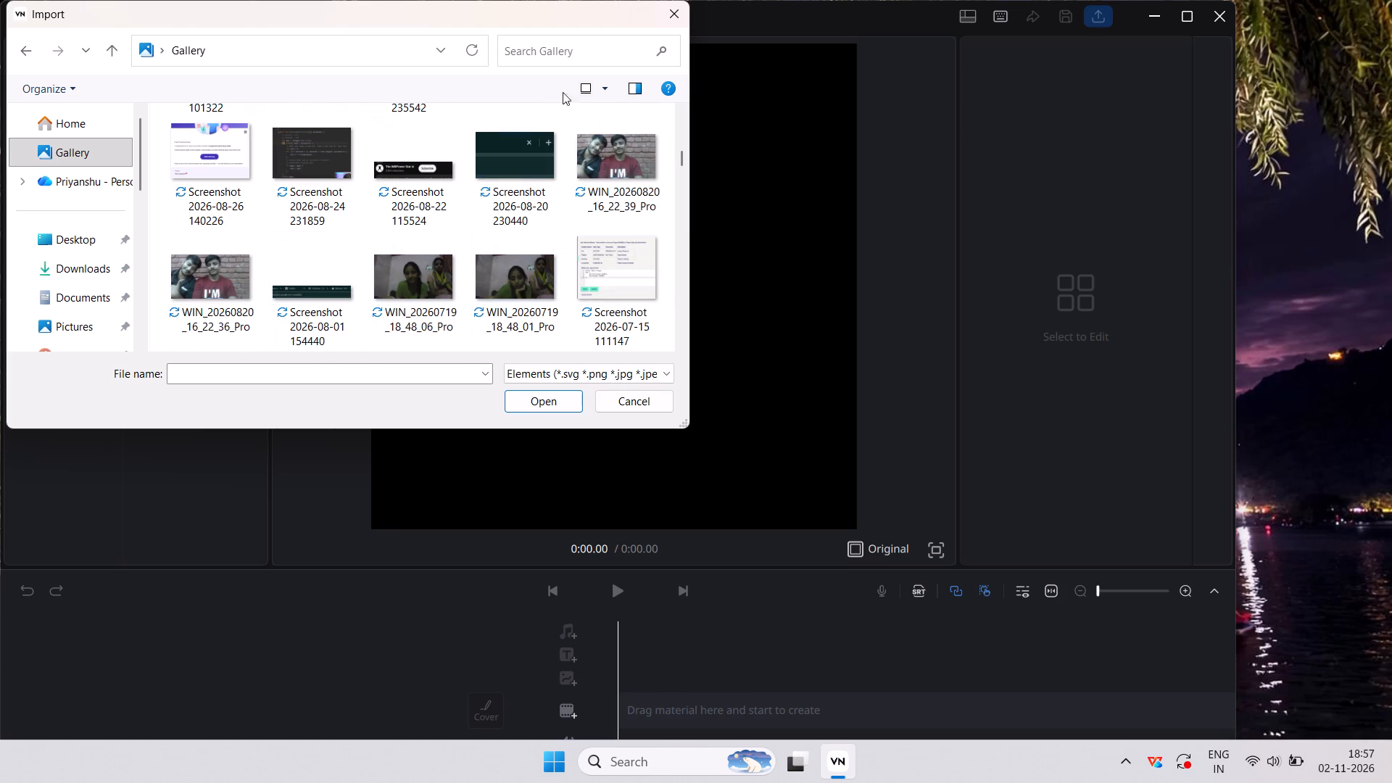
left_click(672, 4)
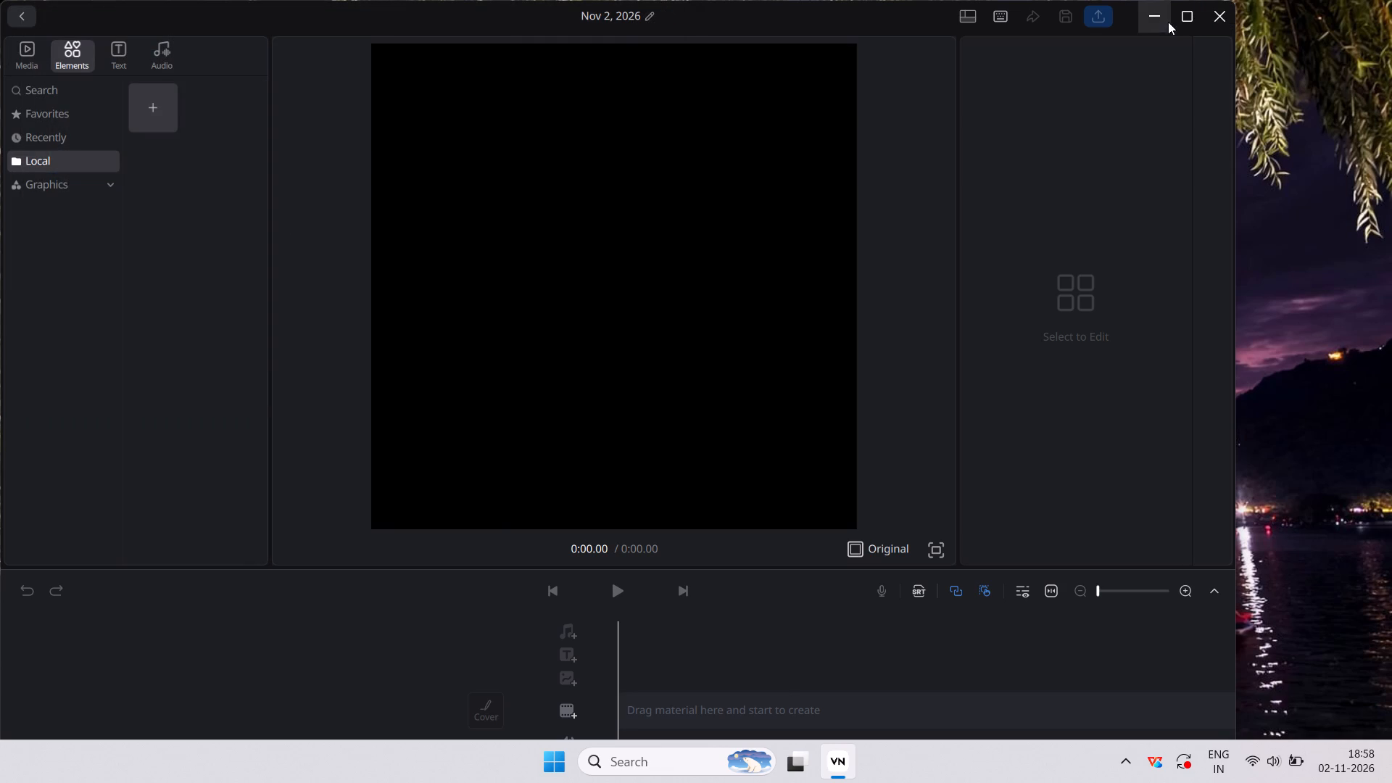
Switch to Chrome, open the download history, and show today's downloaded video in its folder.
left_click(1149, 9)
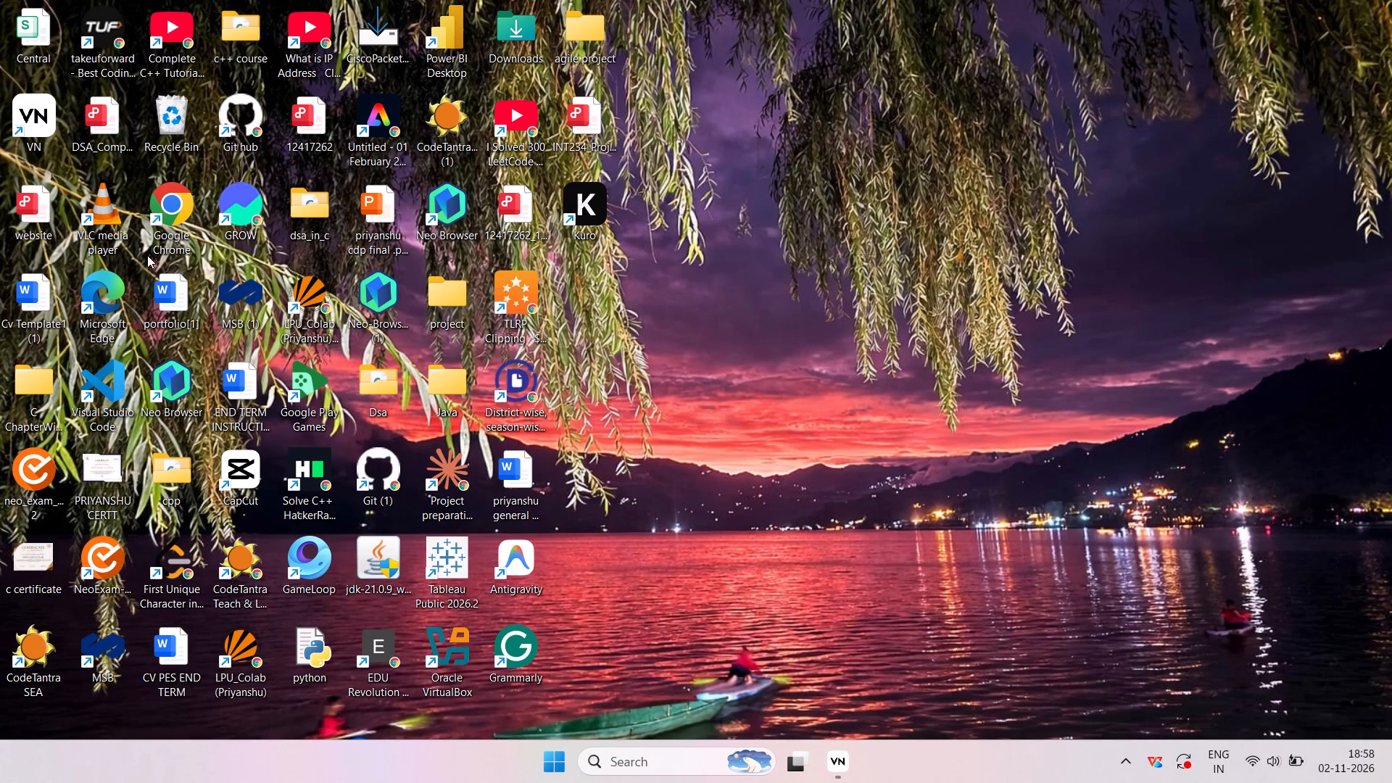
double_click(162, 239)
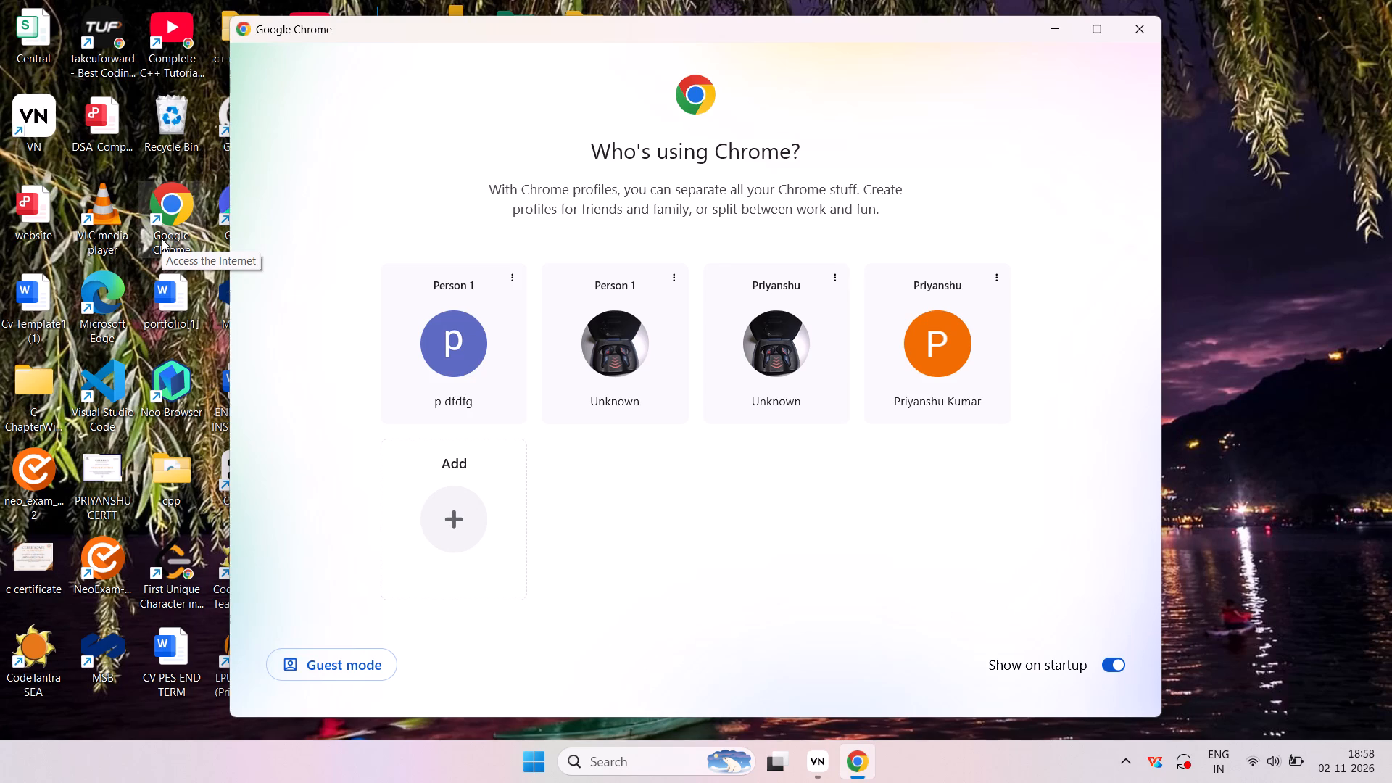
left_click(763, 348)
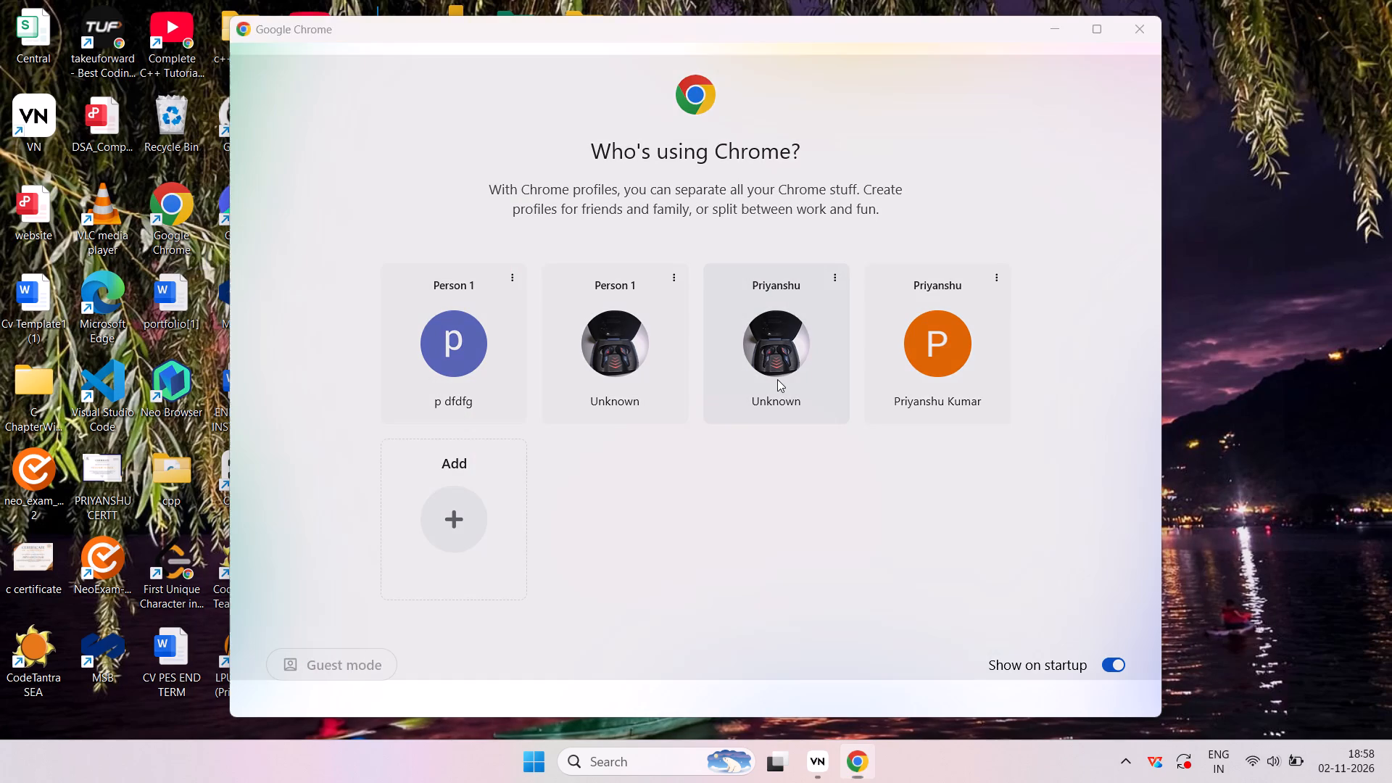
left_click(1362, 65)
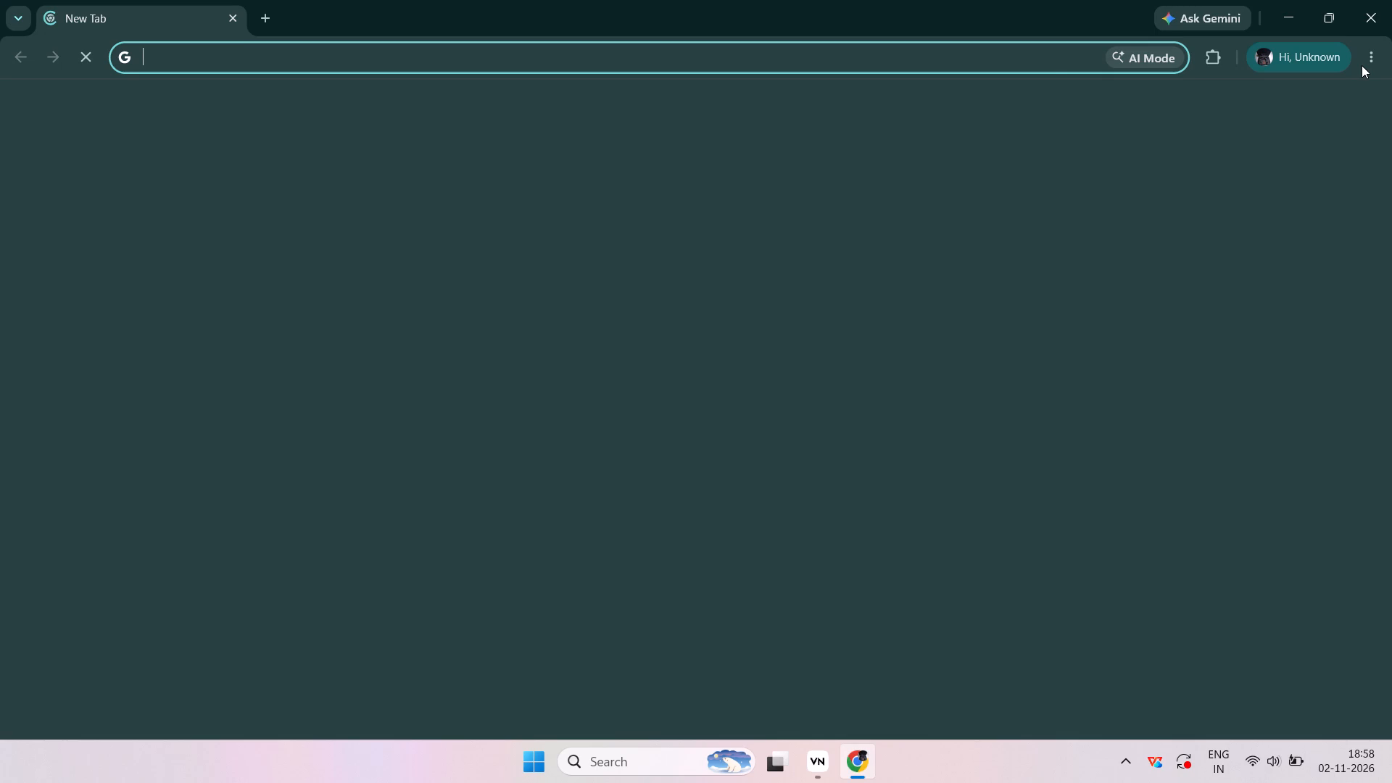
left_click(1169, 289)
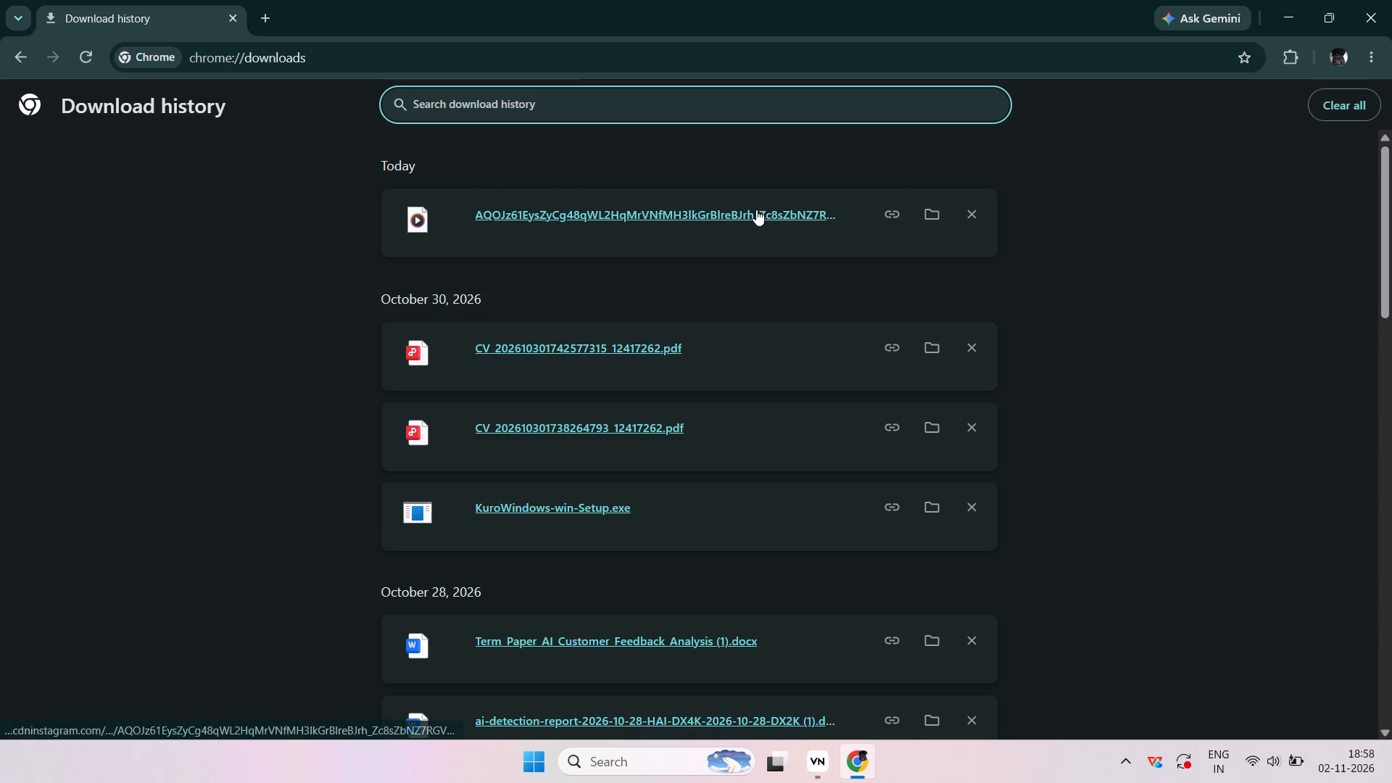
left_click(925, 208)
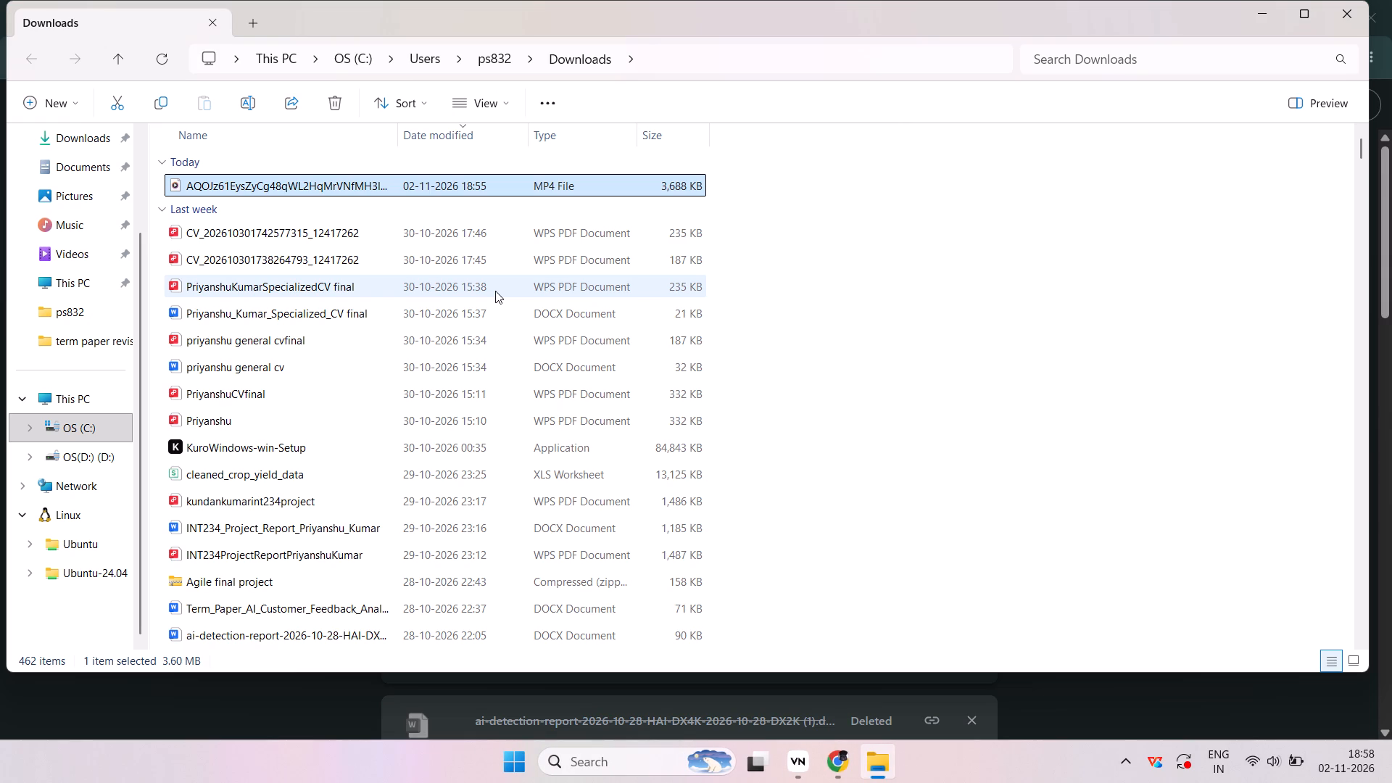
Copy today's downloaded MP4 file and paste a duplicate into the Downloads folder.
key("ctrl+c")
scroll(57, 278, "up", 2)
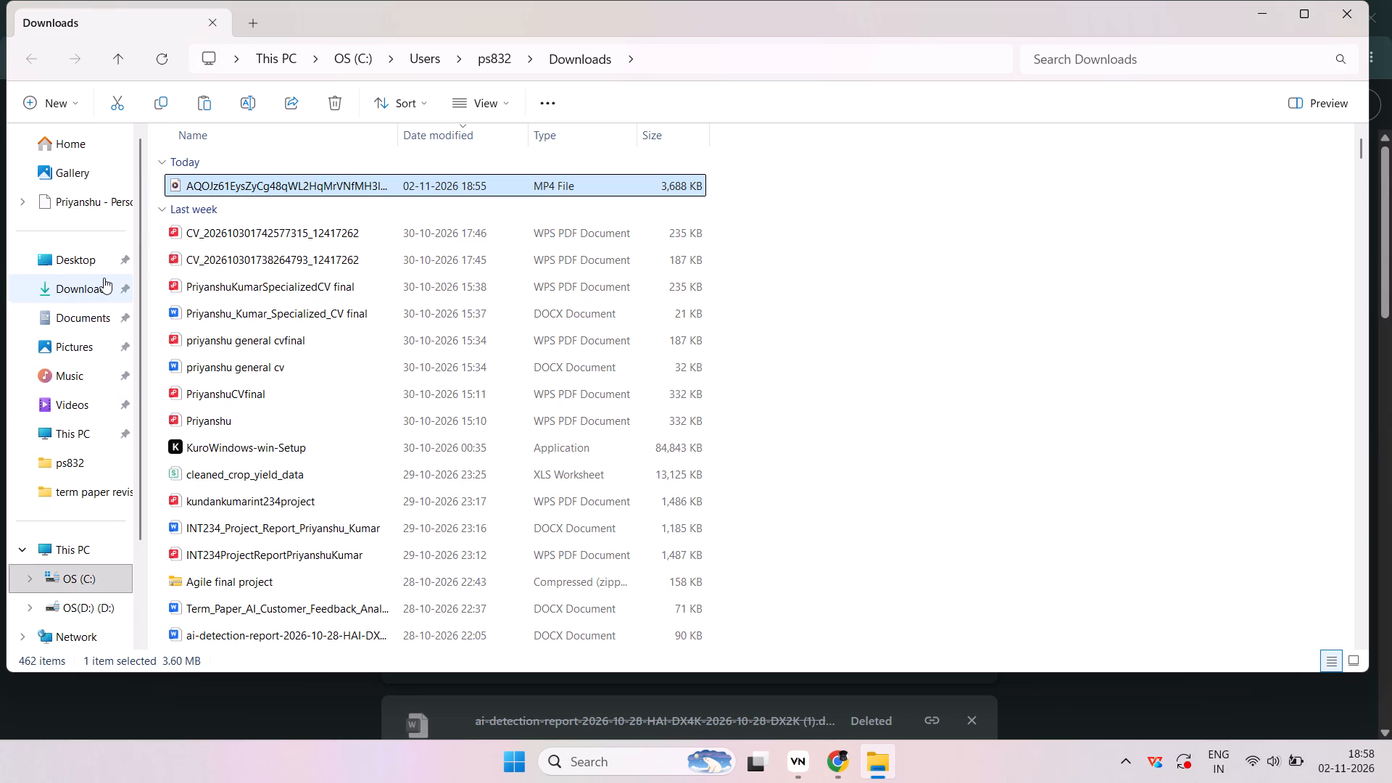
left_click(104, 278)
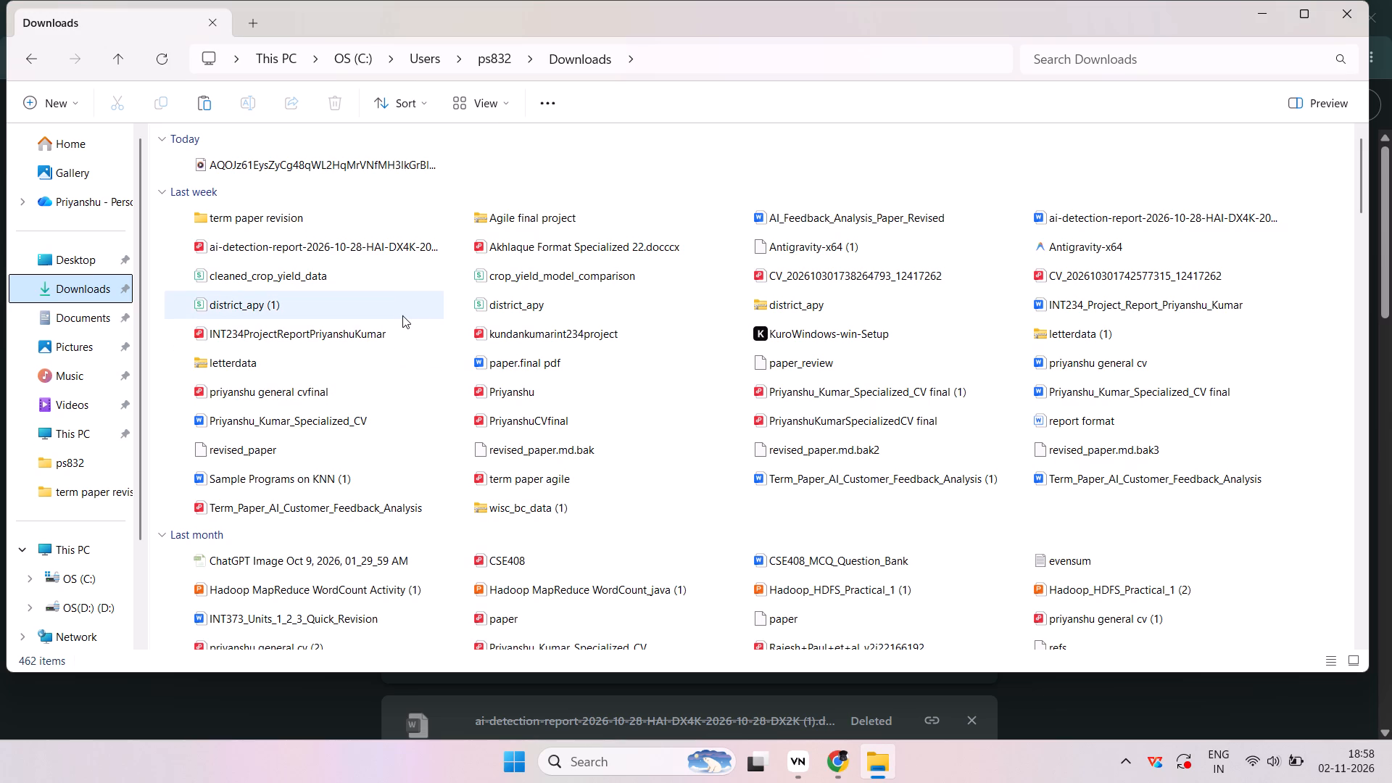
key("ctrl+v")
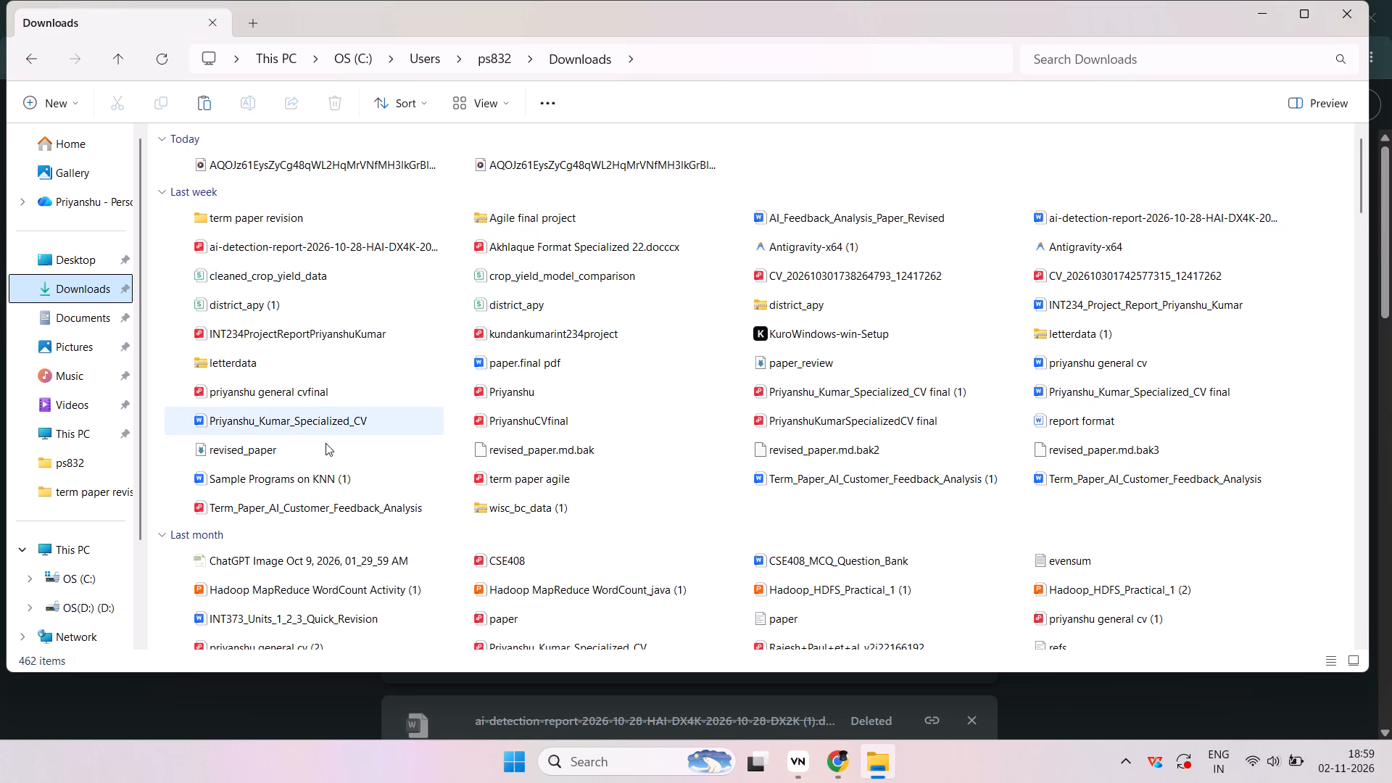
Paste the copied MP4 file into the Desktop folder and close the file window.
left_click(107, 252)
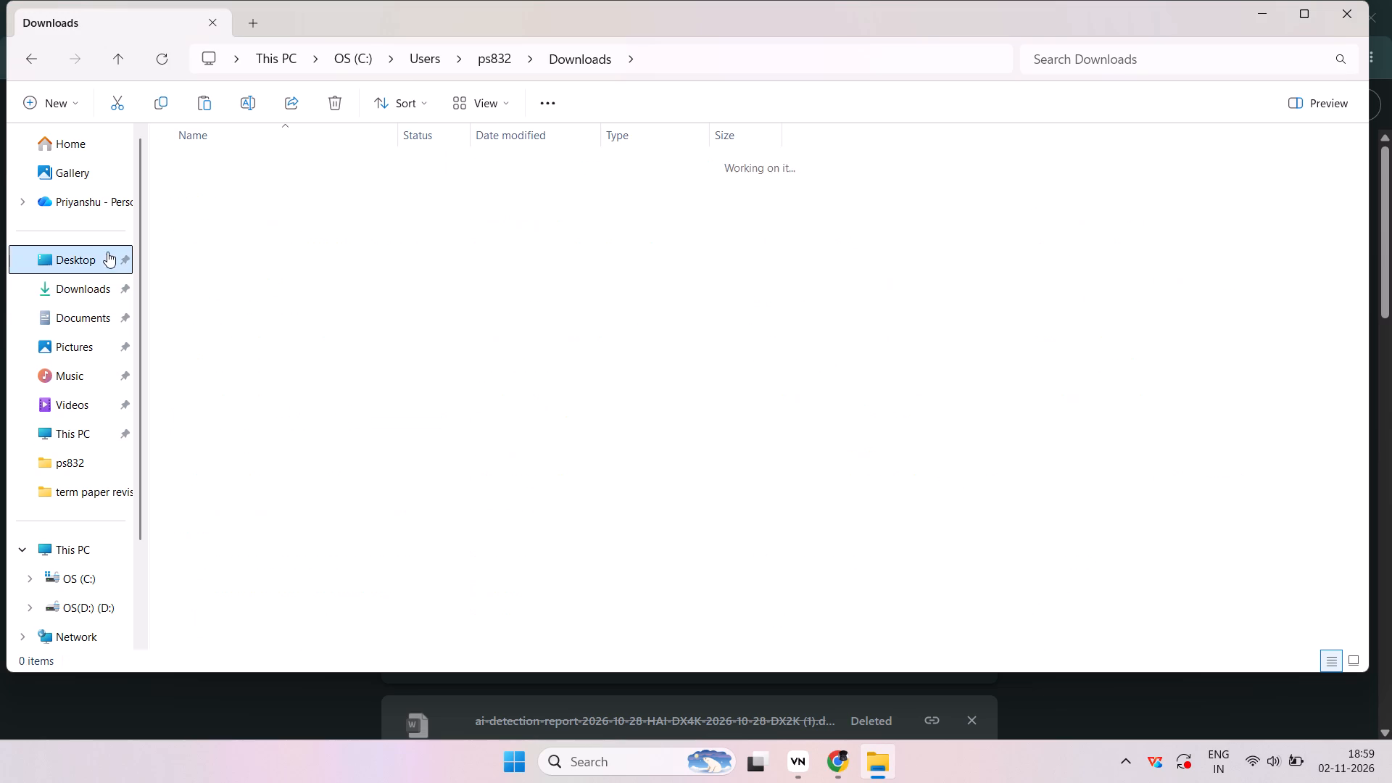
left_click_drag(107, 252, 123, 75)
key("ctrl+v")
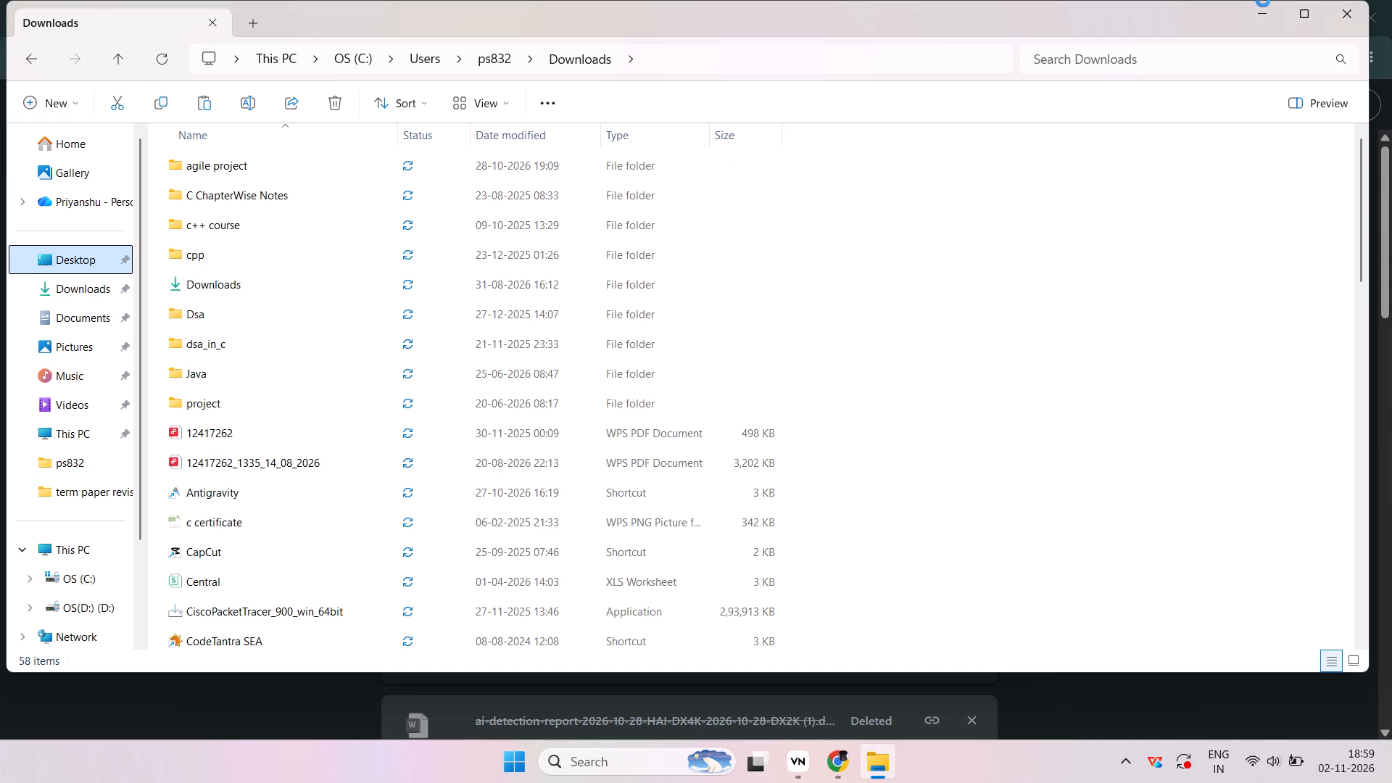
left_click(1364, 15)
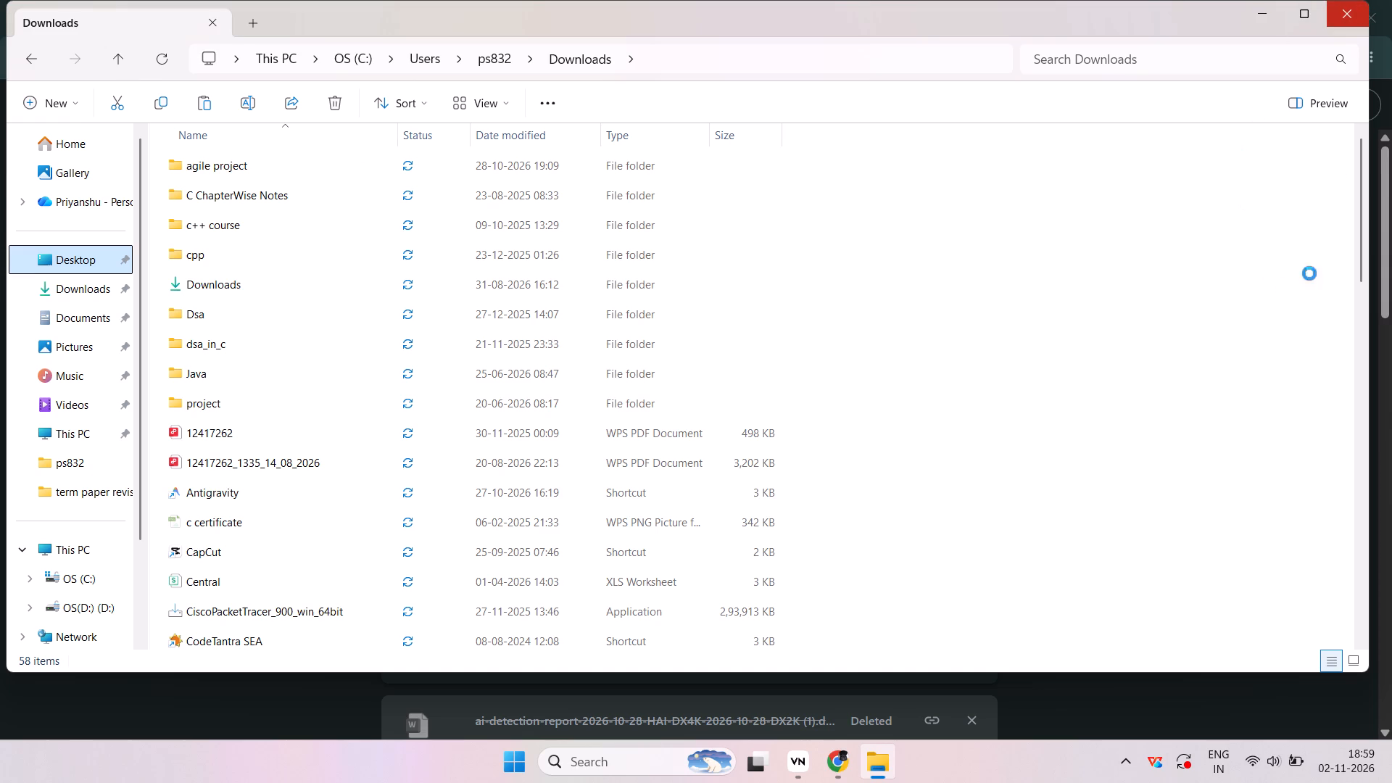
left_click(1353, 16)
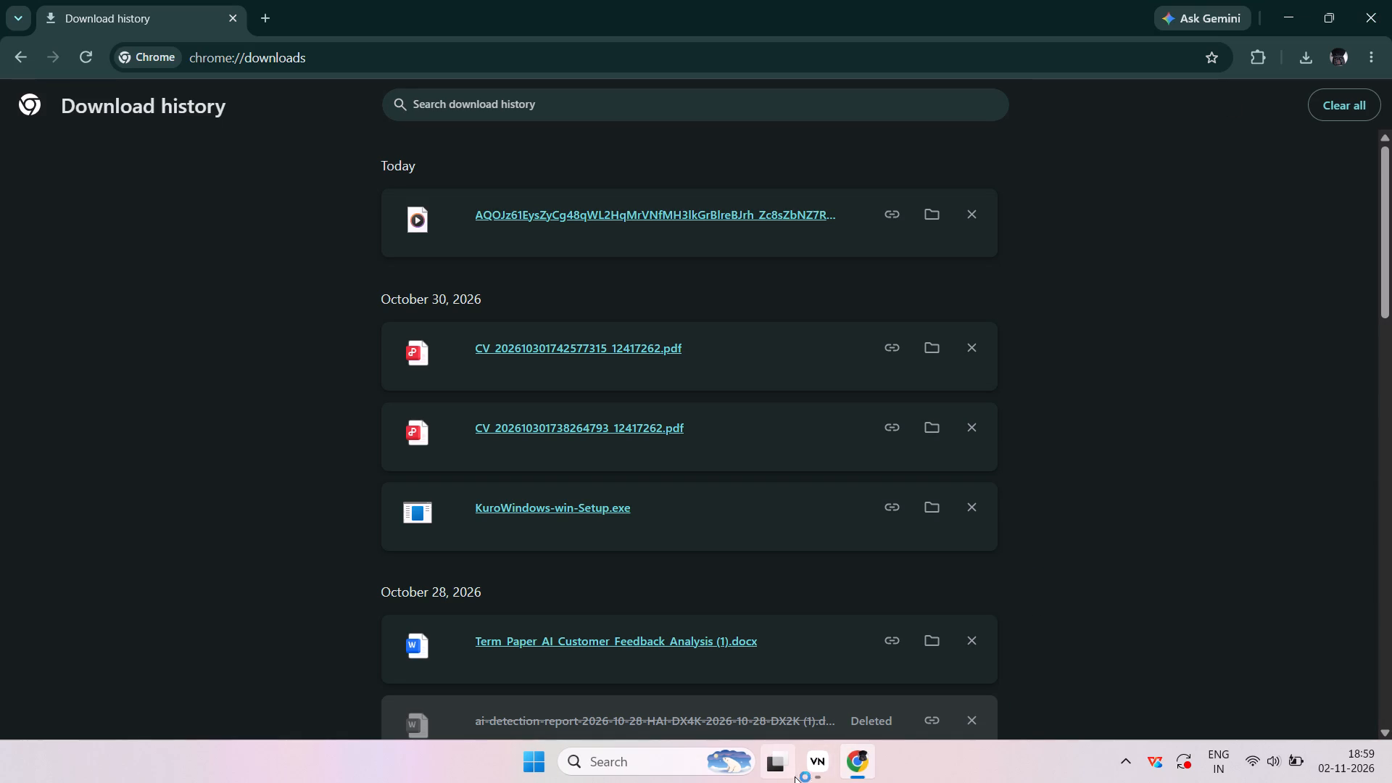
Switch back to VN, start importing a local element, and search the Downloads folder for "AQ".
left_click(800, 774)
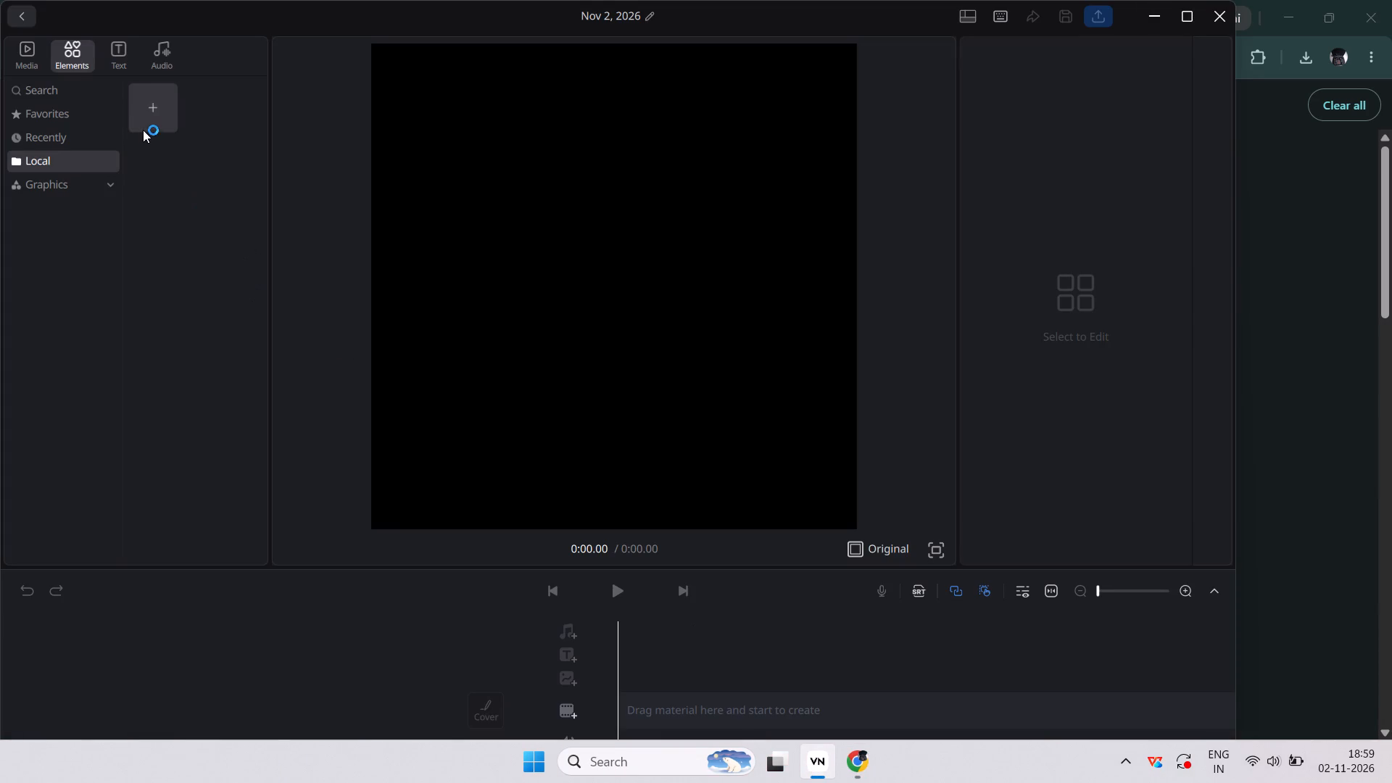
left_click(149, 107)
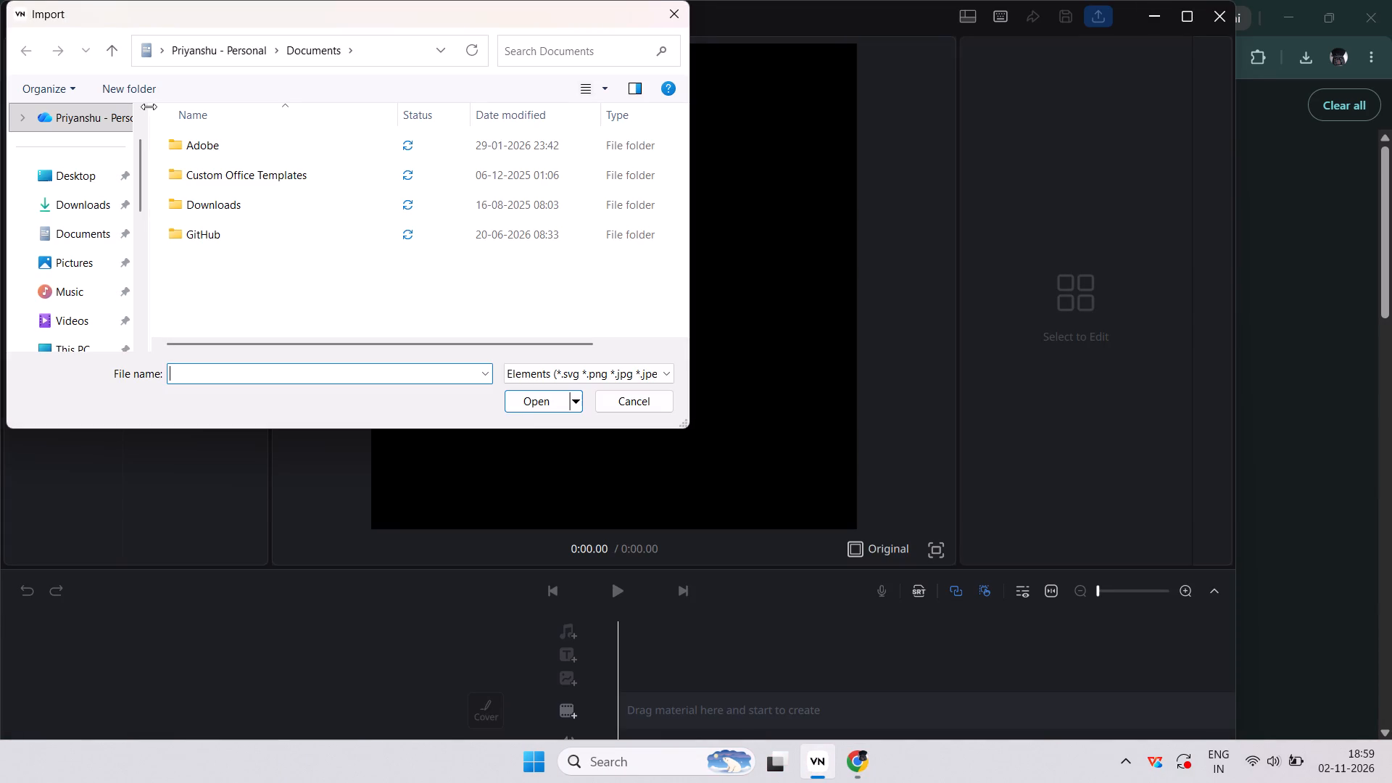
left_click(90, 206)
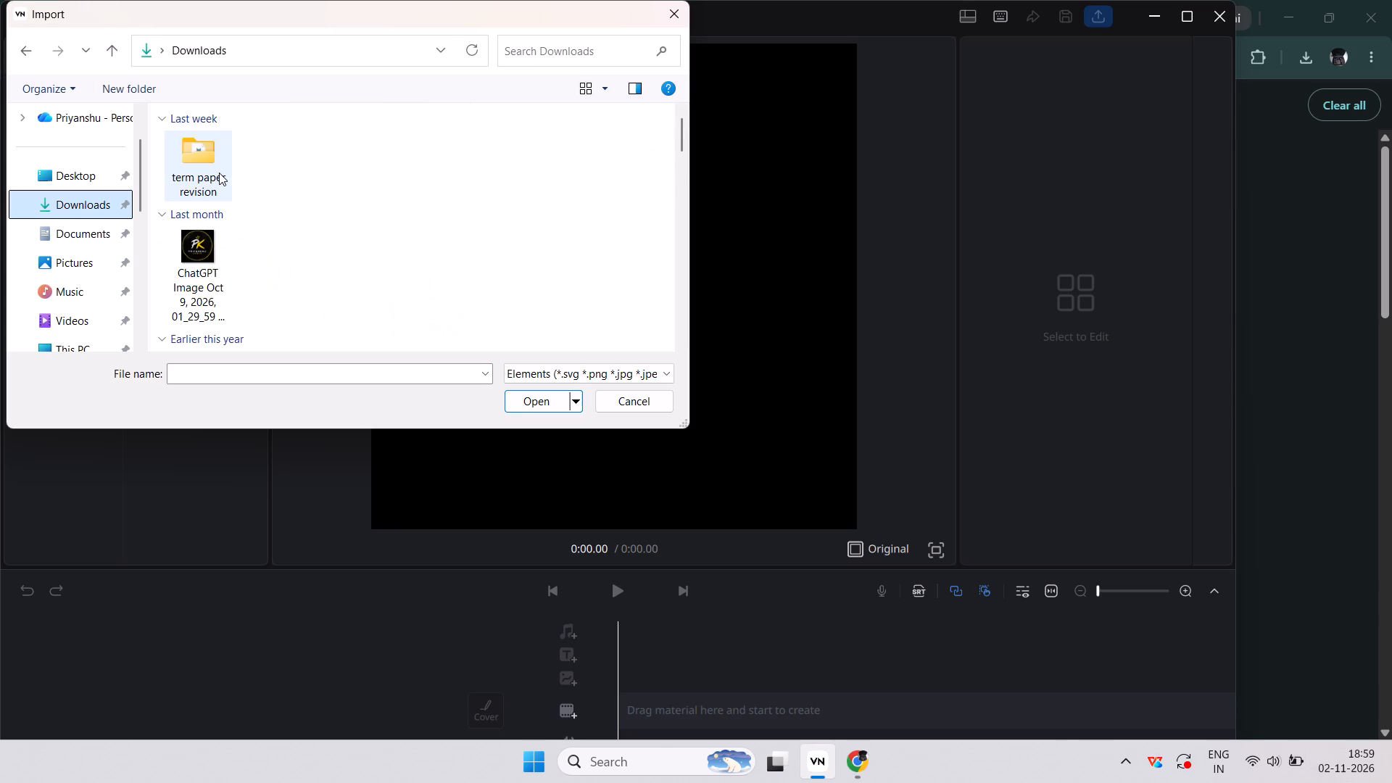
scroll(231, 221, "down", 1)
left_click(533, 49)
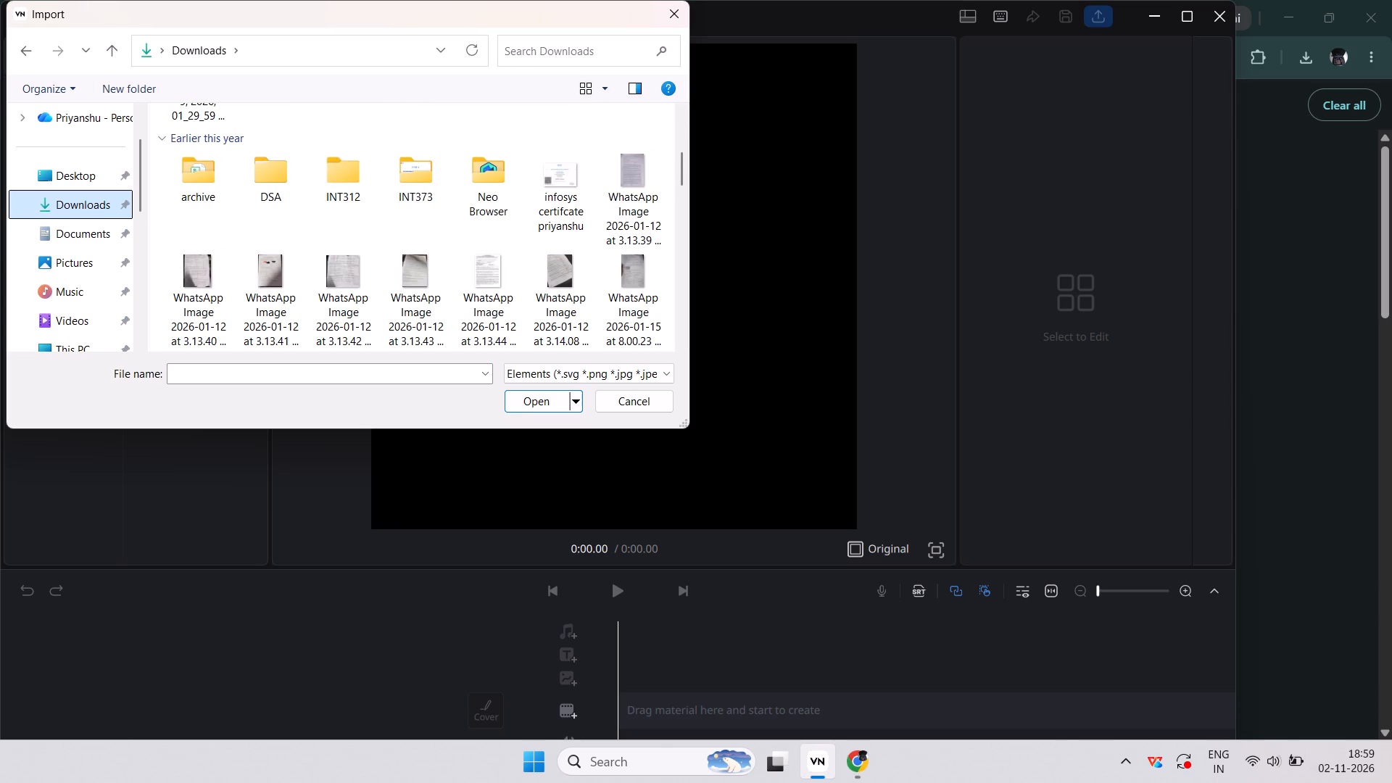
type("AQ")
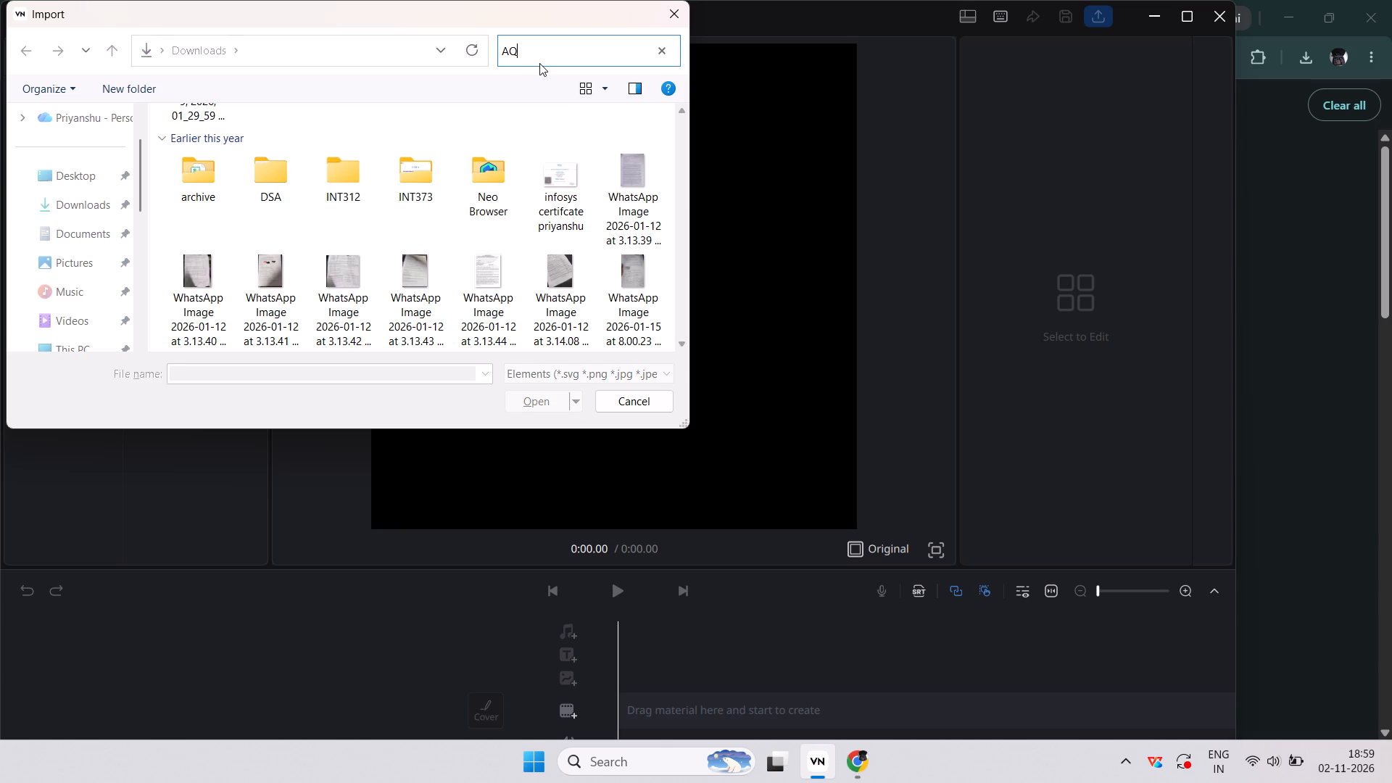
key("Return")
scroll(416, 286, "up", 7)
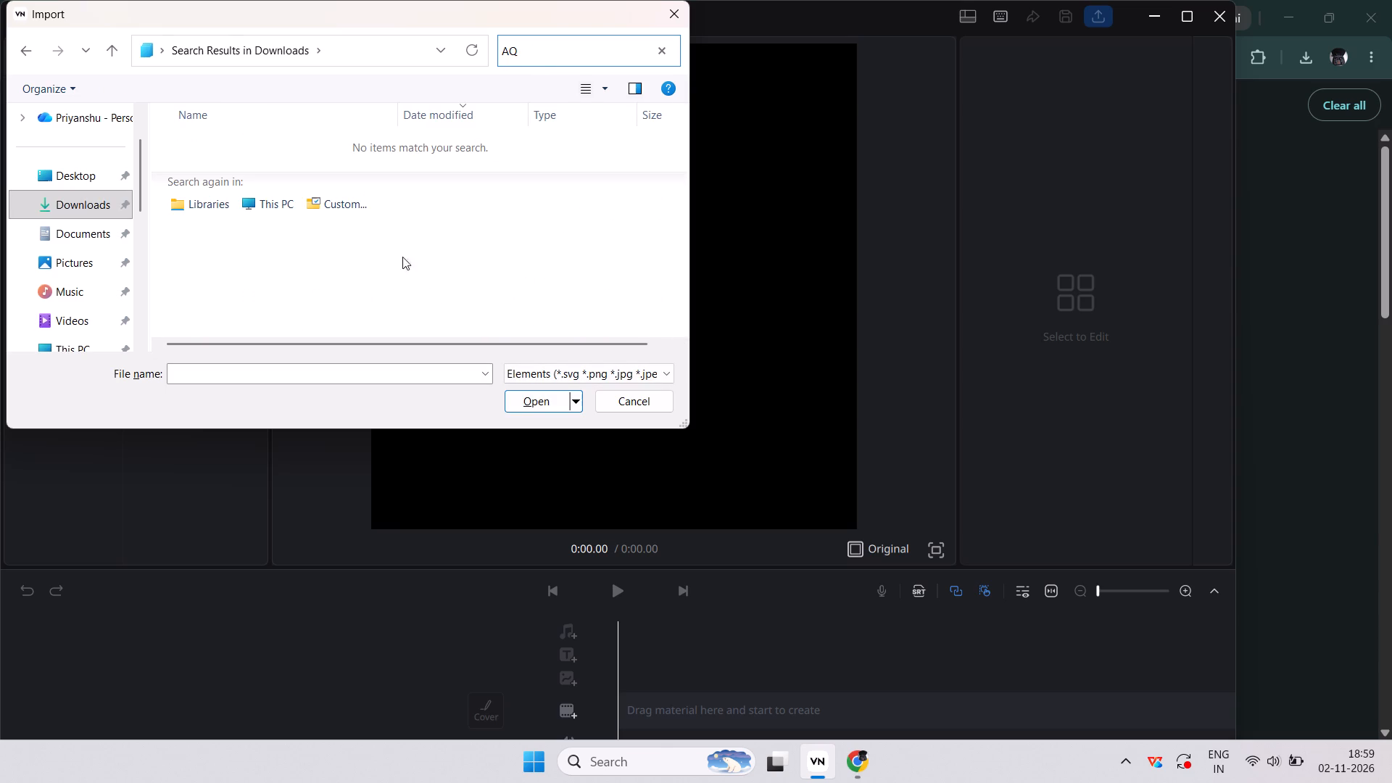
Check the Documents and Desktop folders for the copied video clip.
left_click(96, 237)
left_click(91, 178)
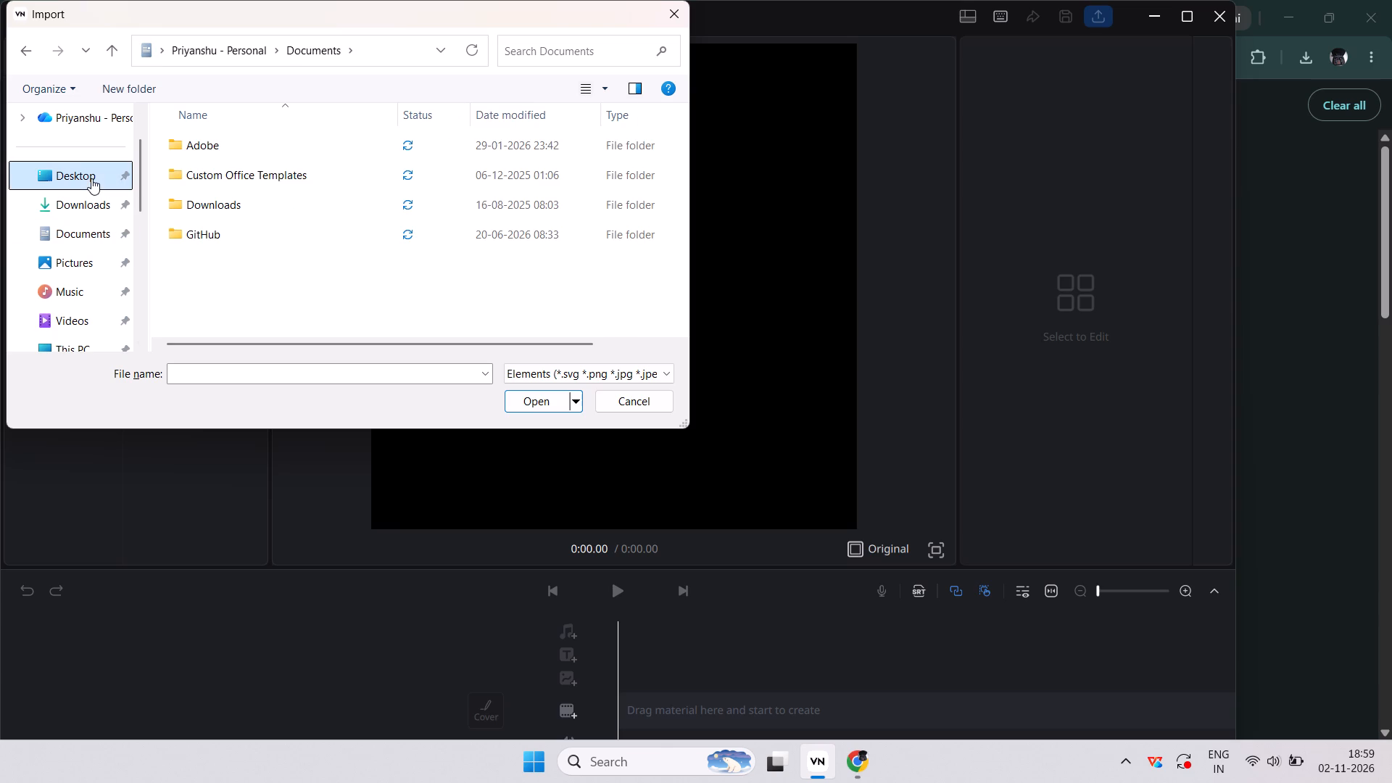
scroll(91, 227, "up", 4)
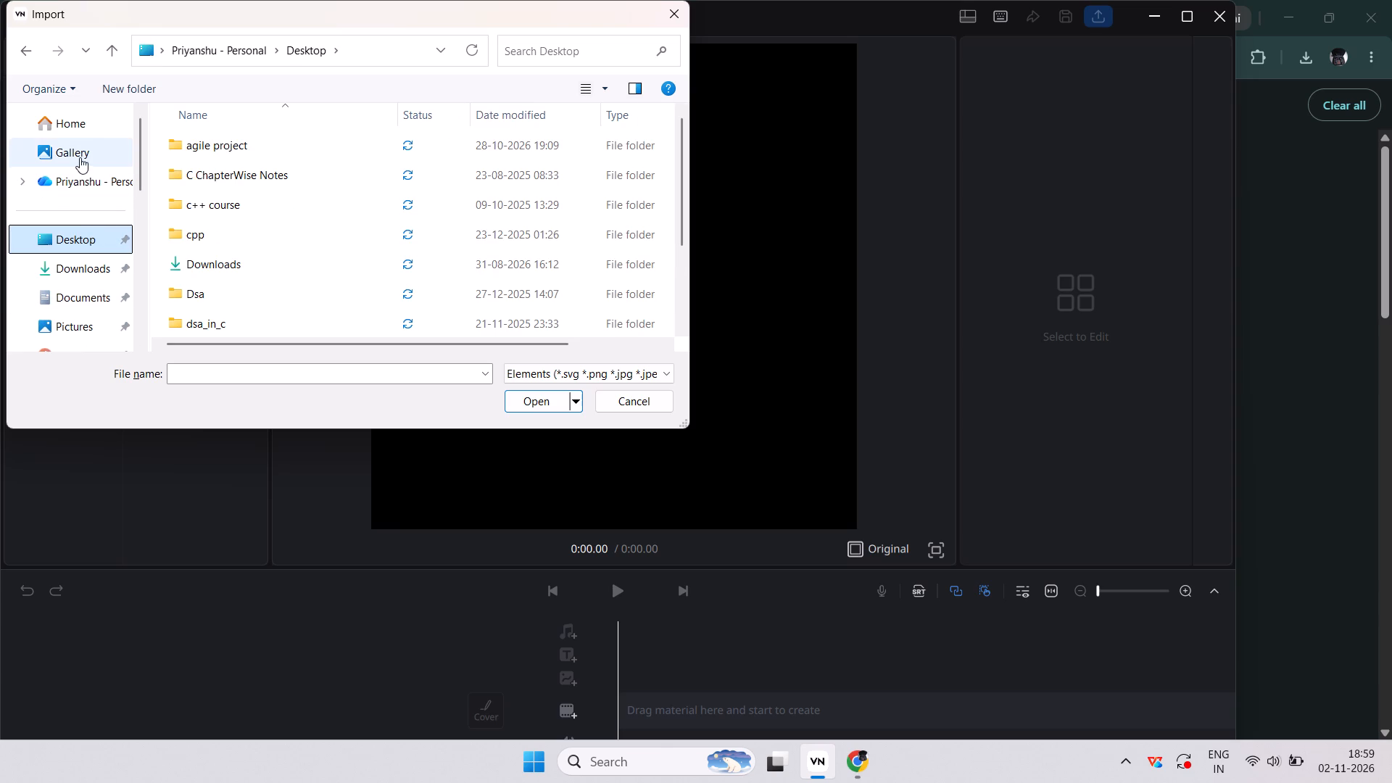
Open File Explorer and paste the copied MP4 file into the Gallery.
left_click(524, 768)
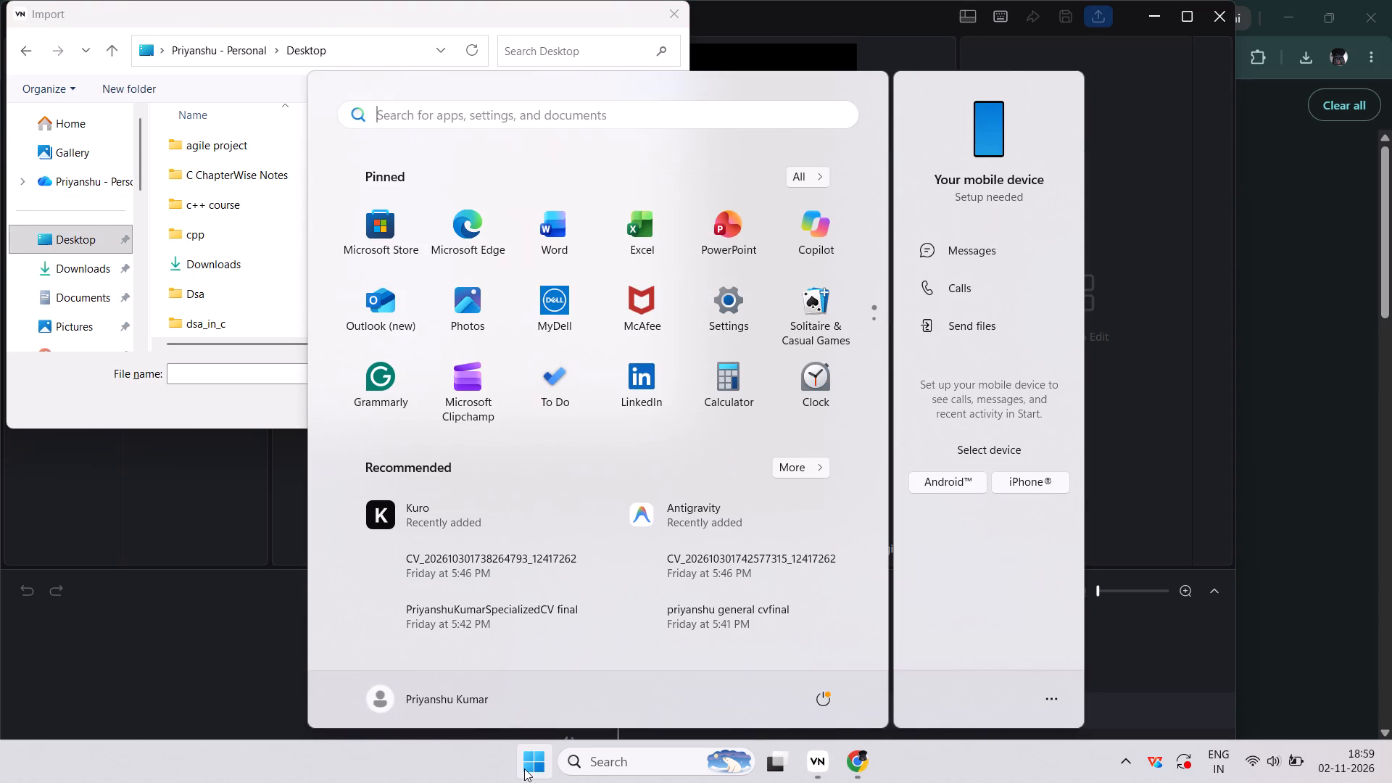
type("fi")
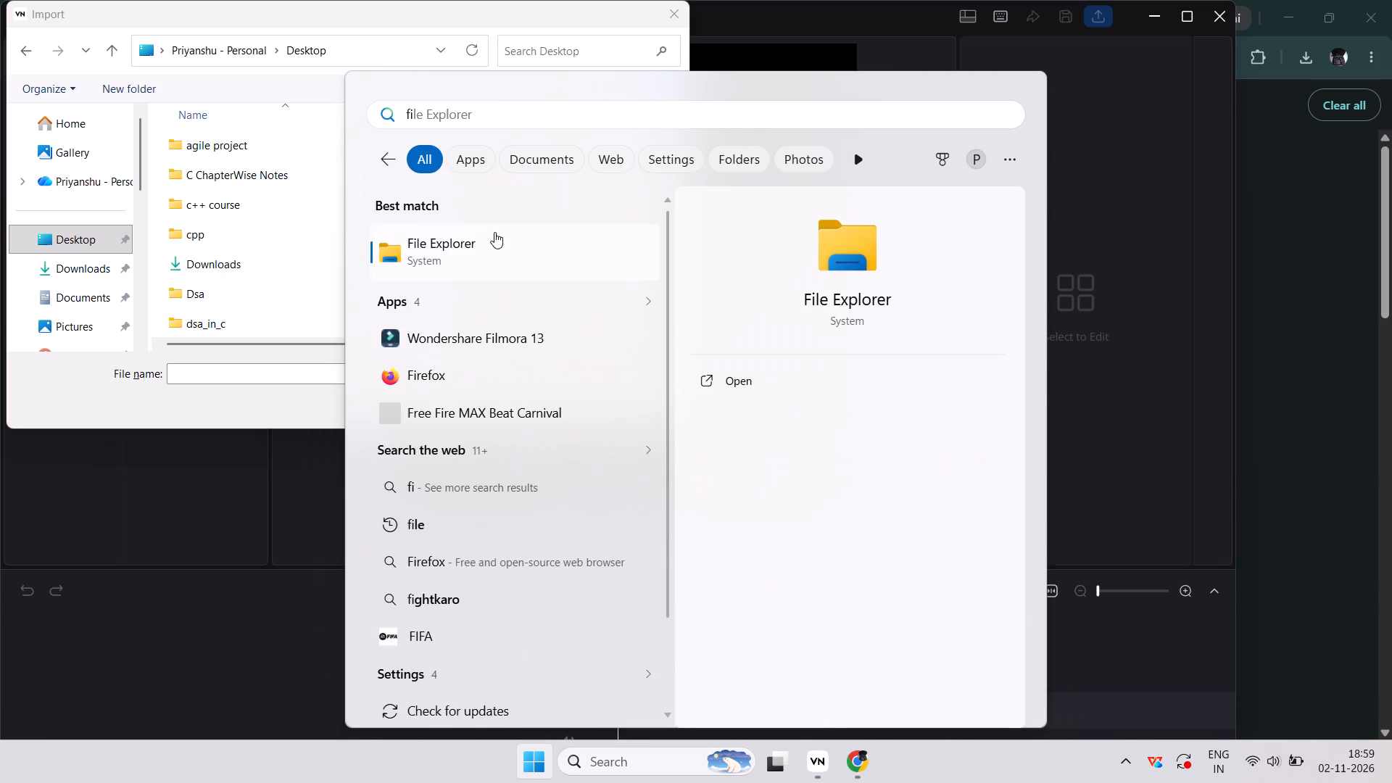
left_click(502, 242)
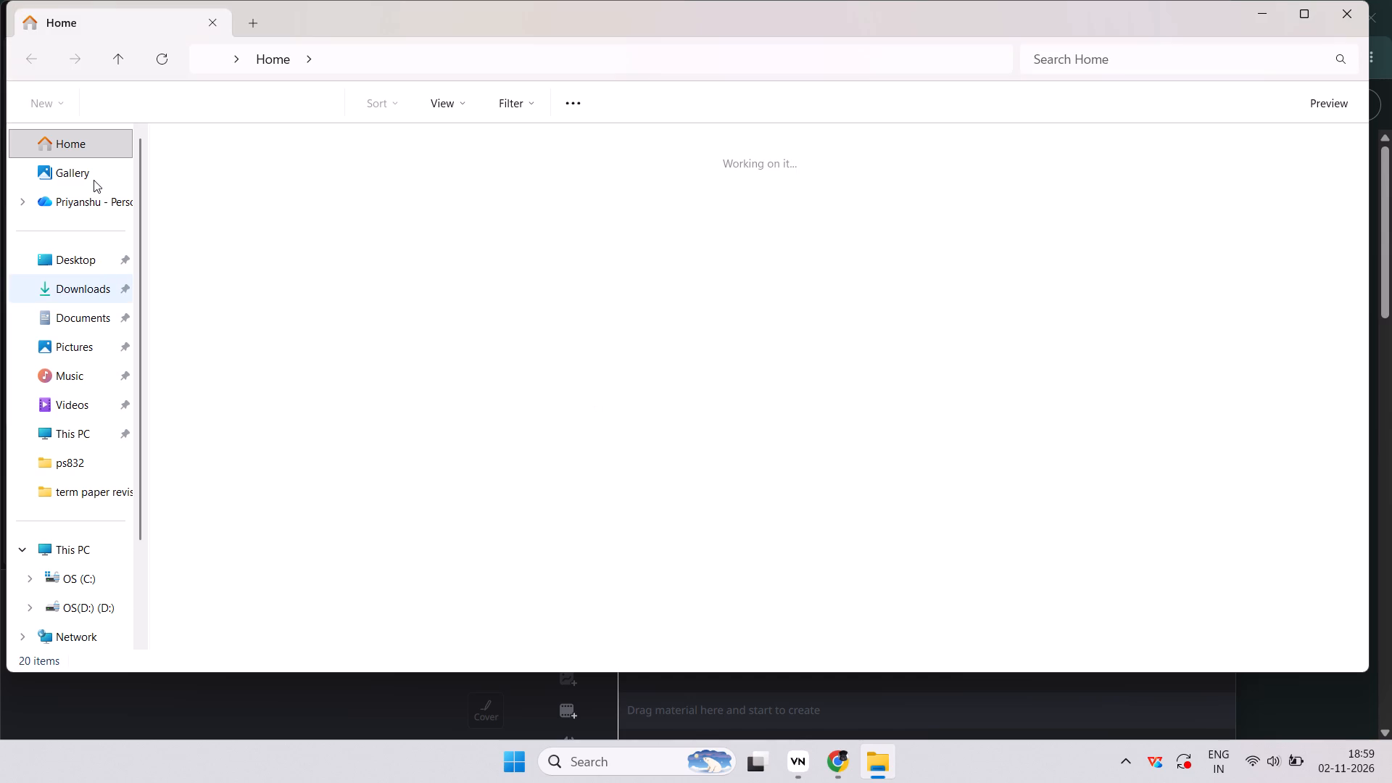
left_click(94, 176)
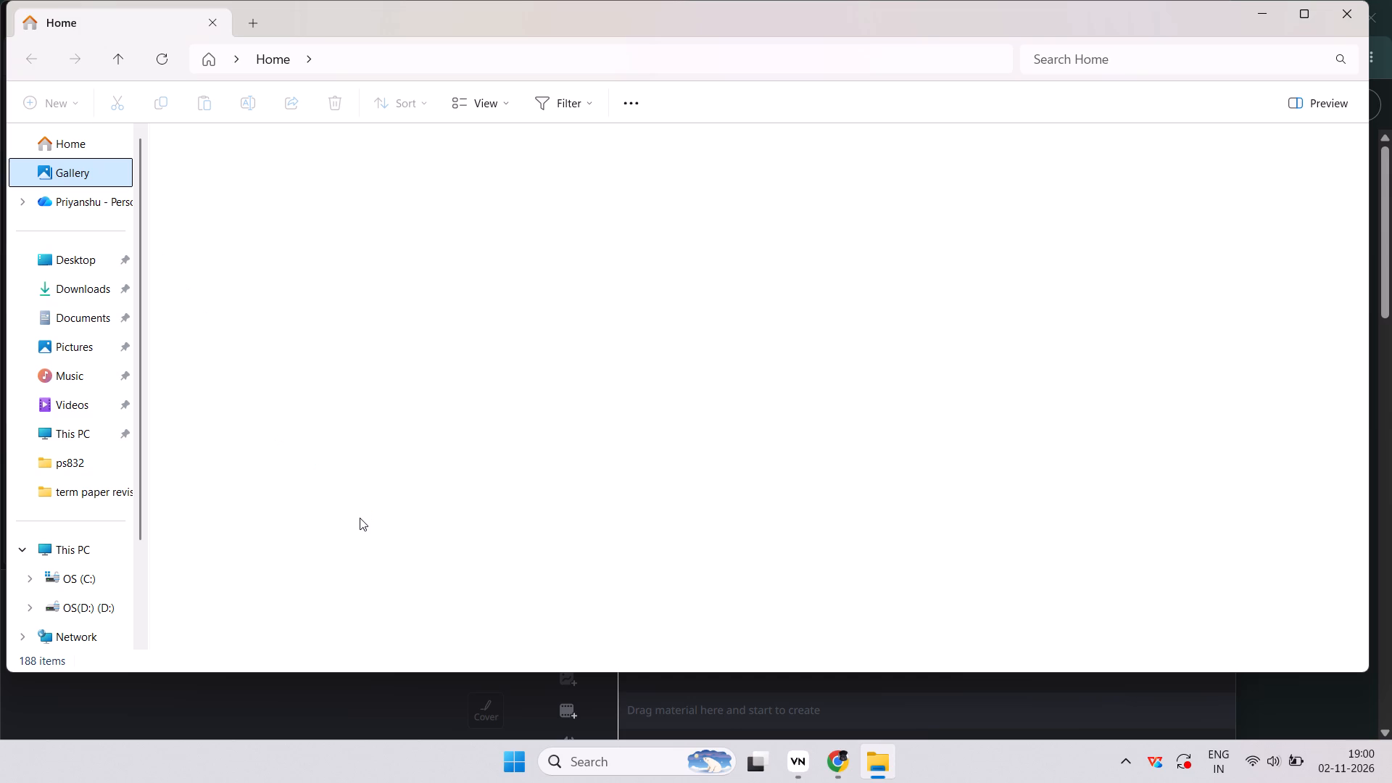
left_click(360, 518, "ctrl")
key("ctrl+v")
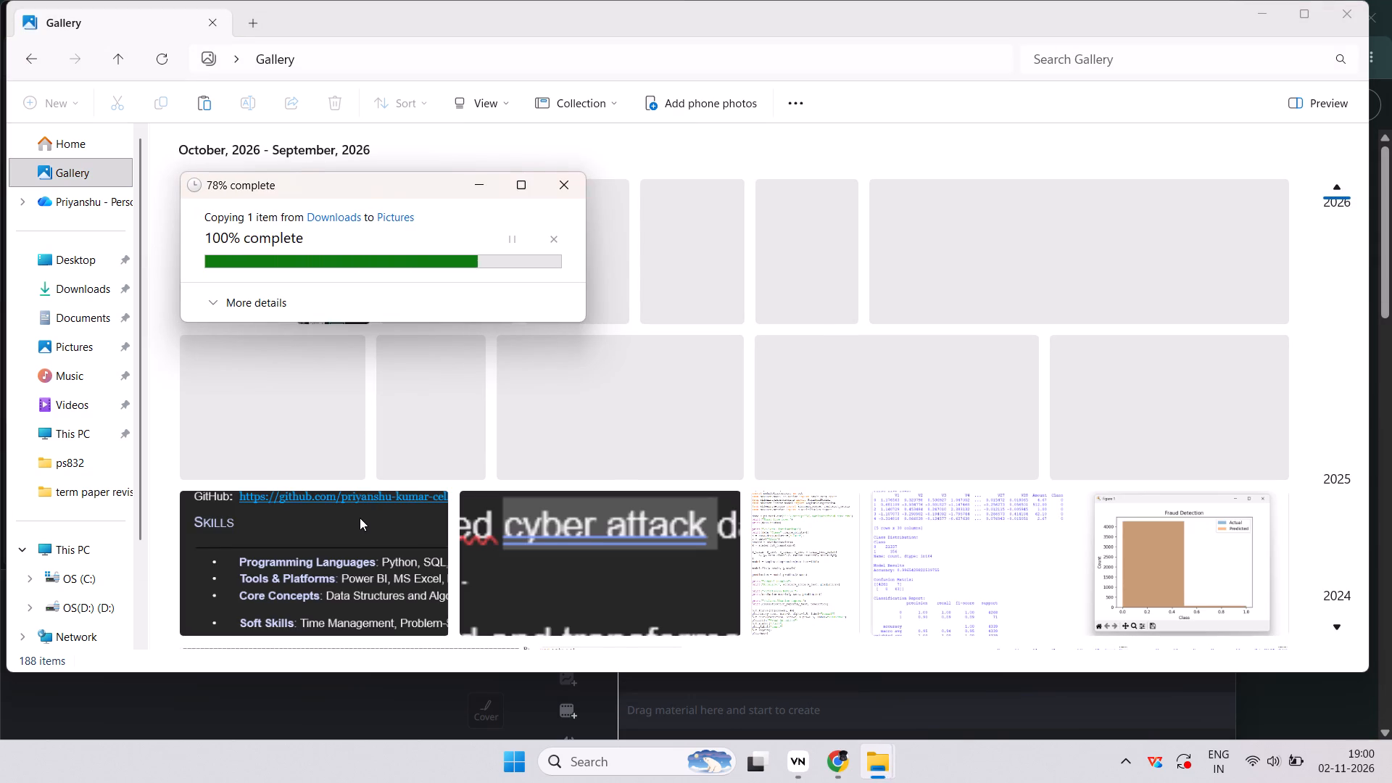
scroll(420, 435, "up", 7)
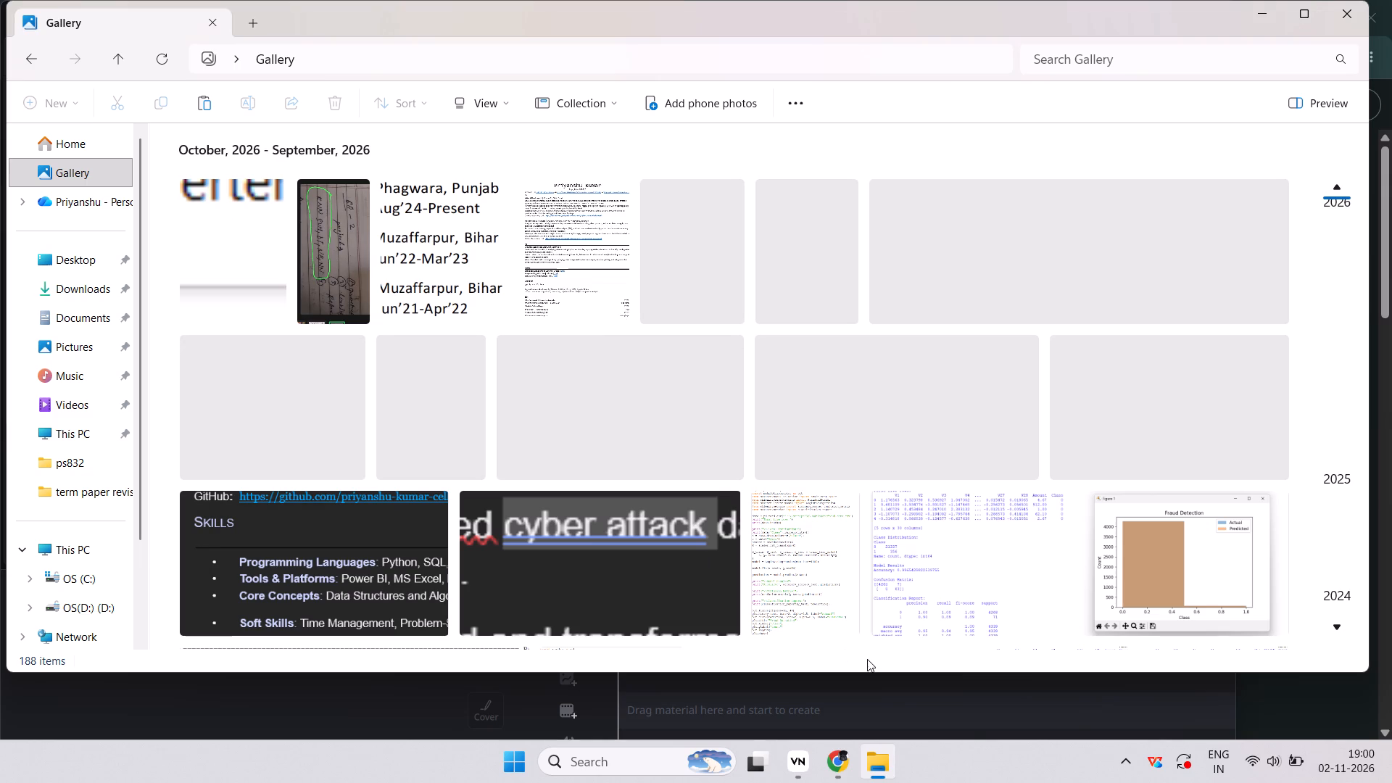
Switch back to VN's import window and look through the Gallery for the copied video clip.
left_click(802, 758)
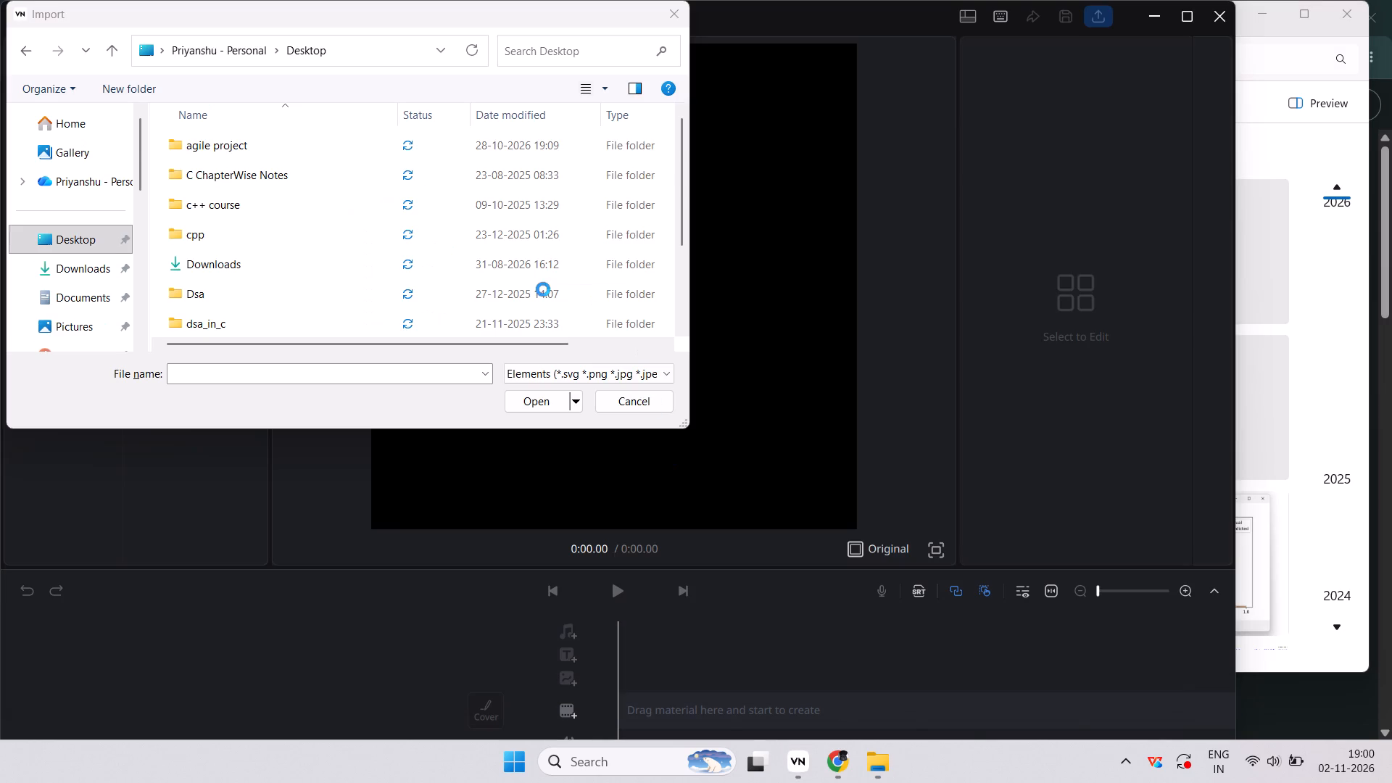
left_click(86, 162)
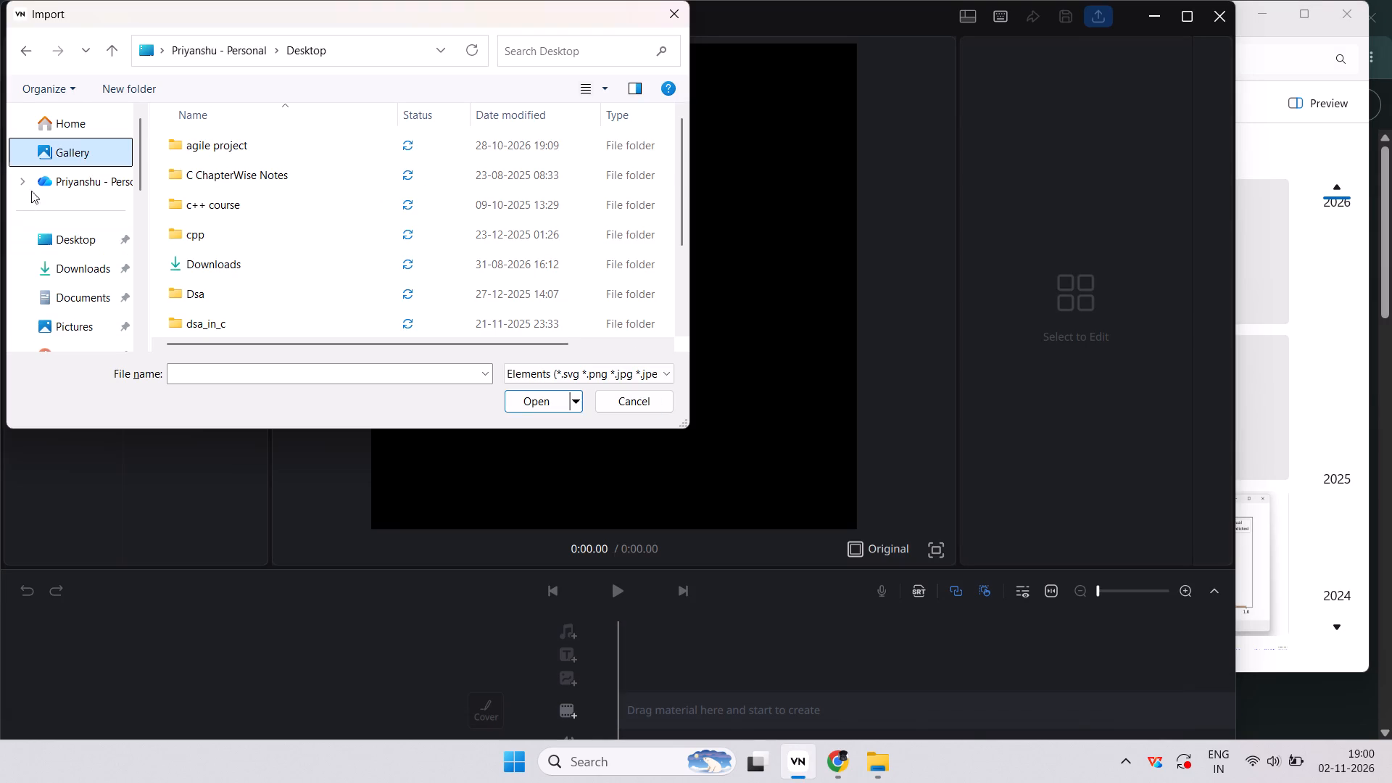
left_click(100, 160)
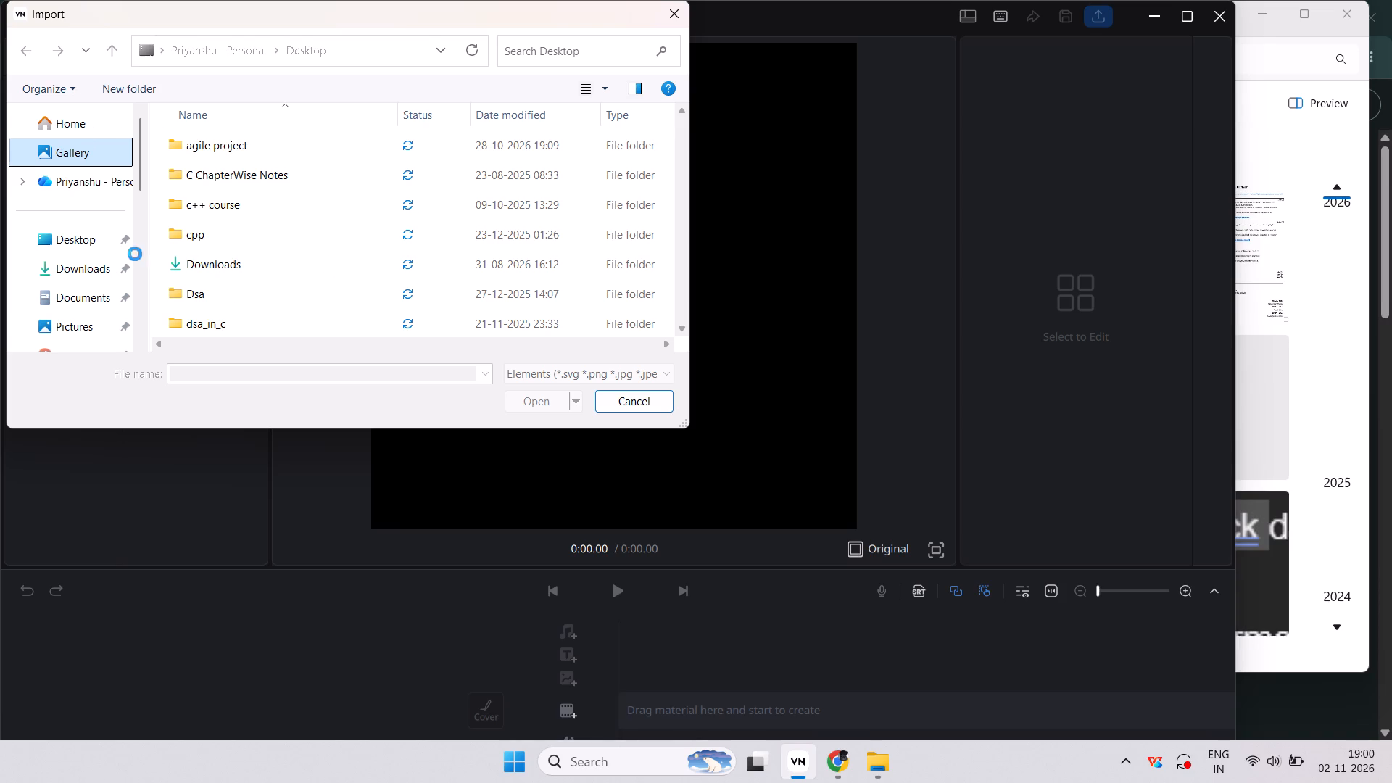
scroll(191, 232, "up", 4)
scroll(191, 232, "down", 2)
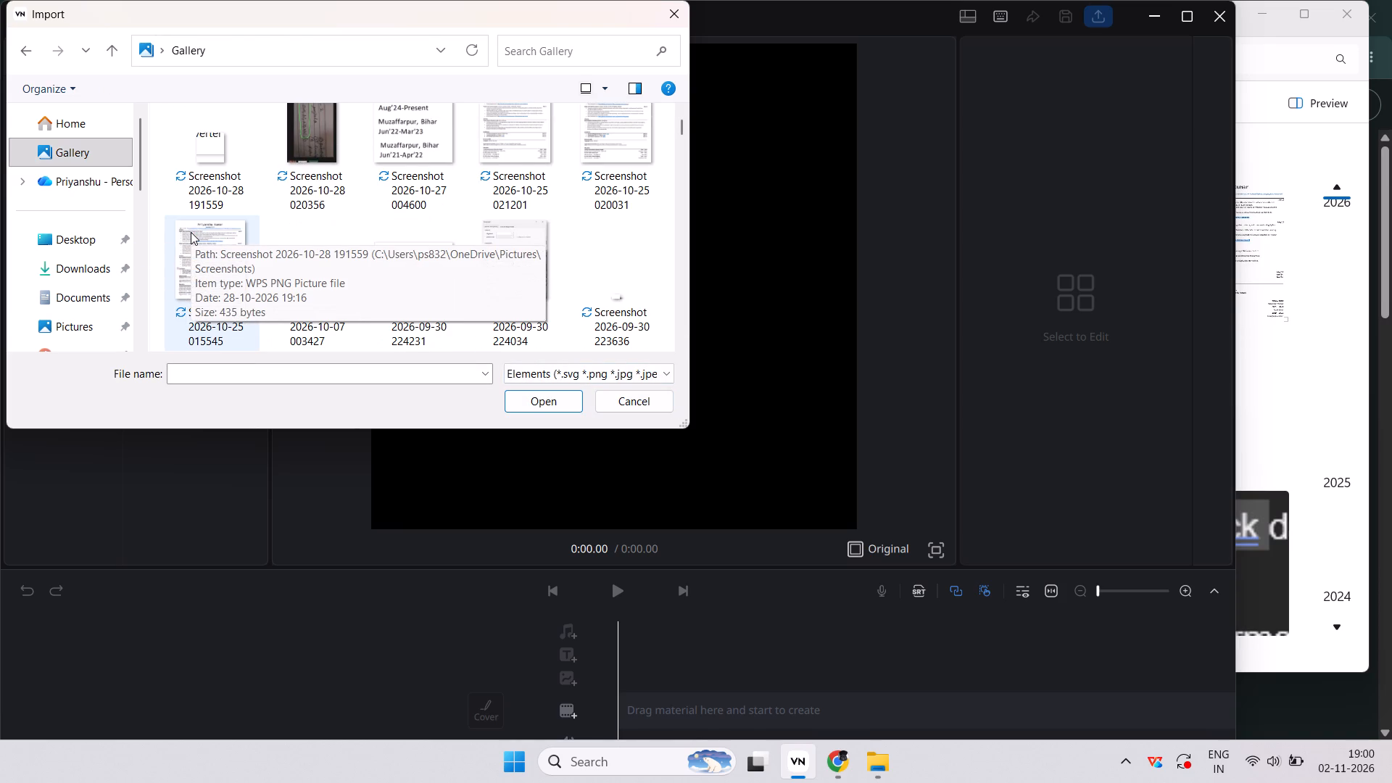
scroll(191, 232, "down", 7)
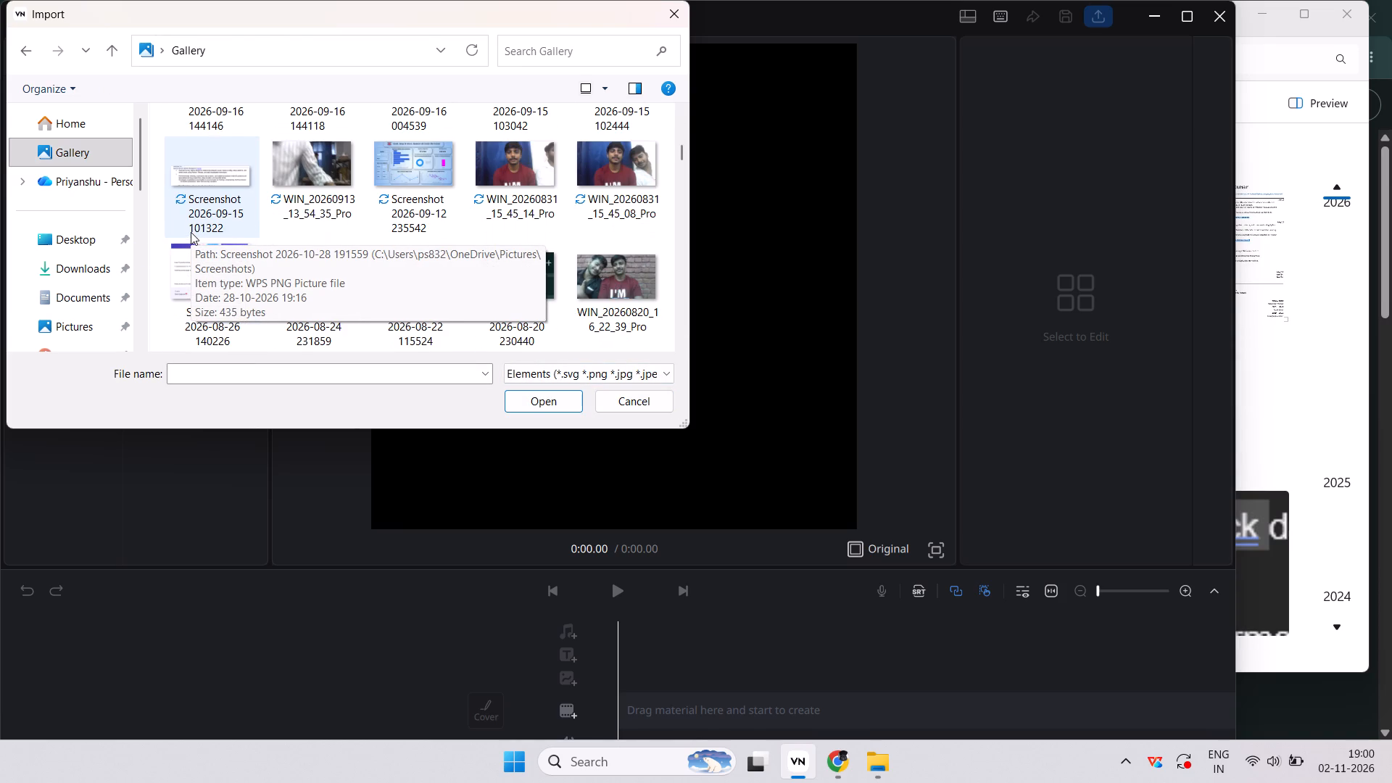
scroll(191, 232, "down", 16)
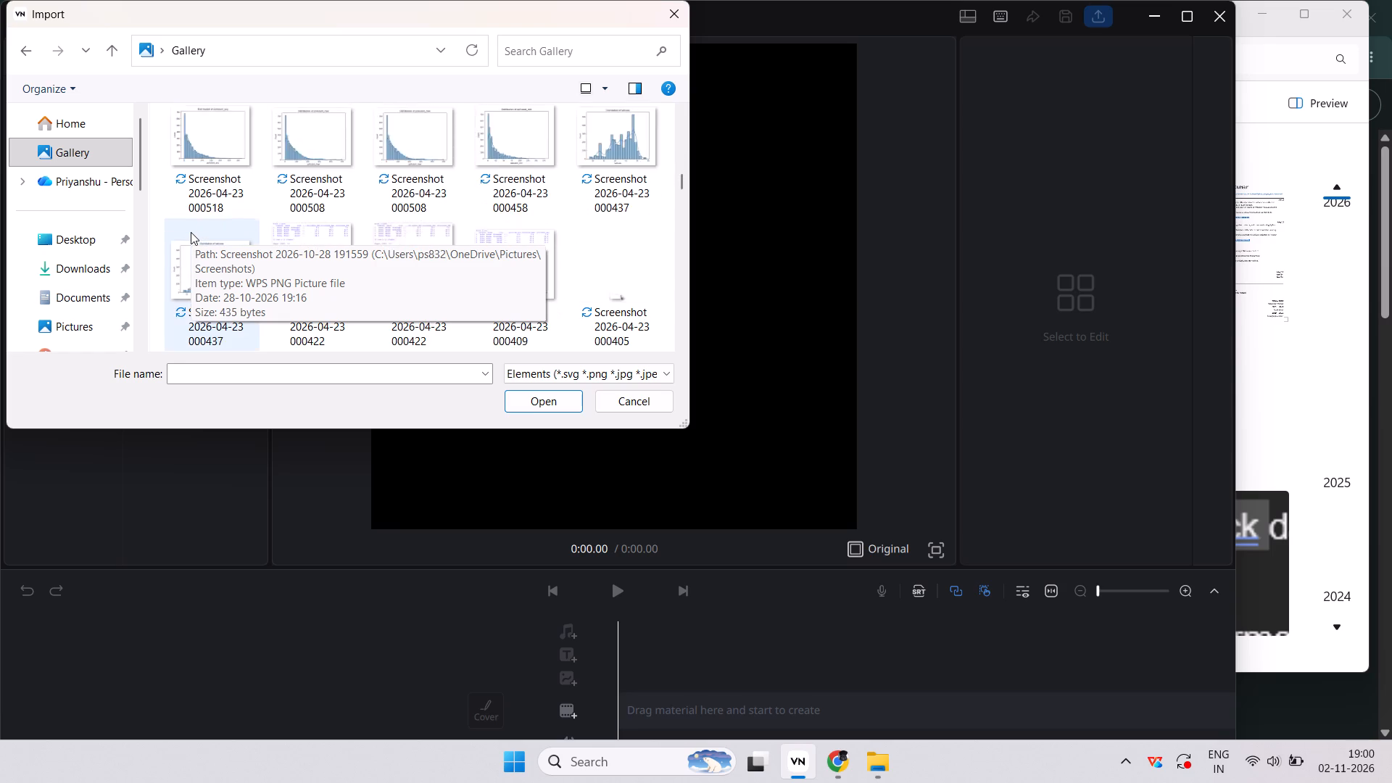
scroll(191, 232, "down", 20)
scroll(191, 232, "down", 3)
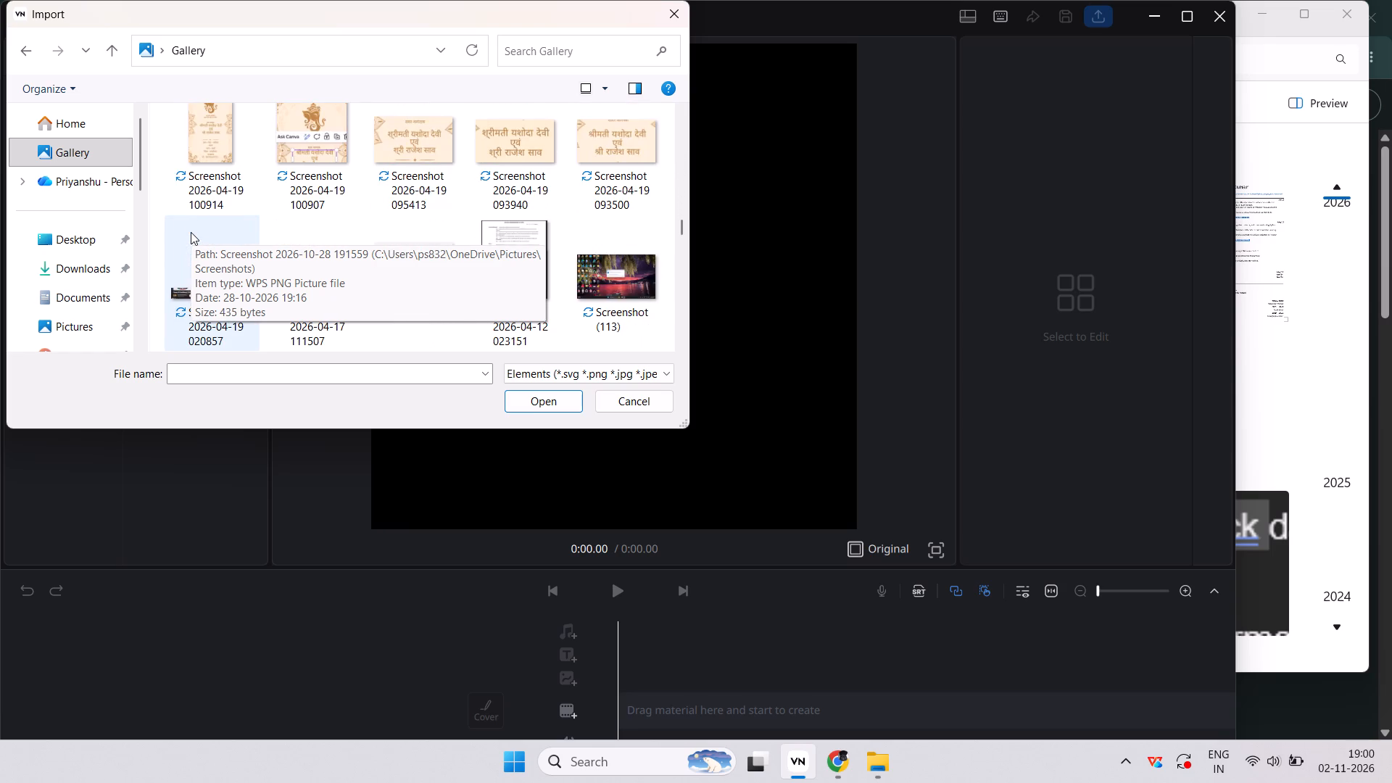
scroll(191, 232, "down", 20)
scroll(191, 232, "down", 3)
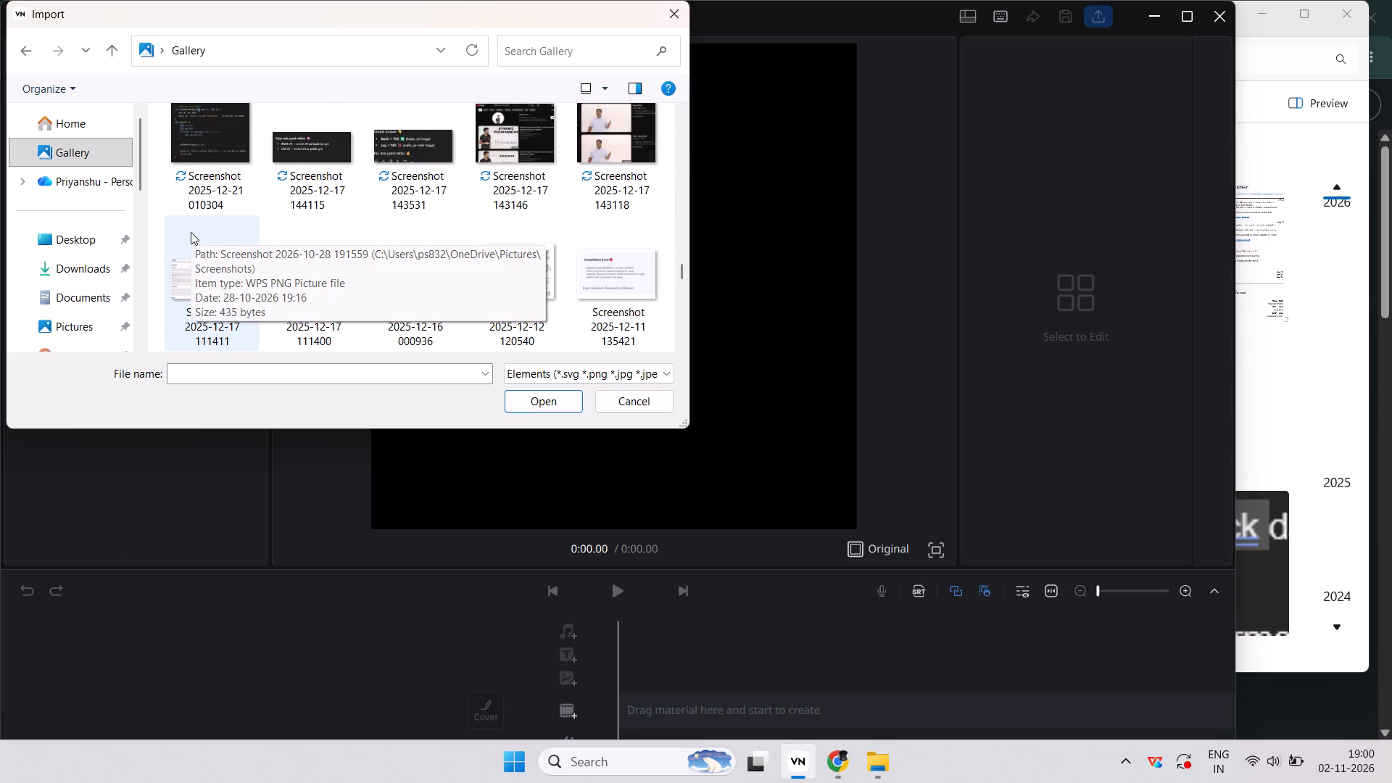
scroll(191, 232, "down", 3)
scroll(497, 251, "down", 14)
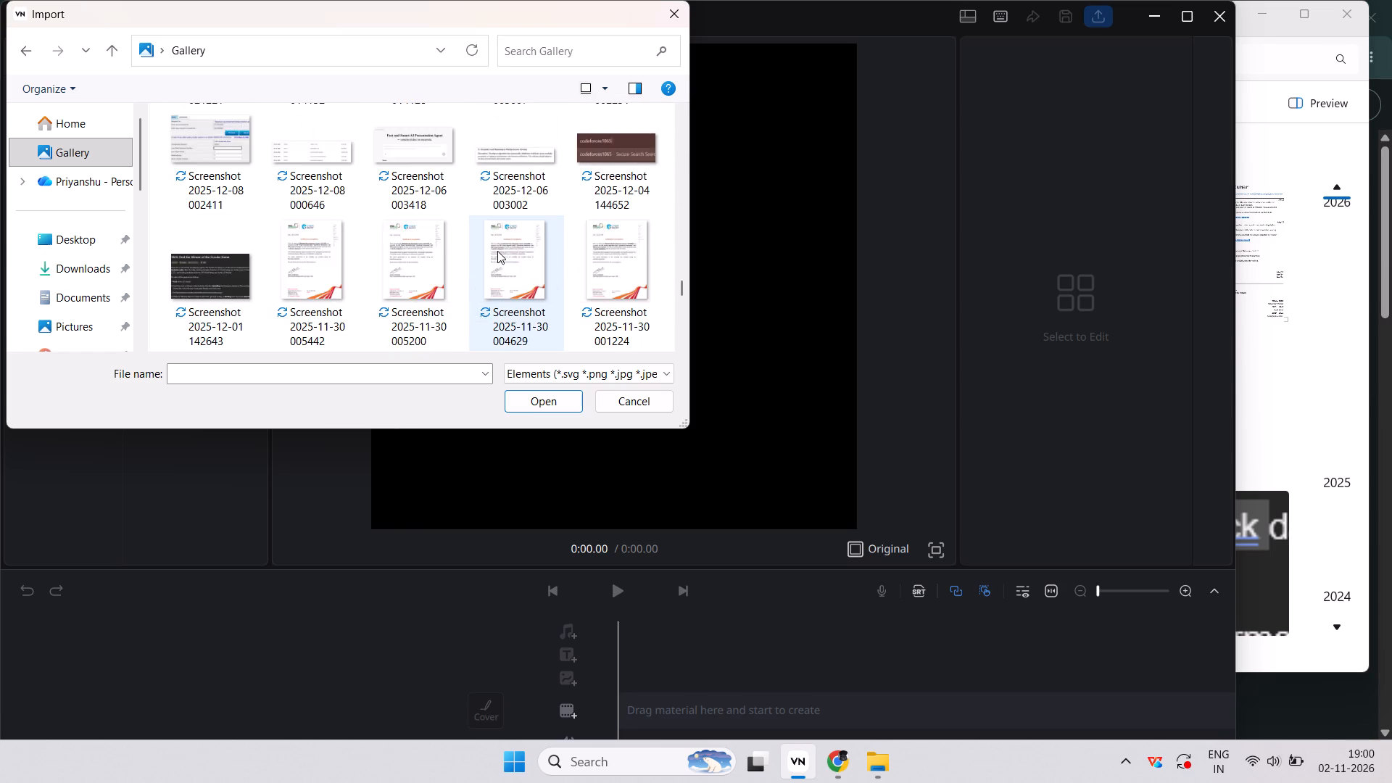
scroll(497, 251, "down", 20)
scroll(497, 251, "down", 1)
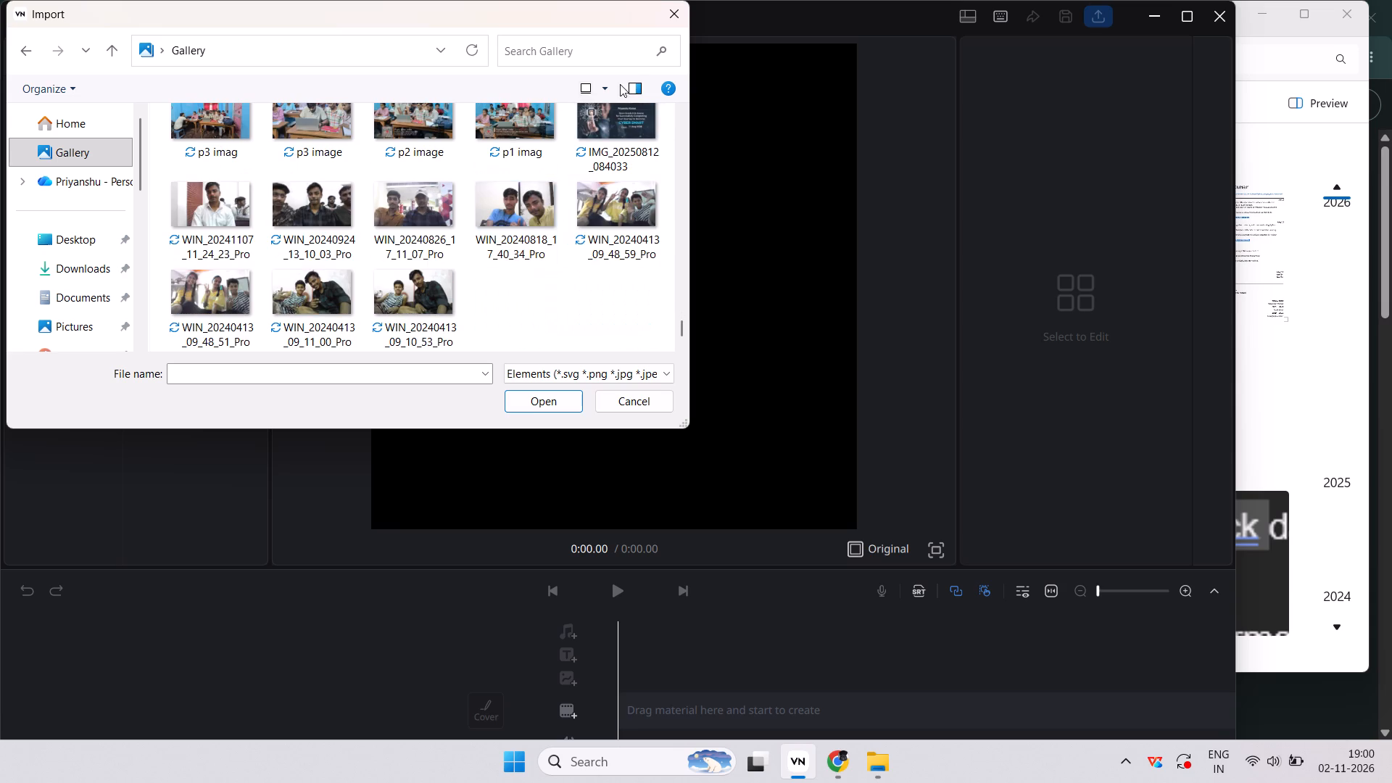
scroll(484, 216, "up", 20)
scroll(484, 216, "up", 20)
scroll(484, 216, "up", 11)
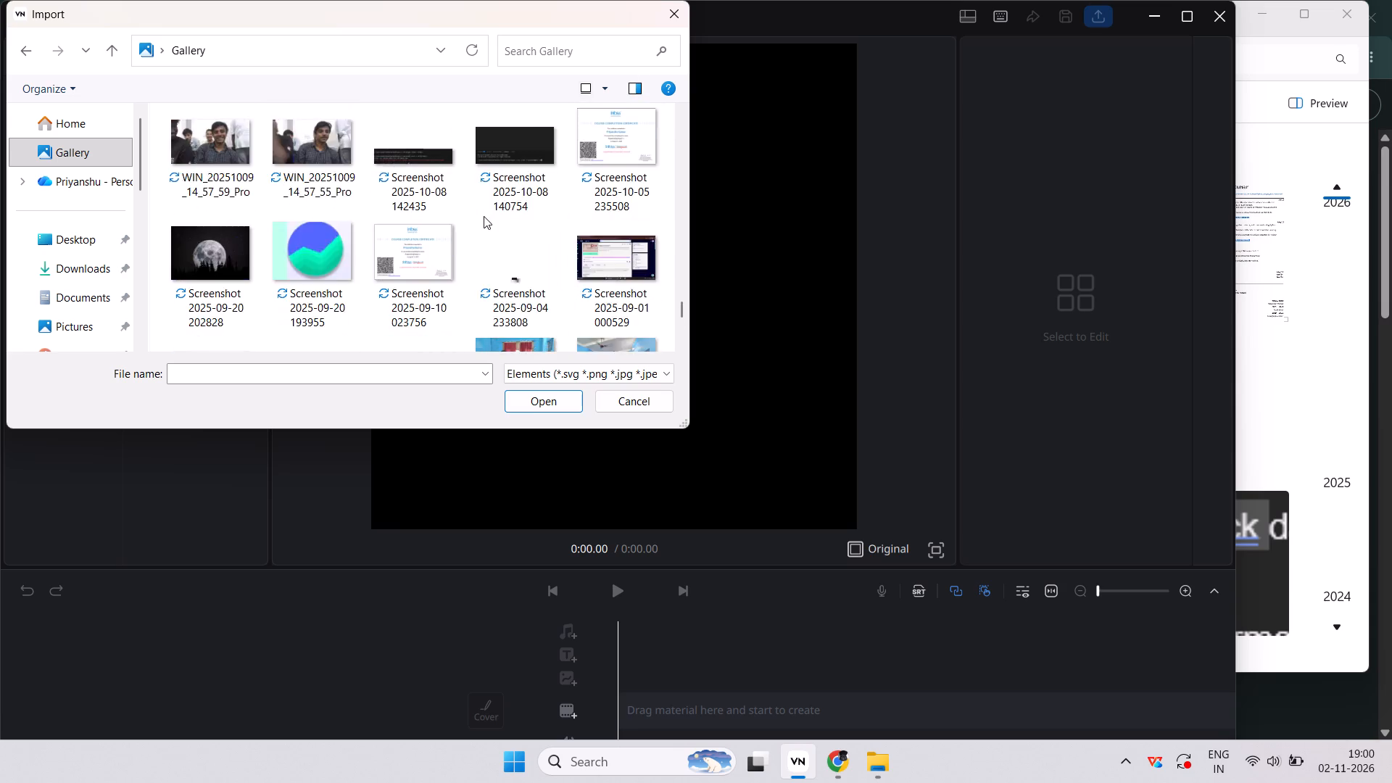
scroll(484, 216, "up", 20)
scroll(484, 216, "up", 20)
scroll(484, 216, "up", 20)
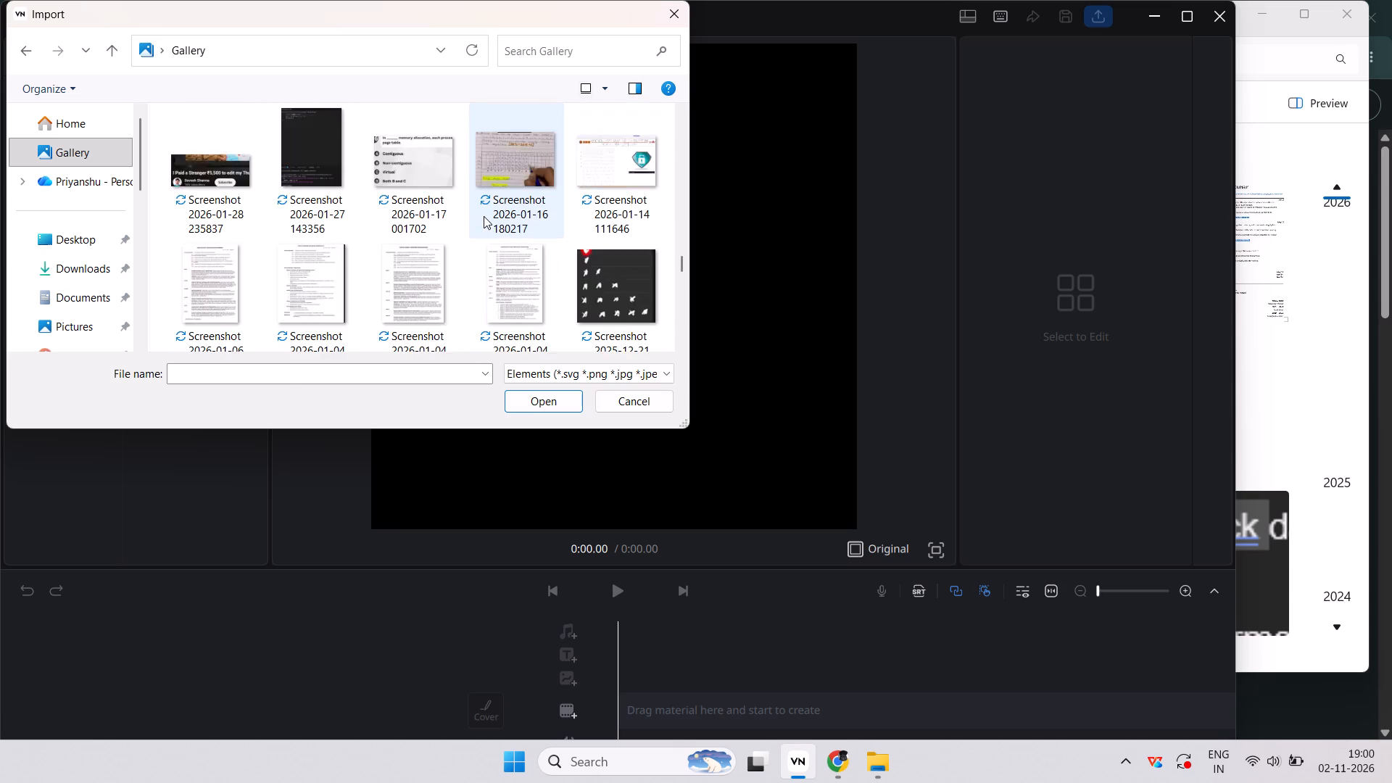
scroll(484, 216, "up", 20)
scroll(484, 216, "up", 20)
scroll(484, 216, "up", 20)
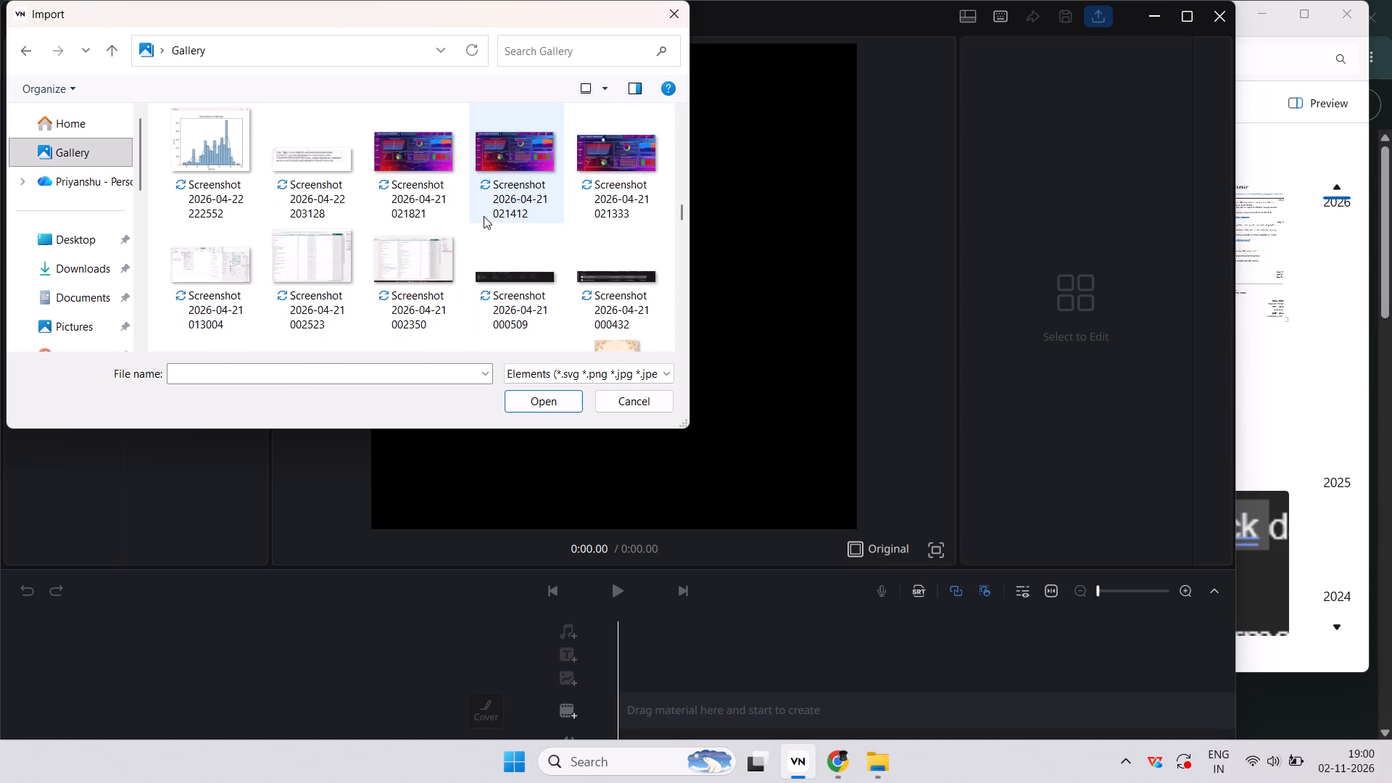
scroll(484, 216, "up", 20)
scroll(484, 216, "up", 20)
scroll(484, 216, "up", 20)
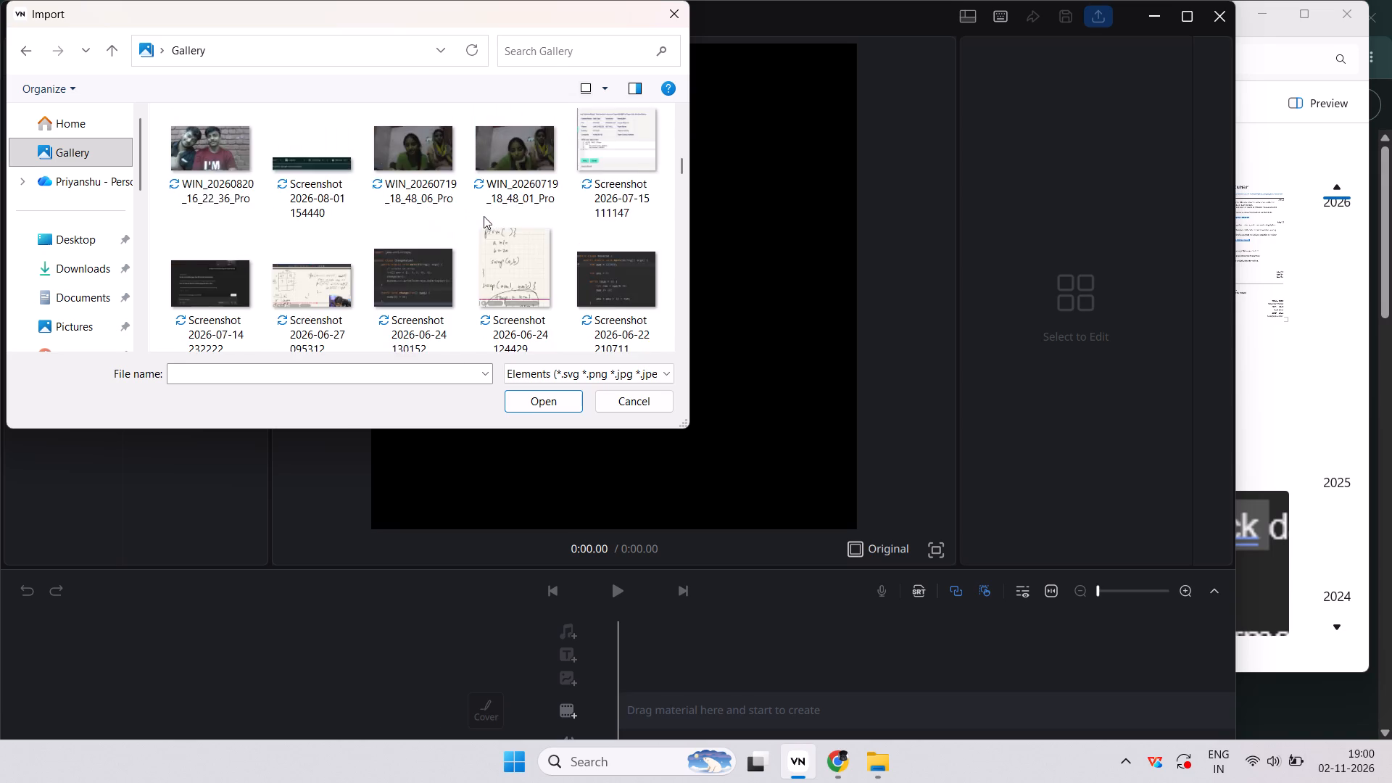
scroll(484, 216, "up", 20)
scroll(484, 216, "up", 20)
scroll(484, 216, "up", 20)
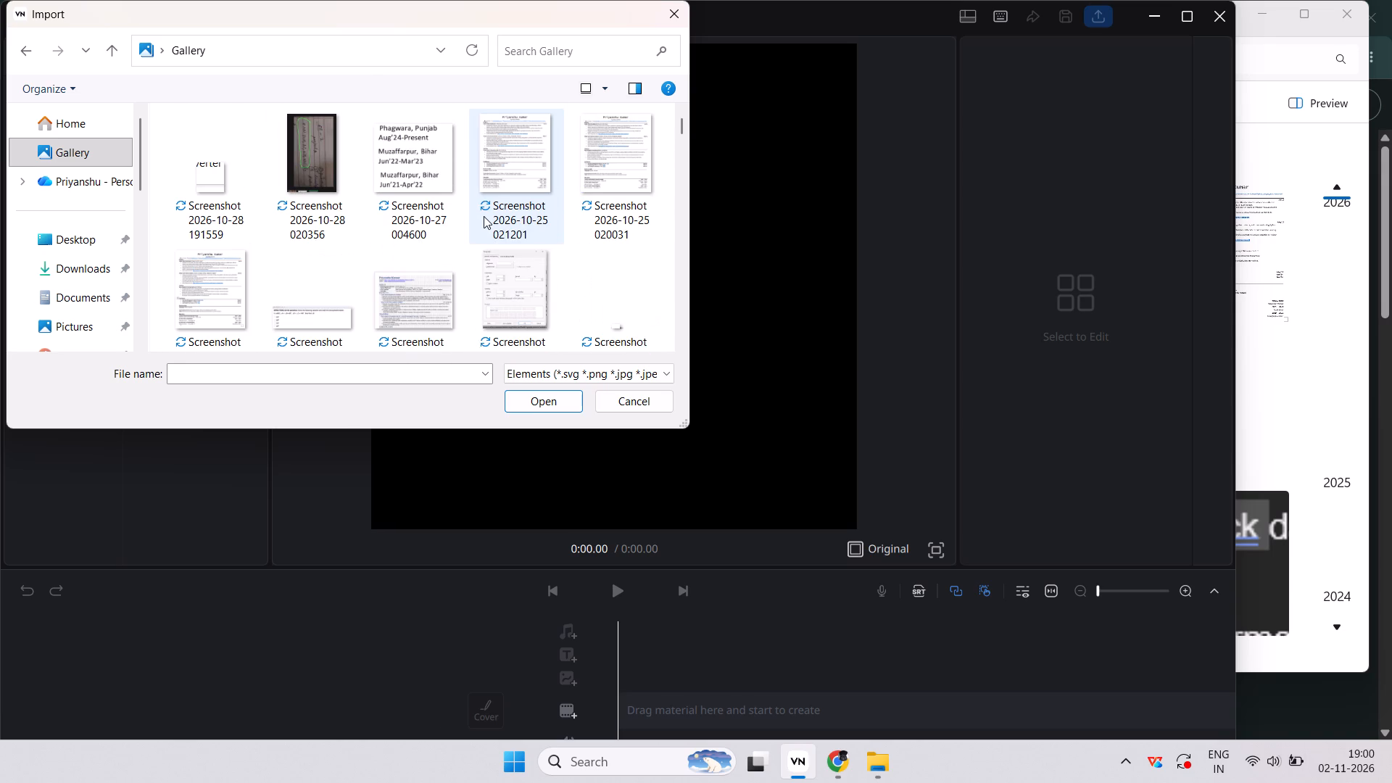
scroll(484, 216, "up", 2)
Search the Gallery for "AQ".
left_click(559, 48)
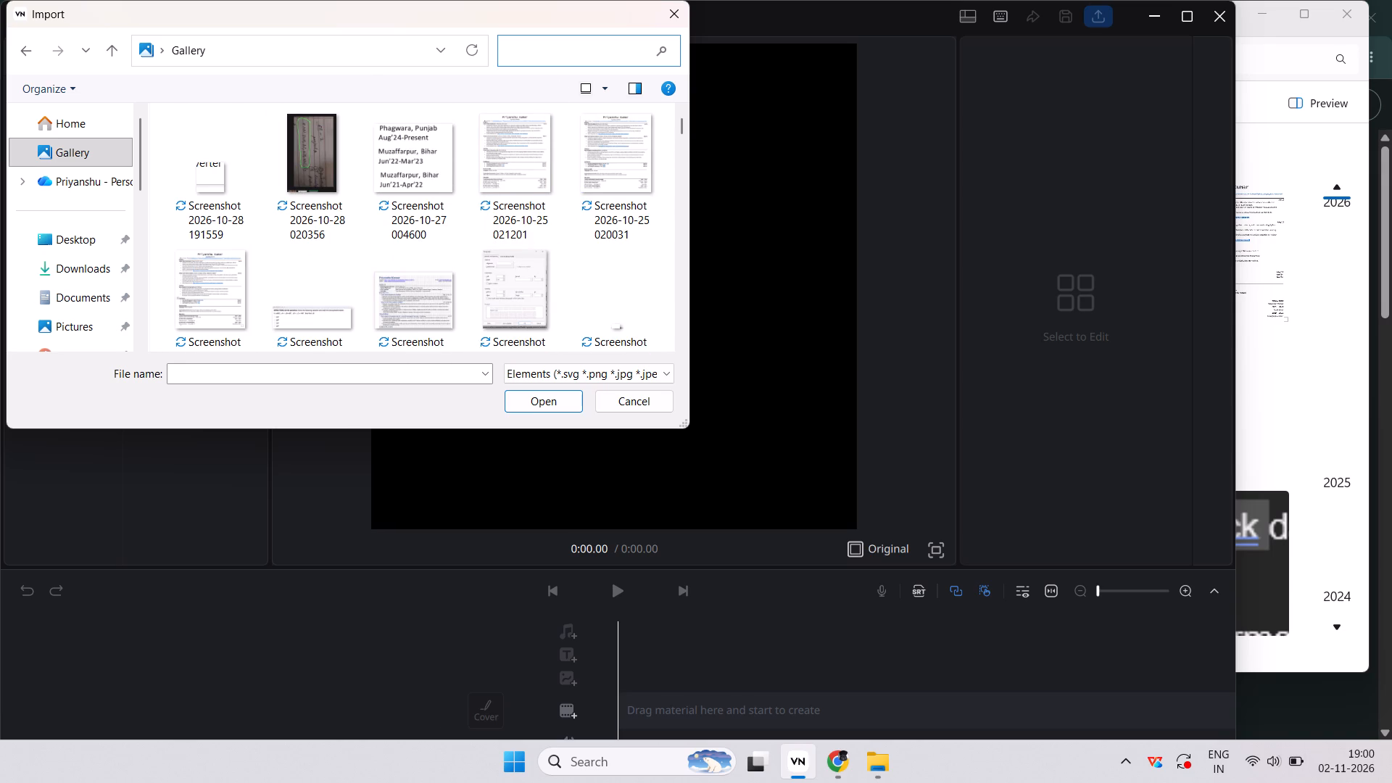
type("AQ")
key("Return")
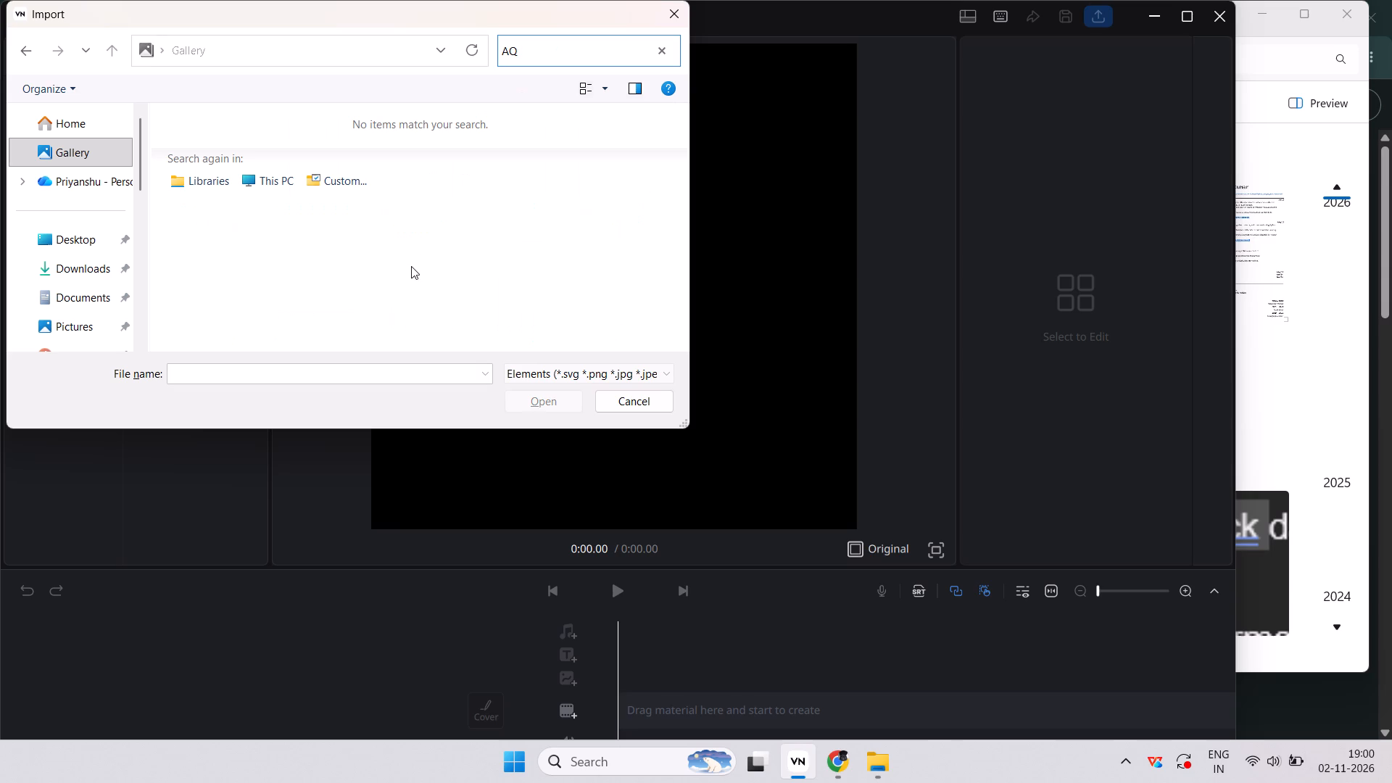
Check the Downloads and Videos folders for the video clip.
left_click(69, 265)
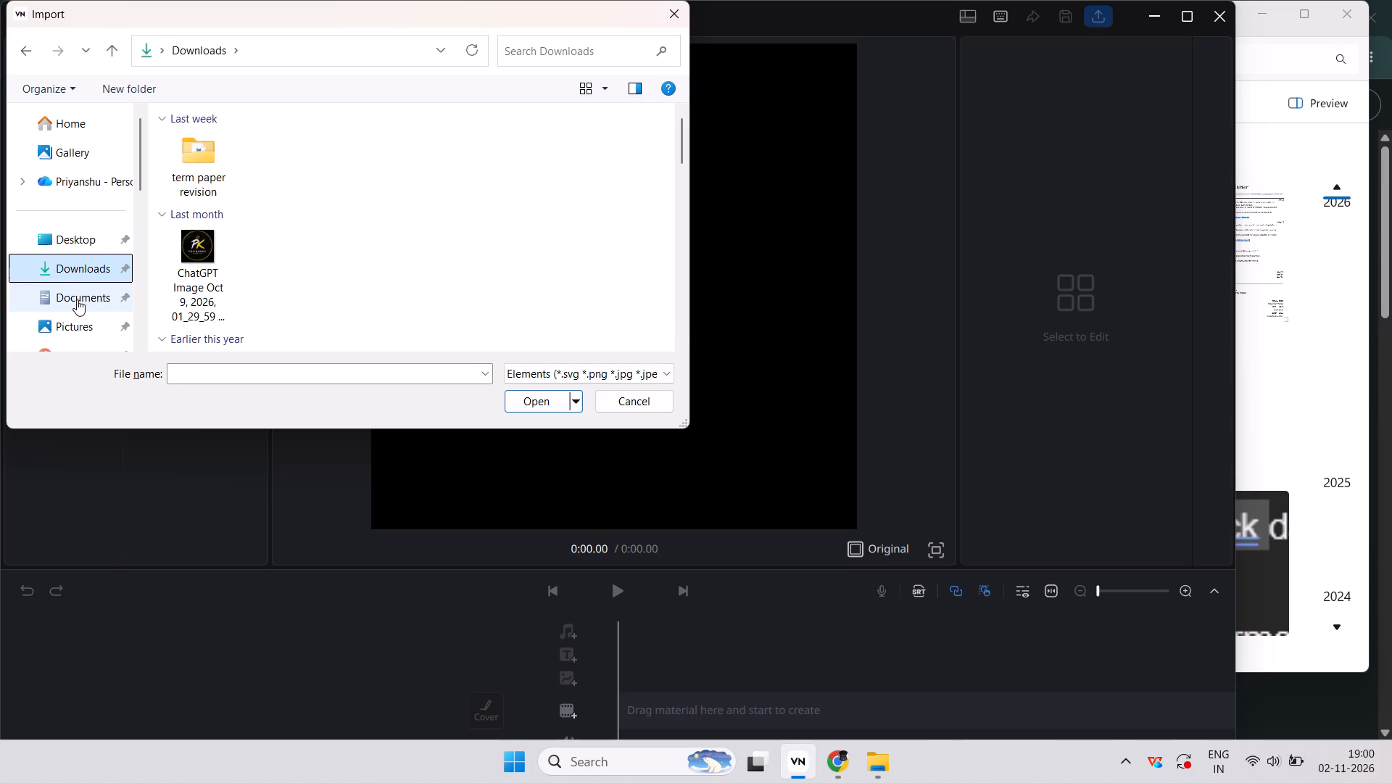
scroll(75, 289, "down", 1)
left_click(82, 203)
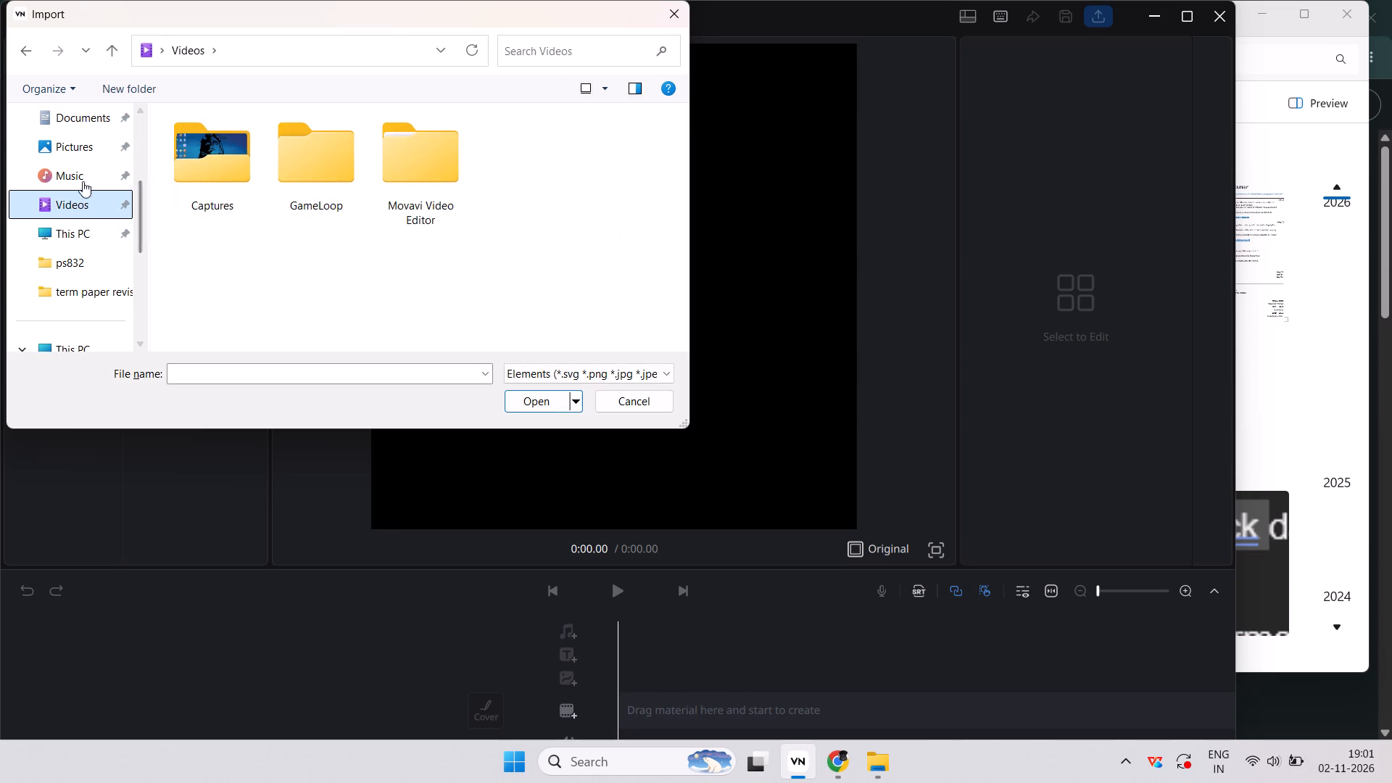
Return to the Downloads folder and search it for "chrome".
scroll(92, 152, "up", 1)
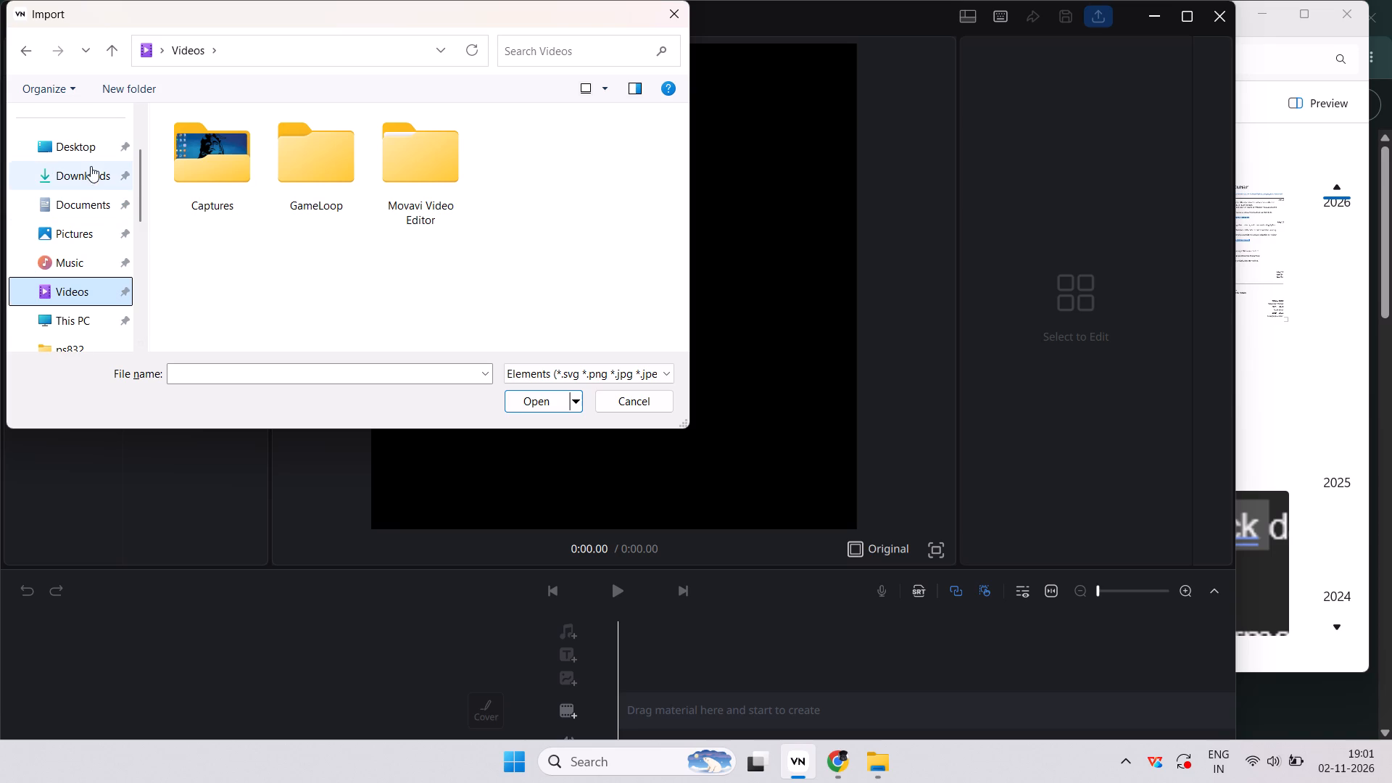
left_click(91, 169)
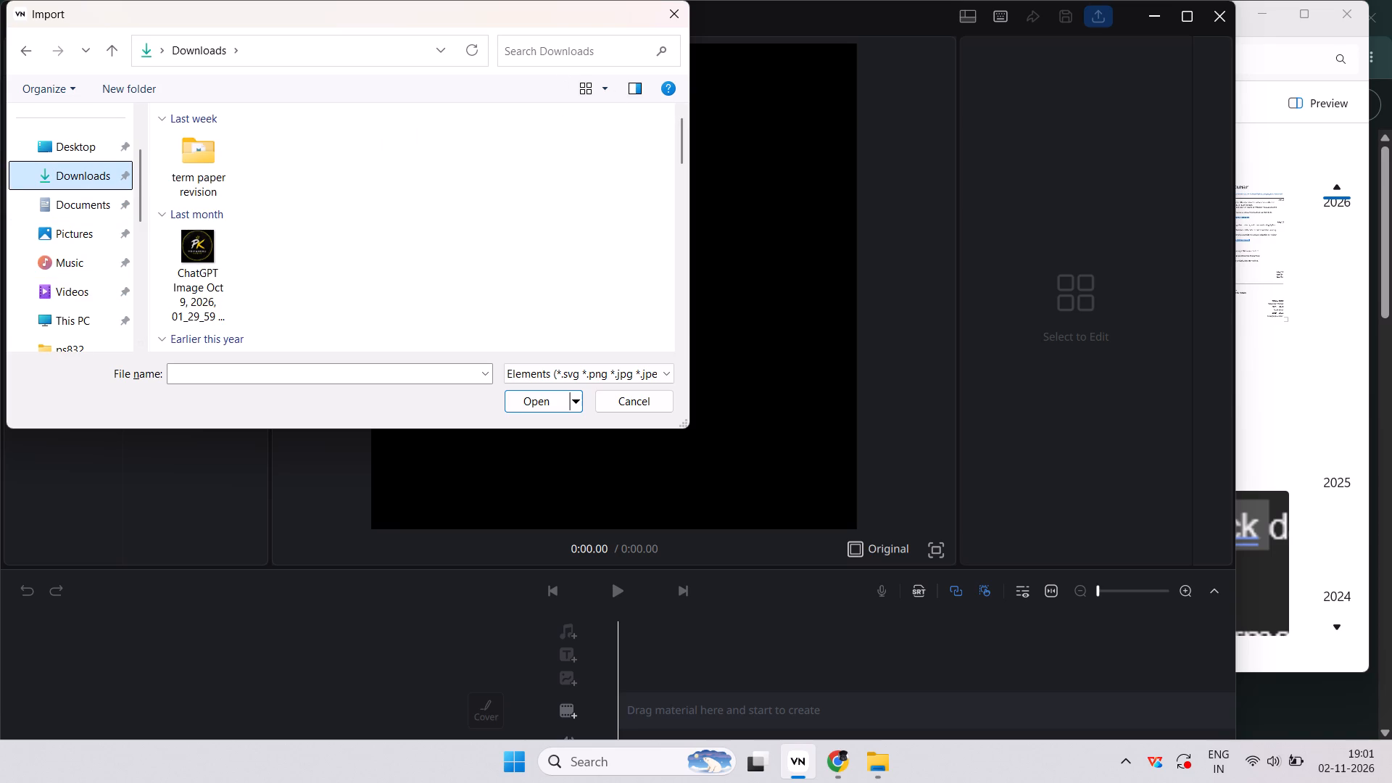
left_click(556, 48)
type("chr")
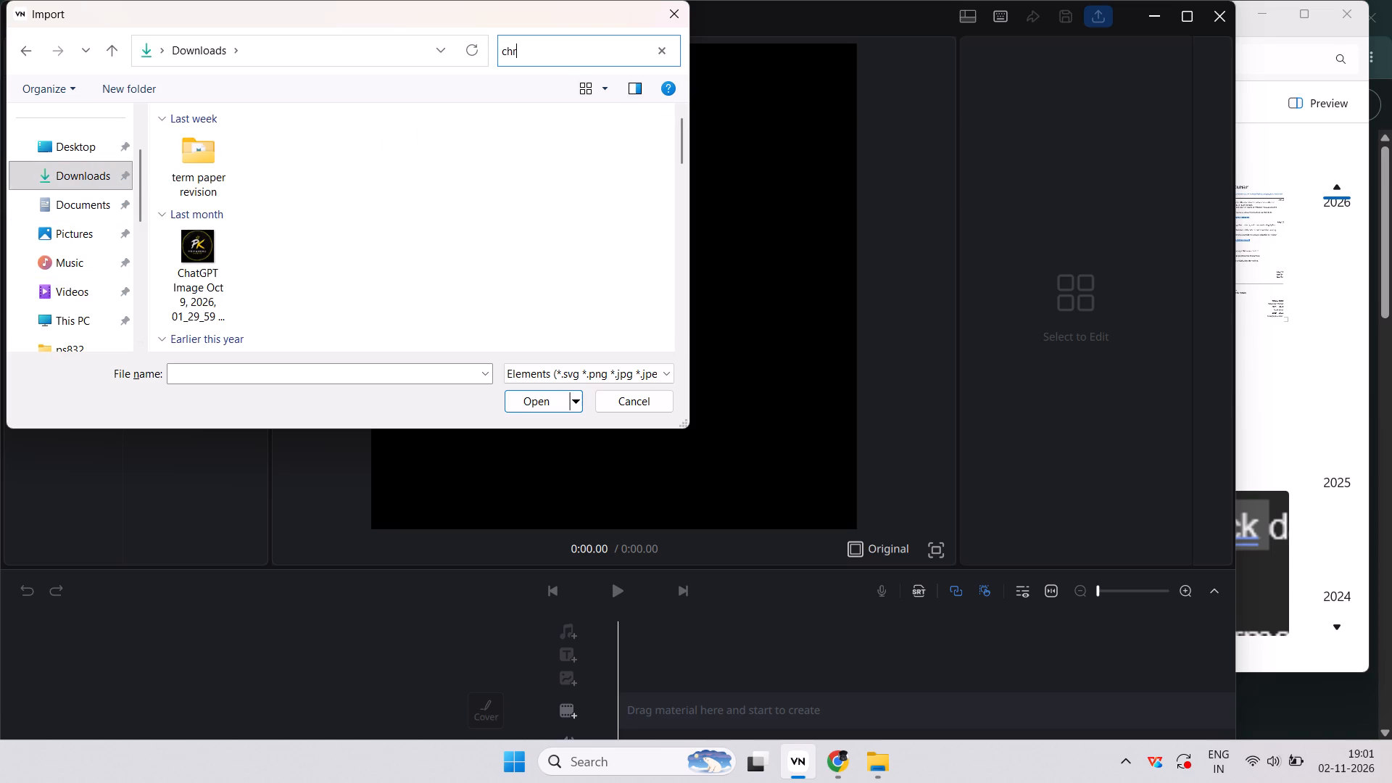
type("ome")
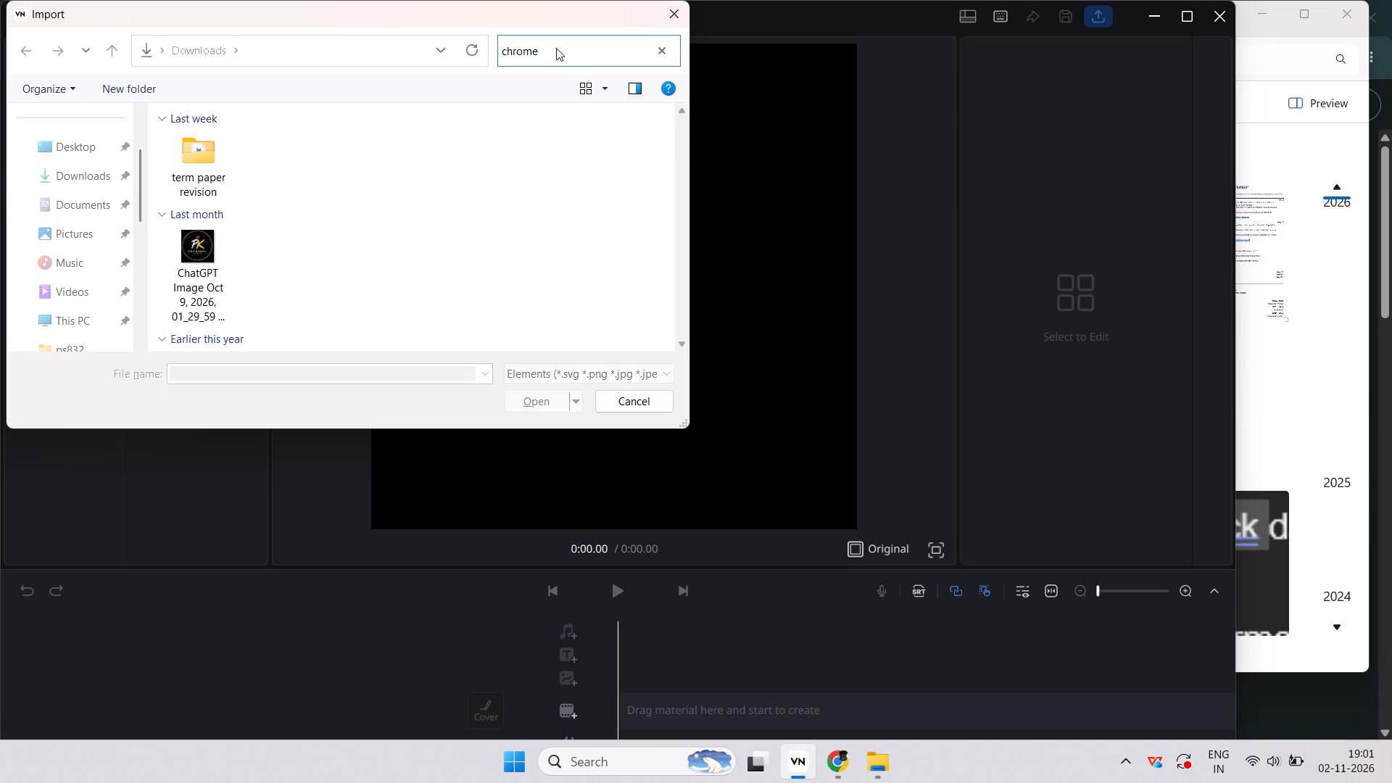
key("Return")
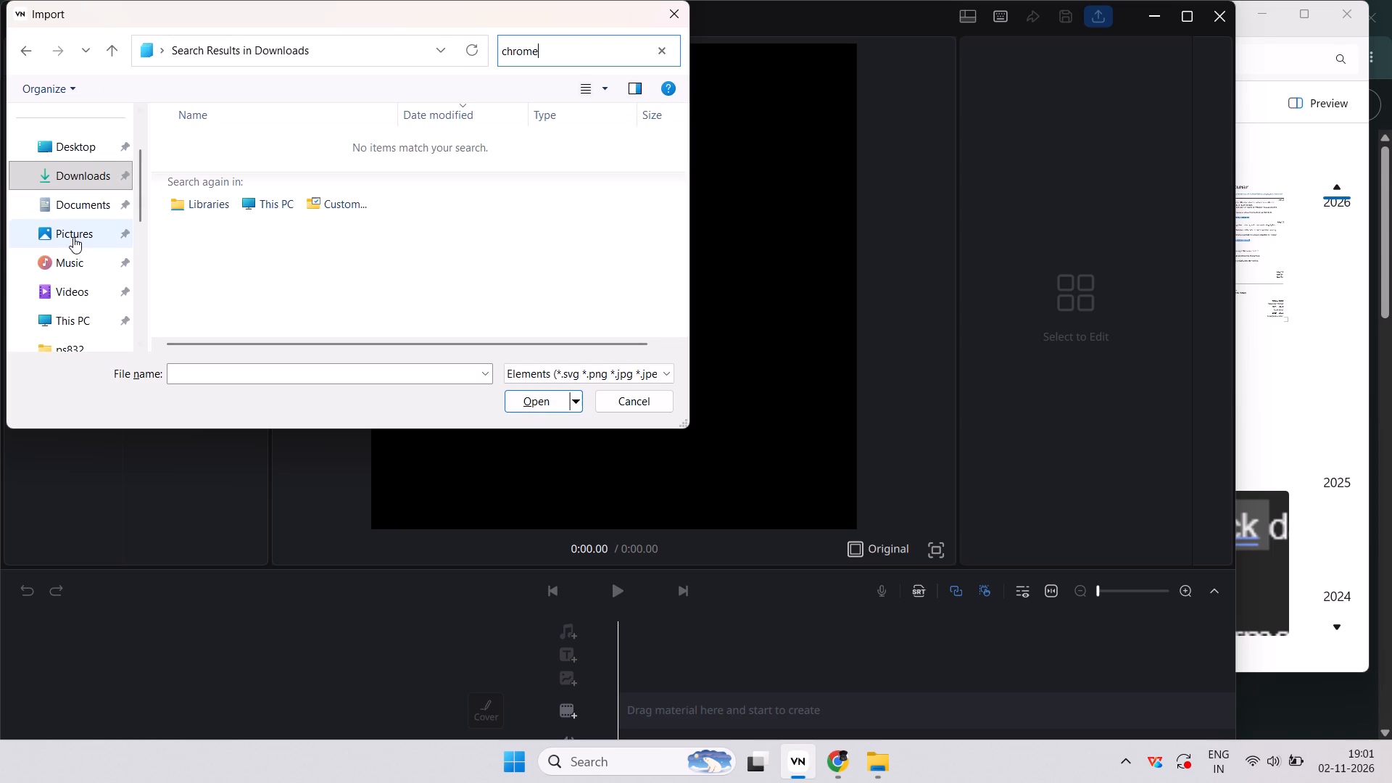
Search the OS (C:) drive for "chrome" and close the import window without choosing a file.
scroll(73, 237, "down", 2)
left_click(73, 283)
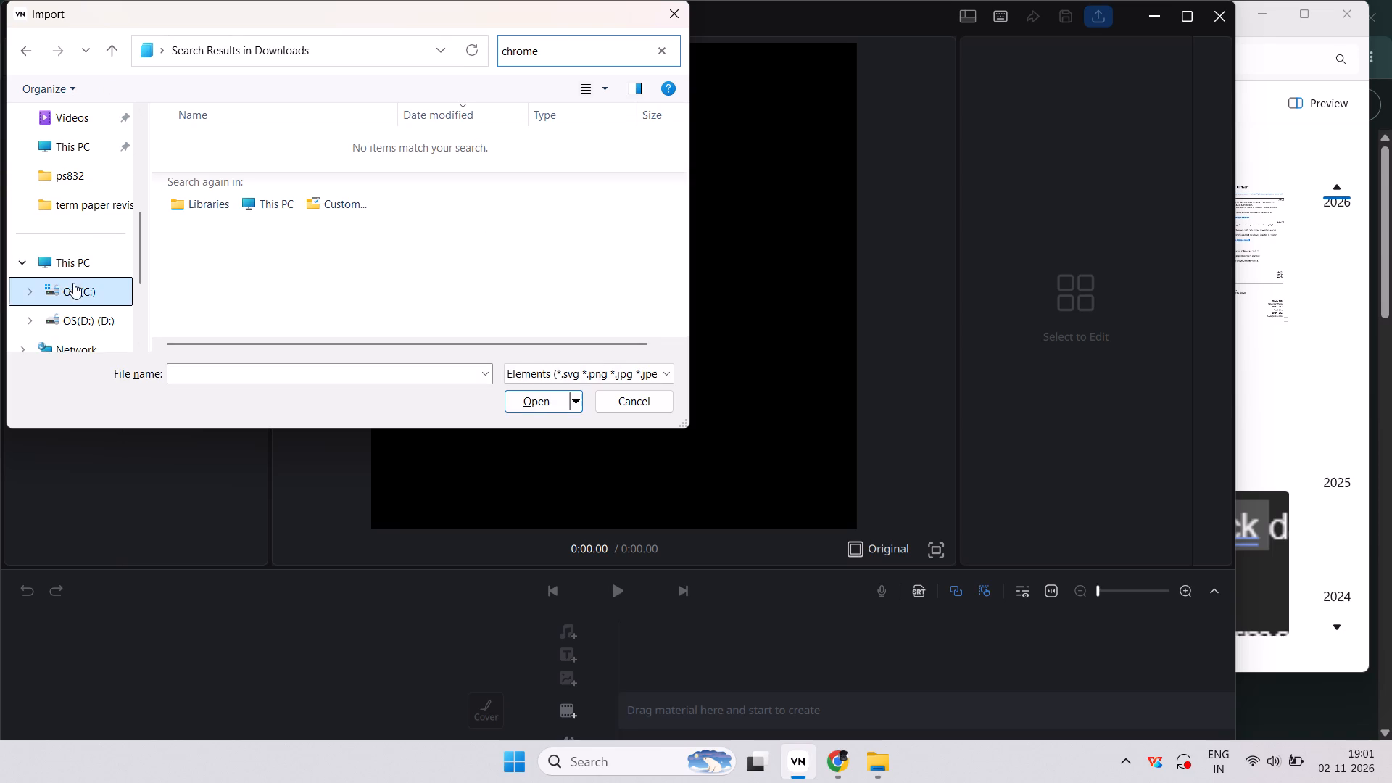
left_click(582, 51)
key("v")
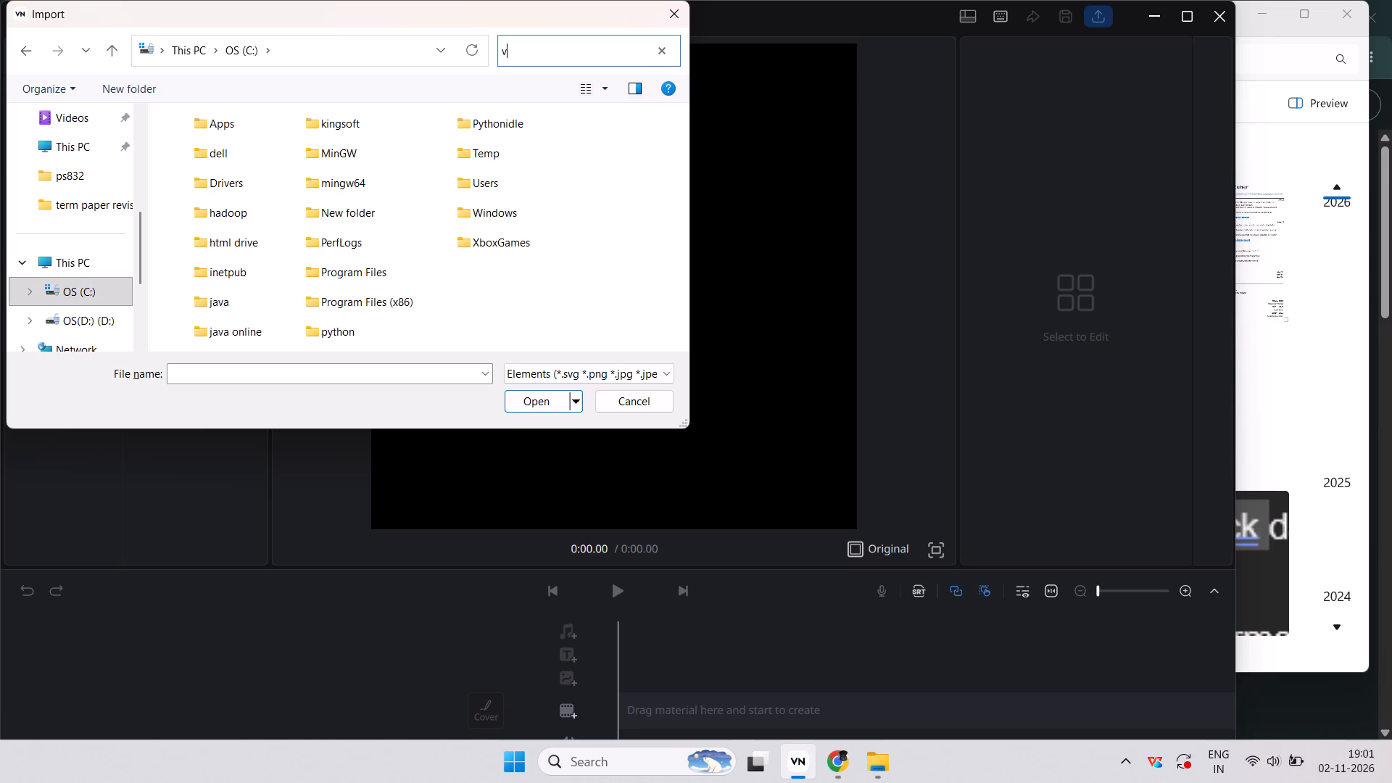
key("BackSpace")
type("chr")
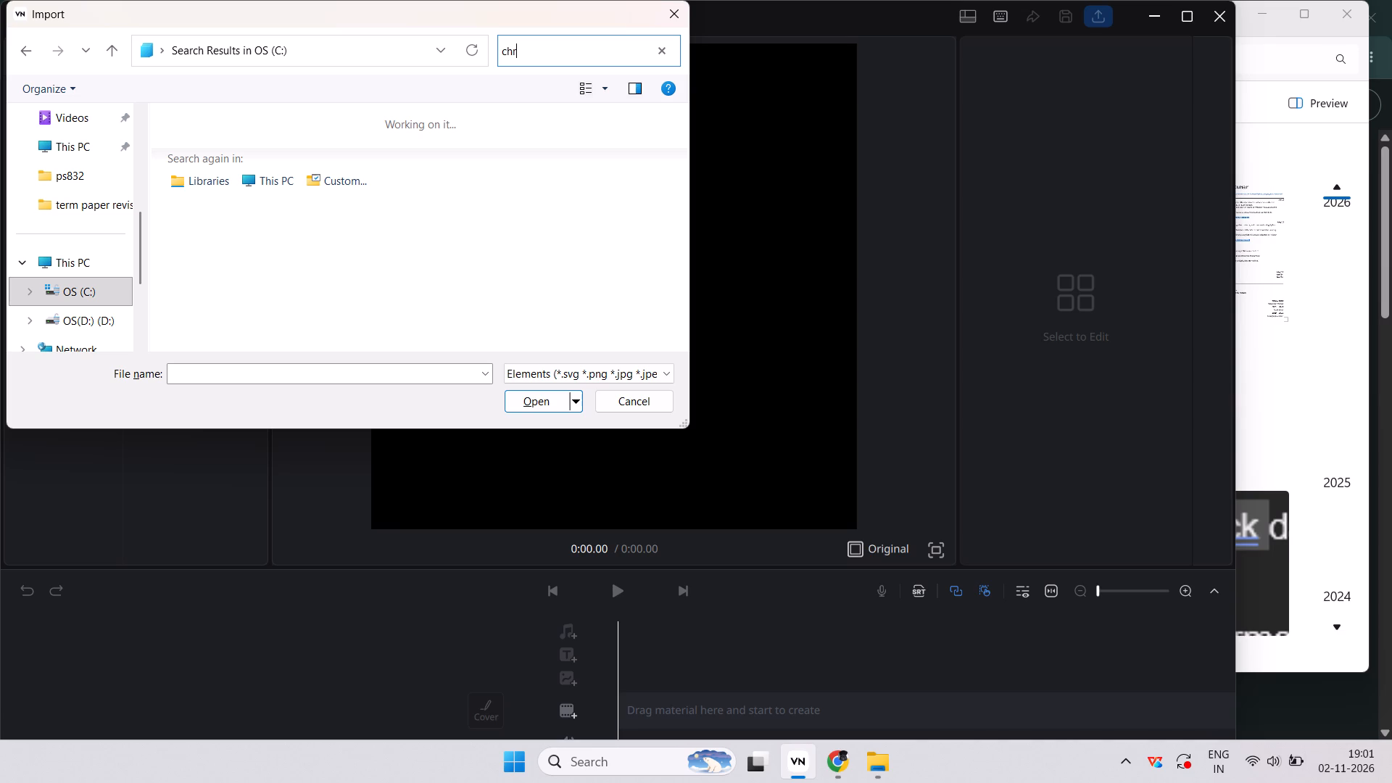
type("ome")
key("Return")
left_click(674, 9)
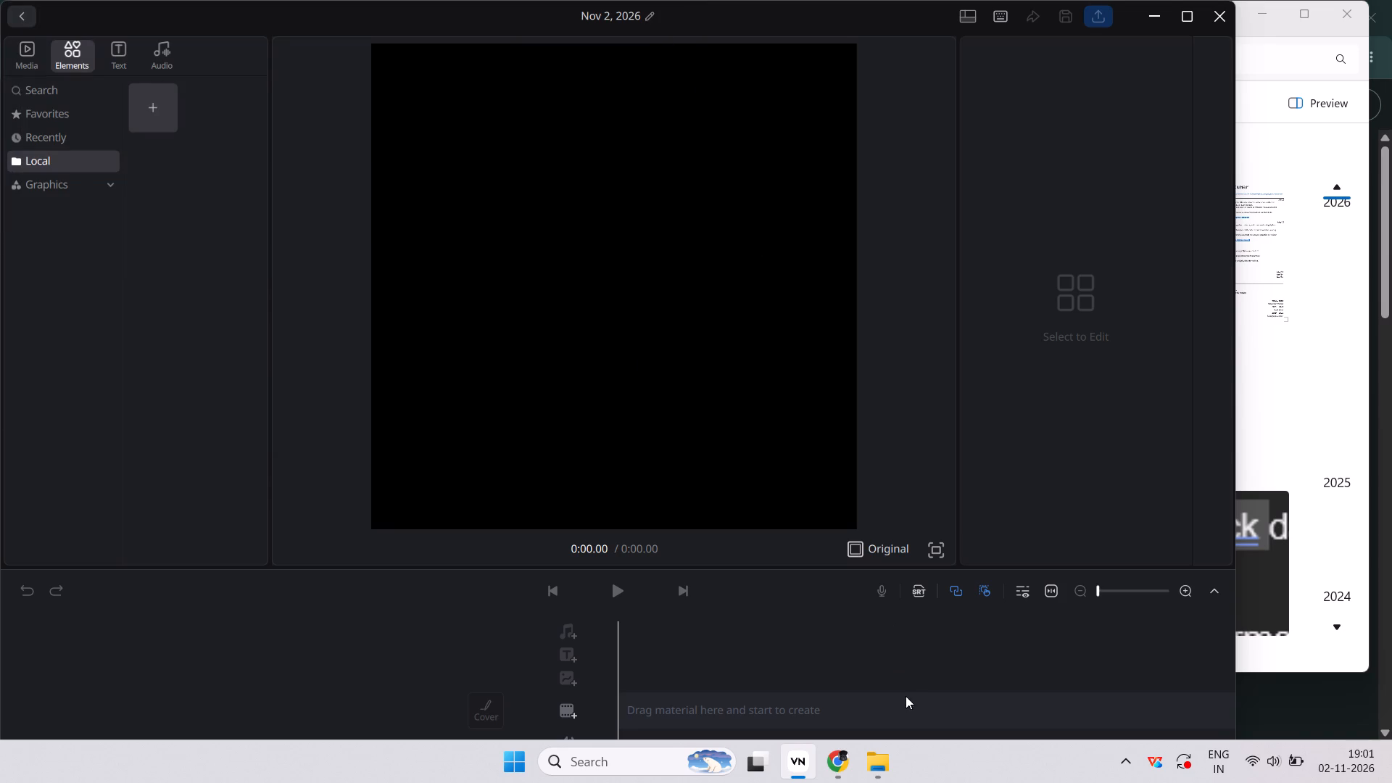
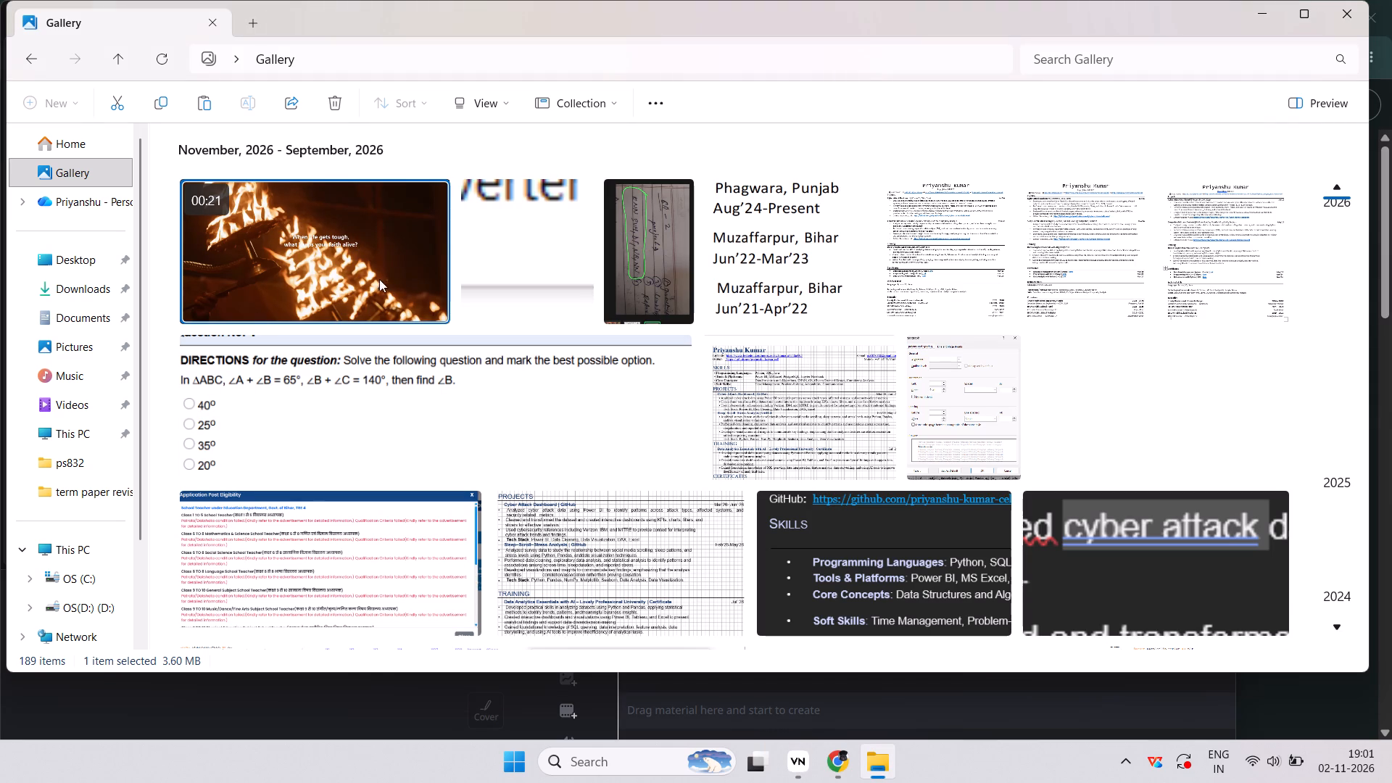
Add the 21-second fire video from the File Explorer Gallery to the main track of the VN project's timeline.
left_click_drag(379, 279, 798, 774)
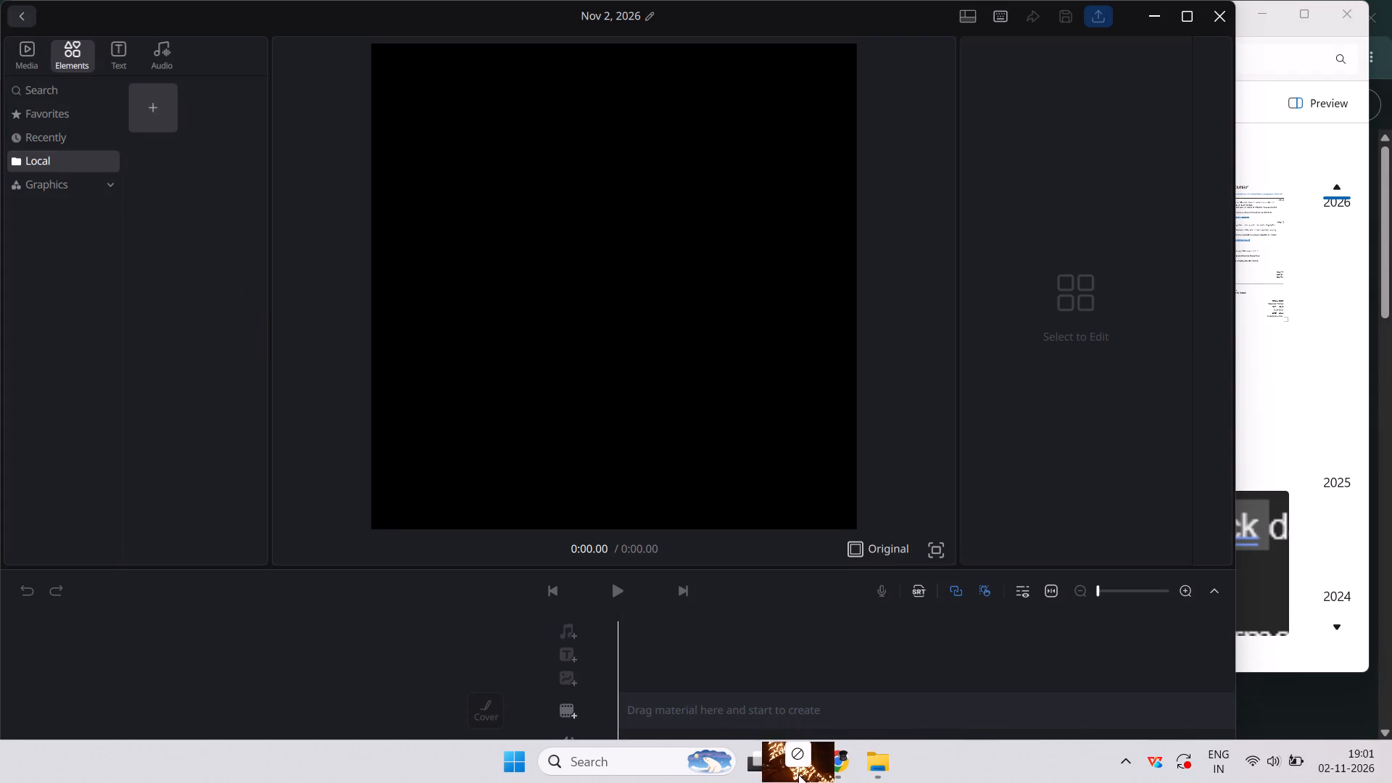
left_click_drag(798, 774, 170, 138)
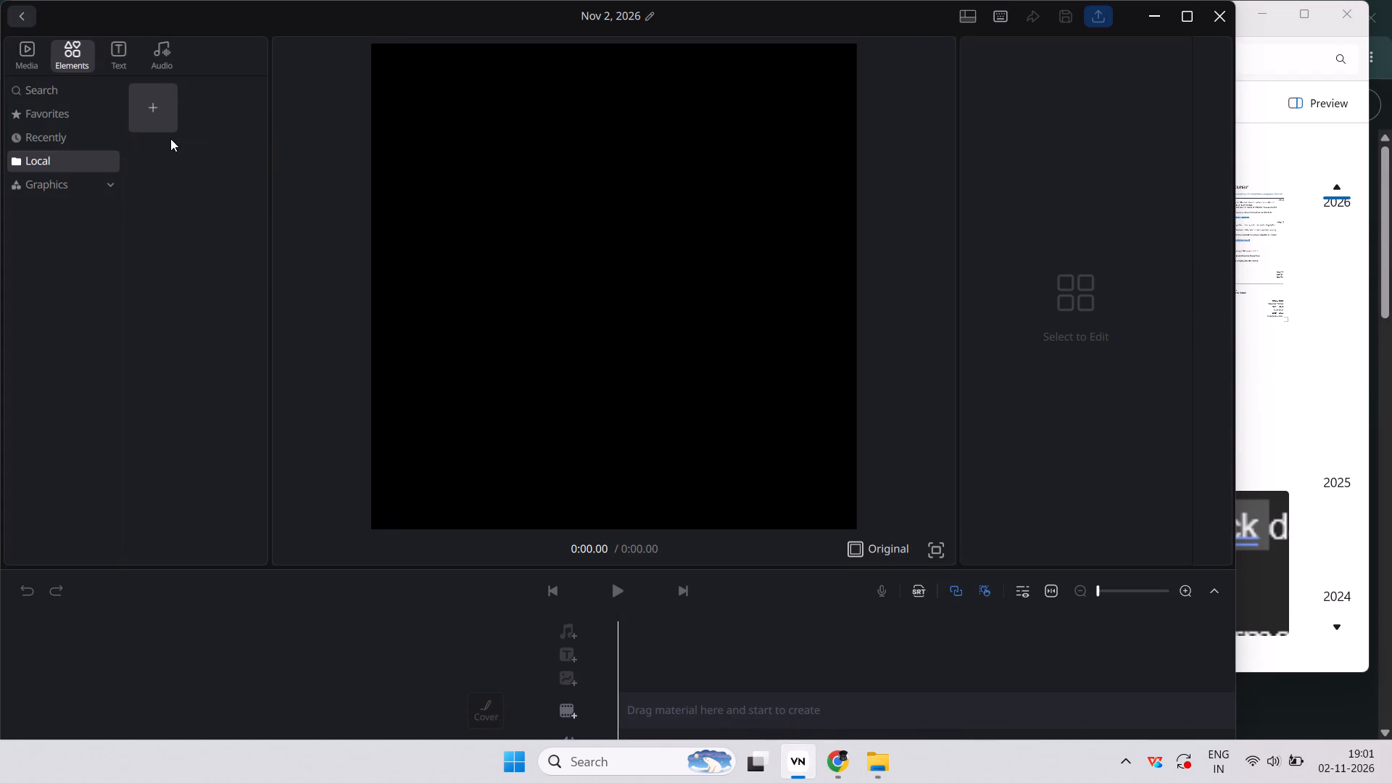
left_click(861, 768)
left_click_drag(315, 252, 788, 782)
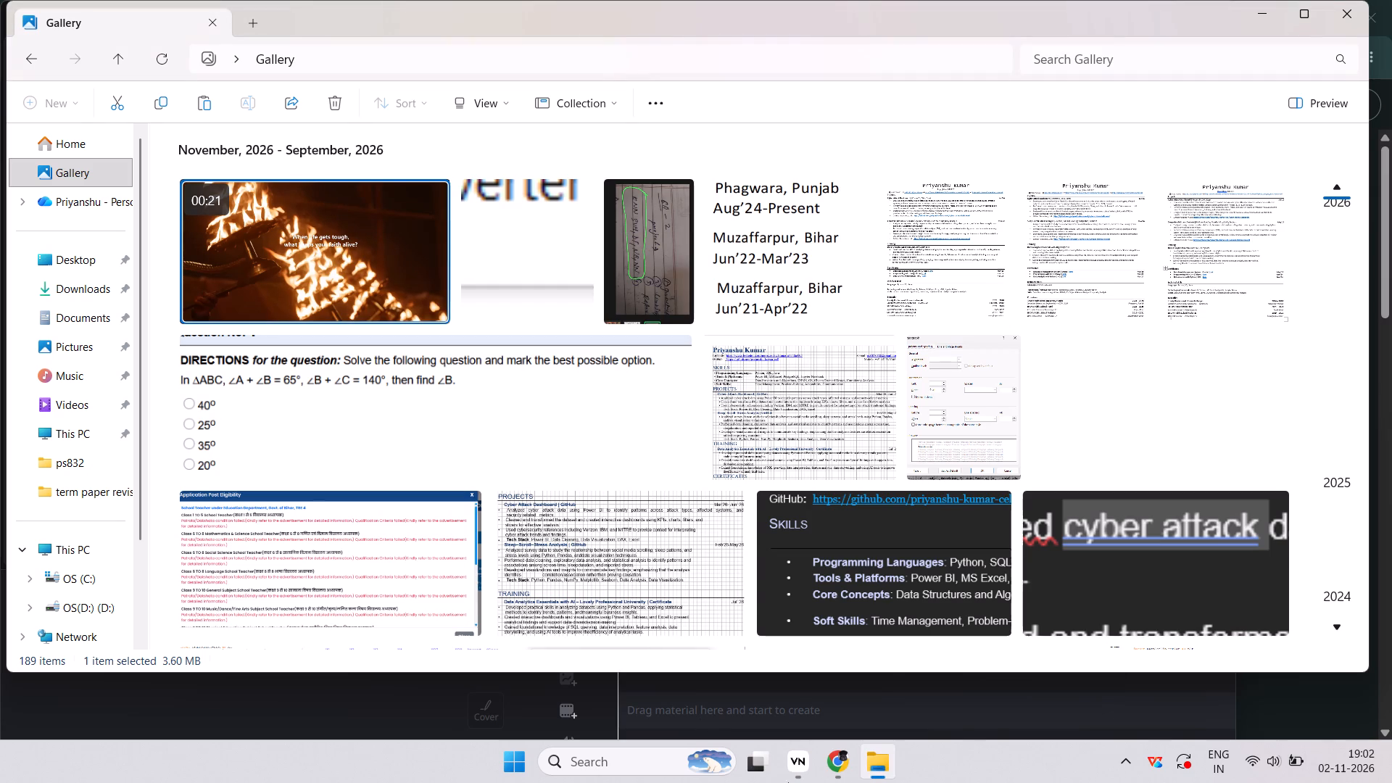
left_click_drag(788, 782, 647, 178)
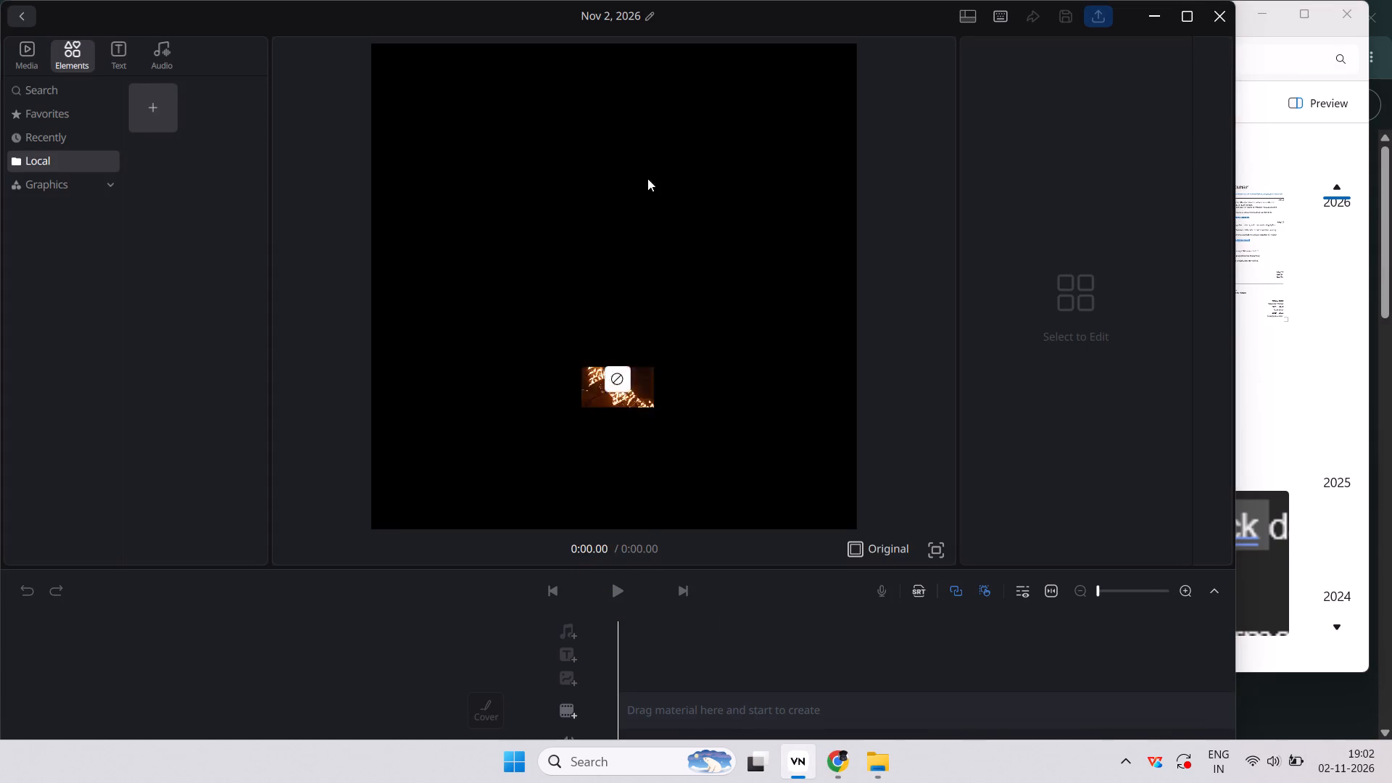
left_click_drag(647, 178, 687, 720)
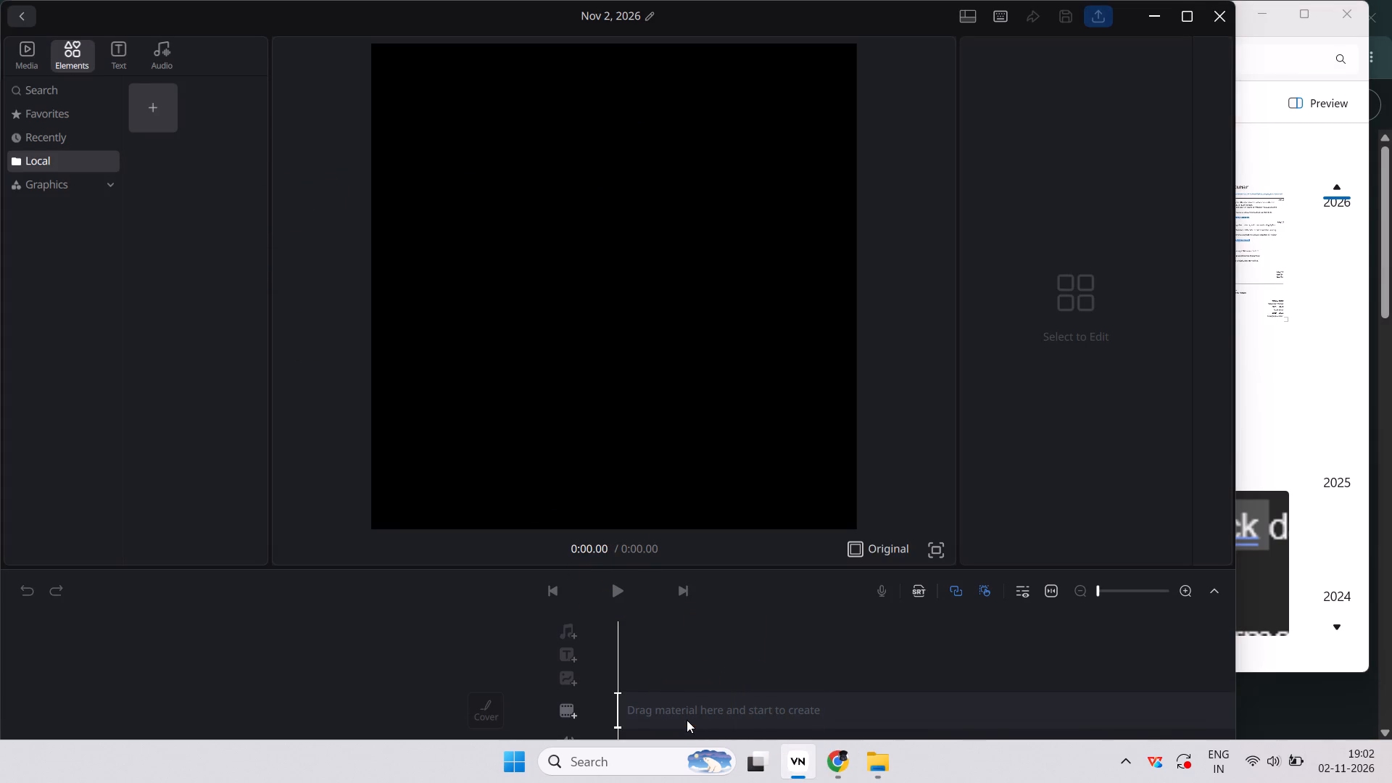
left_click(687, 720)
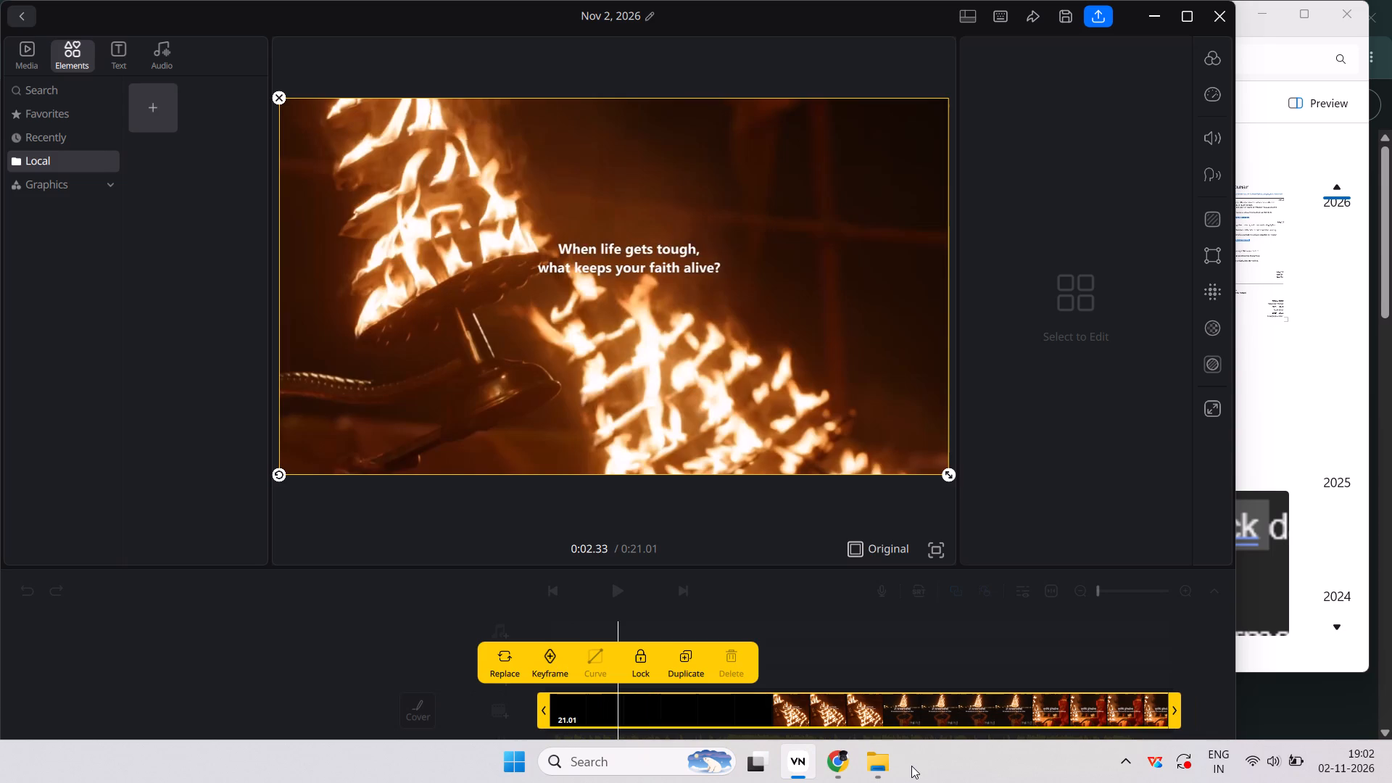
Close the File Explorer Gallery window and the Chrome download history window.
left_click(964, 615)
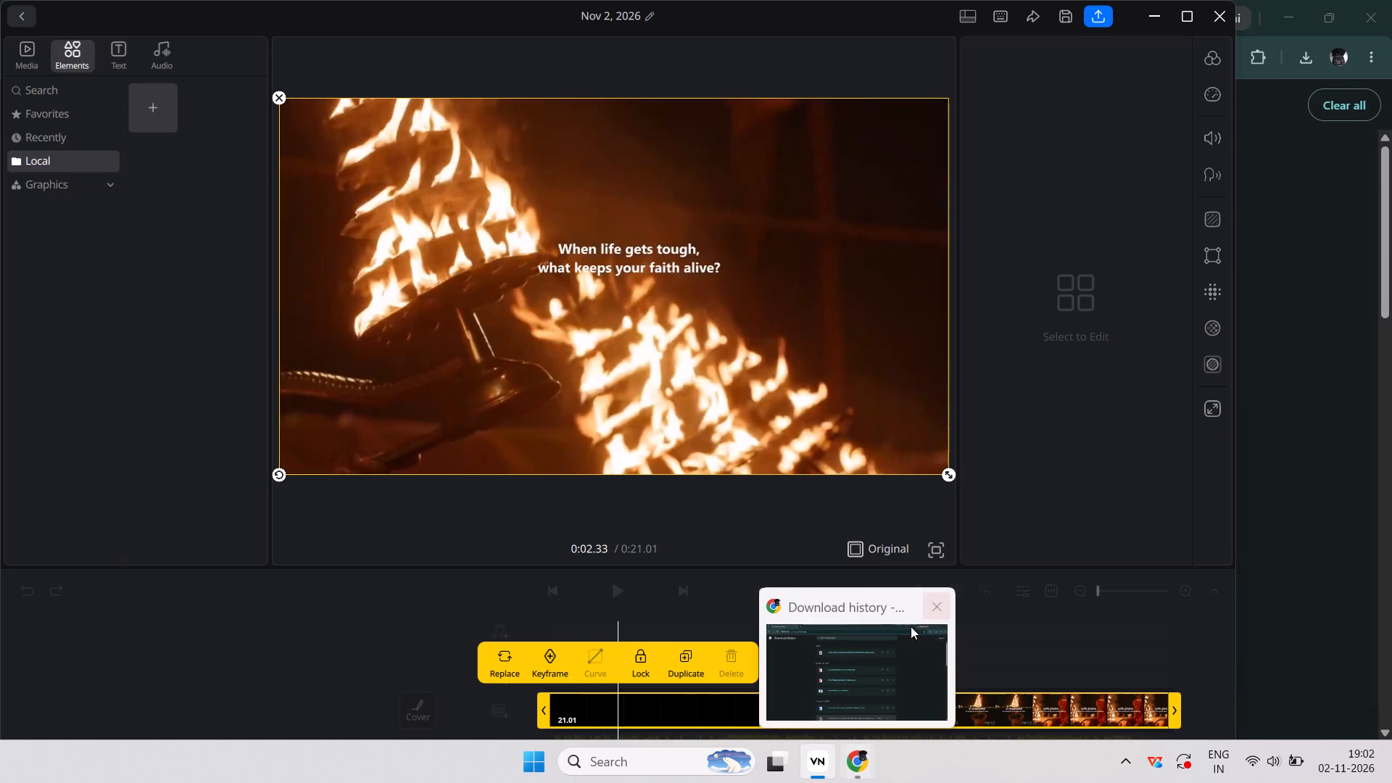
left_click(934, 597)
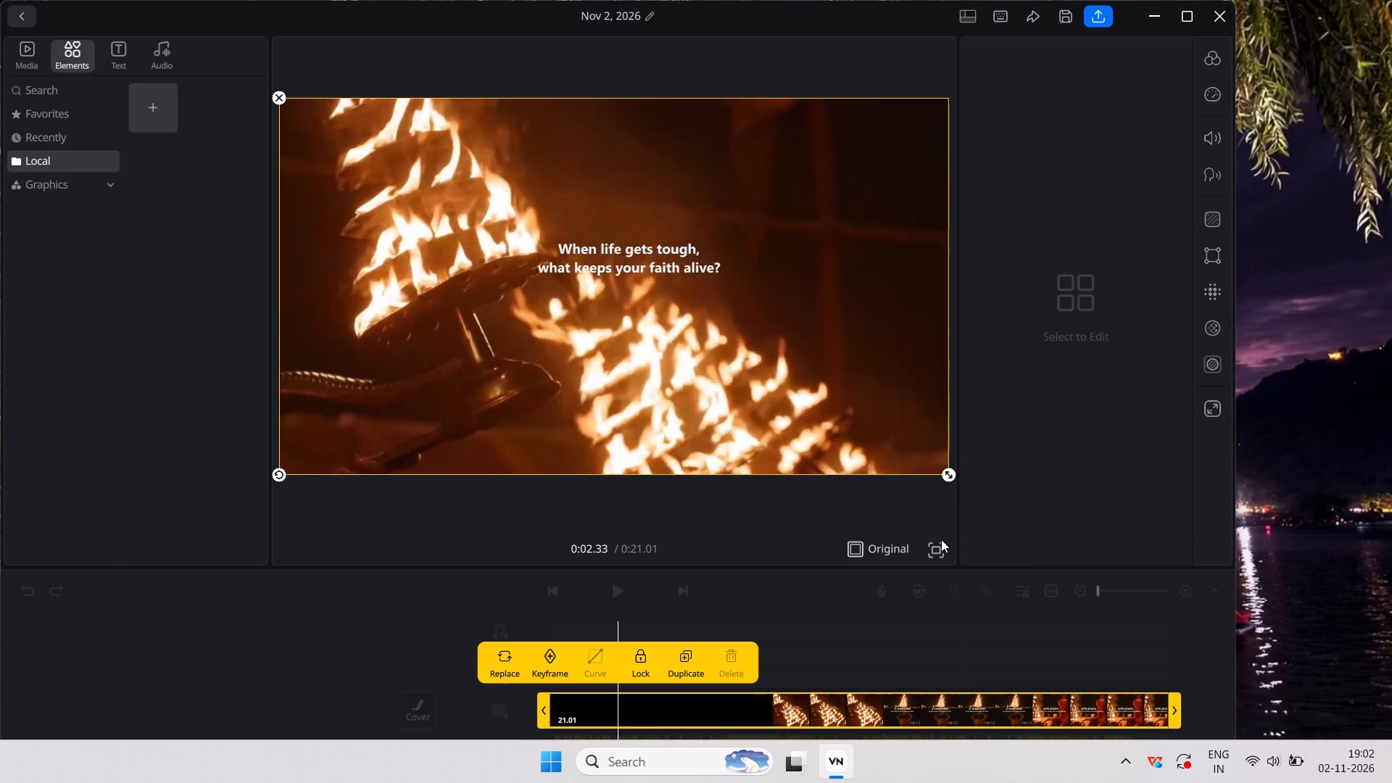
Minimize the VN editor and launch Kuro from the desktop.
left_click(1158, 10)
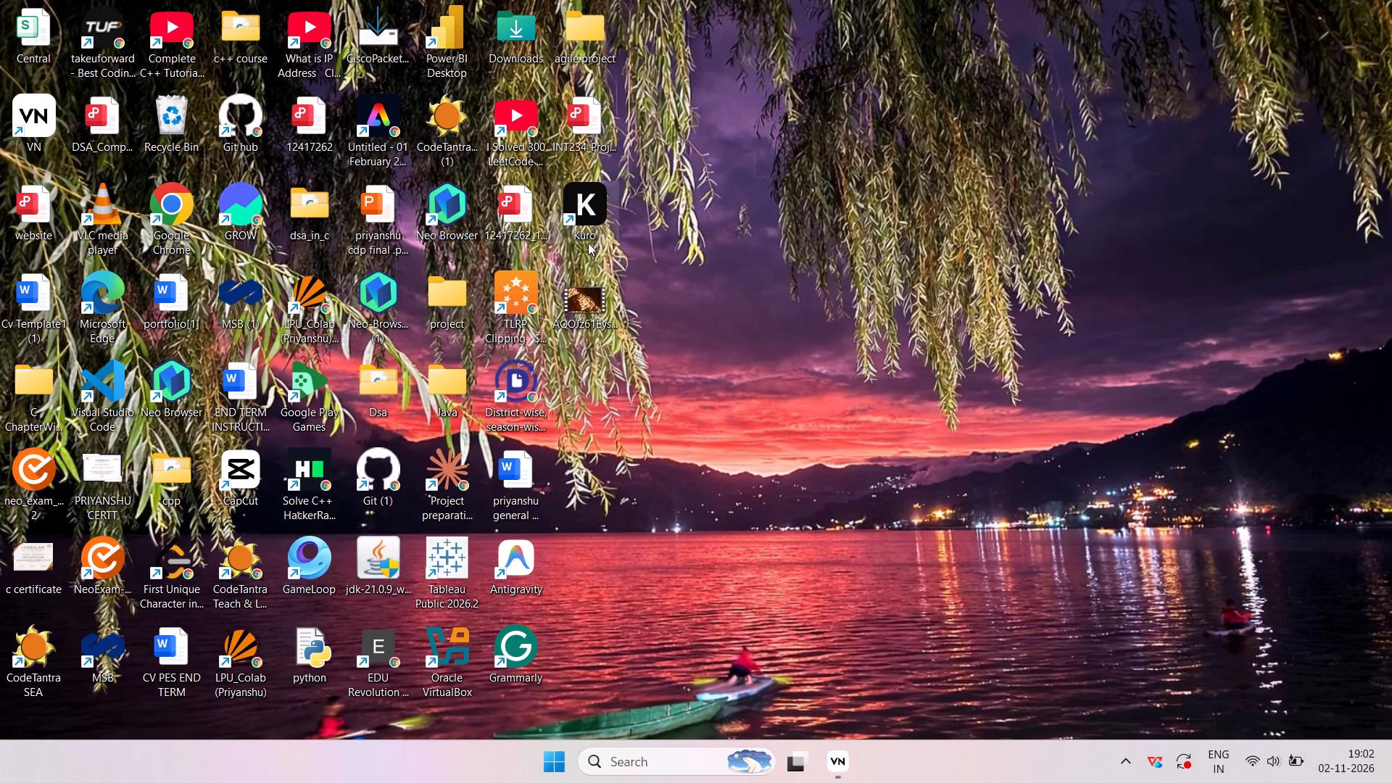
double_click(584, 224)
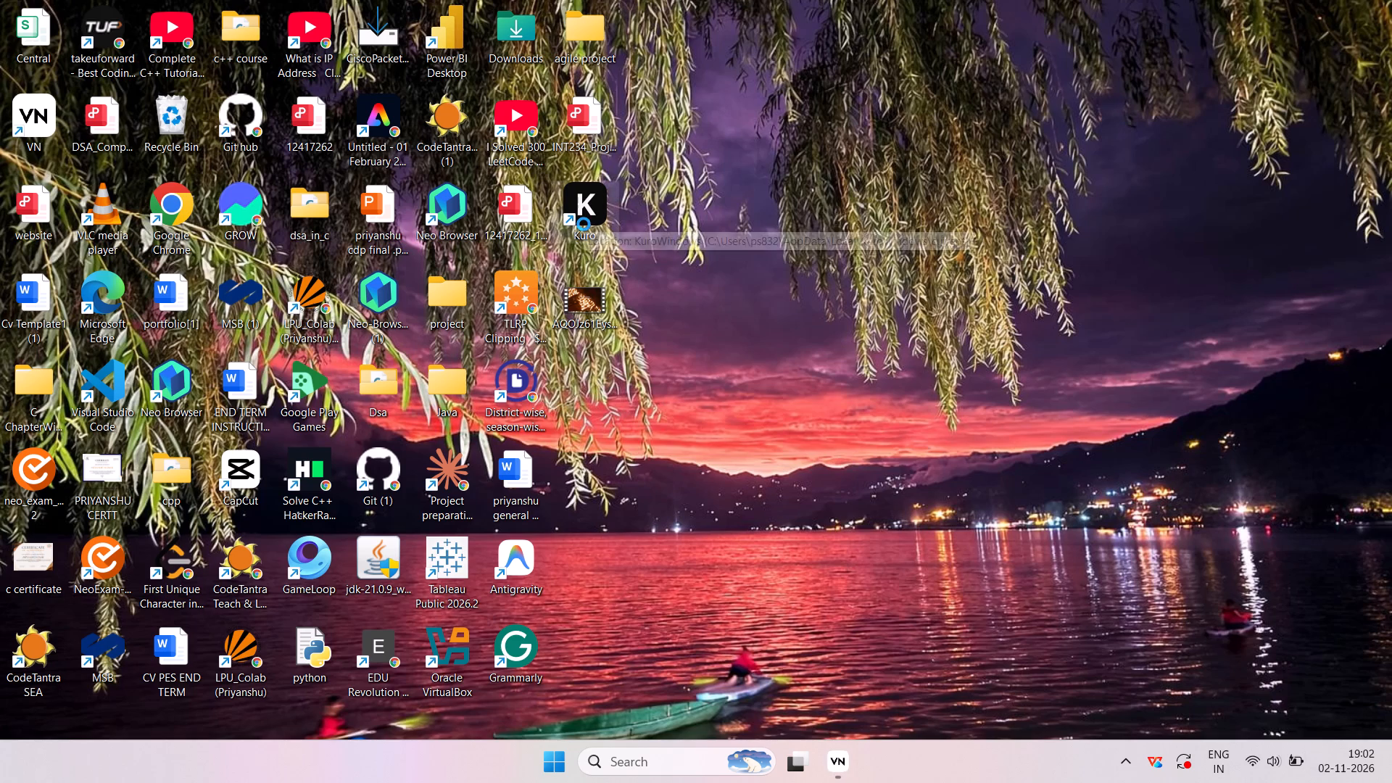
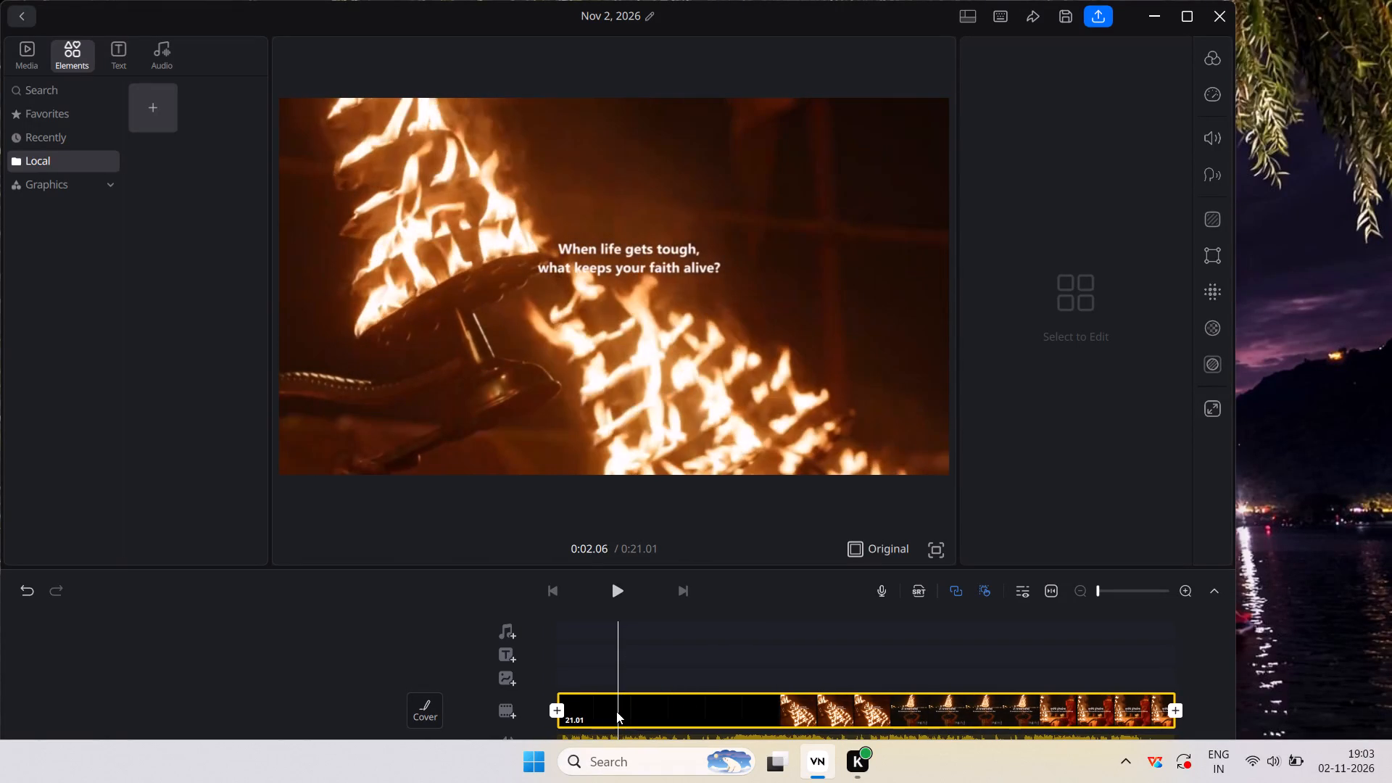
Preview the fire video in the maximized editor window and return the playhead to the start of the timeline.
left_click_drag(616, 711, 579, 703)
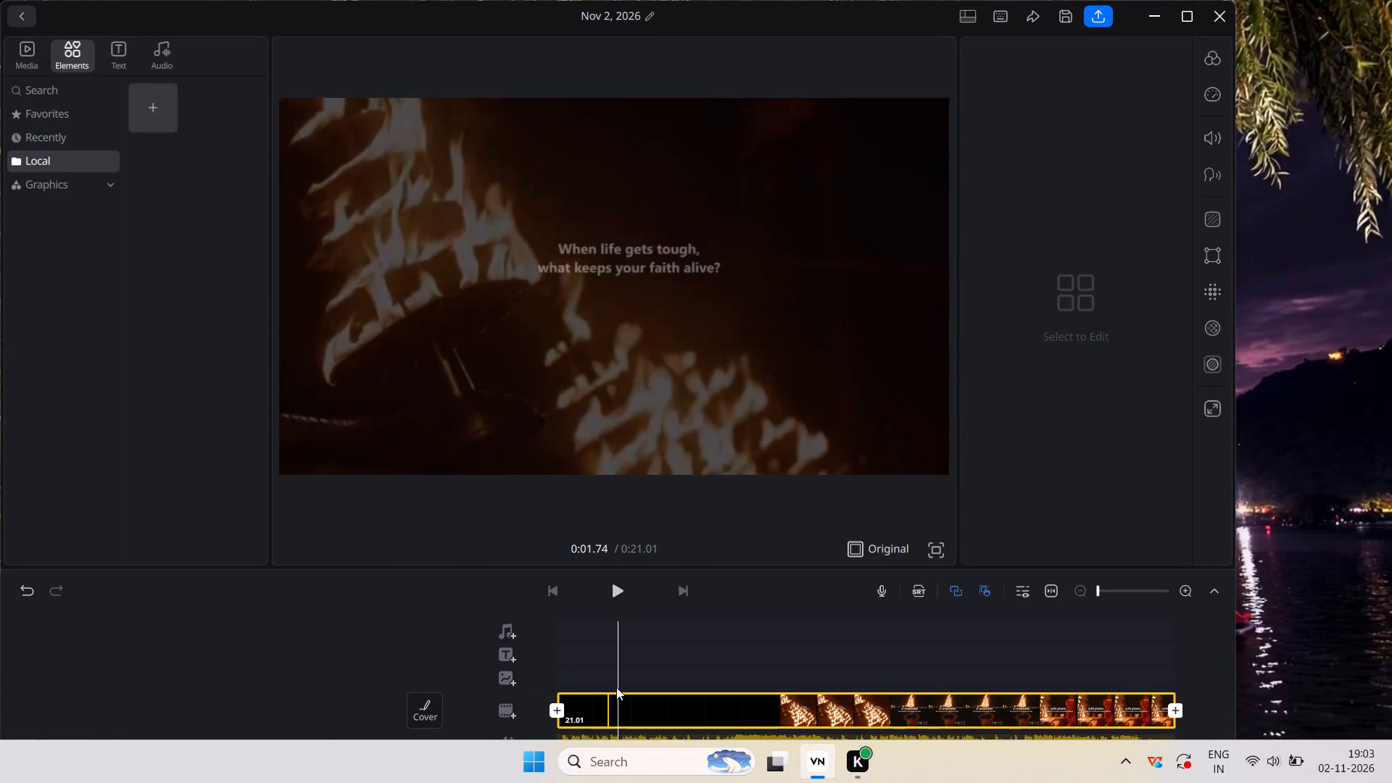
left_click(610, 592)
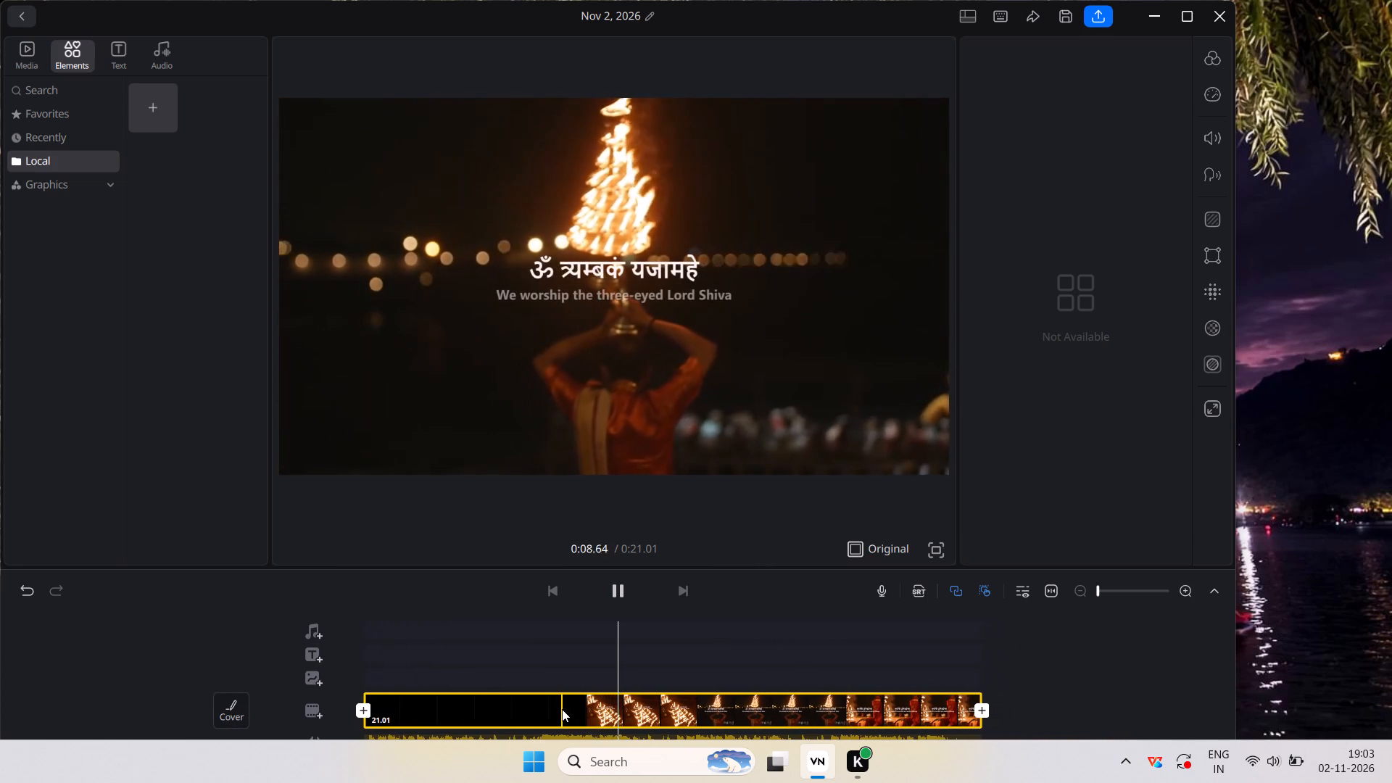
left_click(1186, 22)
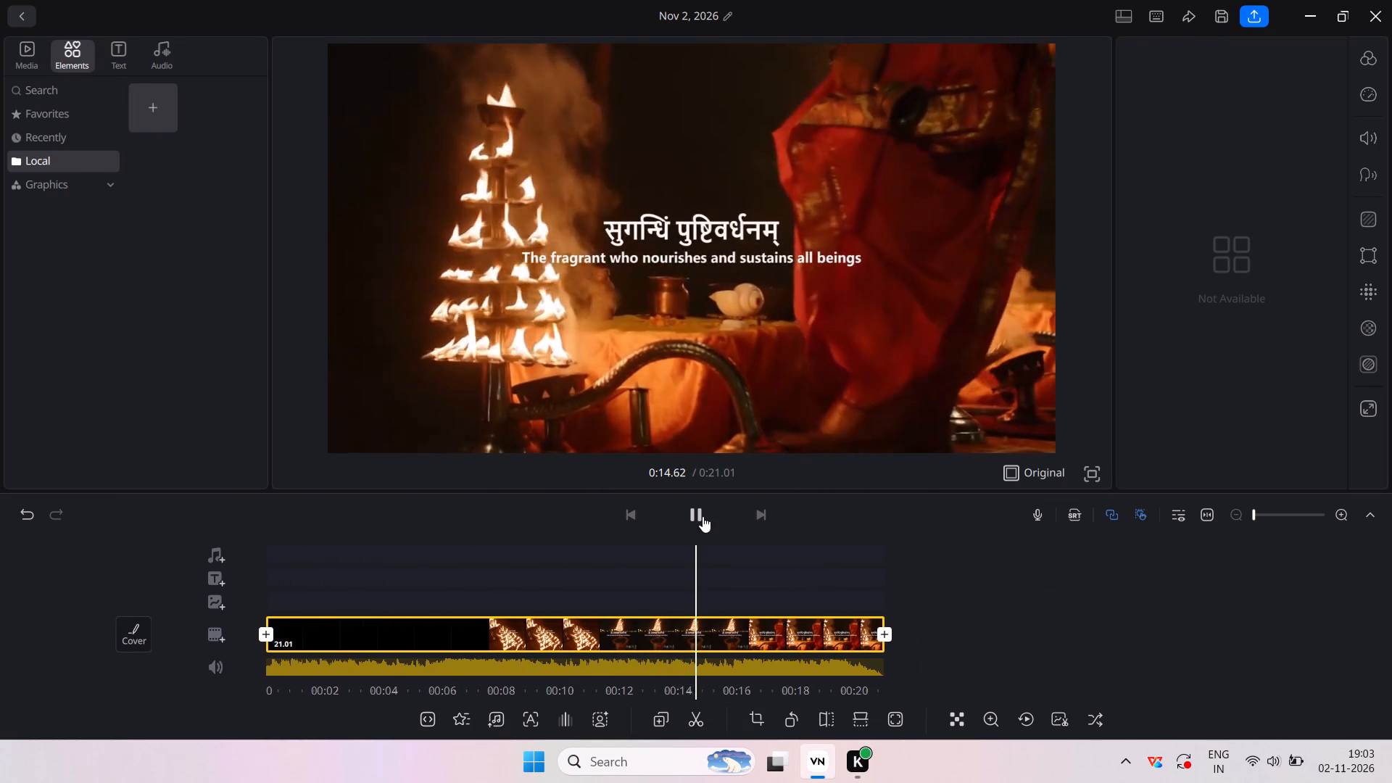
left_click(699, 513)
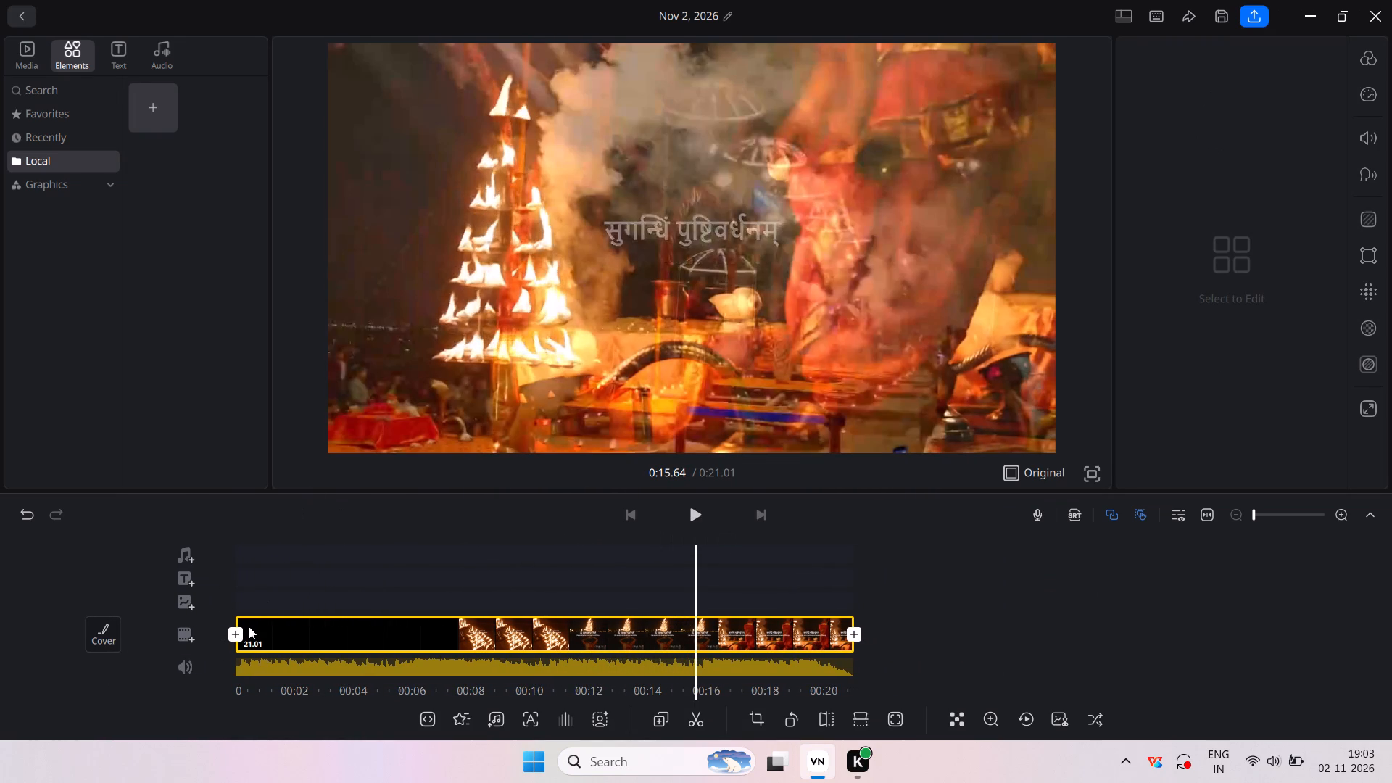
left_click(248, 628)
double_click(248, 628)
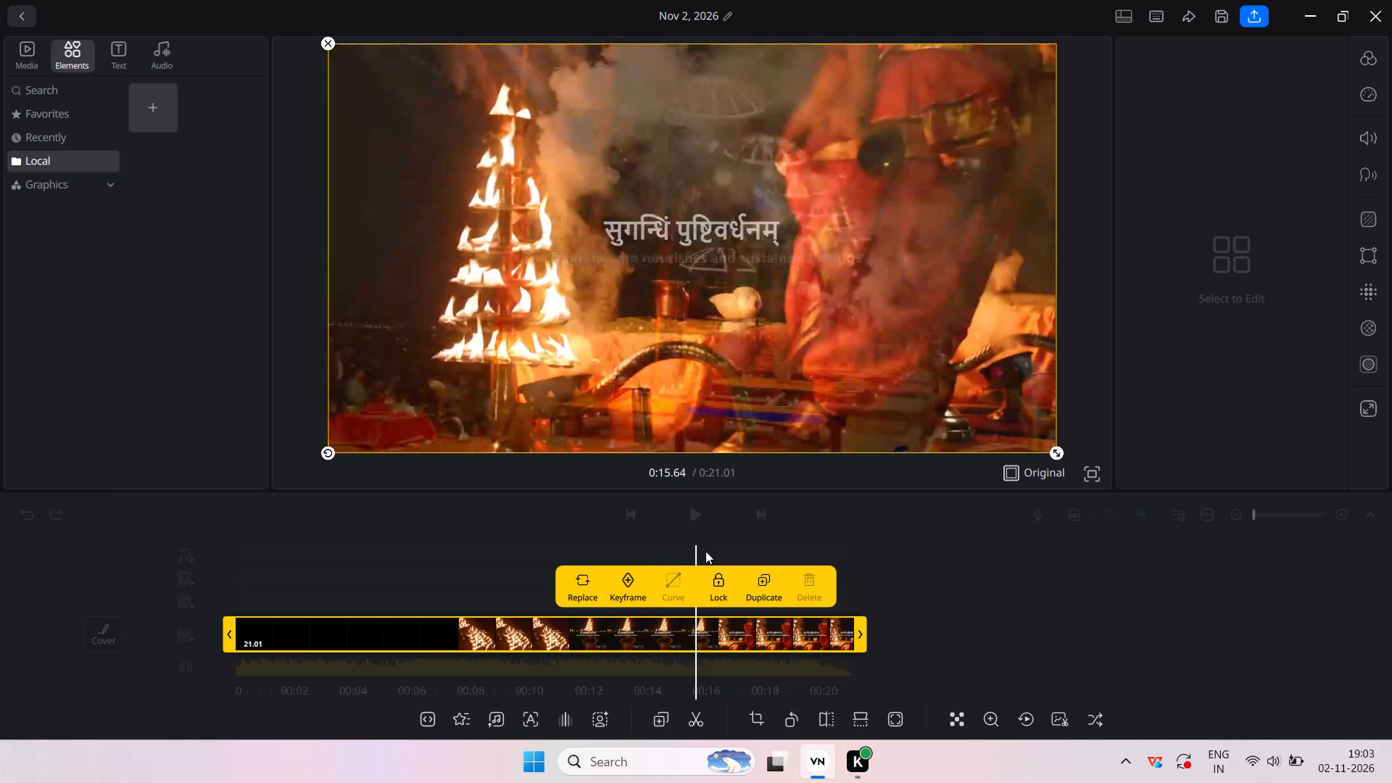
left_click(705, 551)
left_click_drag(696, 563, 602, 563)
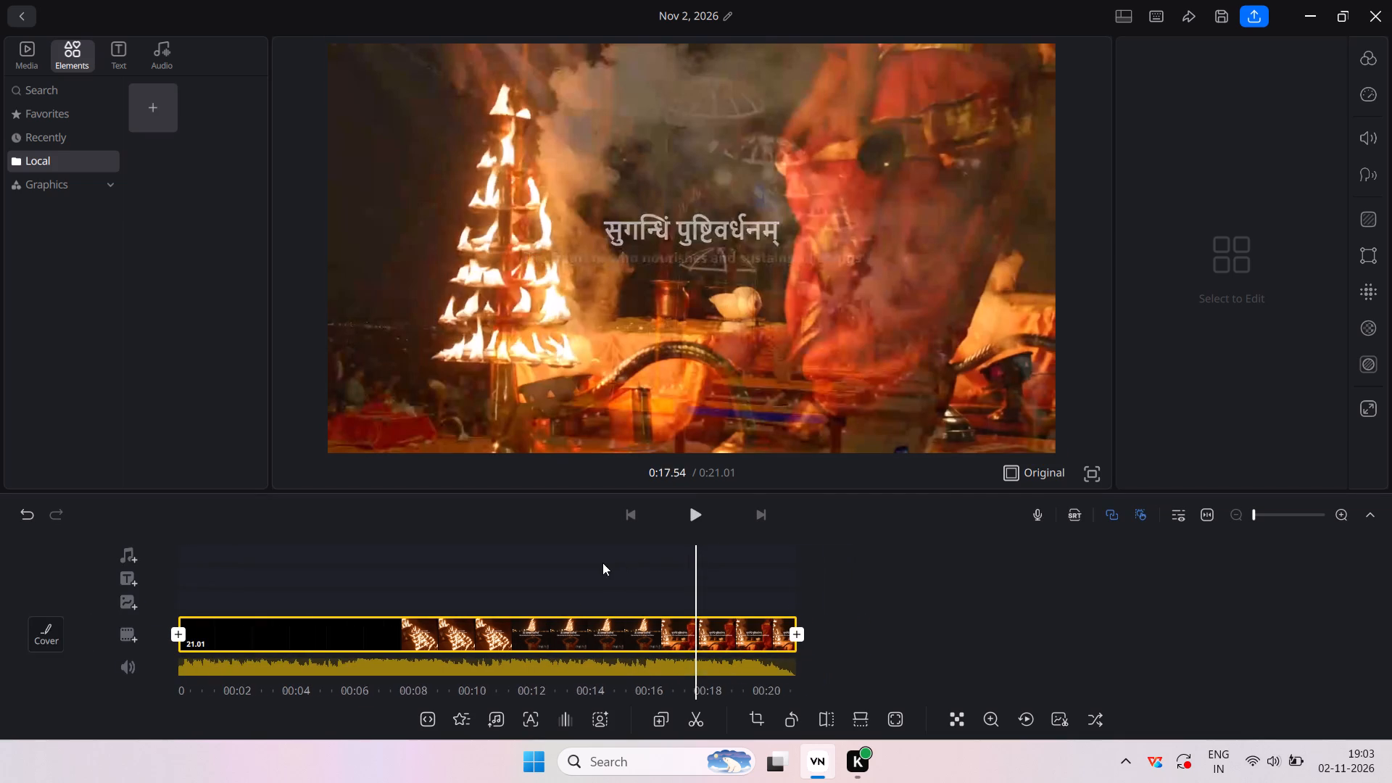
left_click_drag(602, 563, 1153, 584)
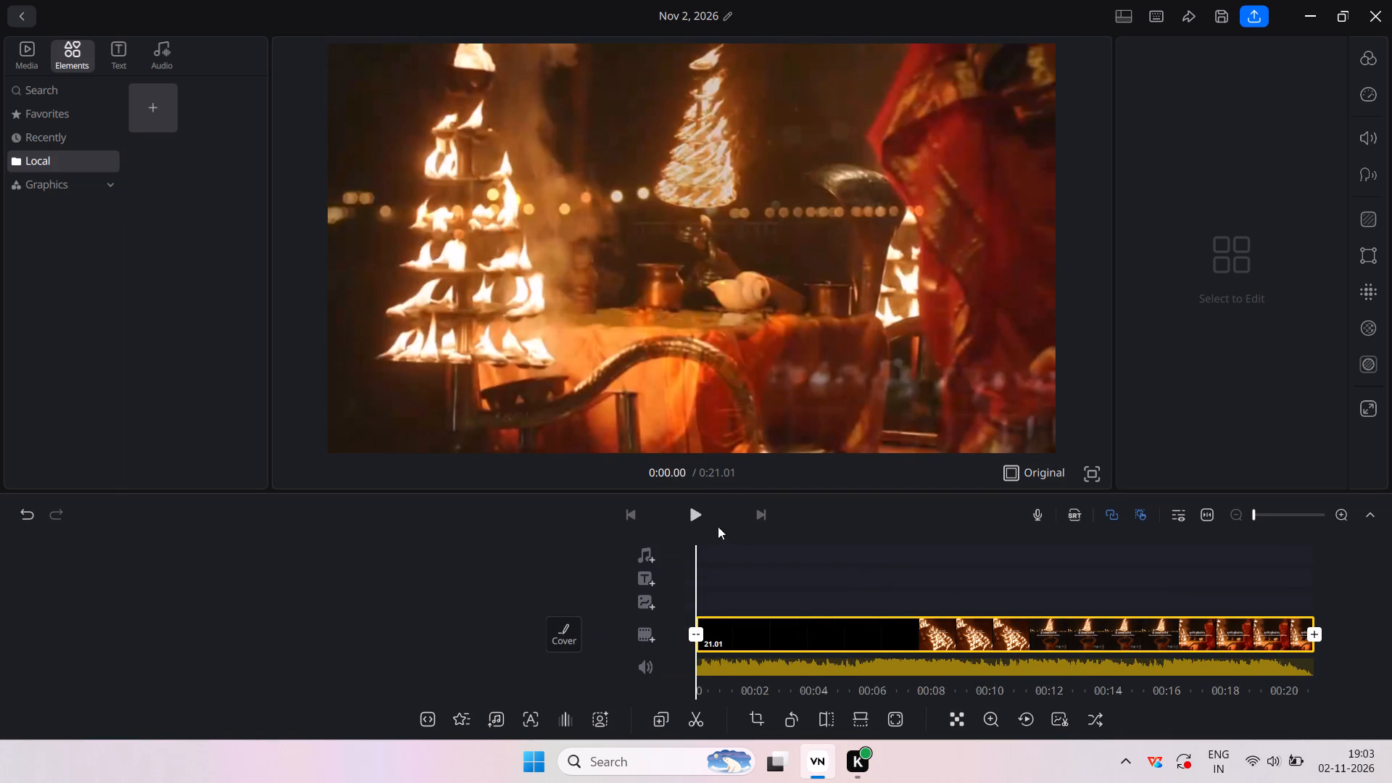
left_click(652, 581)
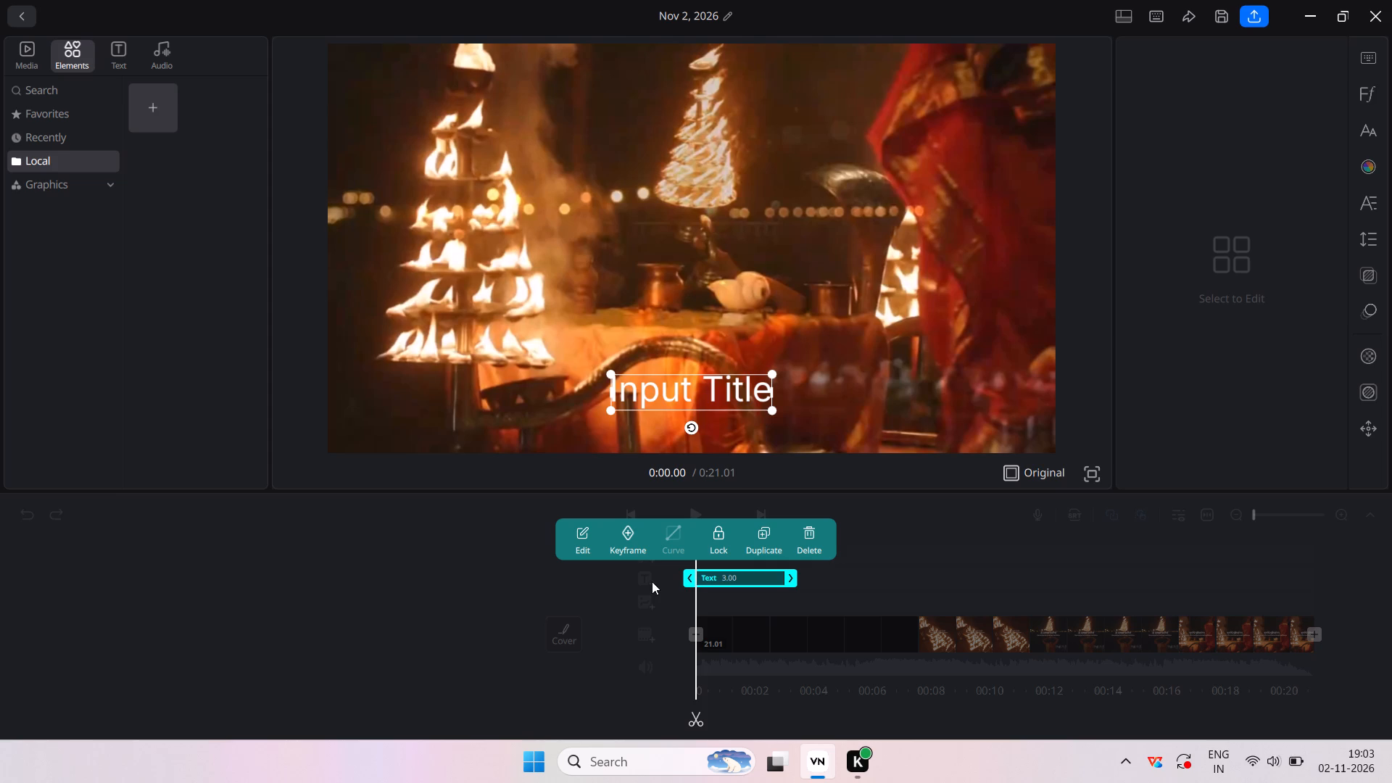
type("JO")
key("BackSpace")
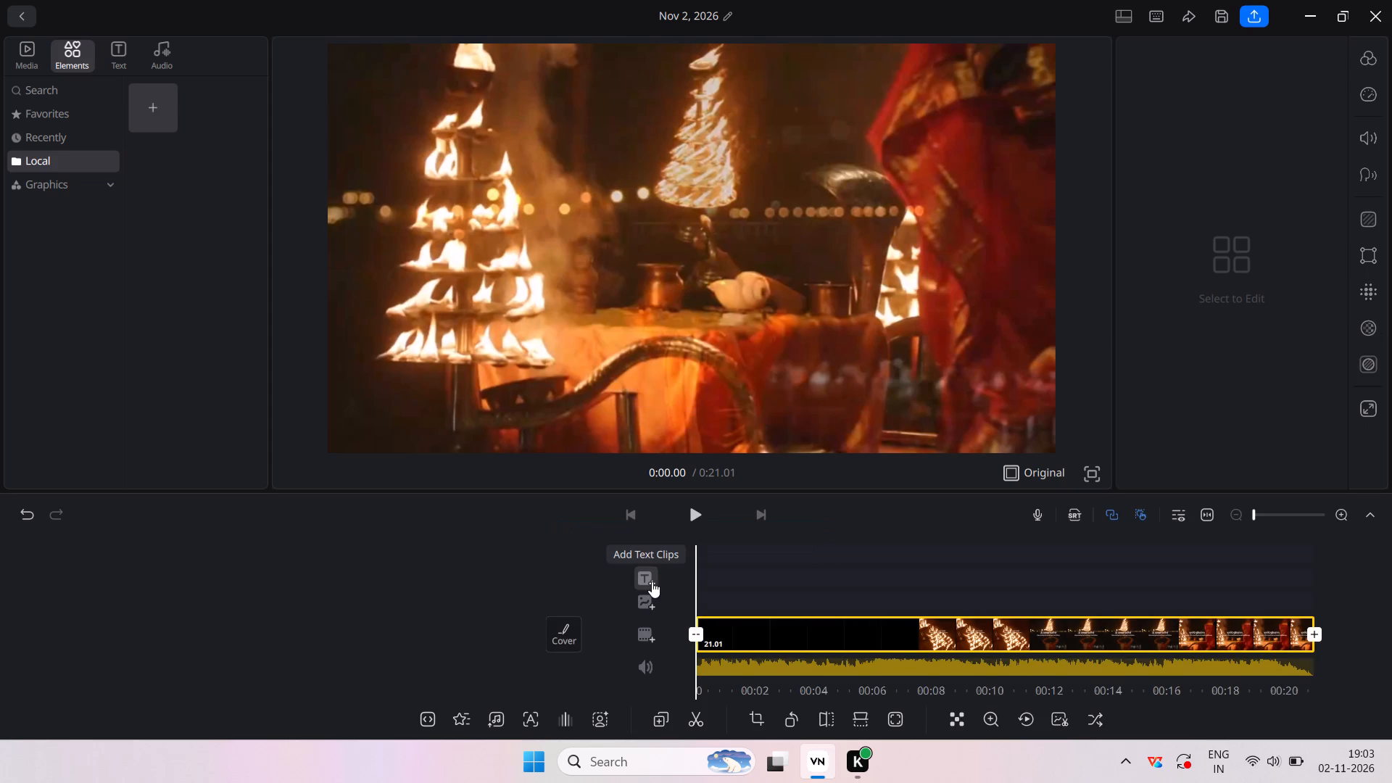
Add a text clip at the start of the timeline and enter "JO KUCHH" as its first line.
left_click(645, 583)
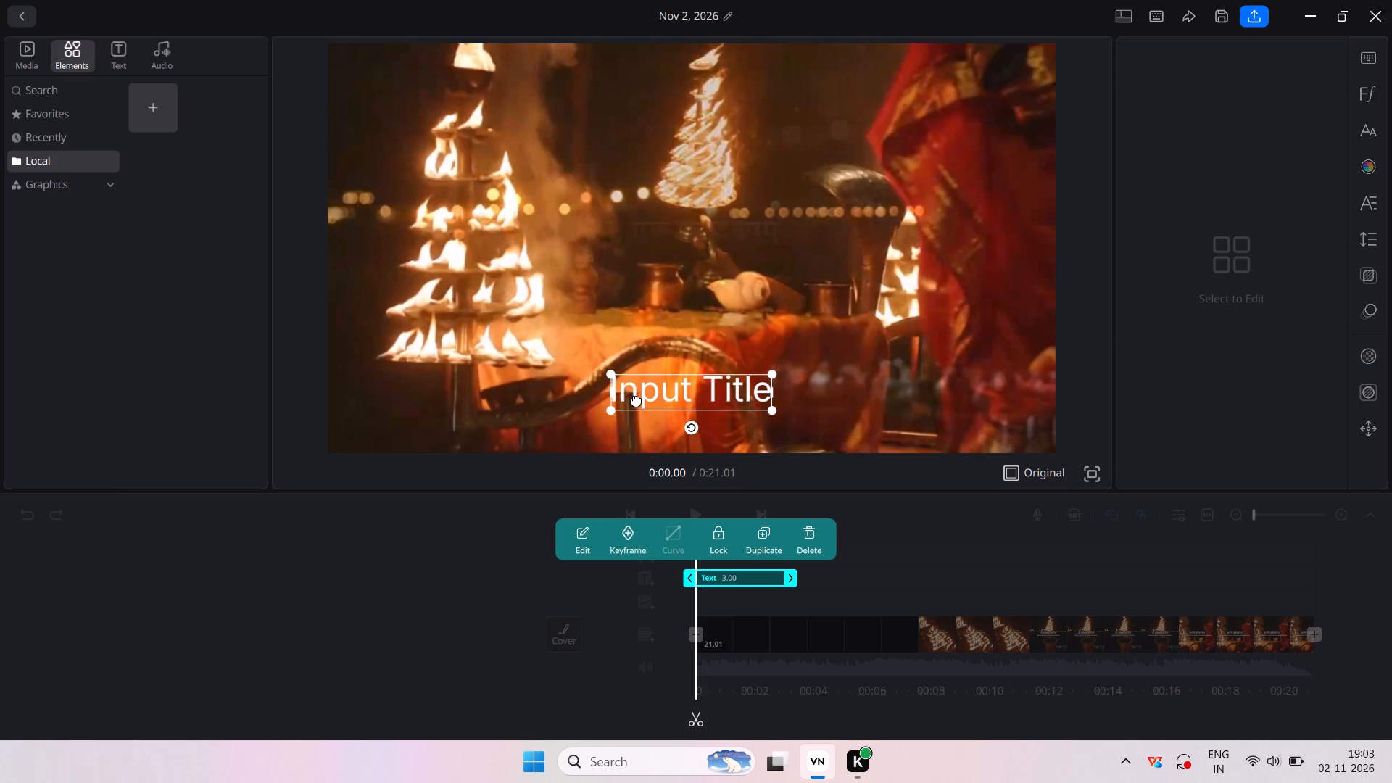
key("j")
left_click(693, 402)
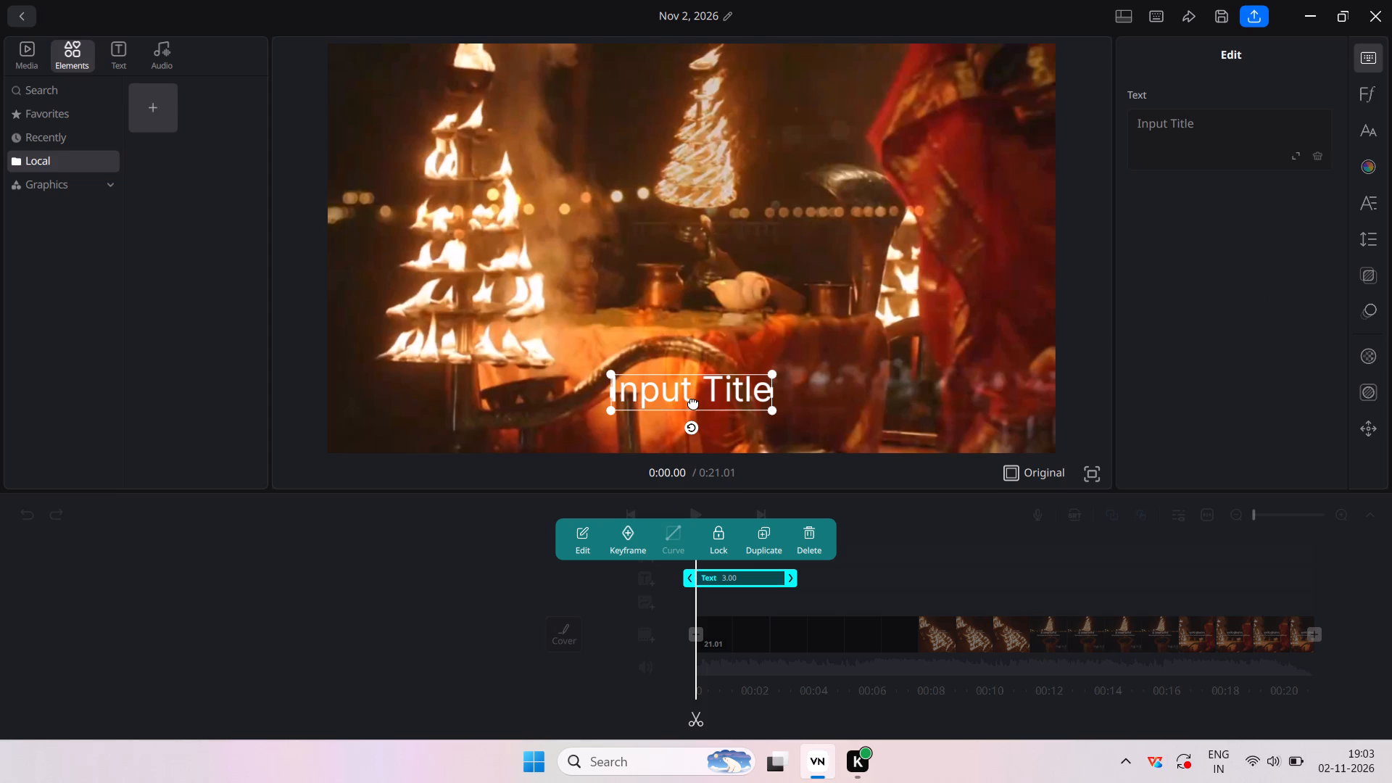
left_click(1156, 130)
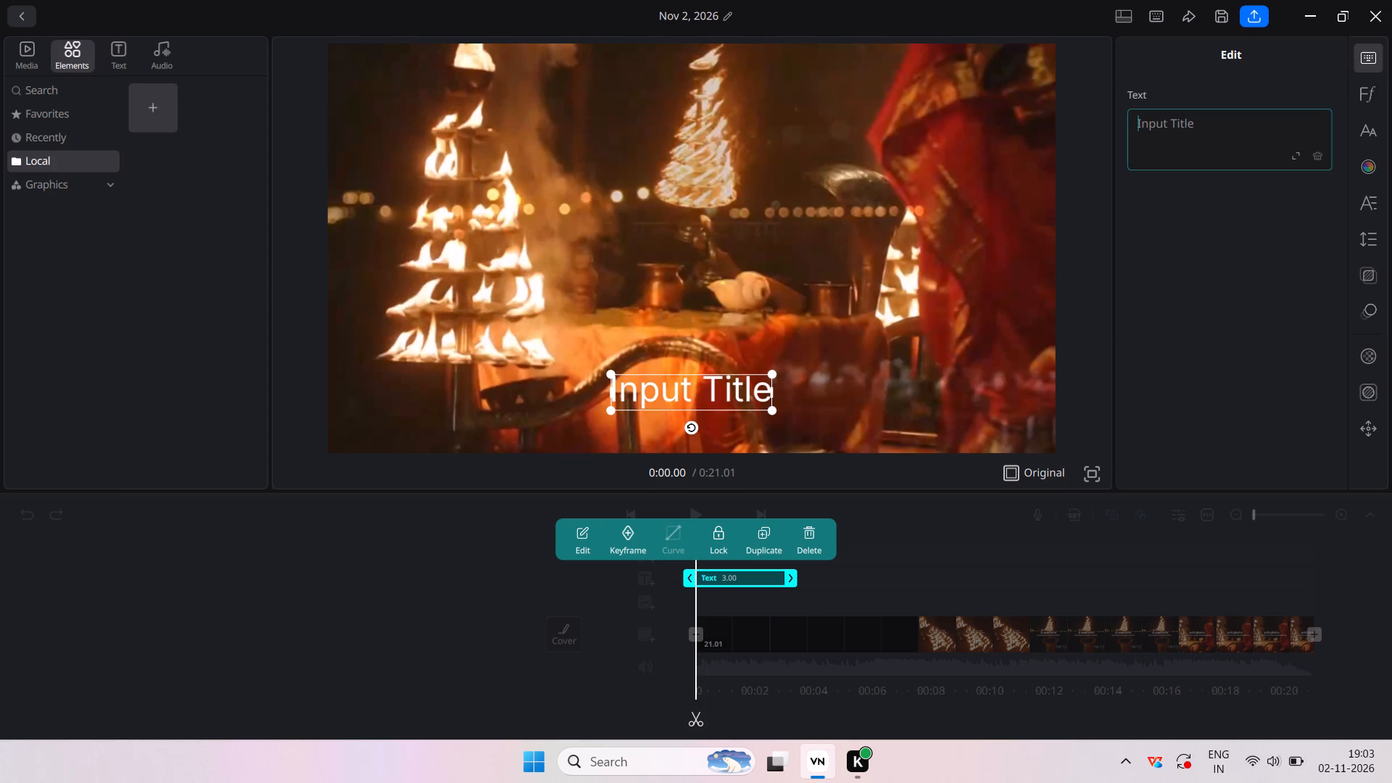
key("j")
key("o")
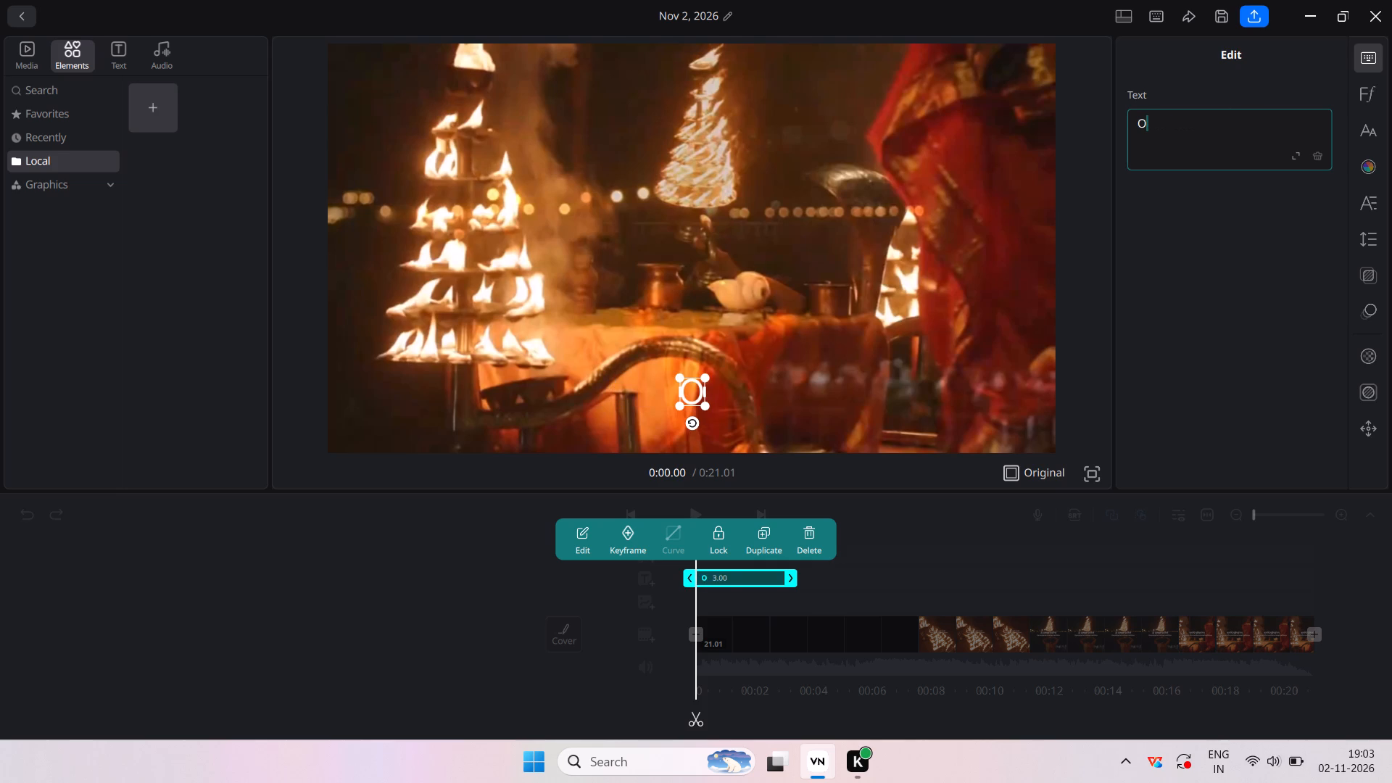
key("BackSpace")
type("JO")
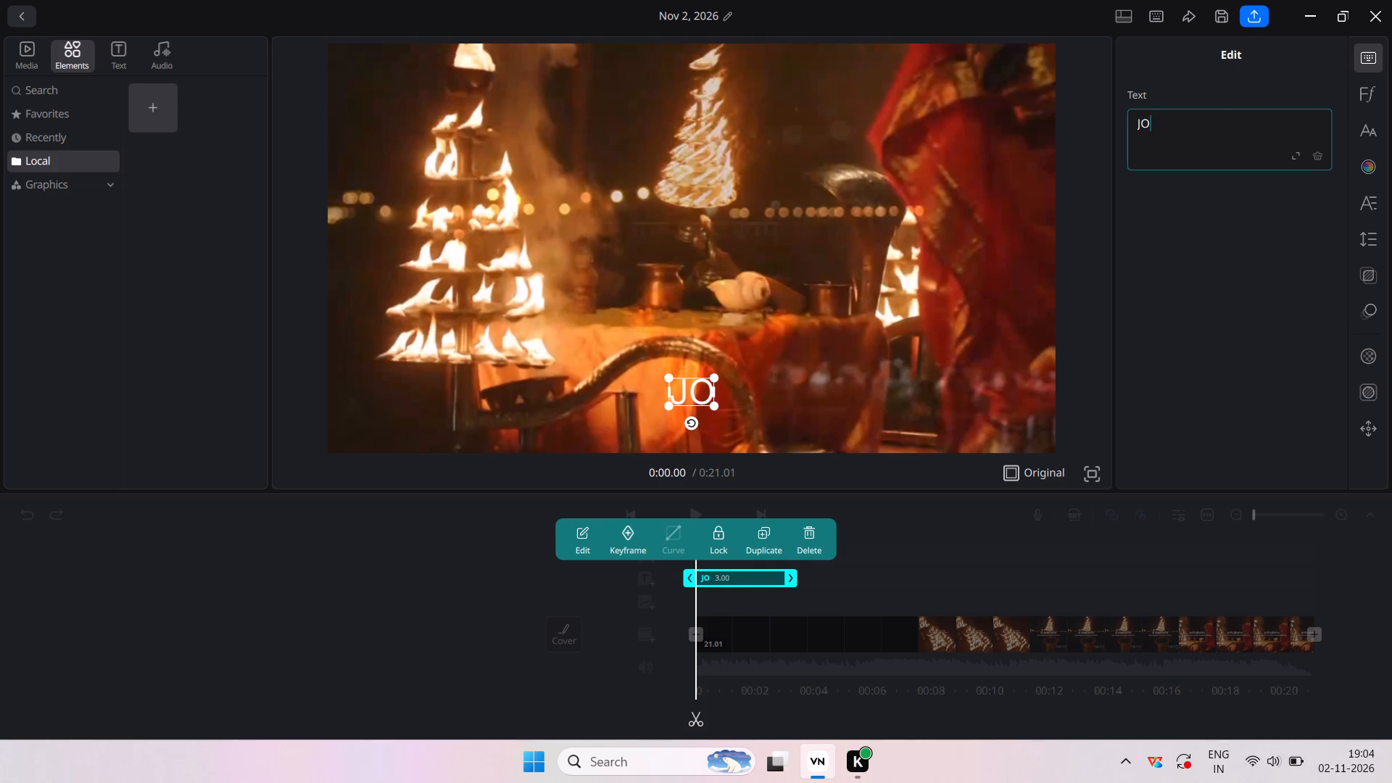
key("space")
type("KUCHH")
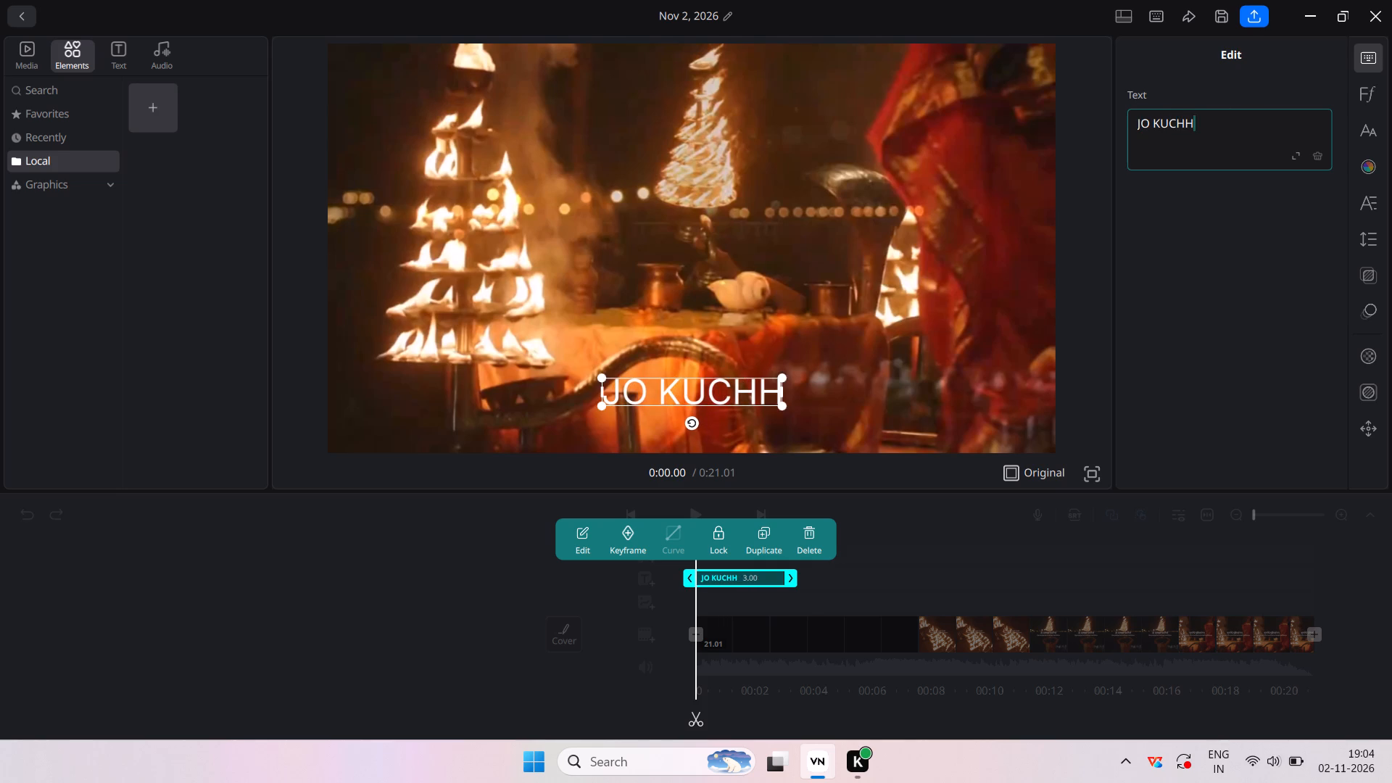
key("space")
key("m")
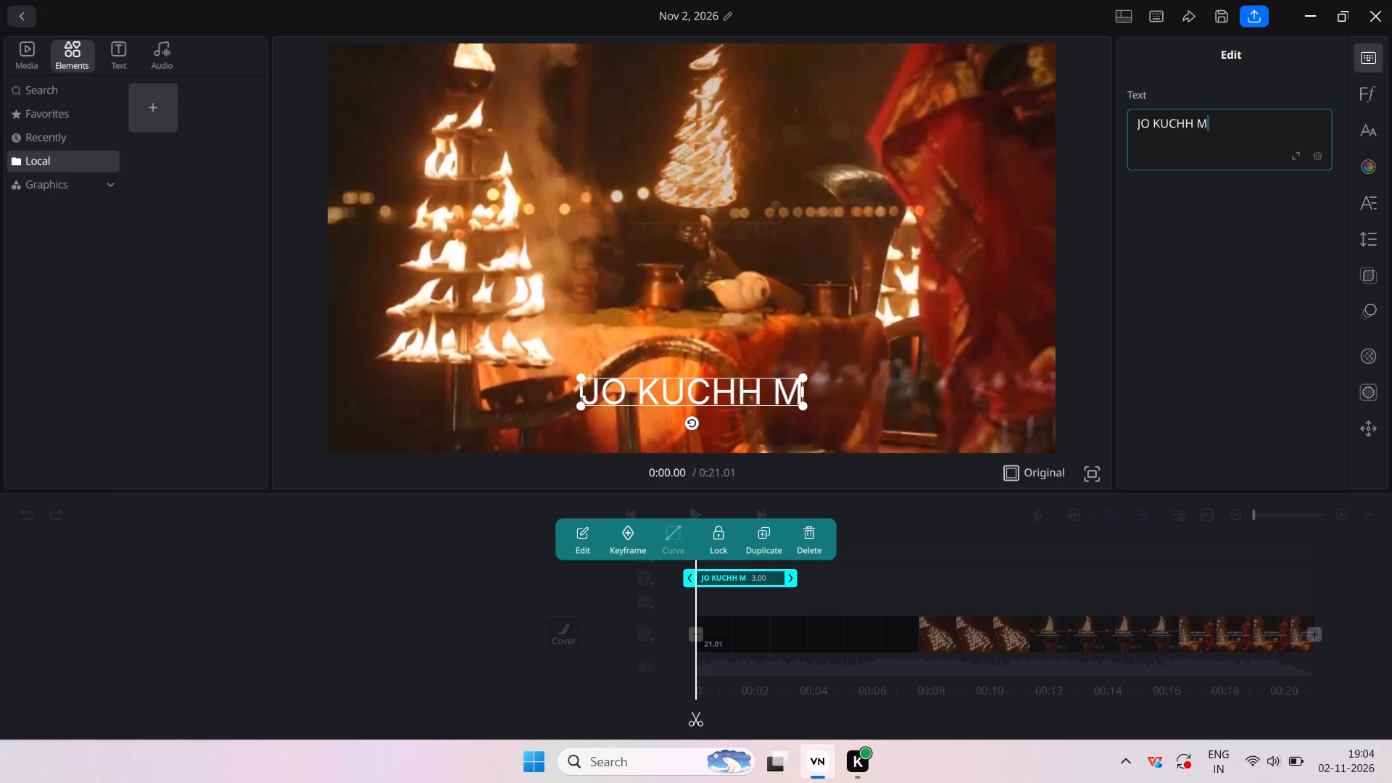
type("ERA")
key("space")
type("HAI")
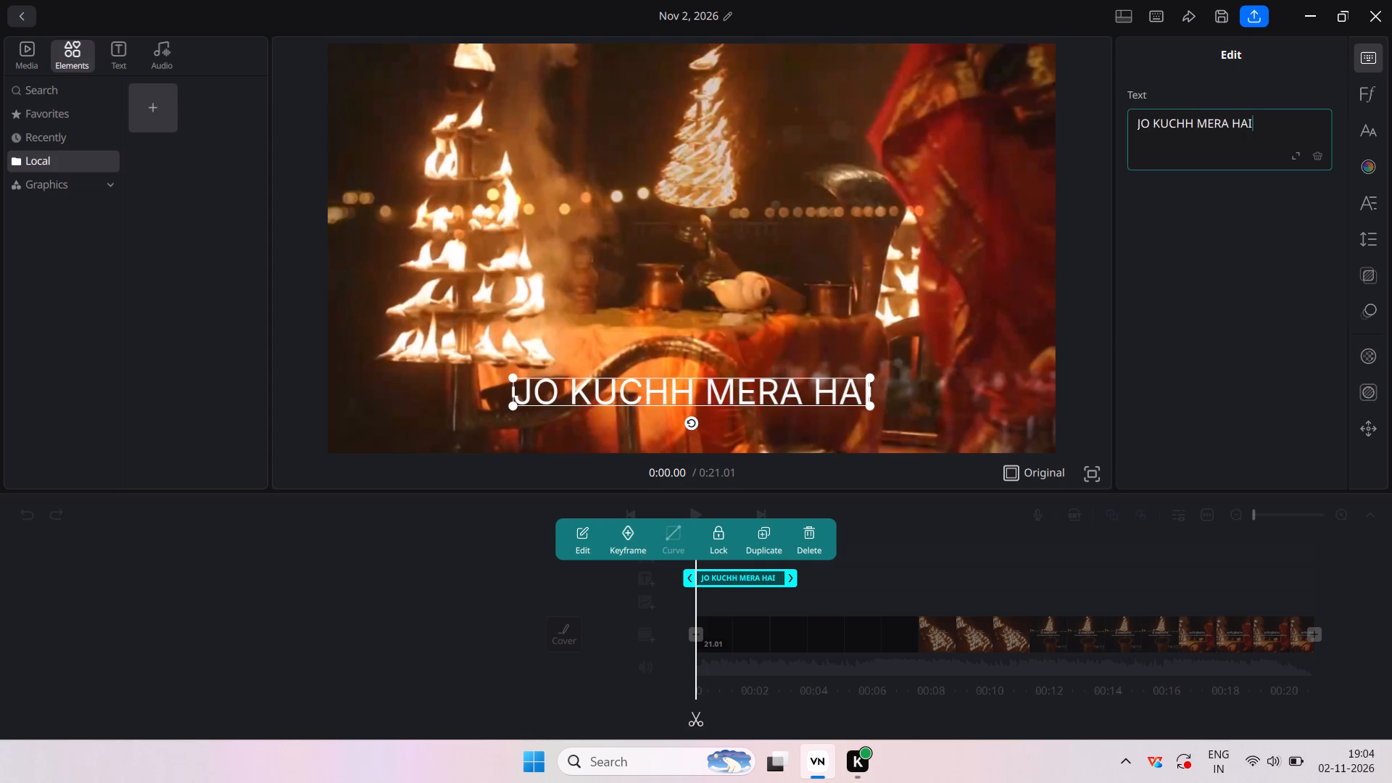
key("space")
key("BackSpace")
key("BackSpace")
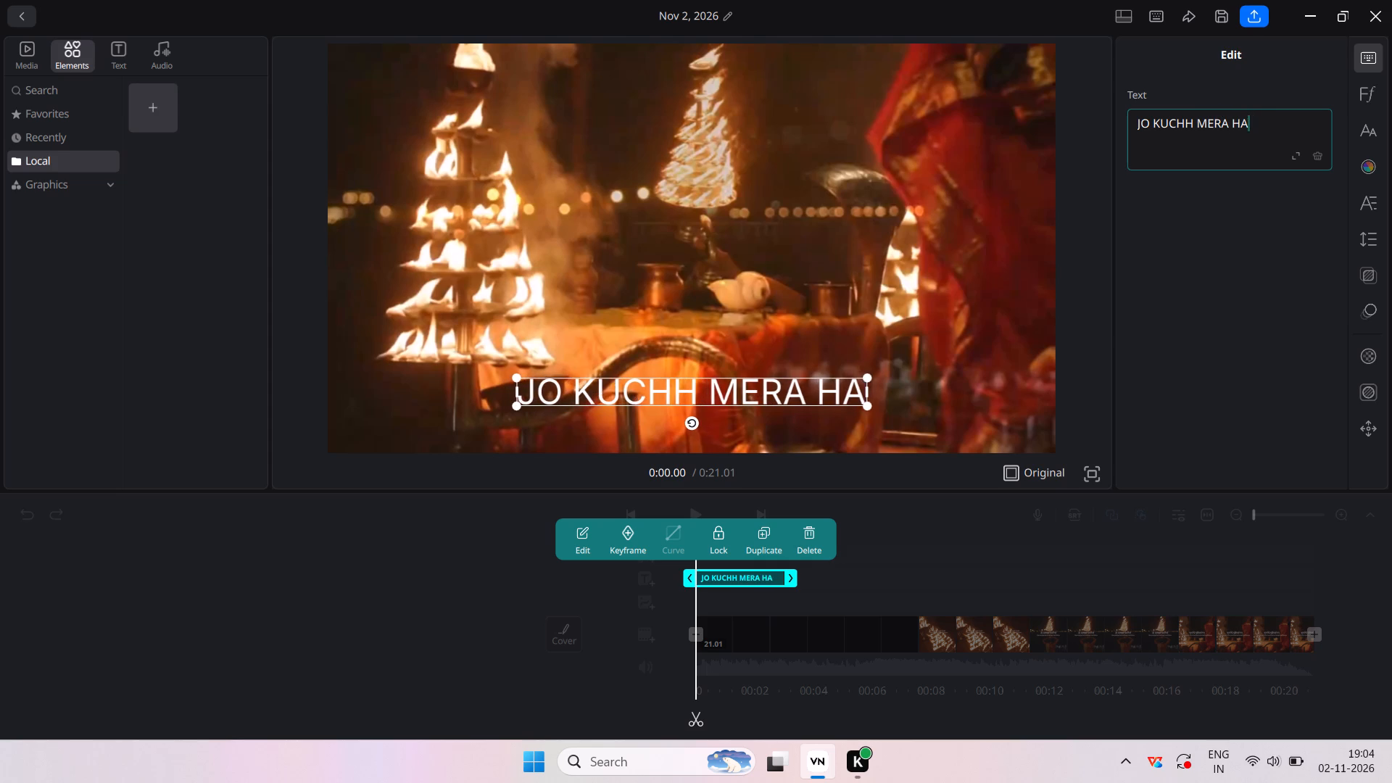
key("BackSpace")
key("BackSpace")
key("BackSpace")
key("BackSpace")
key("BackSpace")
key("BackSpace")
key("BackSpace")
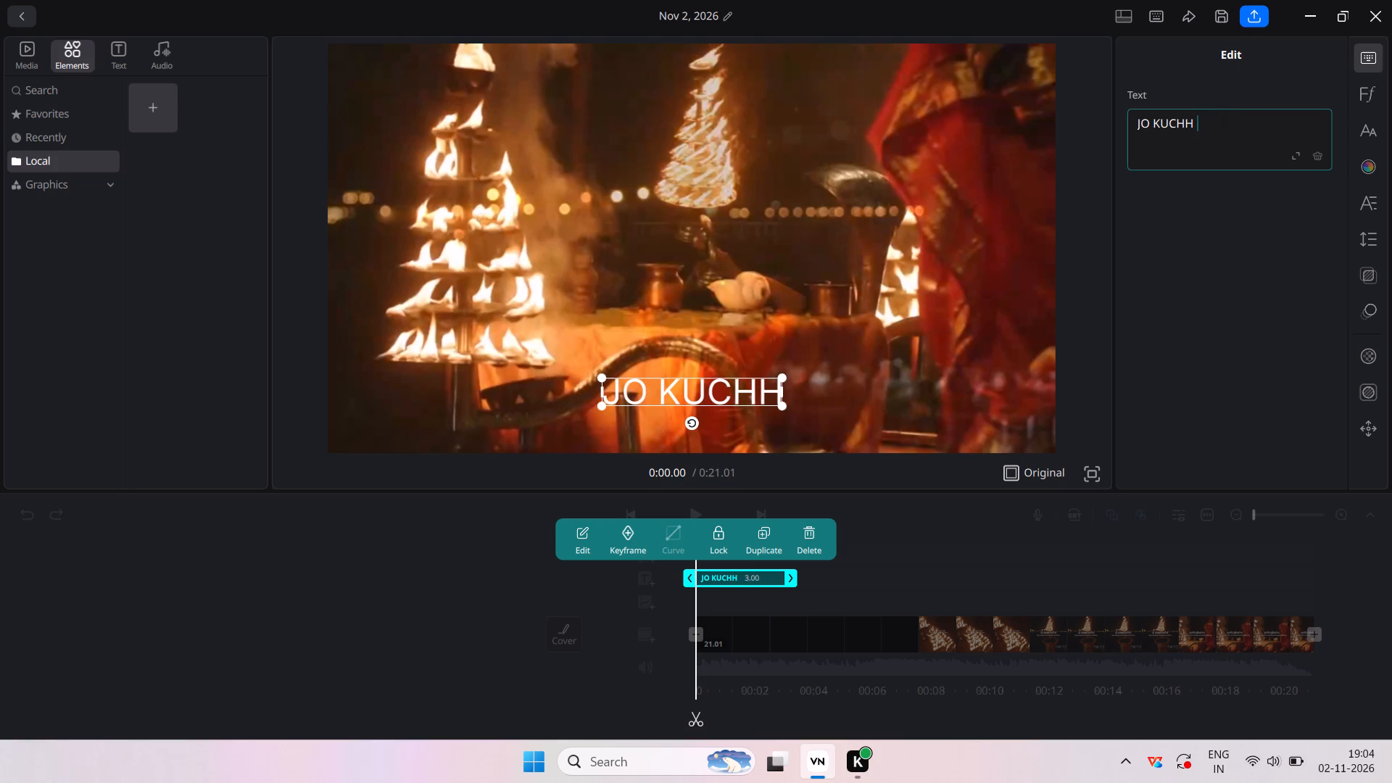
Enter "MERA HAI" and "SAB KUCHH" as the second and third lines of the text clip.
key("Return")
type("MERA HAI SAB")
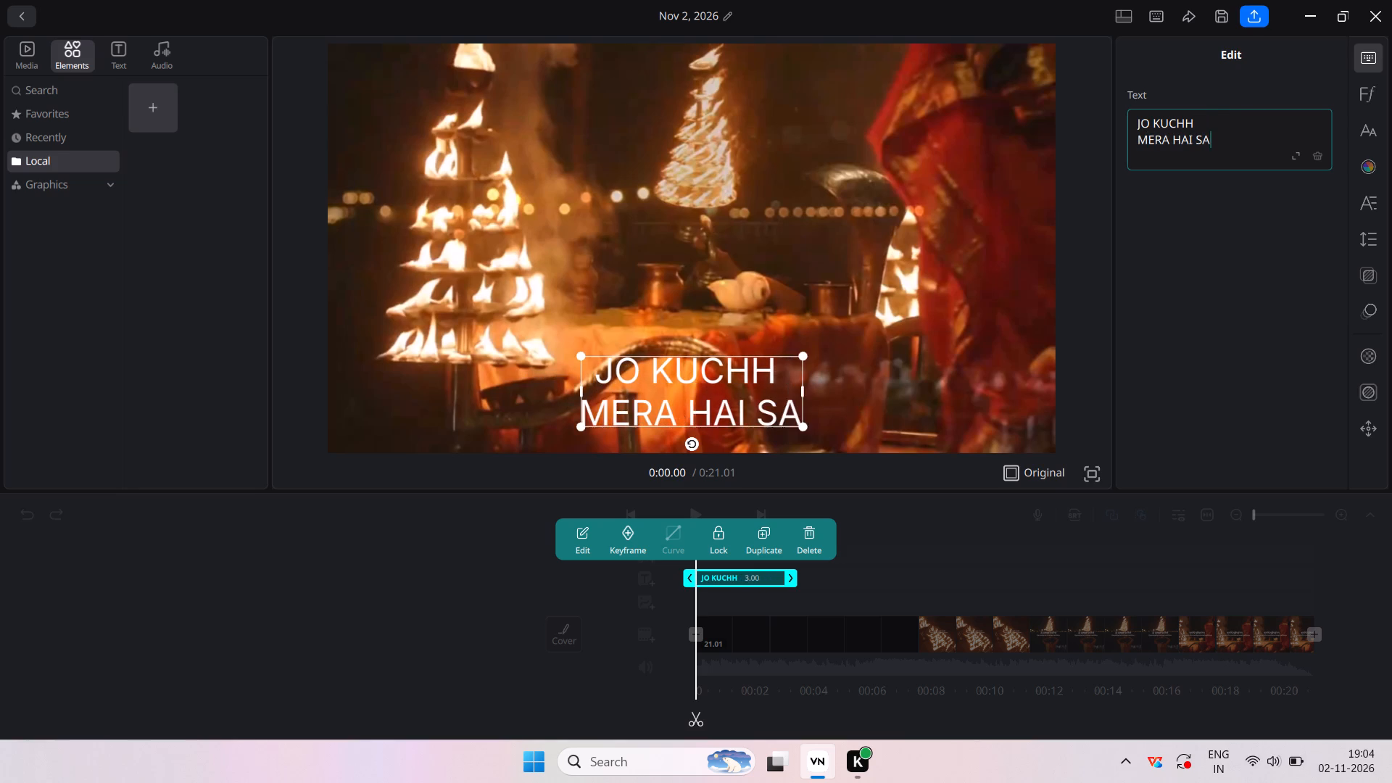
key("space")
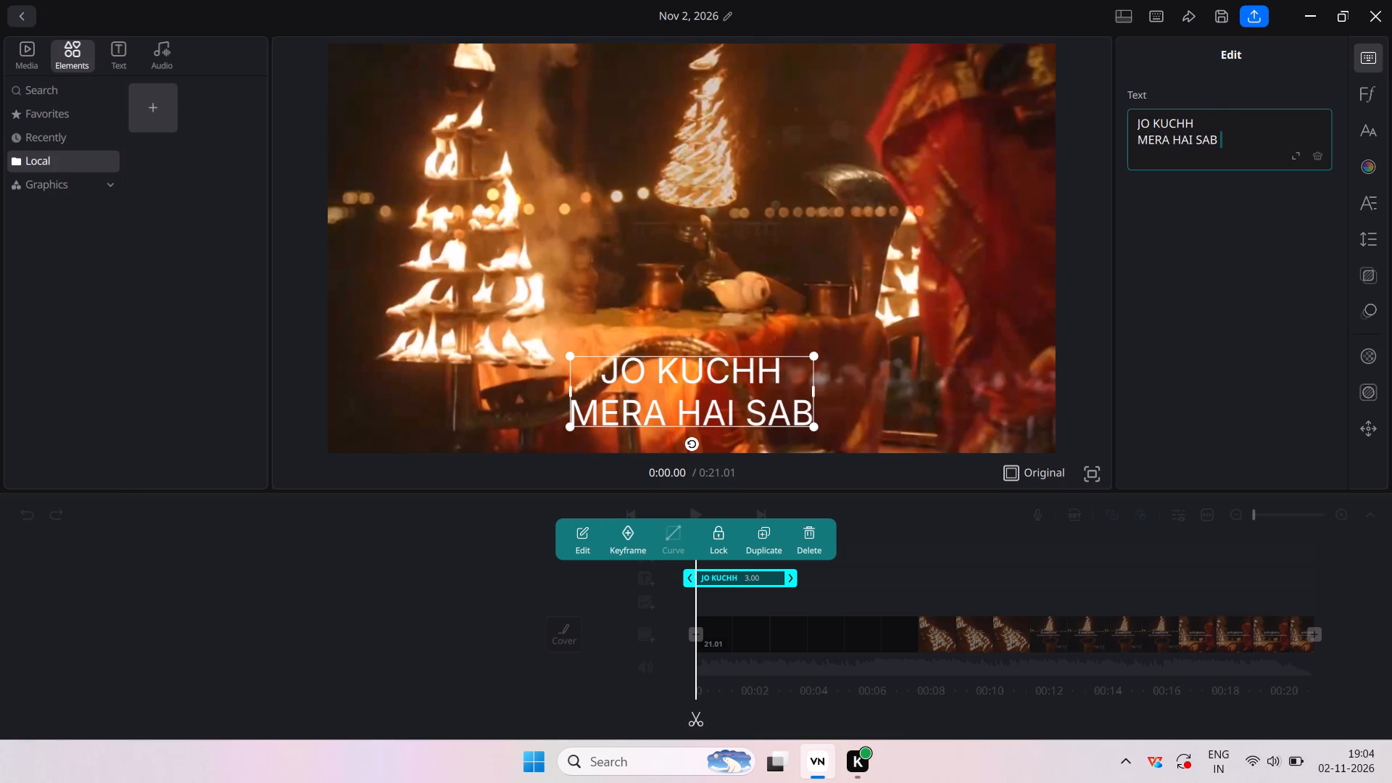
key("BackSpace")
key("BackSpace")
key("BackSpace")
key("BackSpace")
key("Return")
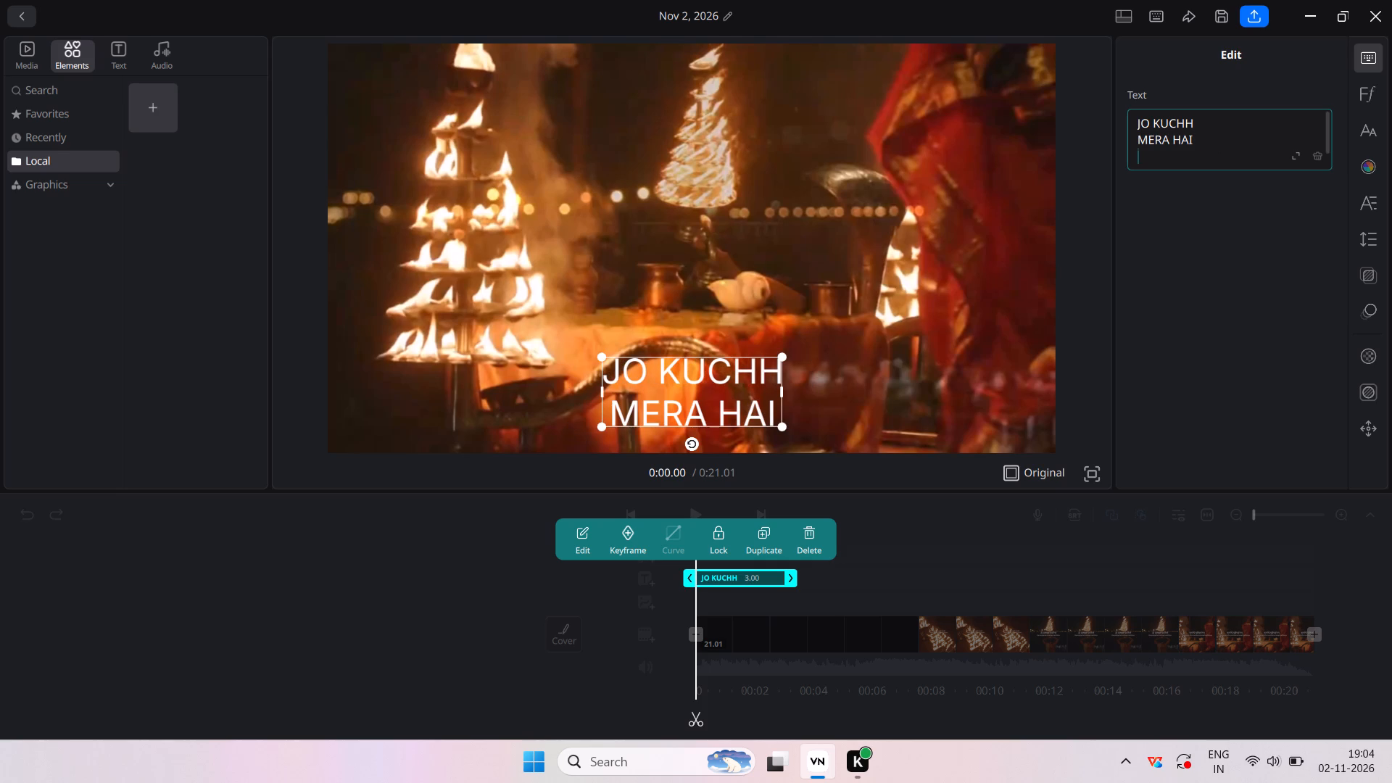
type("SA")
type("B KUCHH")
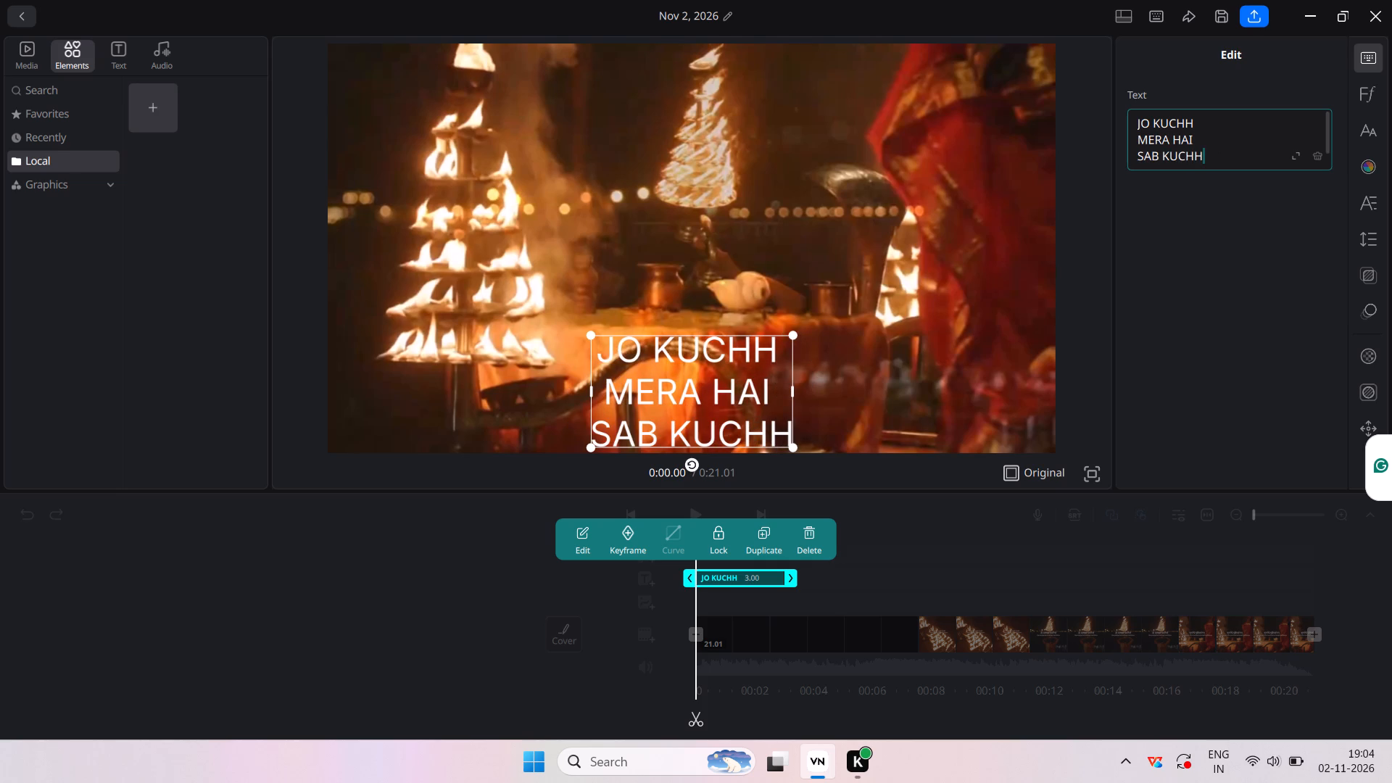
key("Return")
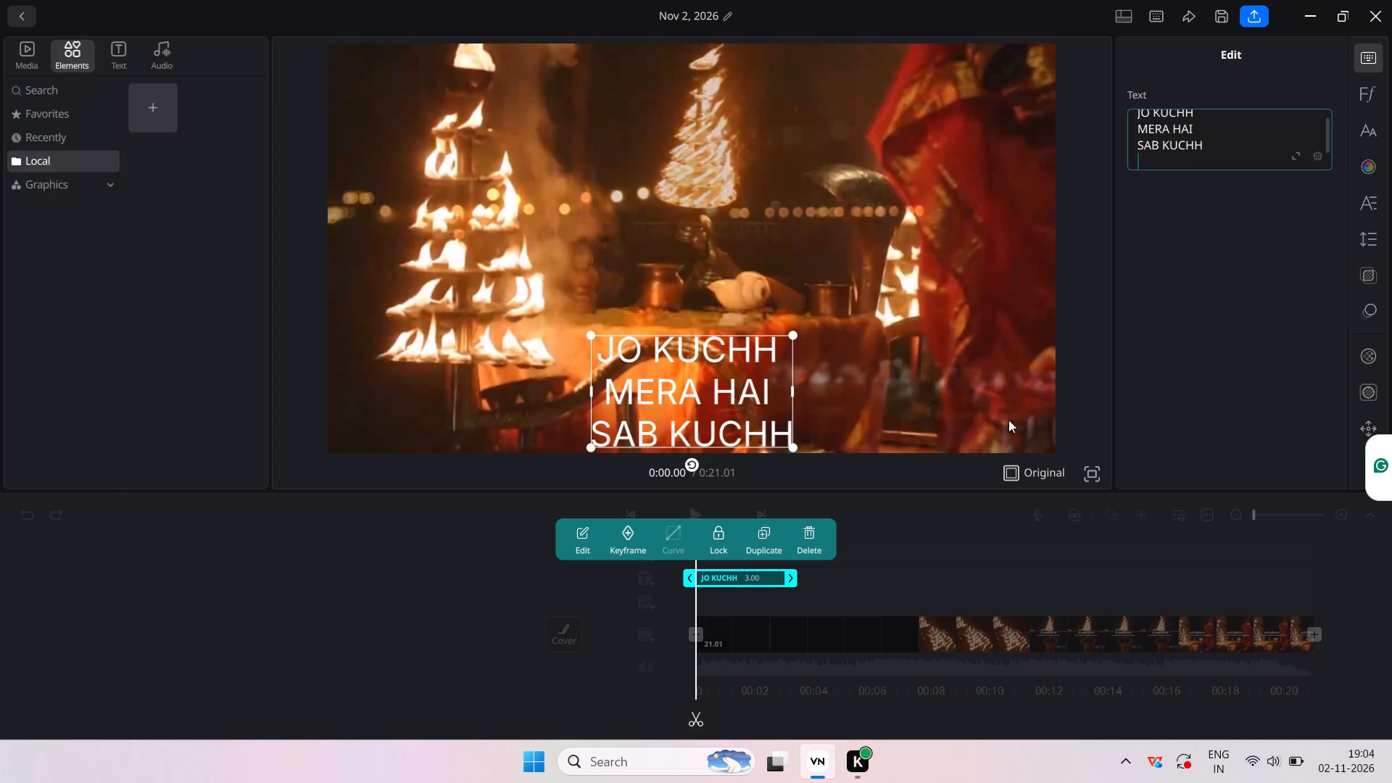
left_click(842, 601)
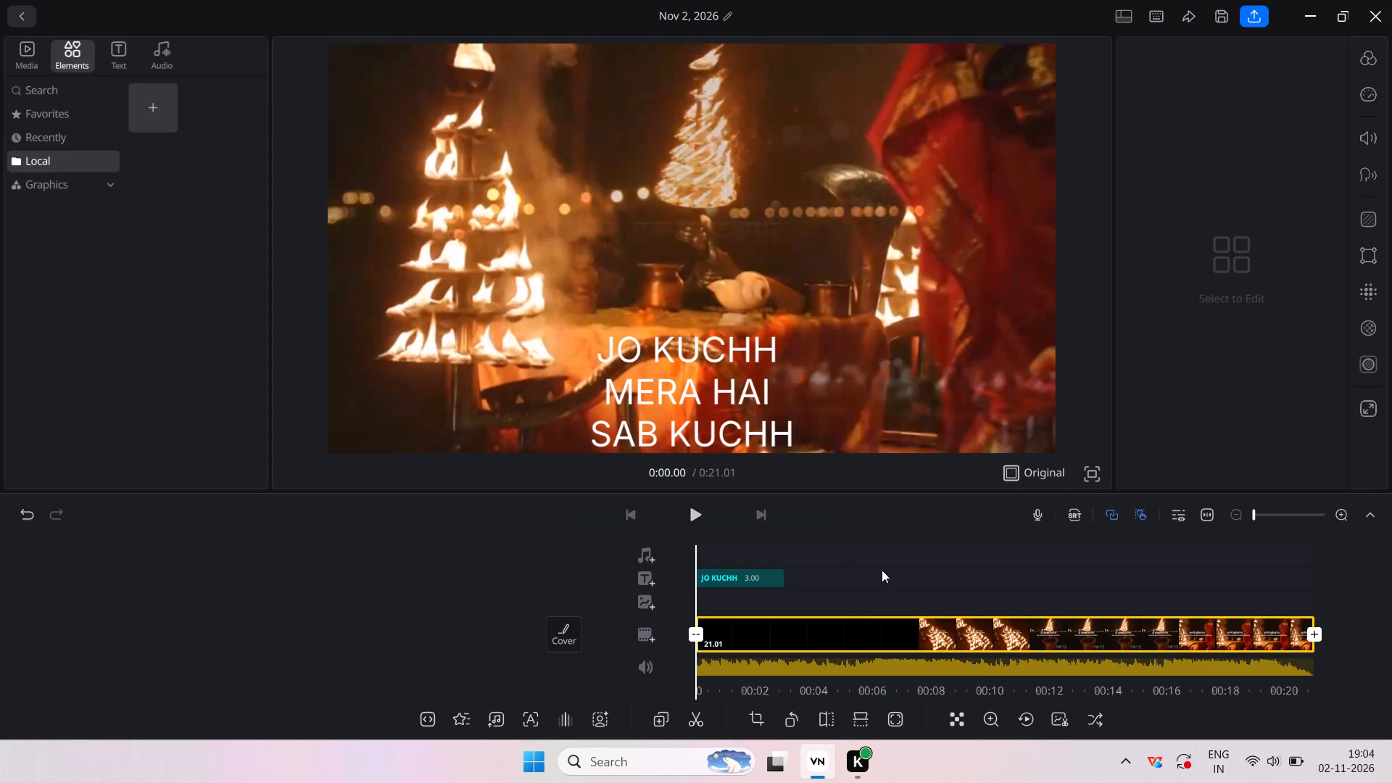
Move the three-line text up to around the middle of the frame and enlarge it to about one and a half times its size.
left_click(698, 360)
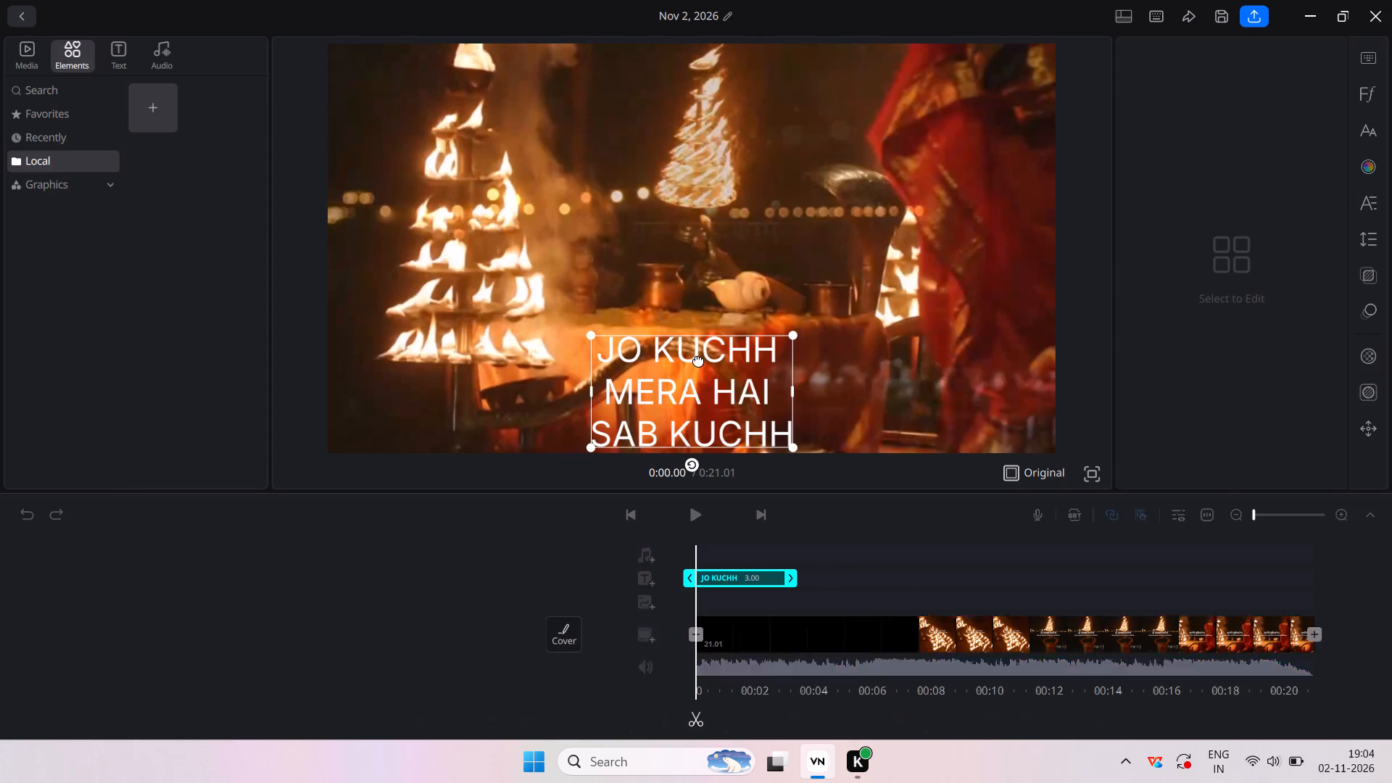
left_click_drag(684, 339, 679, 194)
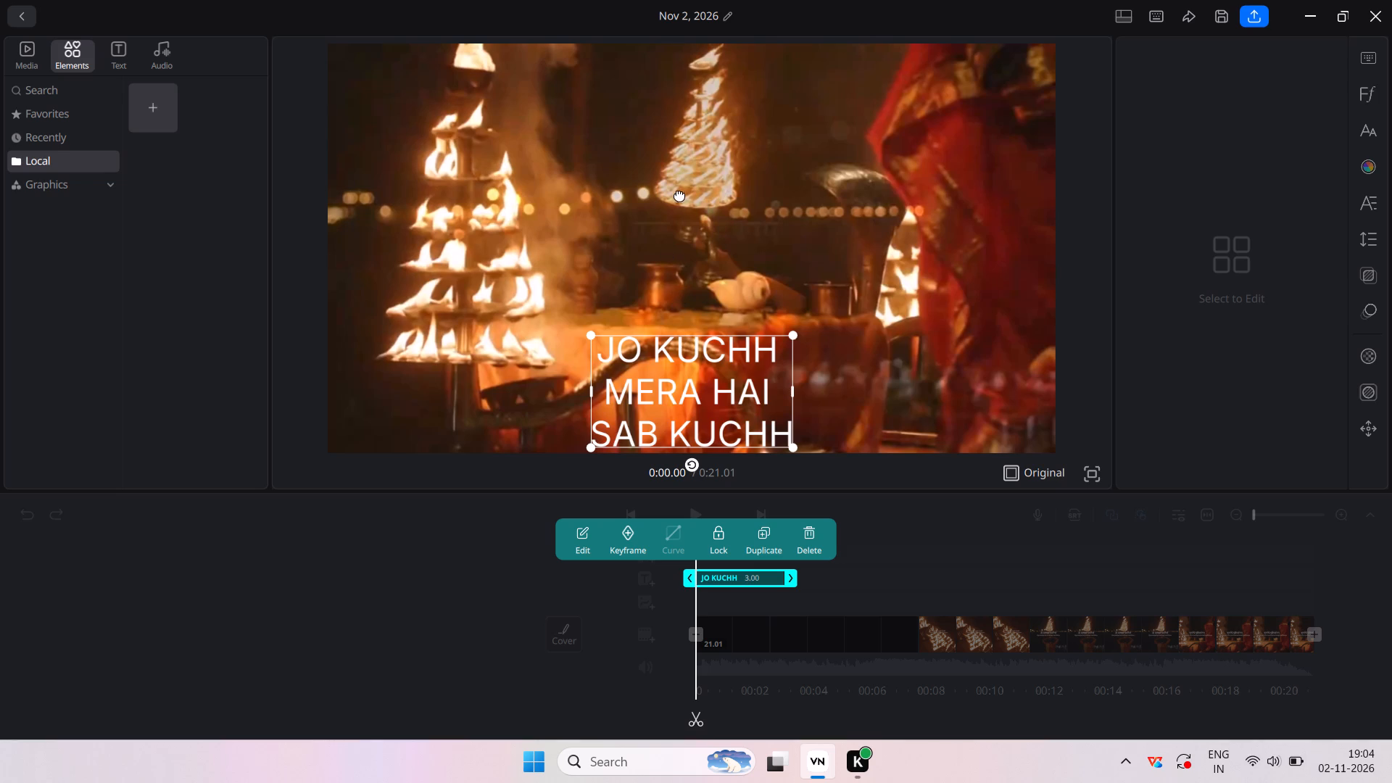
left_click_drag(679, 194, 679, 191)
left_click_drag(684, 384, 737, 262)
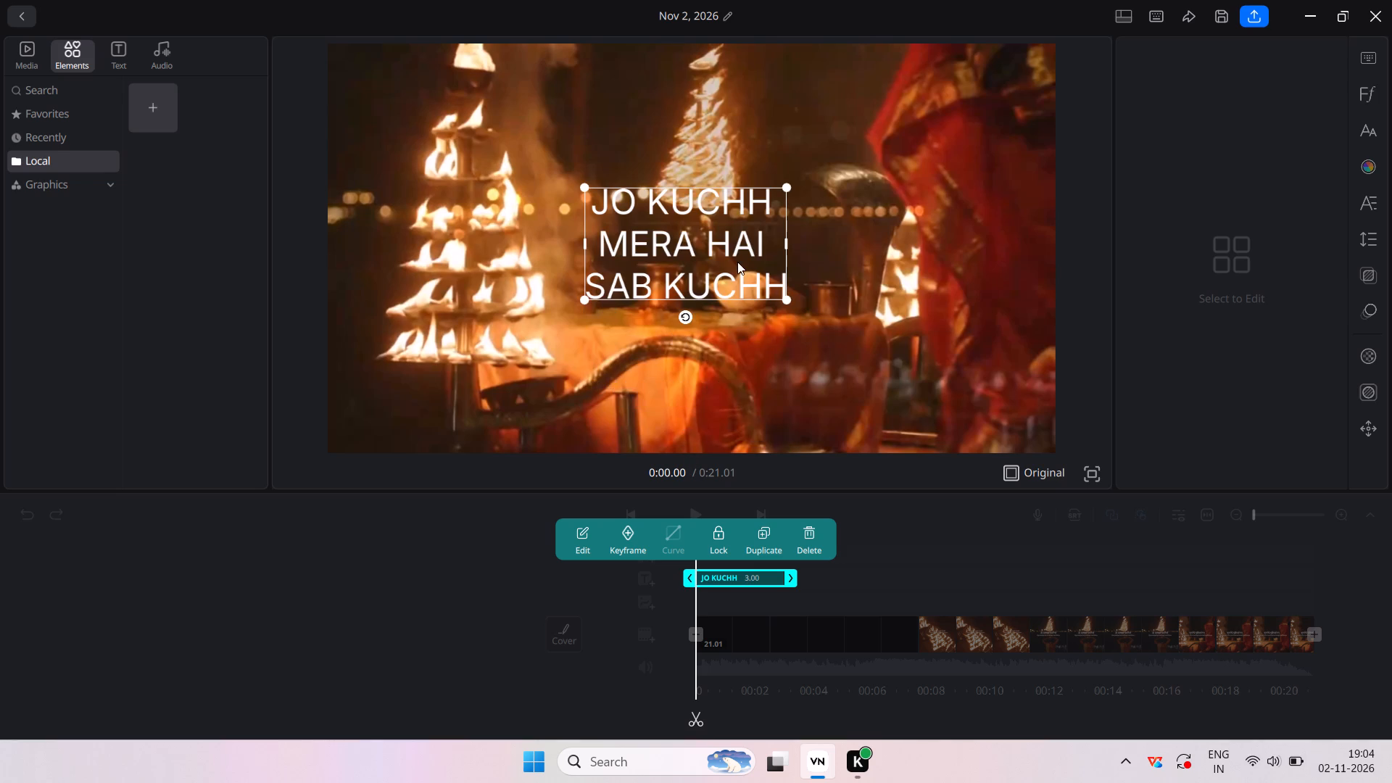
left_click_drag(737, 262, 784, 289)
left_click(784, 289)
left_click_drag(789, 301, 887, 341)
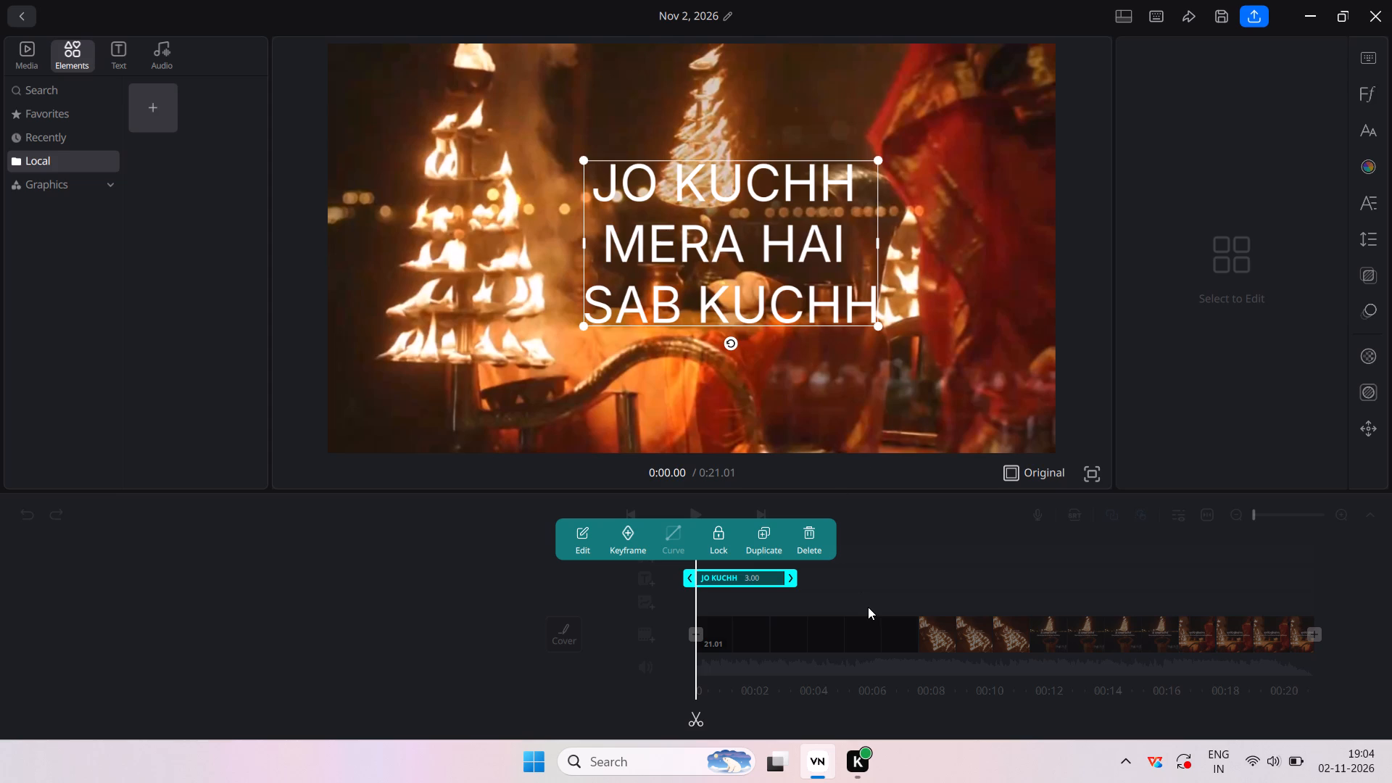
left_click(868, 607)
Play the opening of the timeline briefly and extract the fire video's audio onto the separate audio track.
left_click(703, 518)
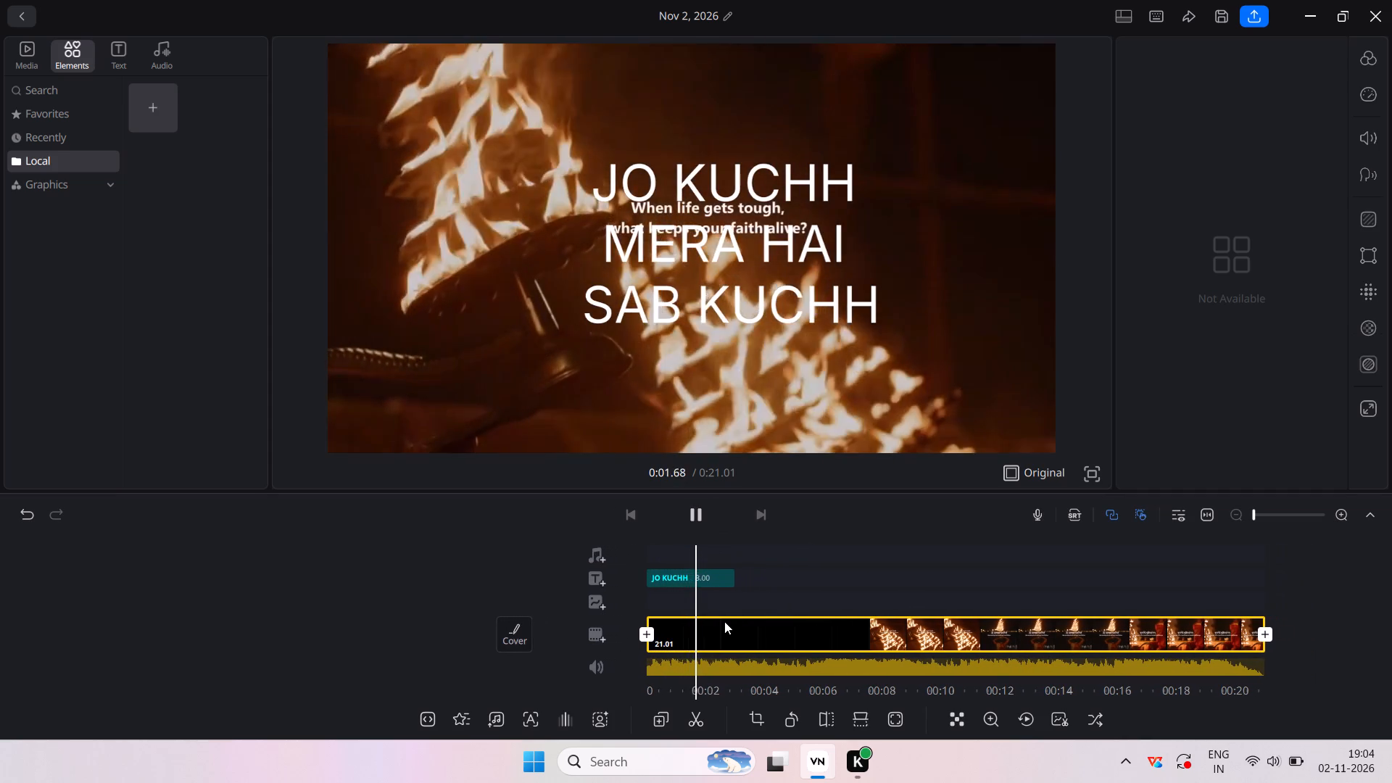
left_click(720, 627)
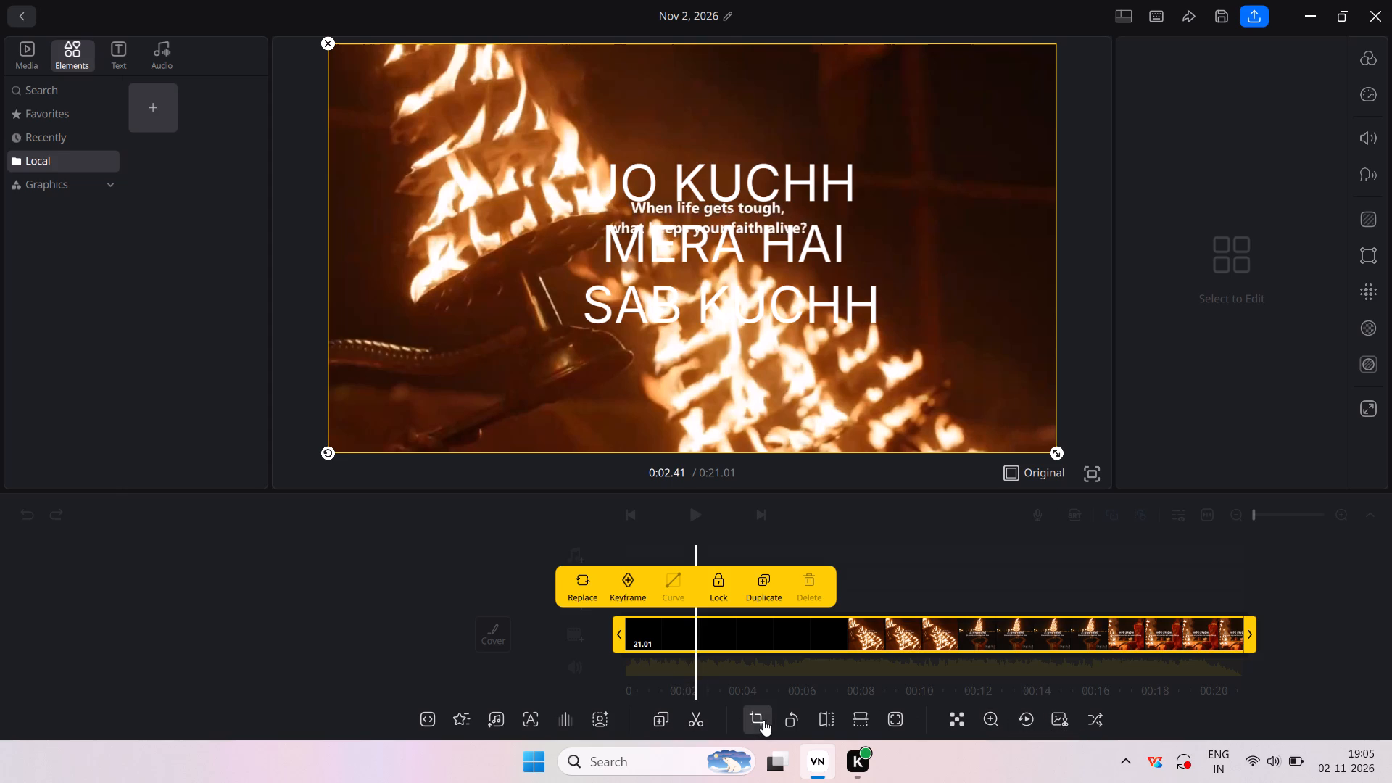
left_click(503, 719)
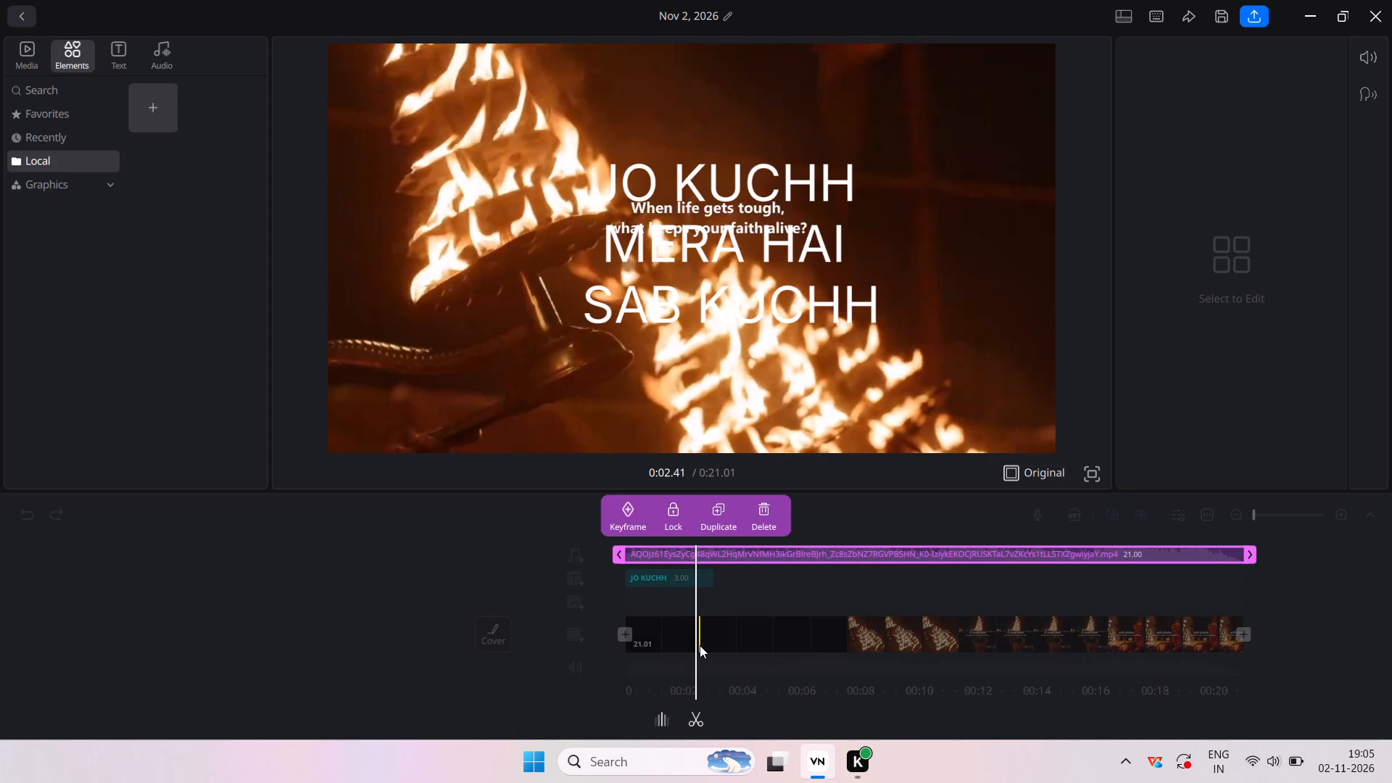
Scrub through the opening seconds of the timeline to check the title text against the fire video and its extracted audio.
left_click(727, 560)
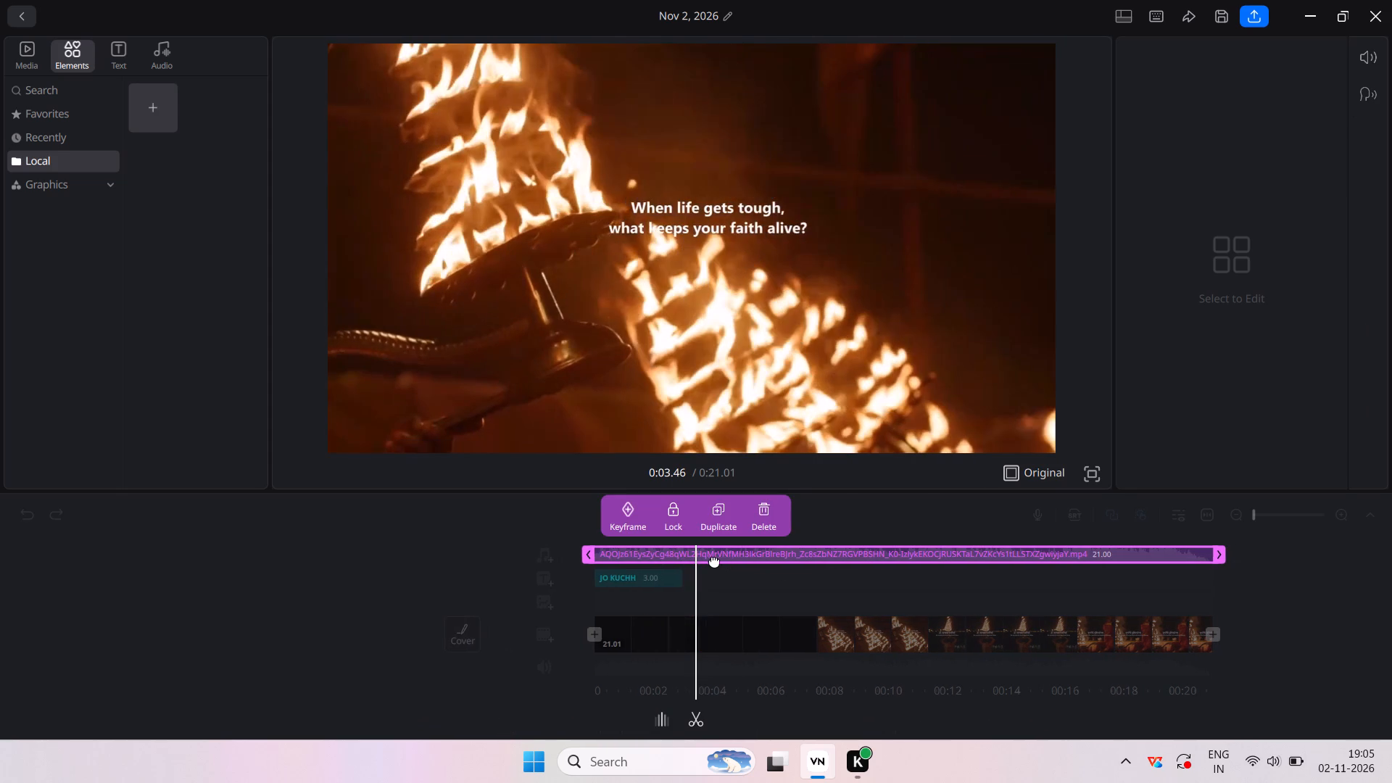
left_click(656, 640)
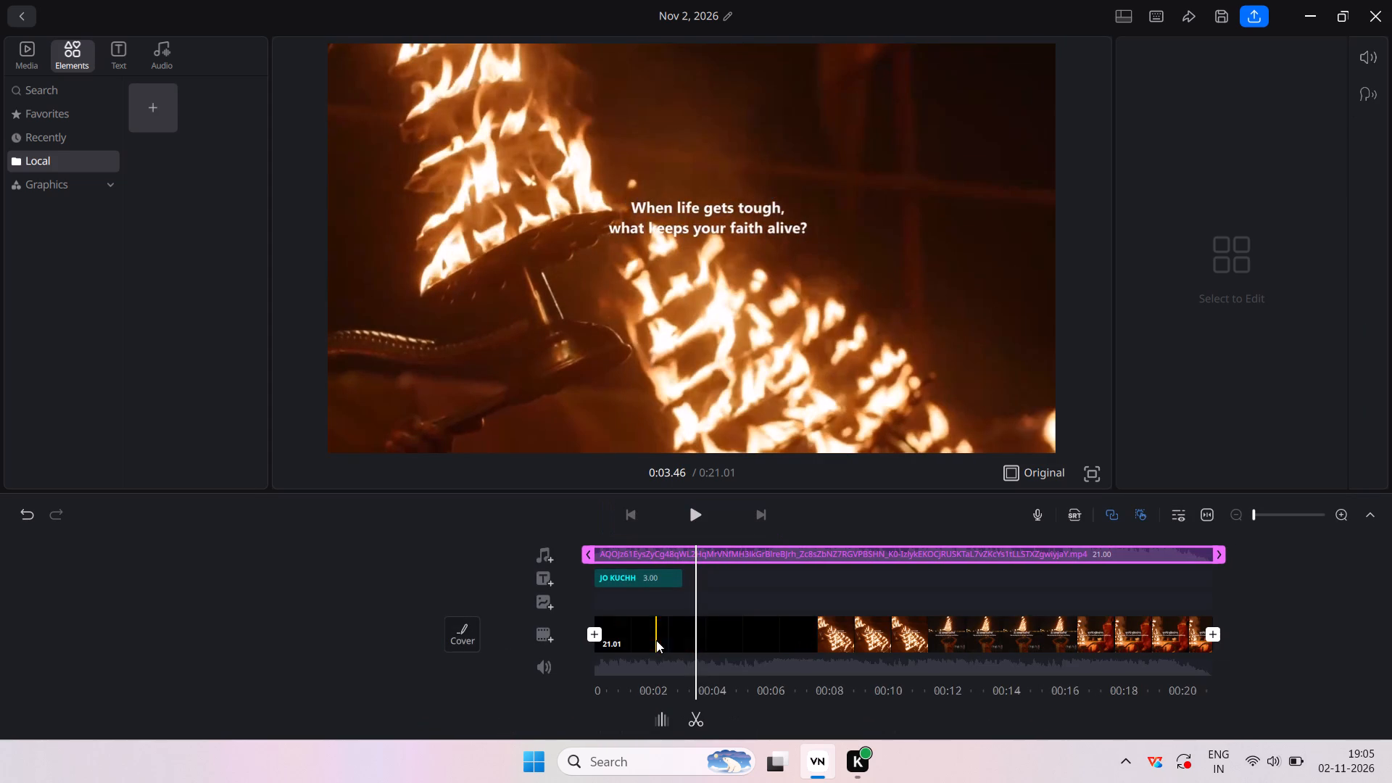
left_click(729, 653)
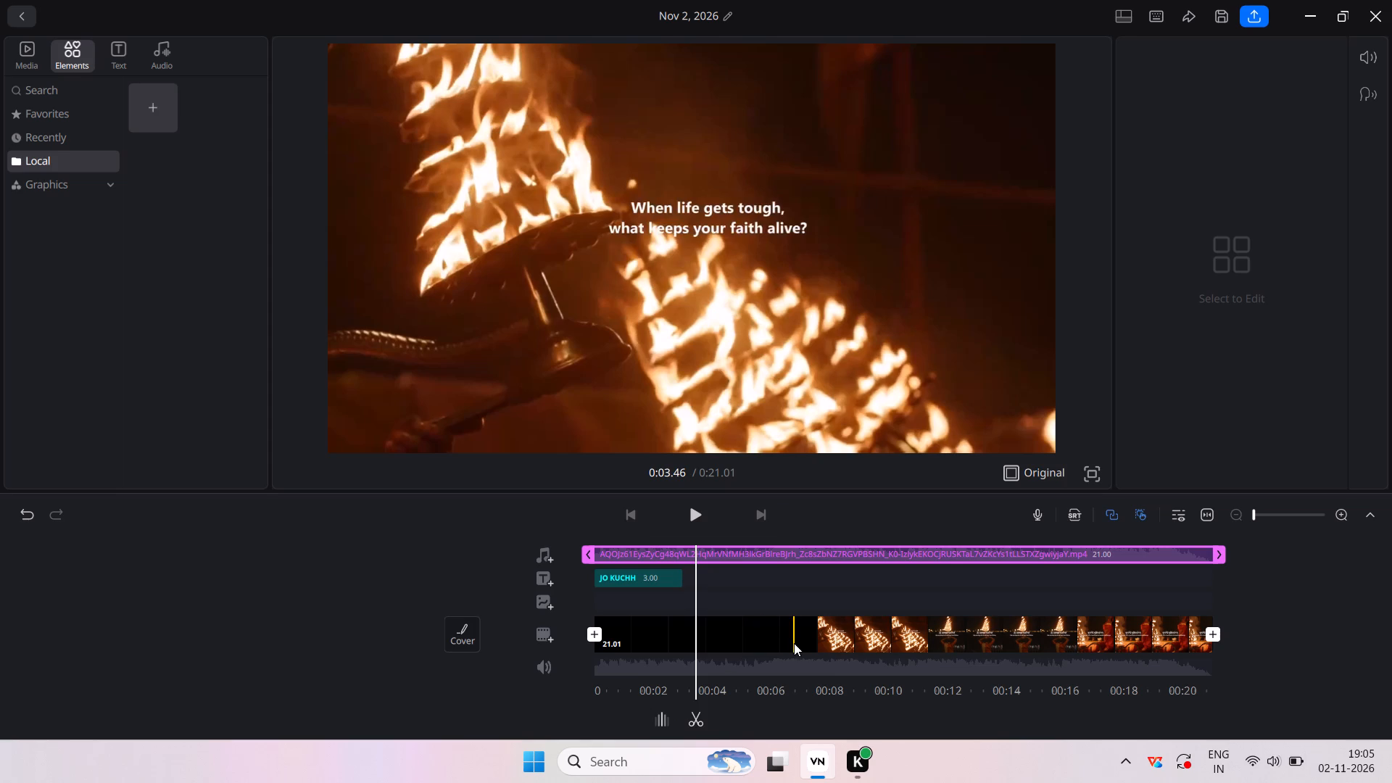
left_click(794, 643)
scroll(702, 635, "right", 3)
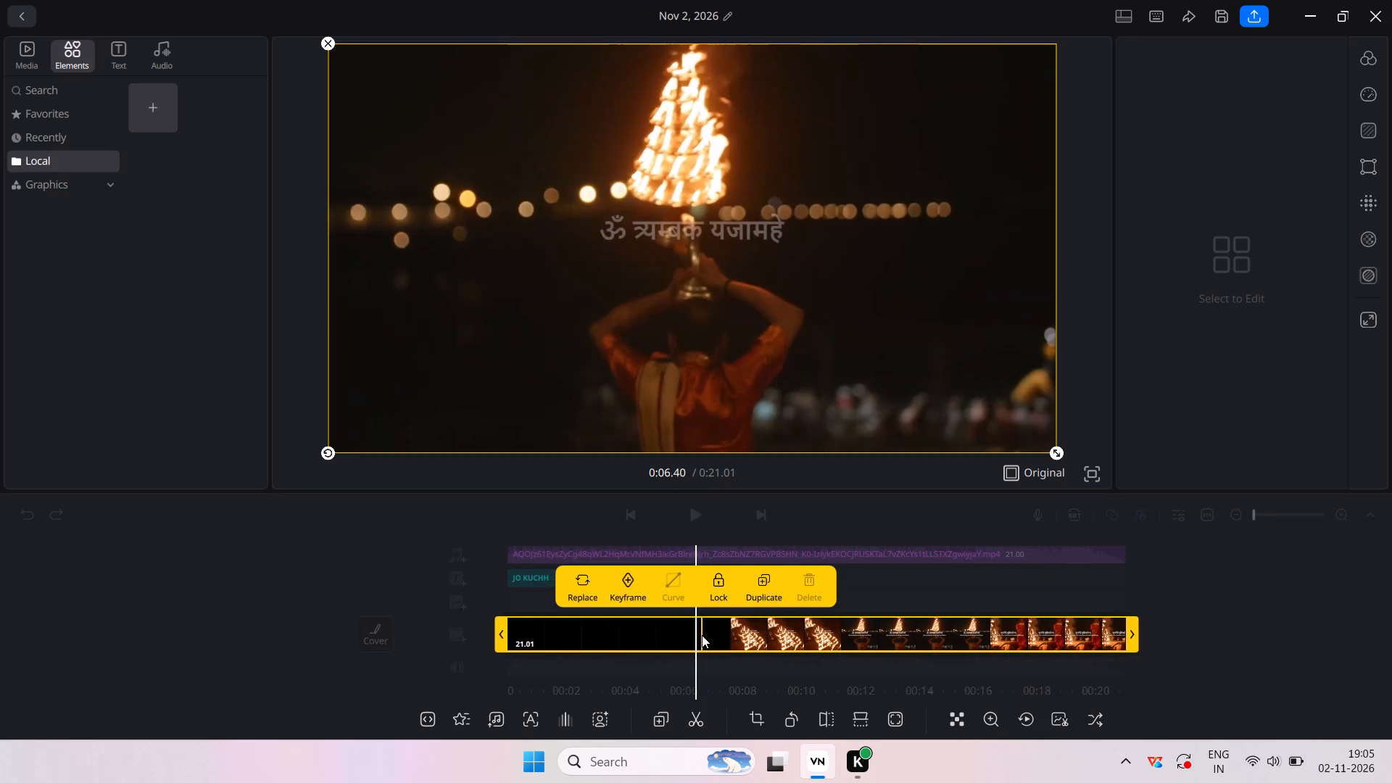
scroll(702, 635, "right", 8)
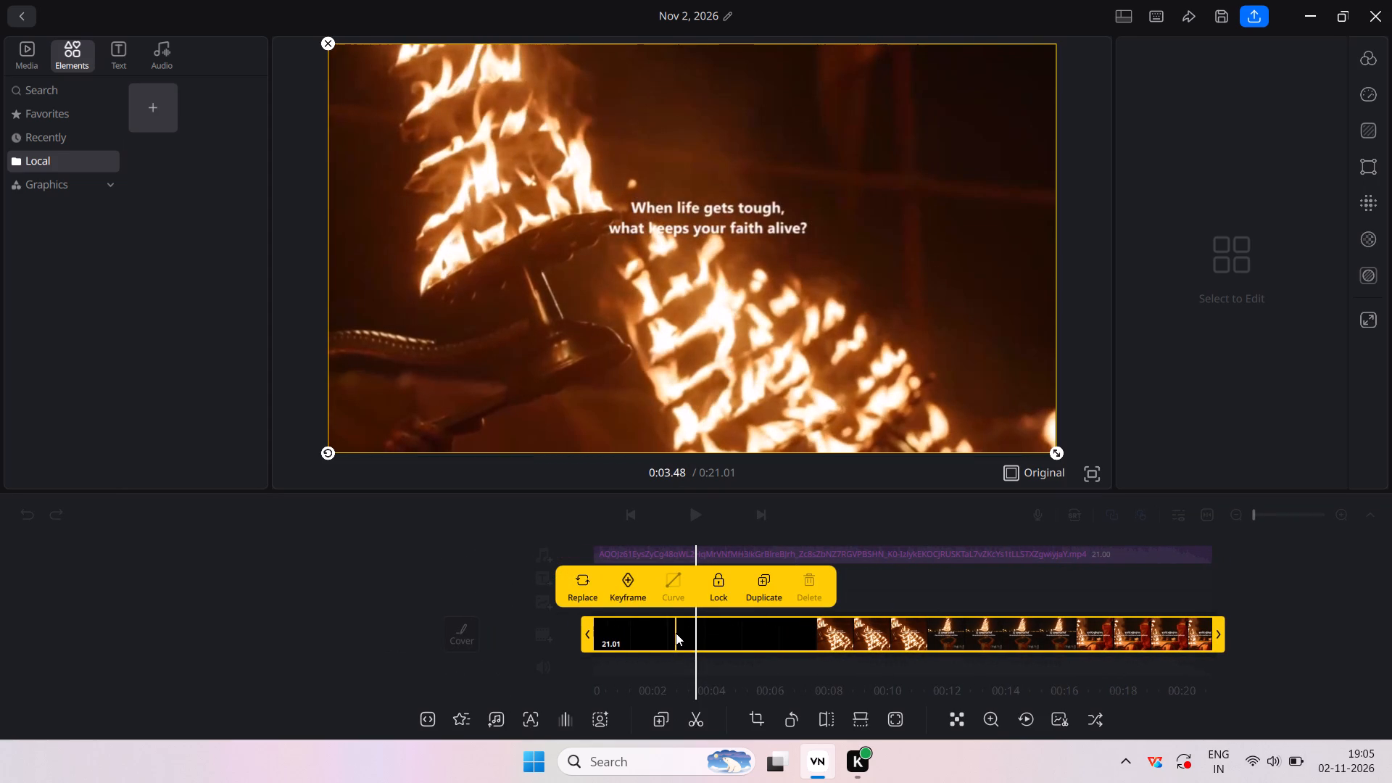
scroll(676, 633, "right", 11)
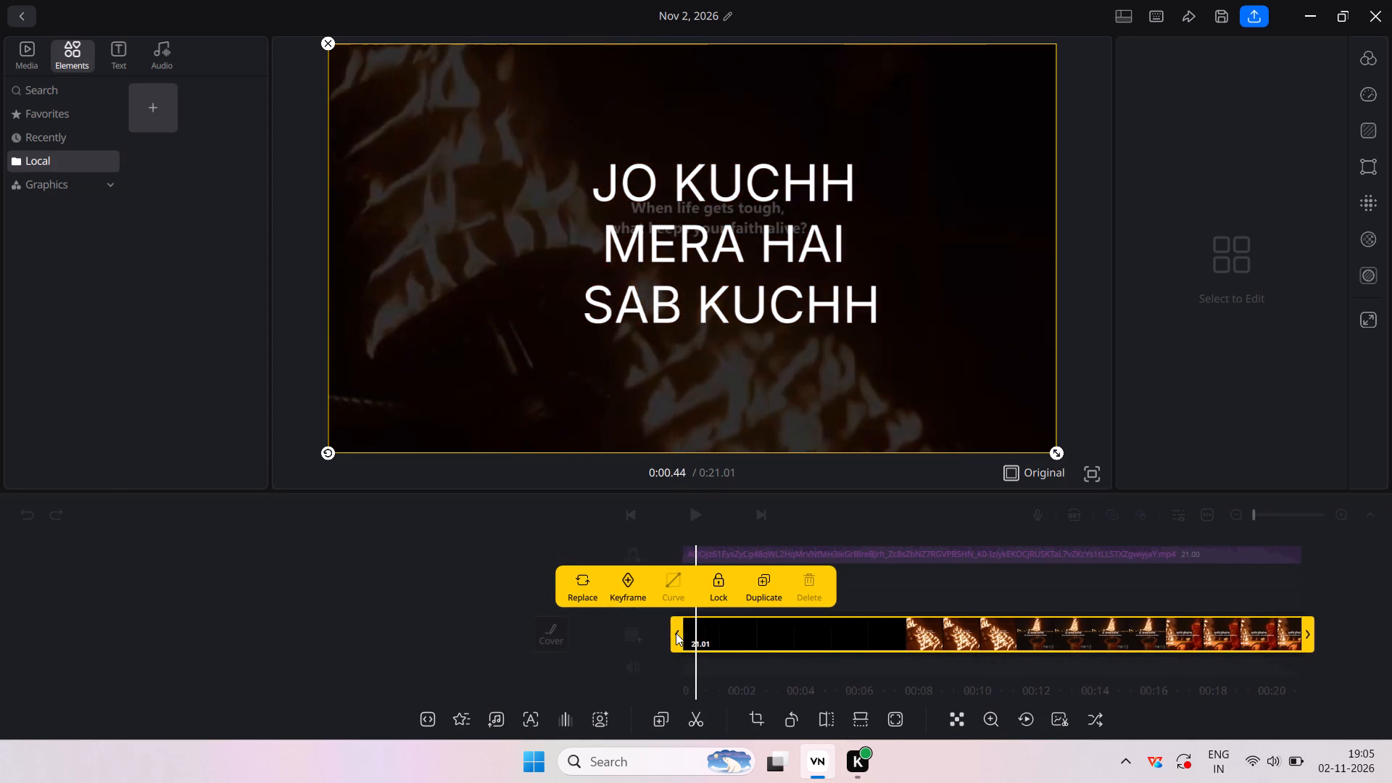
scroll(676, 633, "right", 4)
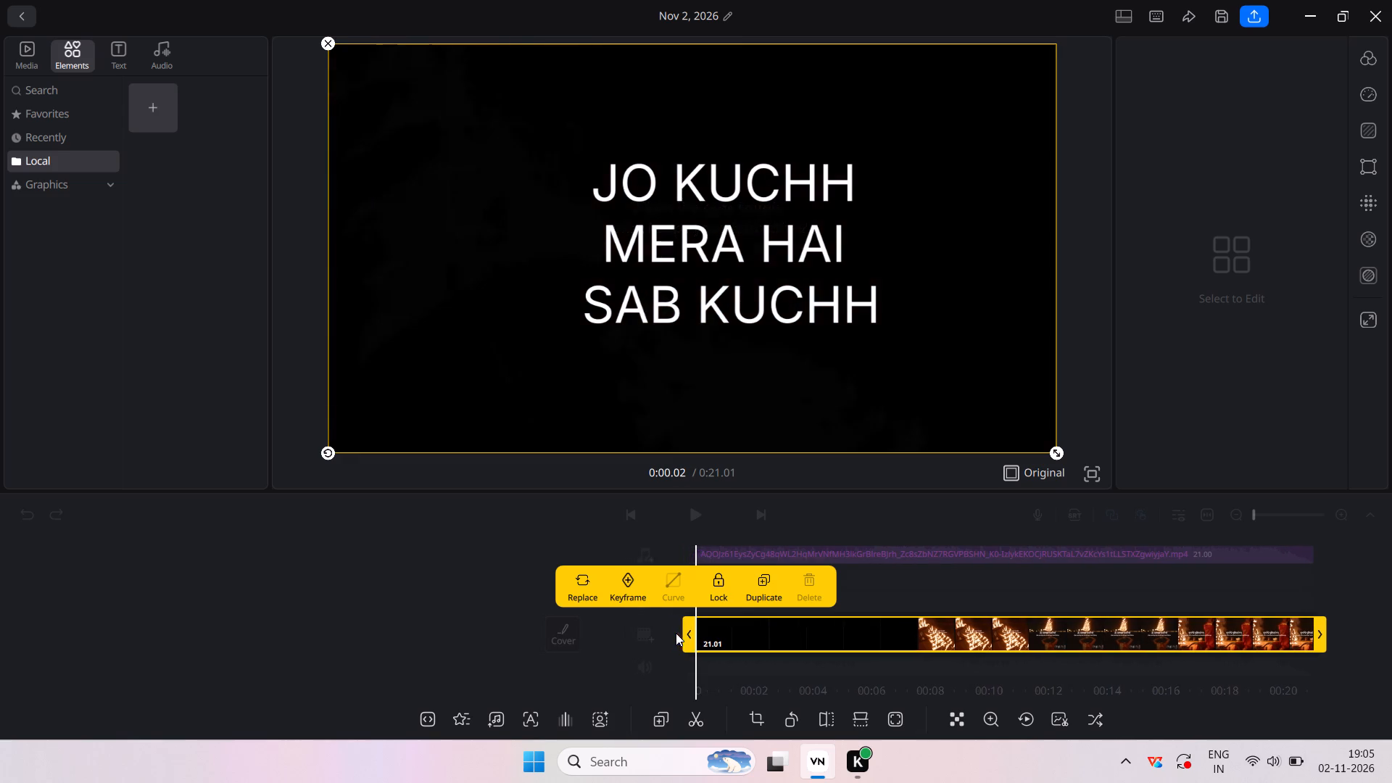
left_click(858, 544)
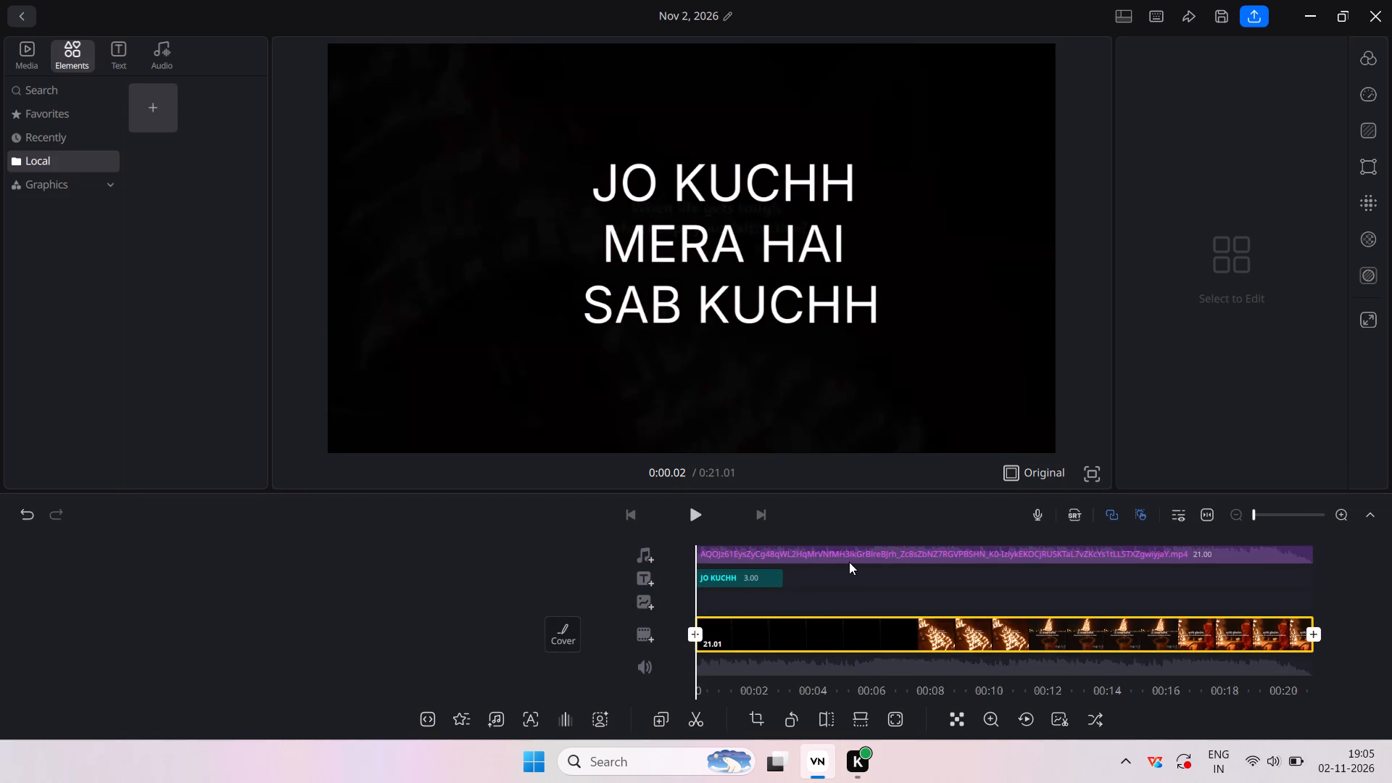
left_click(849, 562)
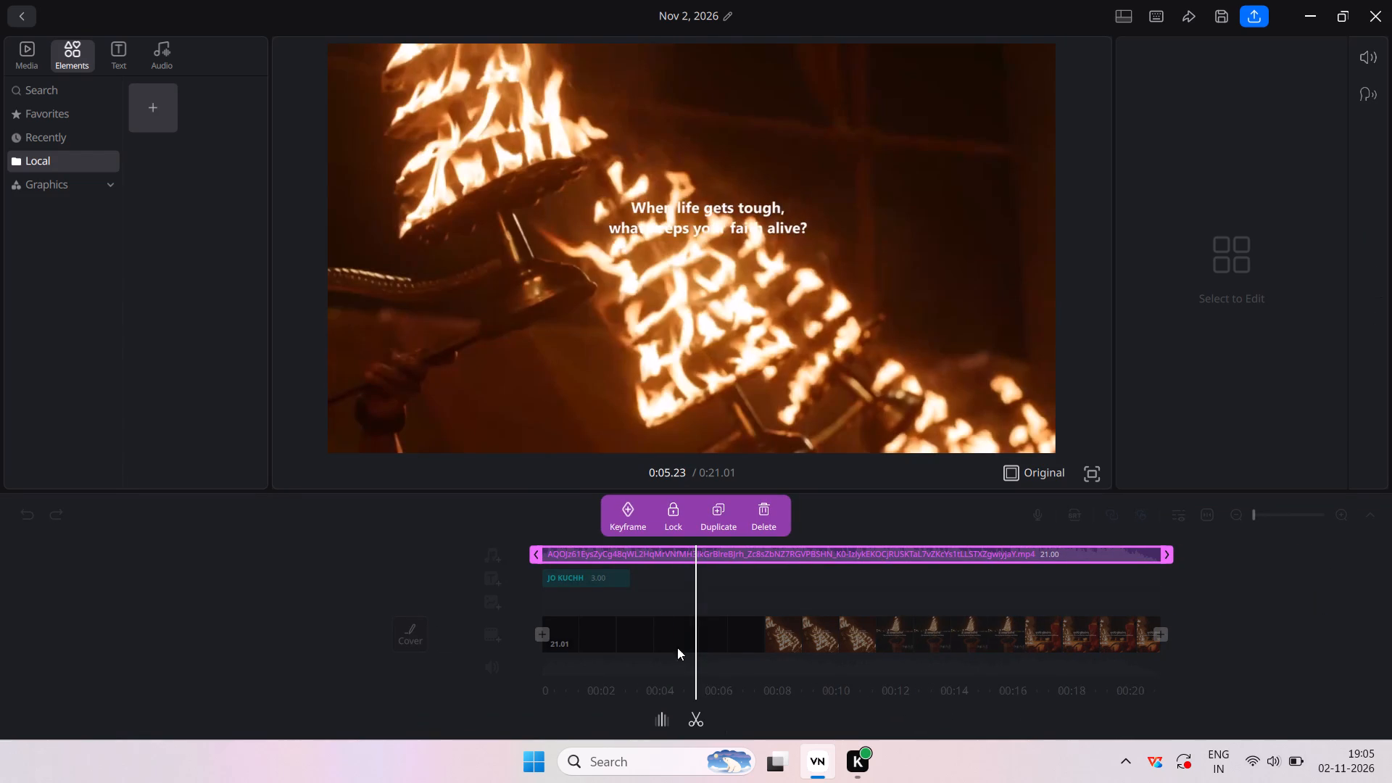
scroll(641, 642, "right", 16)
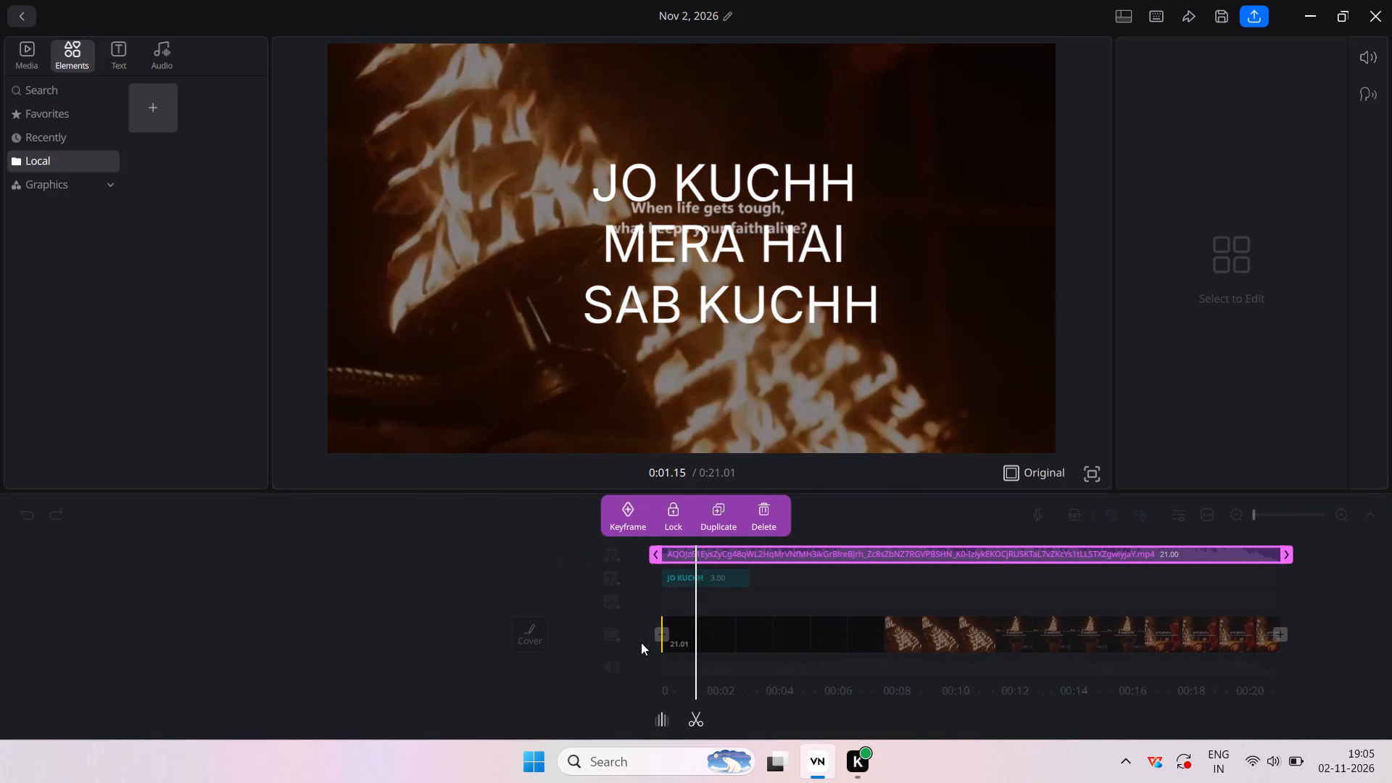
scroll(779, 618, "right", 4)
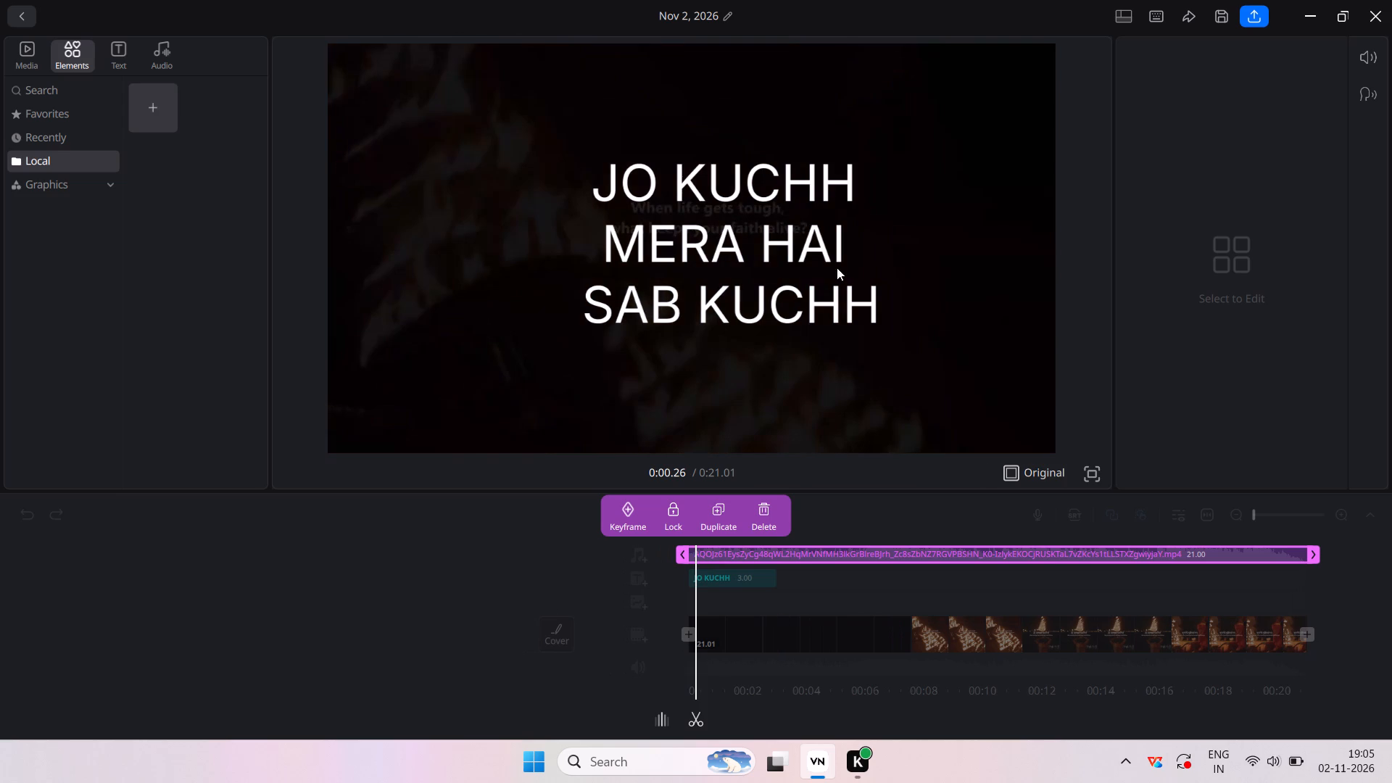
Add a second text clip at about 0:06.87 on the timeline and enter "UNKAA" as its text.
left_click(749, 623)
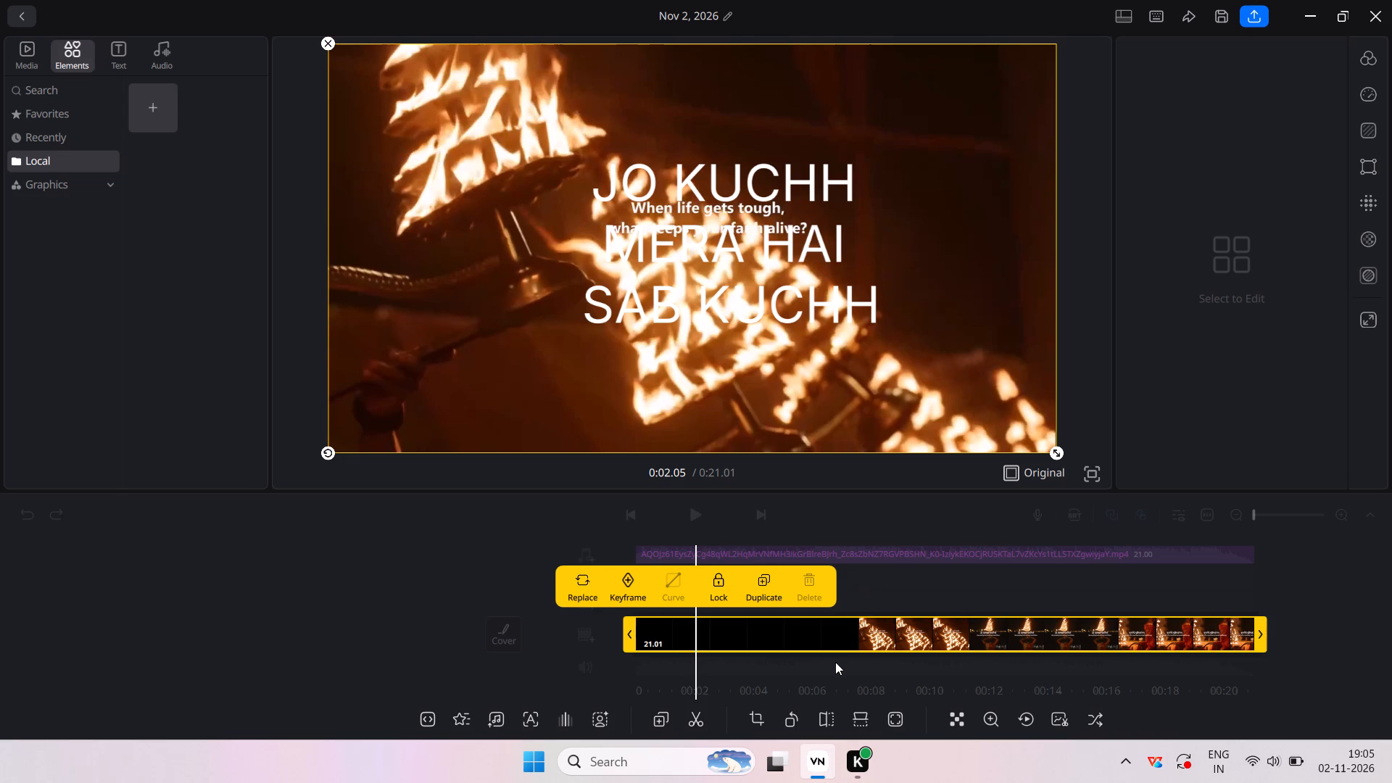
left_click(838, 631)
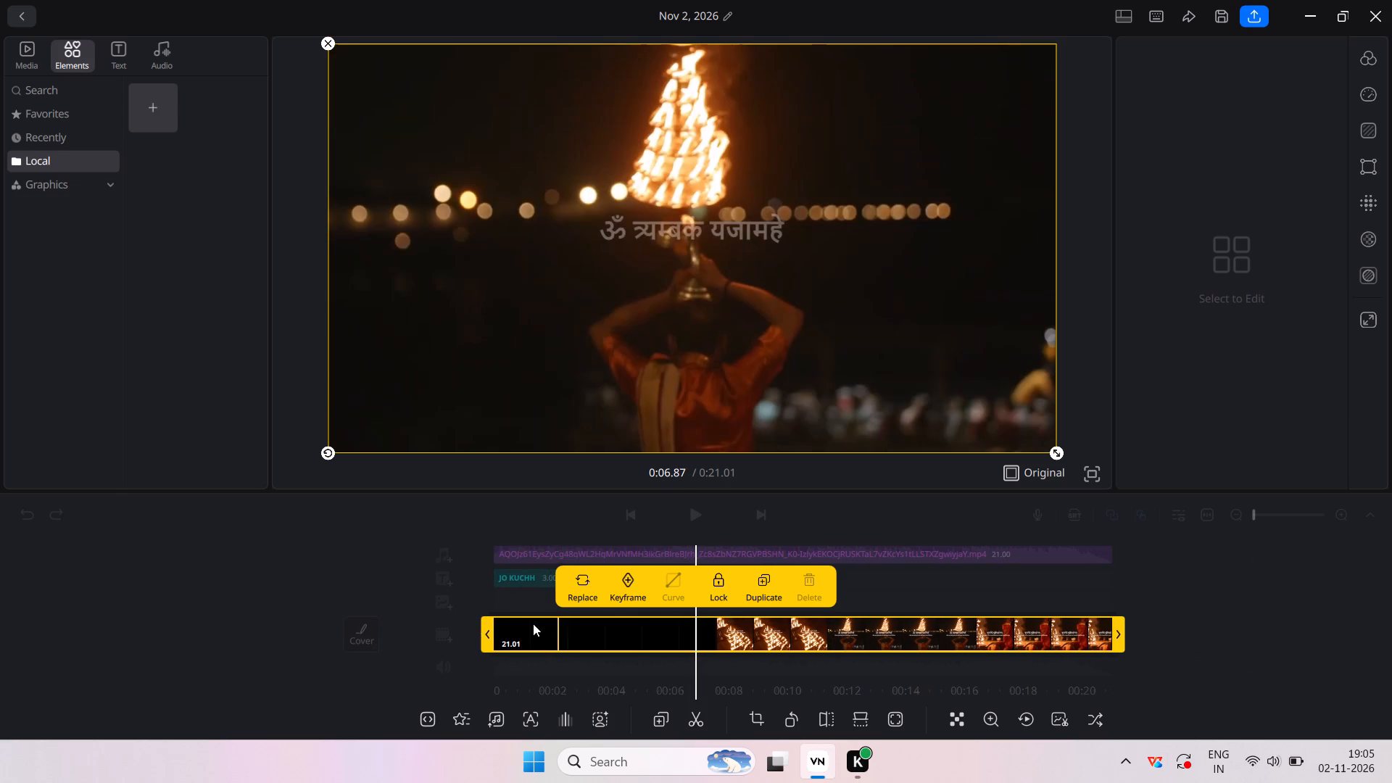
left_click(521, 603)
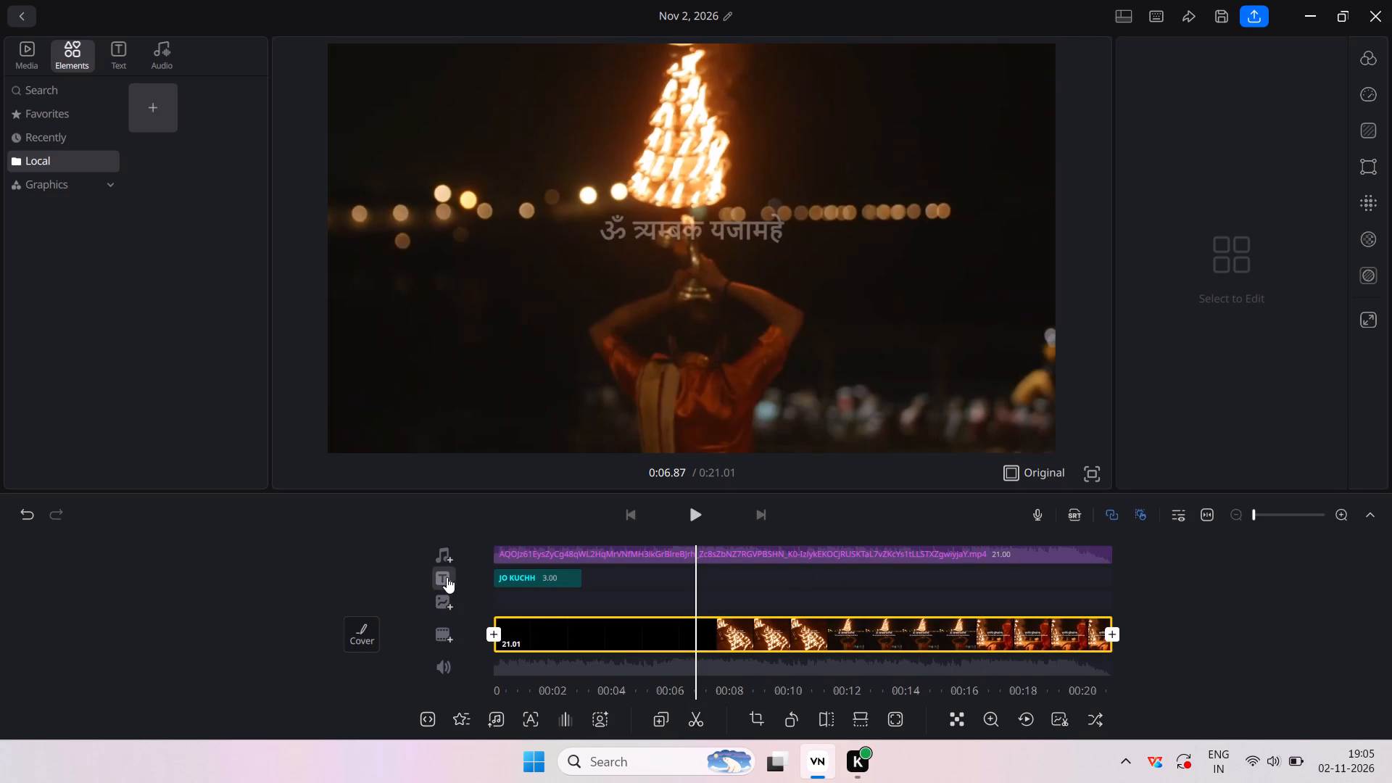
left_click(447, 577)
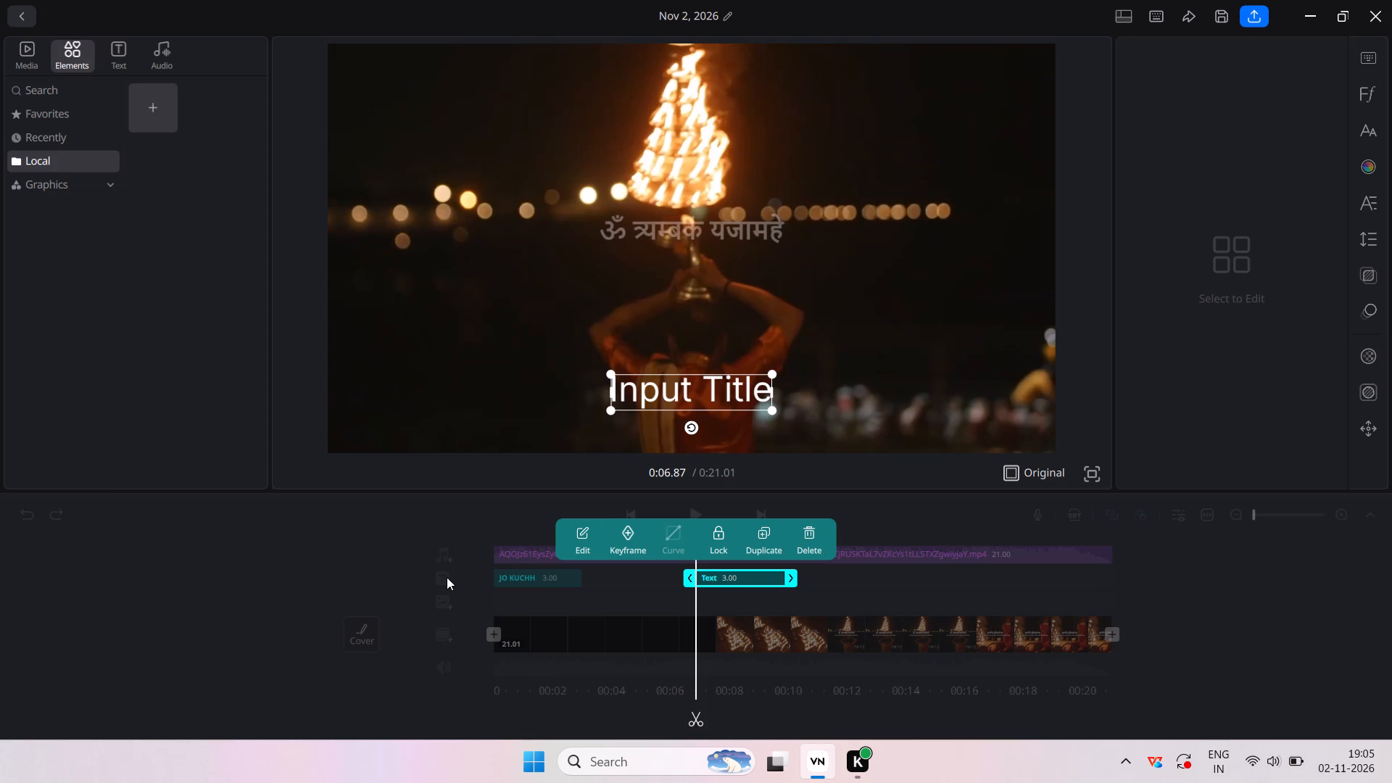
key("u")
left_click(708, 397)
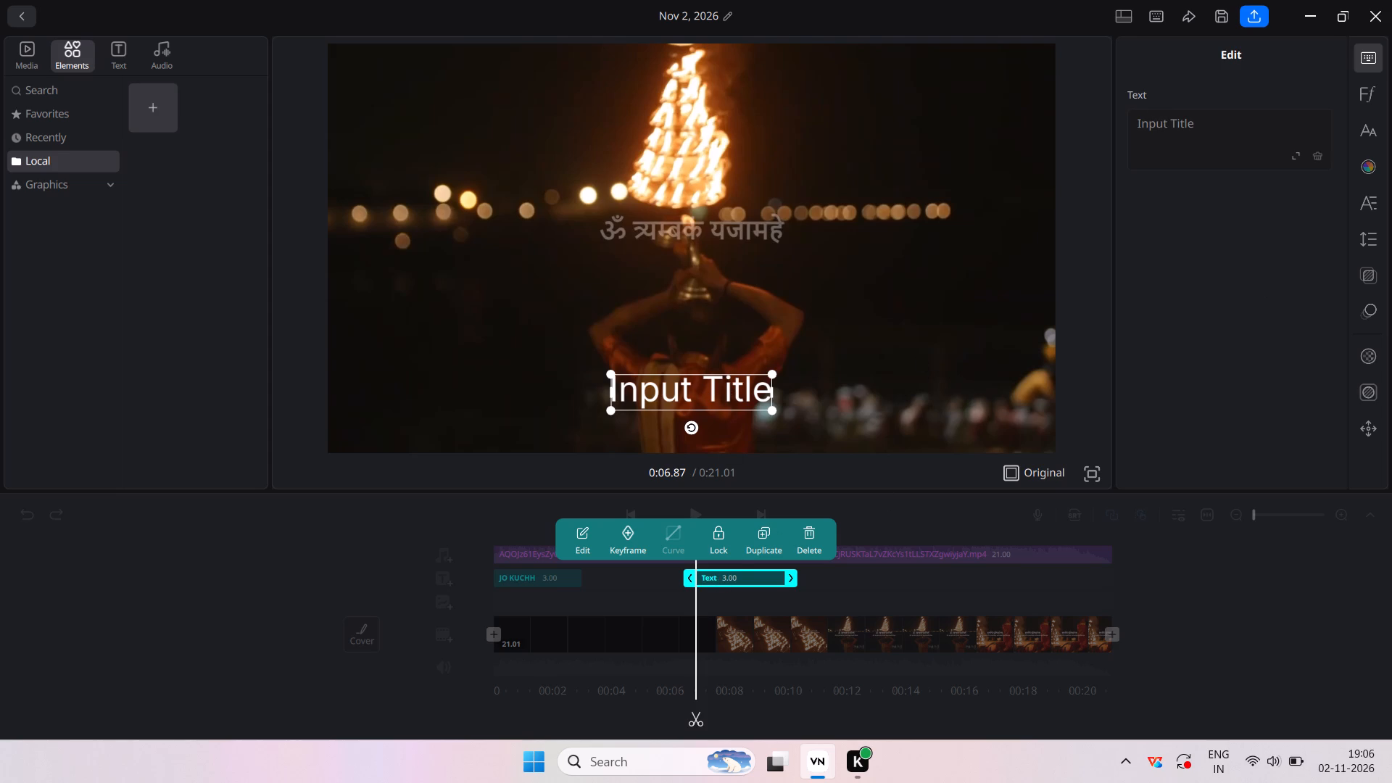
left_click(1142, 130)
type("UNK")
type("AA")
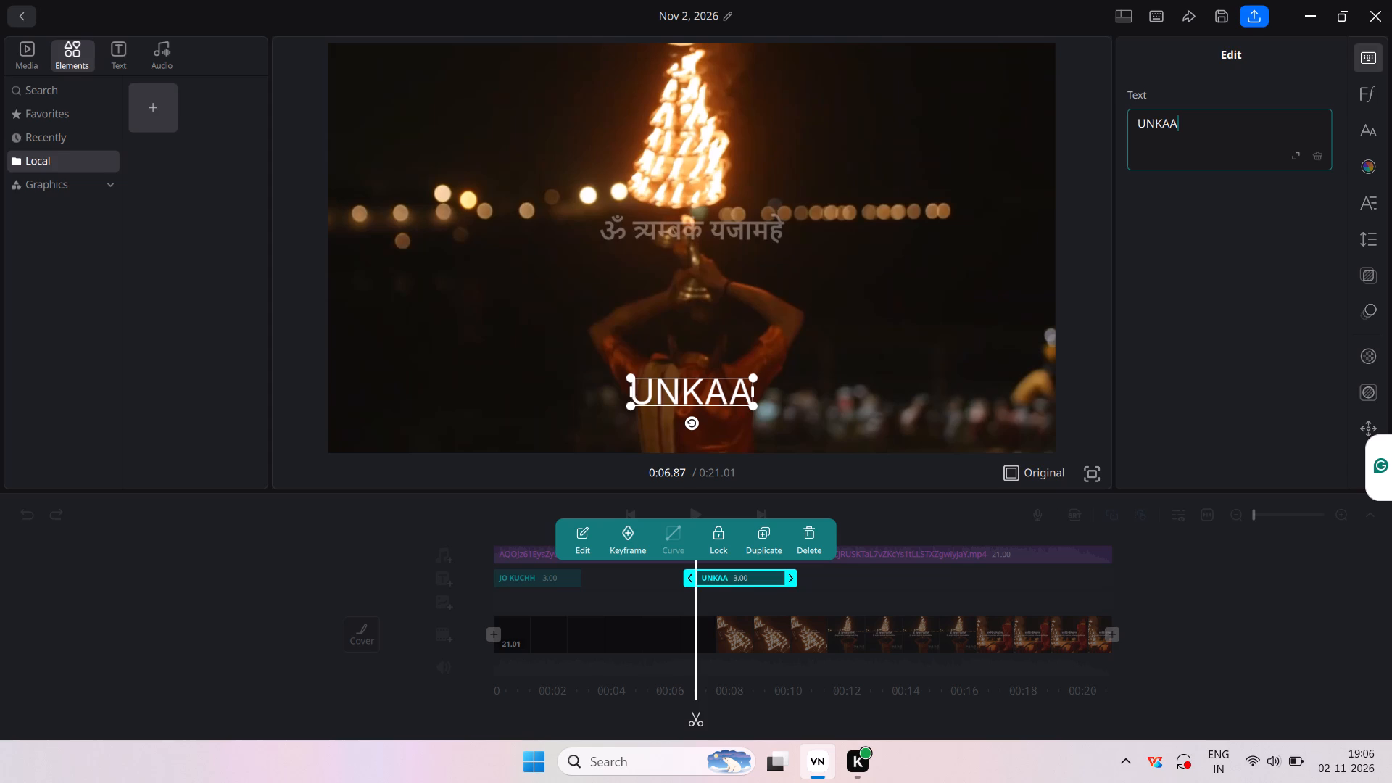
left_click(1142, 130)
left_click(843, 568)
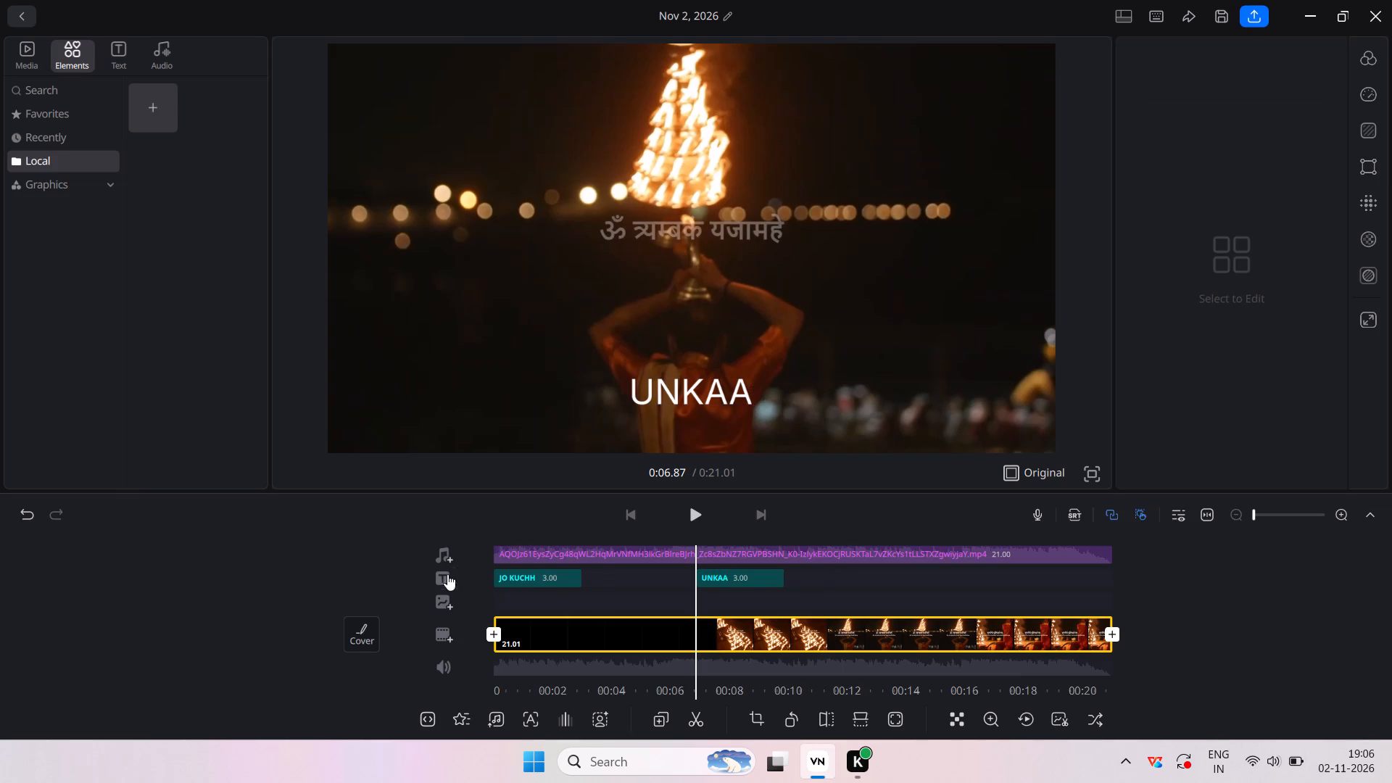
Move the "UNKAA" text clip earlier so it starts right after the "JO KUCHH" clip on the text track.
left_click_drag(734, 577, 691, 593)
left_click(726, 569)
left_click_drag(695, 577, 582, 580)
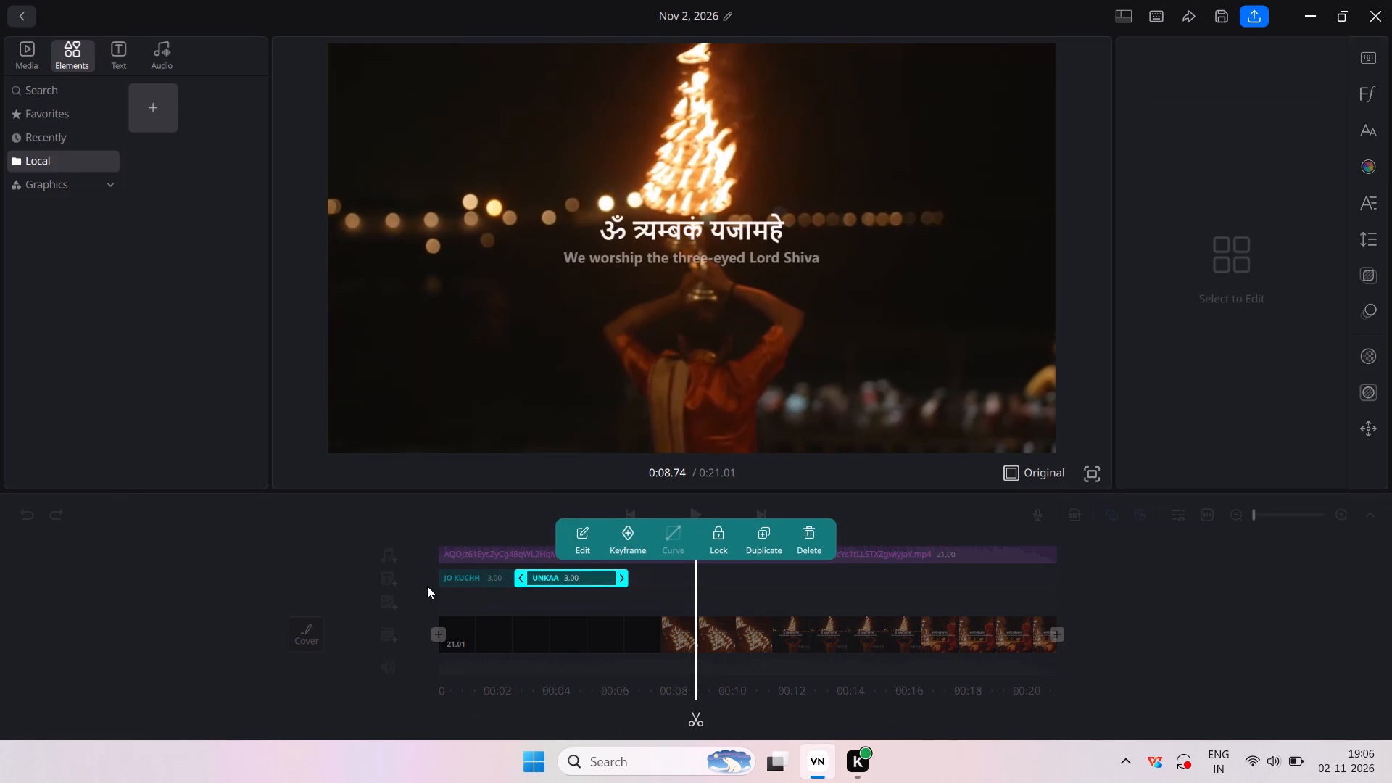
Add a third text clip at about 0:08.74 and enter "UNSE" and "JADA" as its first two lines.
left_click(394, 586)
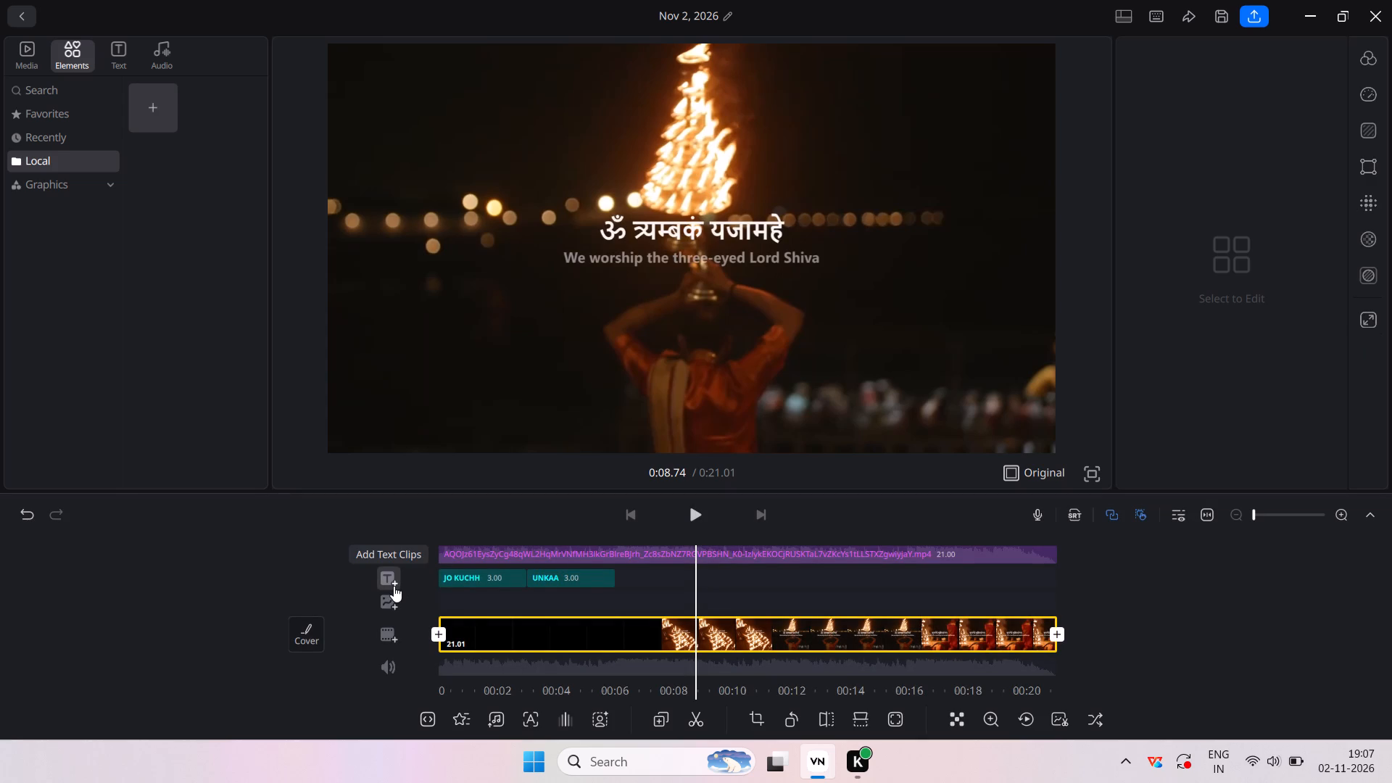
left_click(394, 586)
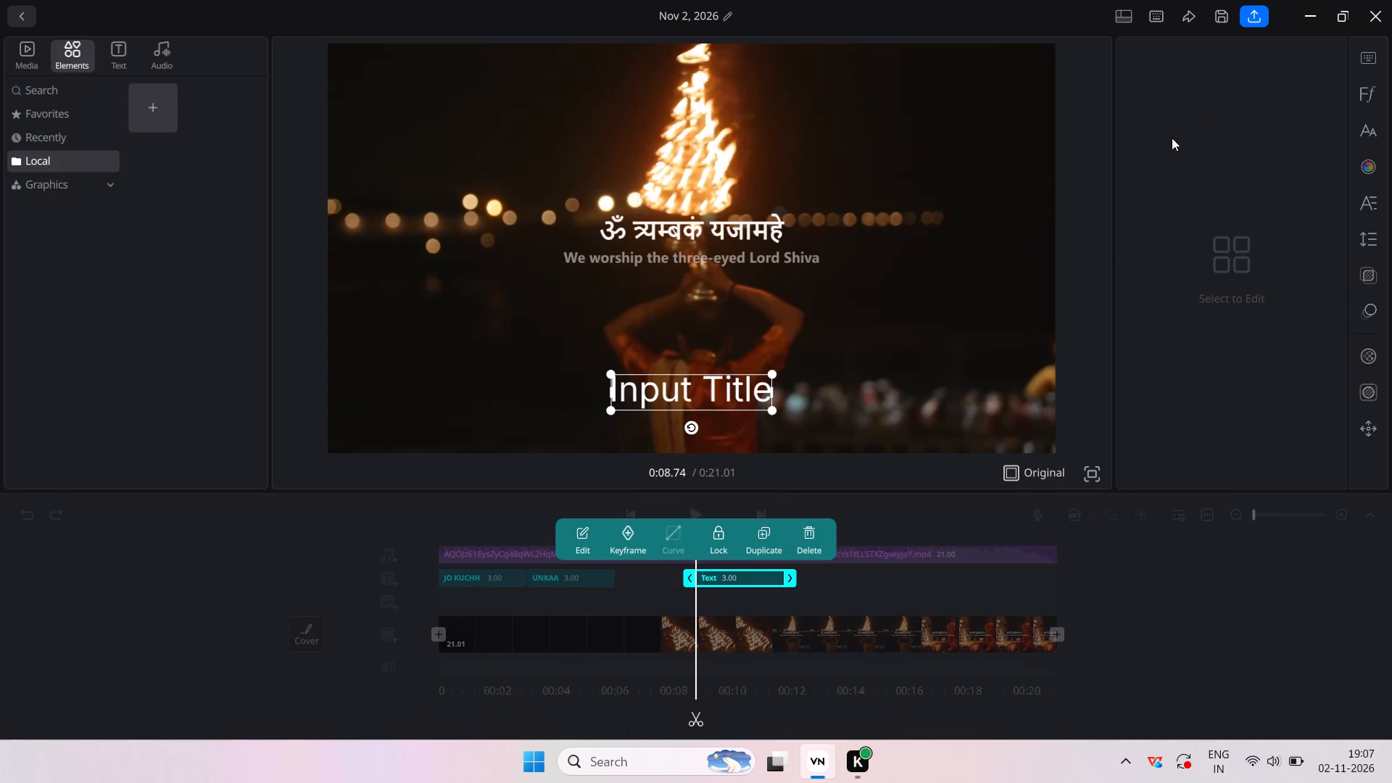
left_click(672, 394)
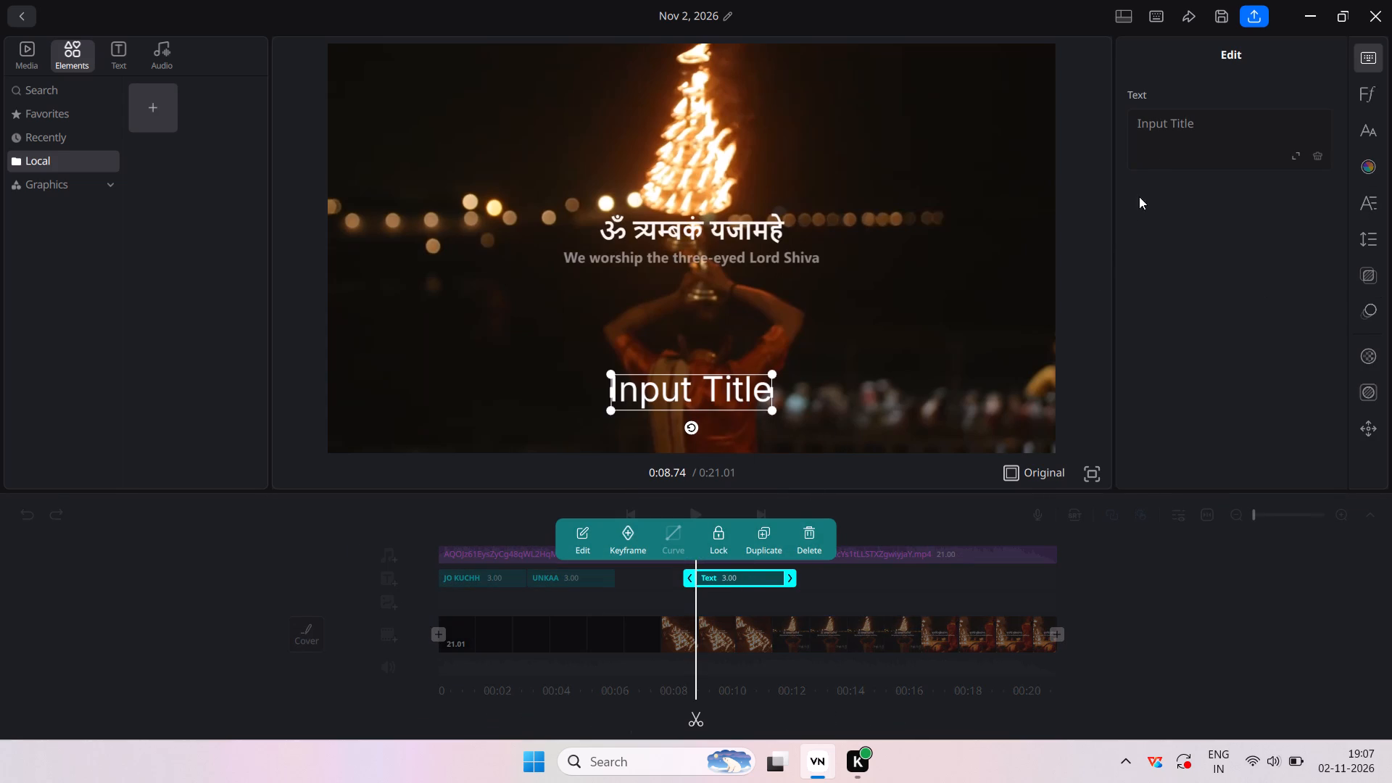
left_click(1163, 134)
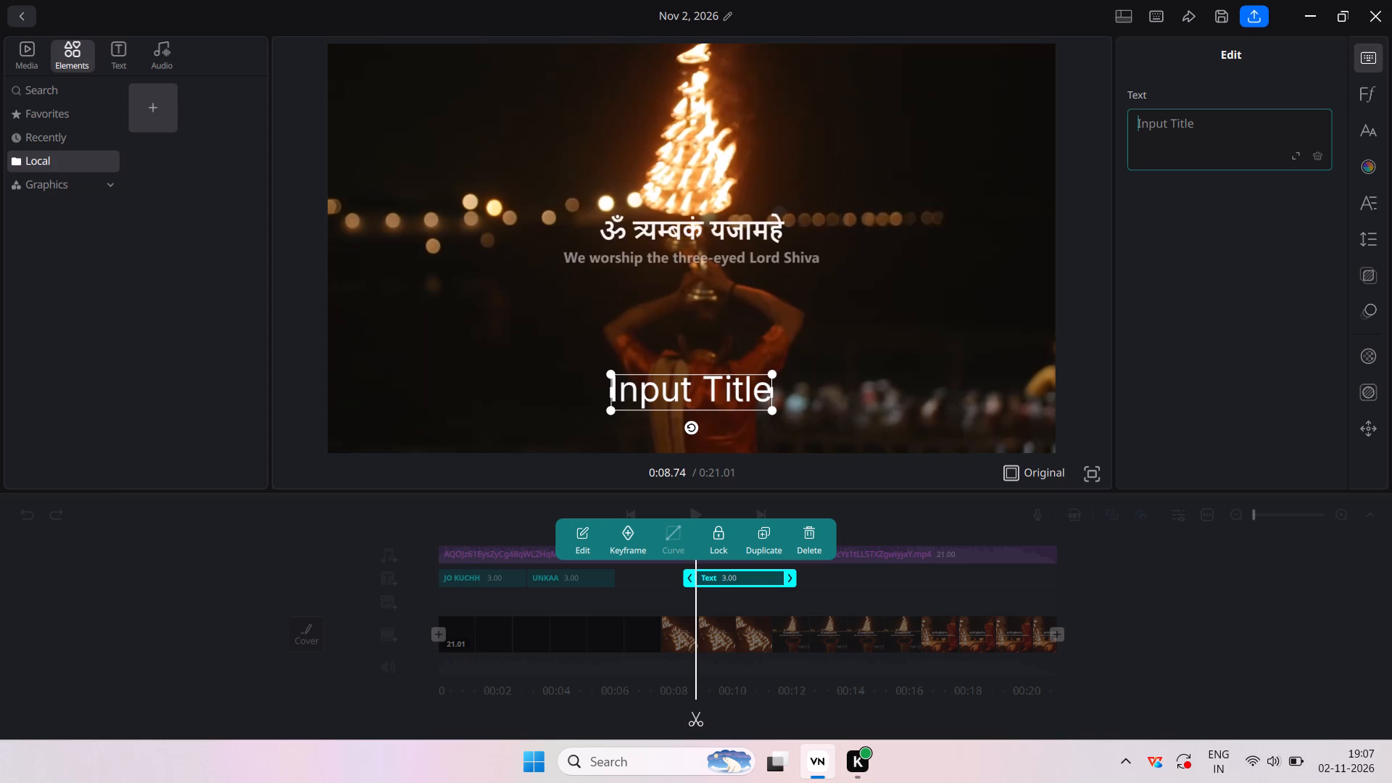
key("y")
key("BackSpace")
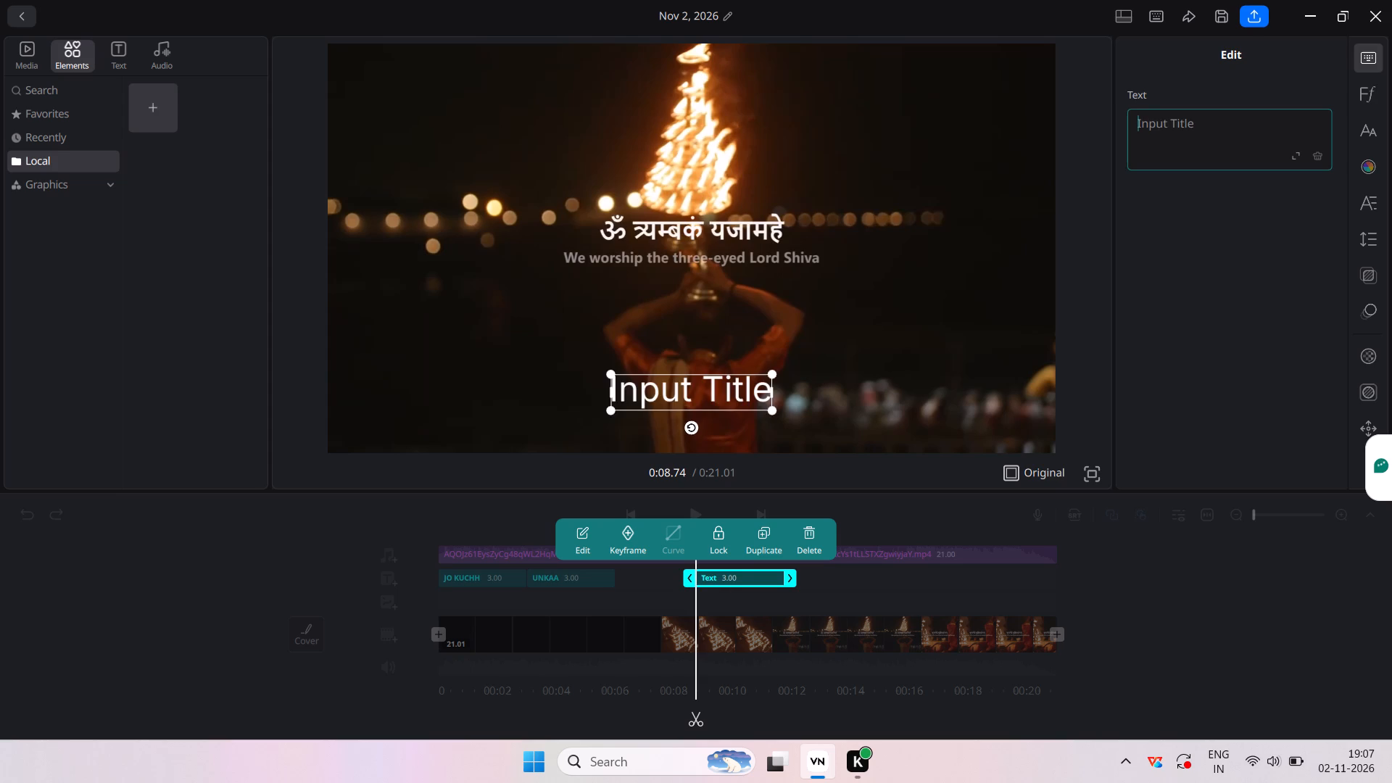
type("UNA")
key("BackSpace")
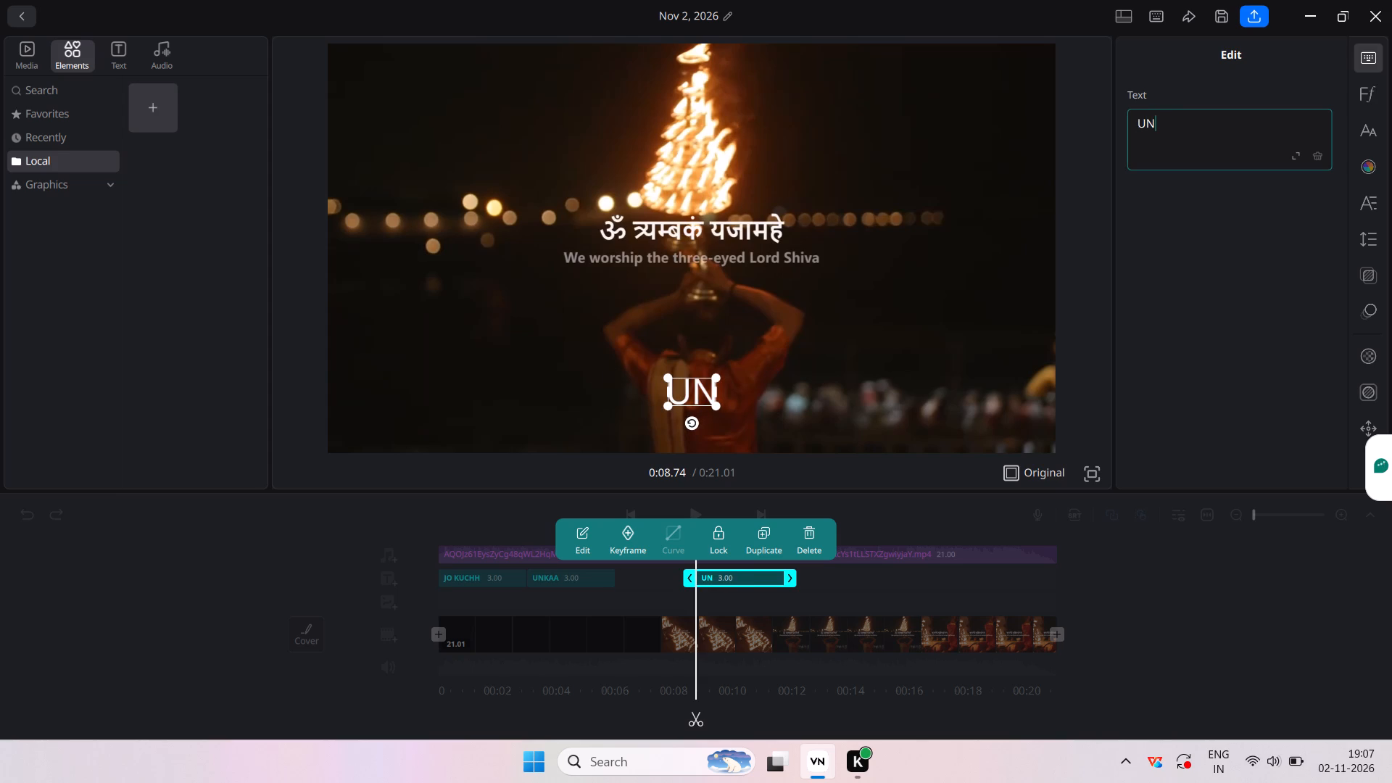
type("SE")
key("Return")
type("JADA")
key("space")
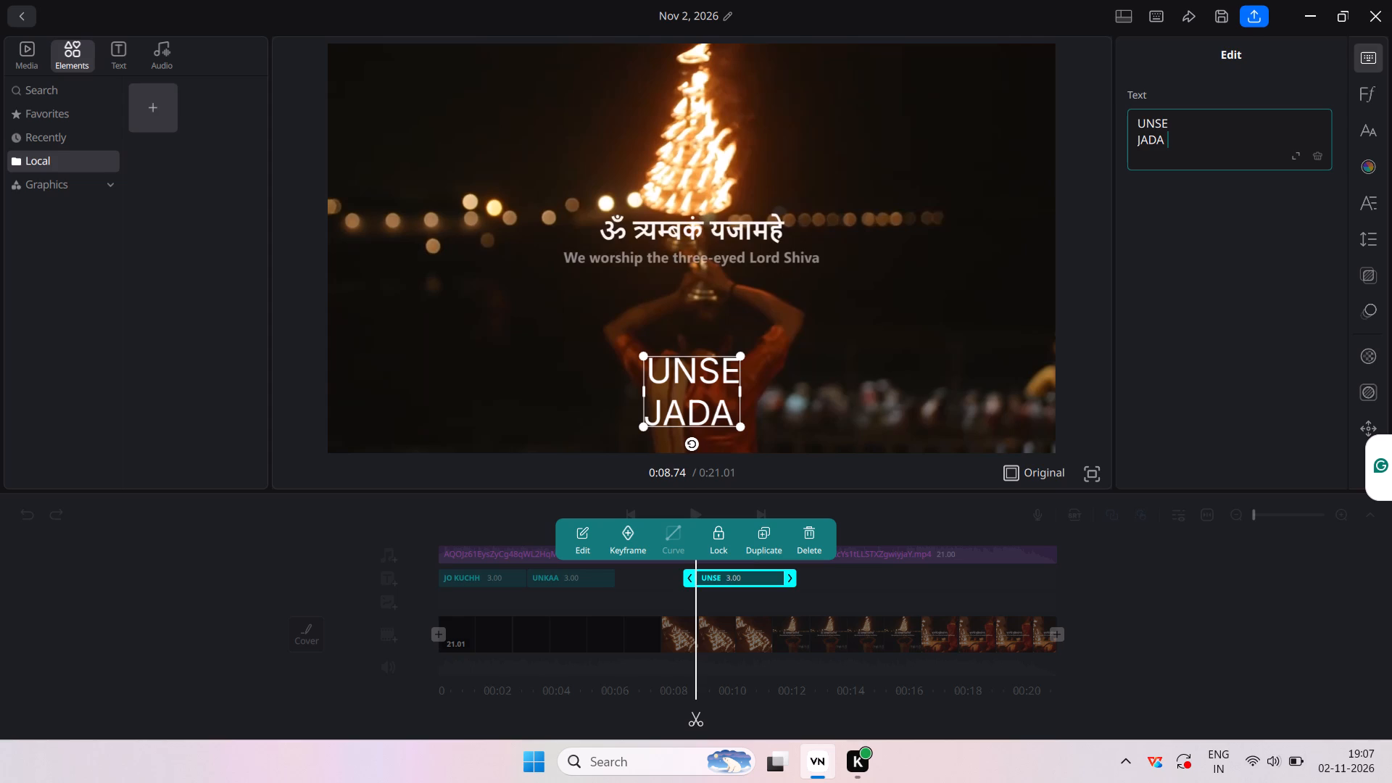
Enter "KASAM", an indented "SE" and "HUMKO" as the third, fourth and fifth lines of the new text clip.
key("Return")
type("KASAM")
key("space")
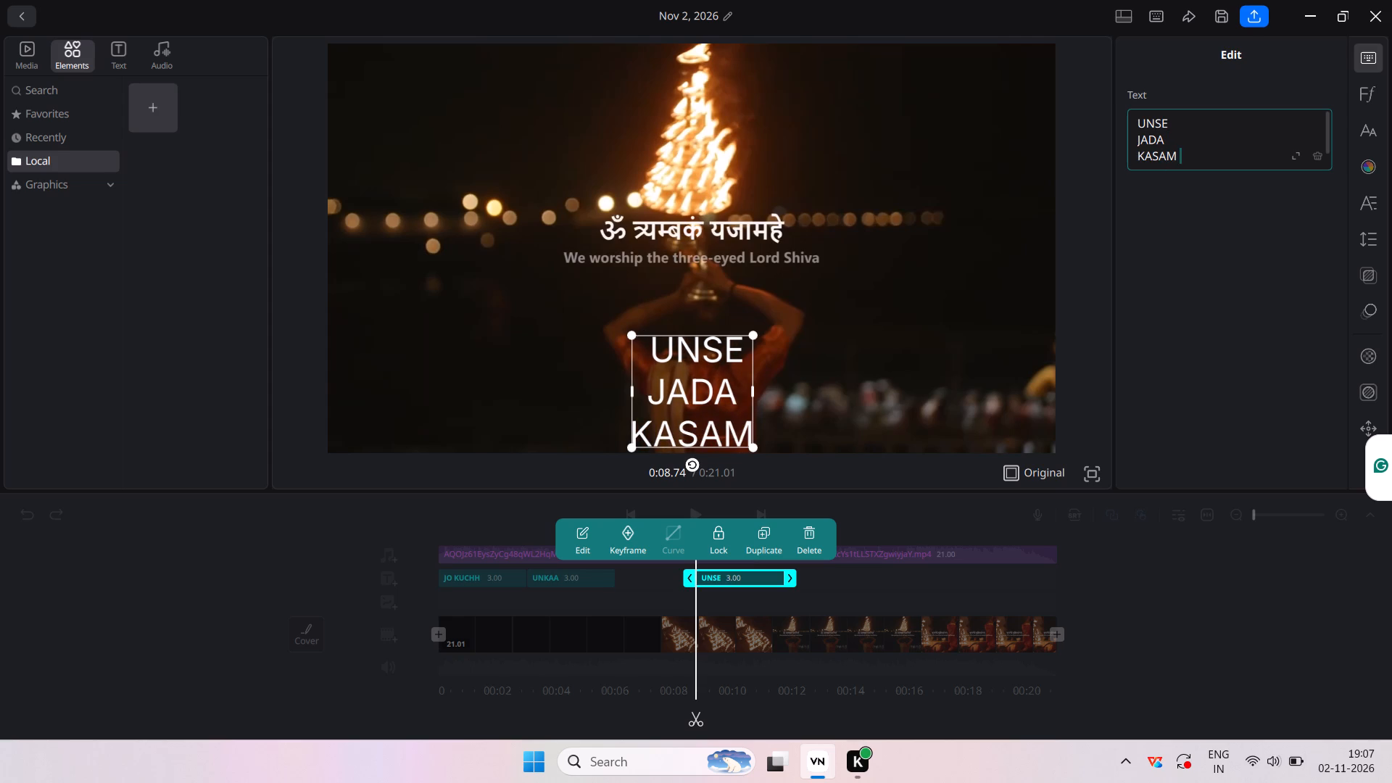
key("Return")
key("space")
key("space")
key("space")
type("SE")
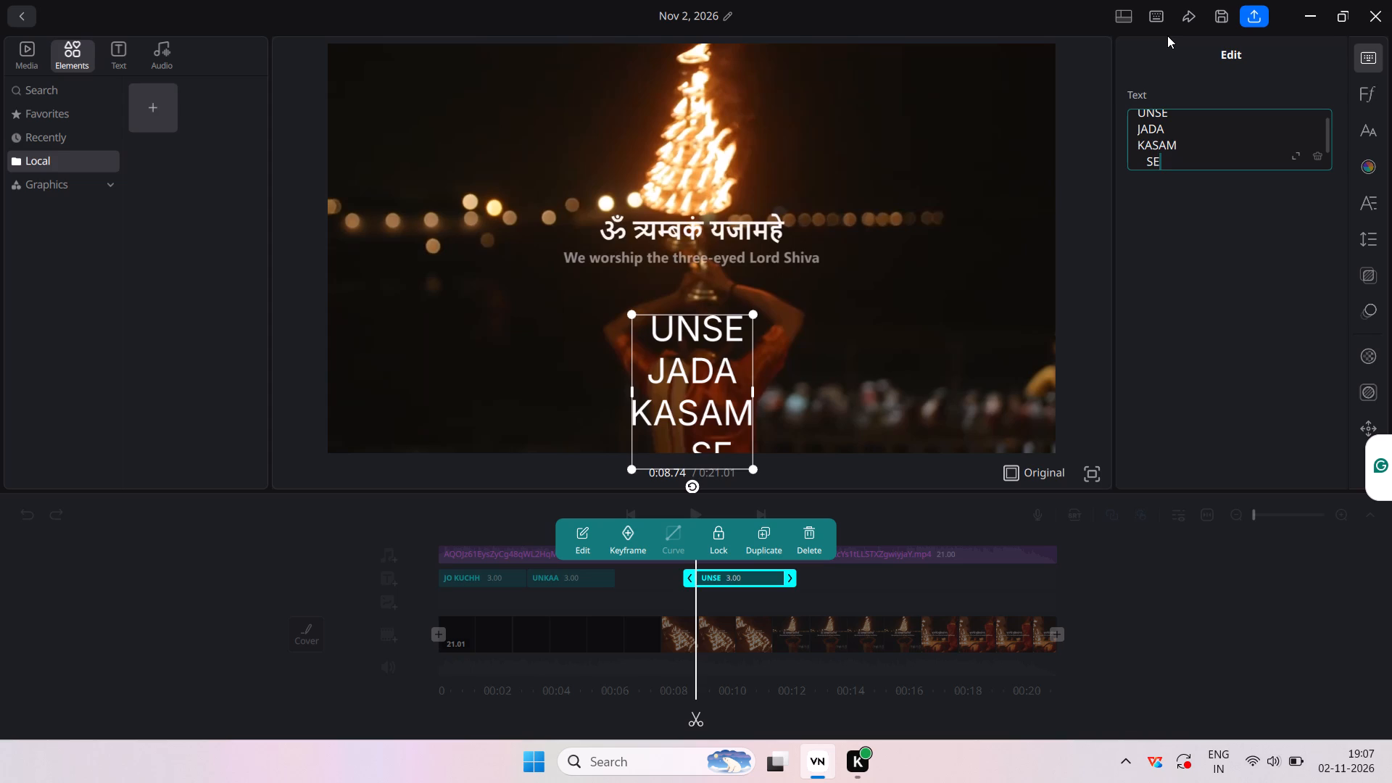
key("BackSpace")
key("BackSpace")
type("SE")
key("space")
key("space")
key("Return")
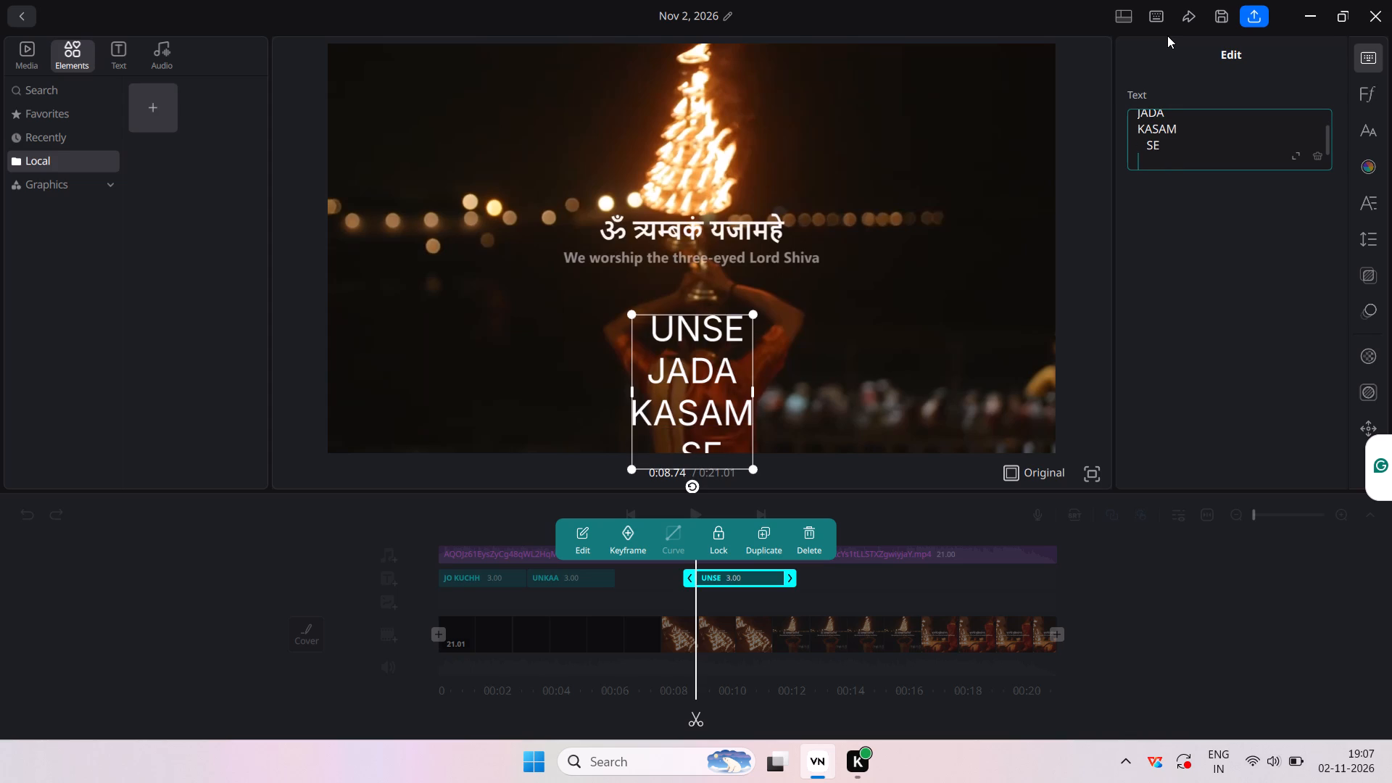
type("HUMKO")
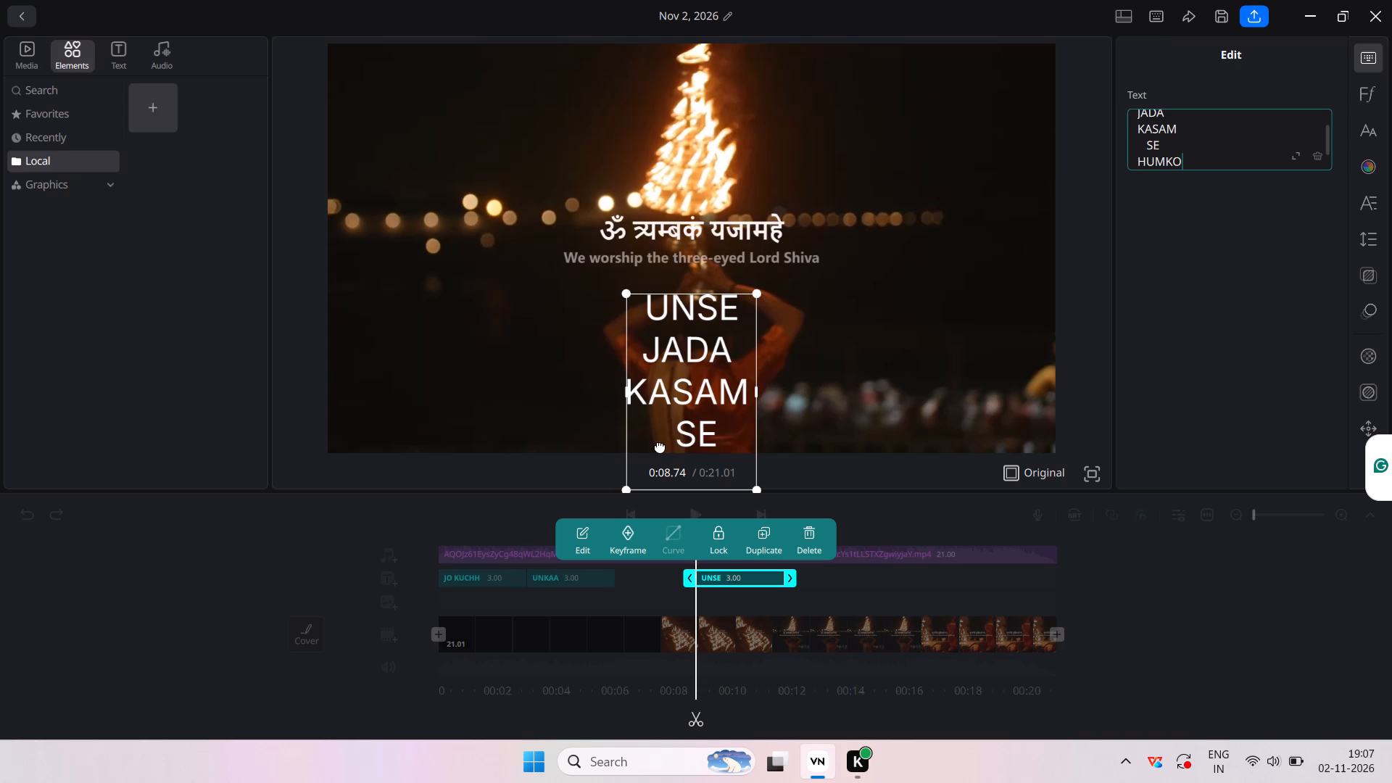
left_click(837, 581)
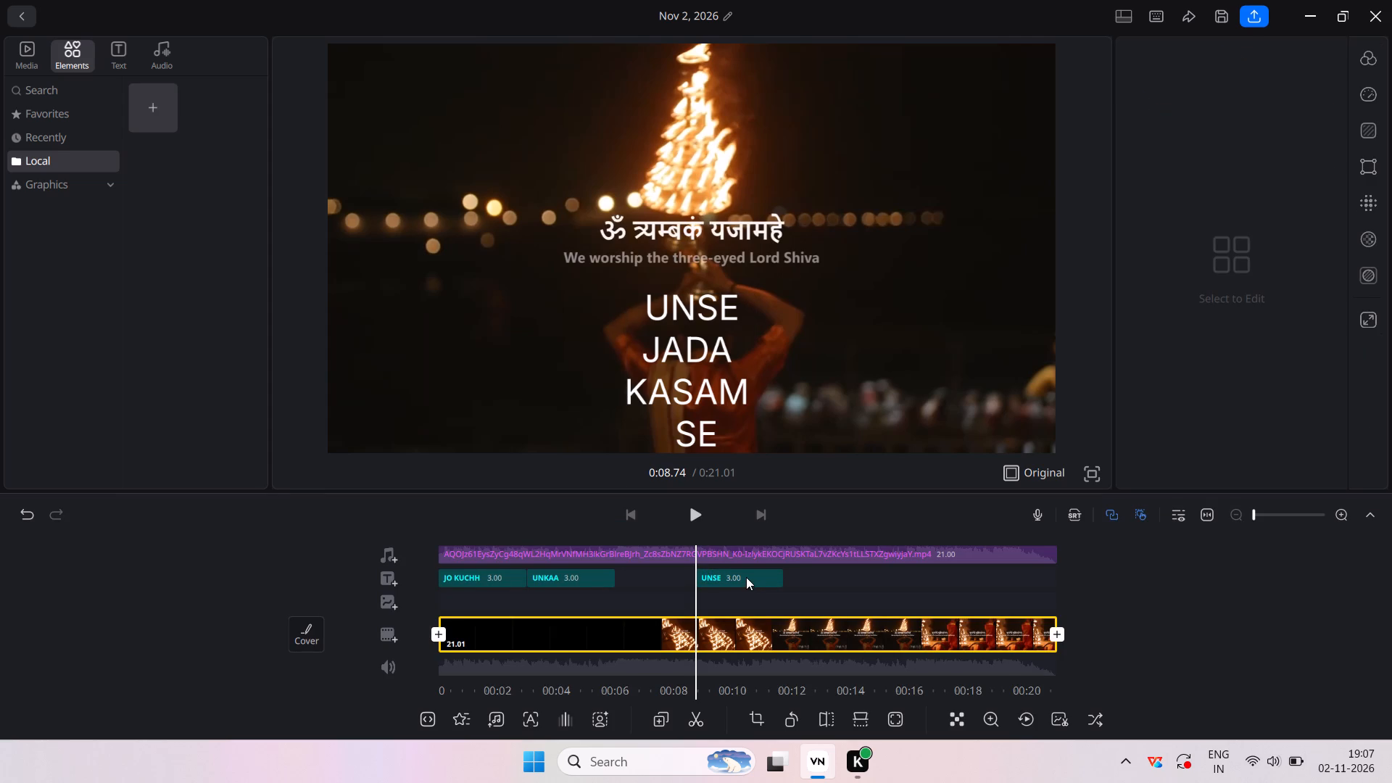
Move the "UNSE" text clip earlier so it starts right after the "UNKAA" clip on the text track.
left_click_drag(746, 577, 714, 579)
left_click_drag(714, 579, 668, 579)
left_click(668, 579)
left_click_drag(727, 580, 705, 581)
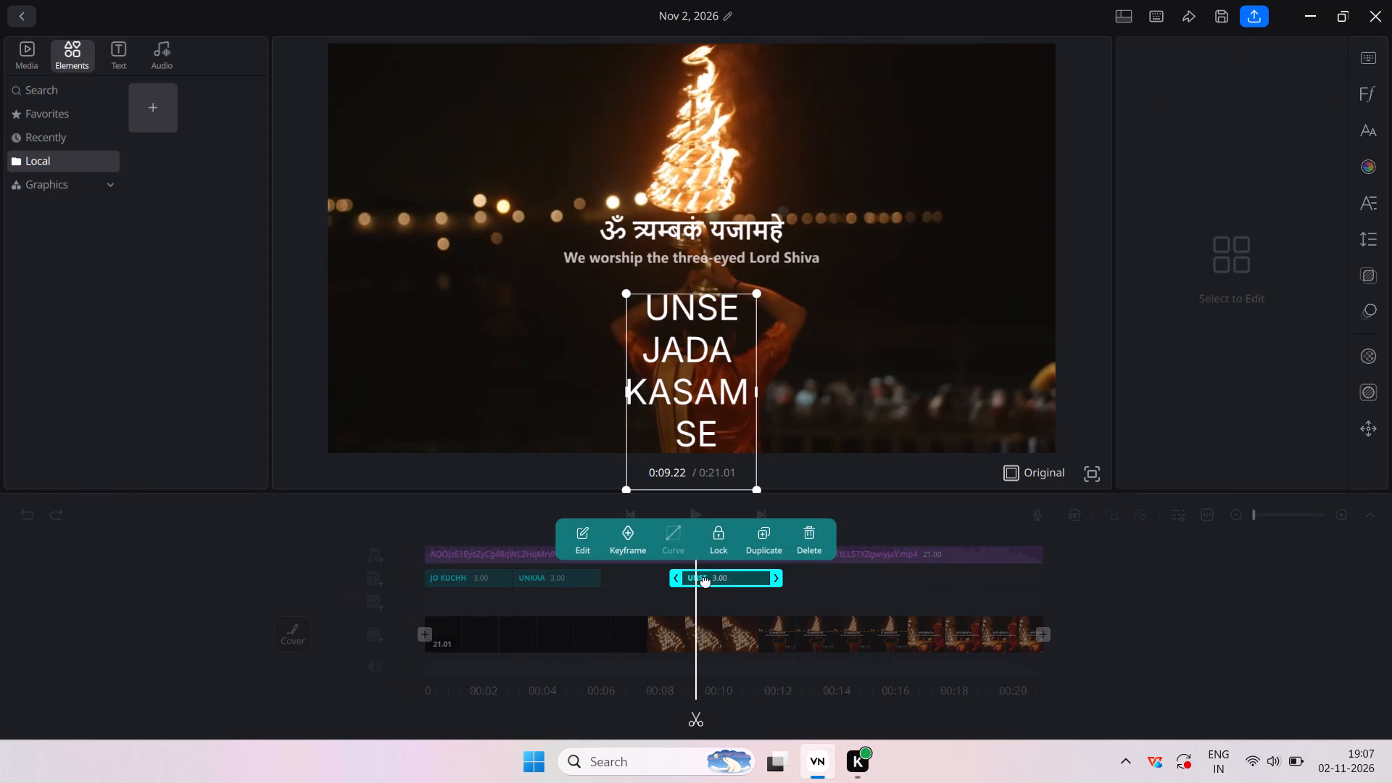
left_click_drag(705, 581, 642, 579)
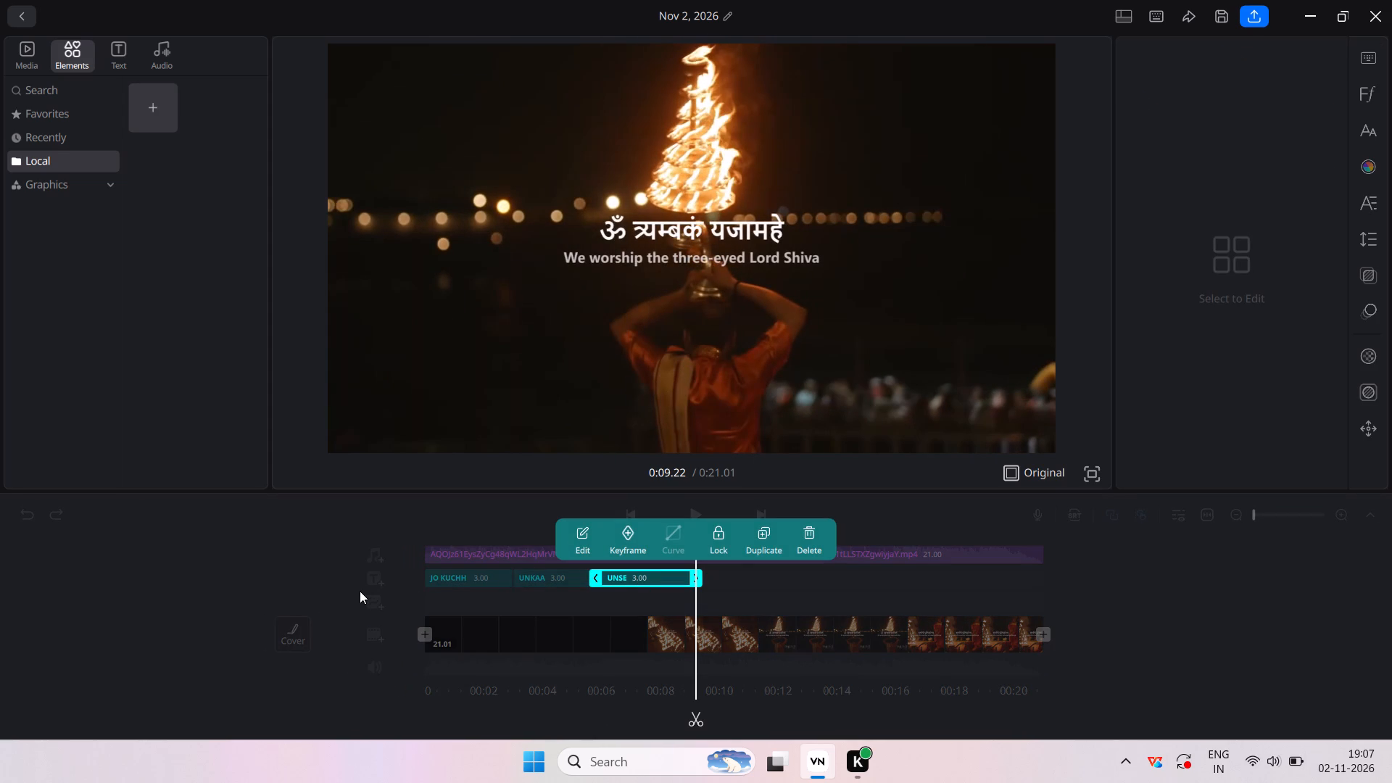
left_click(360, 591)
Add a fourth text clip at about 0:09.22 on the timeline and enter "KOI" as its first line.
left_click(375, 583)
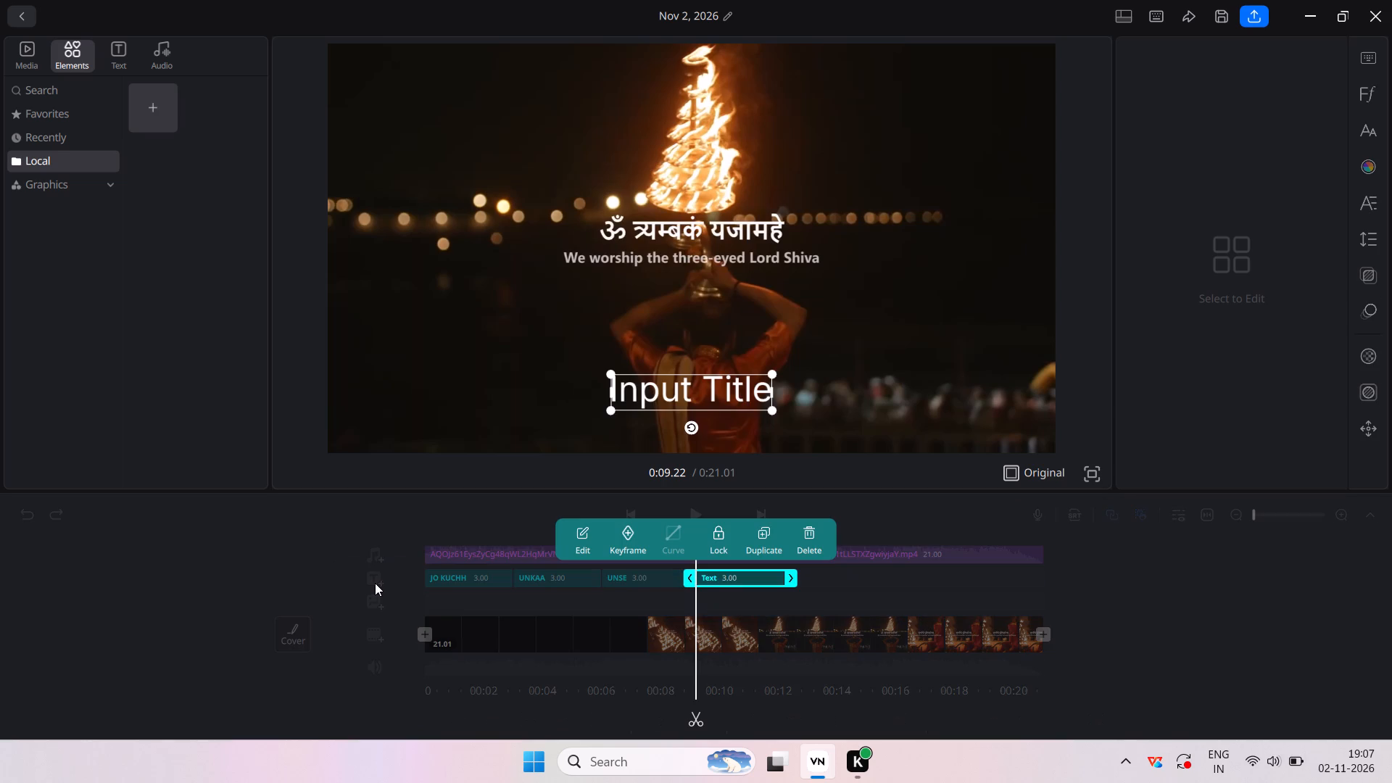
left_click(690, 386)
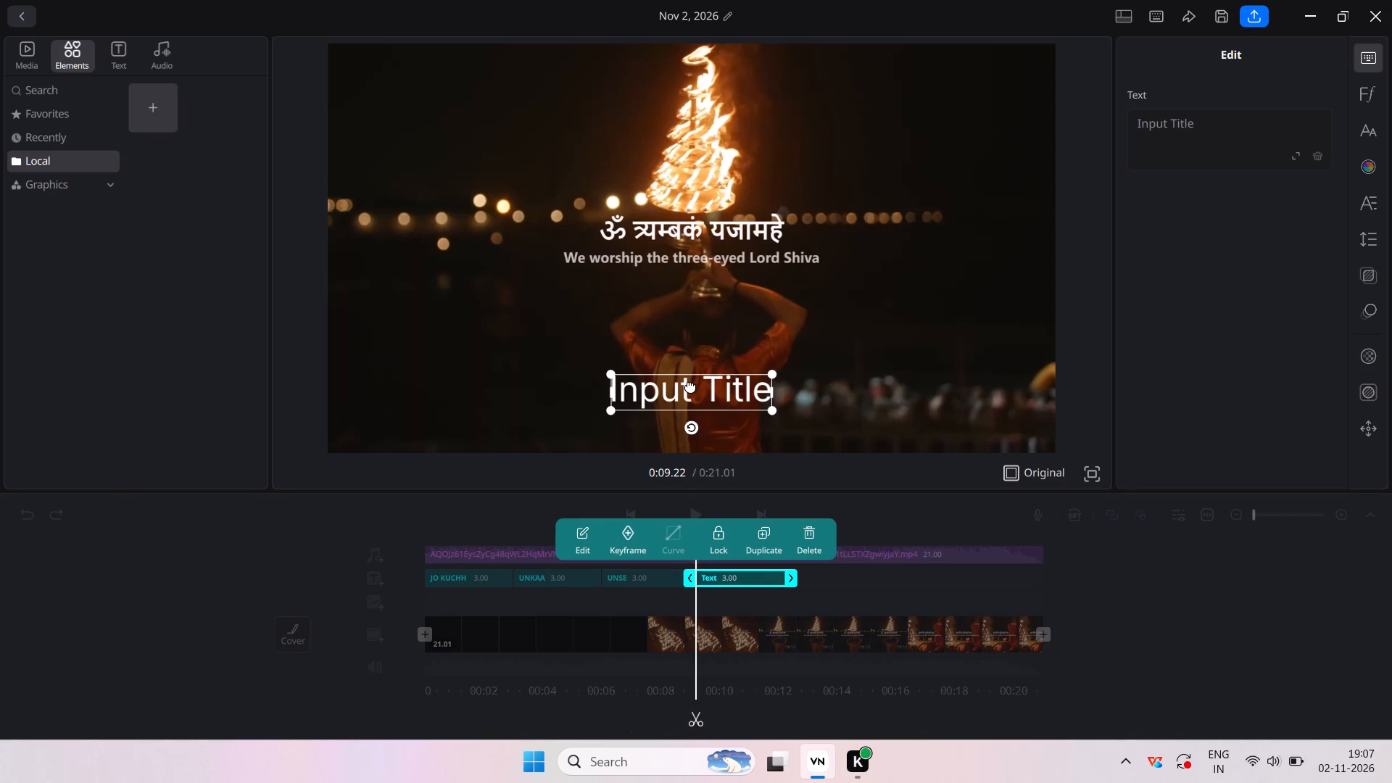
left_click(1184, 133)
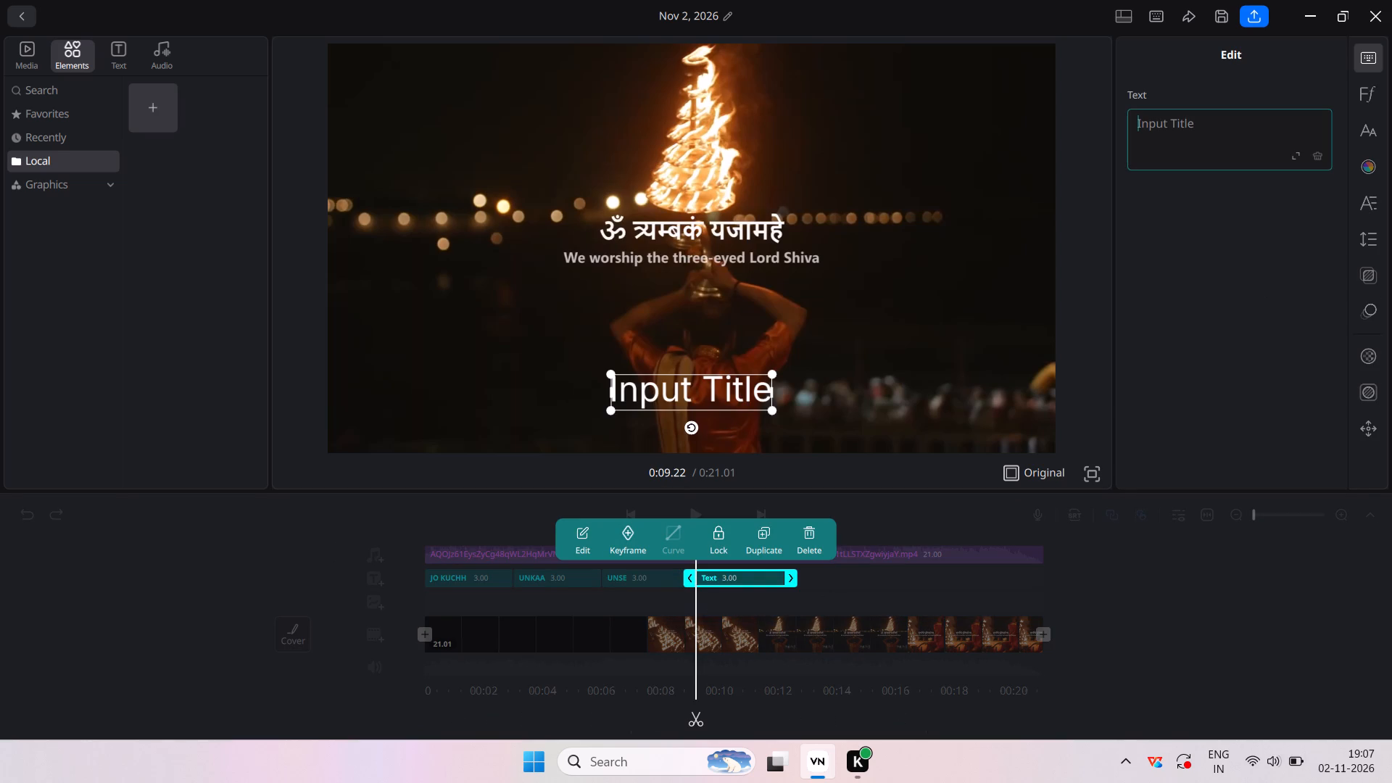
type("koi")
key("BackSpace")
key("BackSpace")
key("BackSpace")
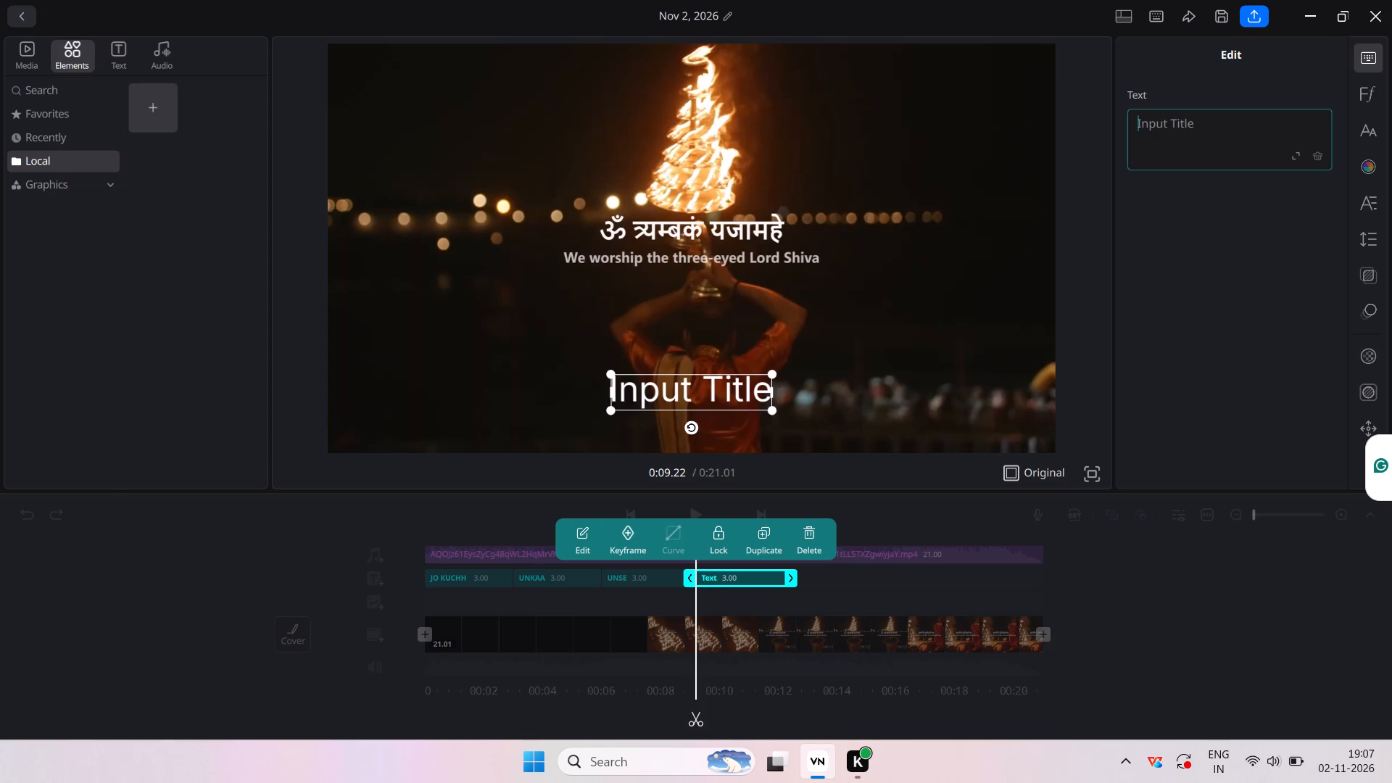
type("KOI")
key("space")
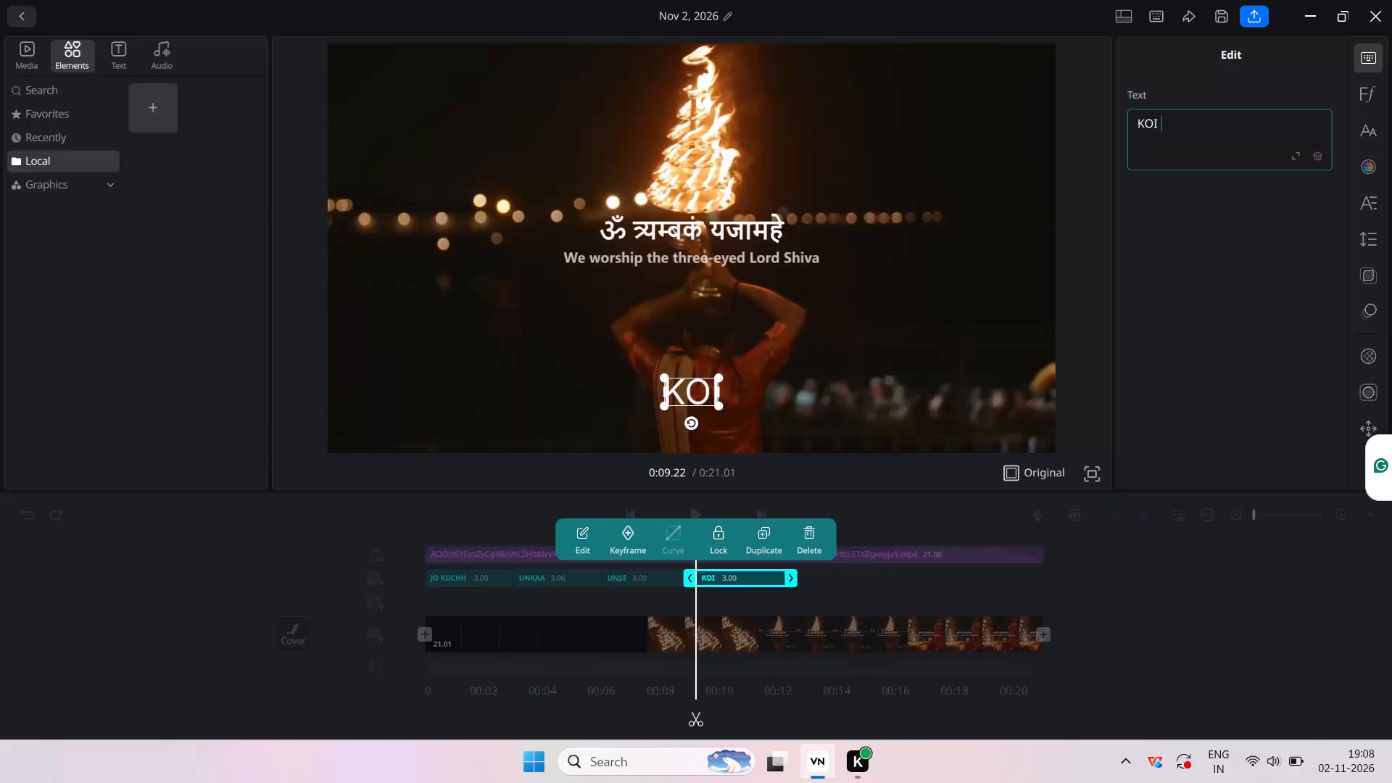
key("Return")
key("BackSpace")
Indent "KOI" in the new text clip with four leading spaces.
key("Left")
key("Left")
key("Left")
key("Left")
key("space")
key("space")
key("space")
key("space")
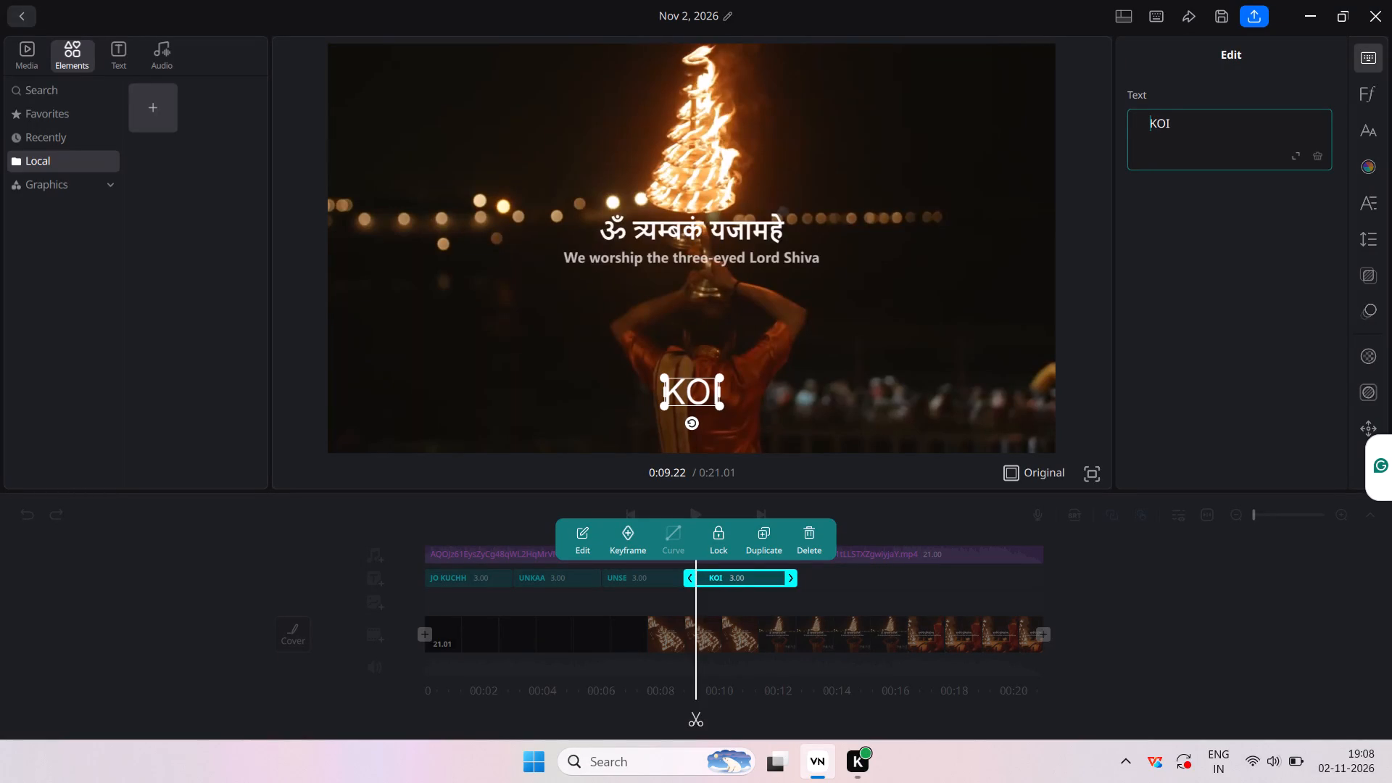
Enter "KHAAS" as the second line of the new text clip, below "KOI".
key("Right")
key("Right")
key("Right")
key("Return")
type("KH")
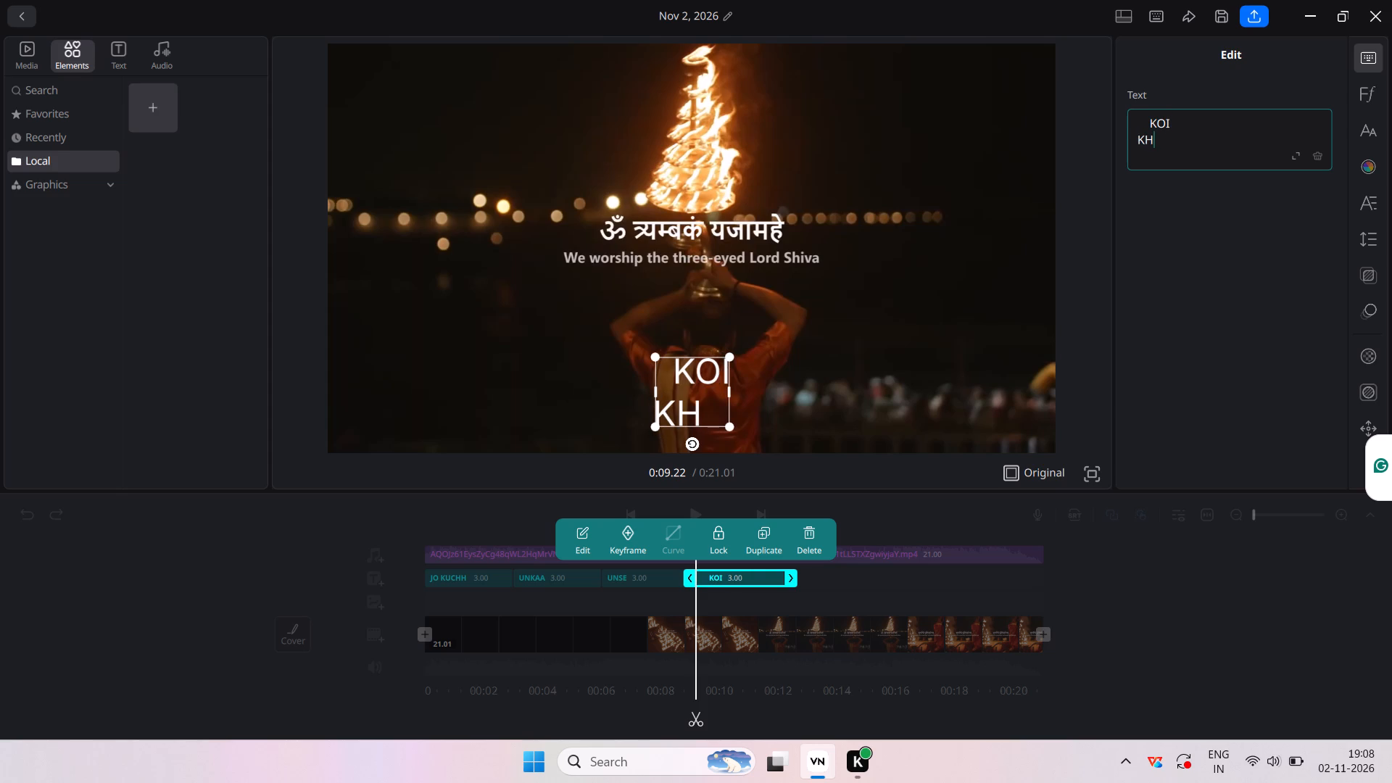
type("AAS")
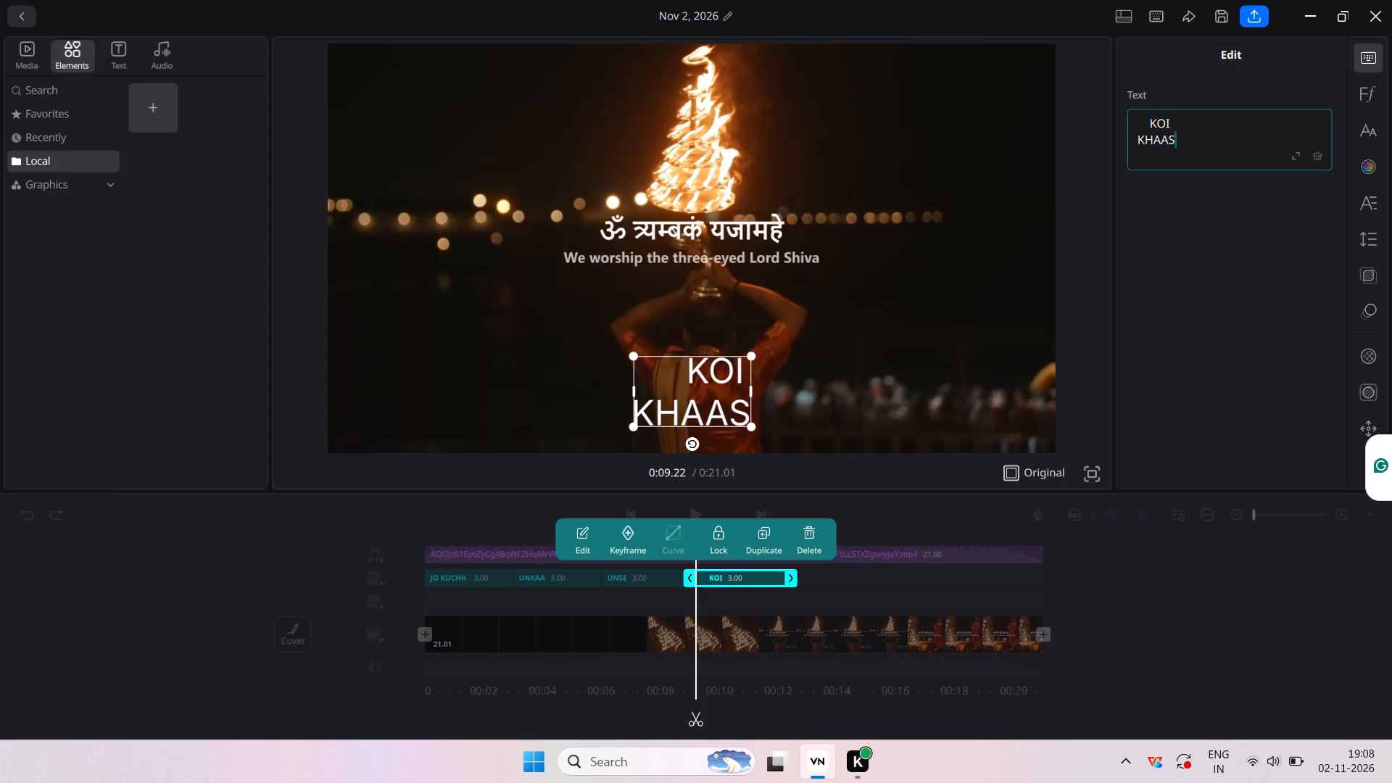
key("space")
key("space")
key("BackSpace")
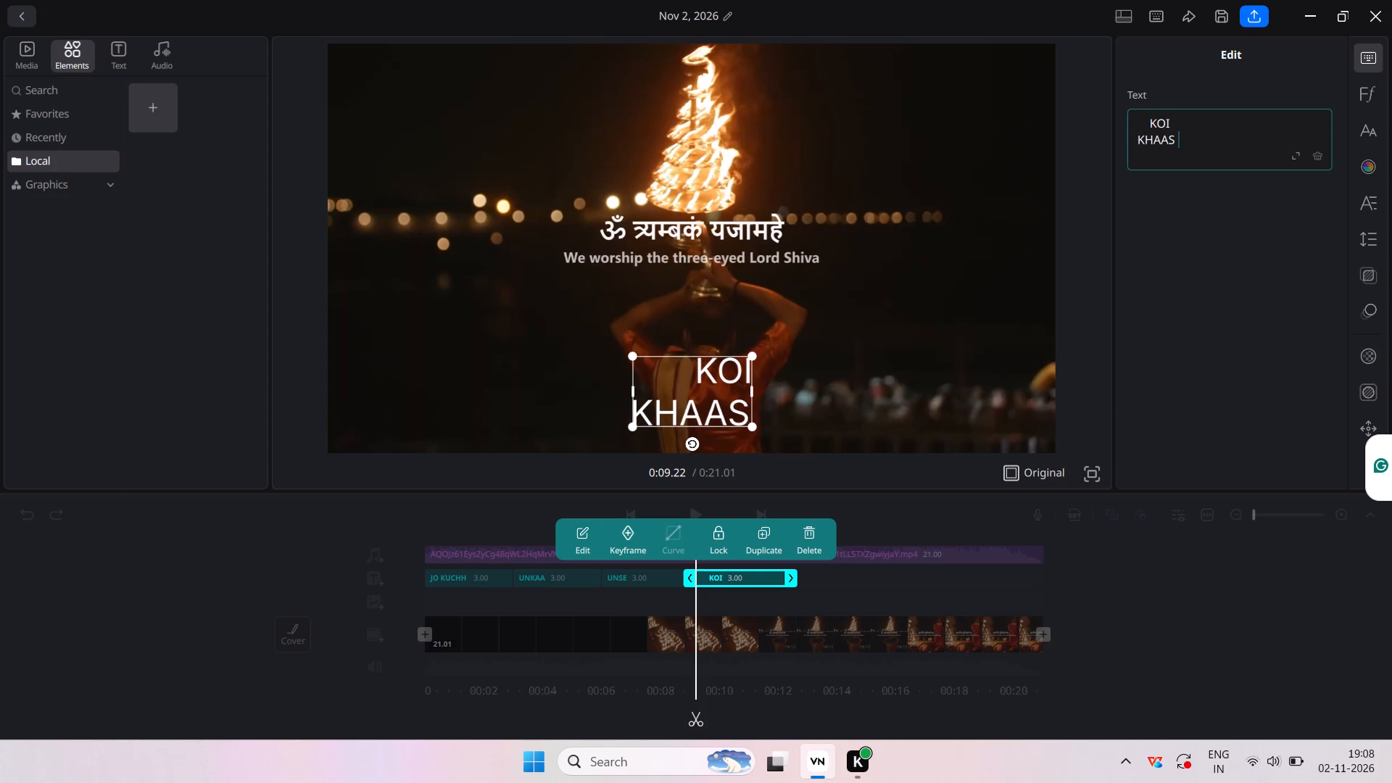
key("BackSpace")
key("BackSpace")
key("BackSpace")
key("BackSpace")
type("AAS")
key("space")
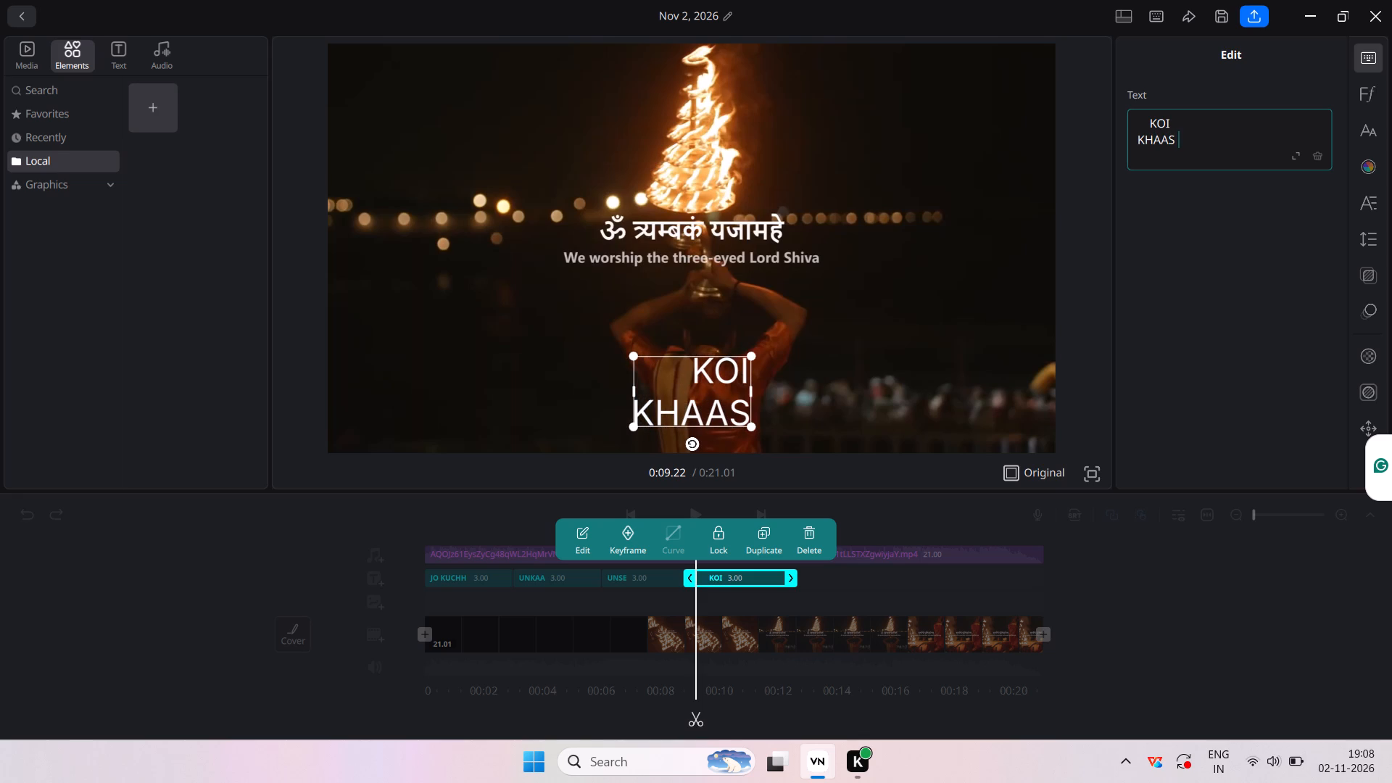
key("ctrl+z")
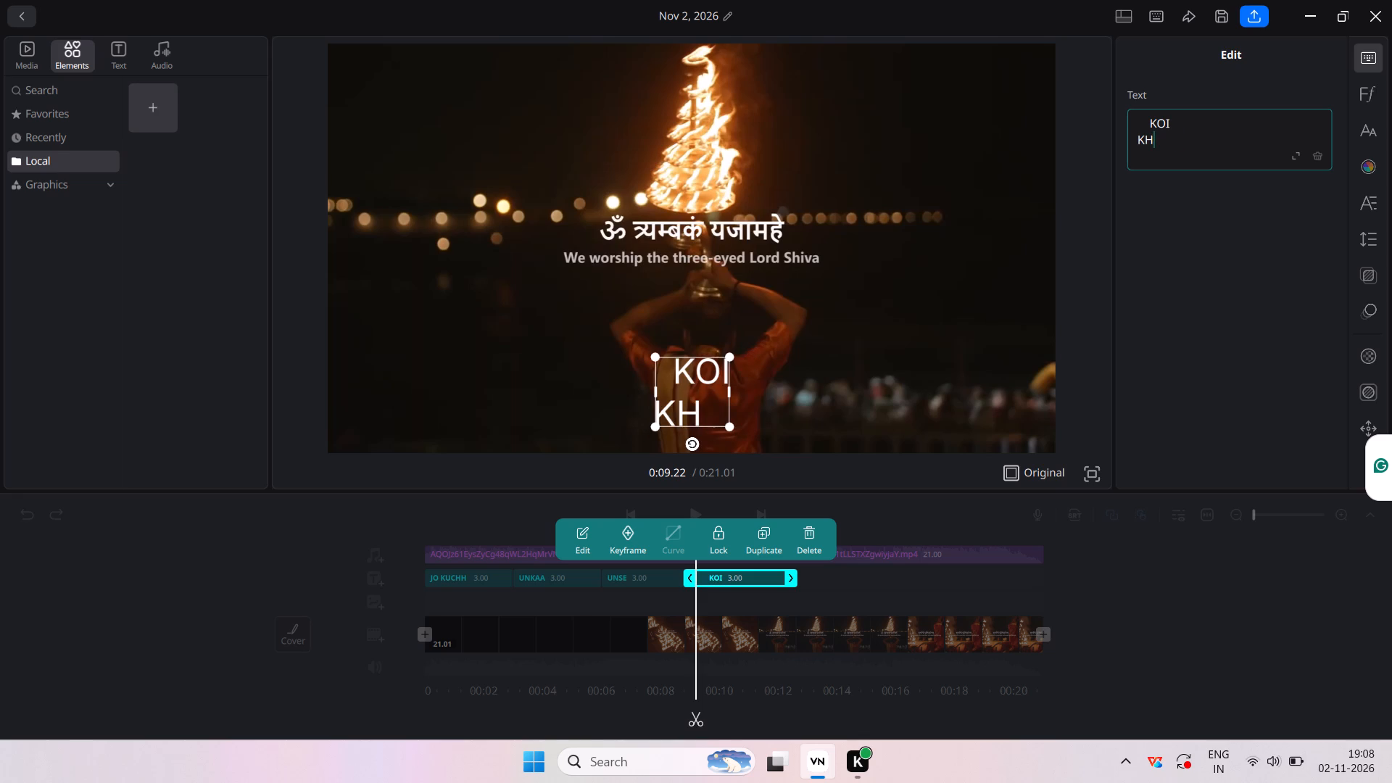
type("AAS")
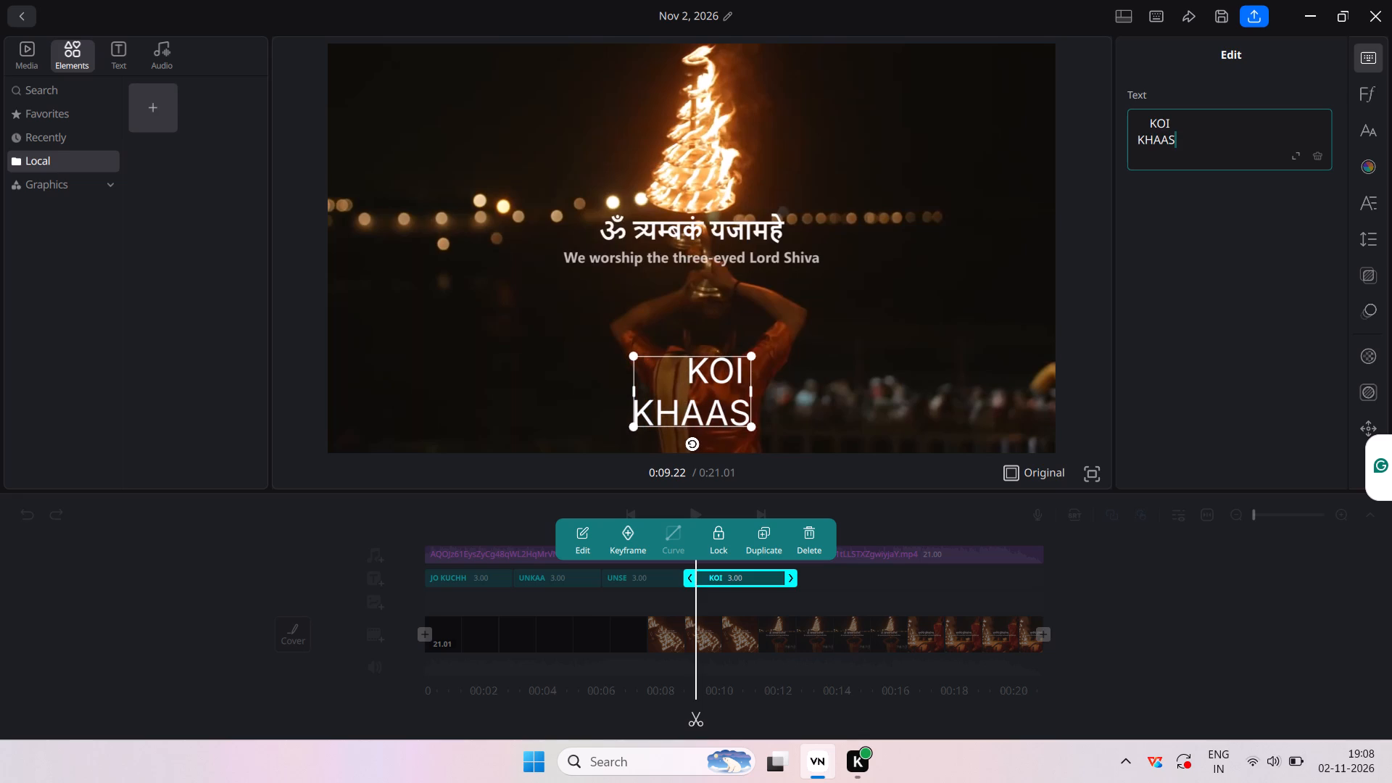
Add two trailing spaces after "KHAAS" and enter "HI" as the third line, with two leading and three trailing spaces.
key("space")
key("space")
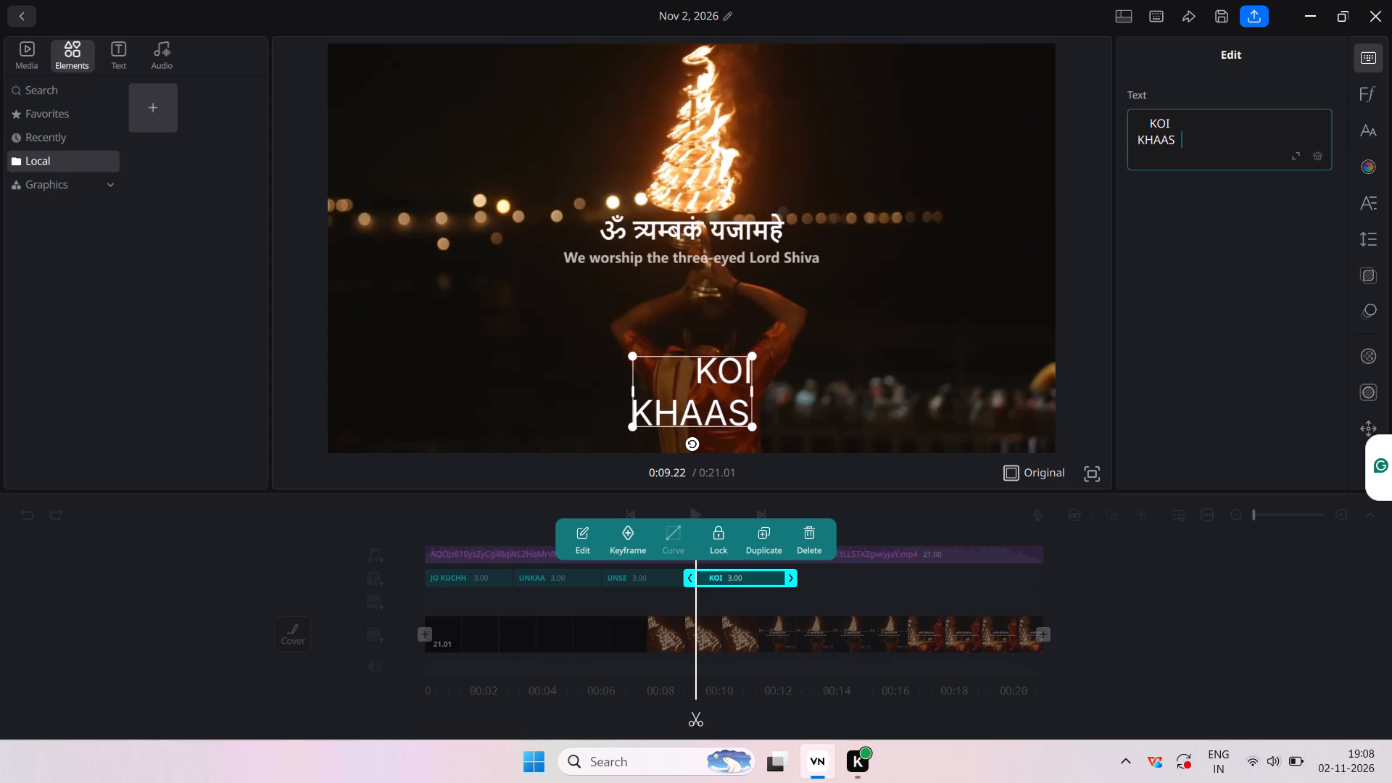
key("Return")
key("Return")
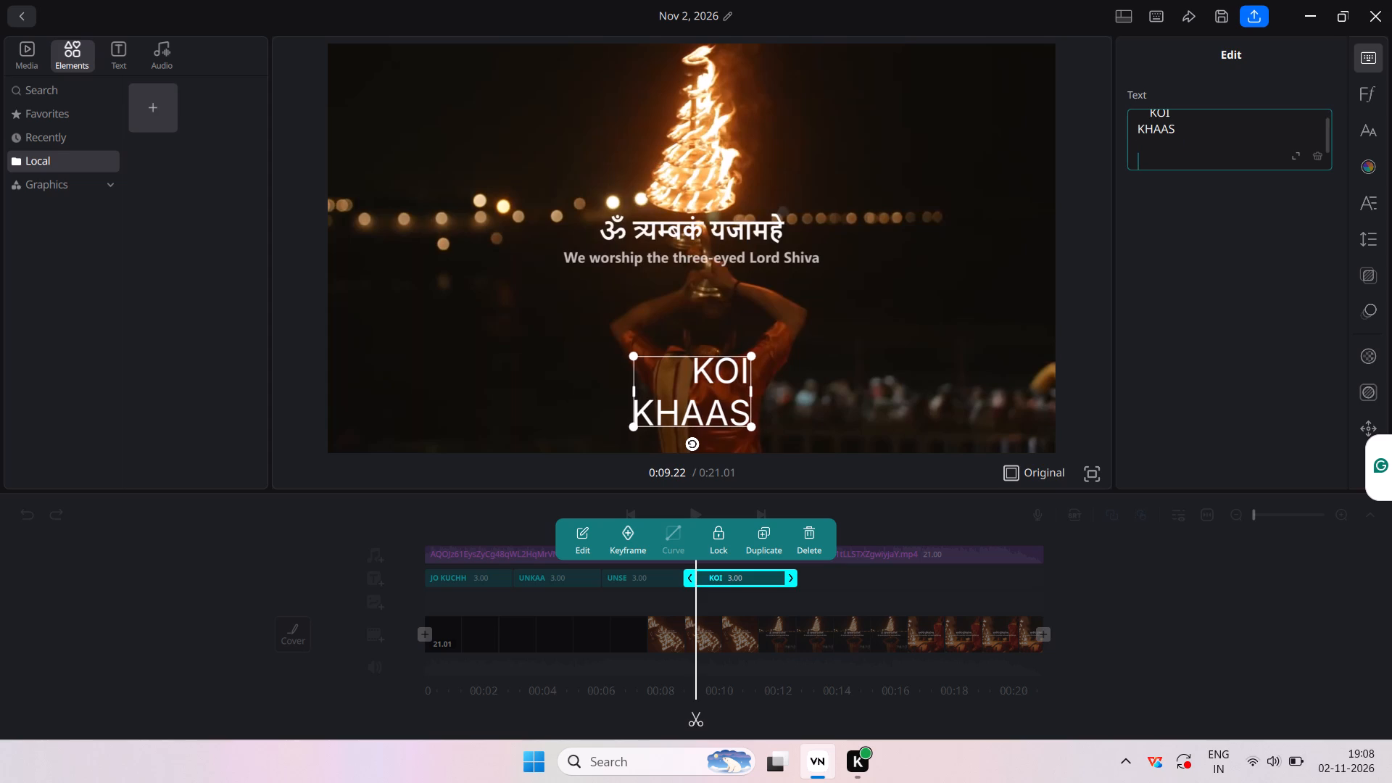
key("BackSpace")
key("space")
key("space")
type("HI")
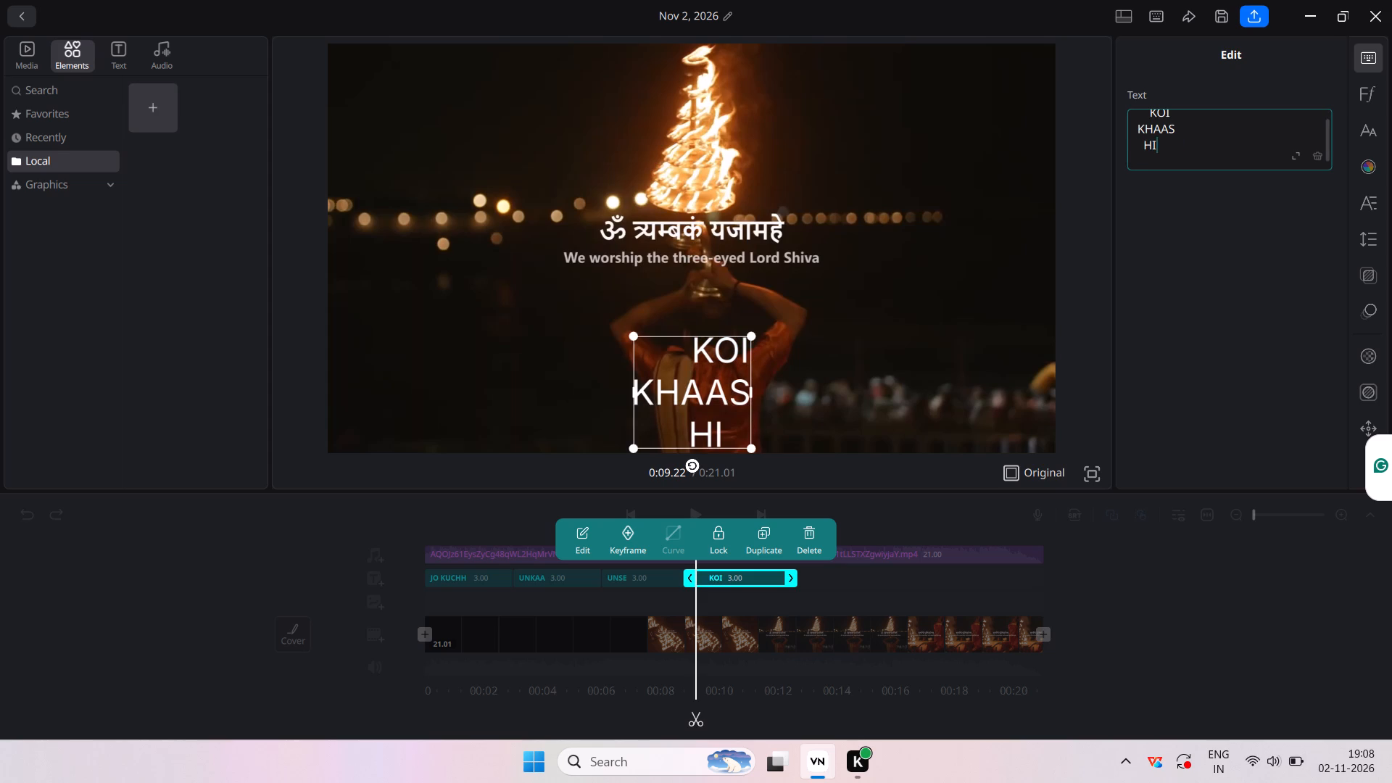
key("space")
key("space")
key("space")
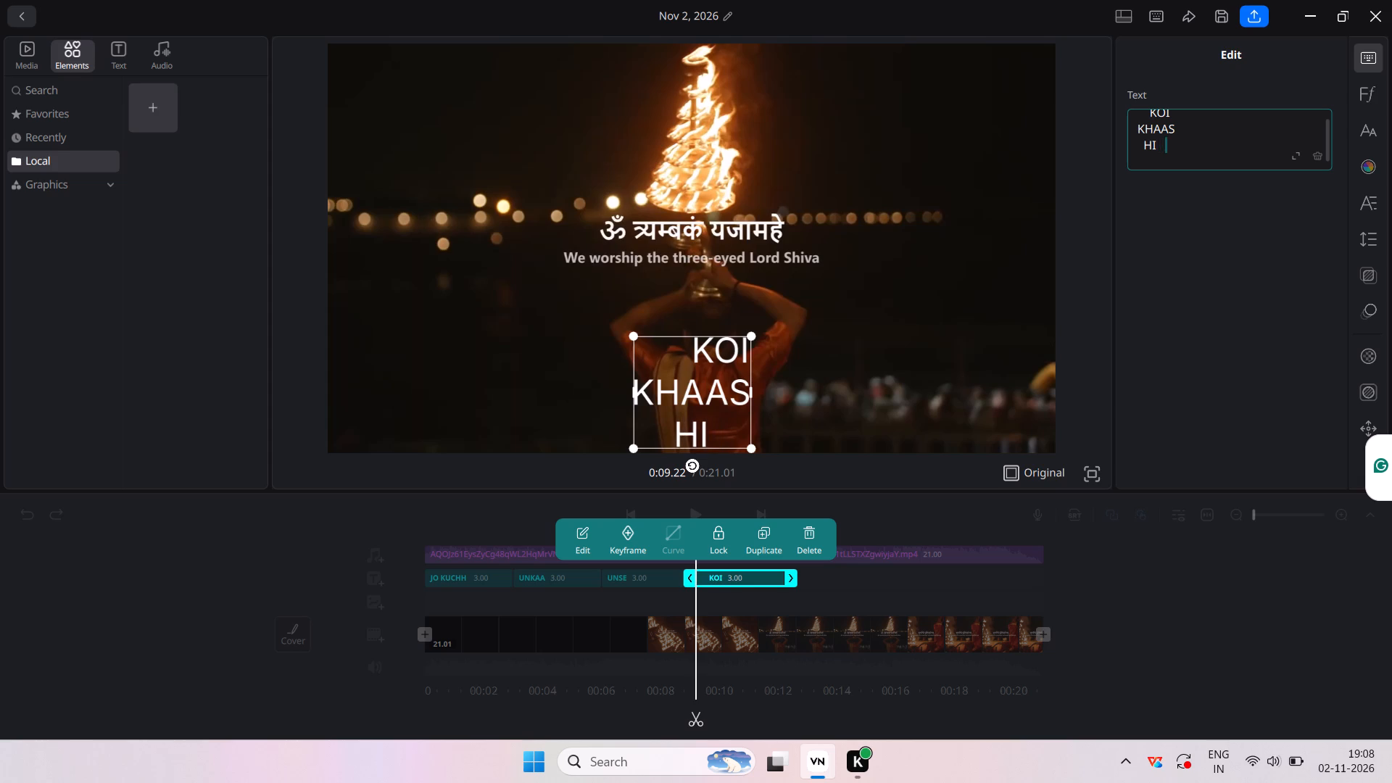
key("Return")
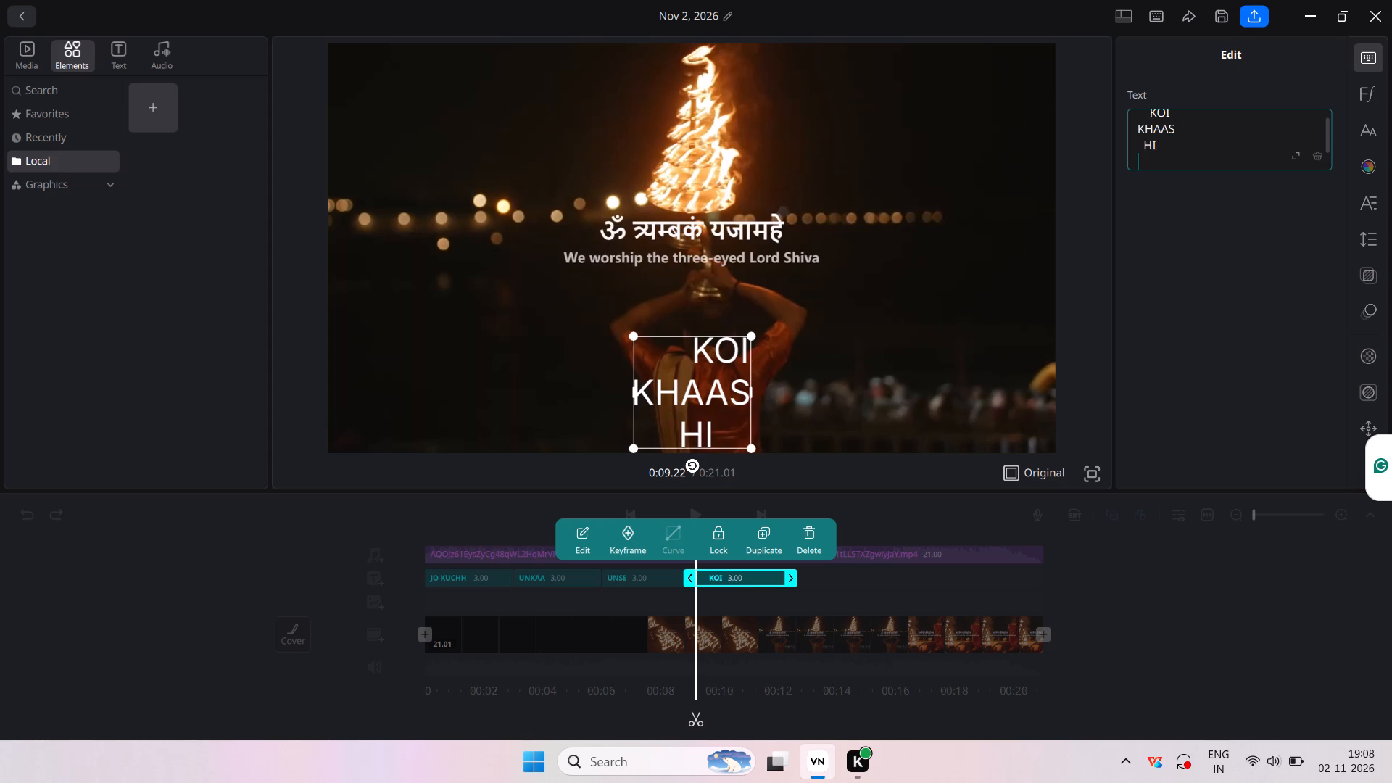
Enter "NAHI" as the fourth line and "HAI", indented two spaces, as the fifth line of the text clip.
type("NAHI")
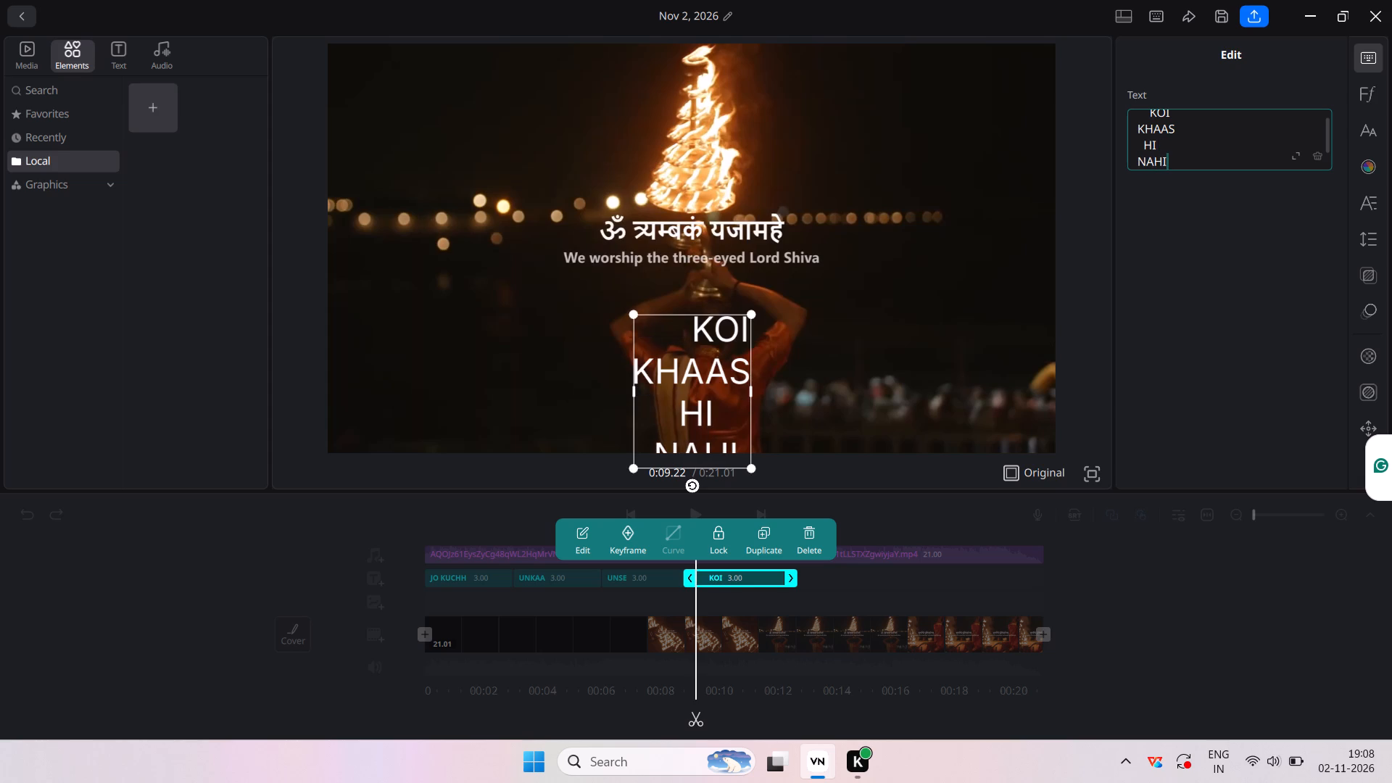
key("Return")
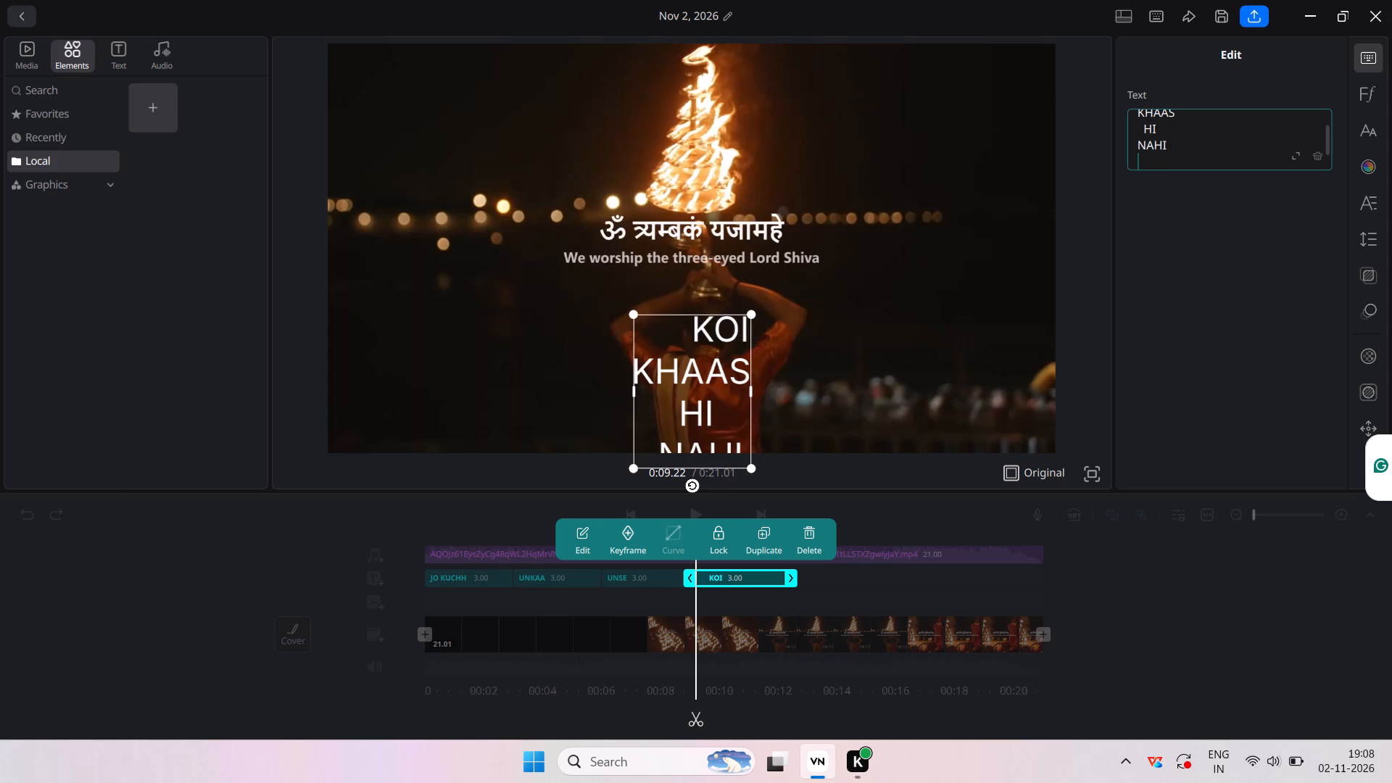
type("HAI")
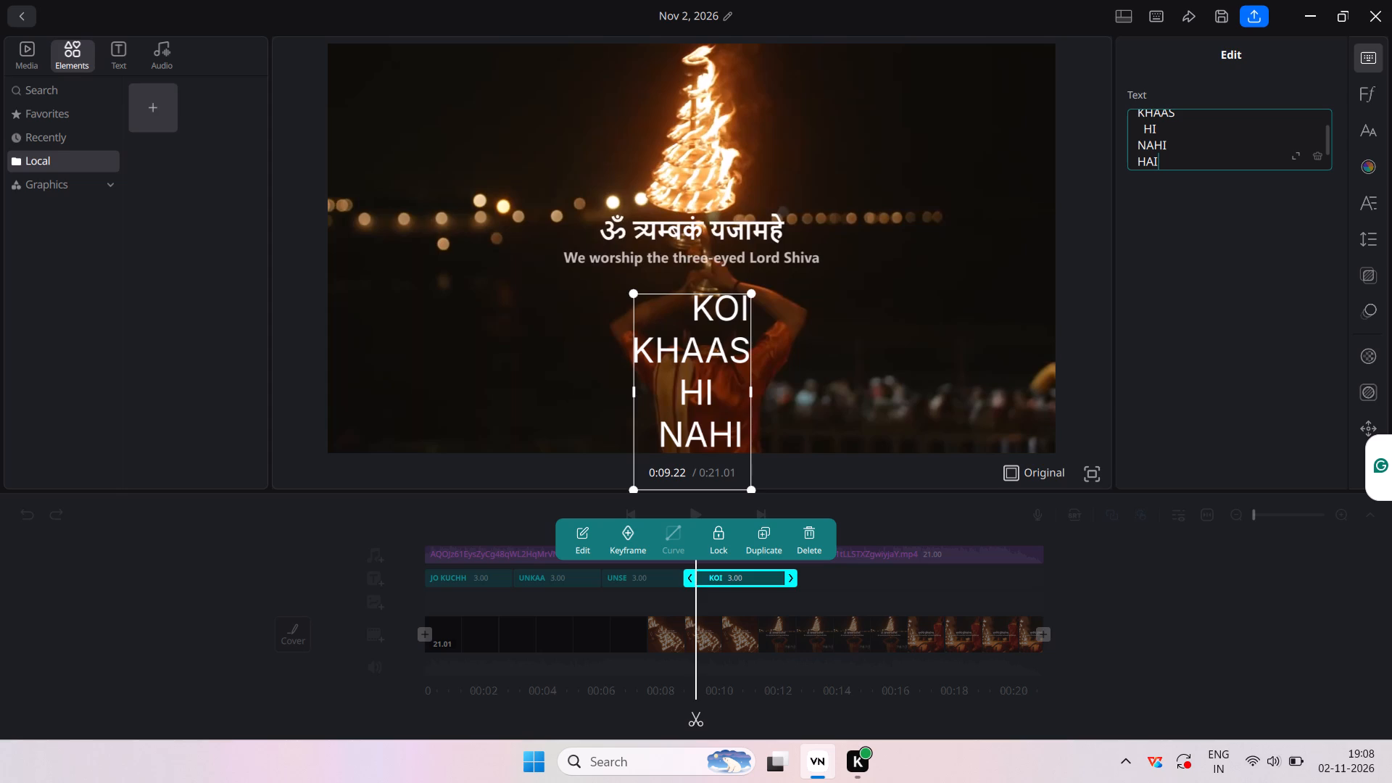
key("BackSpace")
key("BackSpace")
key("BackSpace")
key("space")
key("space")
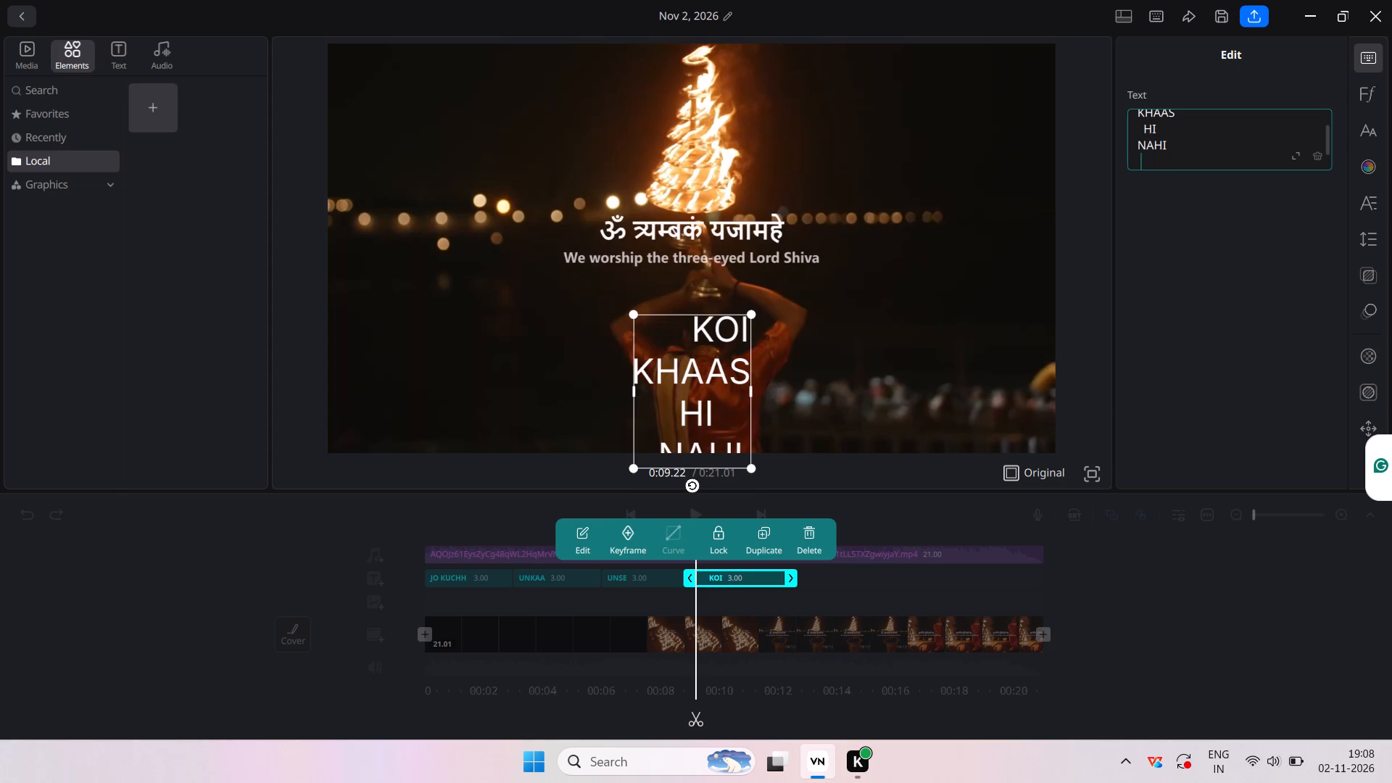
type("HSI")
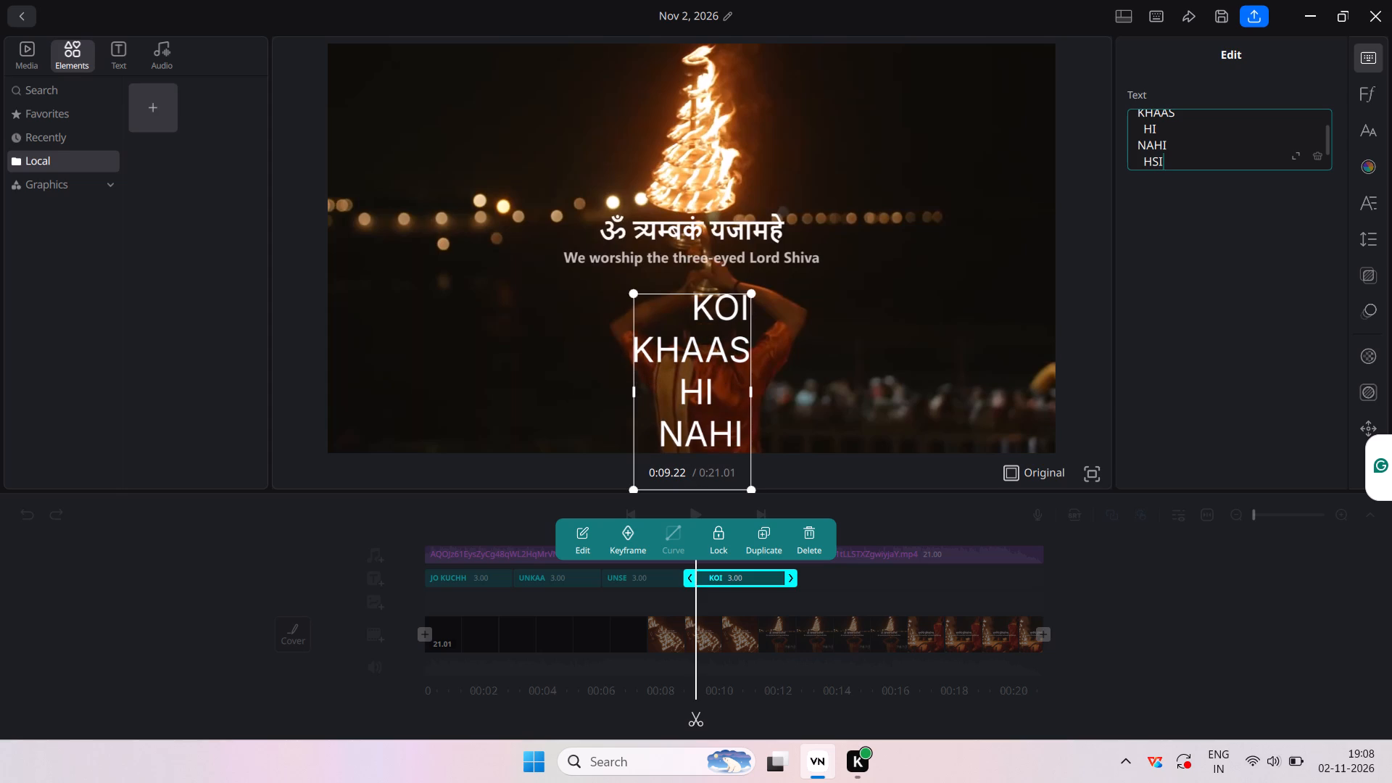
key("BackSpace")
key("BackSpace")
type("AI")
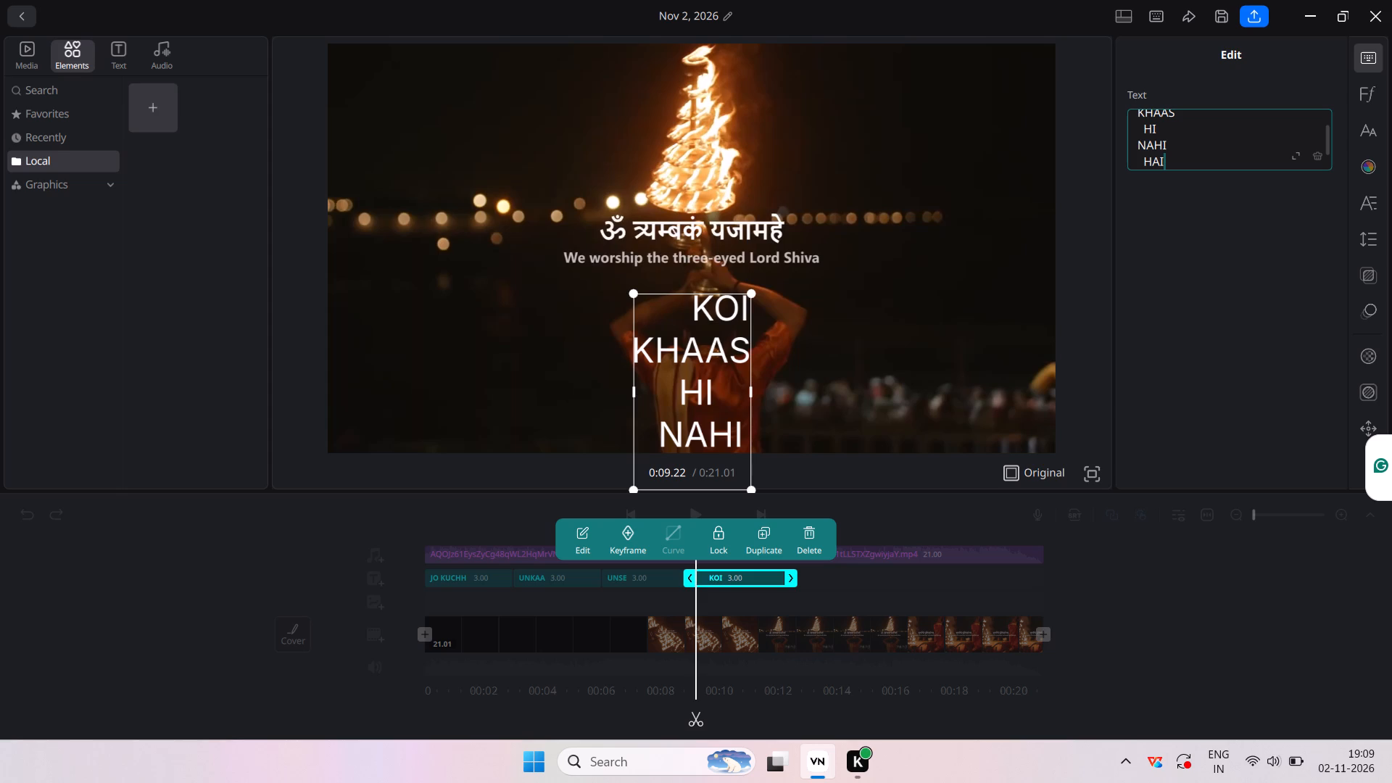
left_click(854, 575)
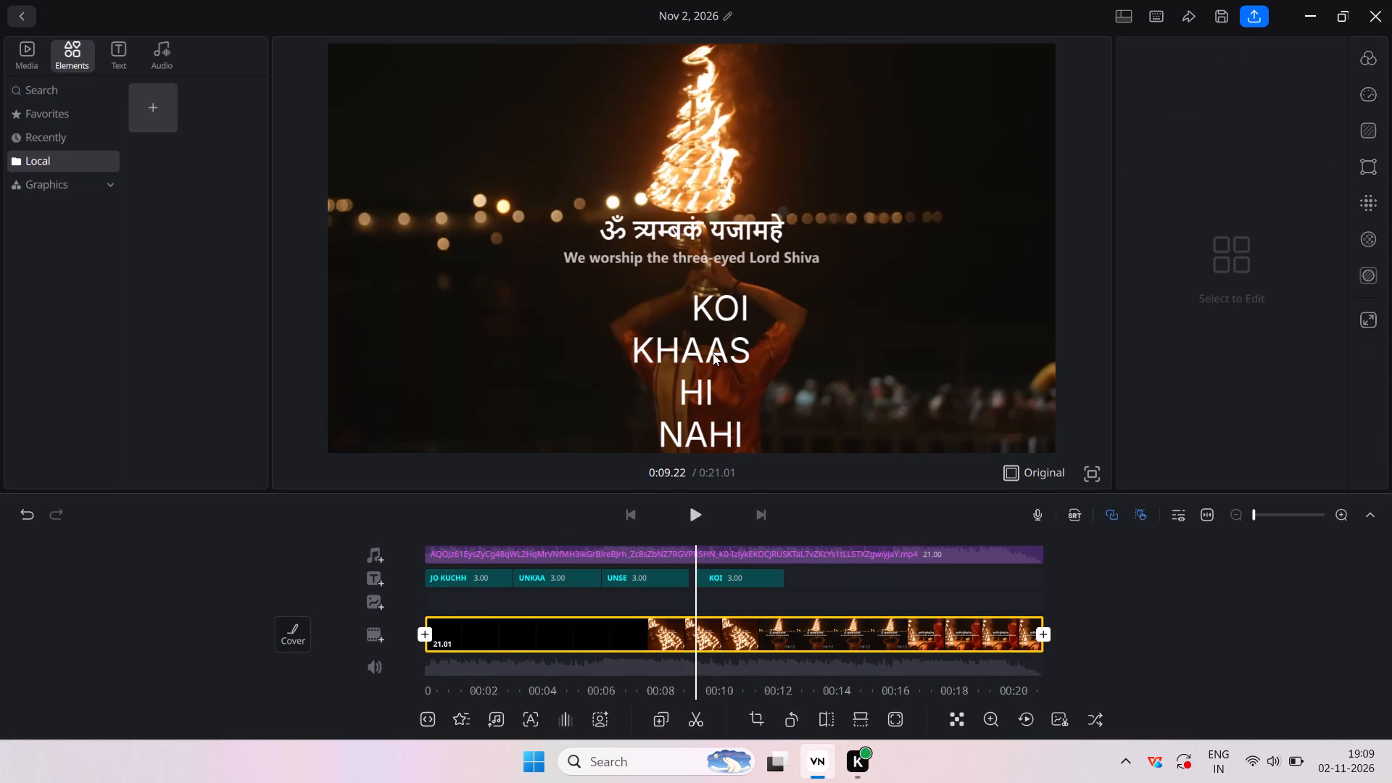
Move the "KOI KHAAS HI NAHI HAI" text block up in the preview so all five lines fit within the frame.
left_click(713, 353)
left_click_drag(713, 353, 708, 263)
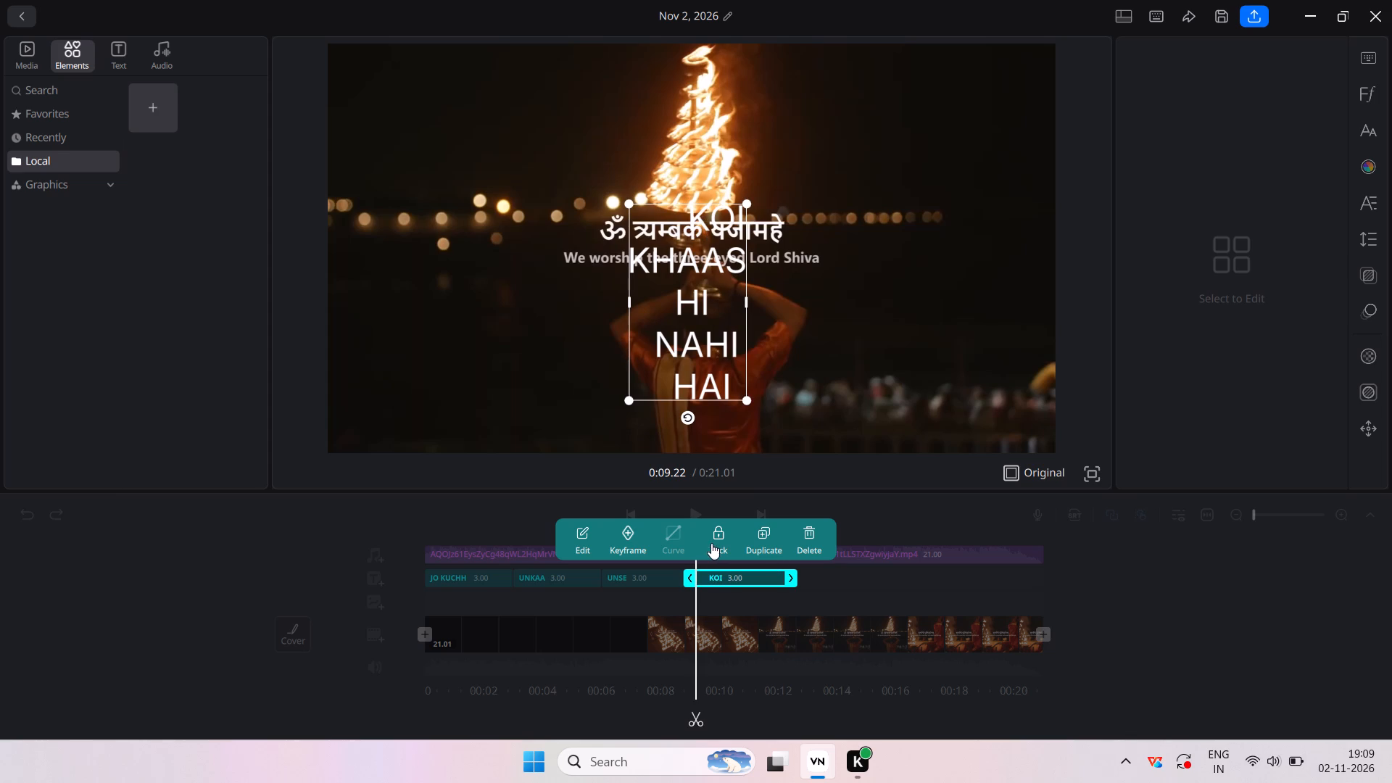
Reduce the indent before "KOI" in the text clip's first line to one space.
left_click(580, 532)
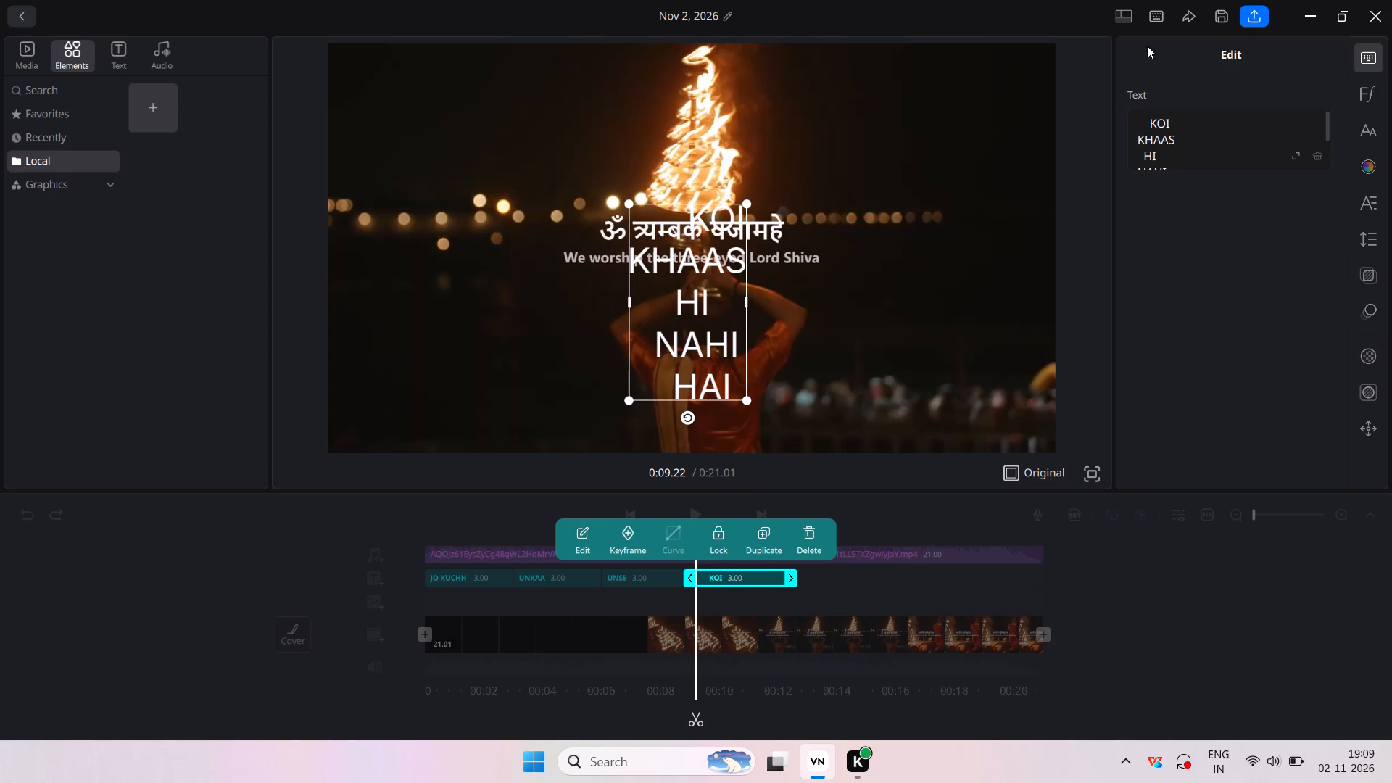
left_click(1143, 120)
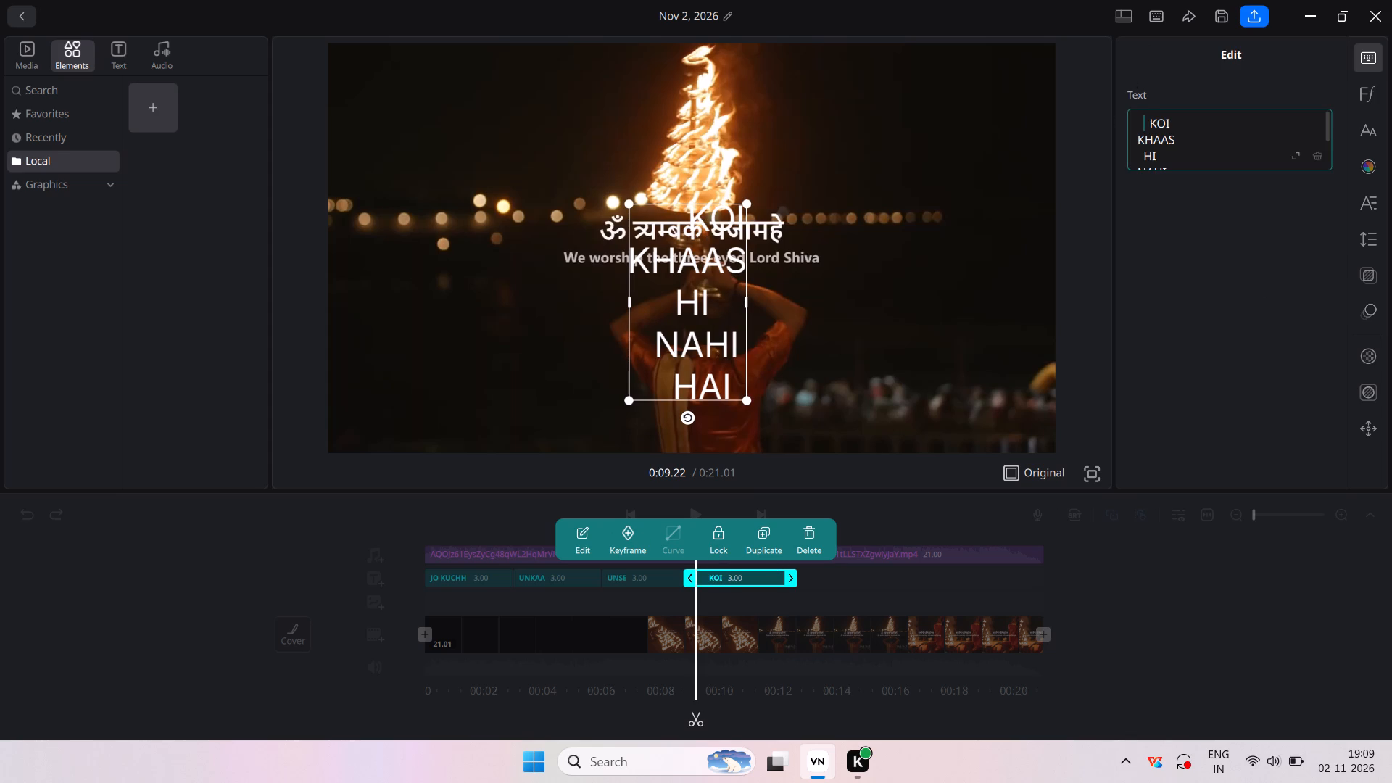
key("Right")
key("BackSpace")
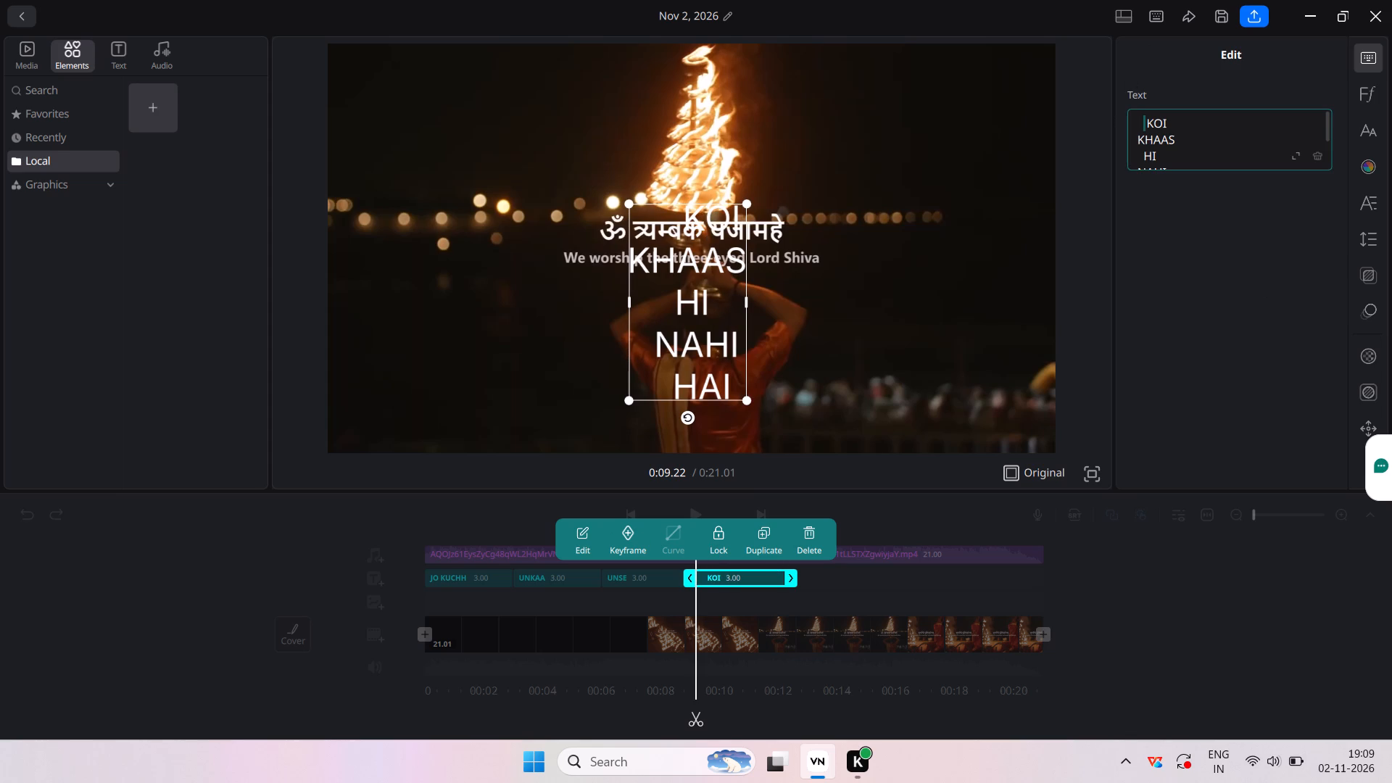
key("BackSpace")
key("BackSpace")
key("BackSpace")
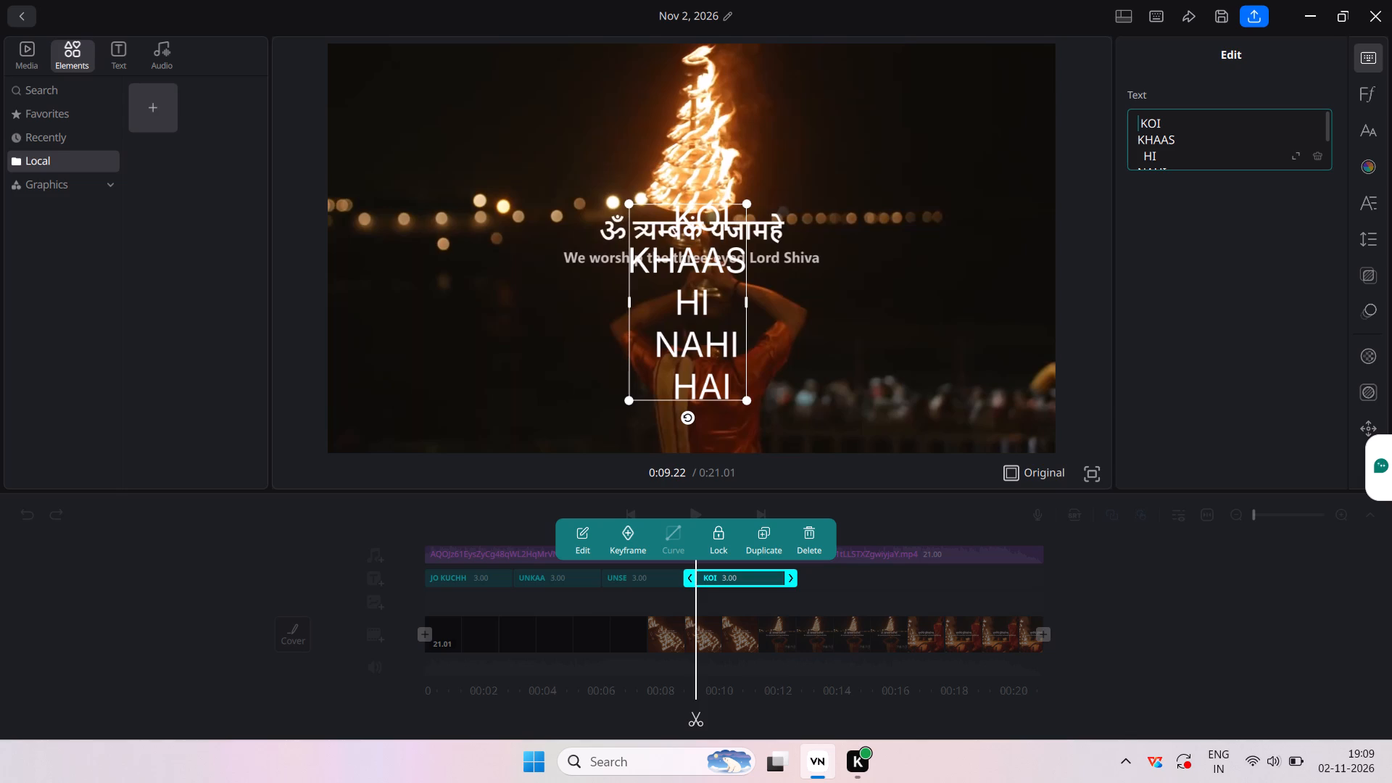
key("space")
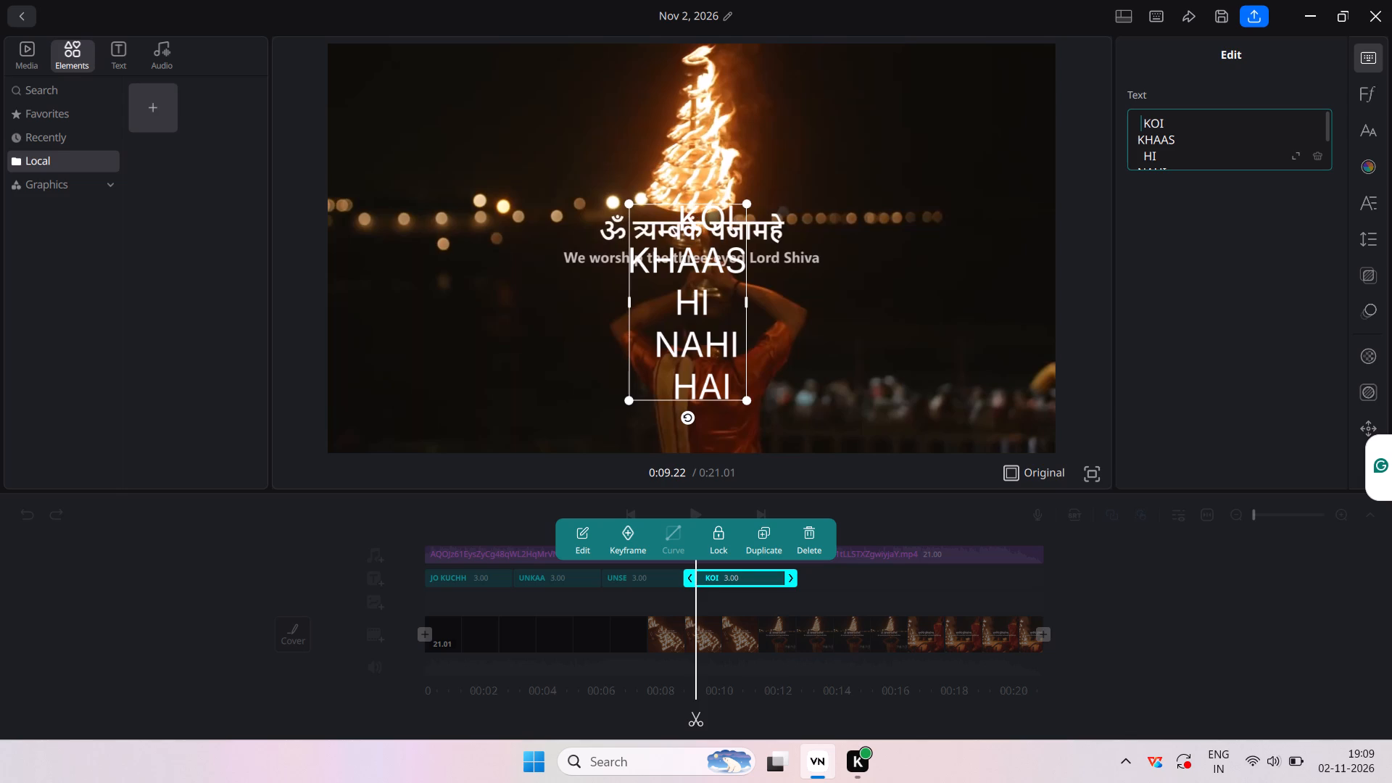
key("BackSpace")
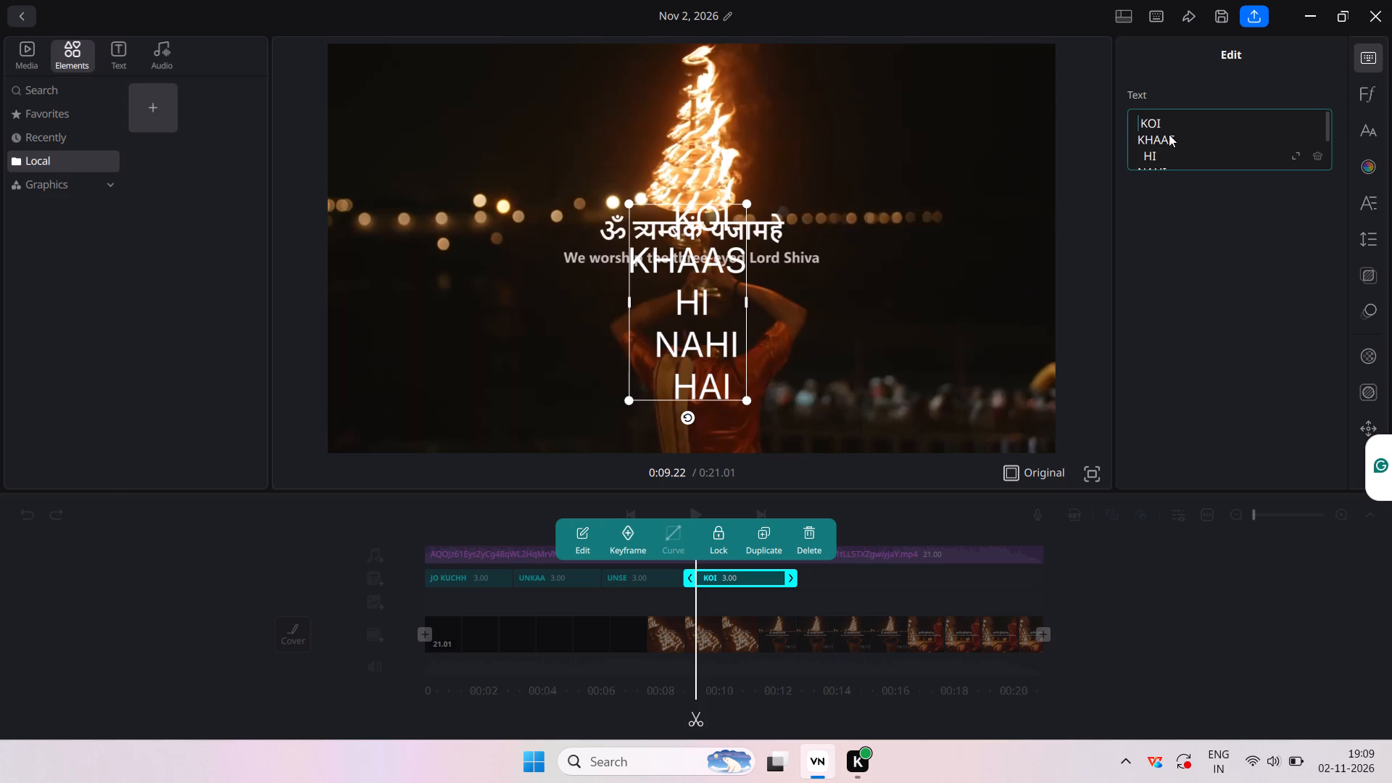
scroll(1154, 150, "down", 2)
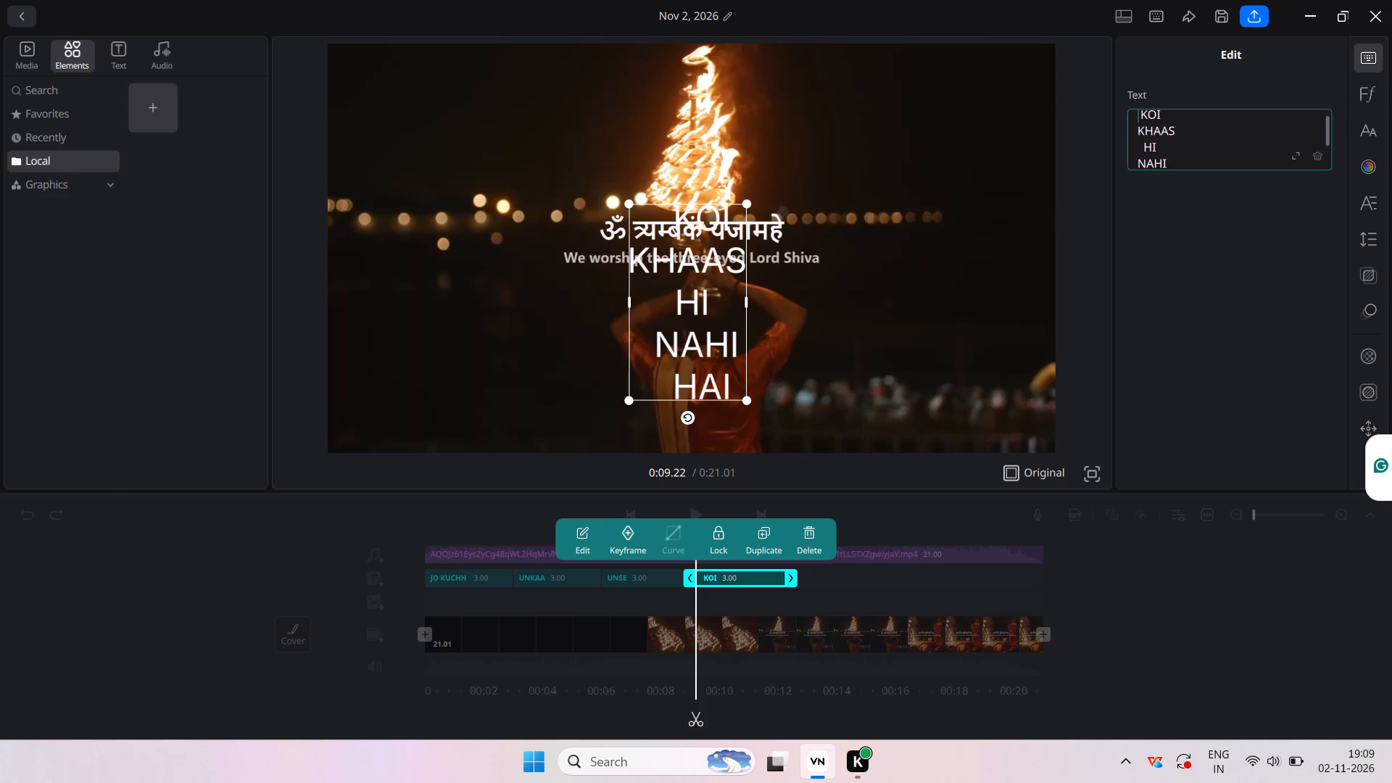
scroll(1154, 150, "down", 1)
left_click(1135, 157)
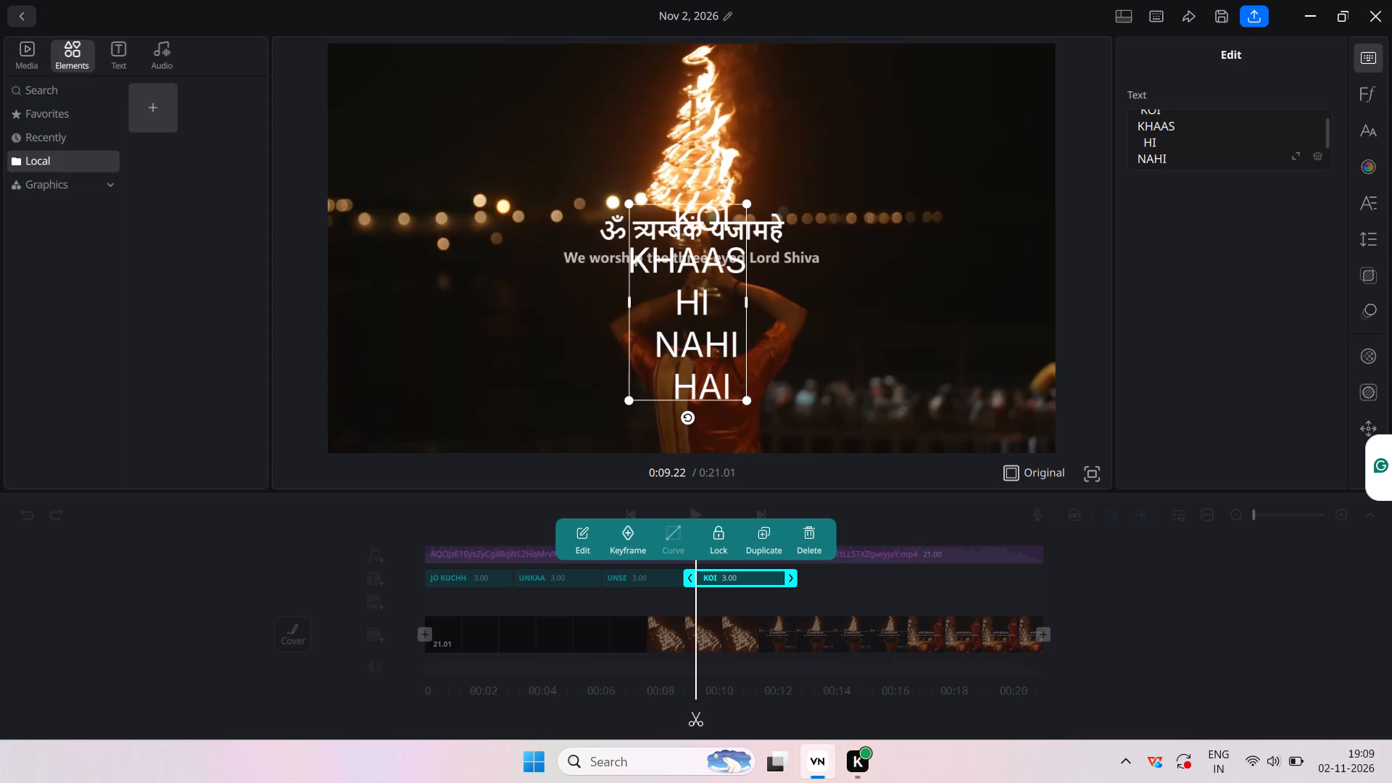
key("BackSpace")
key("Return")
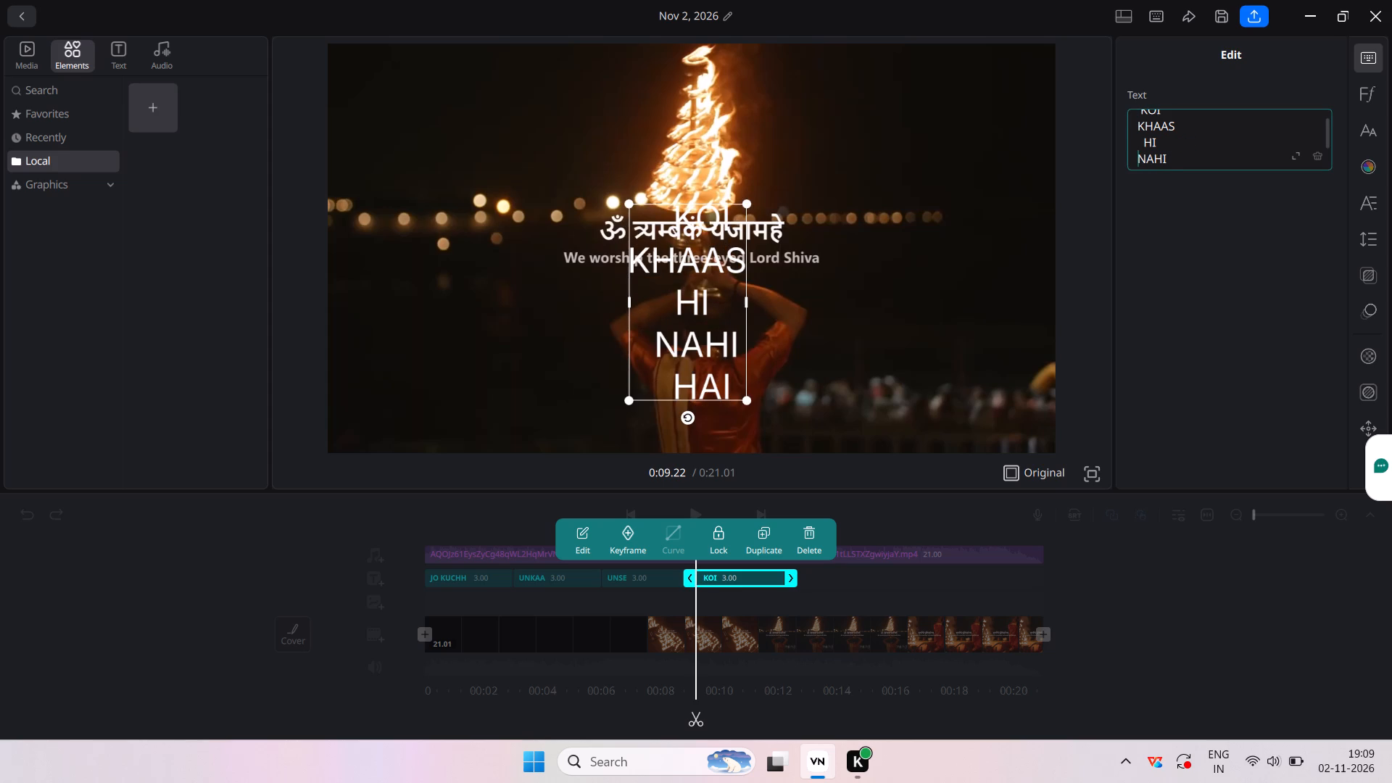
Indent "KHAAS" by two spaces in the second line of the "KOI" text clip.
left_click(1138, 130)
key("space")
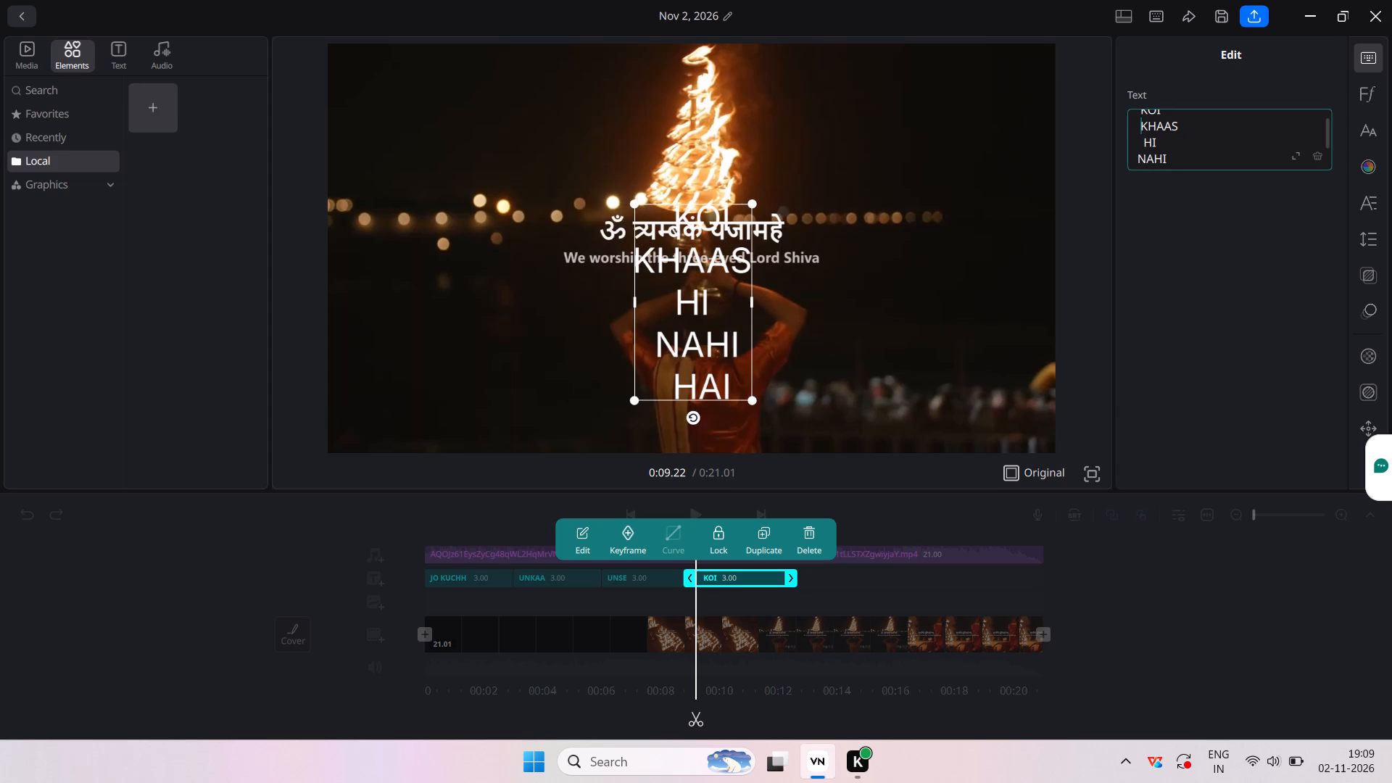
key("space")
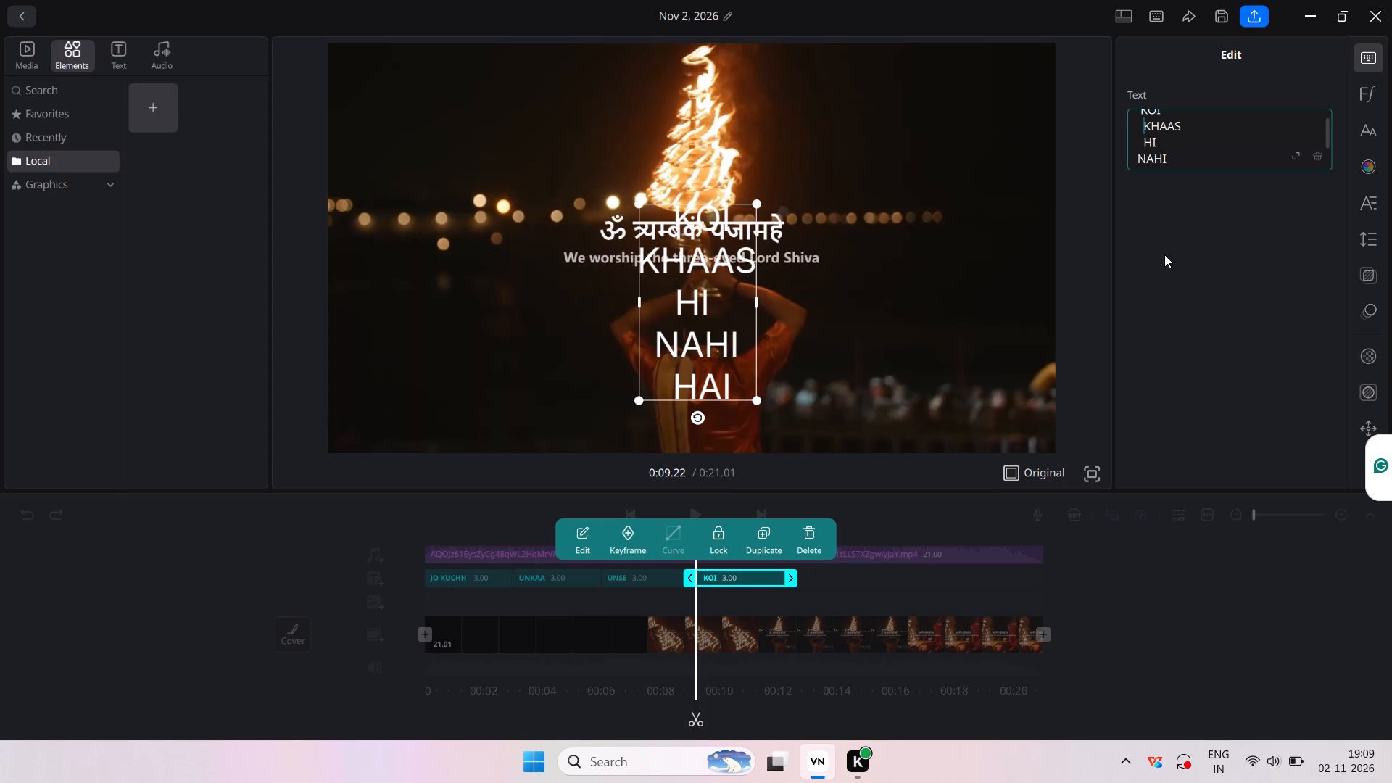
left_click(1122, 293)
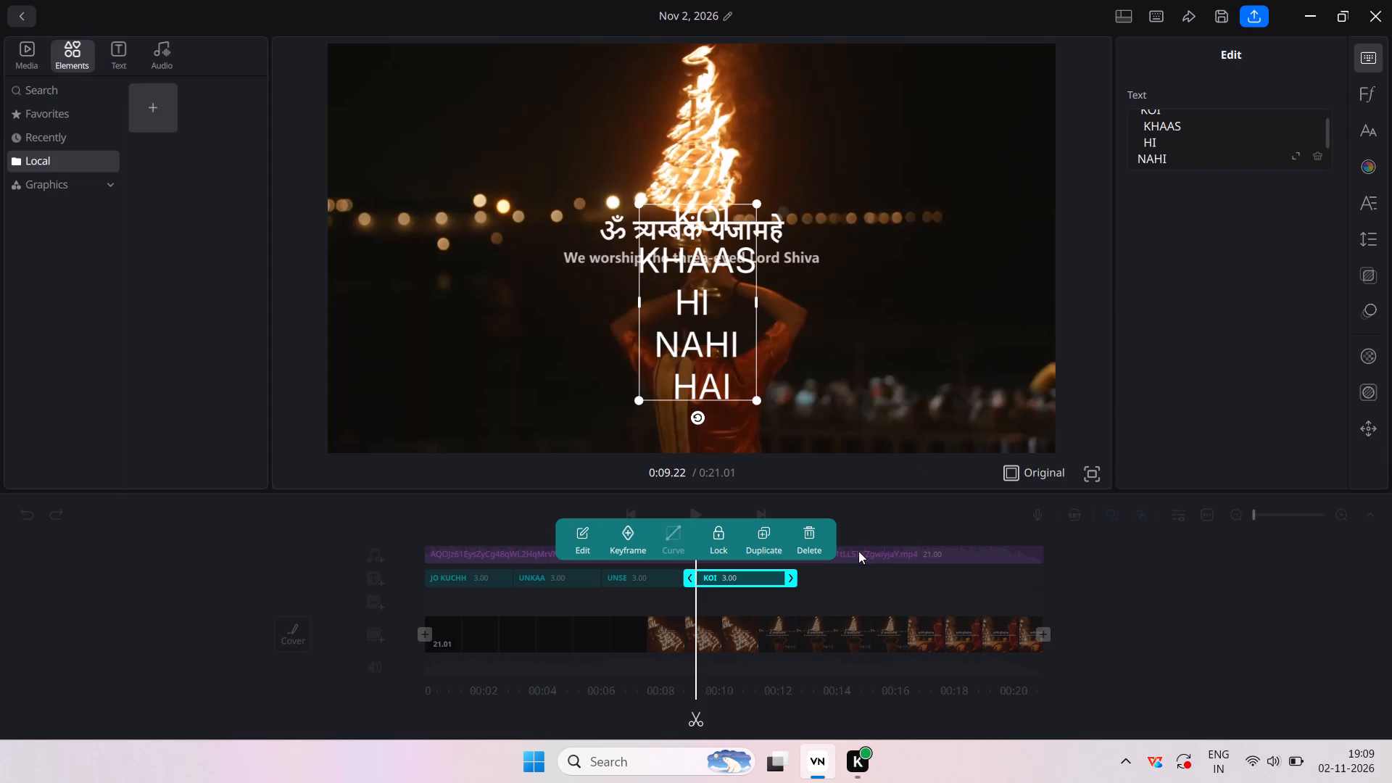
left_click(851, 570)
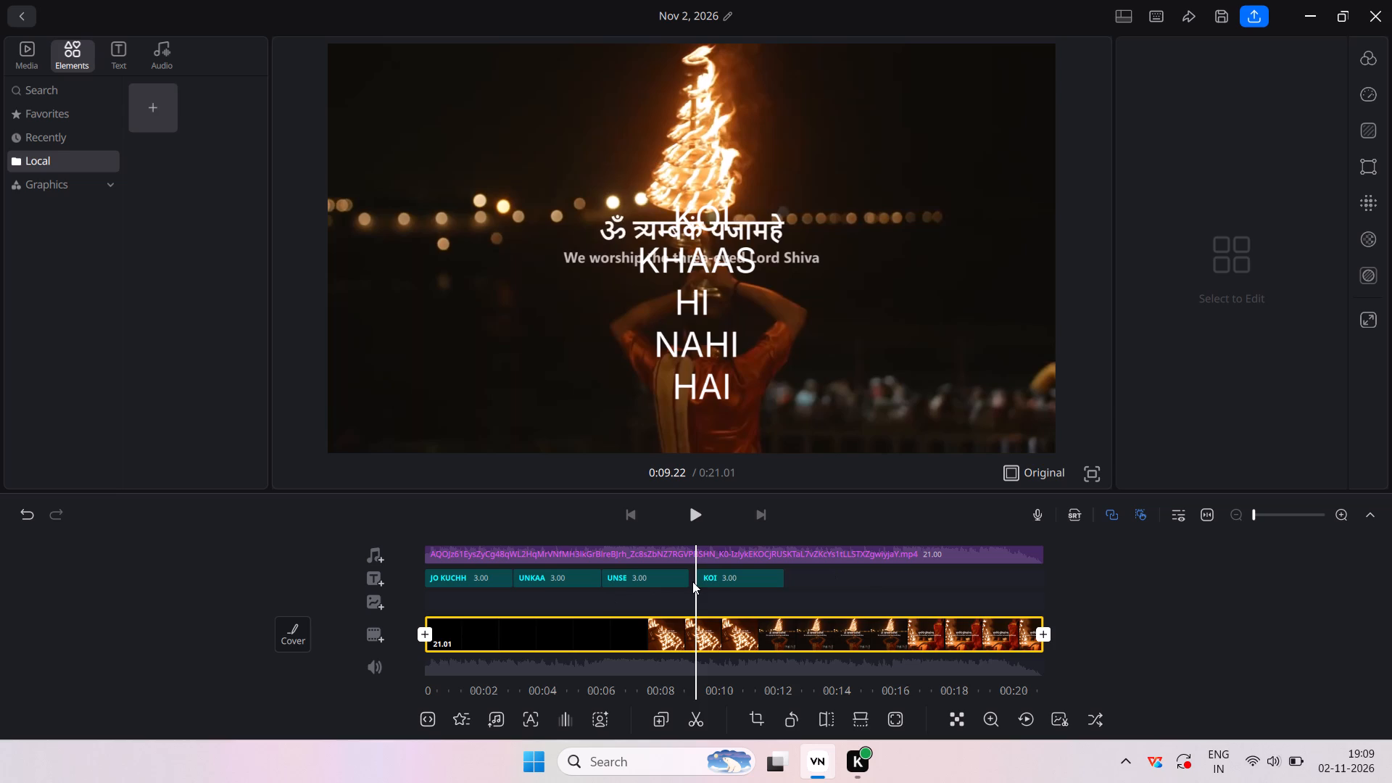
Add a new text clip and place it directly after the "KOI" clip on the text track.
left_click(381, 580)
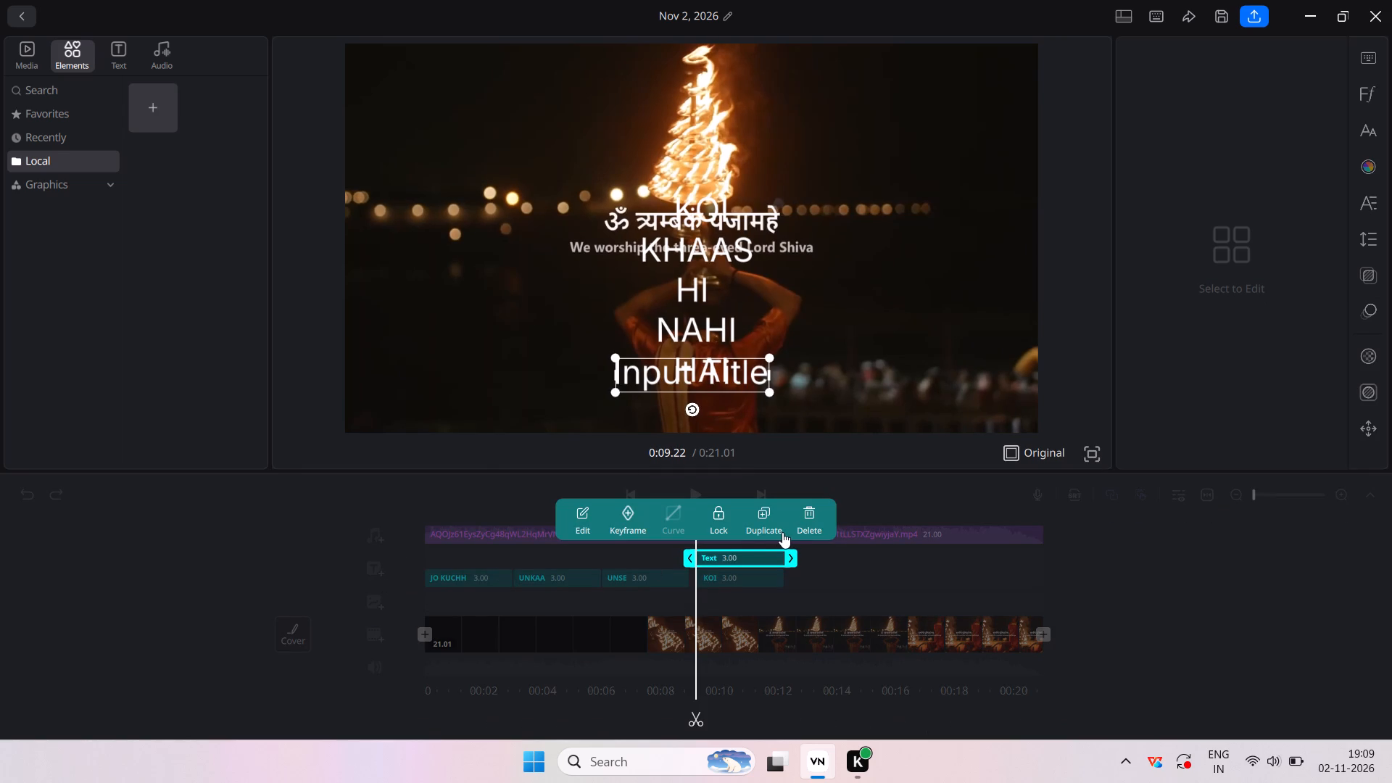
left_click(744, 552)
left_click_drag(744, 552, 710, 558)
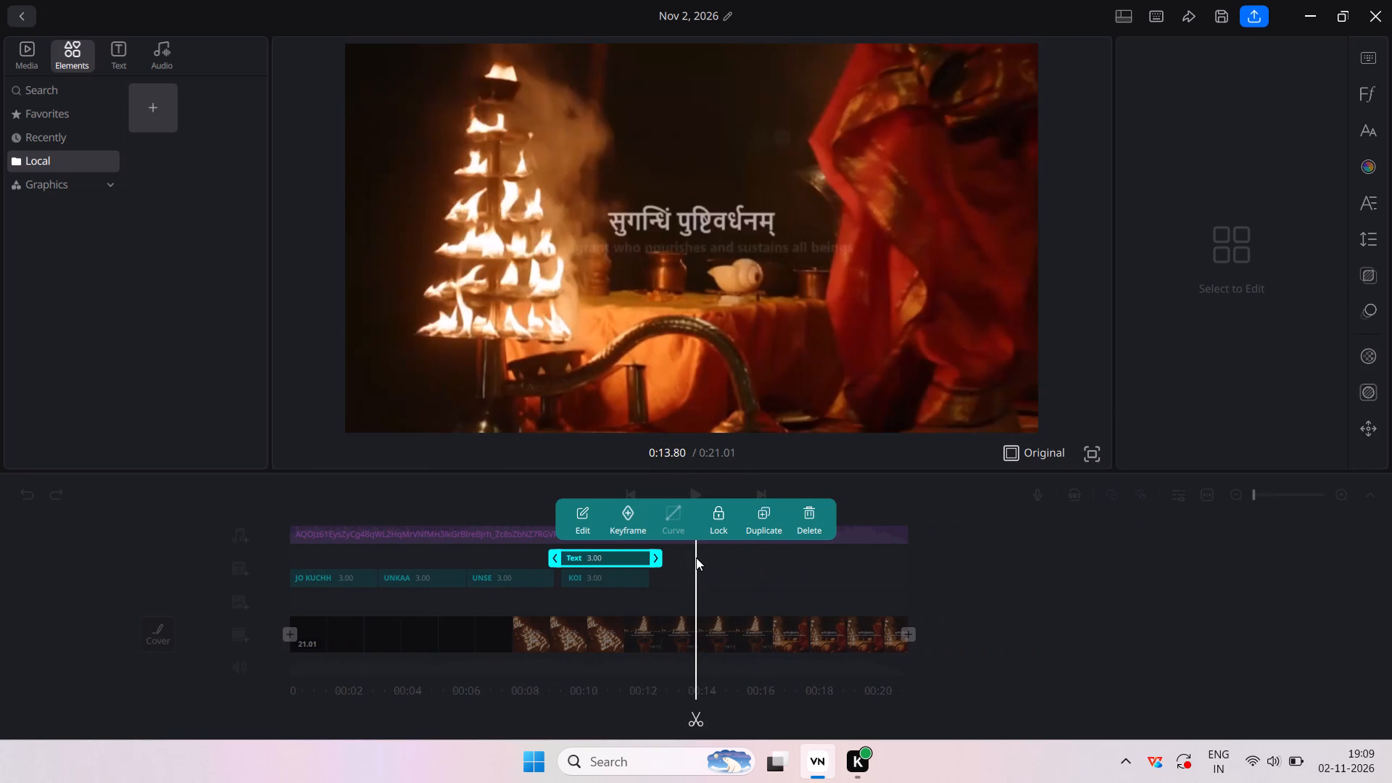
left_click_drag(624, 555, 714, 581)
Enter "KHAYAAL" as the new text clip's first line and "HAI" with one trailing space as its second line.
left_click(688, 394)
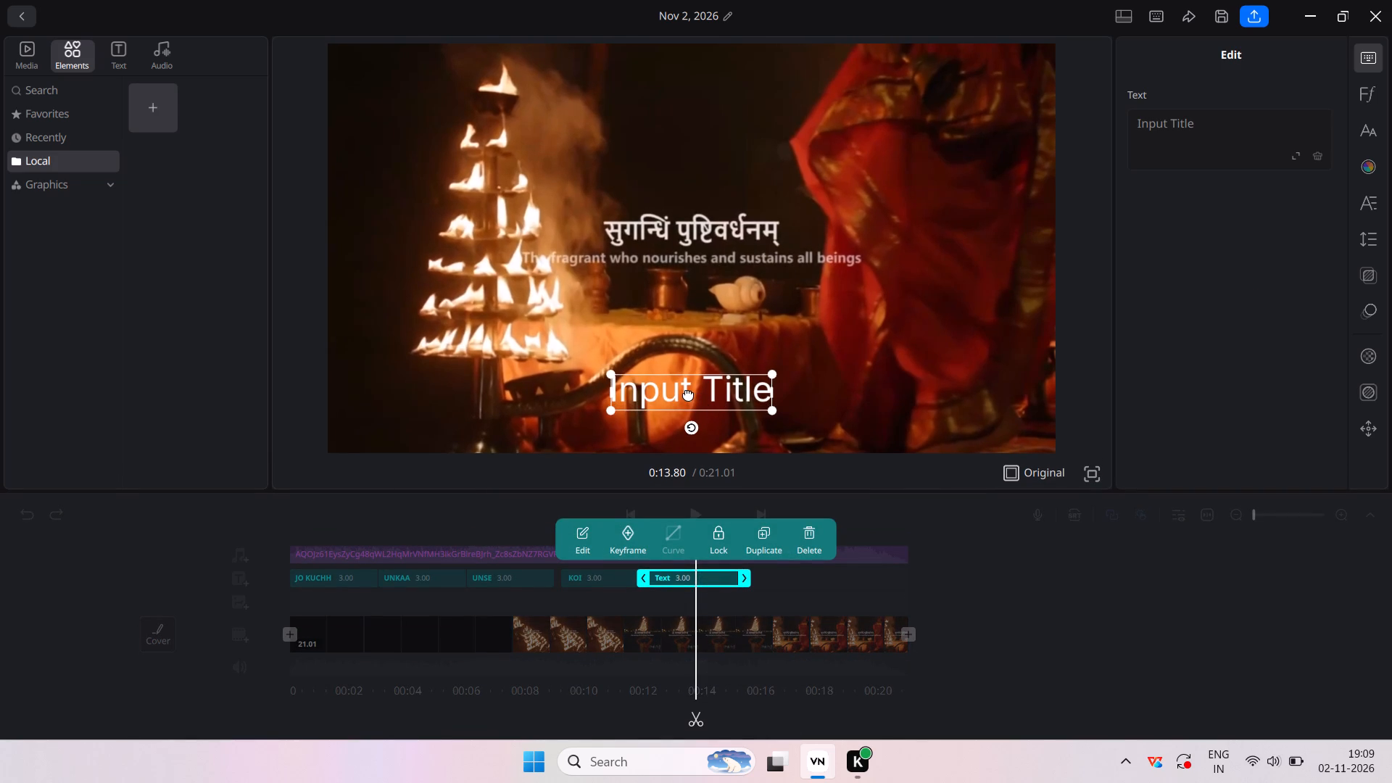
left_click(1170, 115)
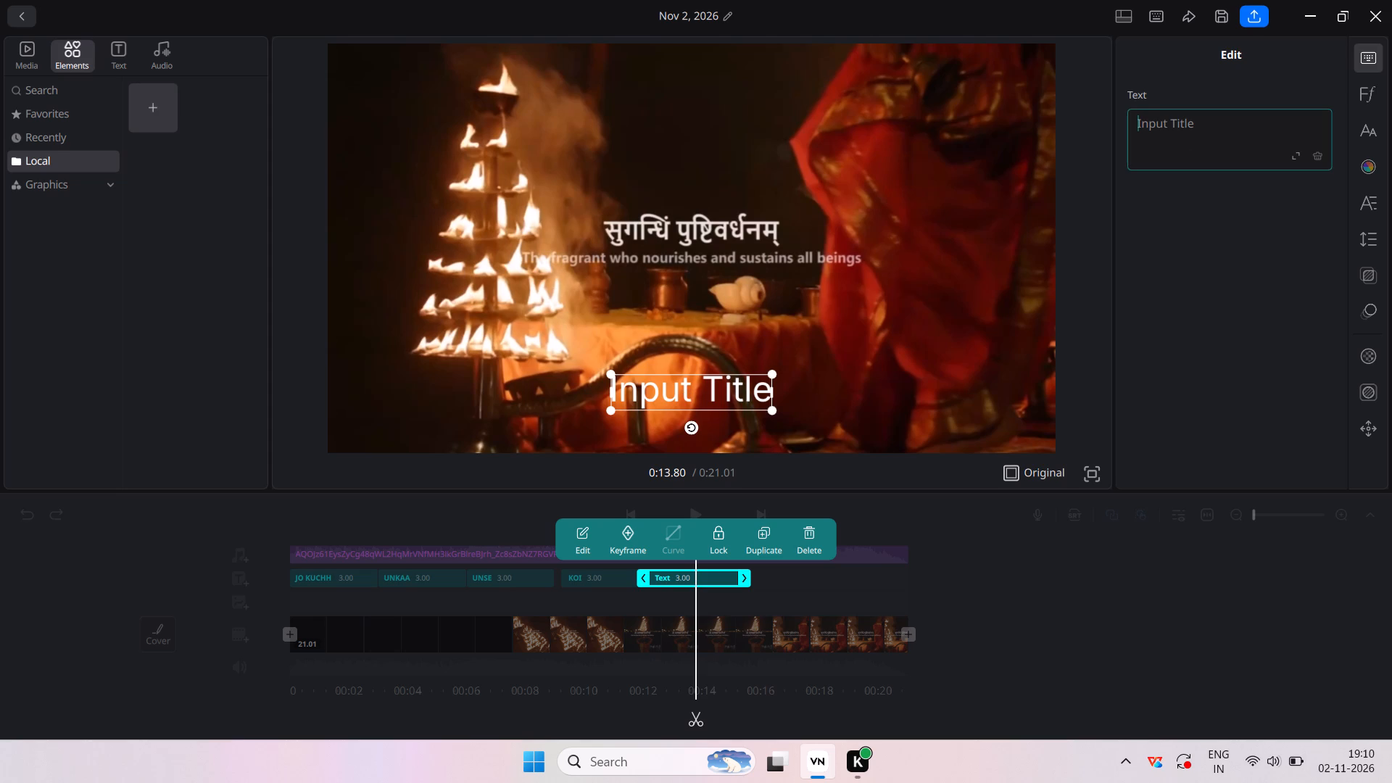
key("k")
type("HAYAAL")
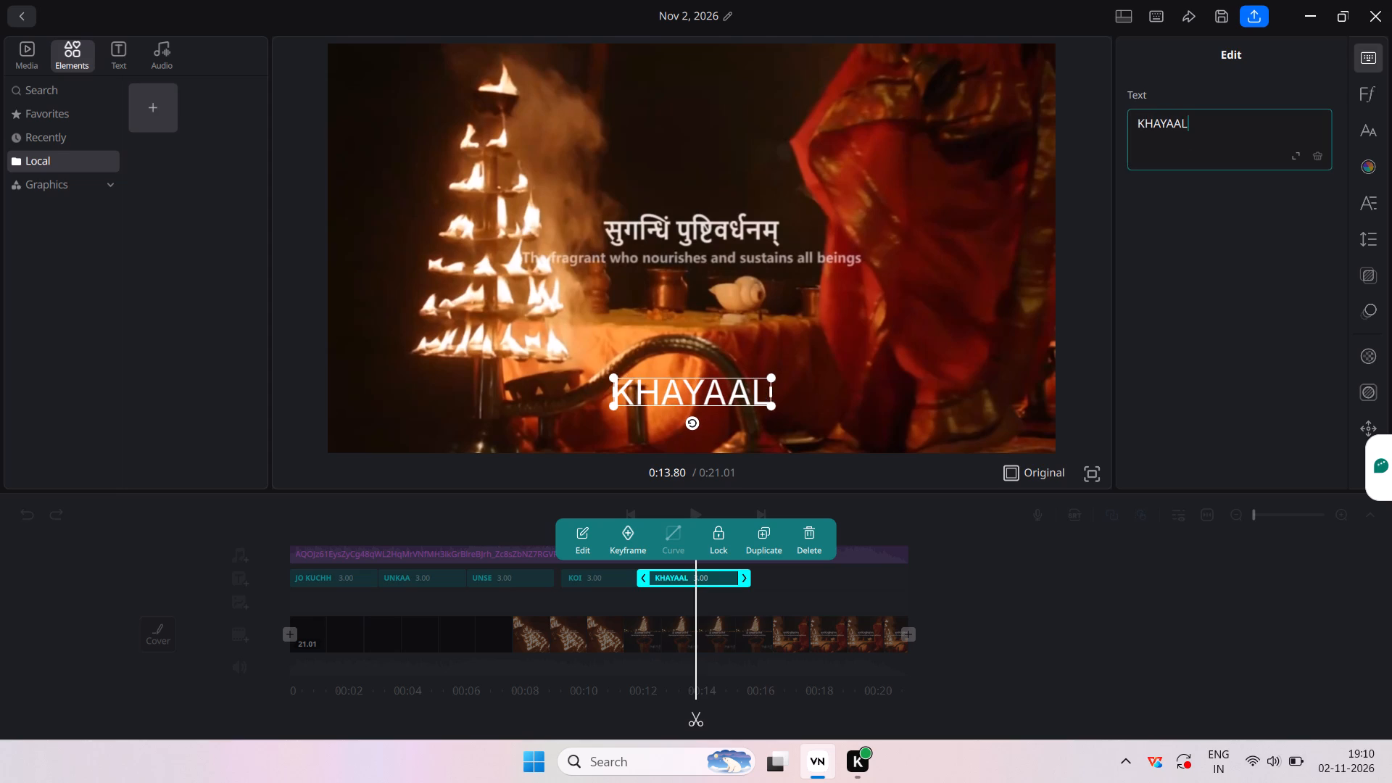
key("Return")
type("HAI")
key("space")
Enter "BADA", indented one space, as the third line of the "KHAYAAL" text clip.
type("BADD")
key("BackSpace")
key("BackSpace")
key("BackSpace")
key("BackSpace")
key("Return")
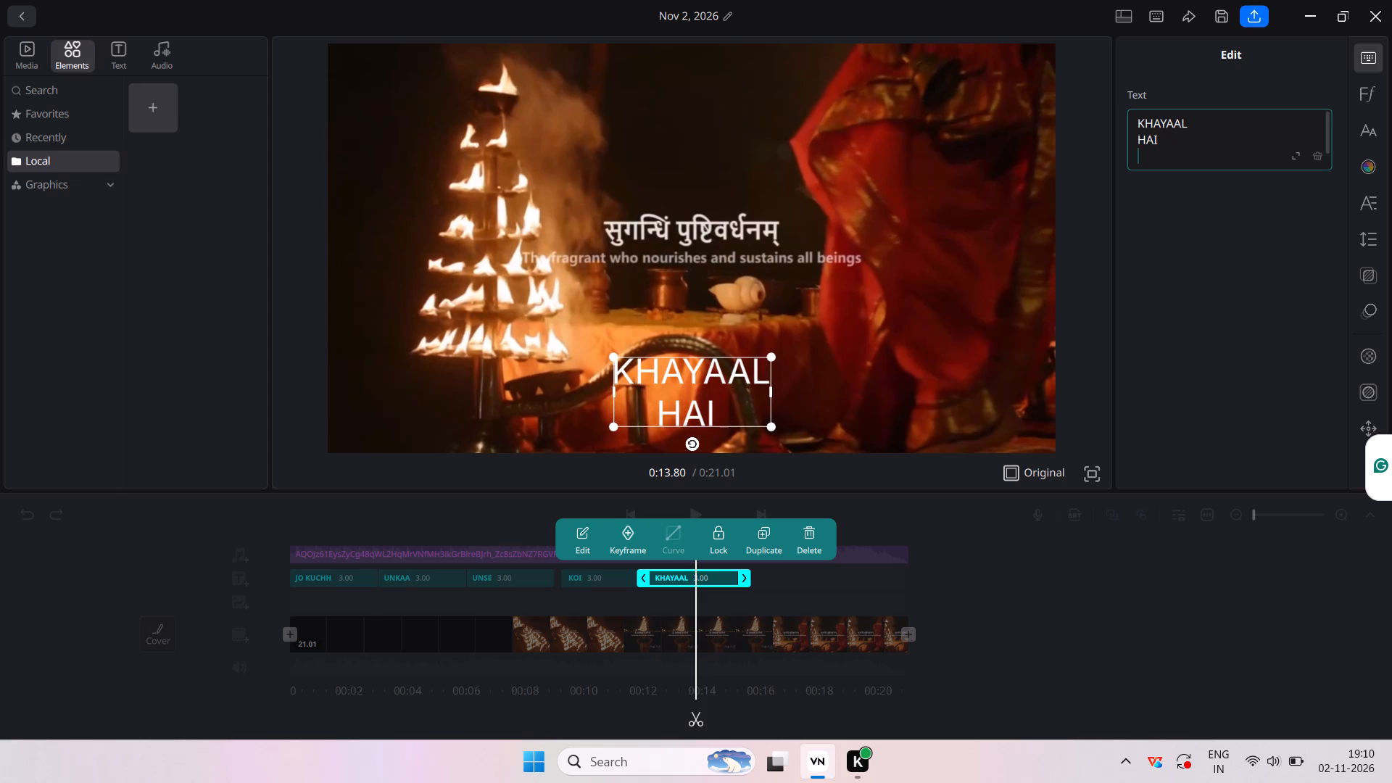
key("space")
type("BAS")
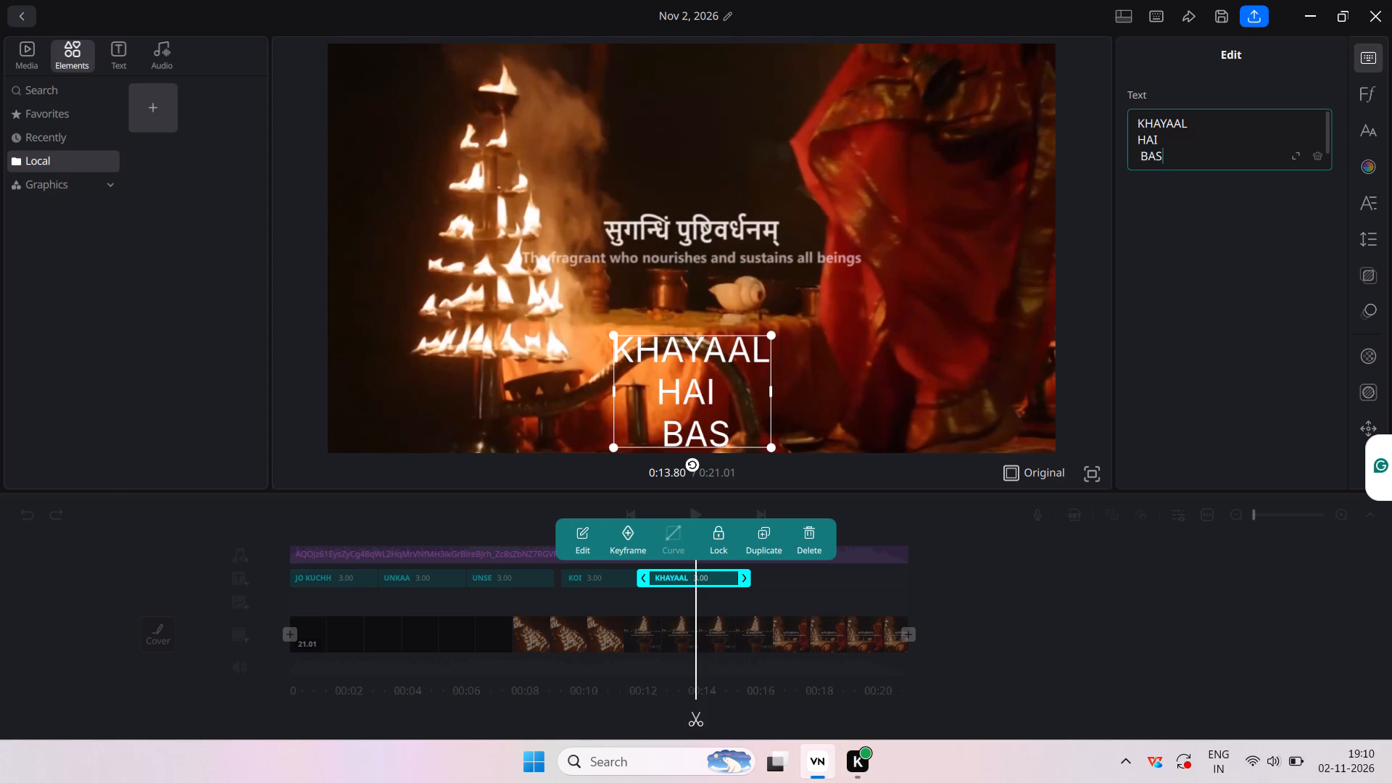
key("BackSpace")
type("DA")
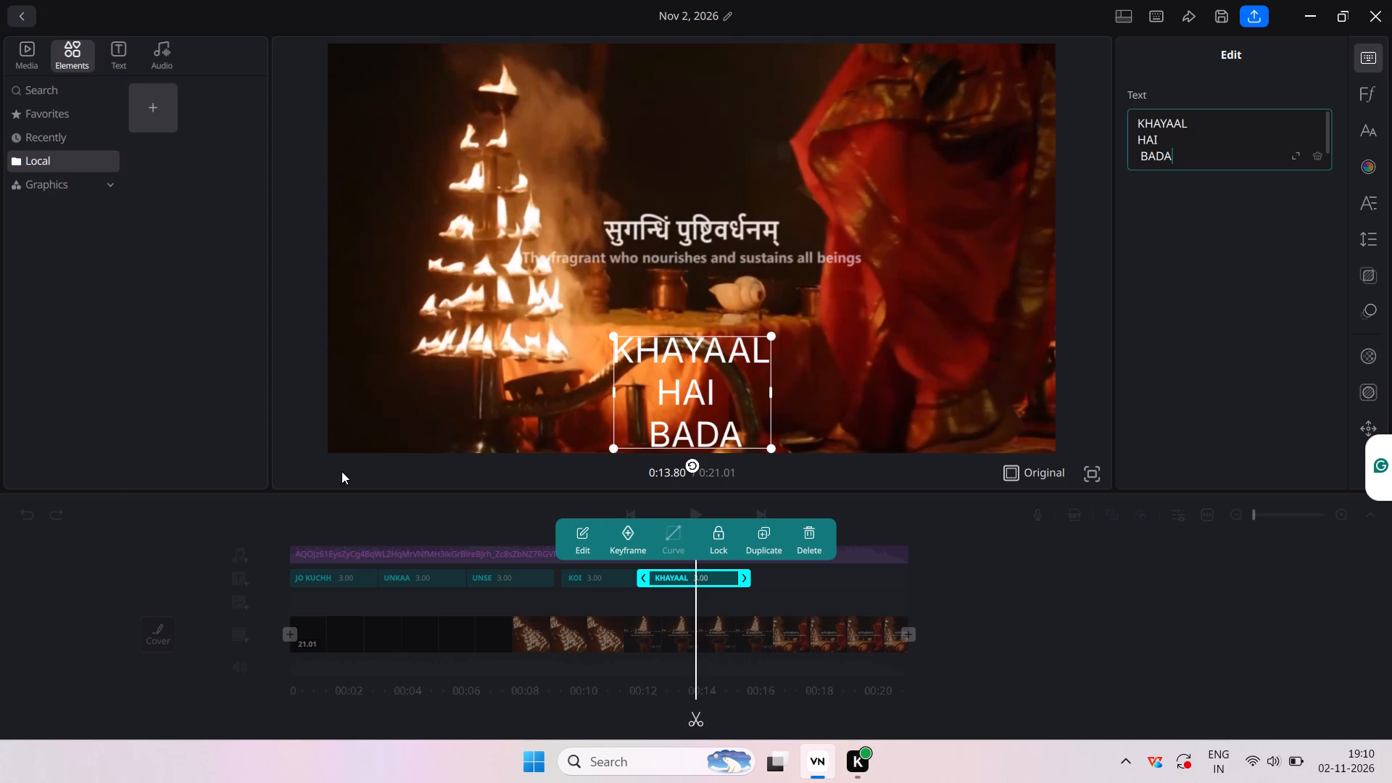
left_click(331, 522)
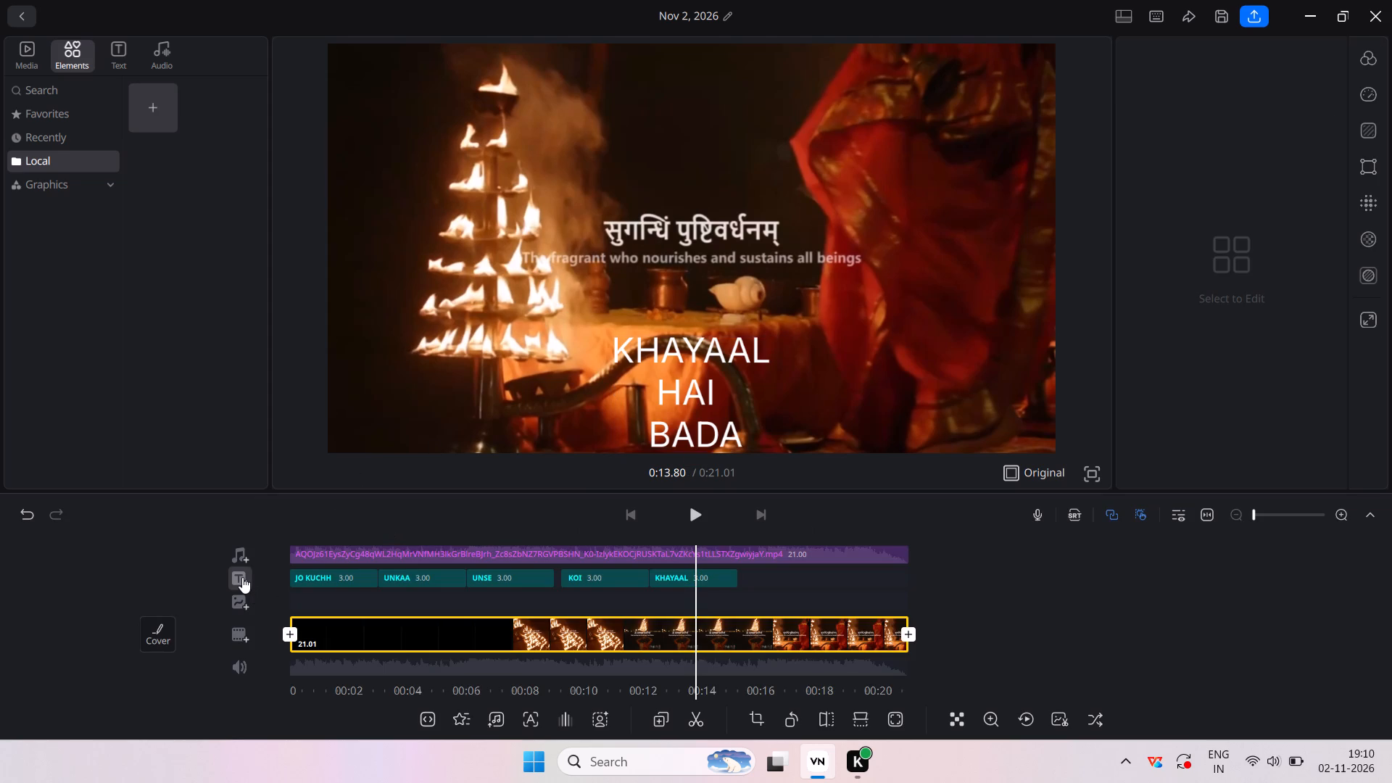
Add another text clip and place it directly after the "KHAYAAL" clip on the text track.
left_click(242, 577)
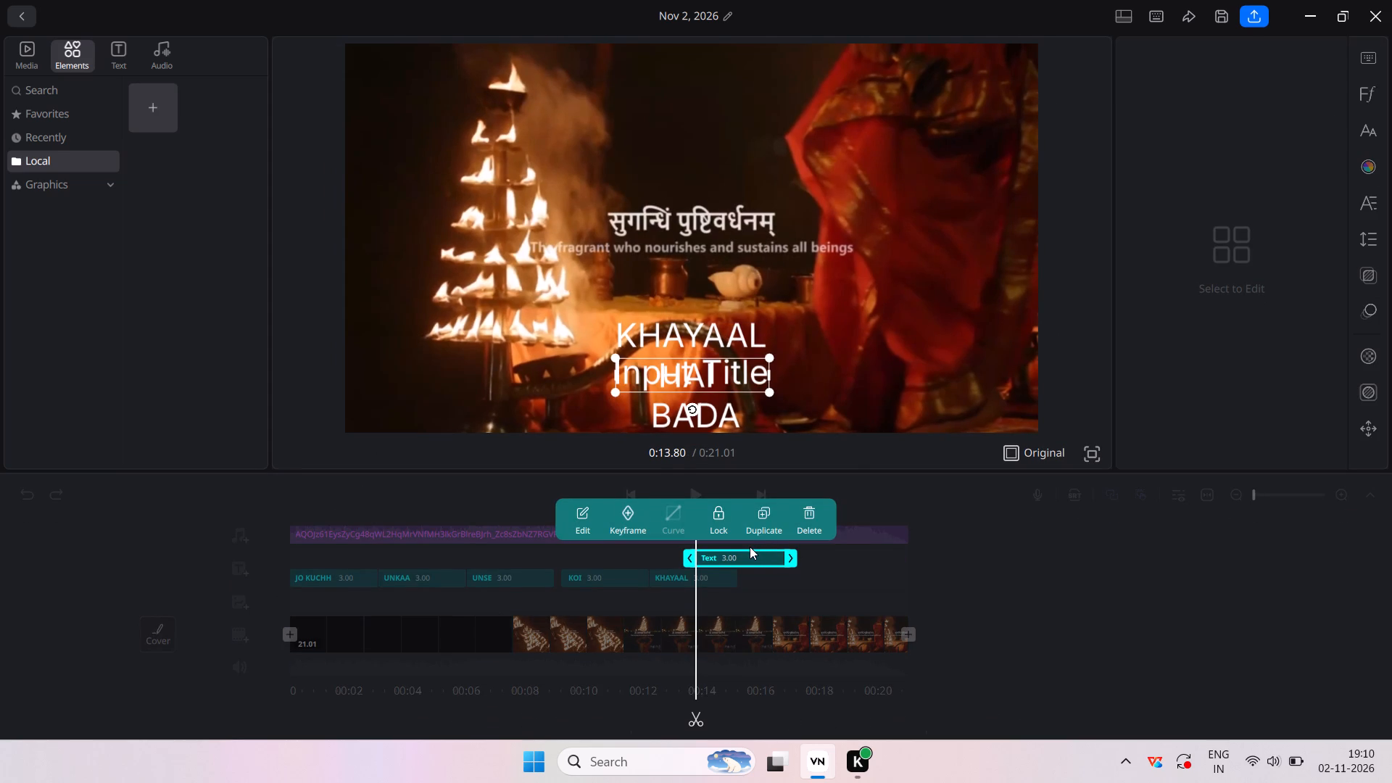
left_click_drag(750, 547, 791, 577)
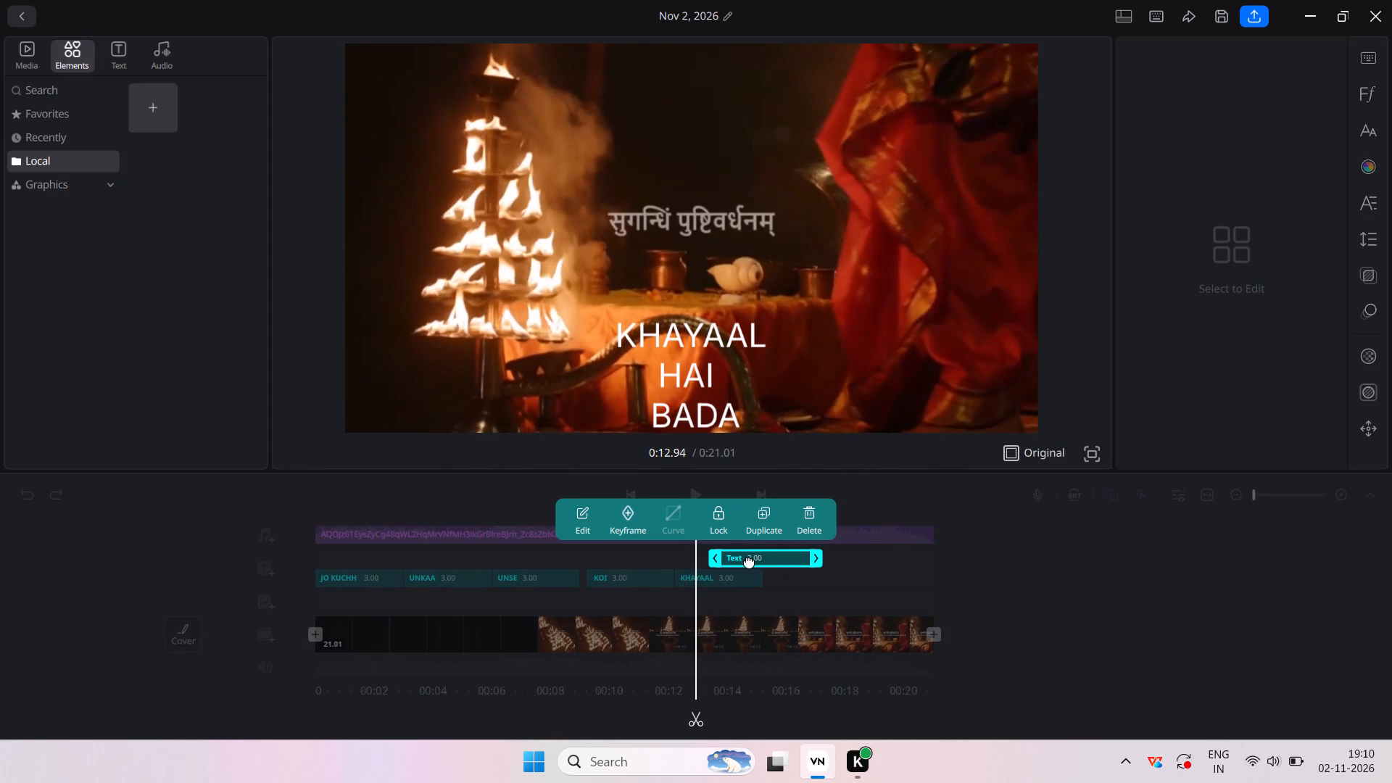
left_click_drag(749, 561, 792, 580)
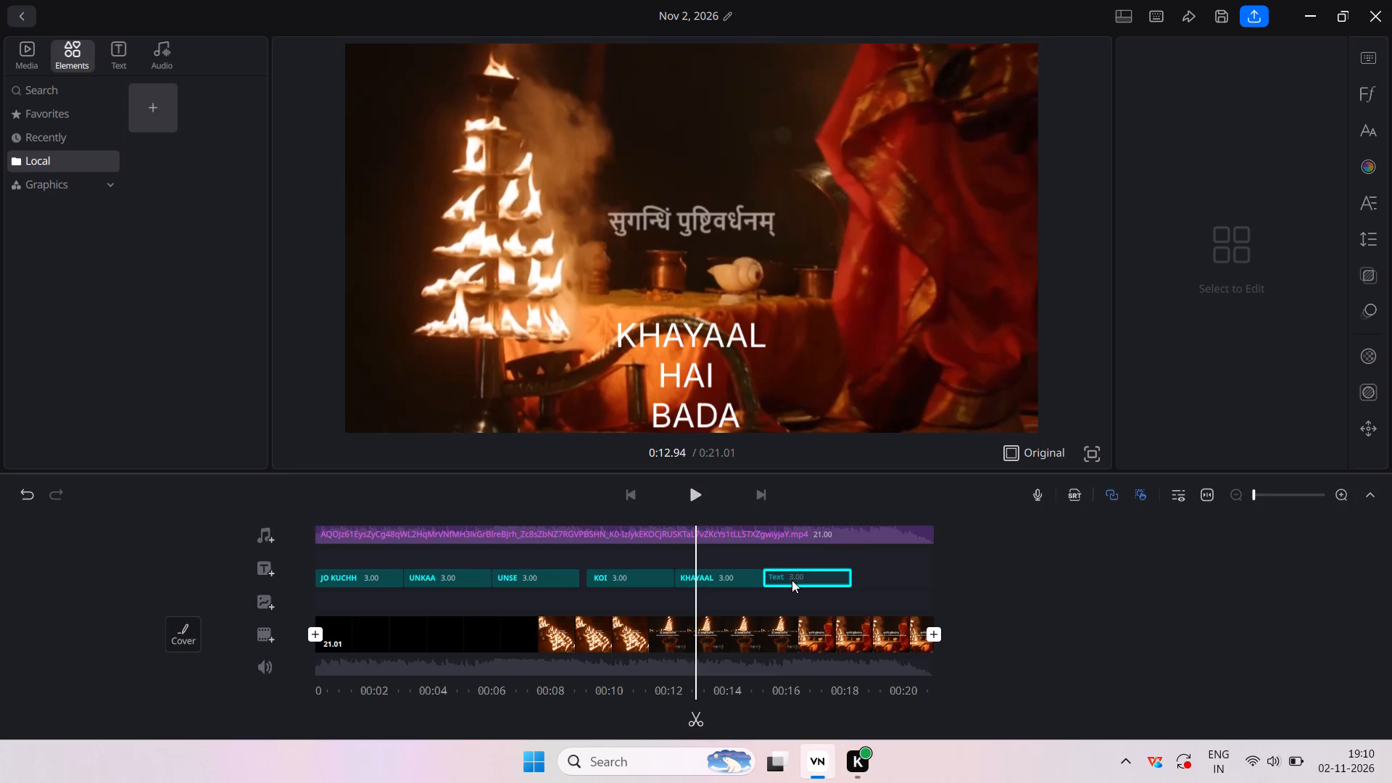
Replace the placeholder in the last text clip with "UNKA...".
left_click(819, 574)
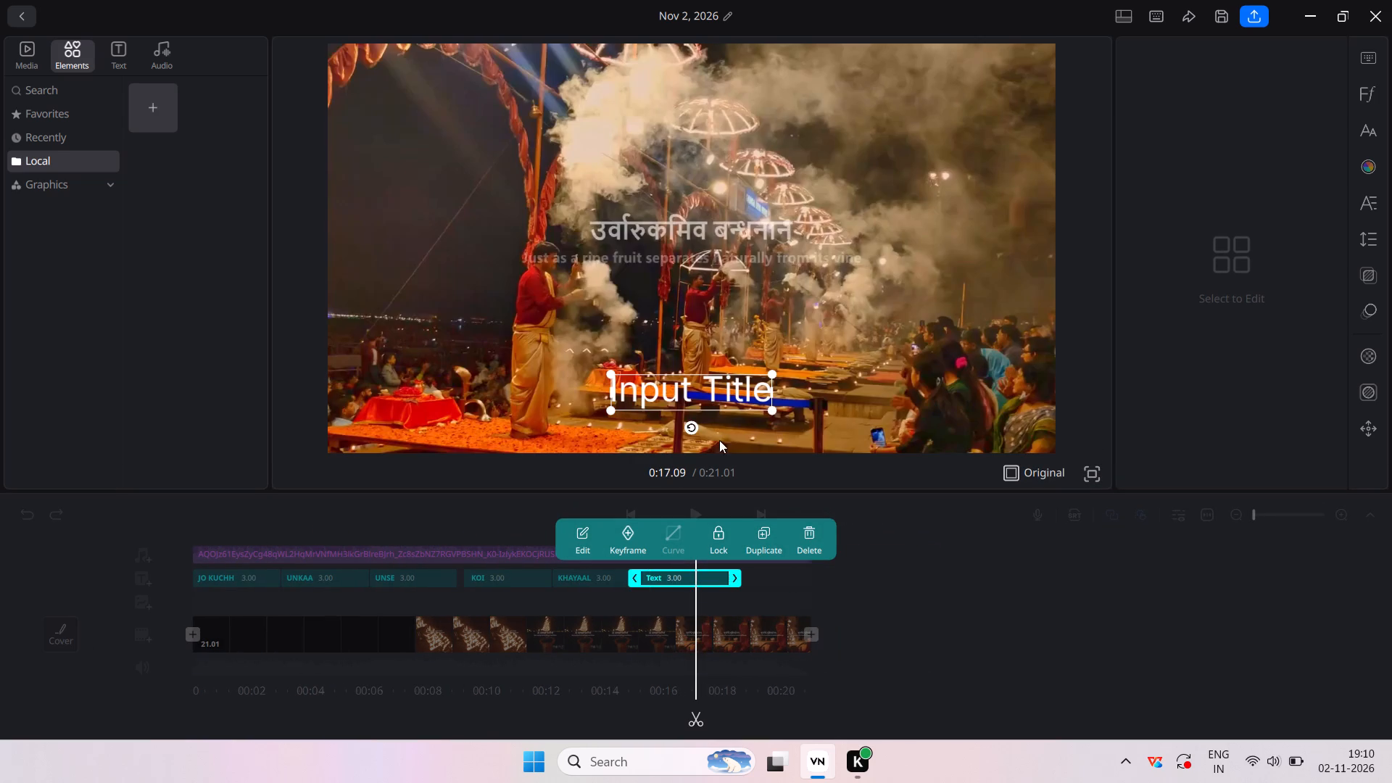
left_click(660, 398)
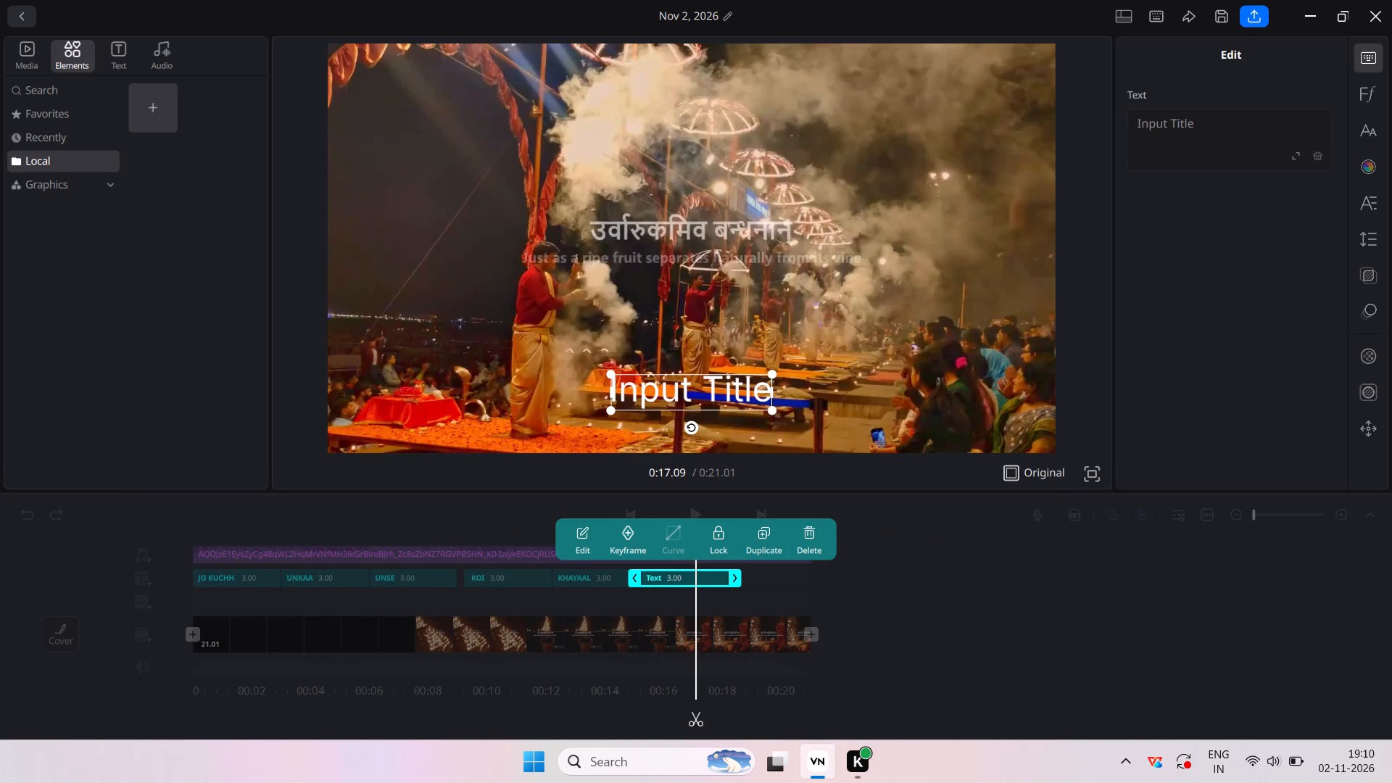
left_click(1190, 128)
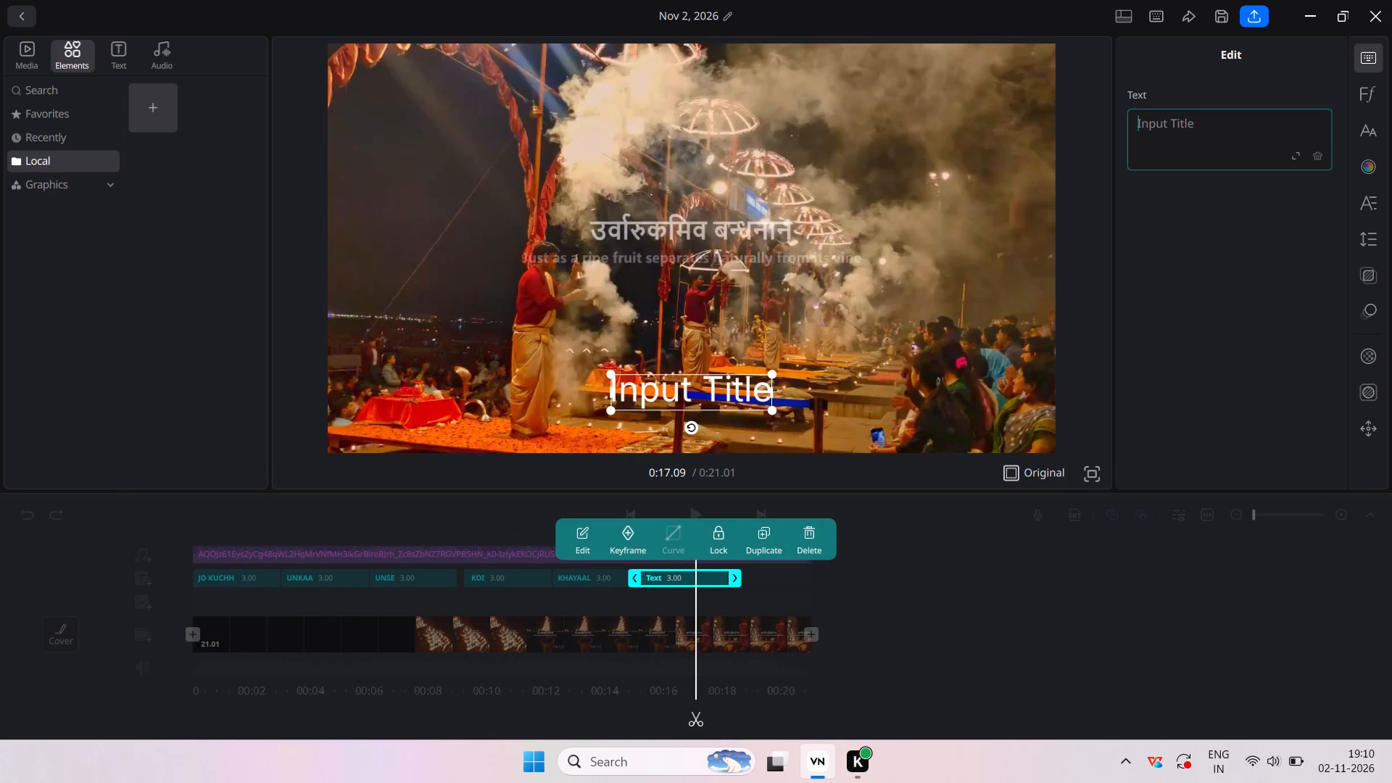
type("UNK")
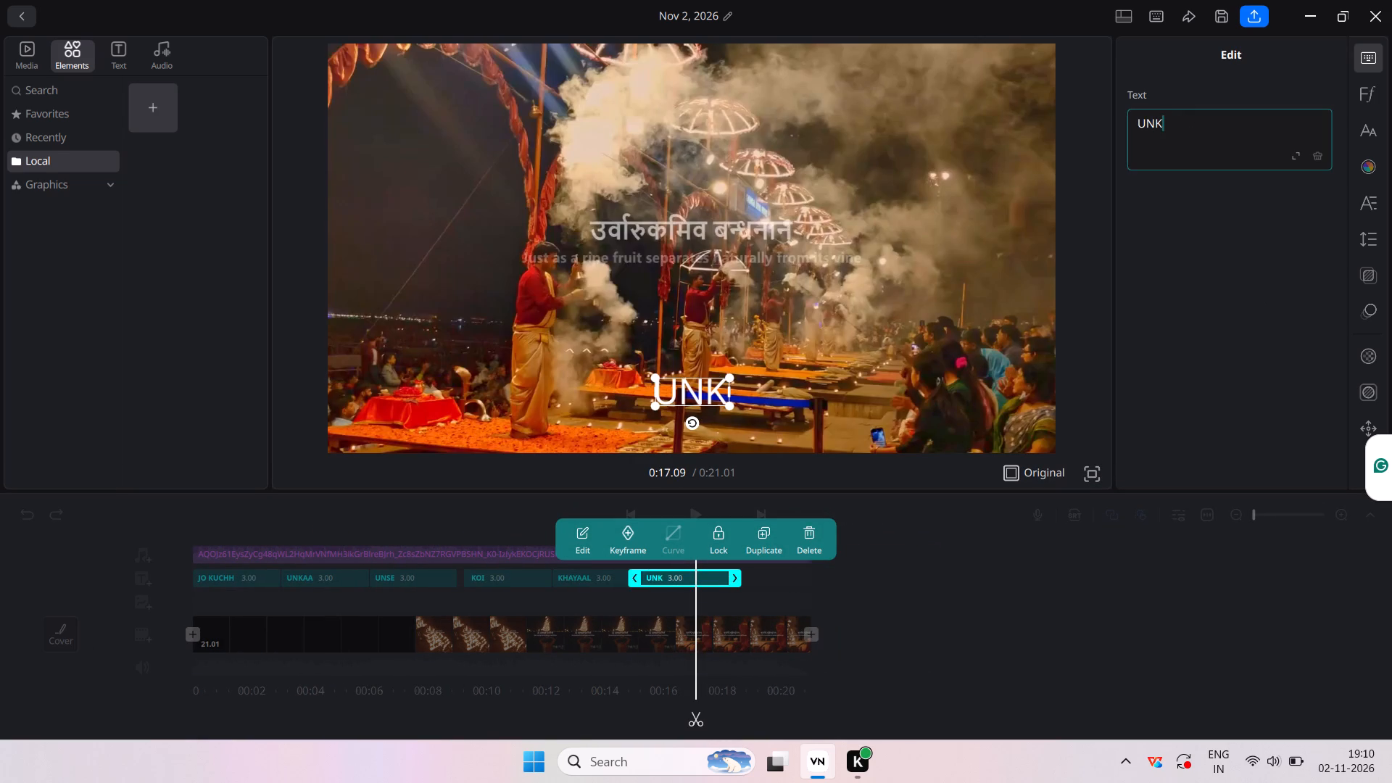
key("a")
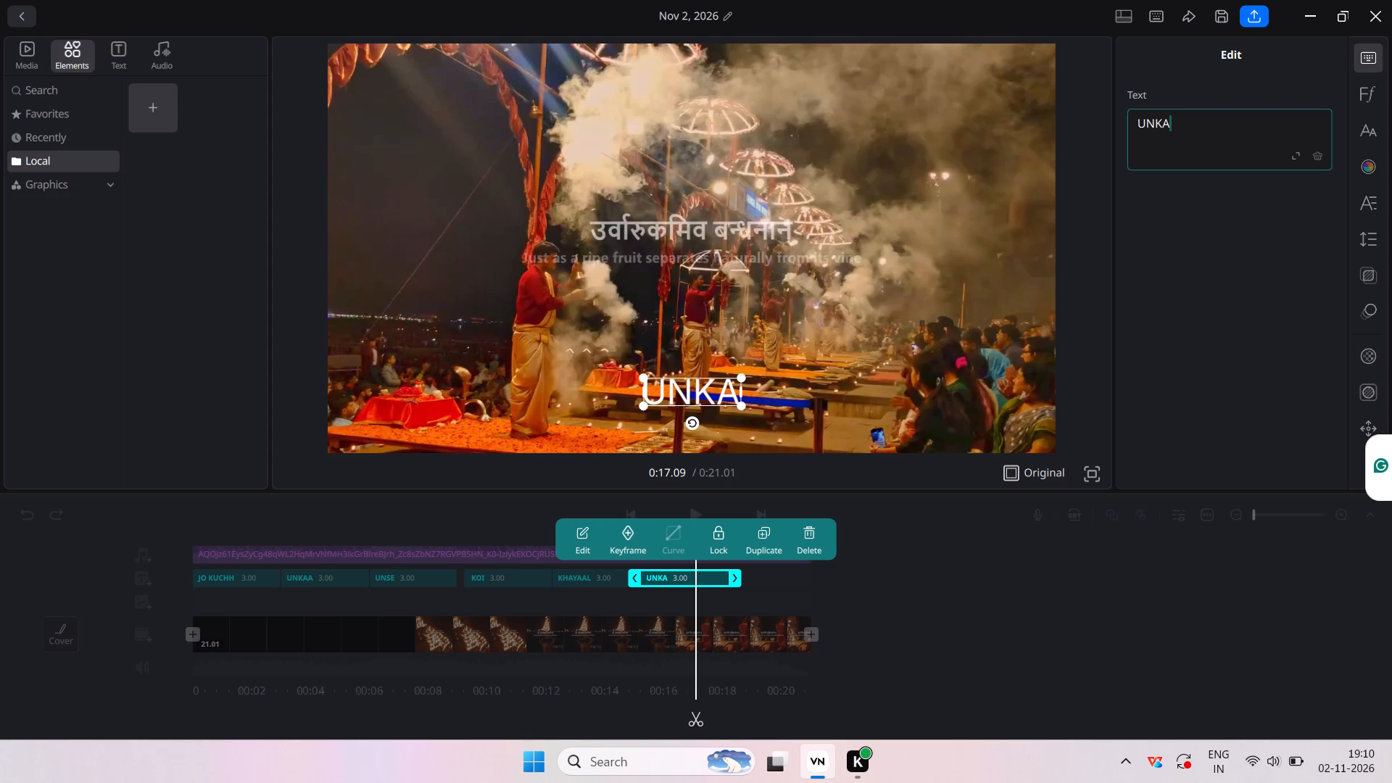
type("...")
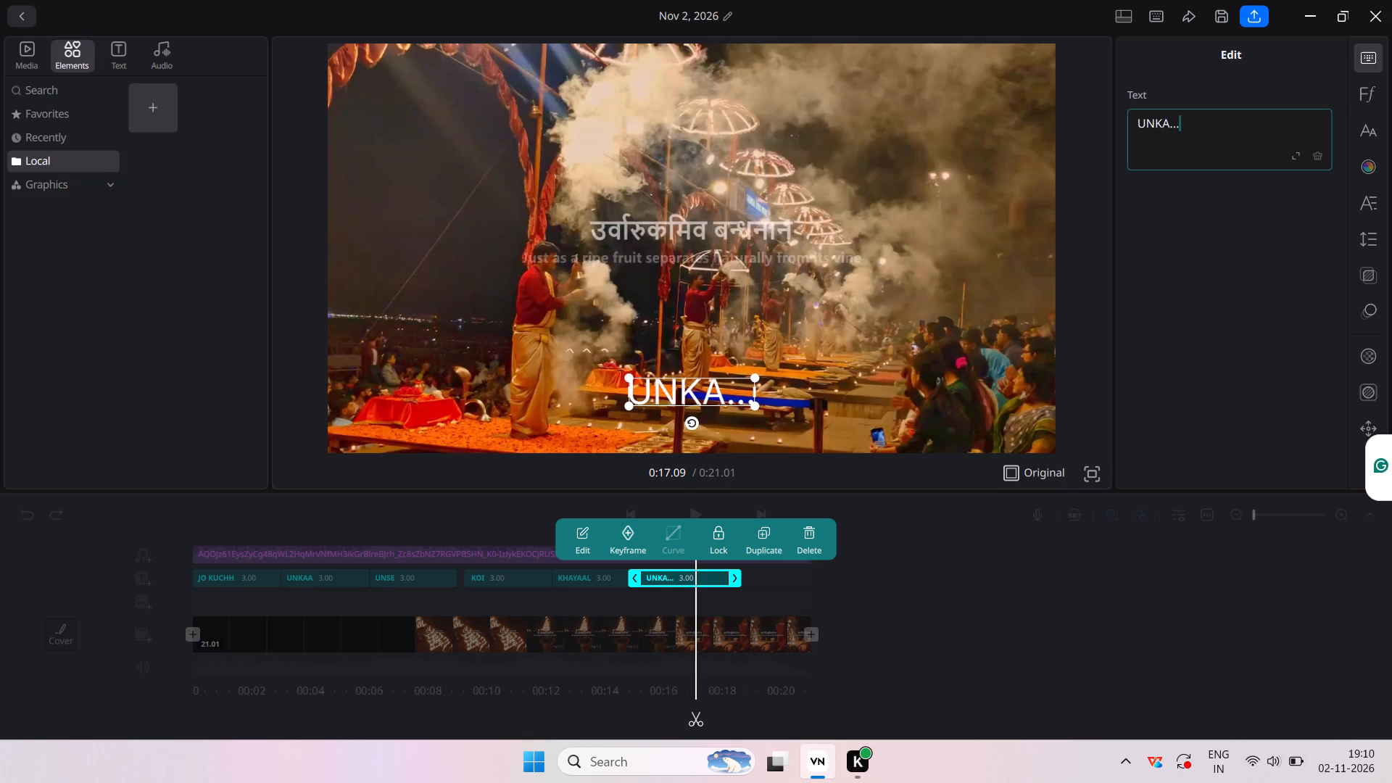
left_click(695, 254)
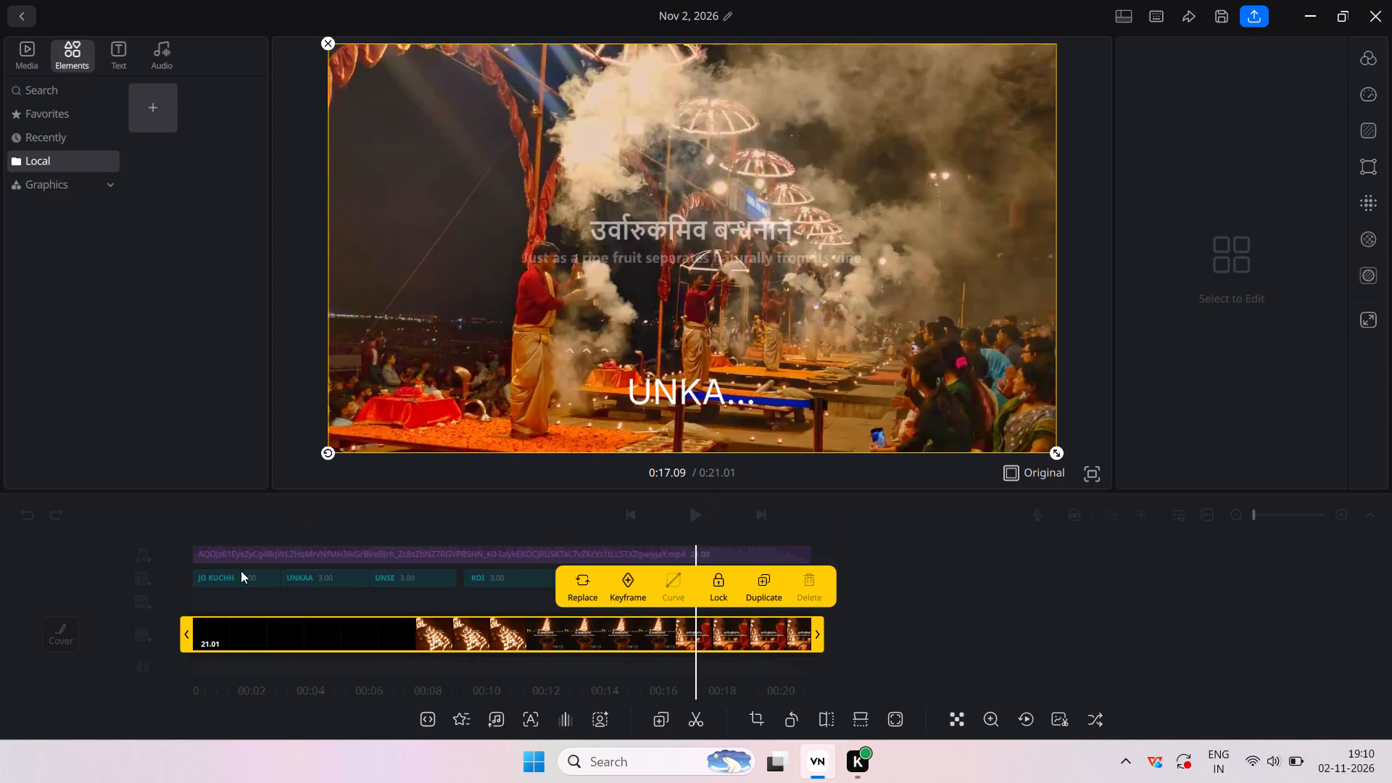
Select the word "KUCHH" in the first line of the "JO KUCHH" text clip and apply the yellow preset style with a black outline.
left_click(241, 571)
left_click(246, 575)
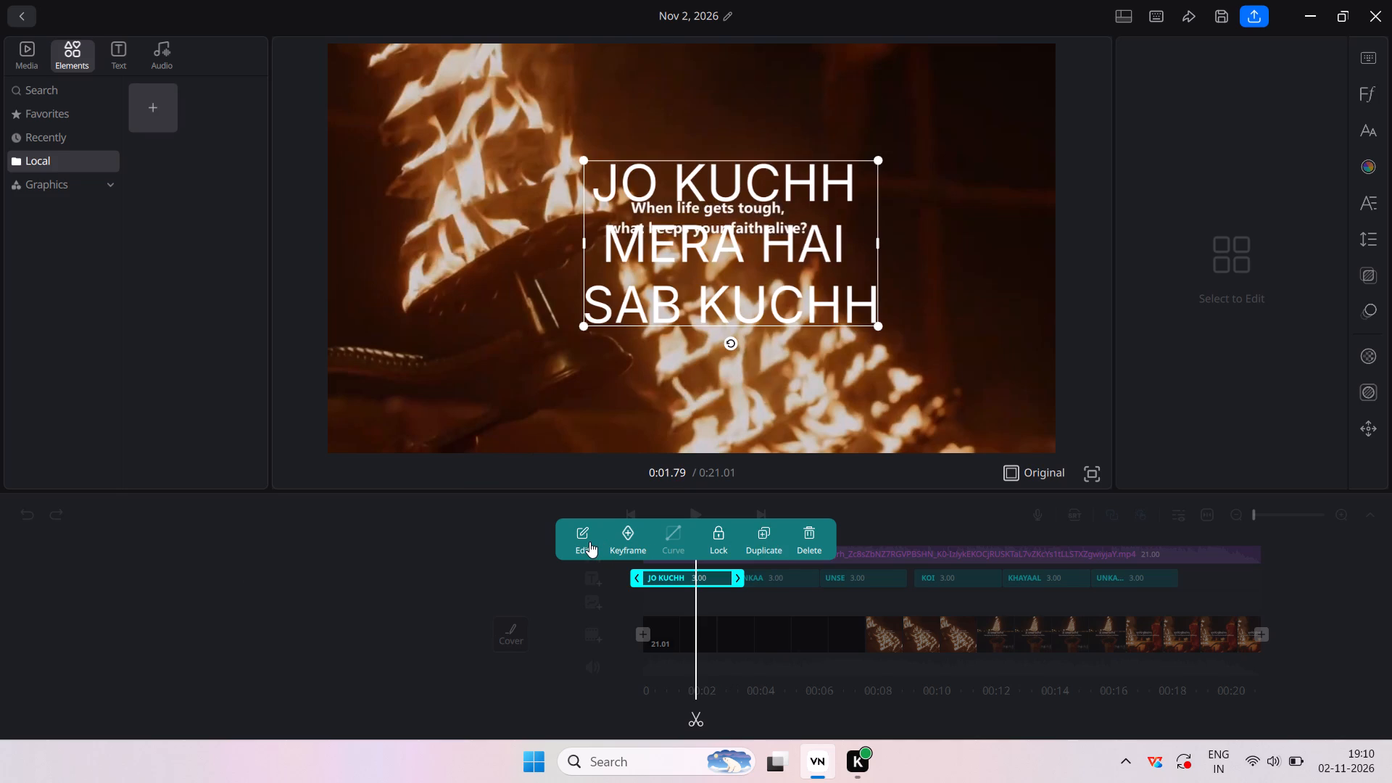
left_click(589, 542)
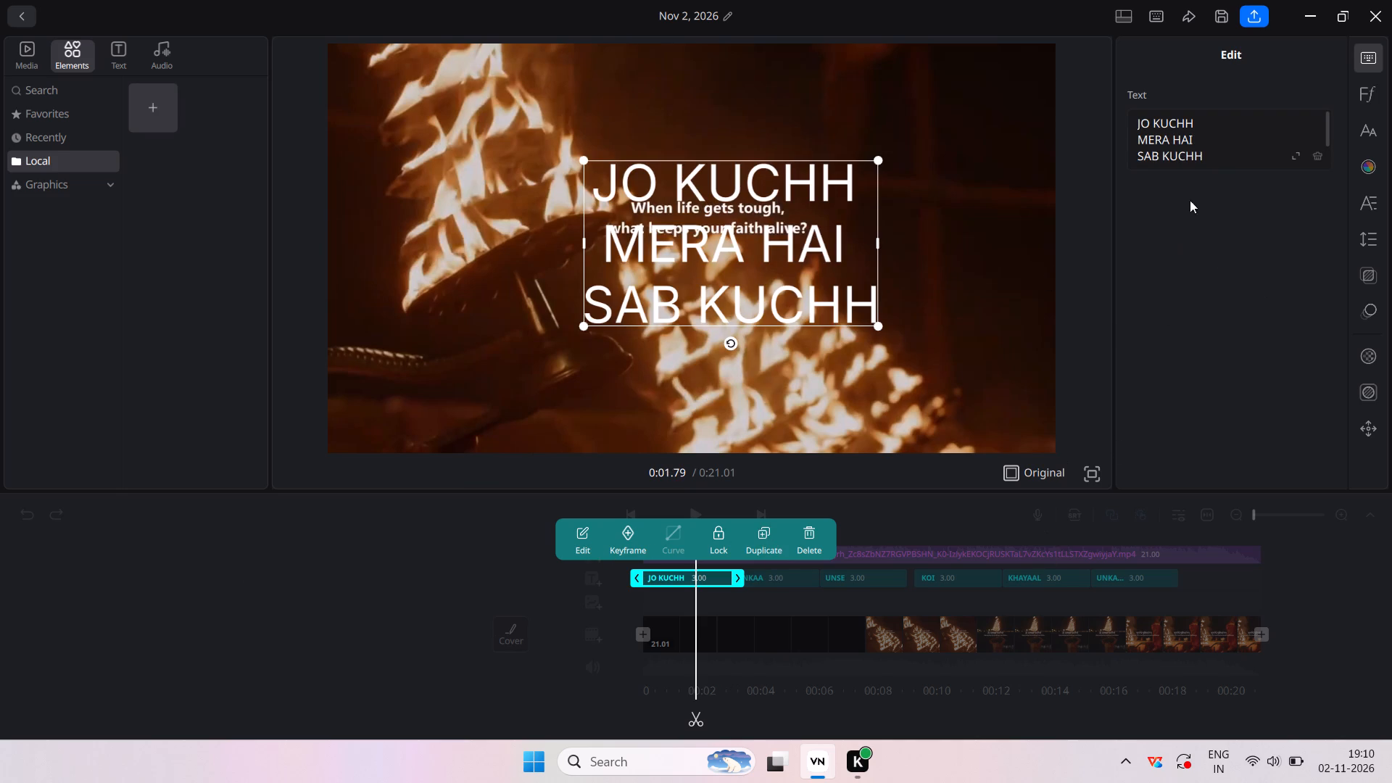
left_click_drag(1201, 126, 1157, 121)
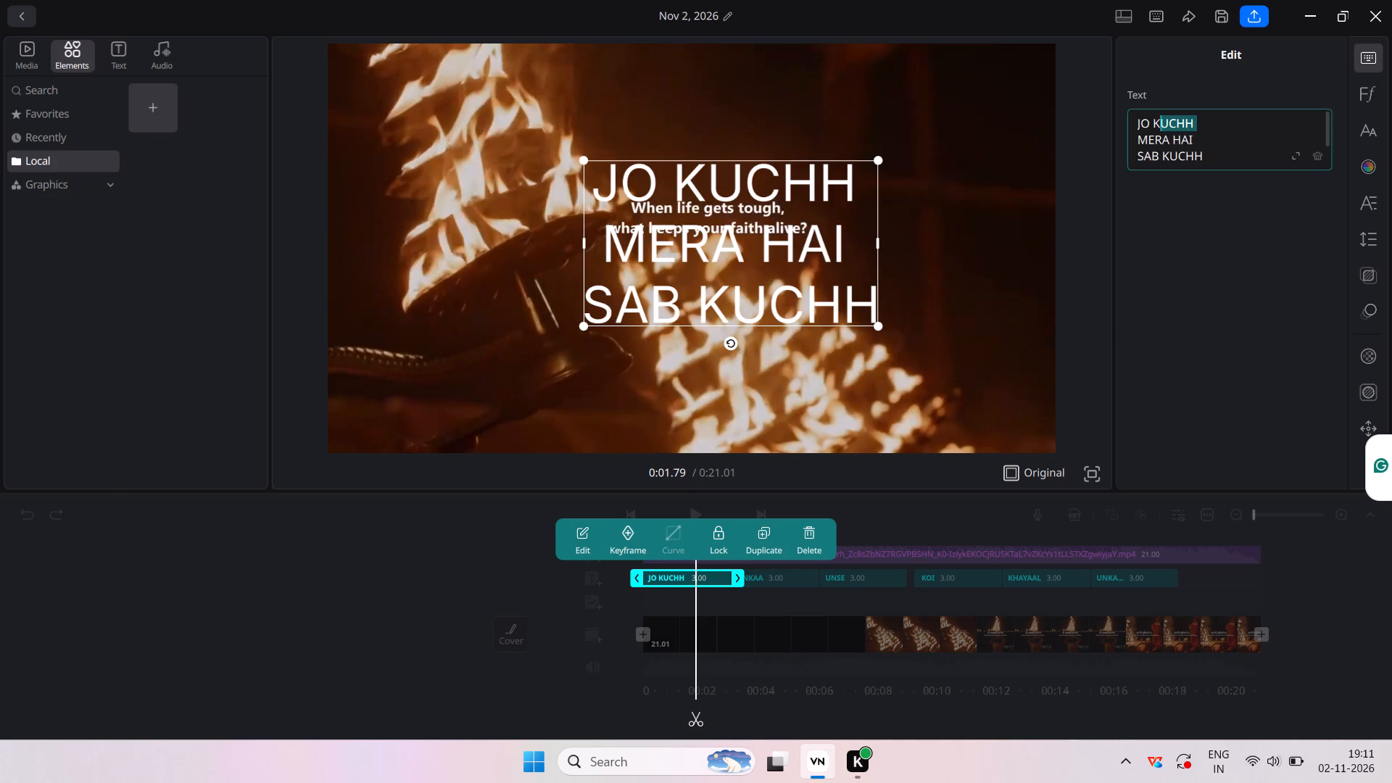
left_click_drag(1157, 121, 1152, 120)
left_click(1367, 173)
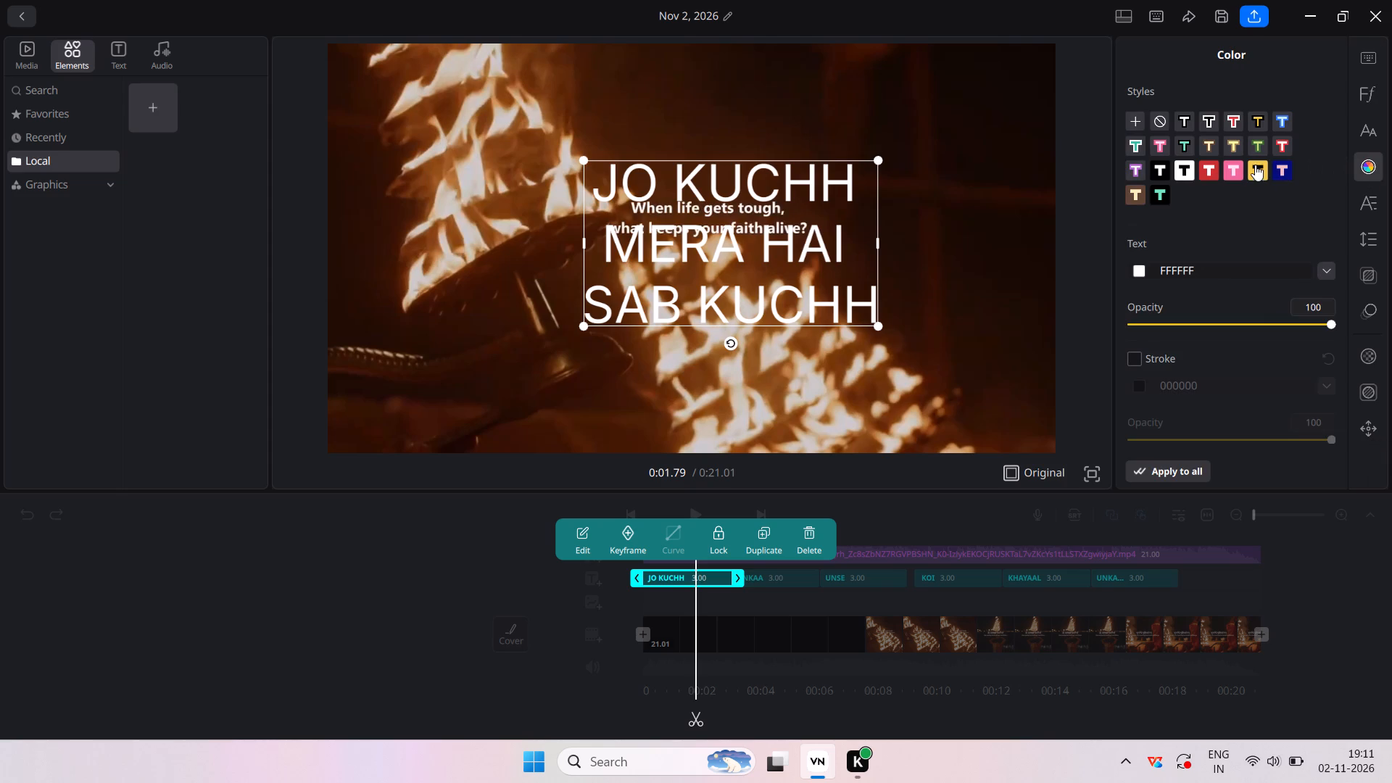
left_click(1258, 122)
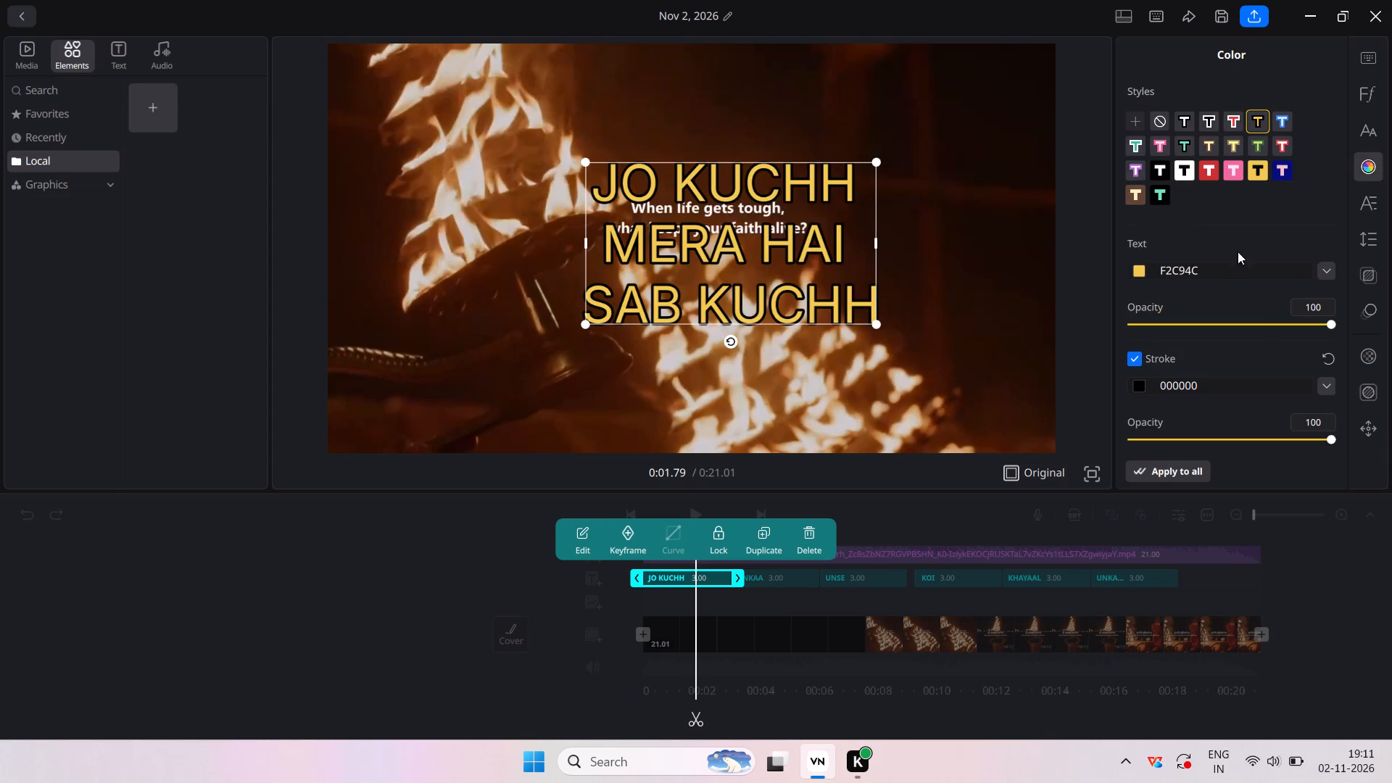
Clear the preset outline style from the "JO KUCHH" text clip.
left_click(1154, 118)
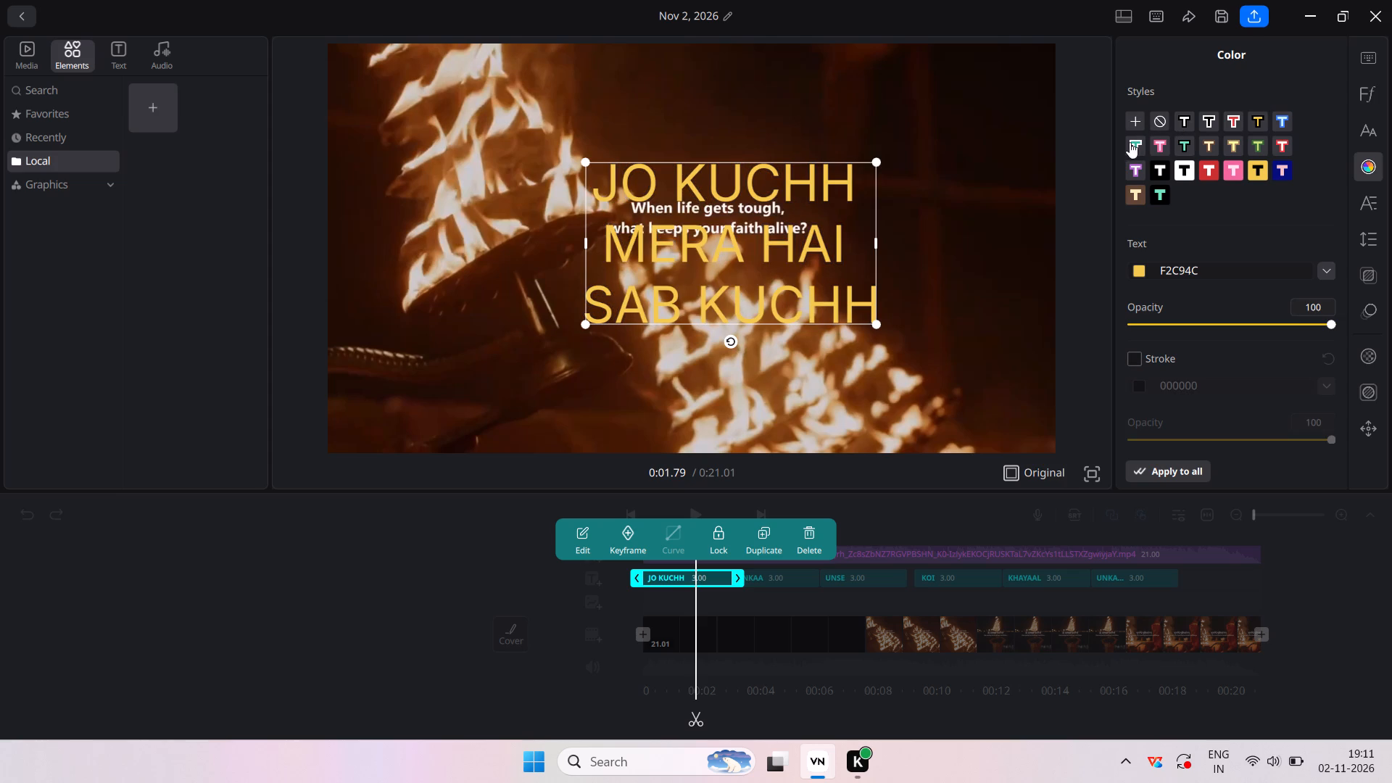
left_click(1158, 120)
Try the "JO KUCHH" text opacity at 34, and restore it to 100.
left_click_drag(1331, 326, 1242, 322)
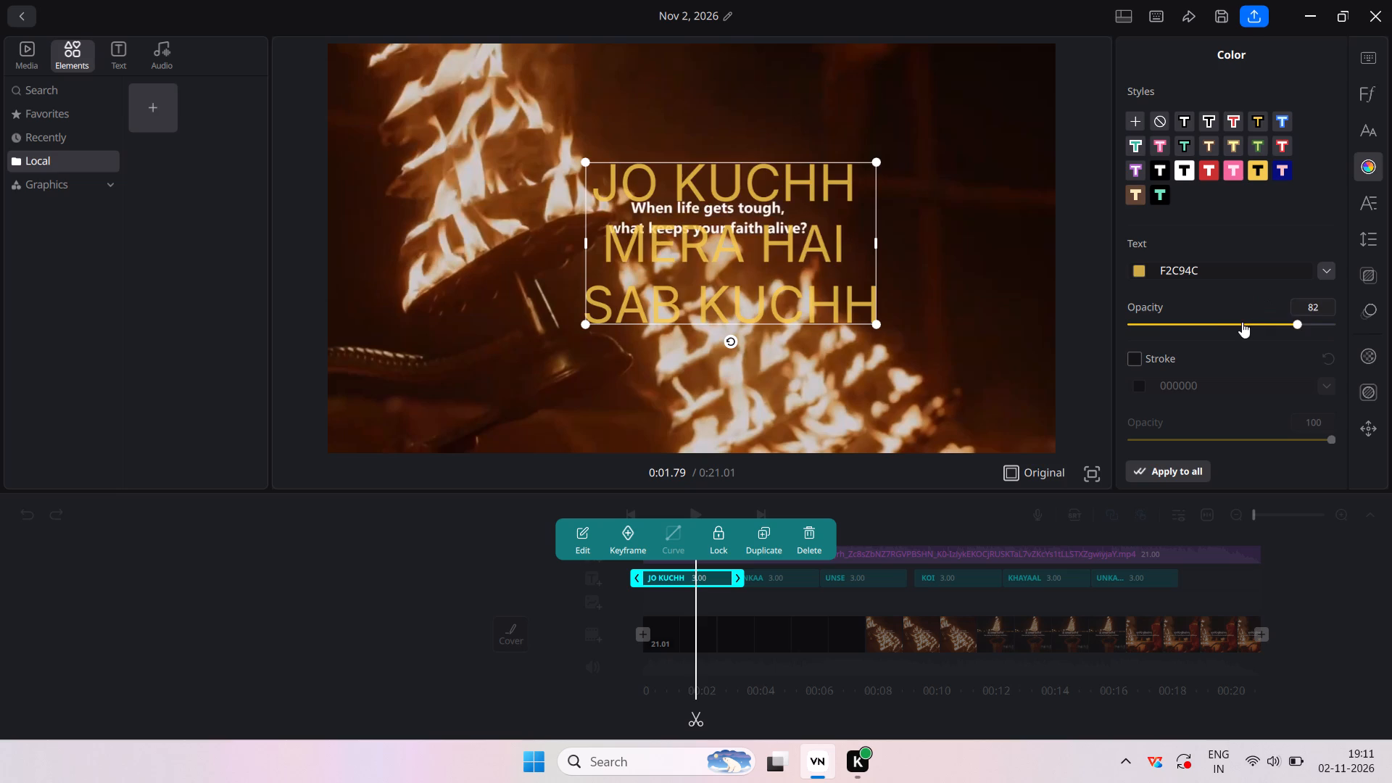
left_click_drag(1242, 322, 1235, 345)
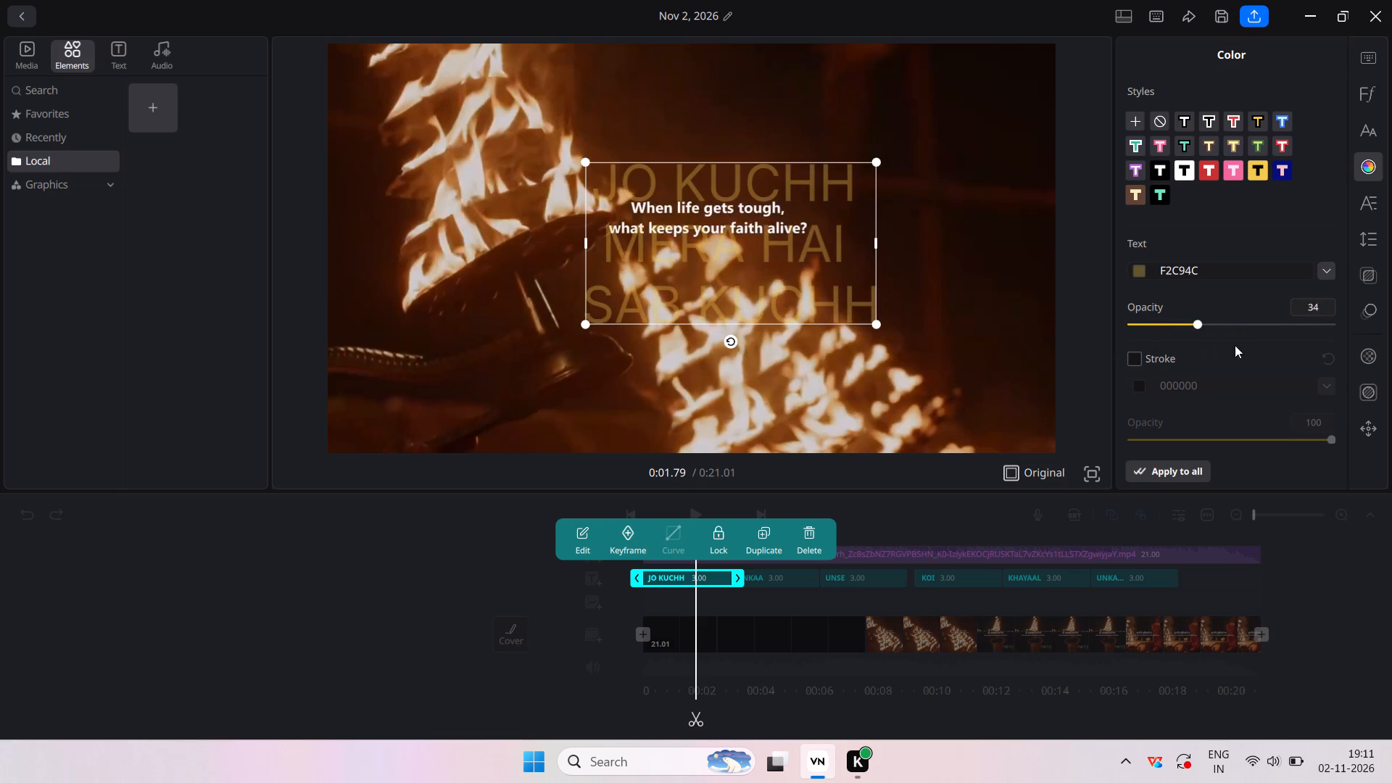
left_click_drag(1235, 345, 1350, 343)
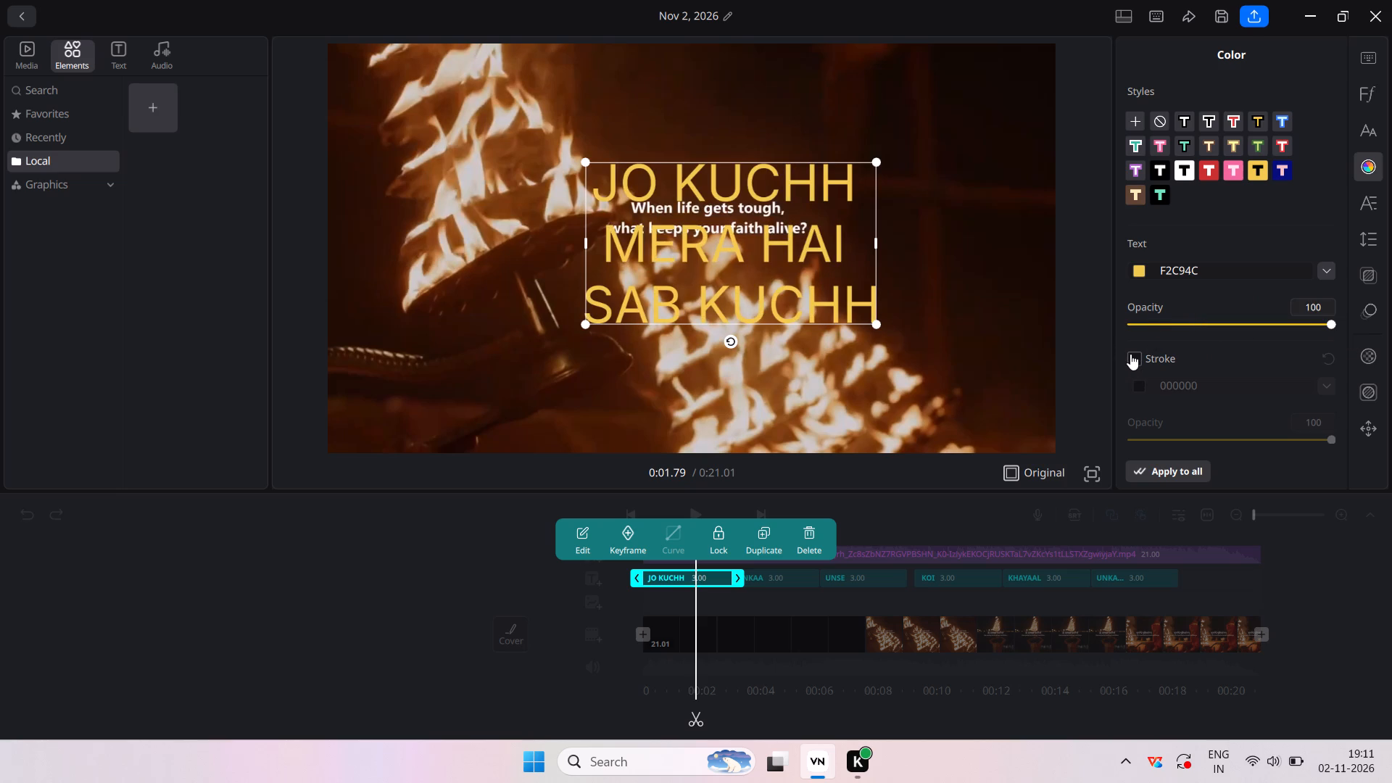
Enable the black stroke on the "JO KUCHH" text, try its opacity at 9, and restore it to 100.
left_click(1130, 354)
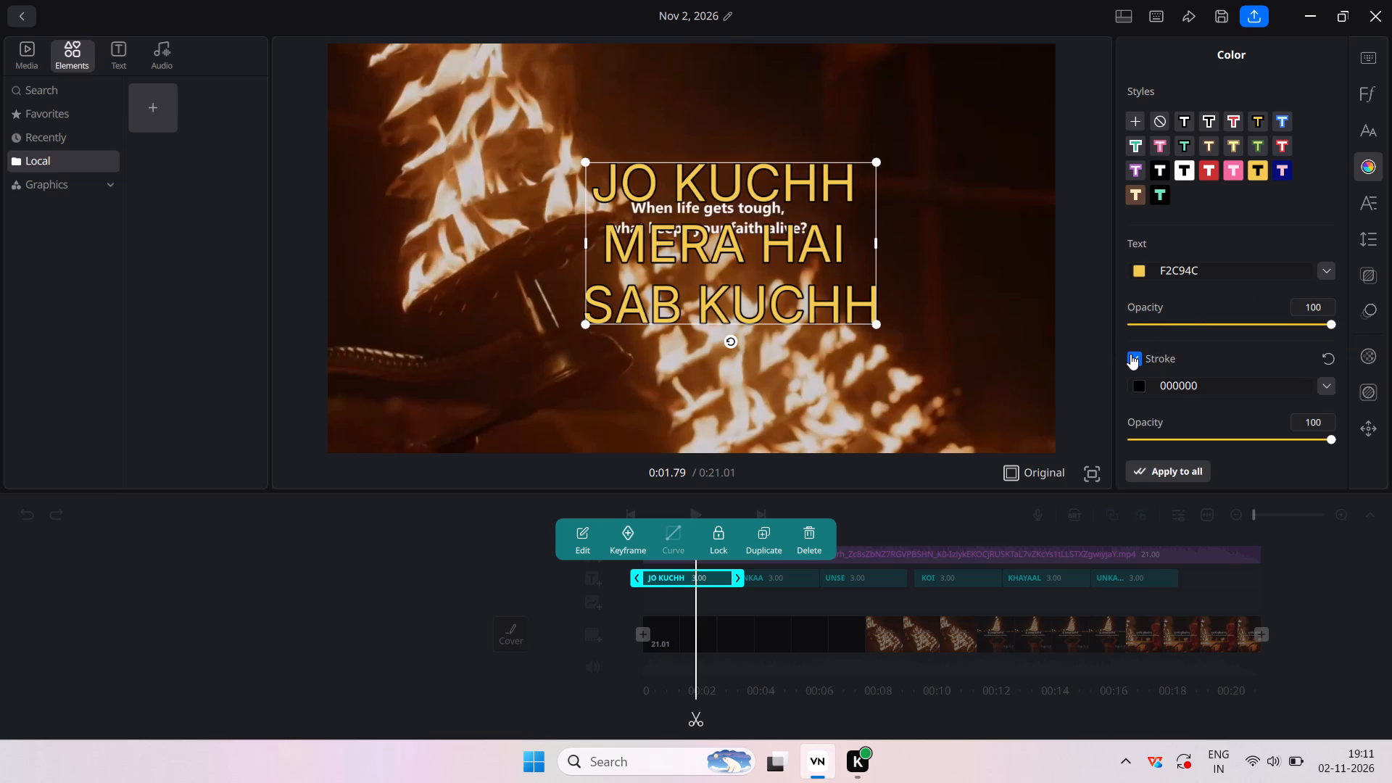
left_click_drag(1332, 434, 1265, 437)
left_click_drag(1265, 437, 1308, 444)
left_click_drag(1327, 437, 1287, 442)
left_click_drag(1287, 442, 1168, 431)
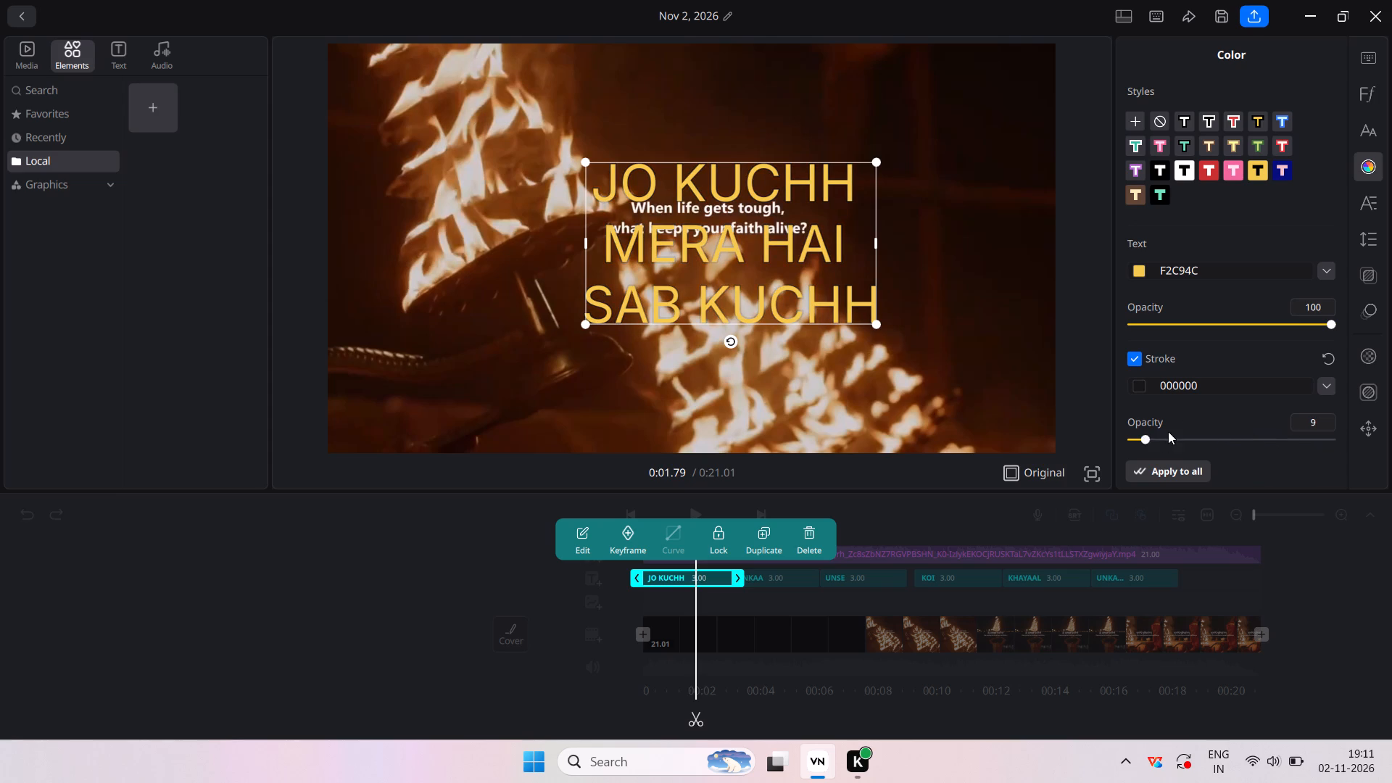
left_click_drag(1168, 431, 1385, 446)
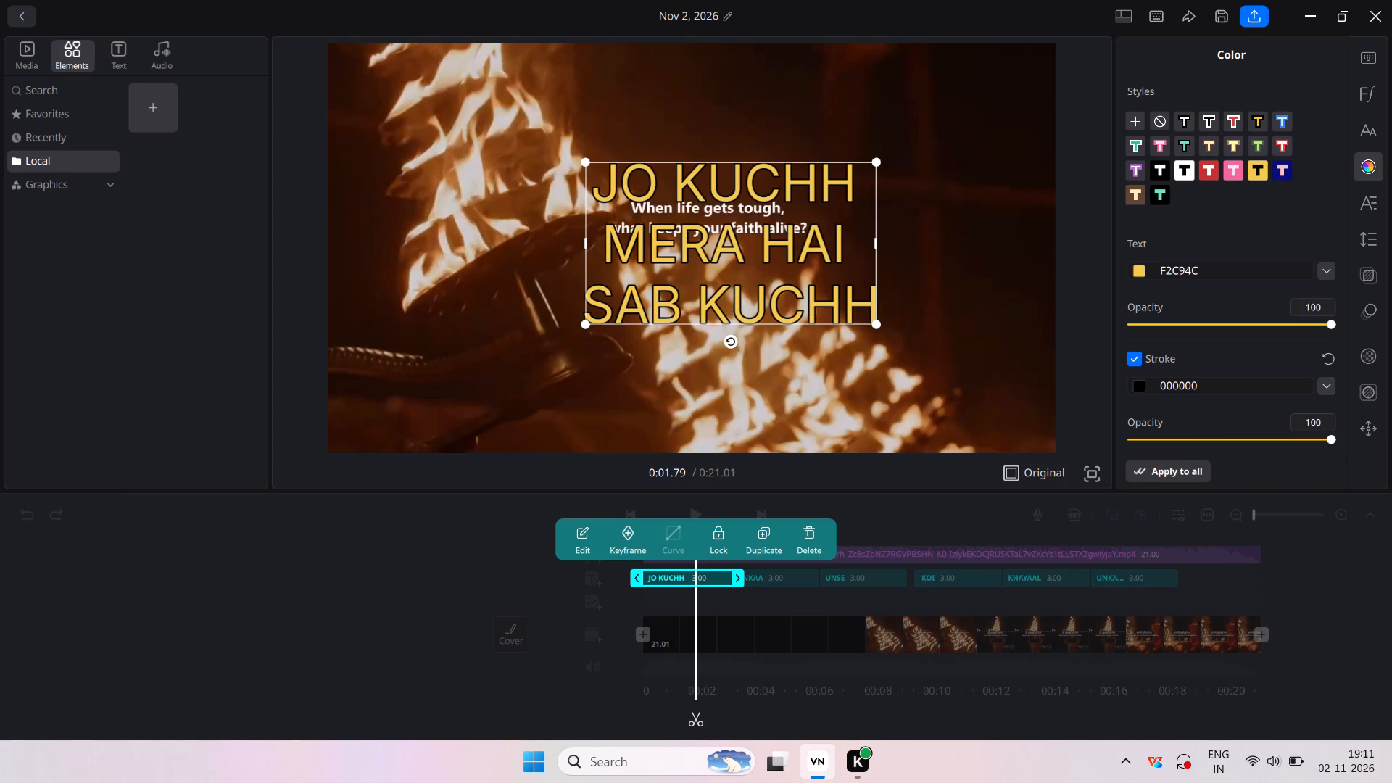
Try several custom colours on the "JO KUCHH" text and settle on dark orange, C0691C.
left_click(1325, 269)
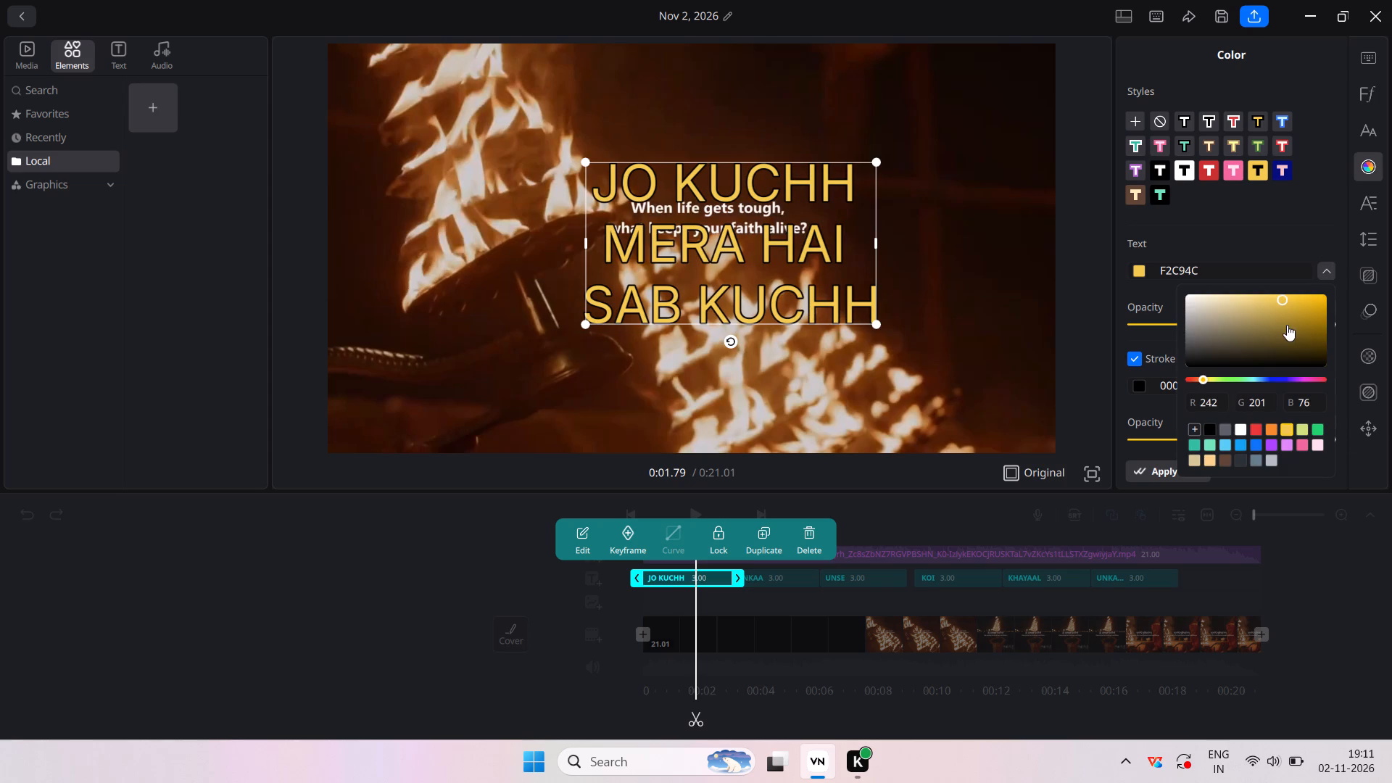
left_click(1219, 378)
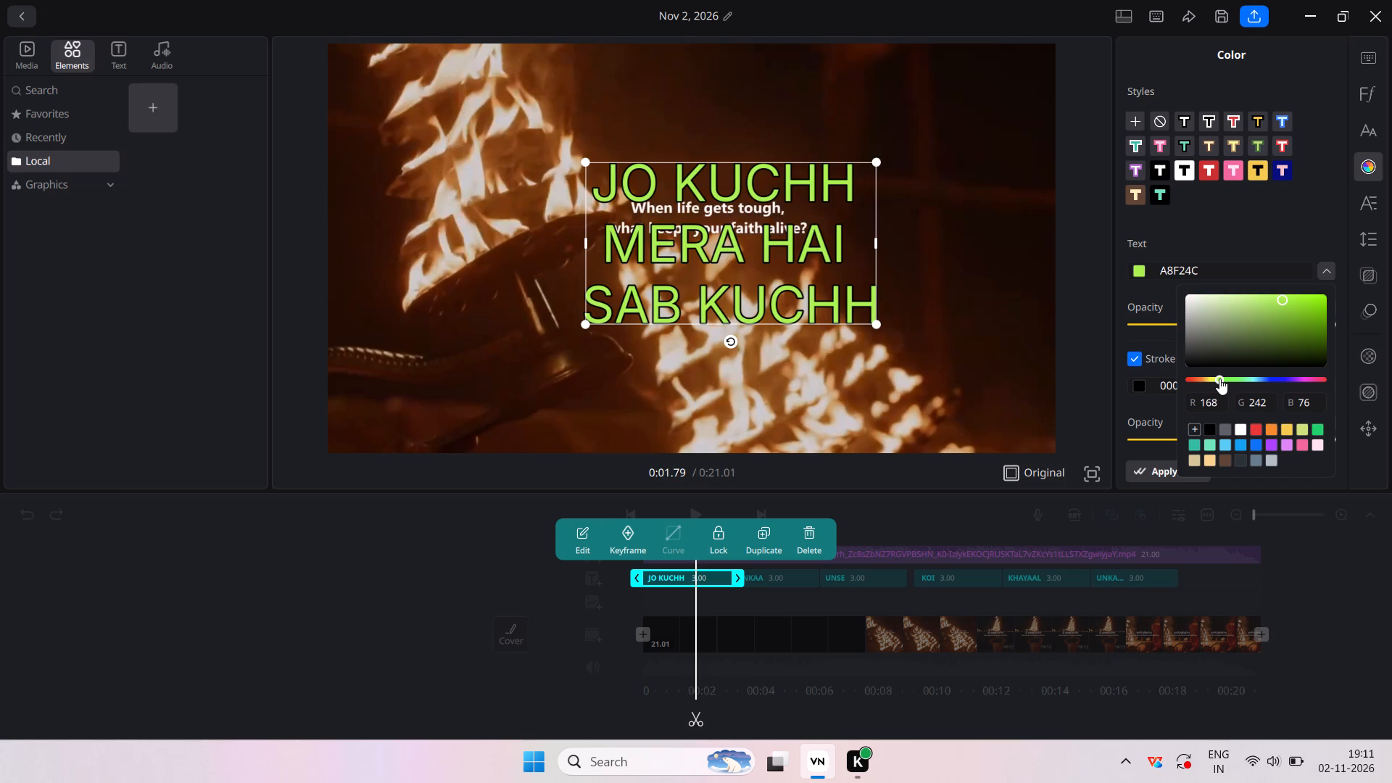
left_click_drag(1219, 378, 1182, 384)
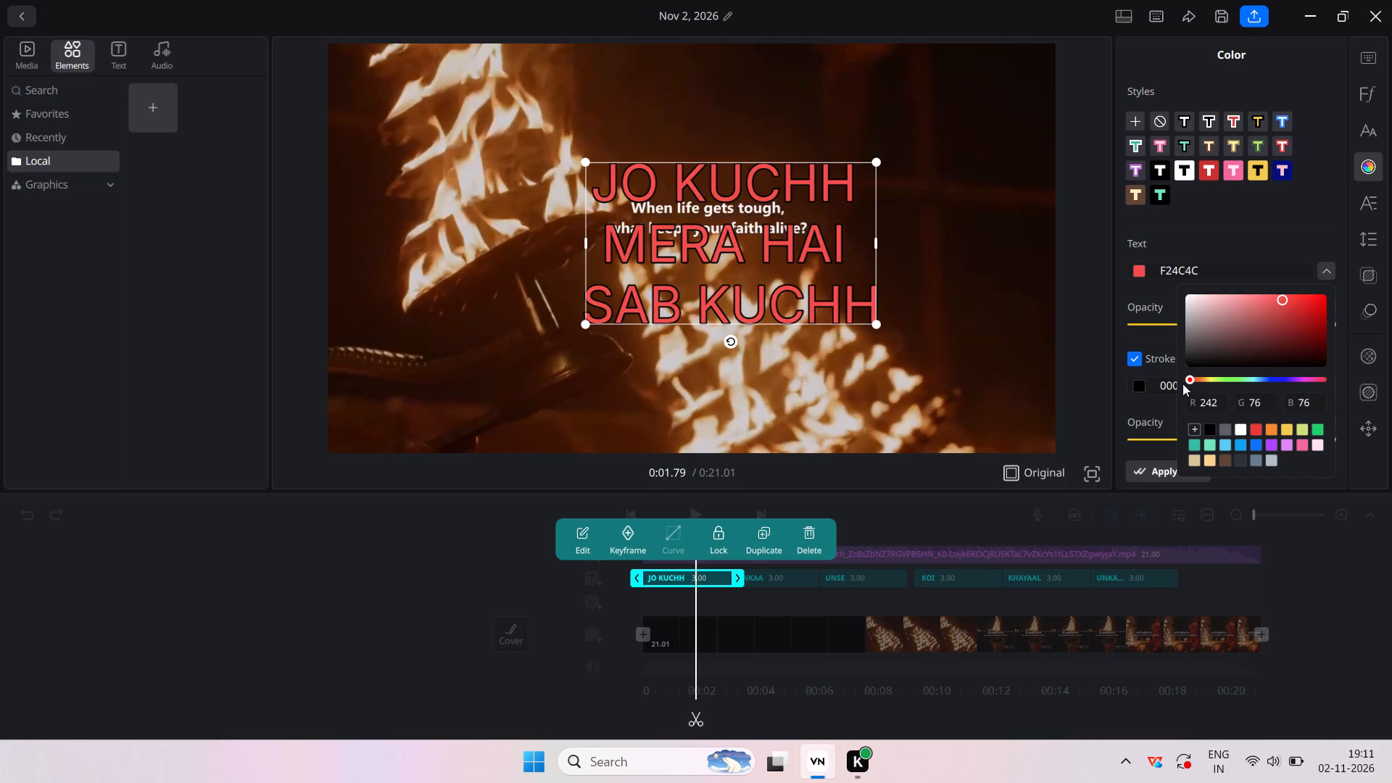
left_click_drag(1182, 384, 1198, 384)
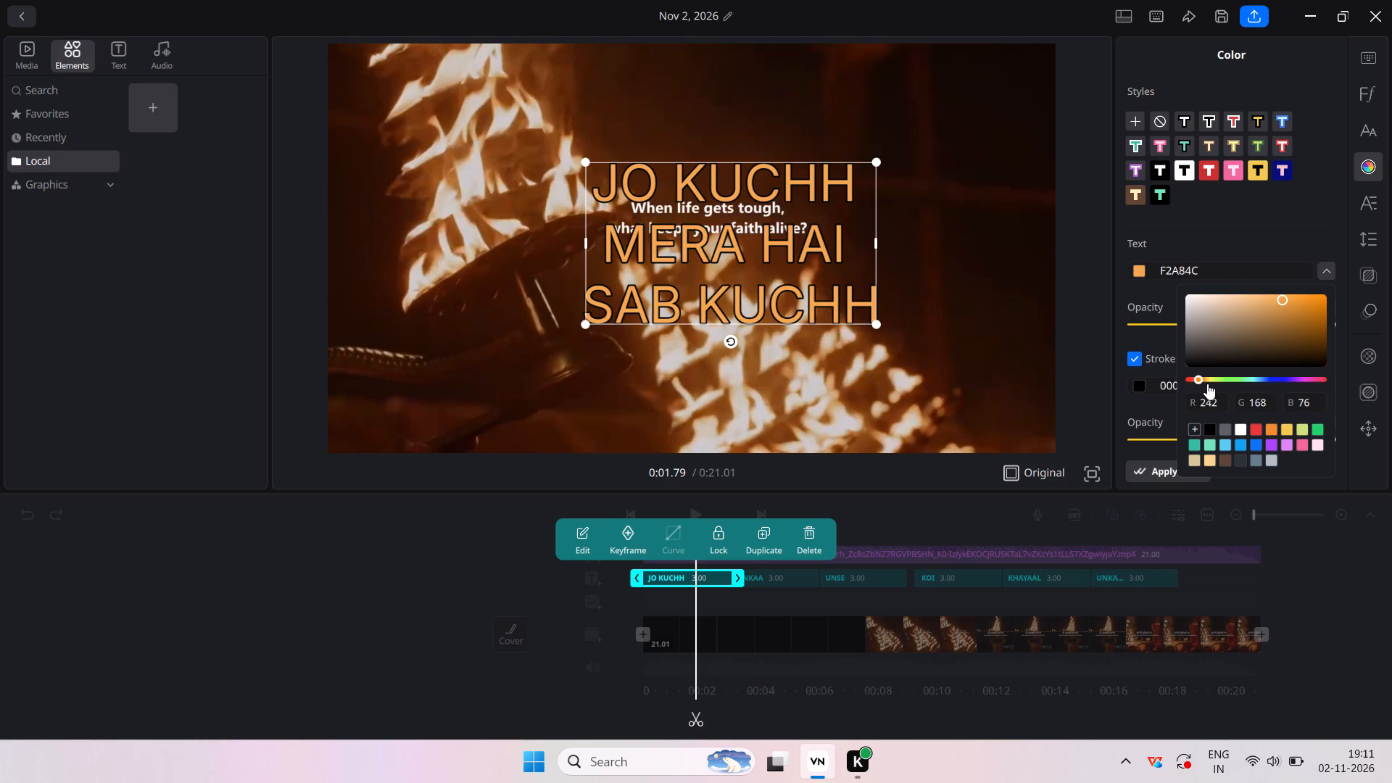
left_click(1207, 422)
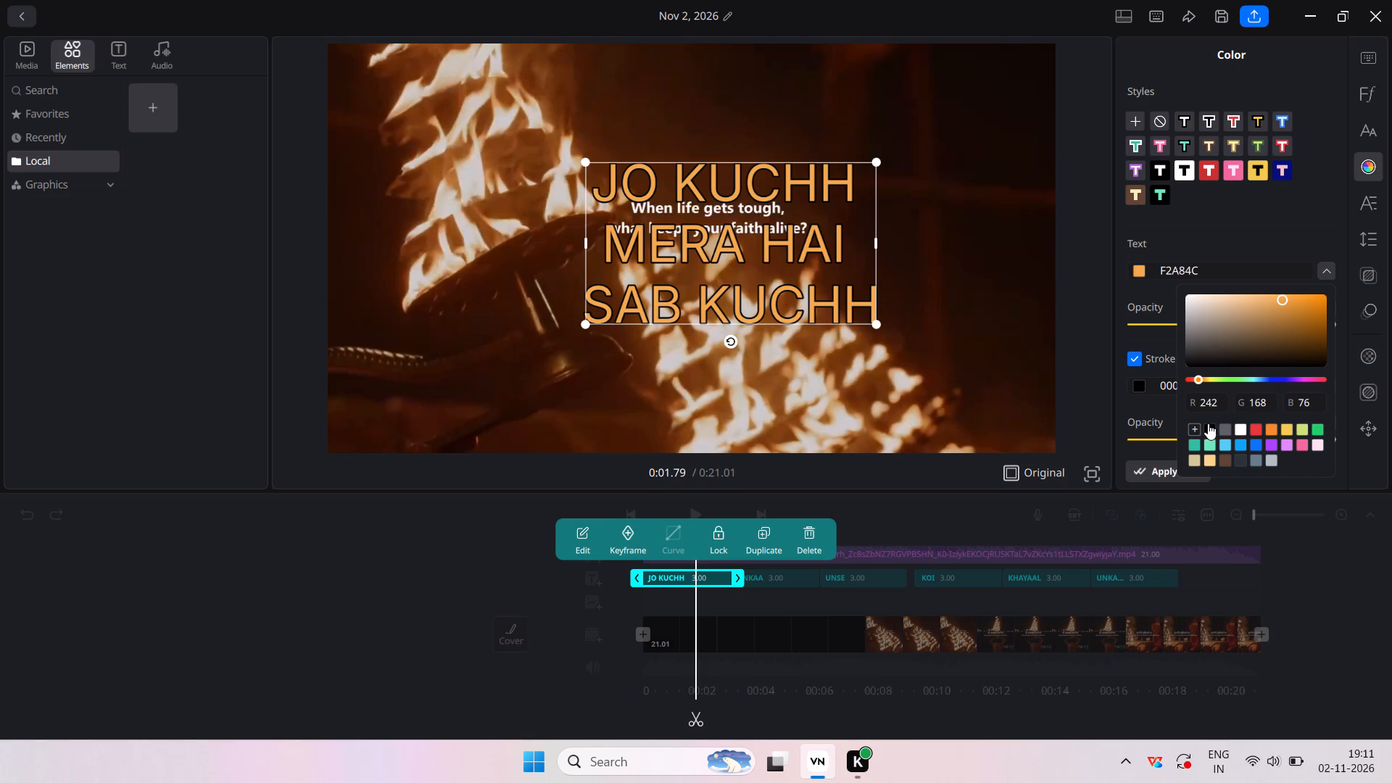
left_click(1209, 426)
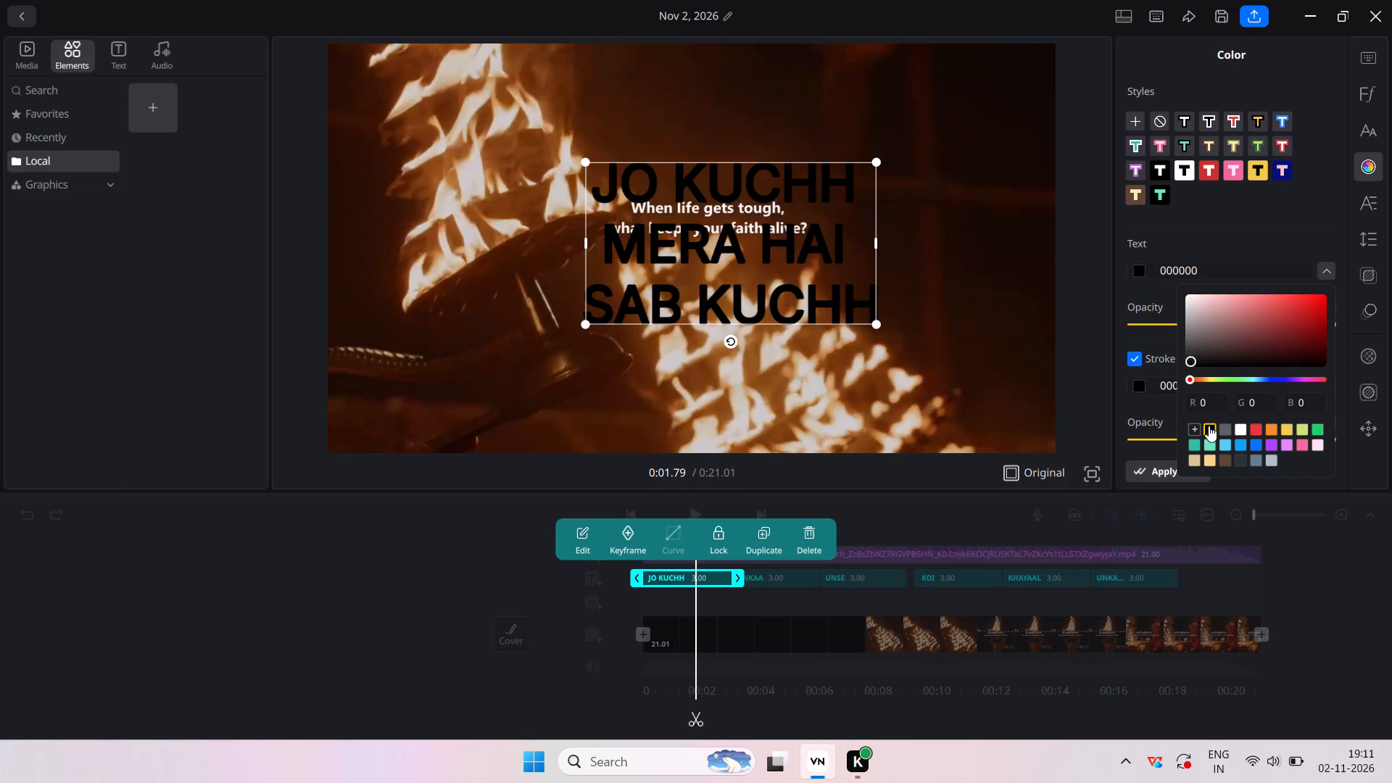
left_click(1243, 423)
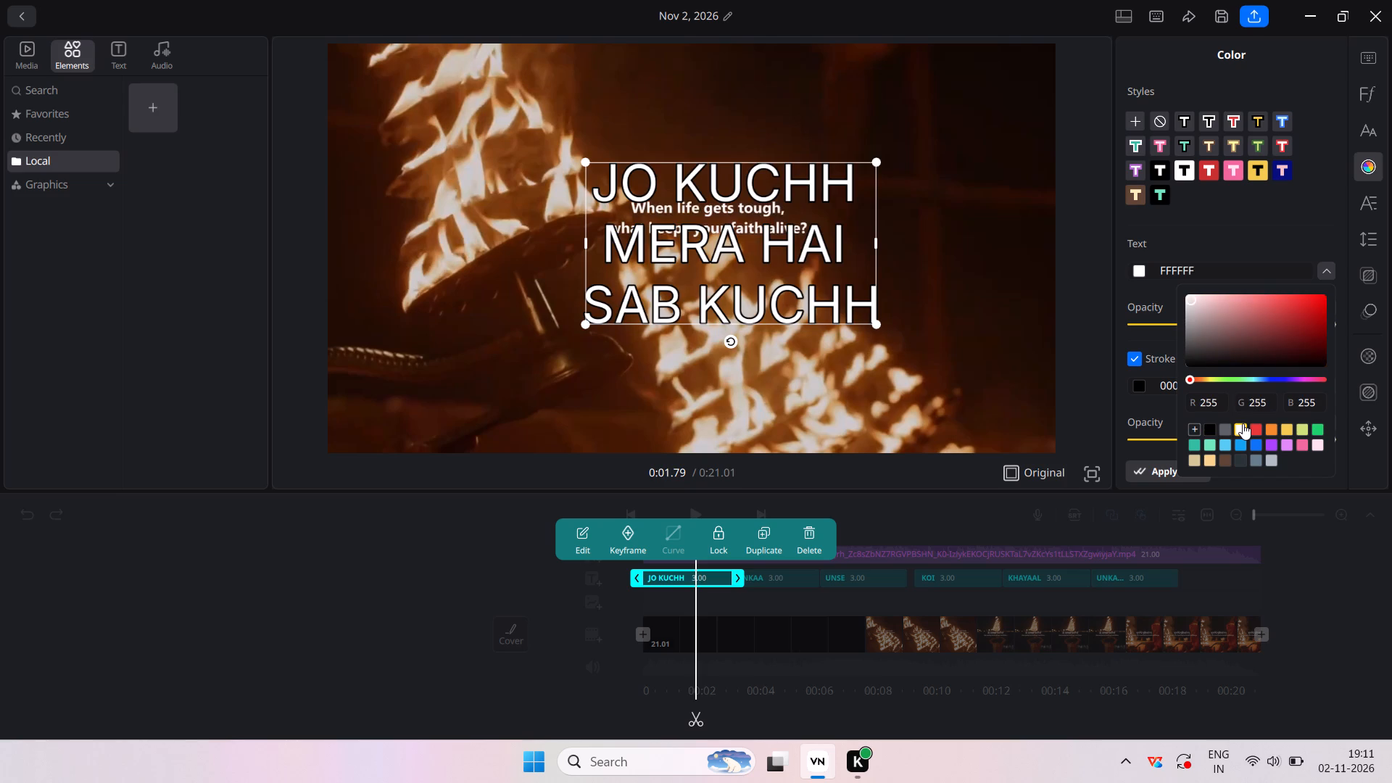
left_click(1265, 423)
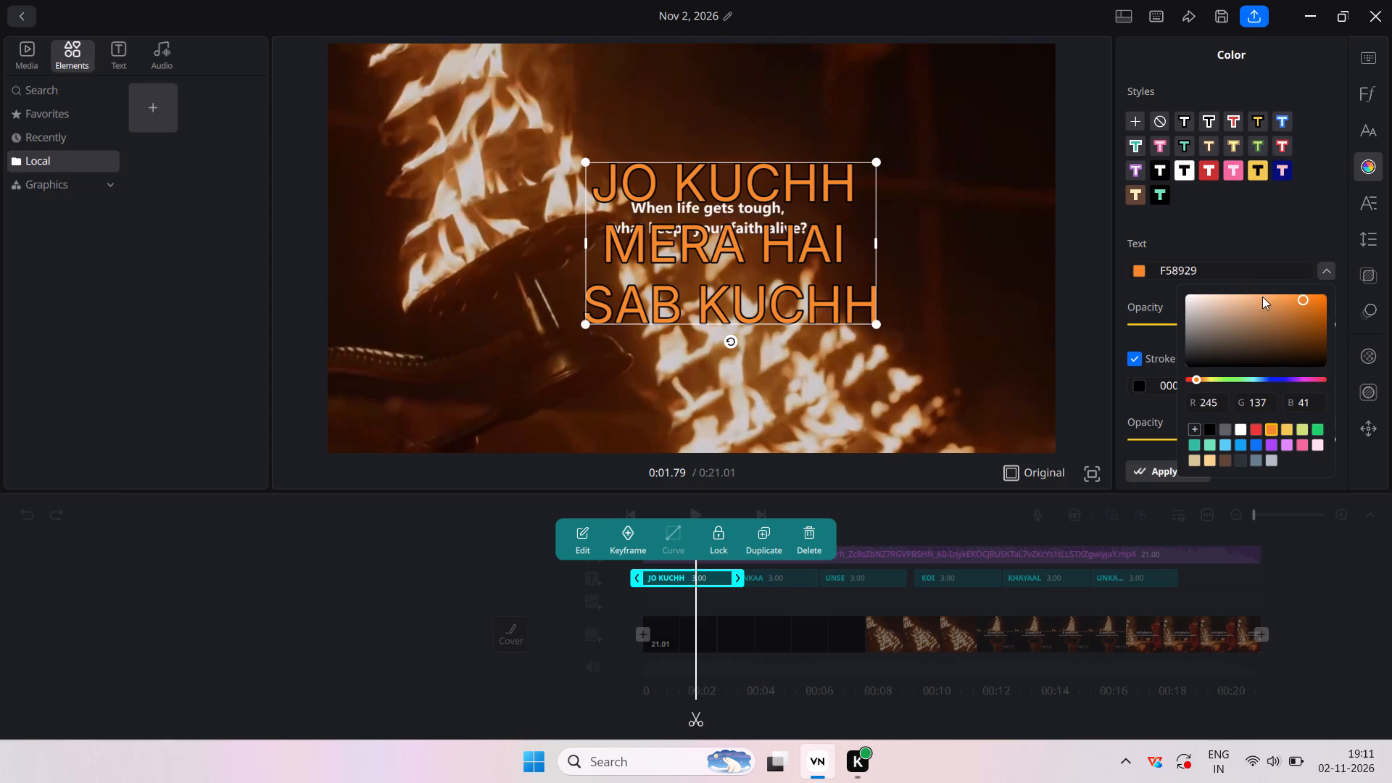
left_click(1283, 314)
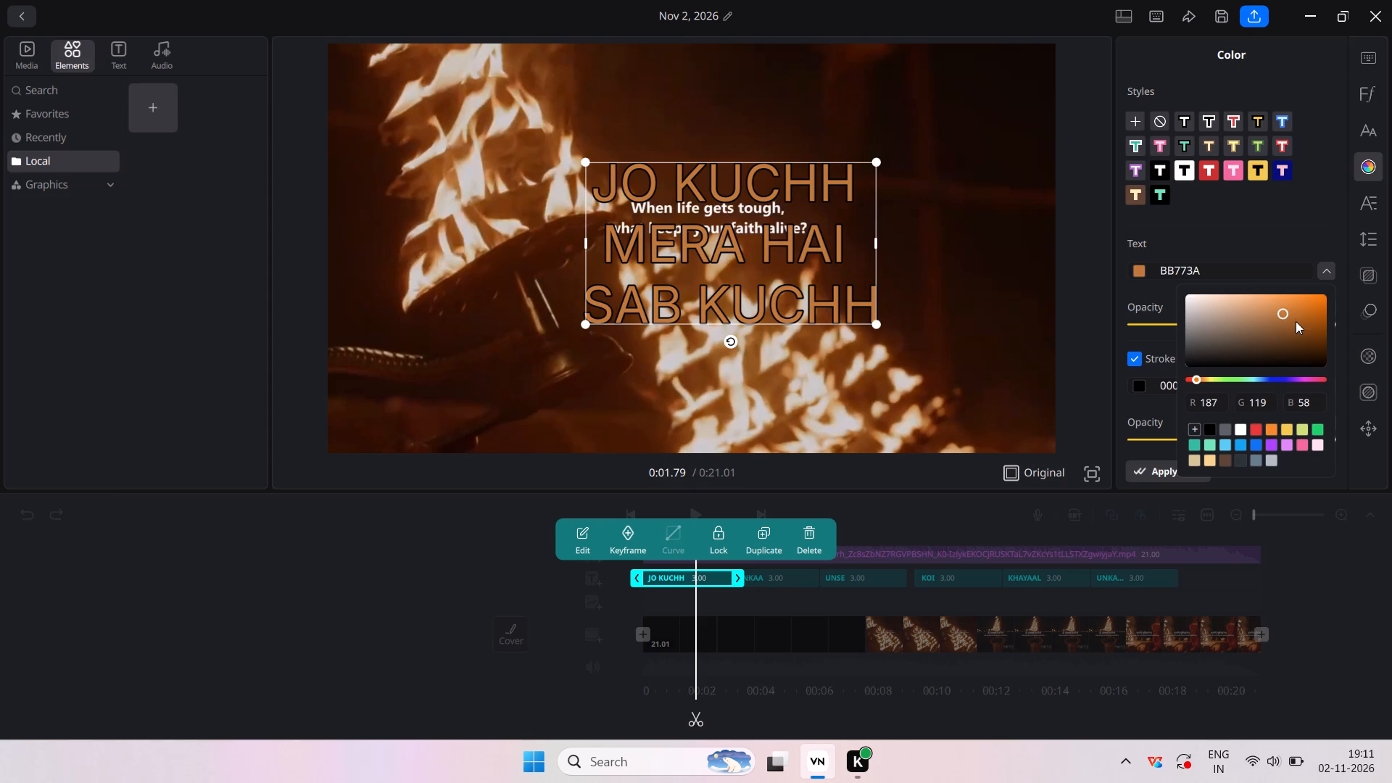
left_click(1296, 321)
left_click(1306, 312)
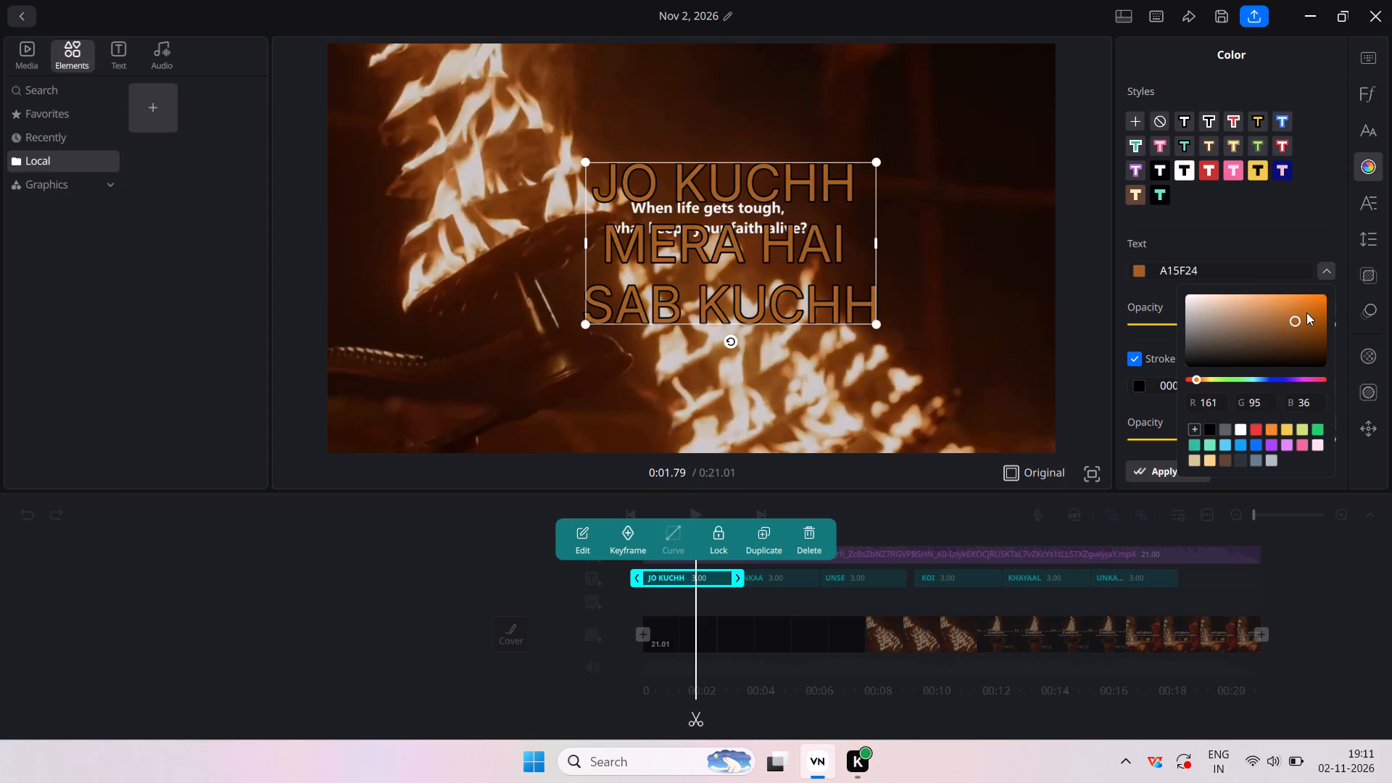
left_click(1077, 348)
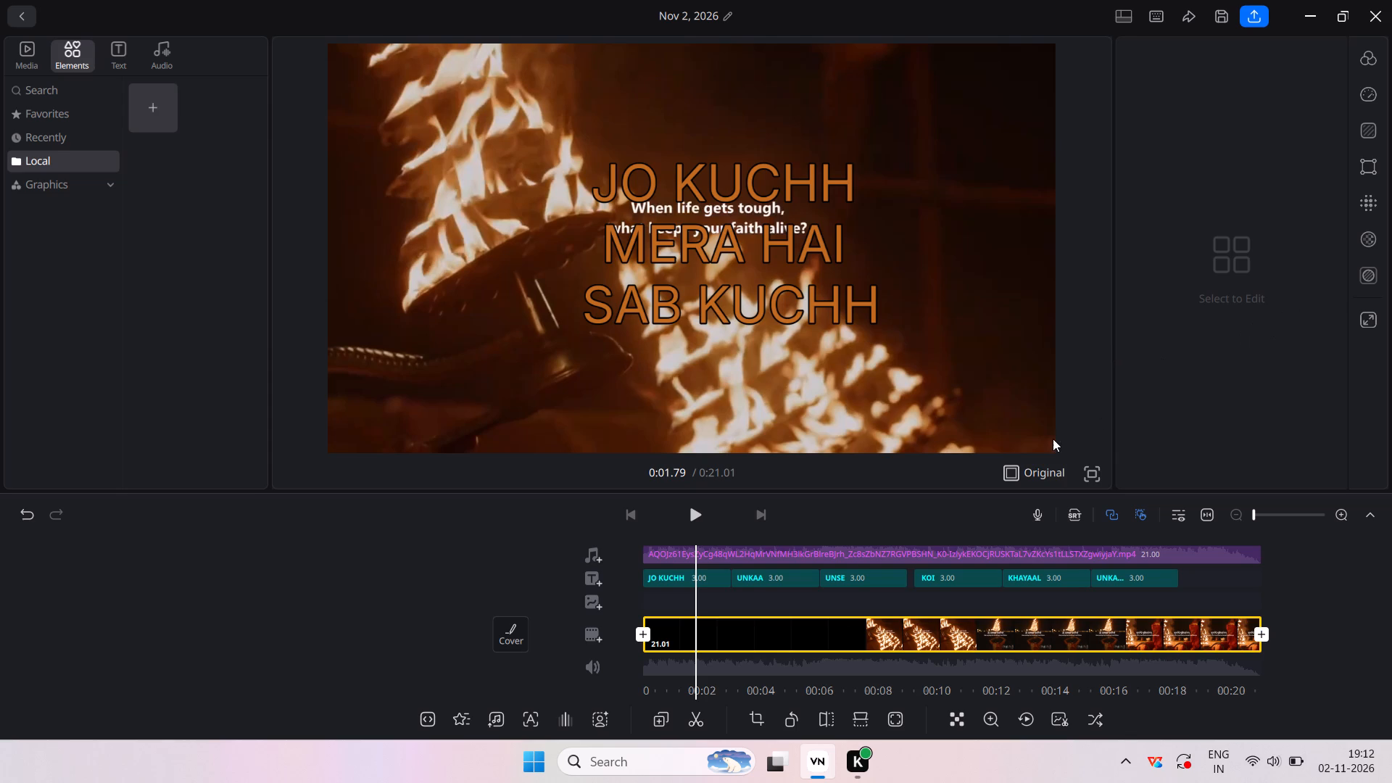
Select the word "HAI" in the "JO KUCHH" text clip and apply the preset style with pink text on a navy background.
left_click(669, 576)
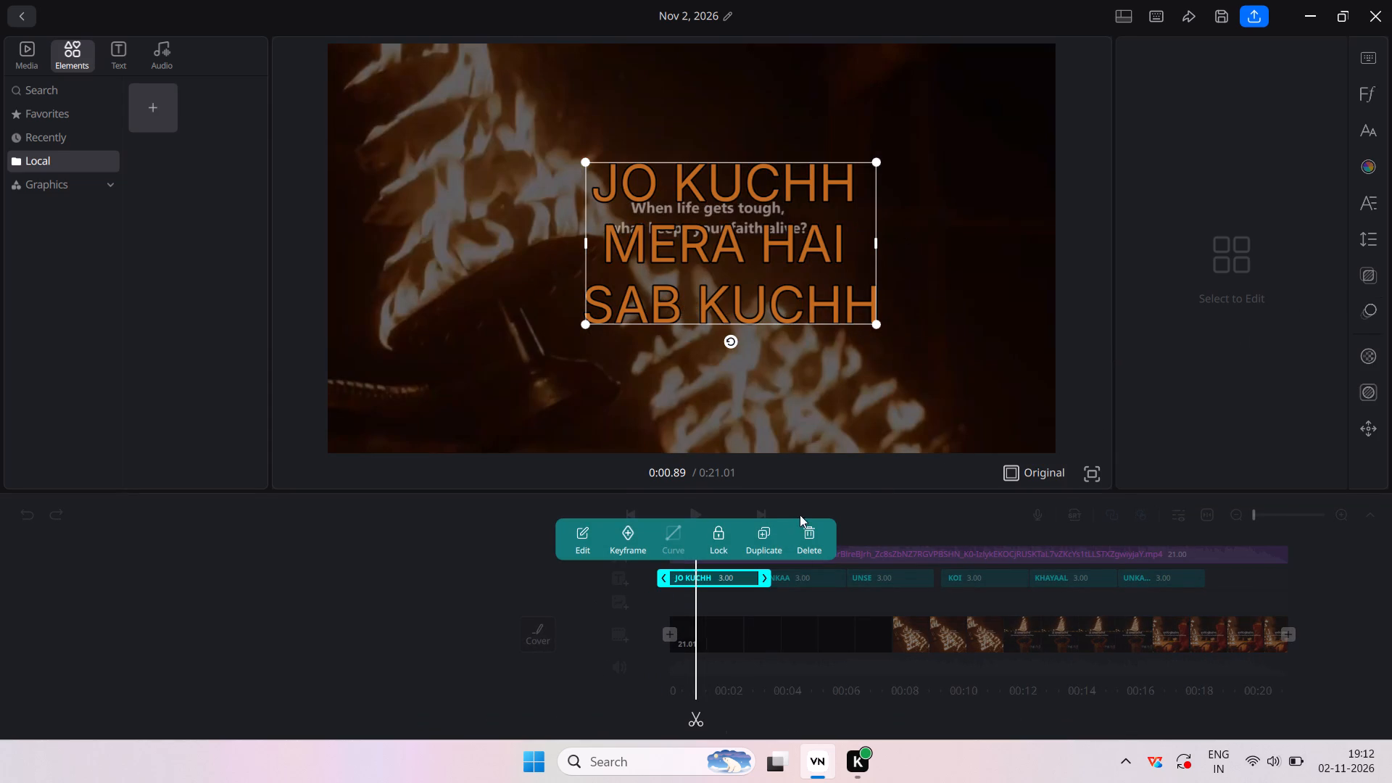
left_click(581, 536)
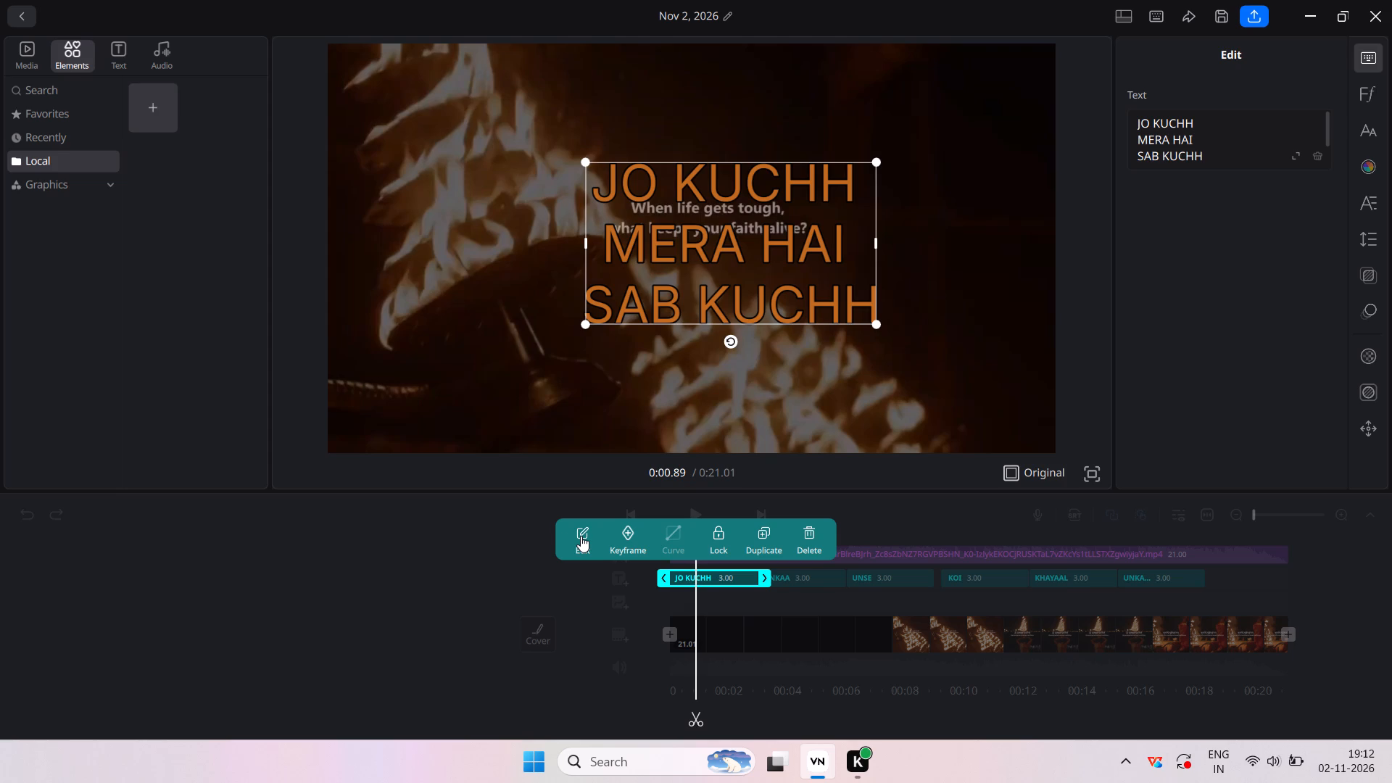
left_click(571, 540)
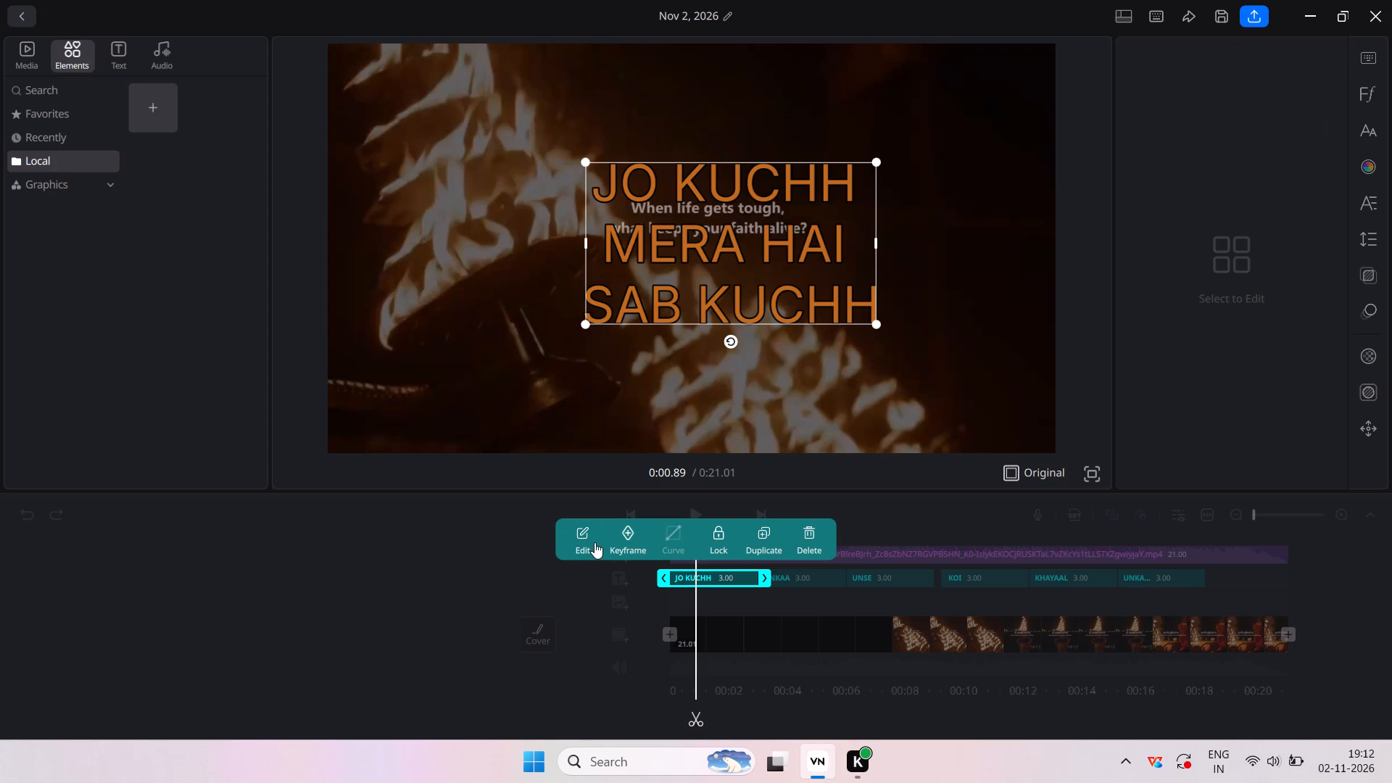
left_click(594, 542)
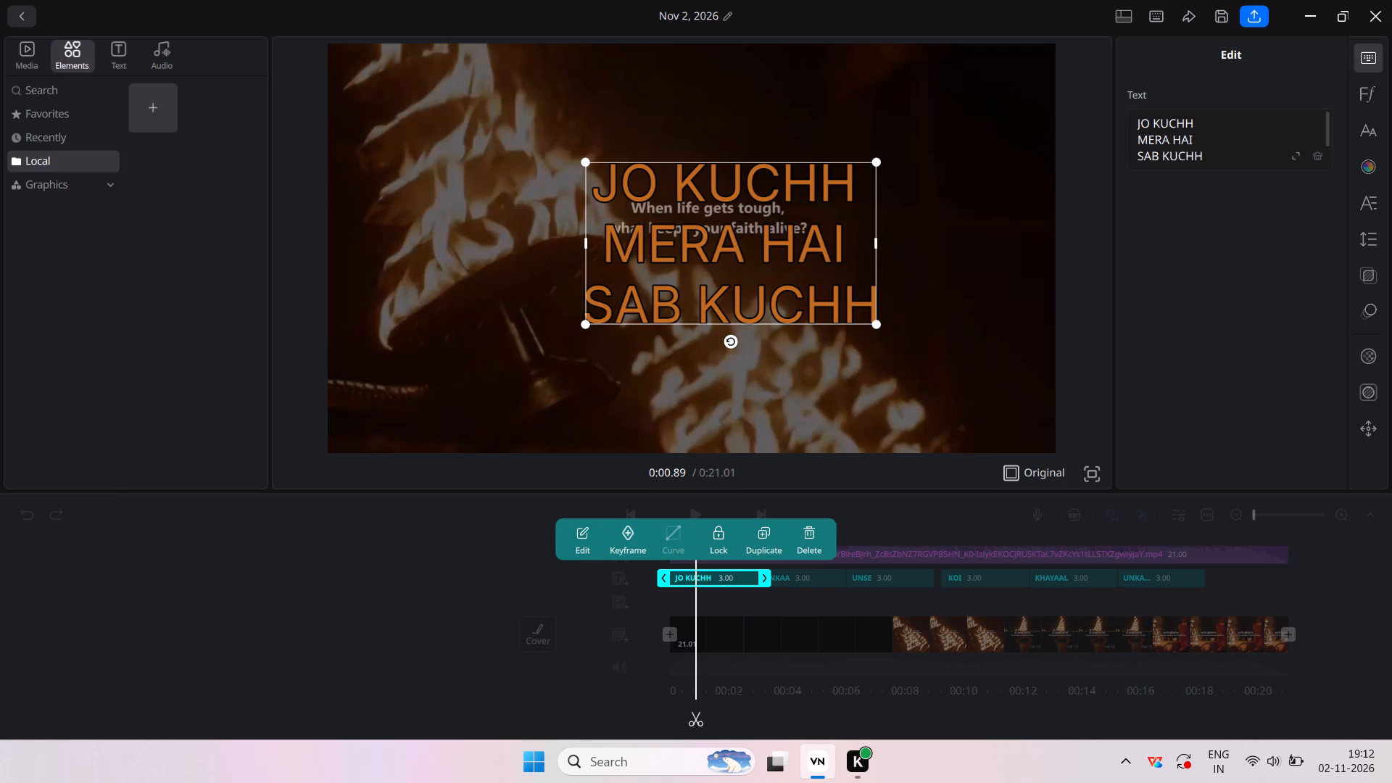
left_click_drag(1200, 136, 1174, 140)
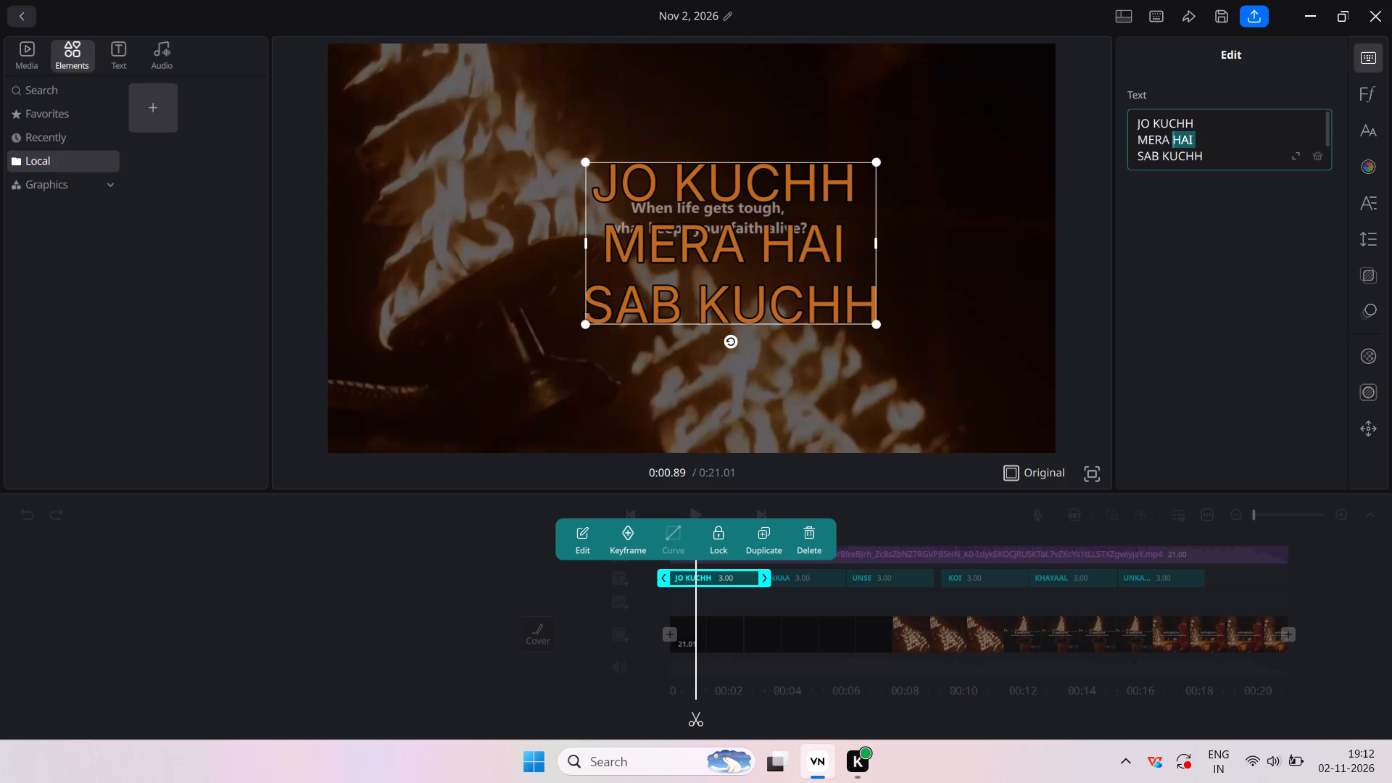
left_click(1366, 170)
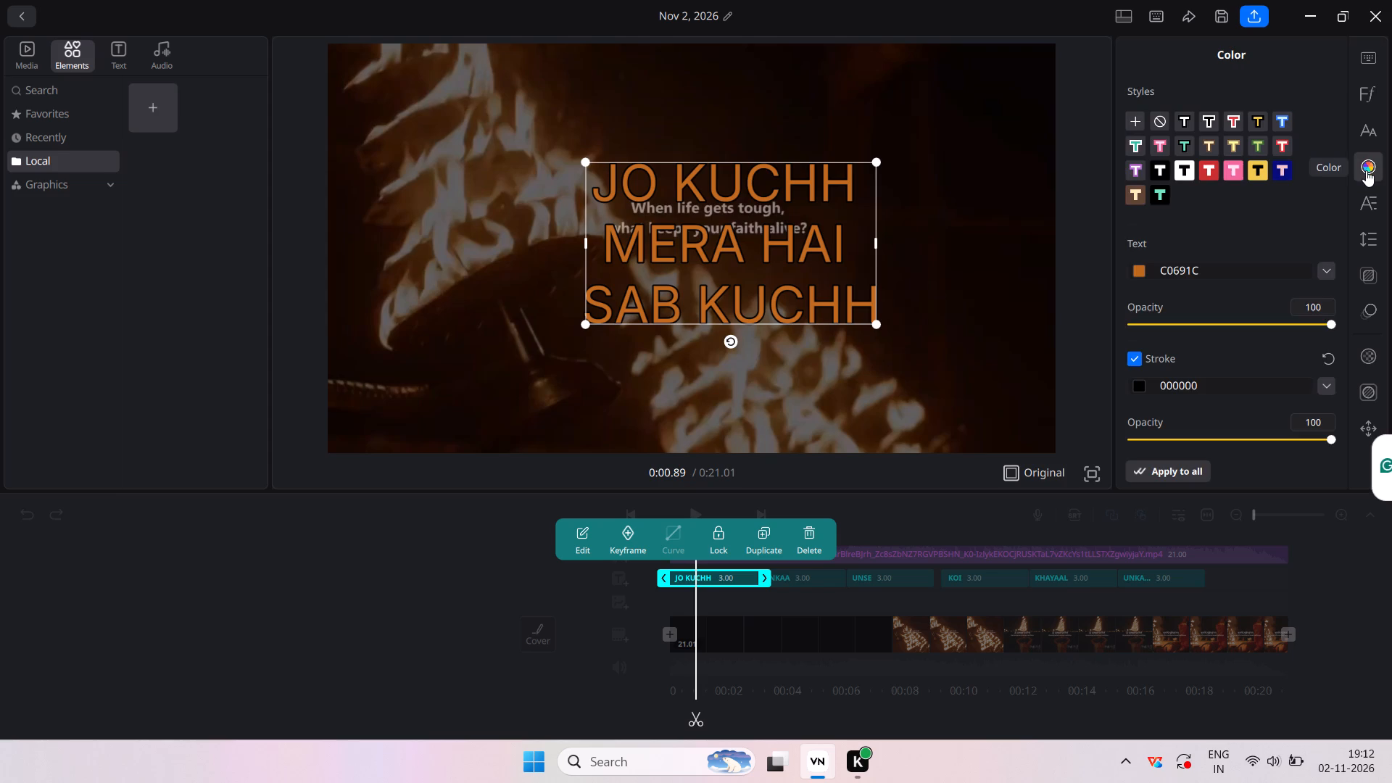
scroll(1246, 249, "down", 1)
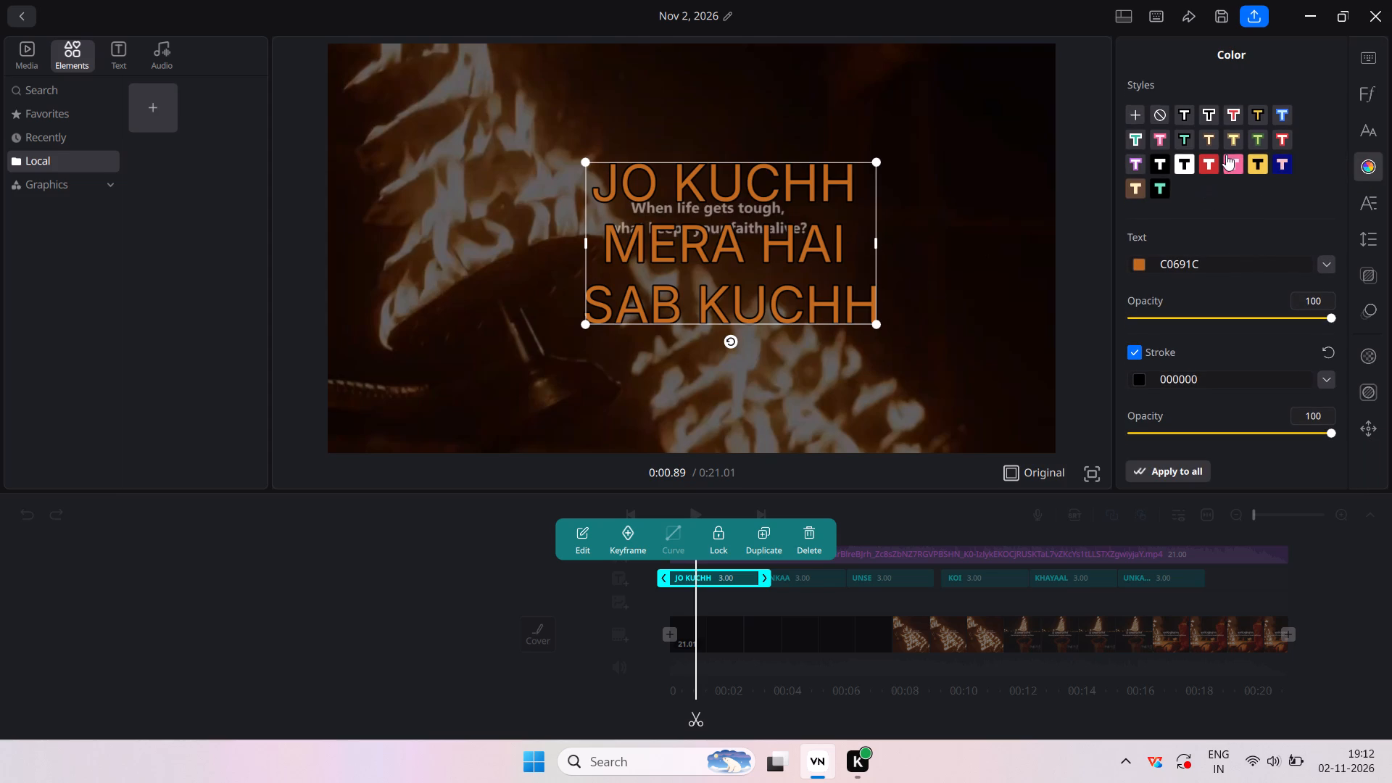
left_click(1277, 163)
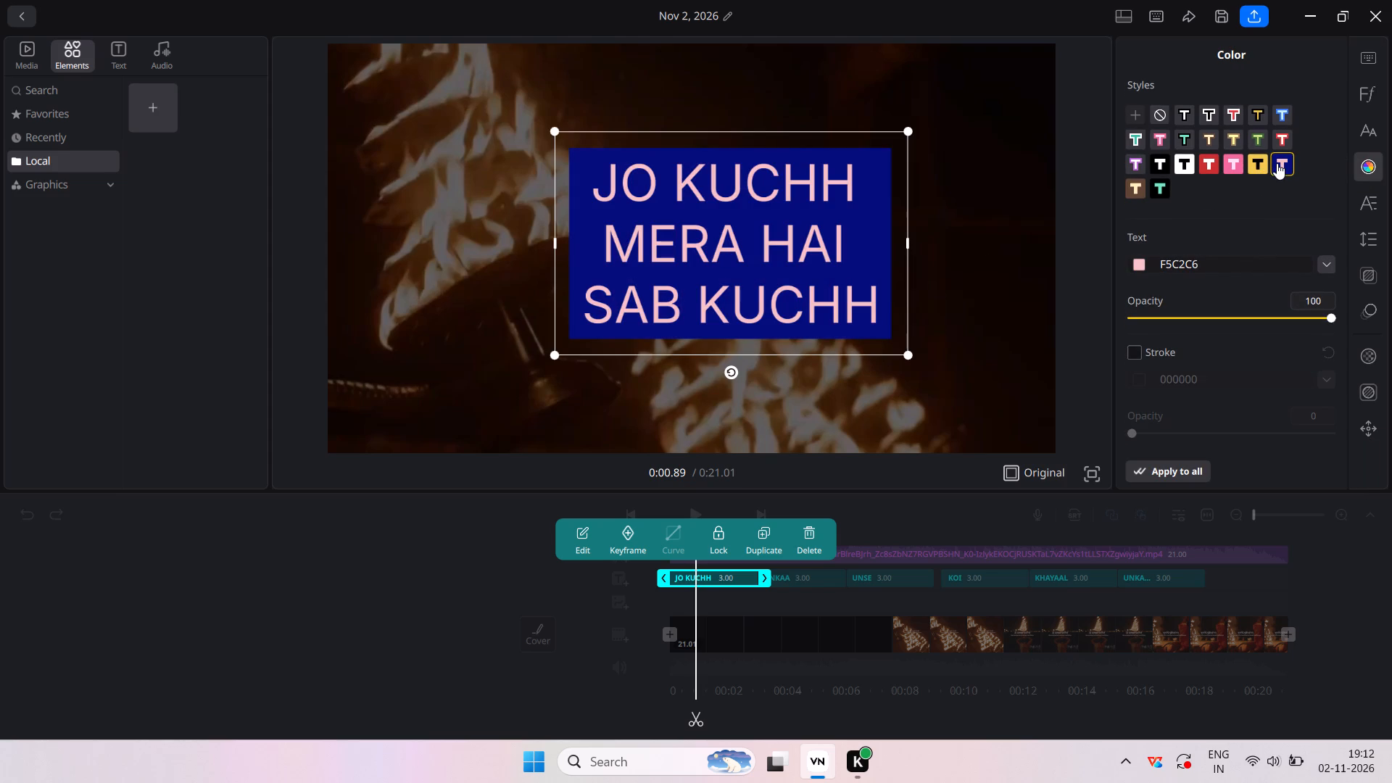
Clear the navy-background style from the "JO KUCHH" text and apply the preset with yellow text and a black stroke.
left_click(1277, 163)
left_click(1277, 163)
left_click(1165, 115)
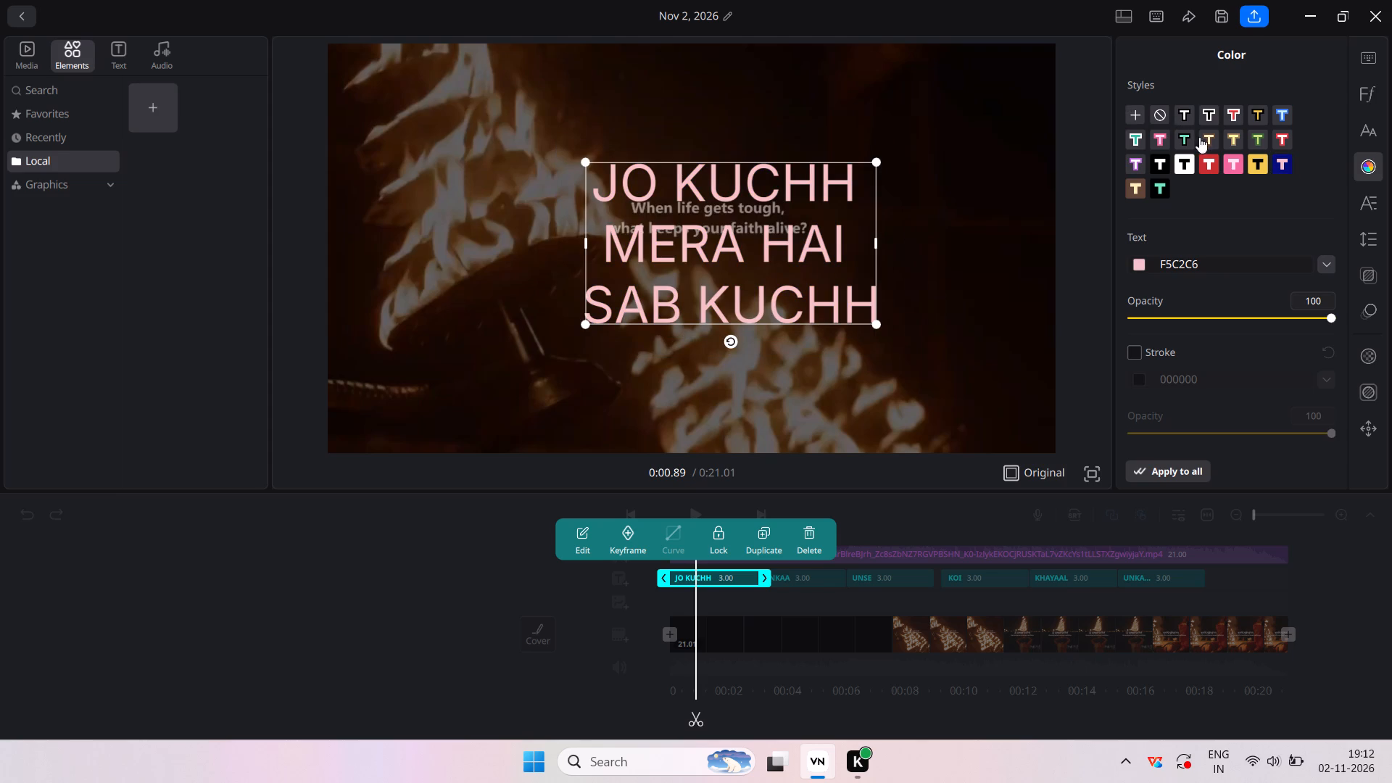
left_click(1267, 117)
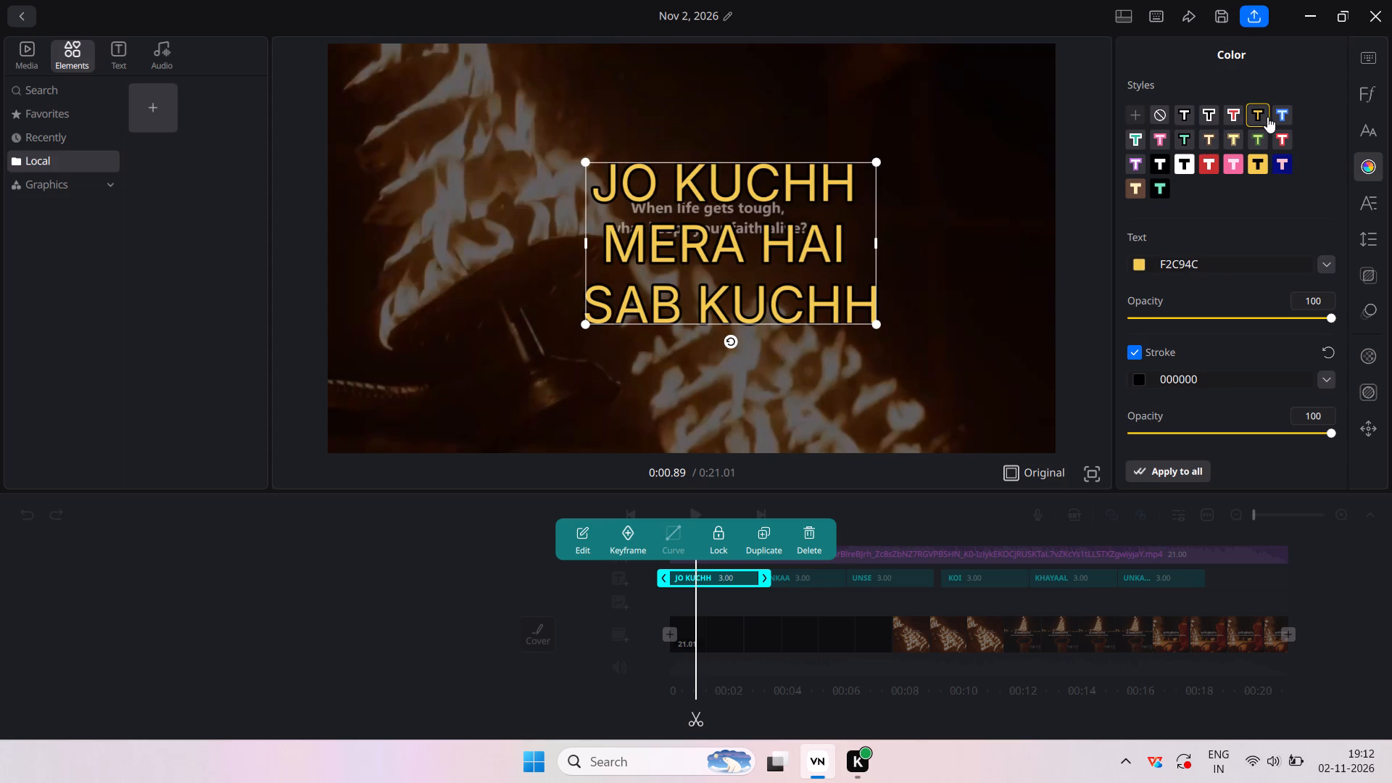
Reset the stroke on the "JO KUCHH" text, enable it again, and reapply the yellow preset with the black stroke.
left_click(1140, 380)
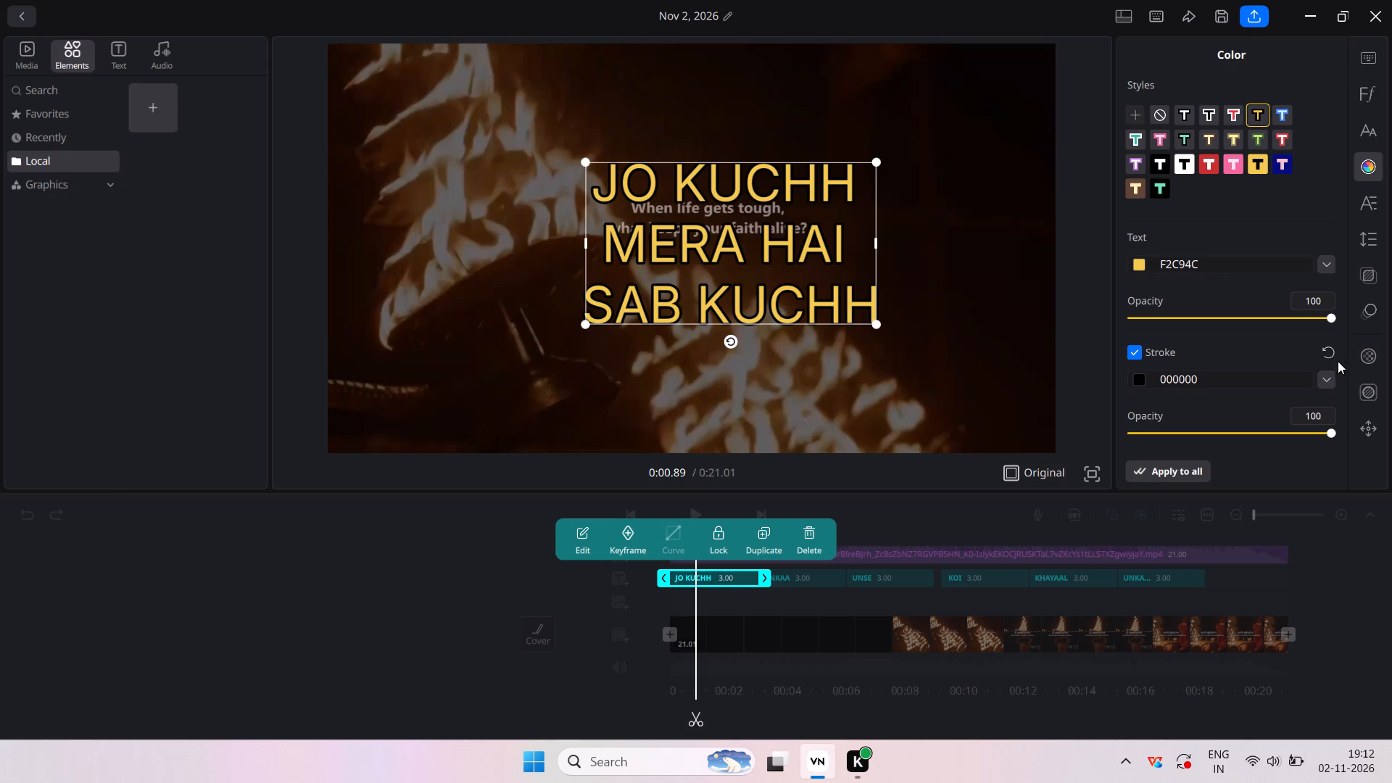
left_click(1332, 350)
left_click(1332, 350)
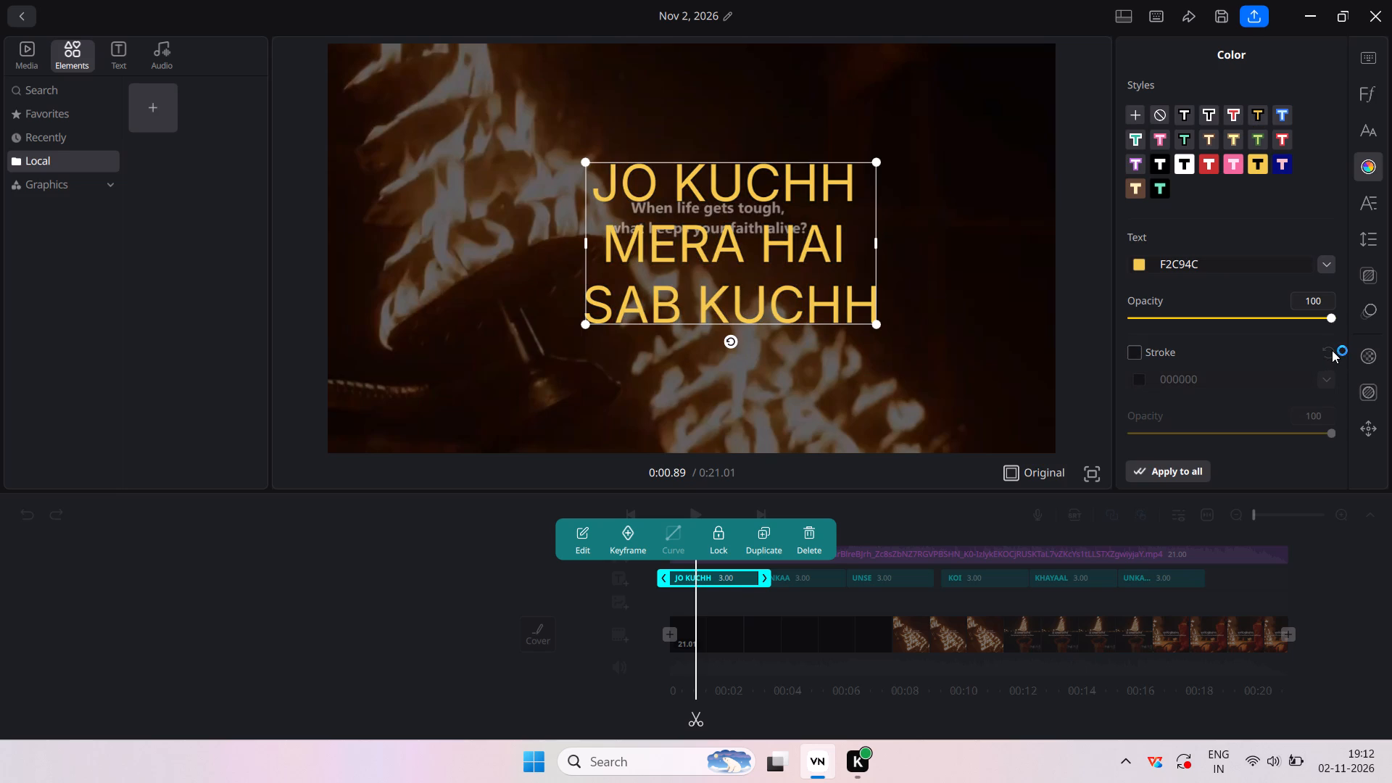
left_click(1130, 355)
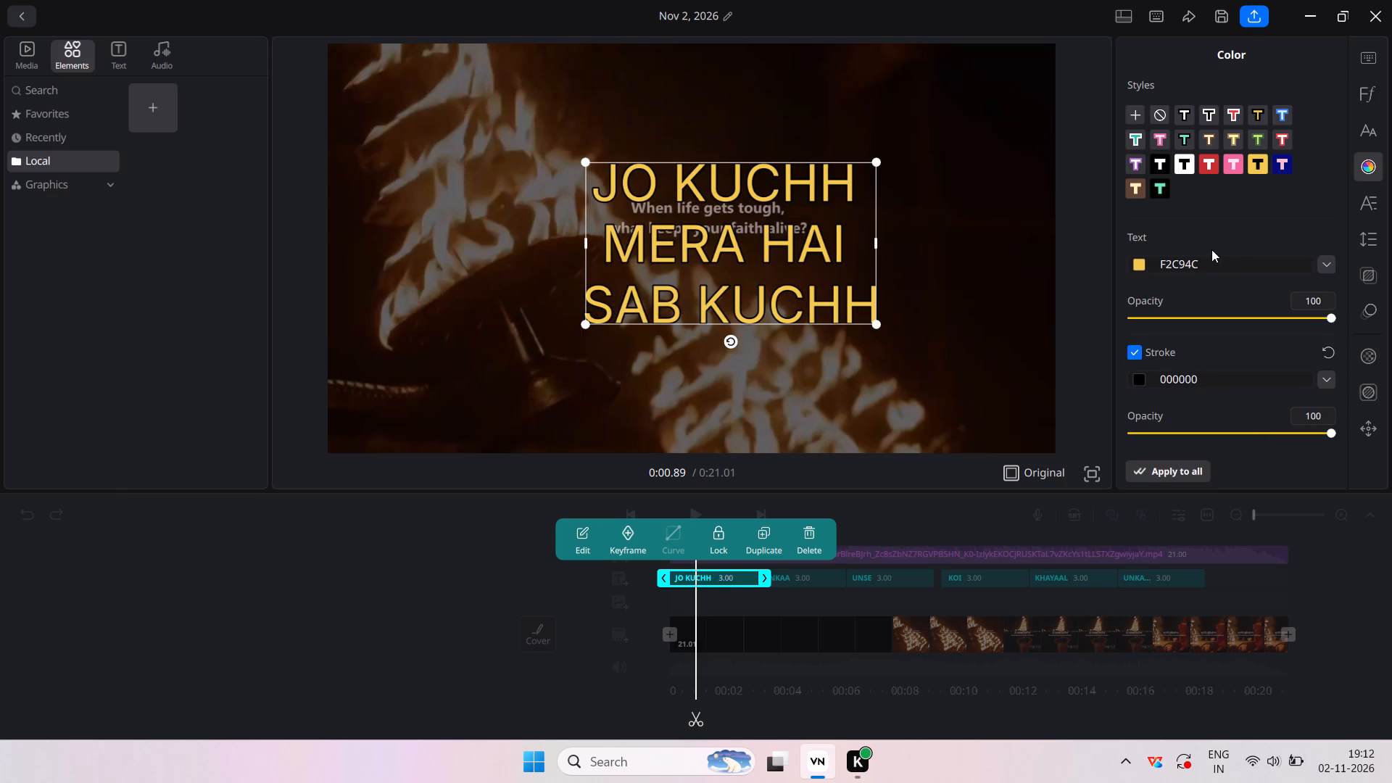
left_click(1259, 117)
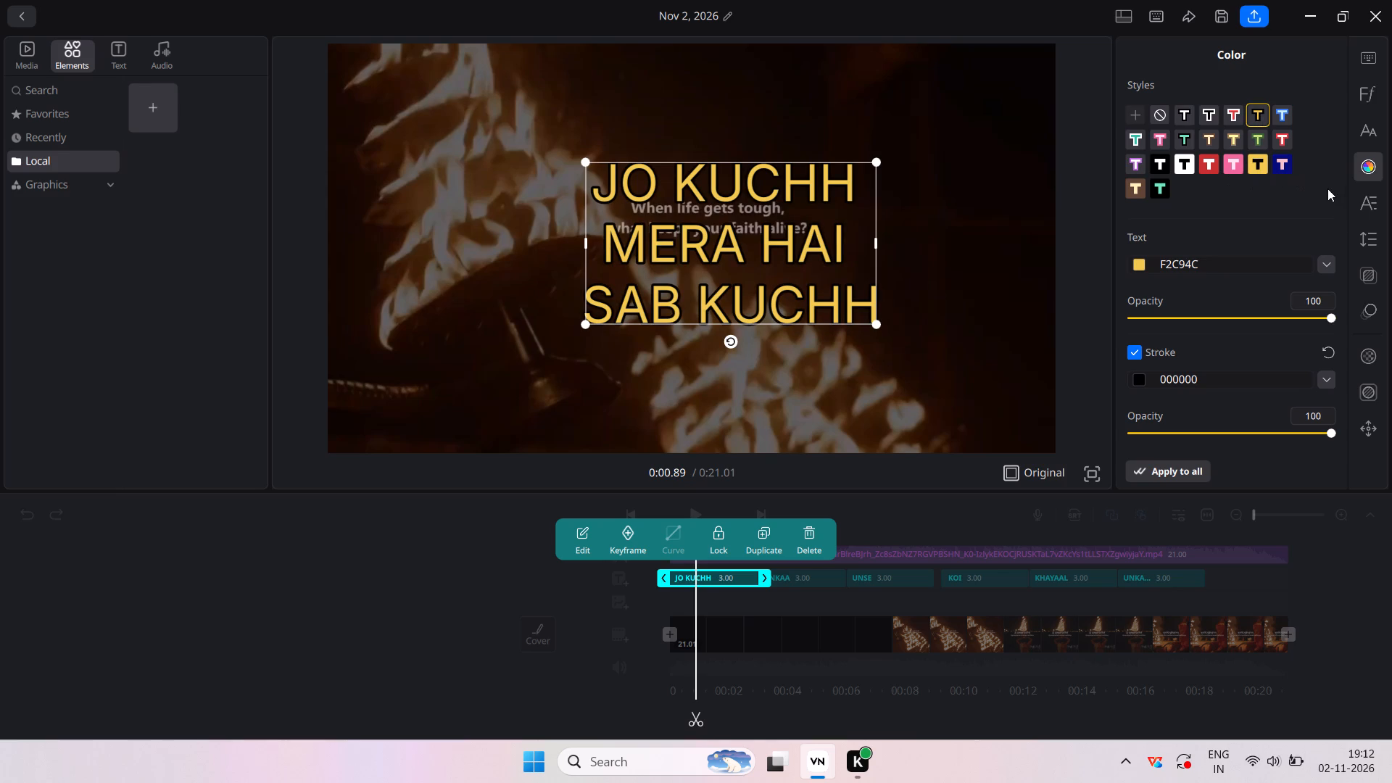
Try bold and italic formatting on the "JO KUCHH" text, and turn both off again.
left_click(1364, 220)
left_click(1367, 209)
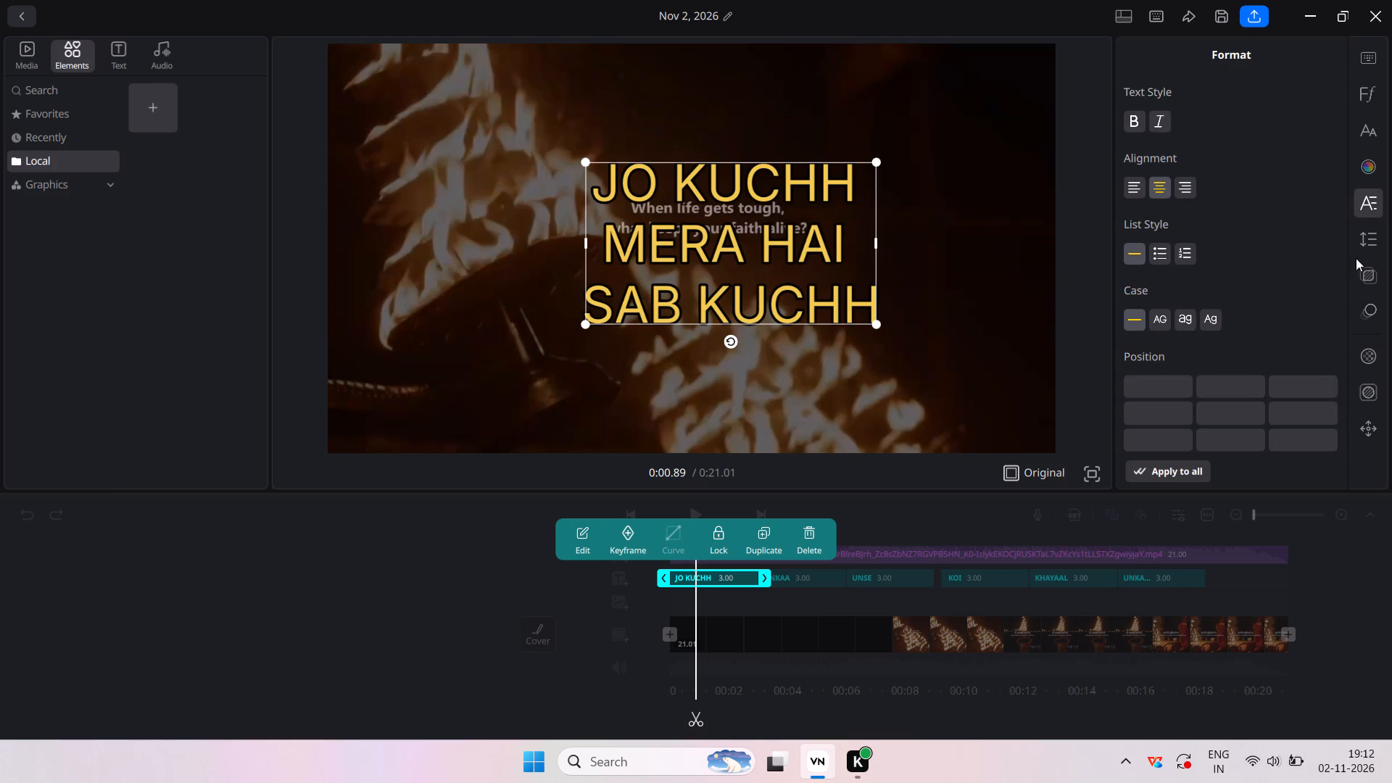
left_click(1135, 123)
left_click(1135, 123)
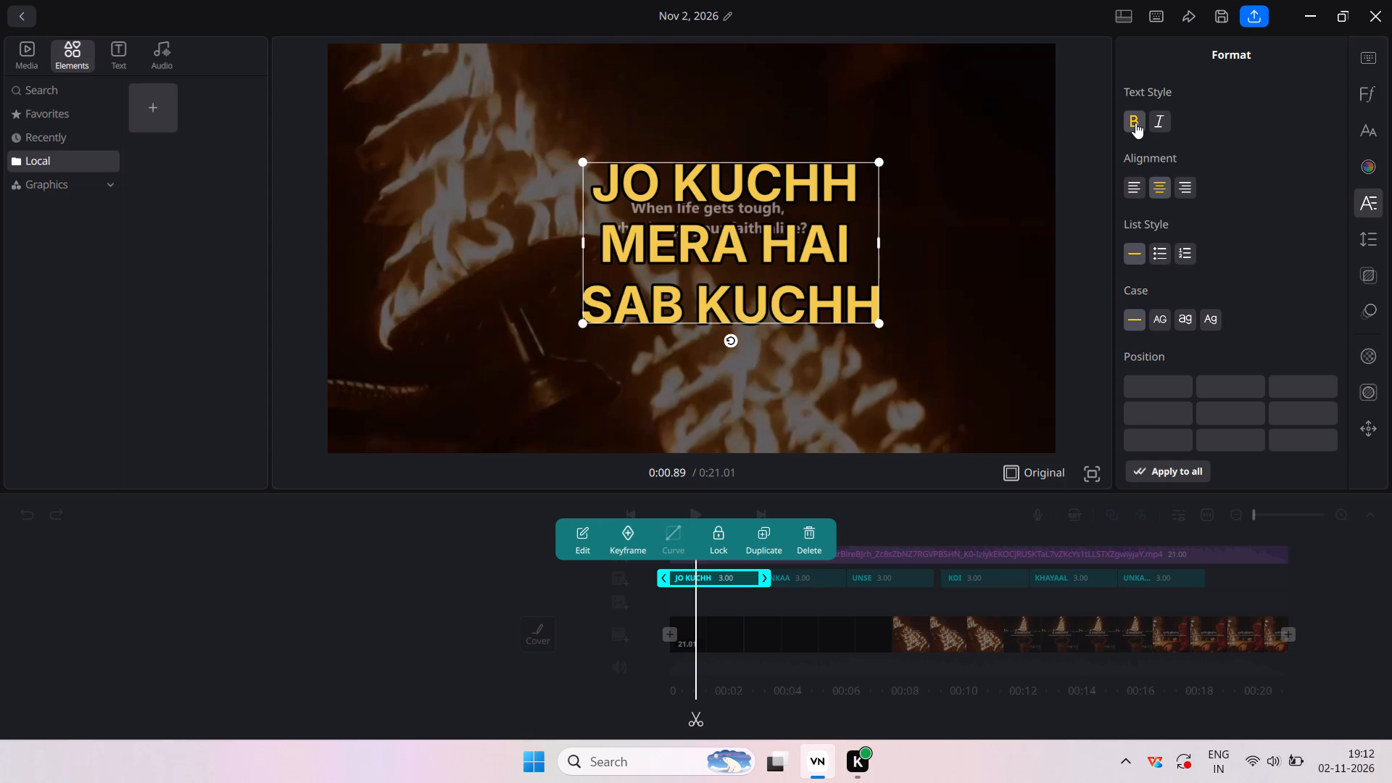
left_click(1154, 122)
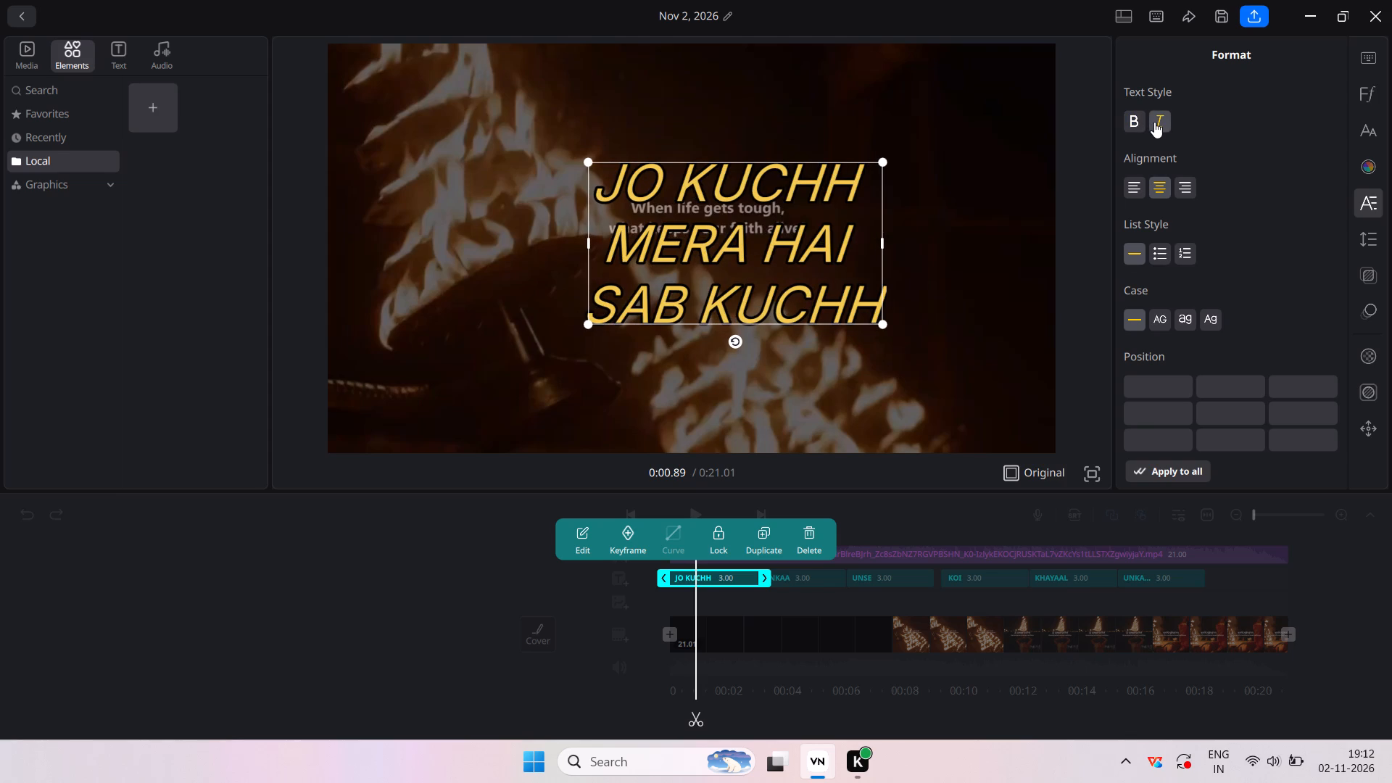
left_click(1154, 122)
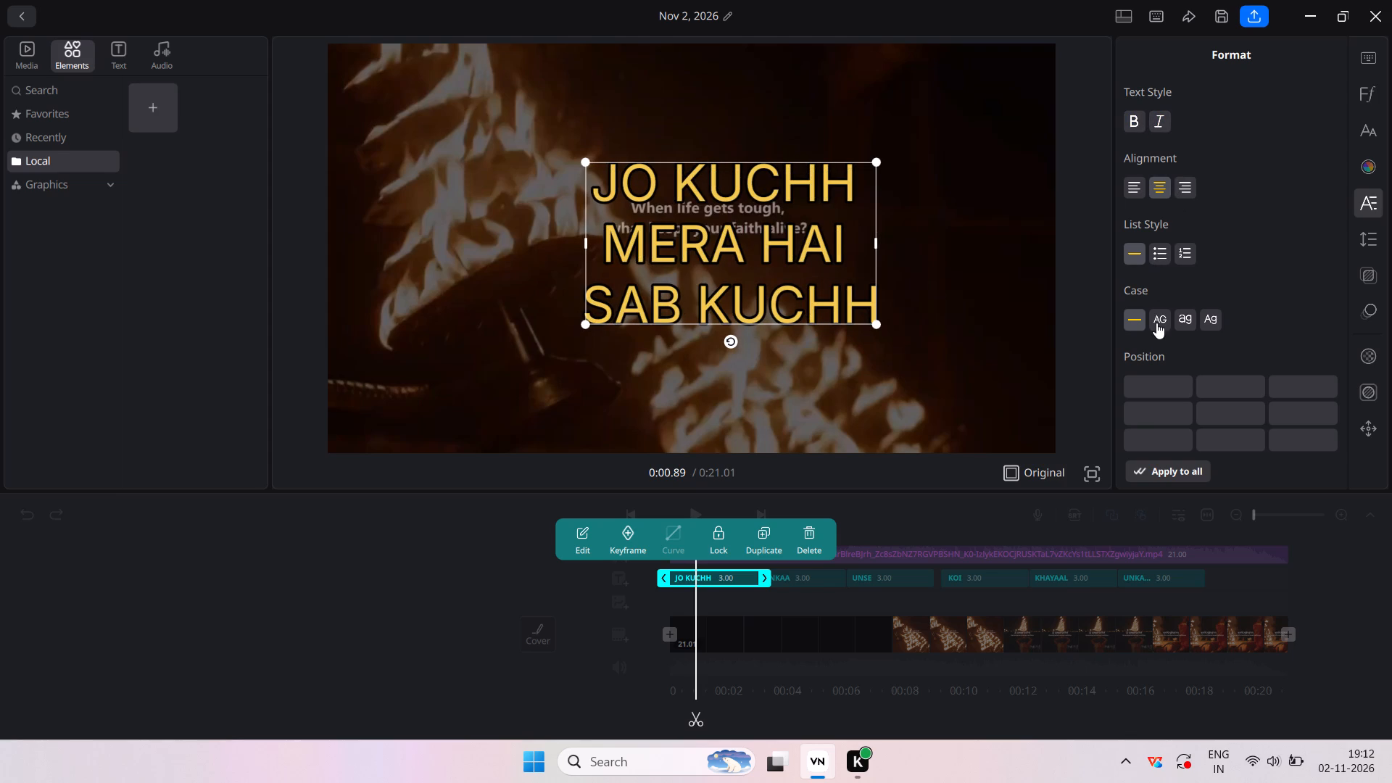
Apply the first "Poppin..." subtitle animation, in the top row of the caption animations, to the "JO KUCHH" text.
left_click(1362, 244)
left_click(1367, 281)
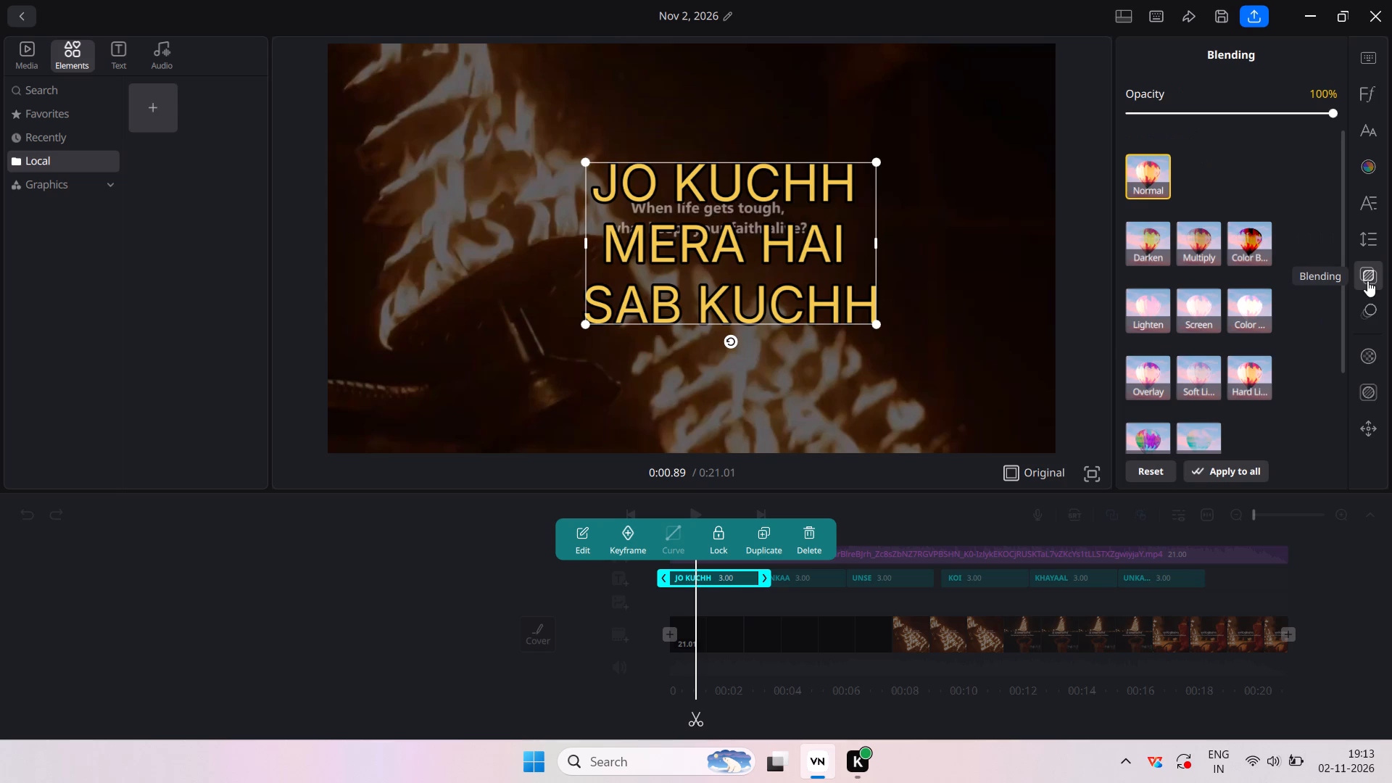
left_click(1365, 307)
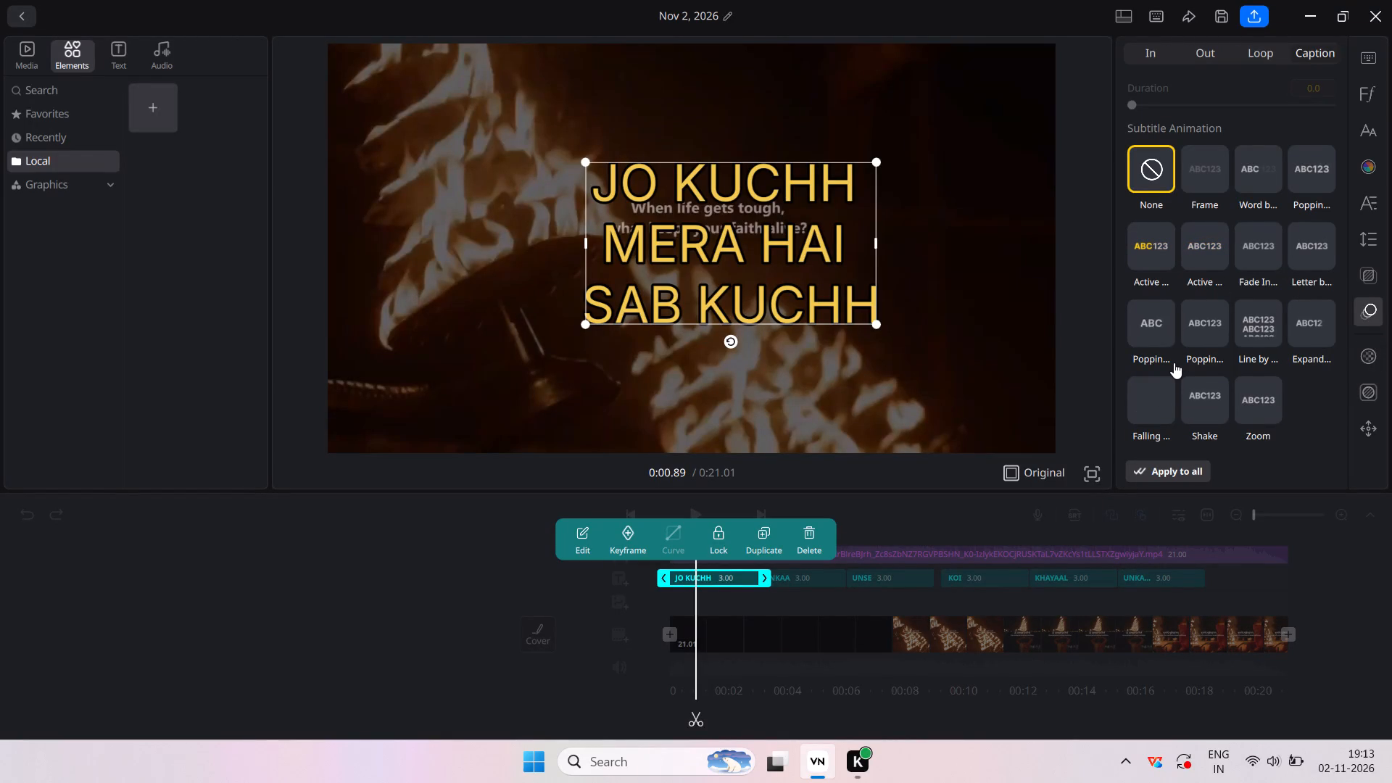
left_click(1306, 182)
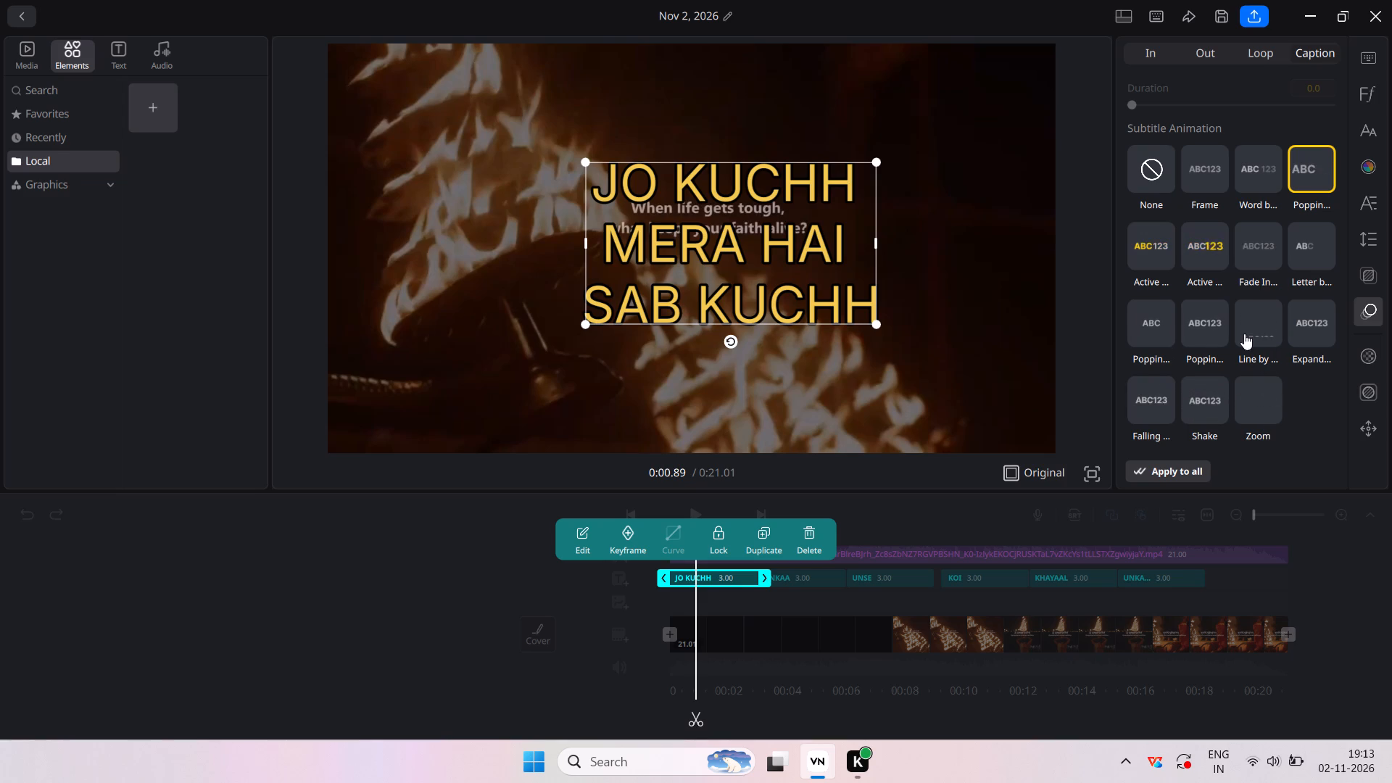
scroll(1251, 287, "down", 2)
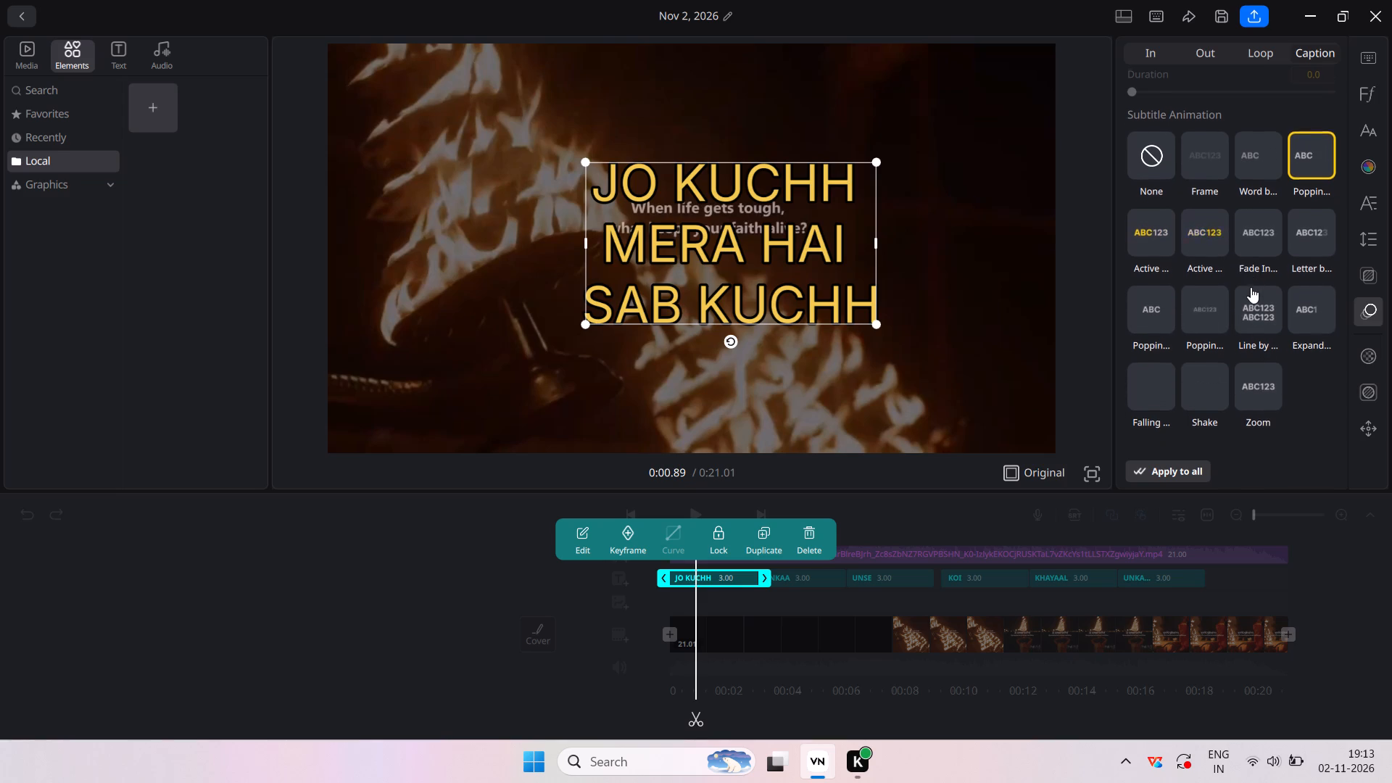
scroll(1251, 287, "down", 1)
scroll(1251, 287, "up", 4)
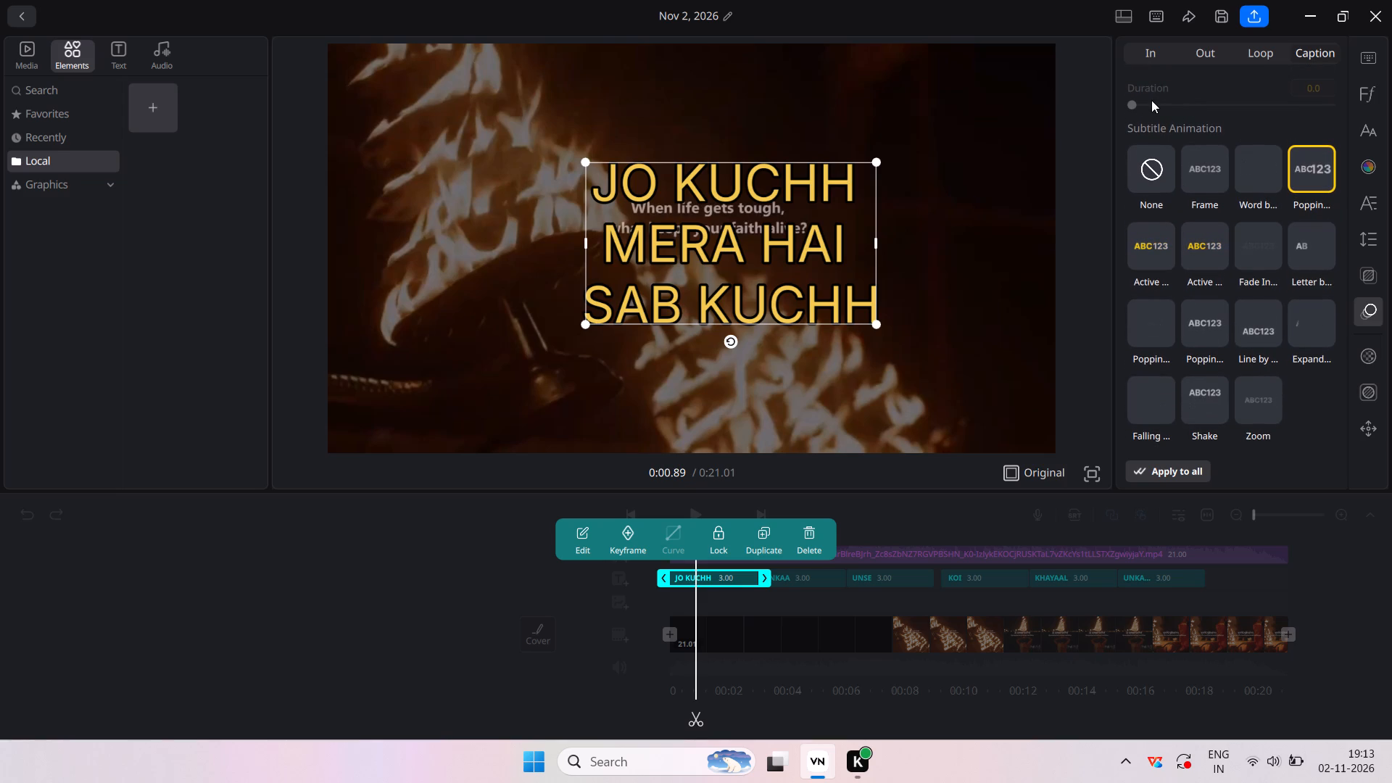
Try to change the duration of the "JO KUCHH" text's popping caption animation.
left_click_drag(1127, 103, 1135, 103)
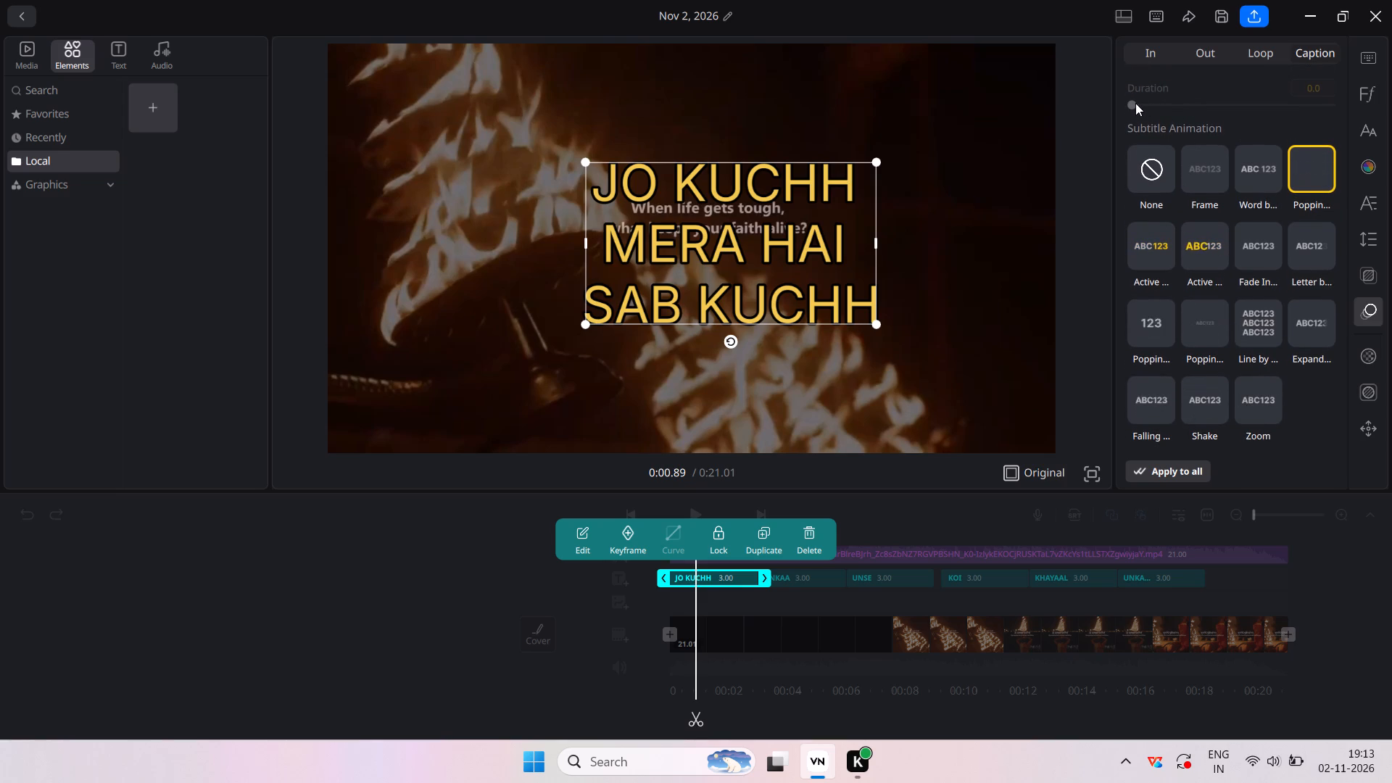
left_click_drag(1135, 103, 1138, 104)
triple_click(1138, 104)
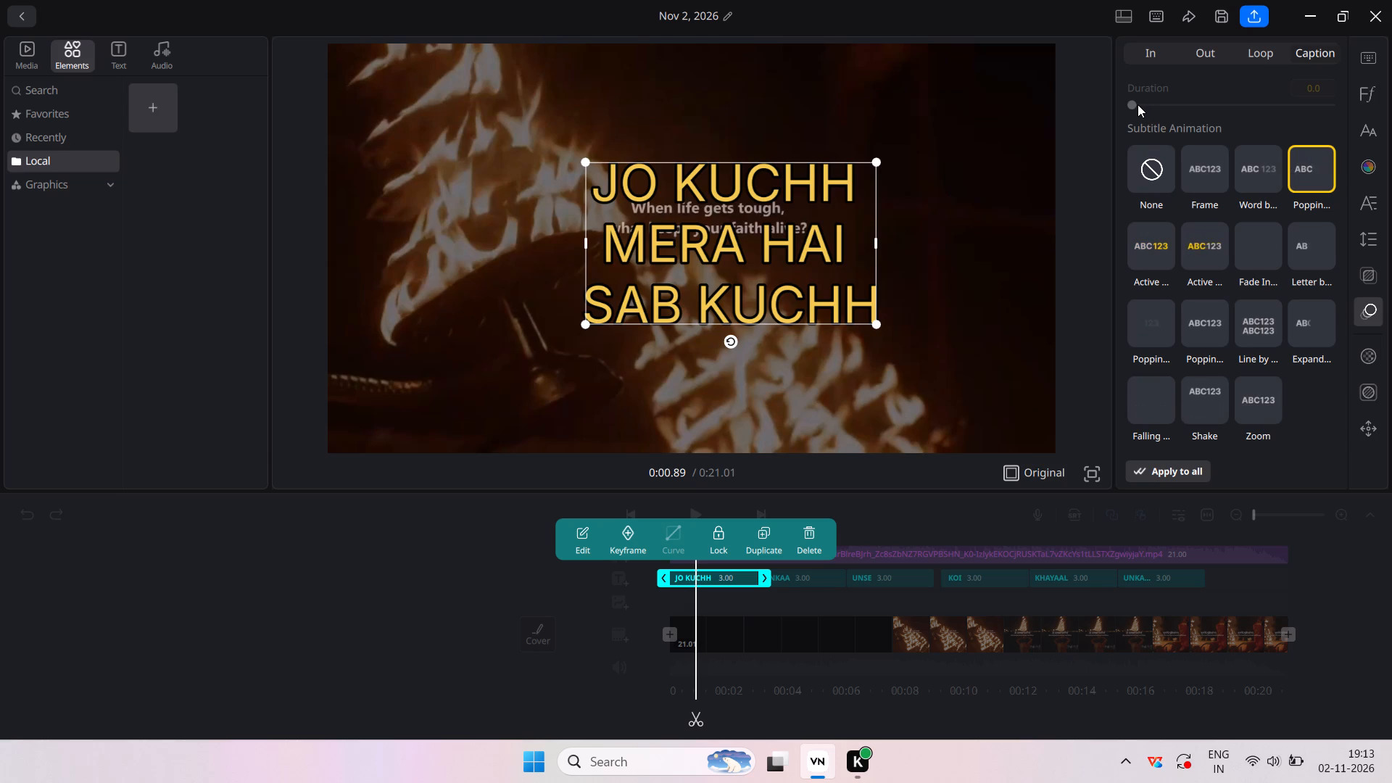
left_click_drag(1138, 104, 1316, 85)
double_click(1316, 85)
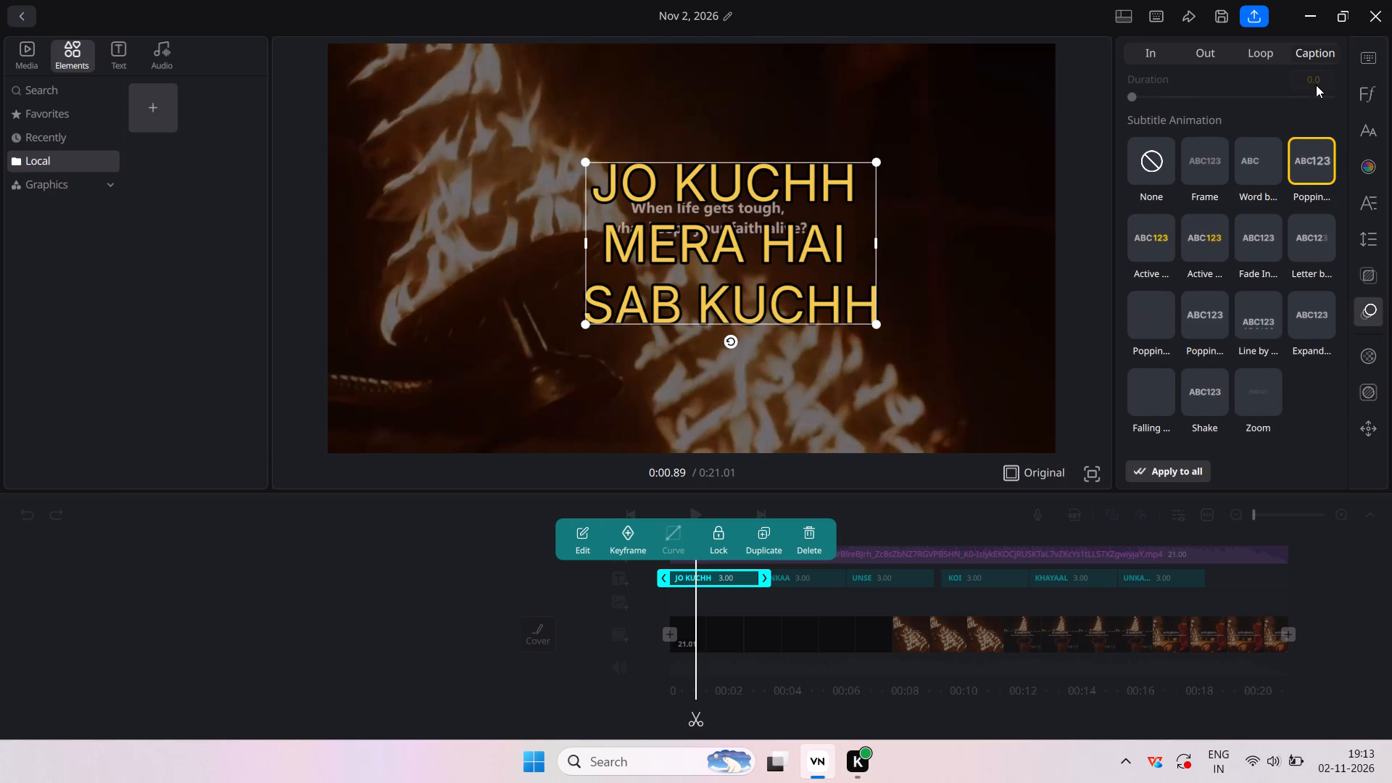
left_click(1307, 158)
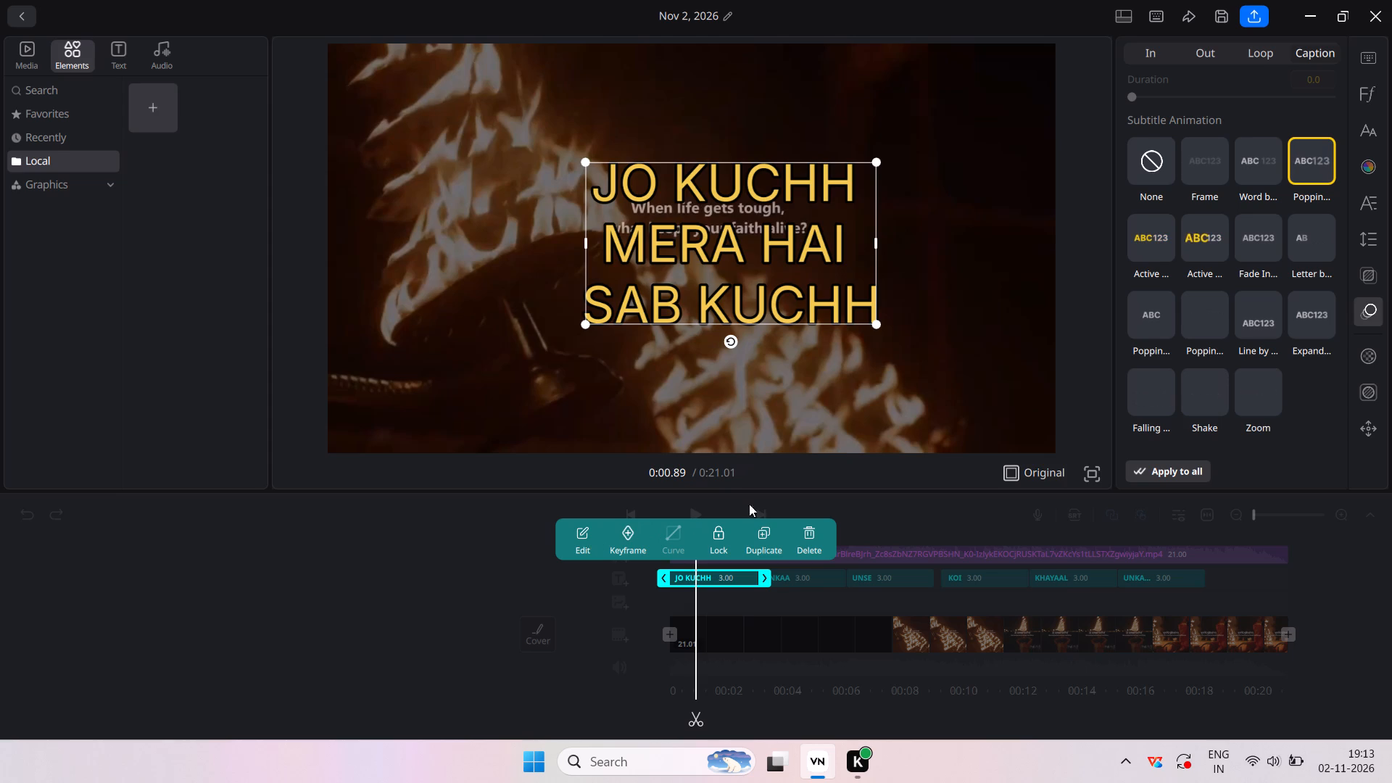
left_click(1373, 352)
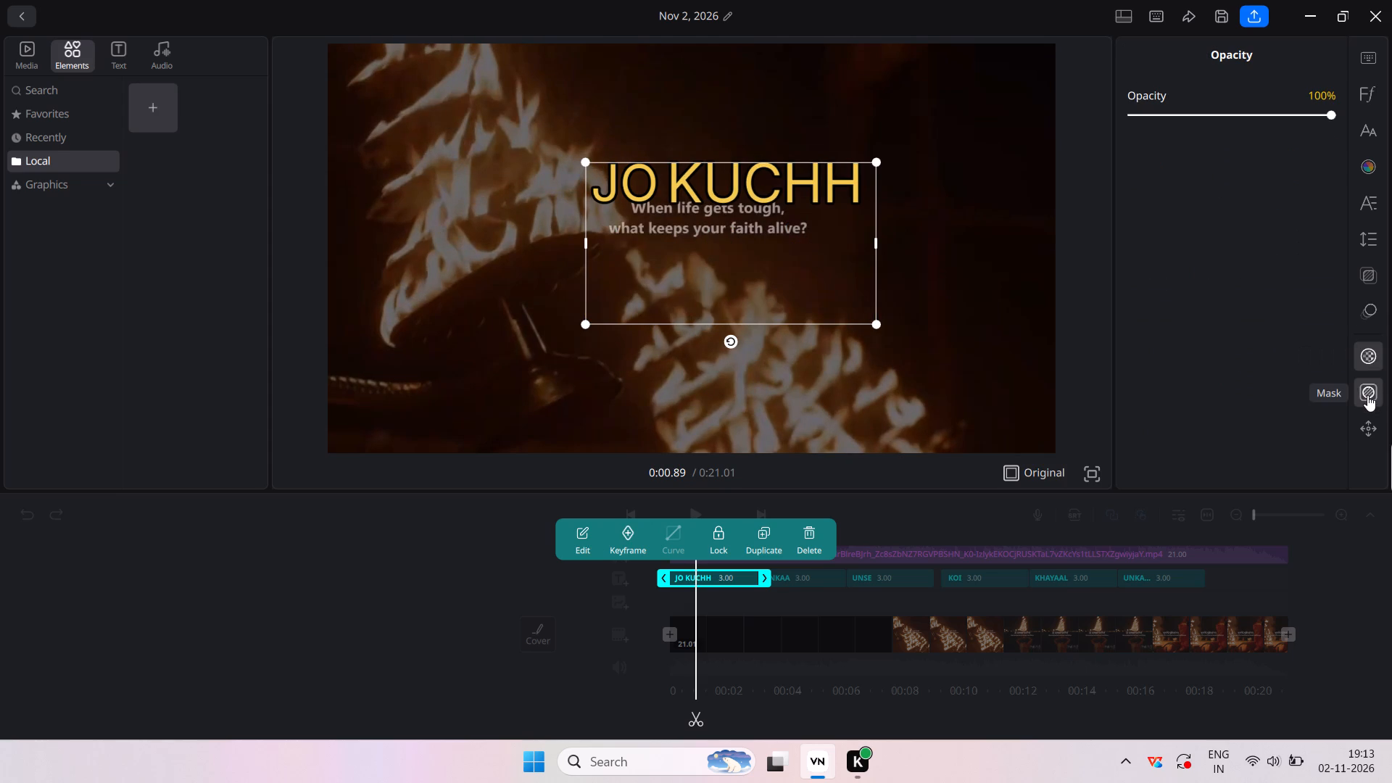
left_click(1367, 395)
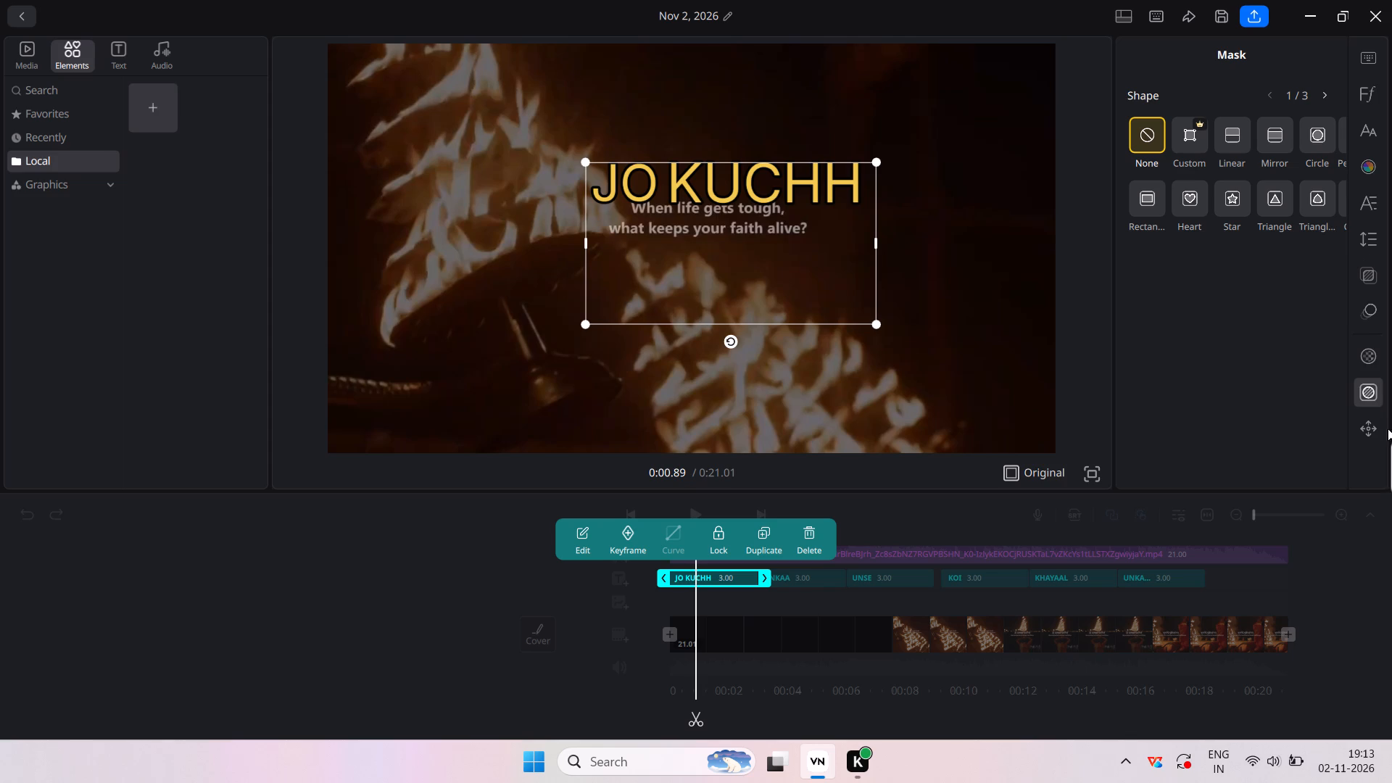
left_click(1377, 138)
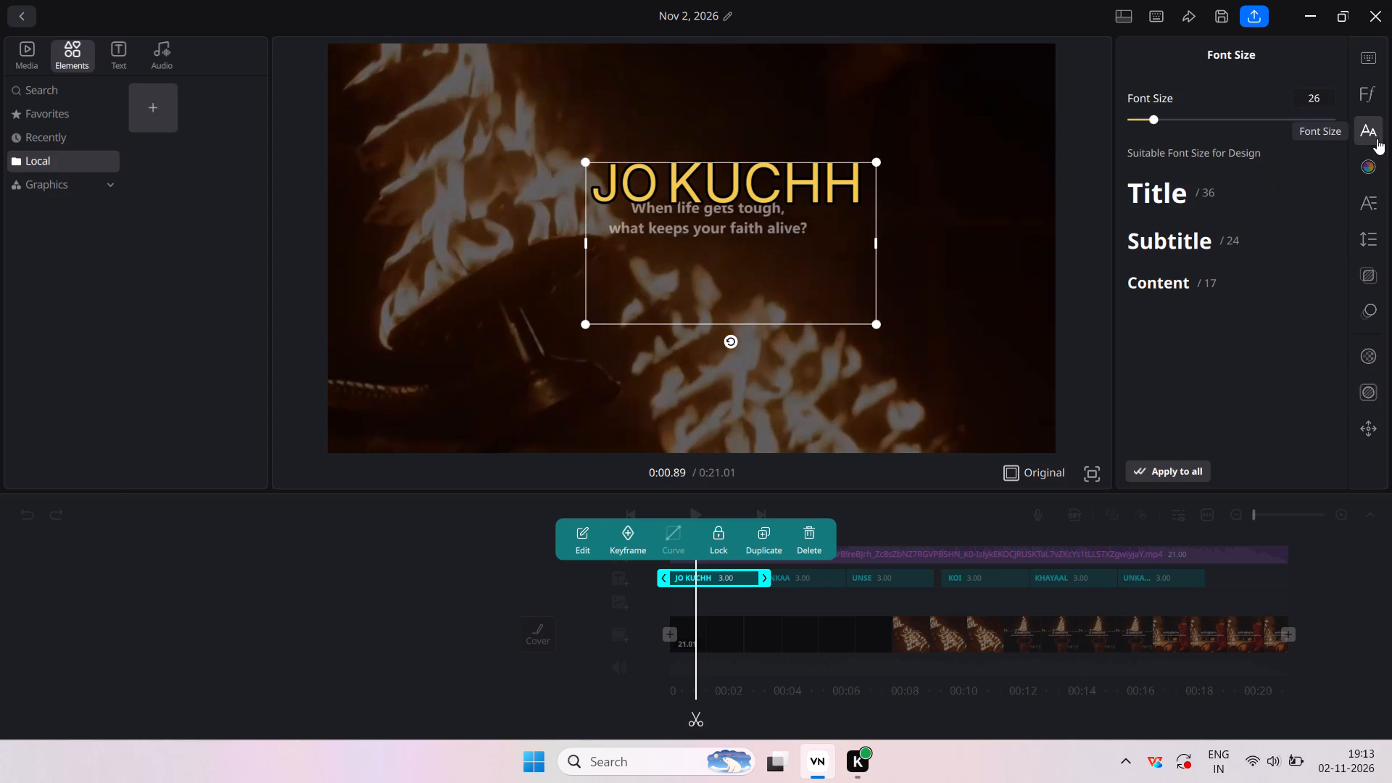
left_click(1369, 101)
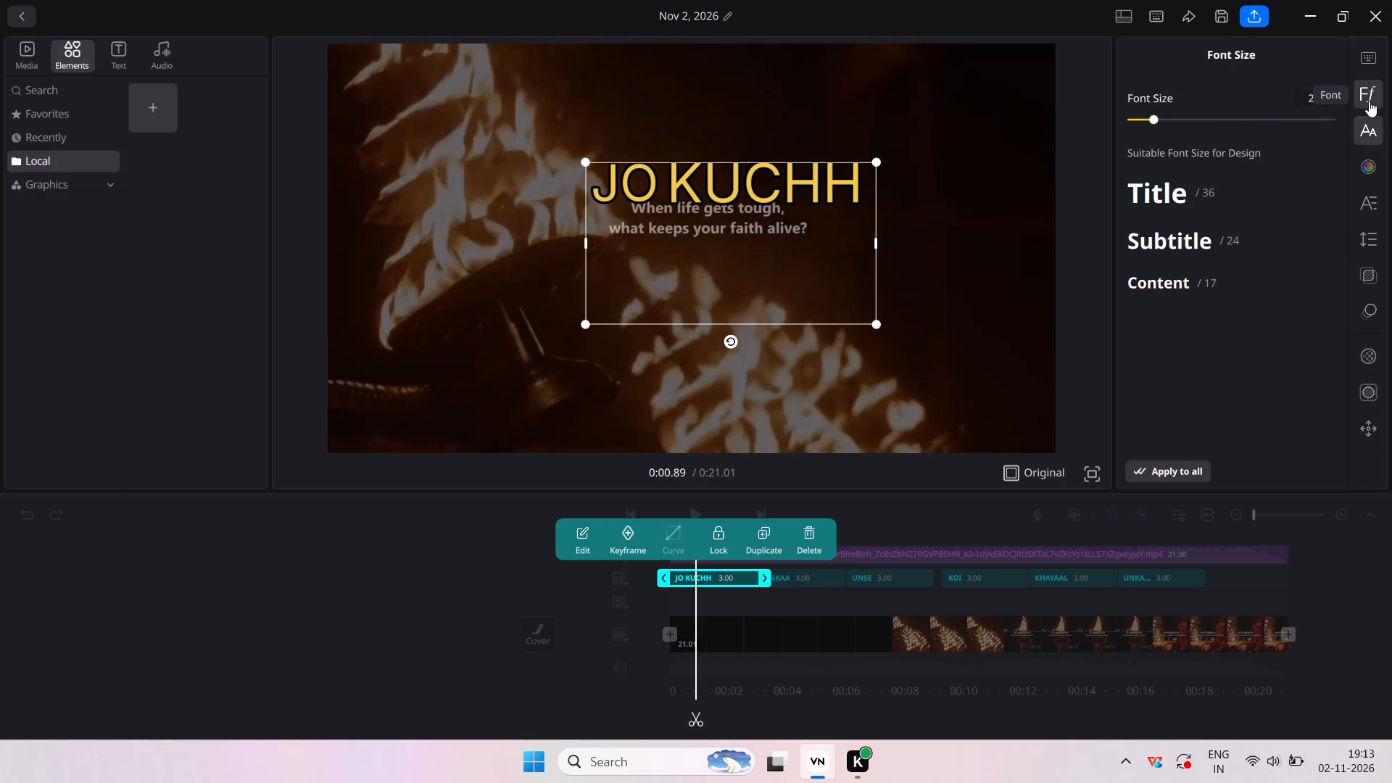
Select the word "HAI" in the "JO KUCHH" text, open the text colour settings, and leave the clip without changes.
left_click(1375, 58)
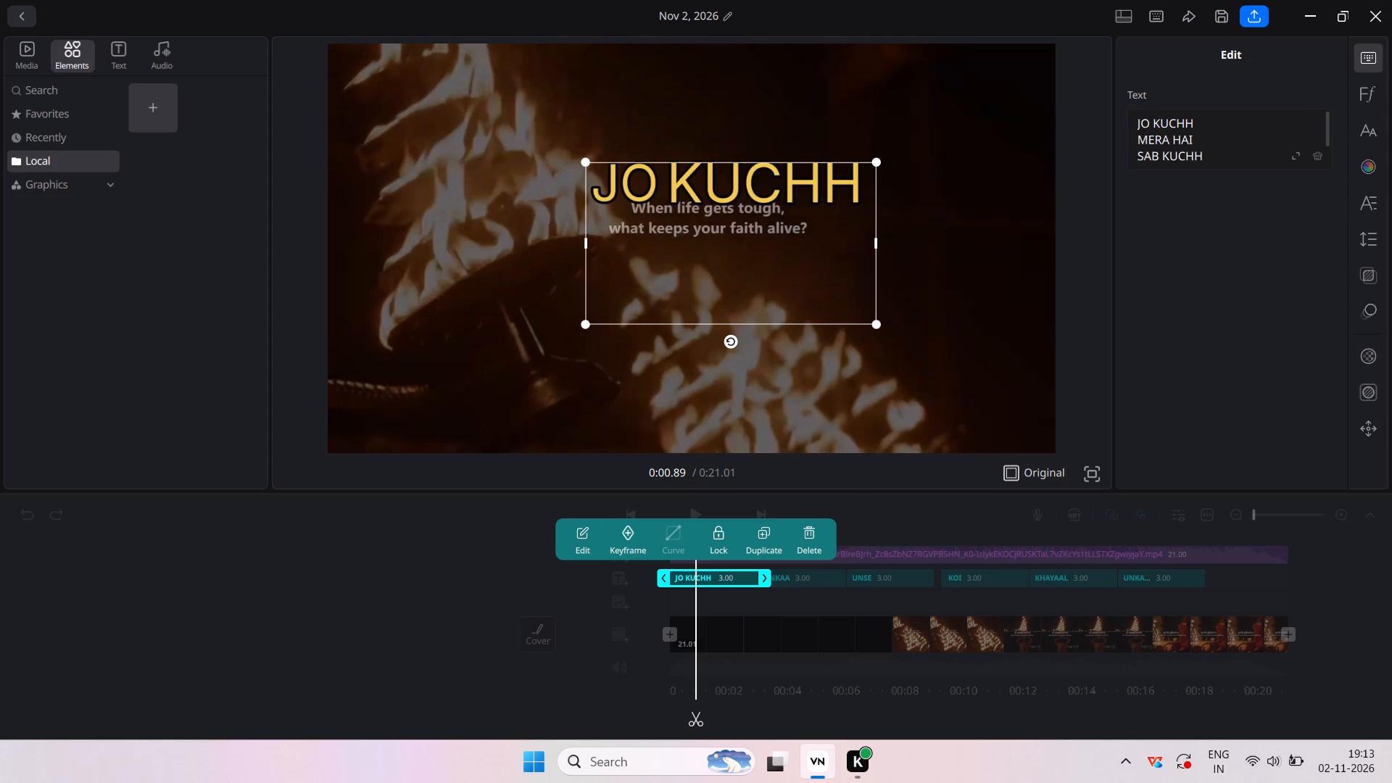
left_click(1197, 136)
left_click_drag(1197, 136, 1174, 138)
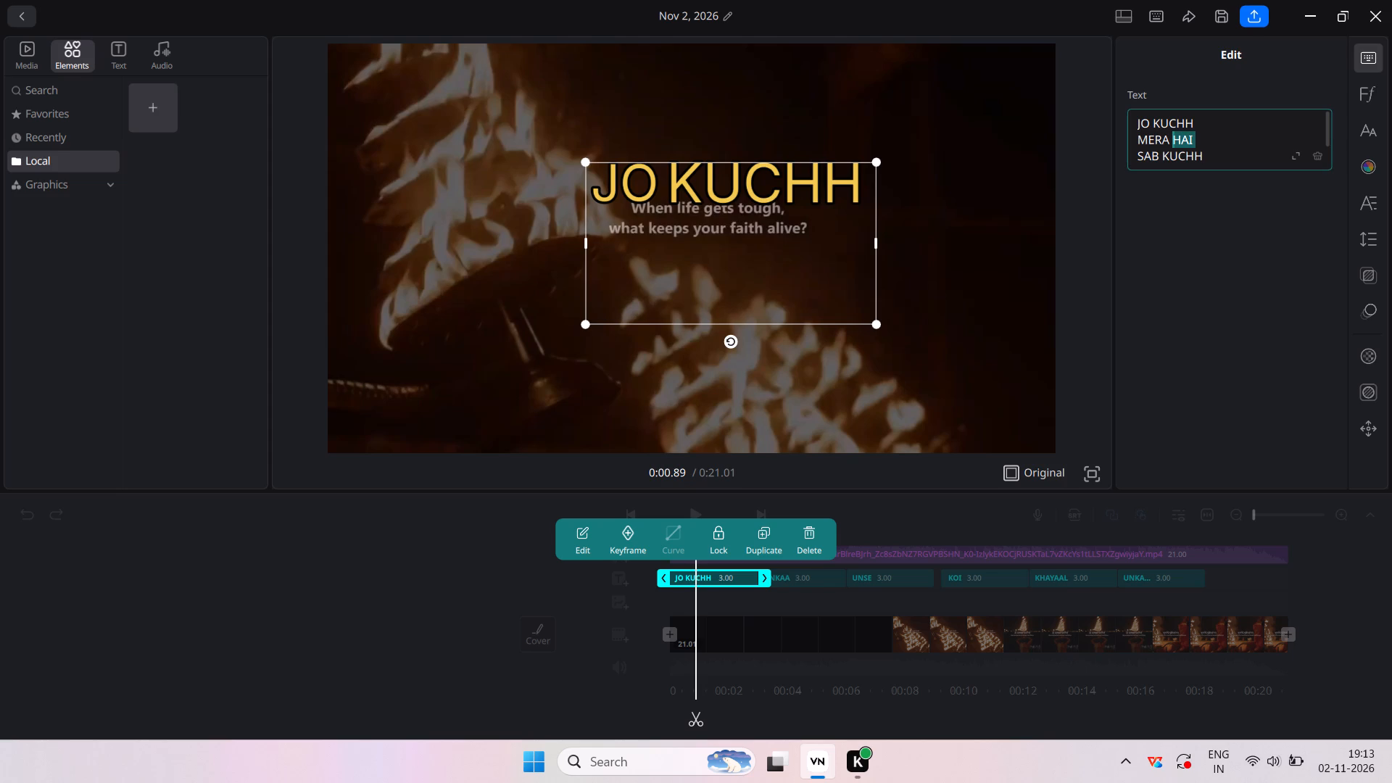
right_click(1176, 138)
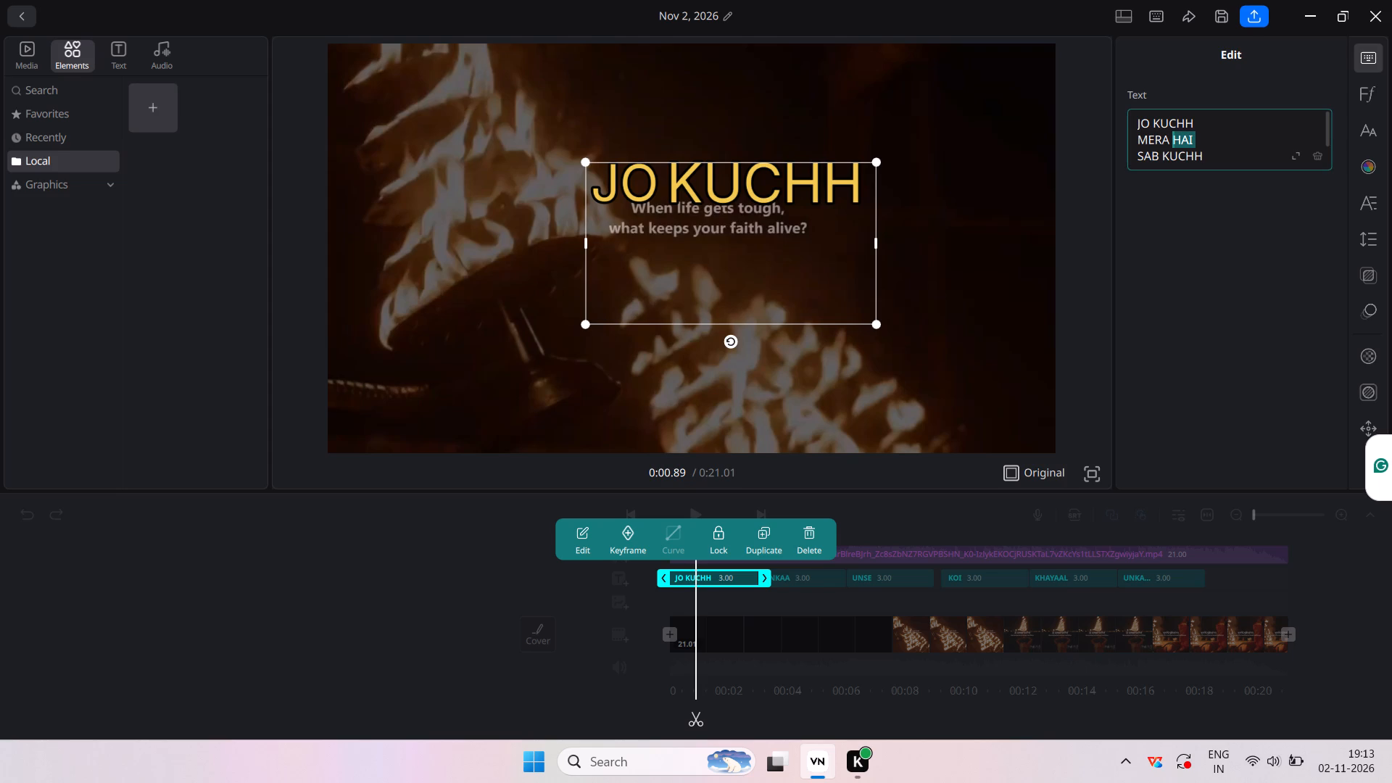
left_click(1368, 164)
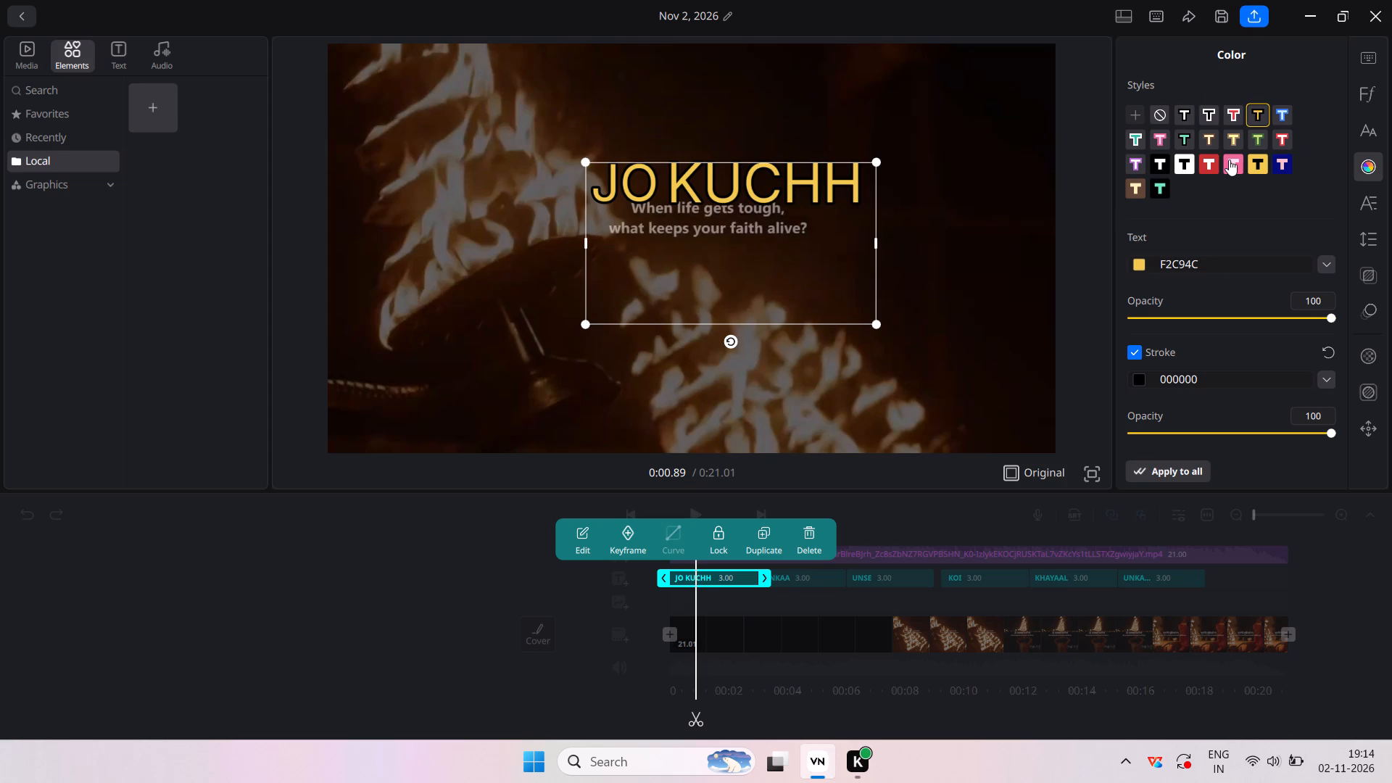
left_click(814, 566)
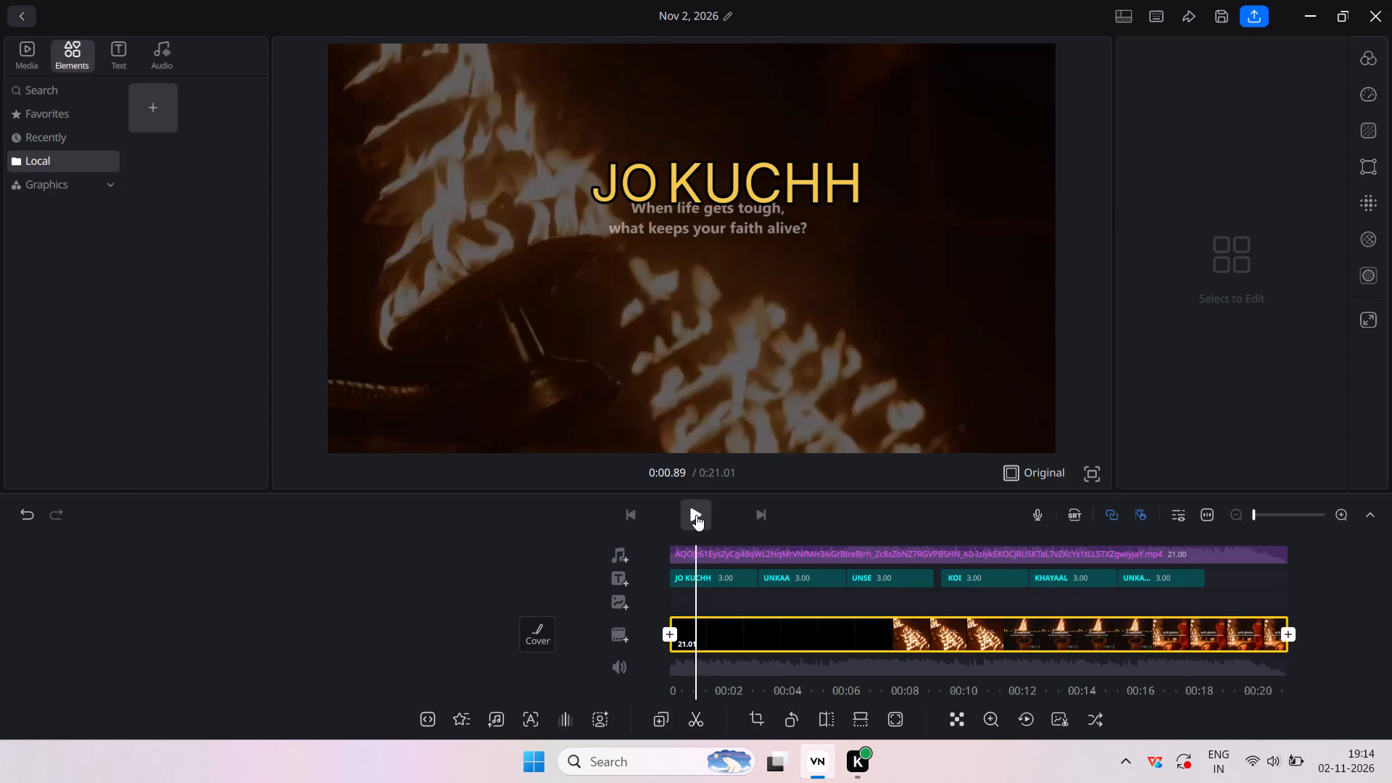
Play the video from the "JO KUCHH" clip into the "UNKAA" clip to check the animated text, and pause there.
left_click(696, 515)
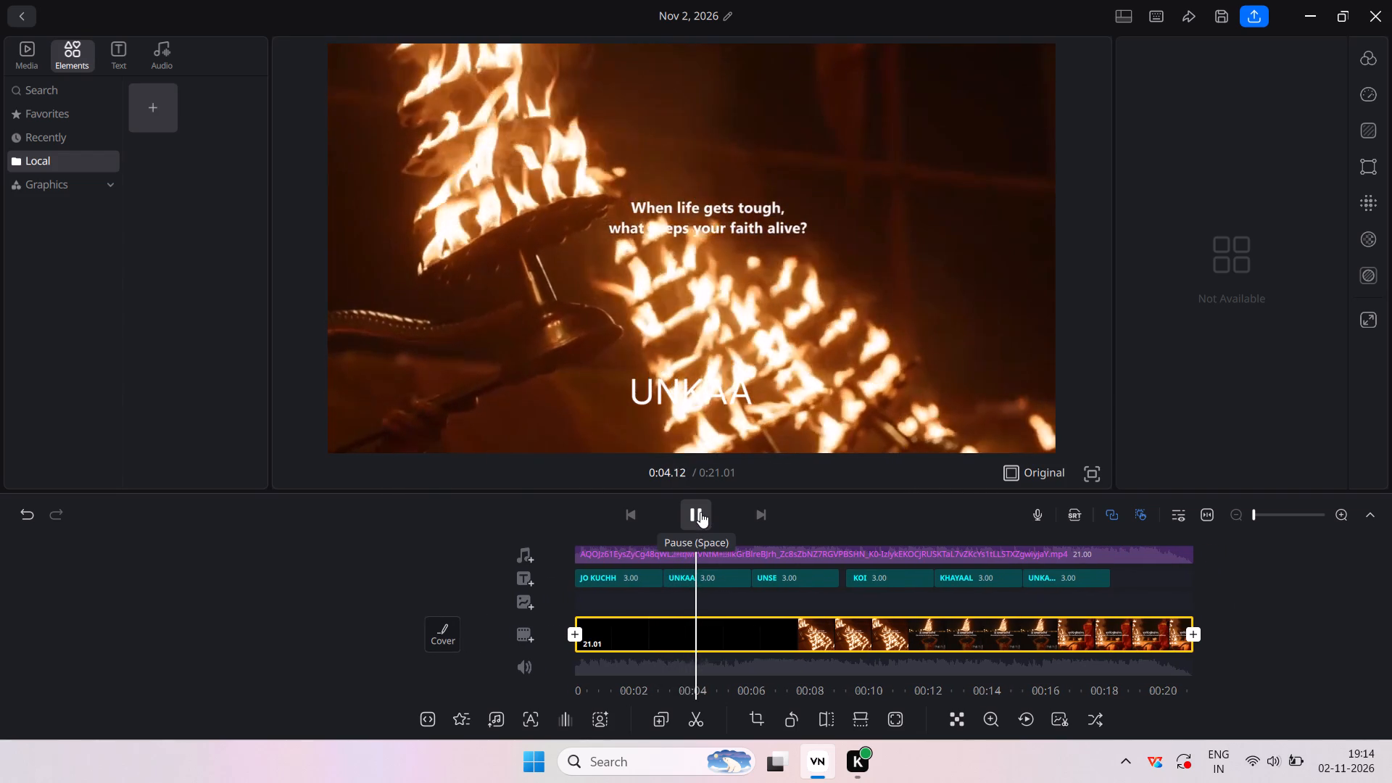
left_click(700, 512)
Enlarge the "UNKAA" text to roughly double its size and place it in the upper right of the video frame.
left_click(687, 572)
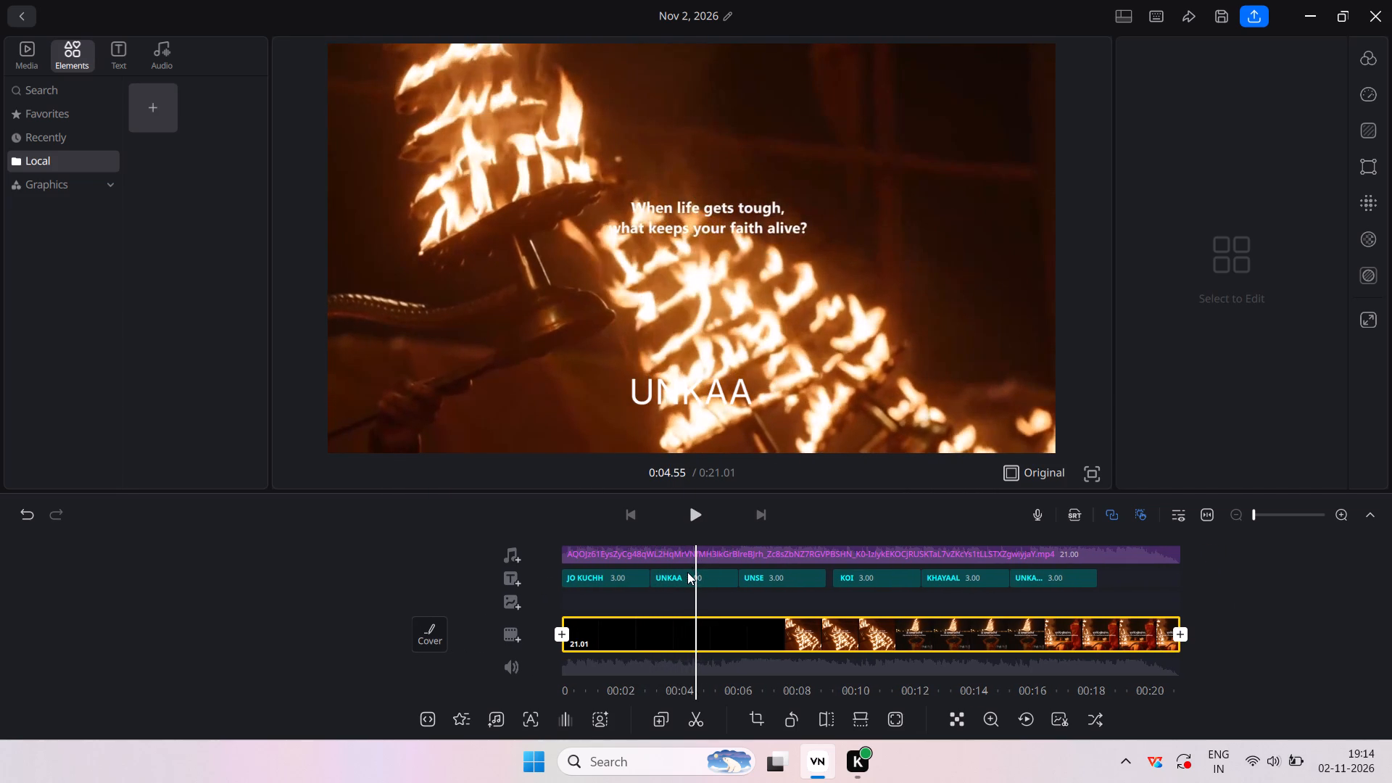
left_click_drag(697, 393, 681, 280)
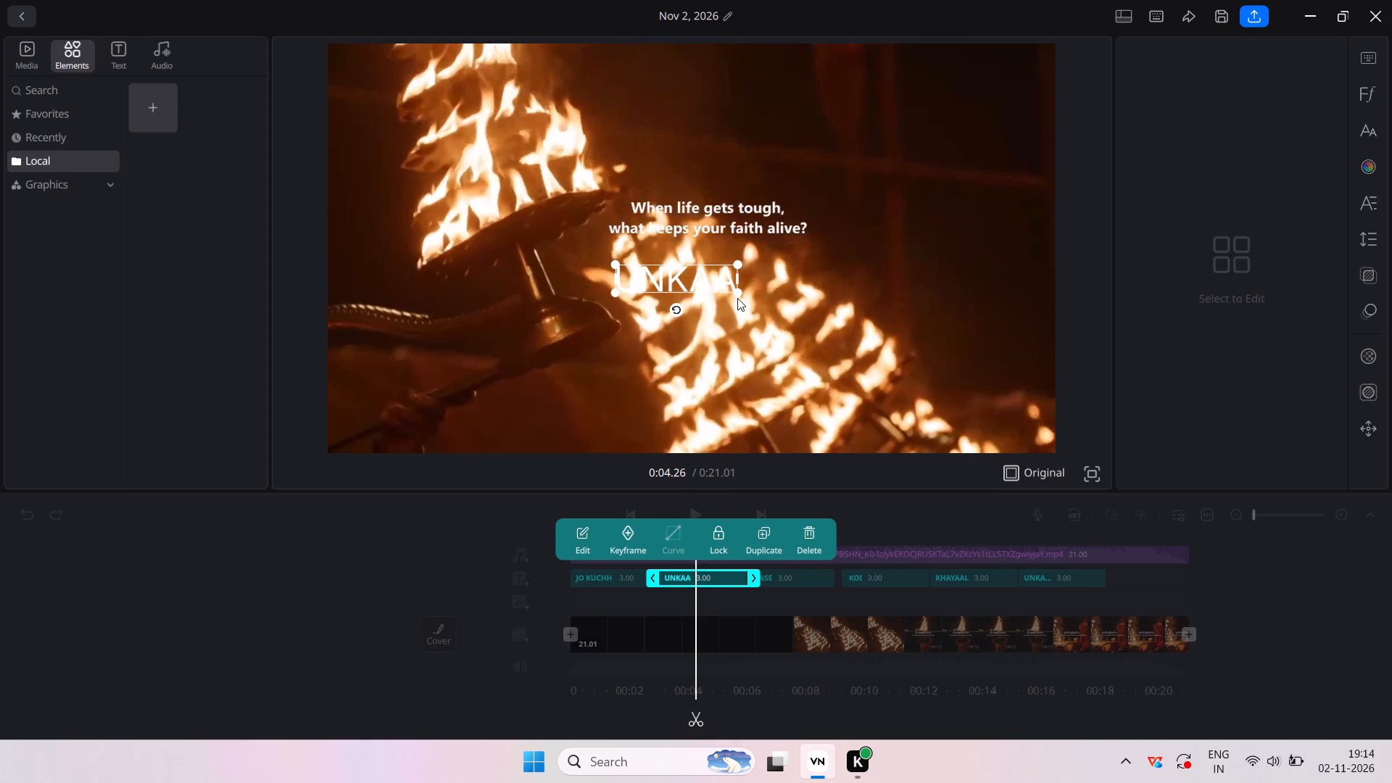
left_click(737, 289)
left_click_drag(737, 289, 842, 338)
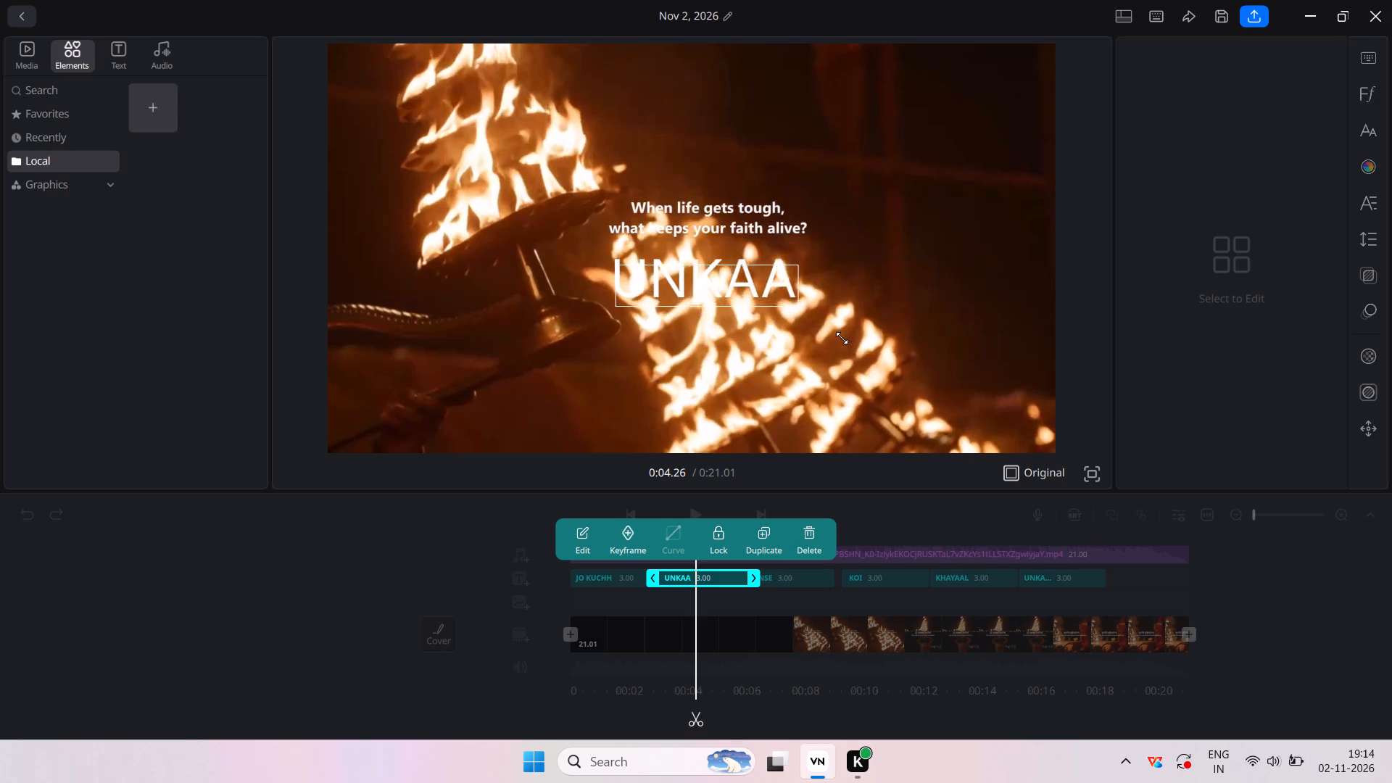
left_click_drag(842, 338, 863, 347)
left_click_drag(789, 295, 907, 158)
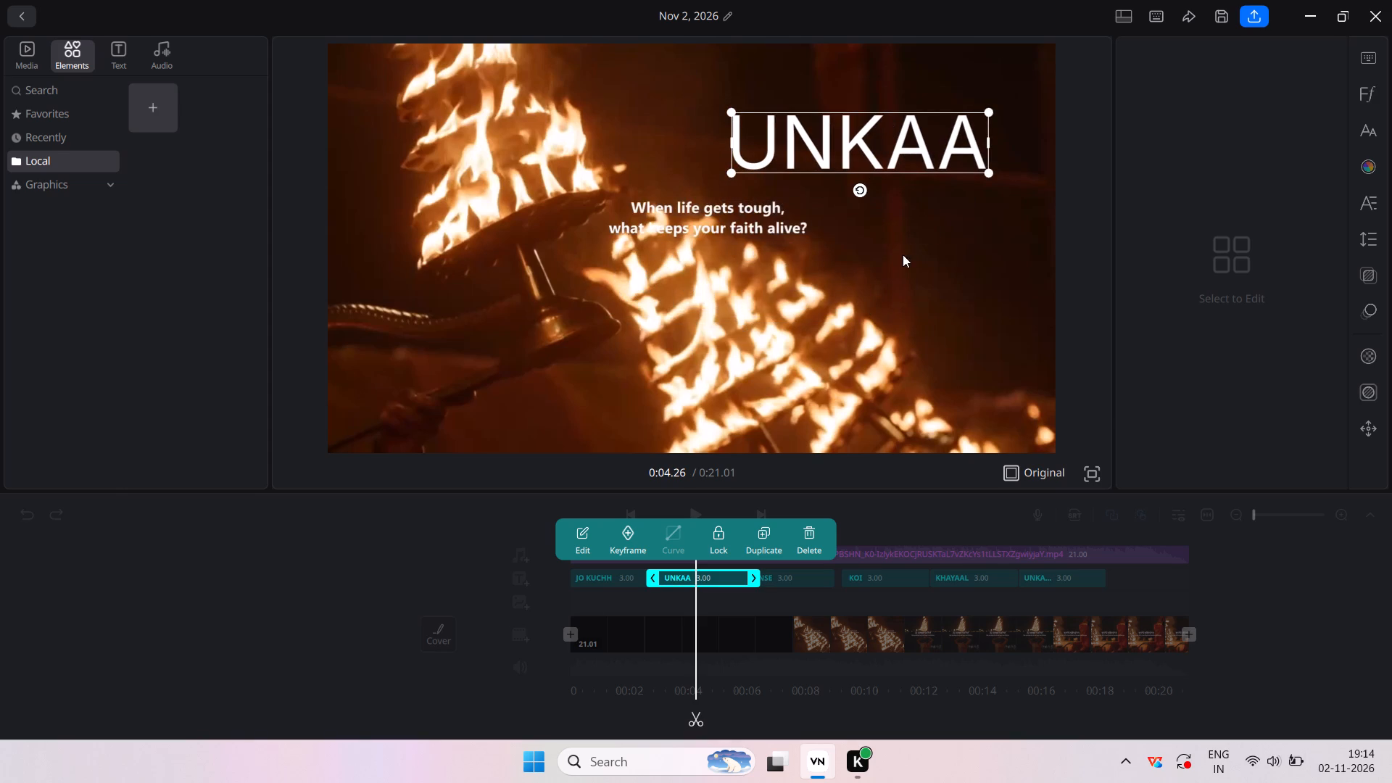
Move the "UNSE JADA KASAM SE HUMKO" text to the upper left corner of the video frame.
left_click(790, 576)
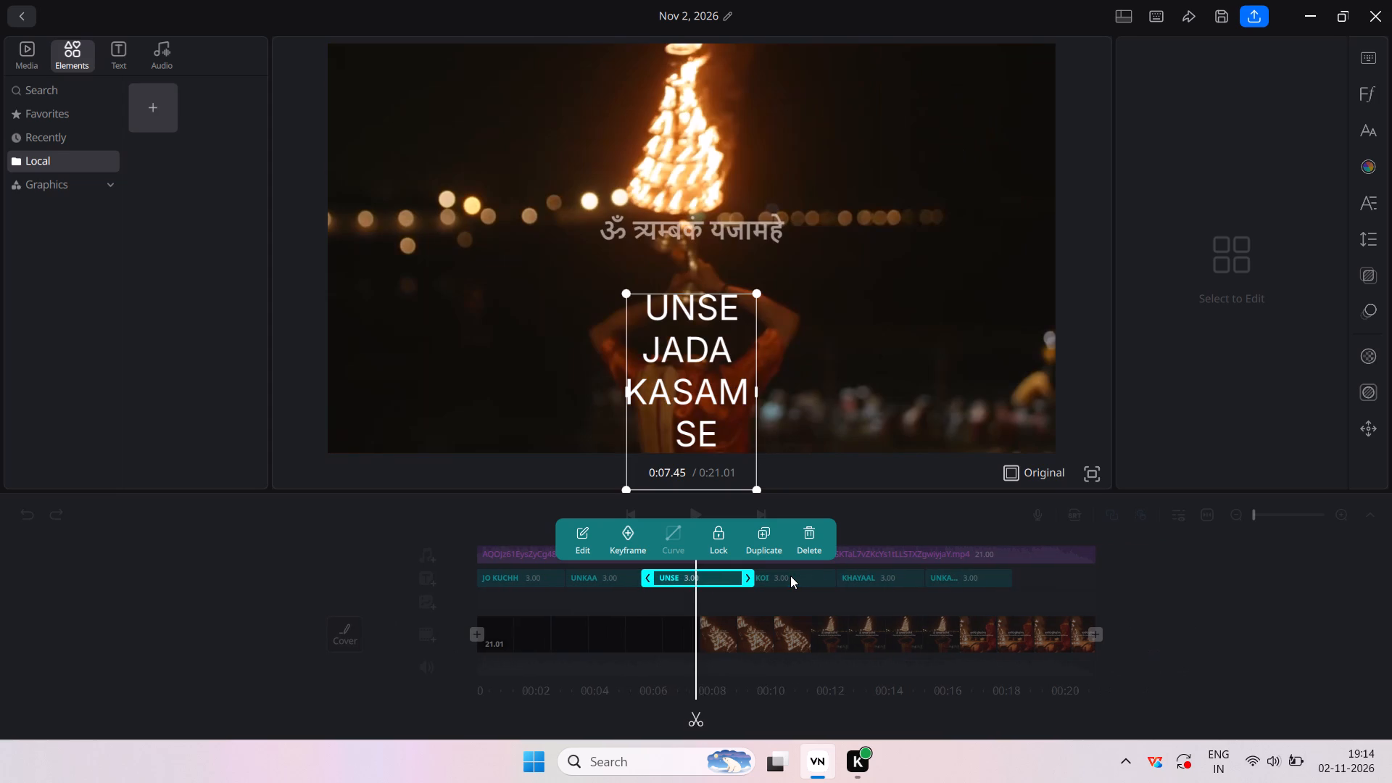
left_click_drag(706, 373, 447, 191)
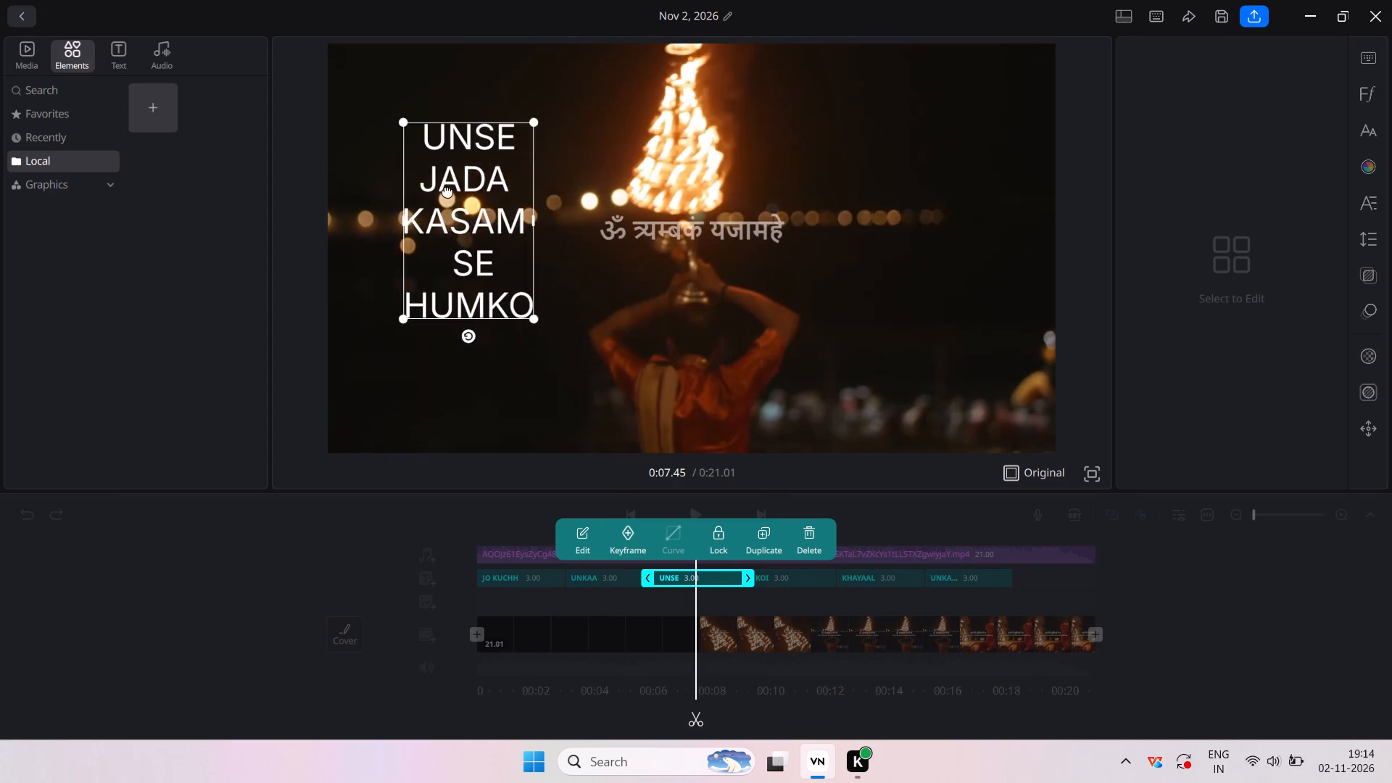
left_click_drag(447, 191, 420, 145)
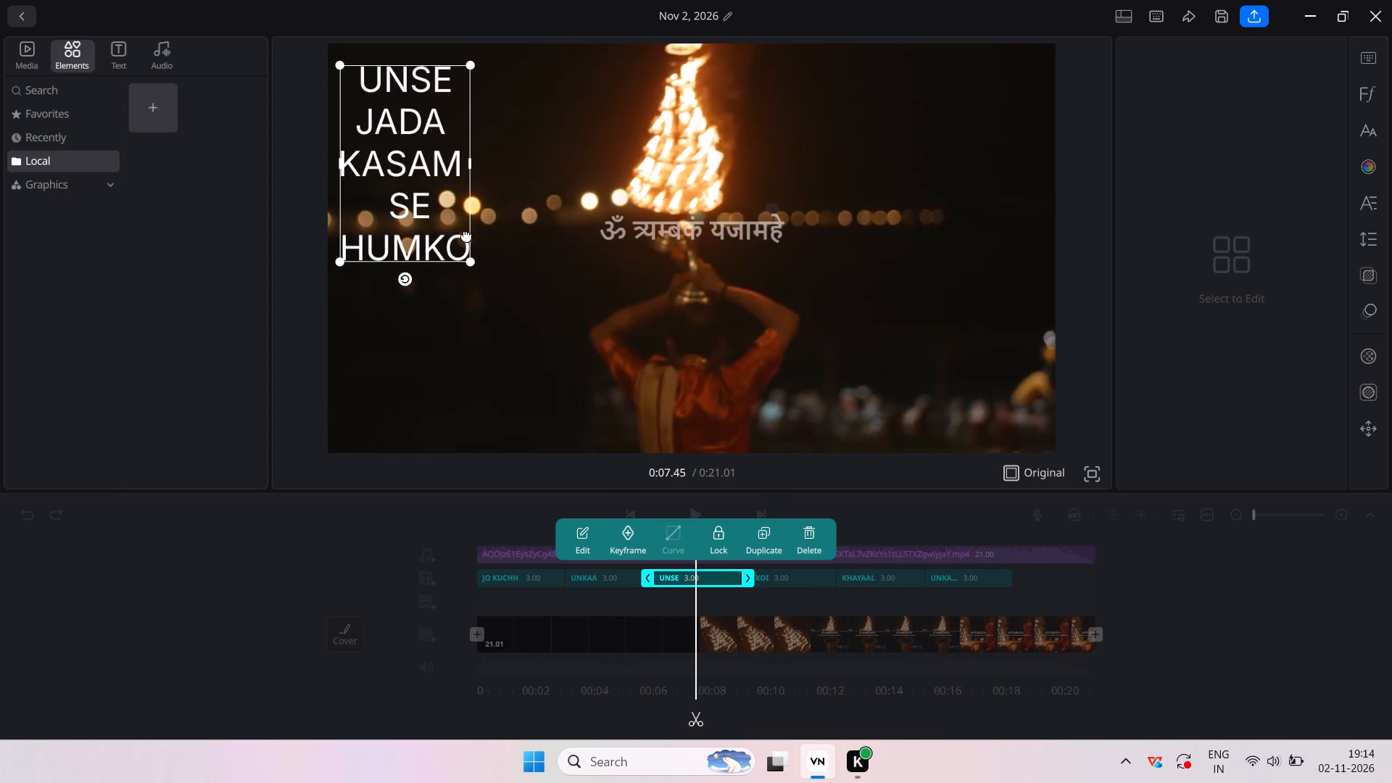
Open the "UNSE JADA KASAM SE HUMKO" clip for text editing and clear all of its text.
left_click(587, 550)
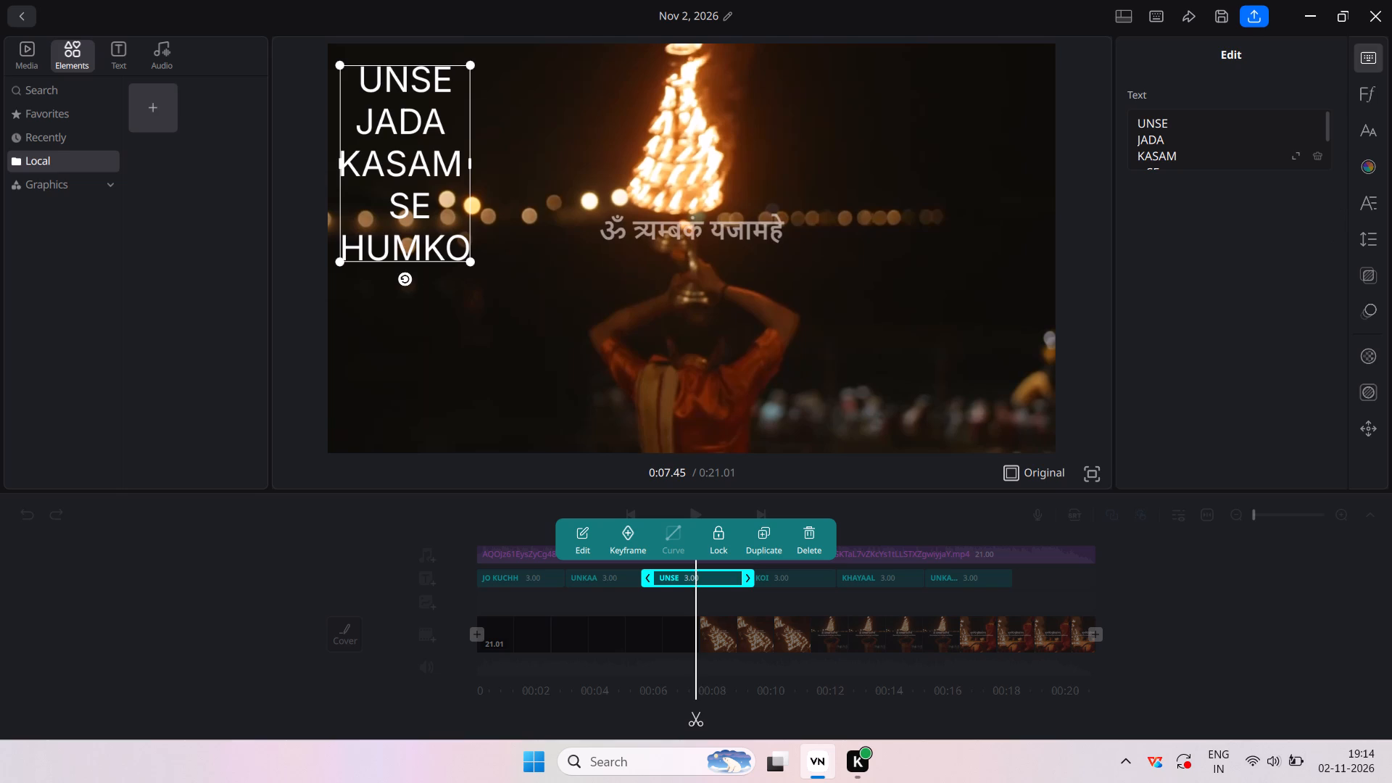
left_click(1240, 137)
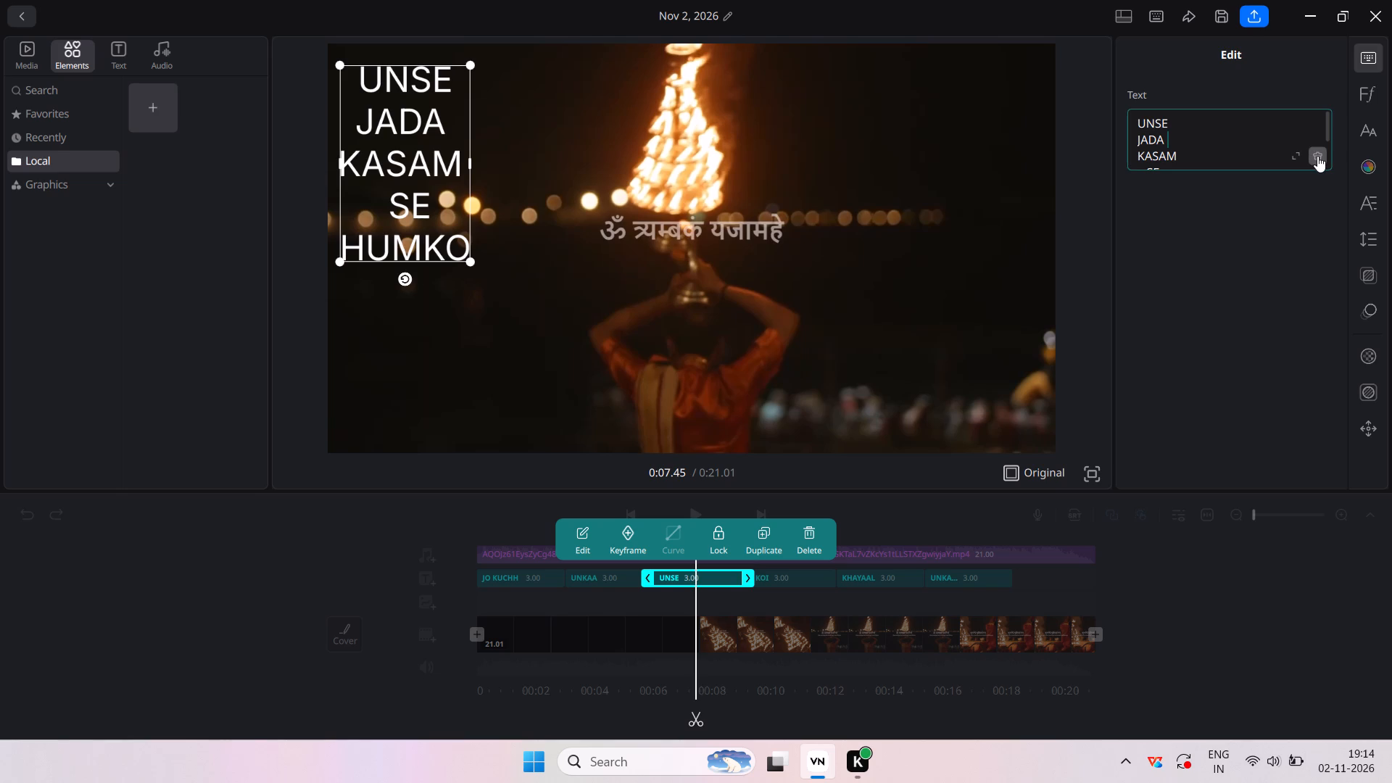
left_click(1317, 156)
left_click(1317, 156)
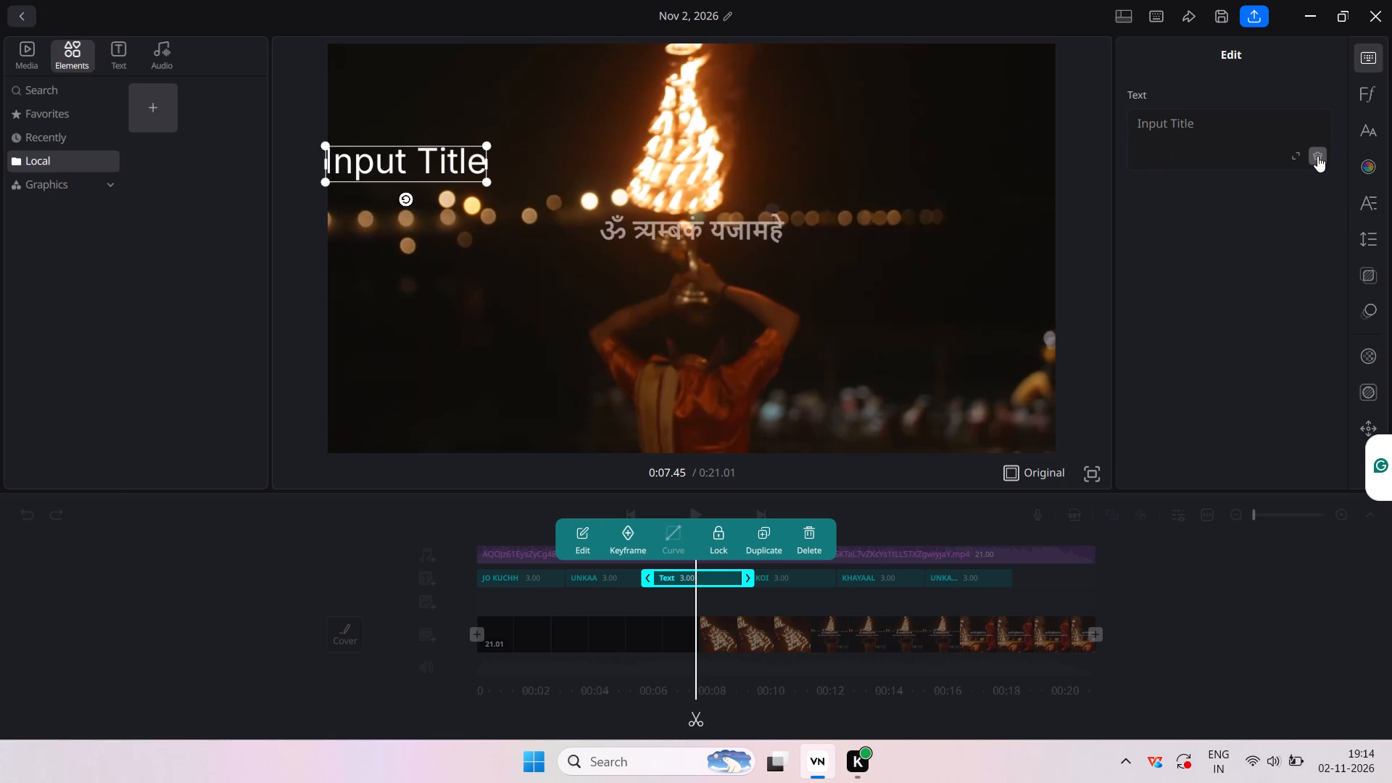
left_click(1291, 155)
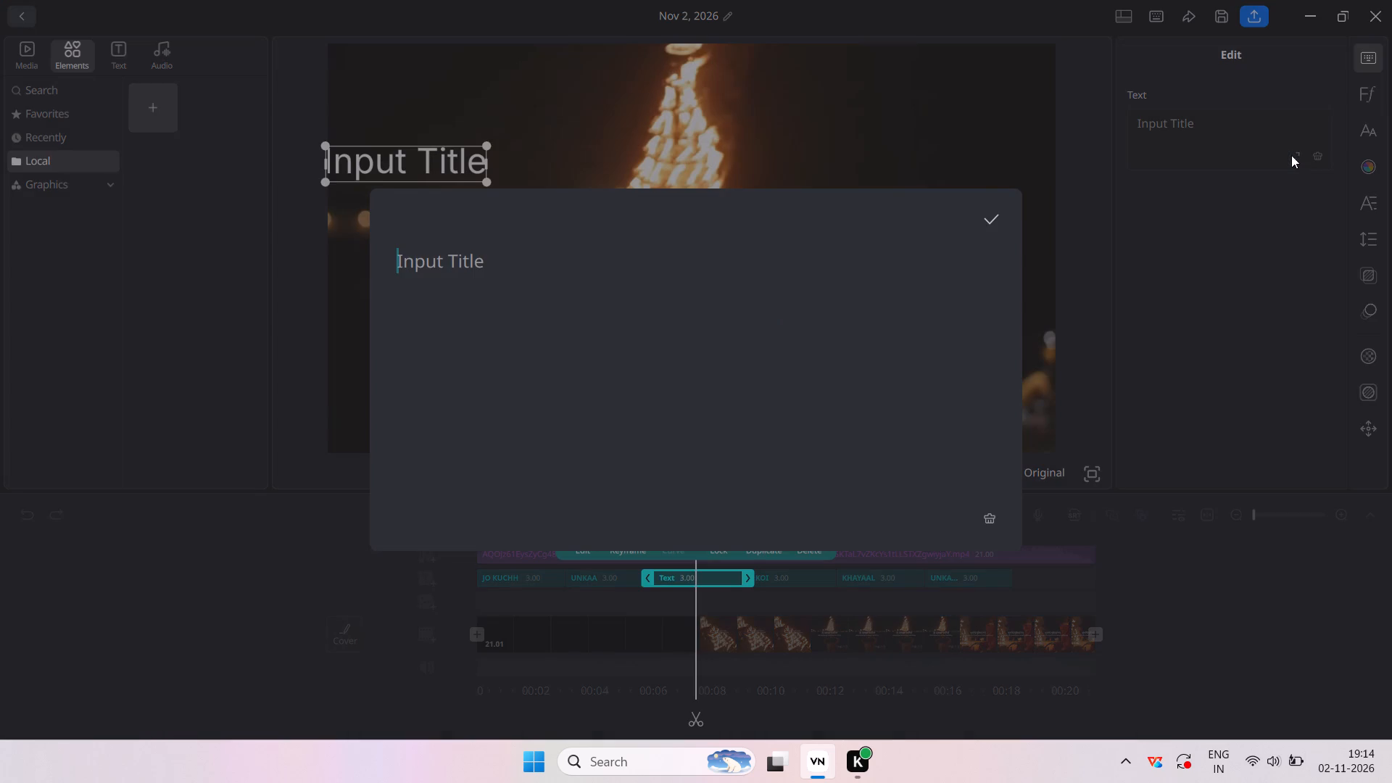
left_click(1206, 142)
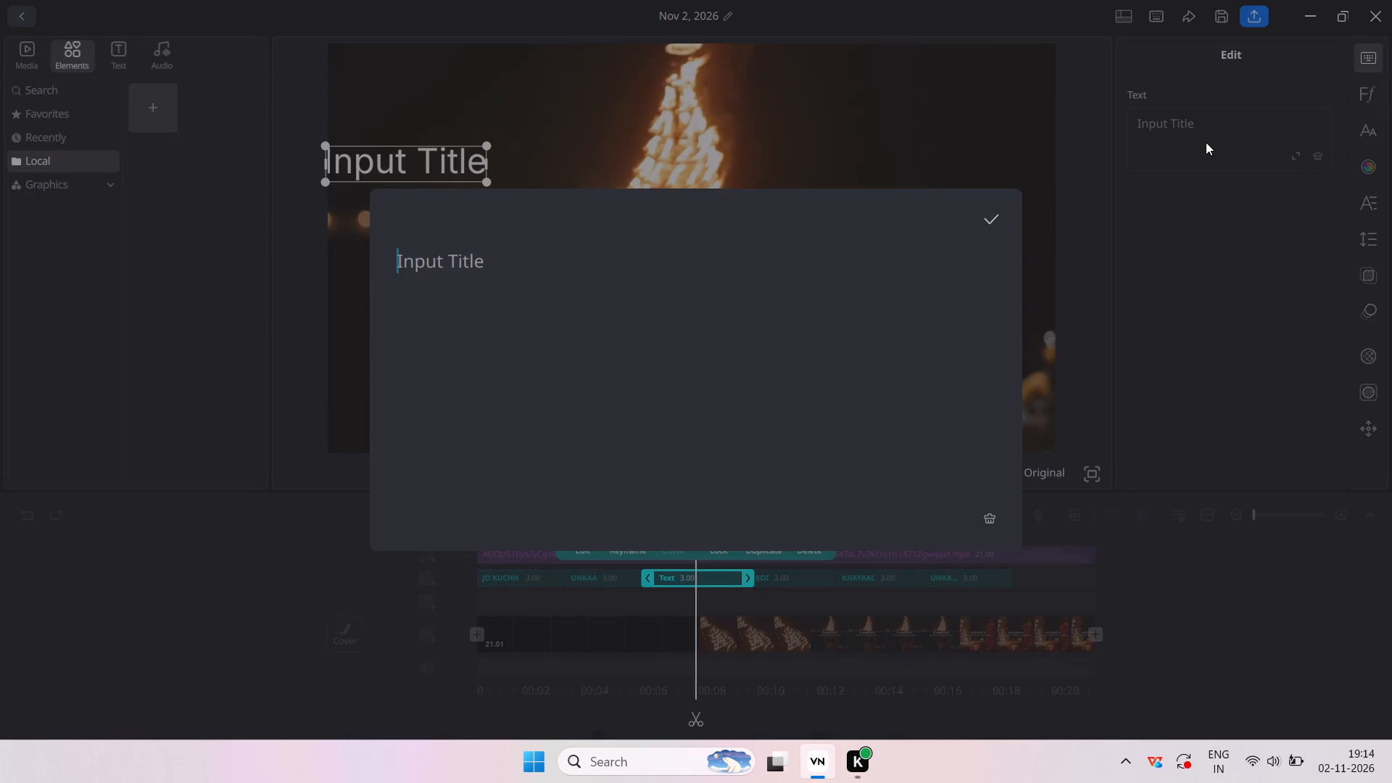
left_click(1207, 132)
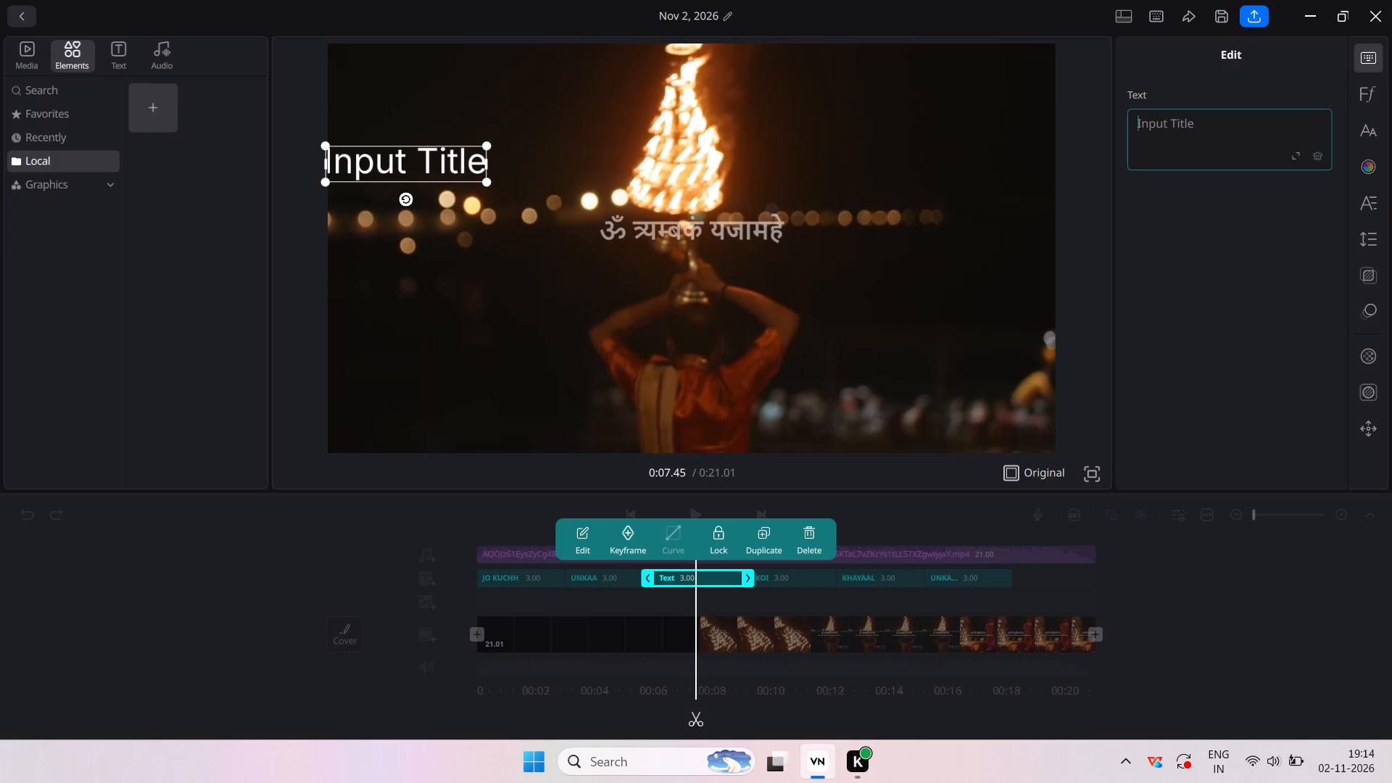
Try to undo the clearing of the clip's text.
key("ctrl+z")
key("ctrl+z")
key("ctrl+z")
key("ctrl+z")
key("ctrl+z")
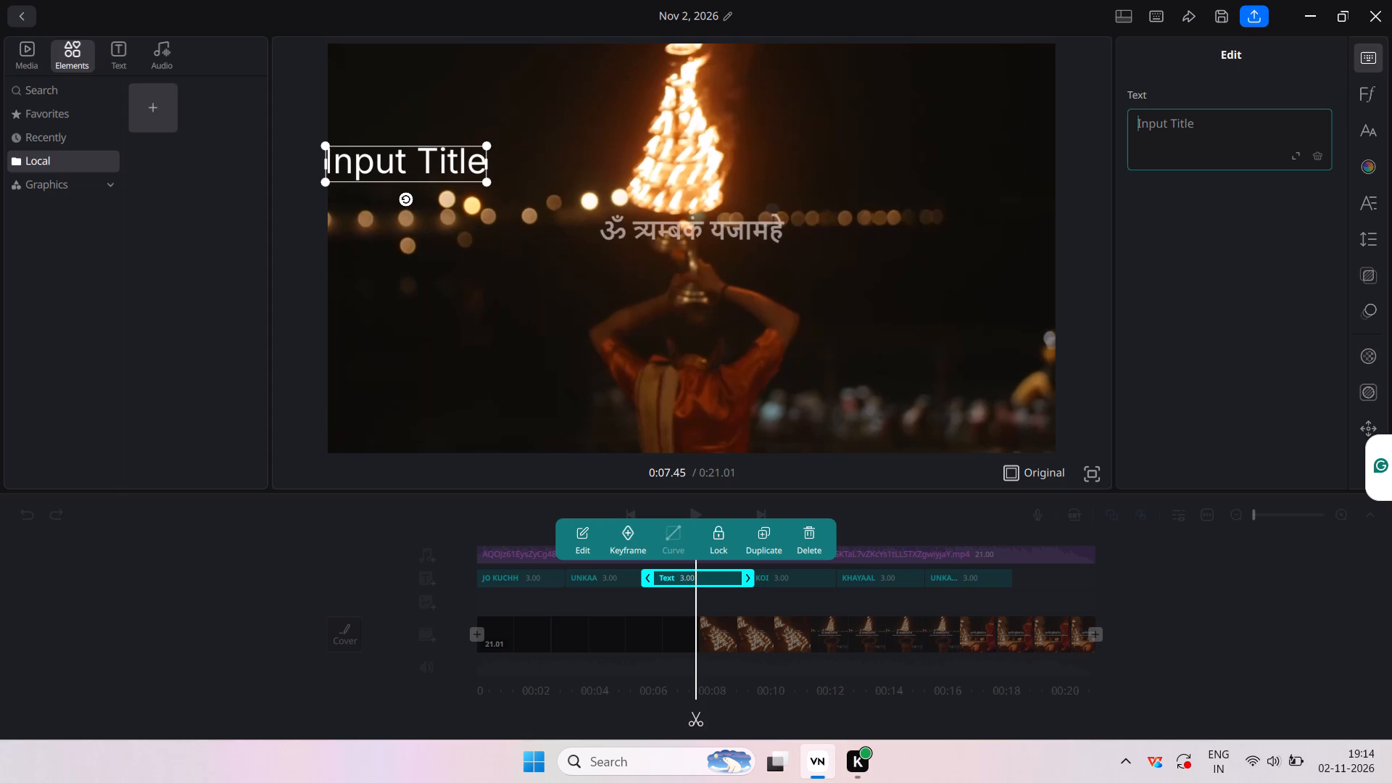
Enter the lyric "UNKO JYADA KASAM SE HUMKO" in the emptied text clip, with each word on its own line.
type("NKO")
key("Return")
key("k")
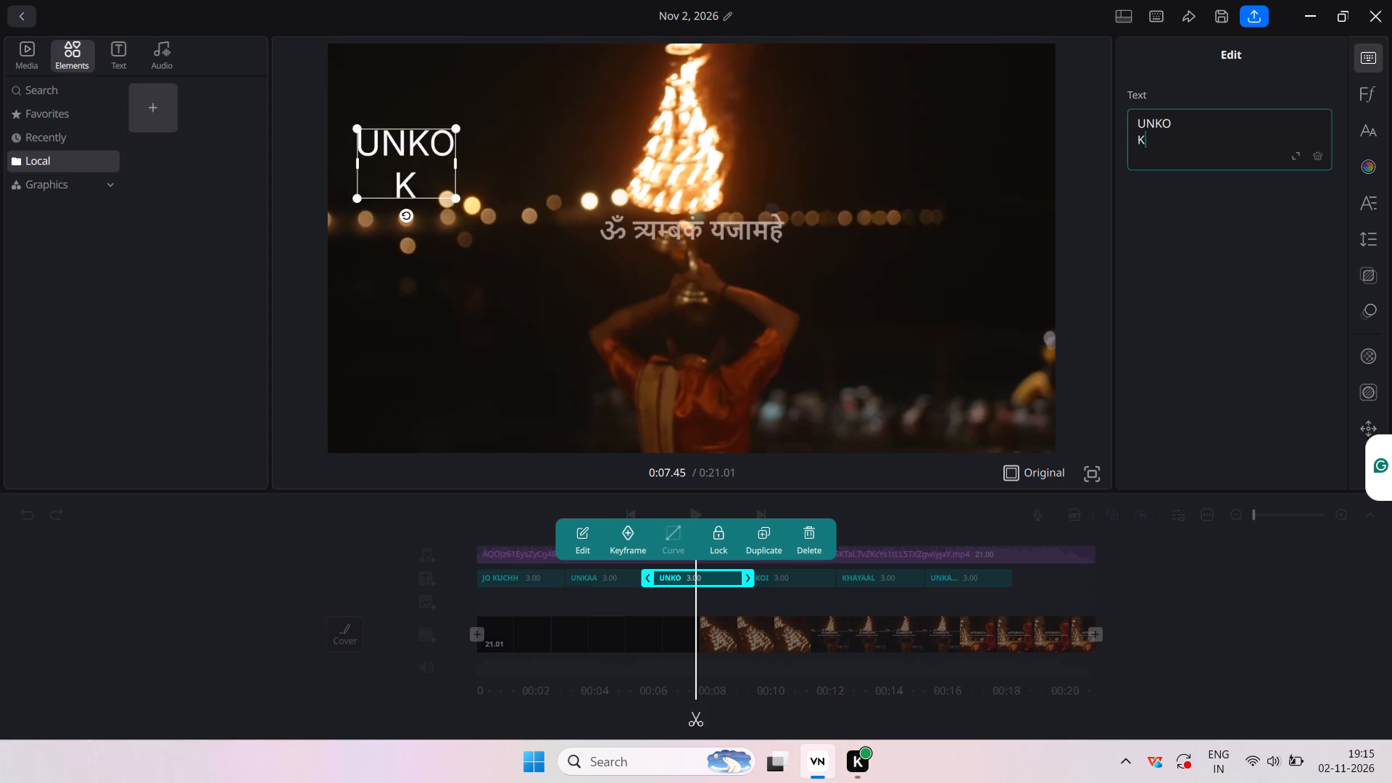
key("BackSpace")
type("JYADA")
key("Return")
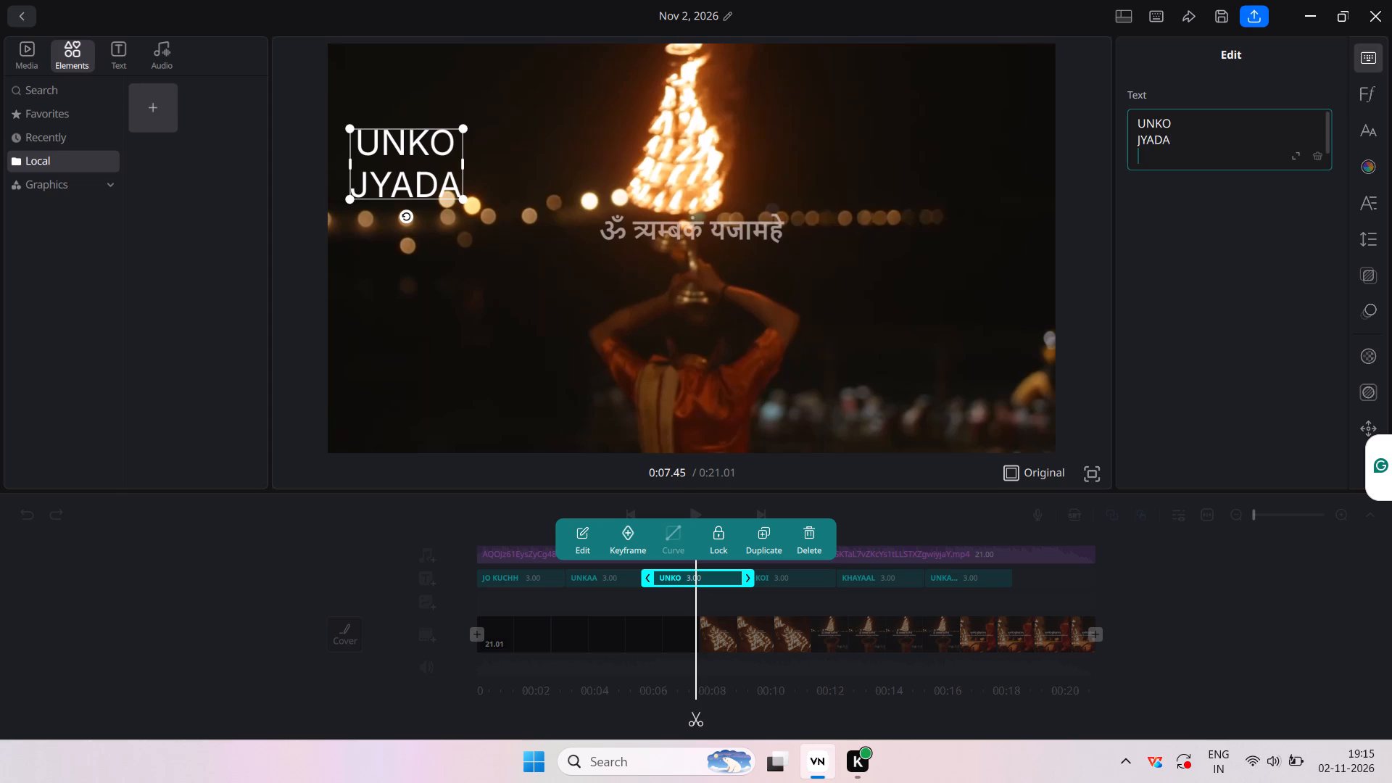
type("KASAM")
key("space")
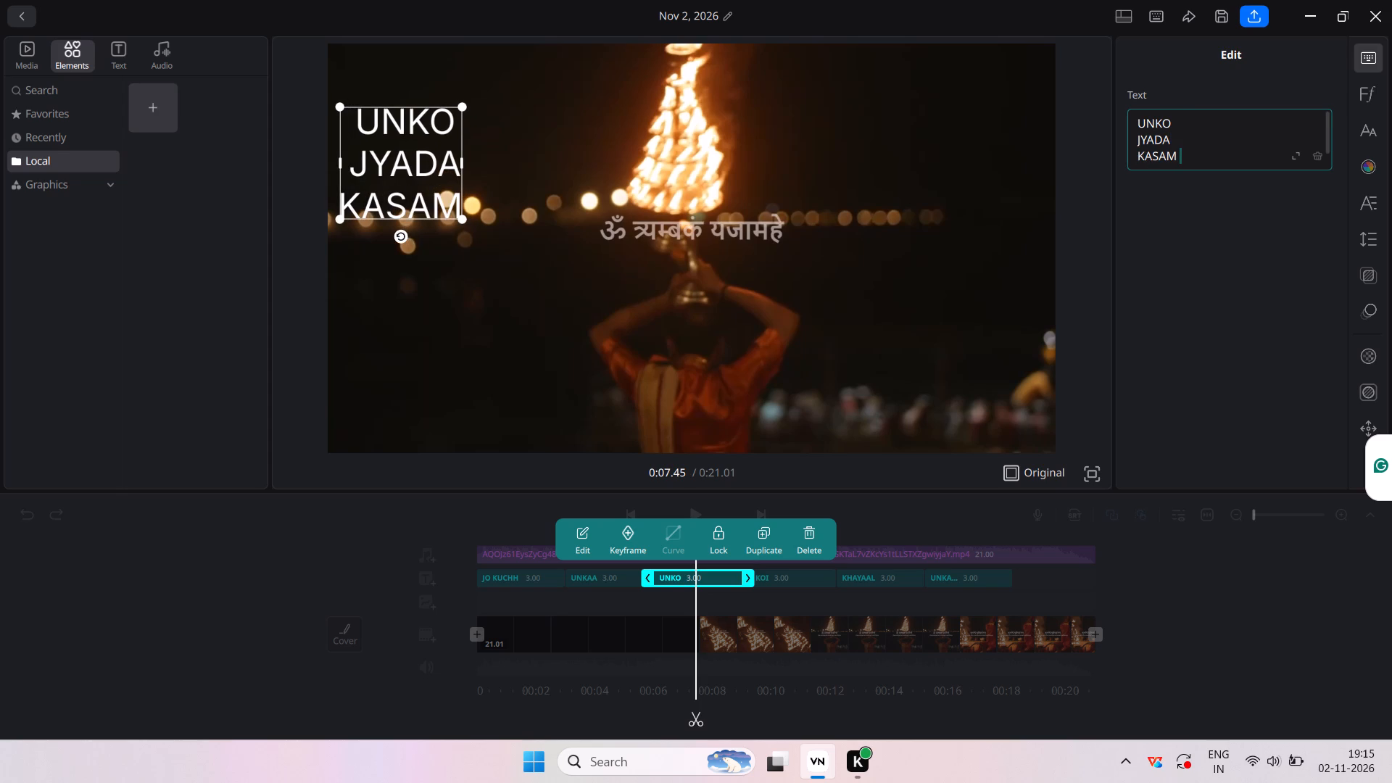
key("Return")
type("SE")
key("Return")
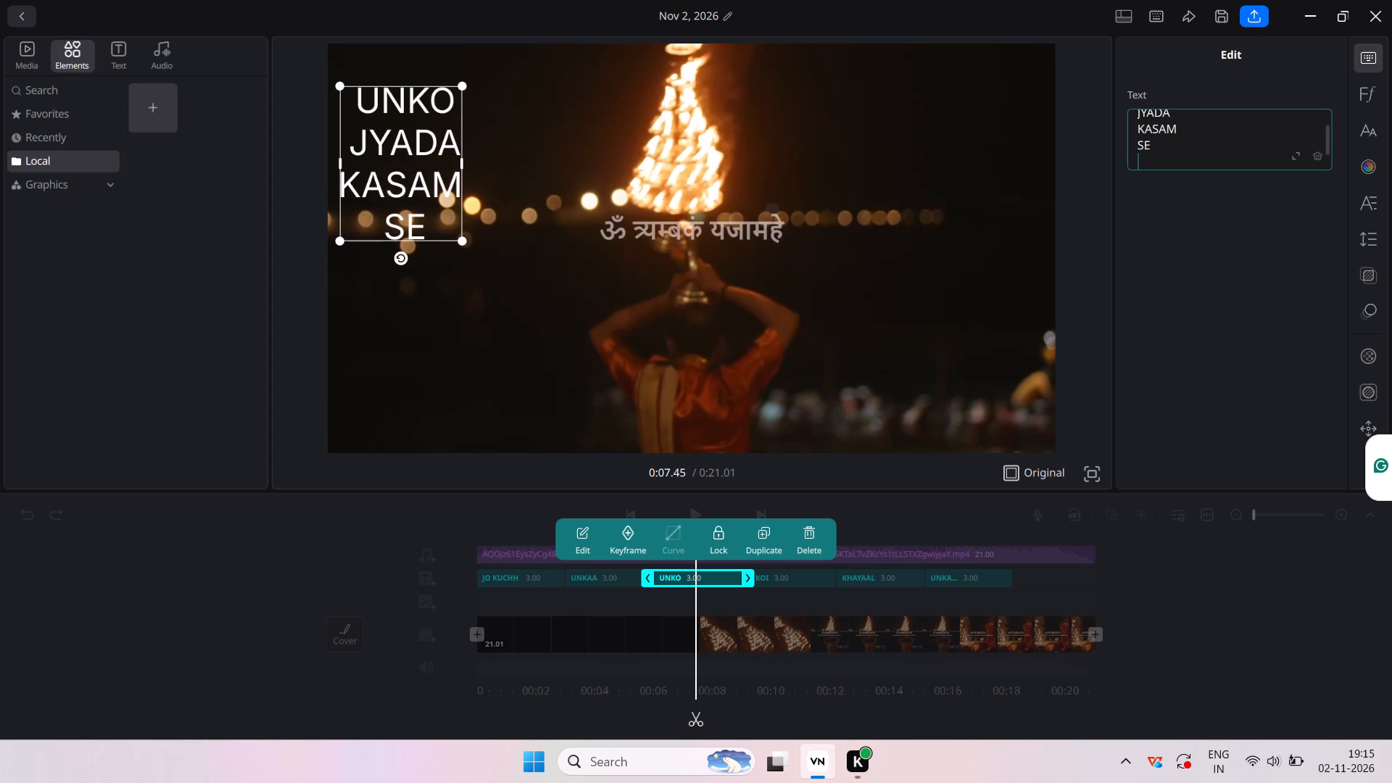
type("UN")
key("BackSpace")
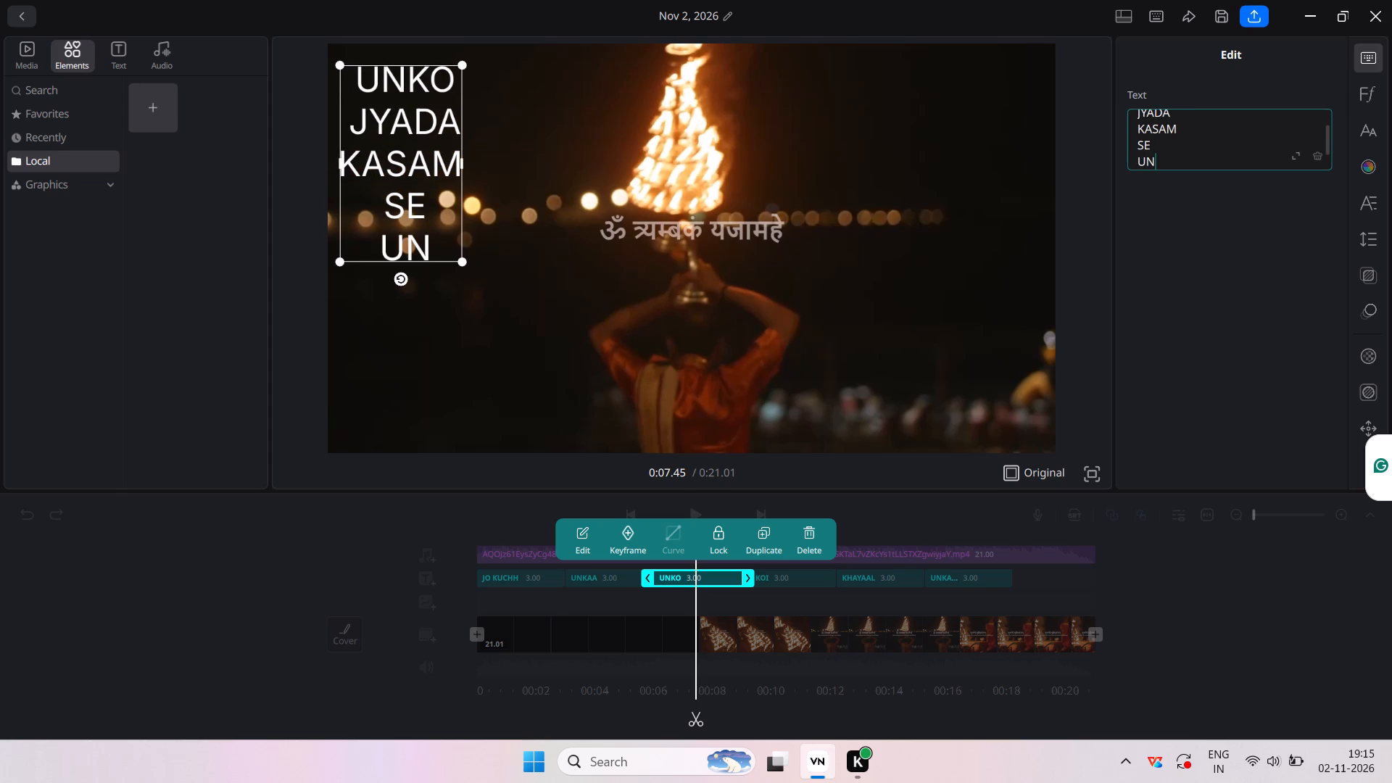
key("BackSpace")
type("HUMKO")
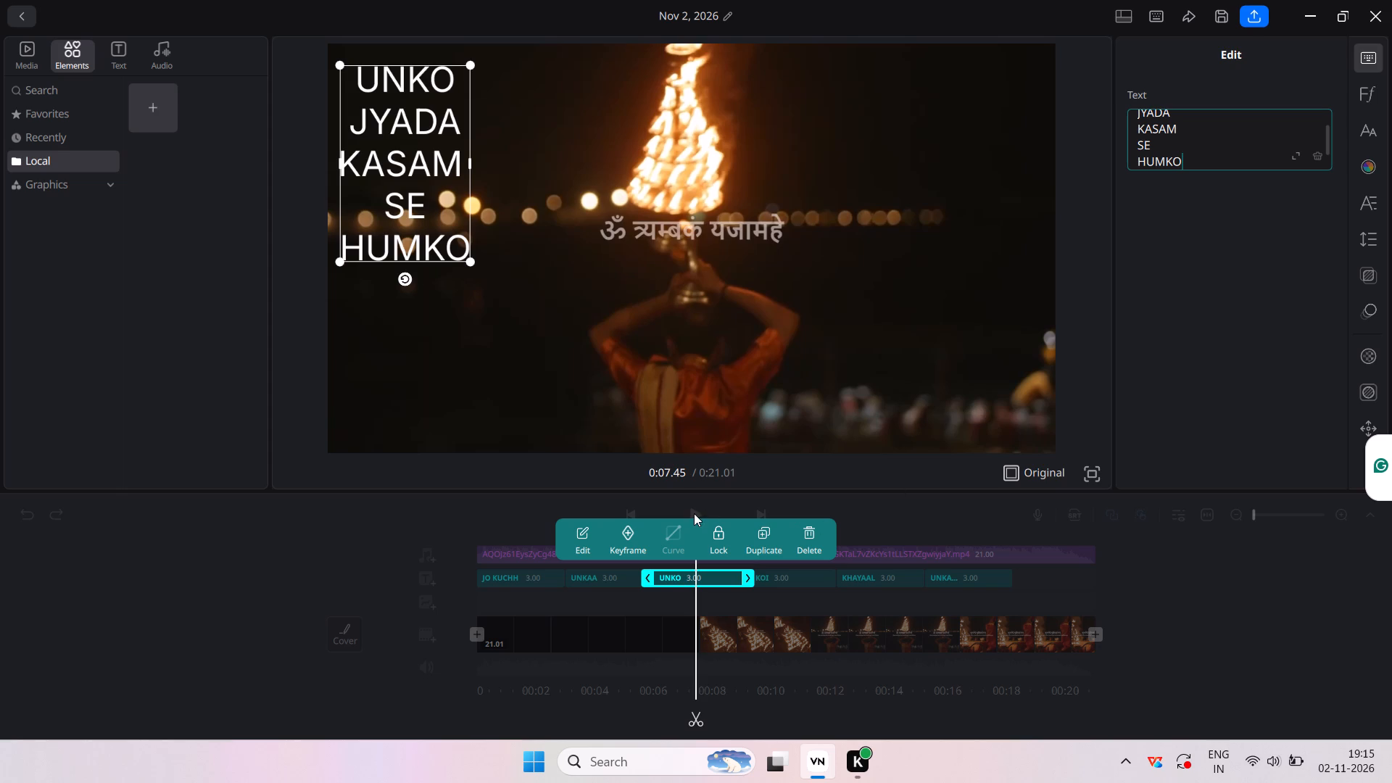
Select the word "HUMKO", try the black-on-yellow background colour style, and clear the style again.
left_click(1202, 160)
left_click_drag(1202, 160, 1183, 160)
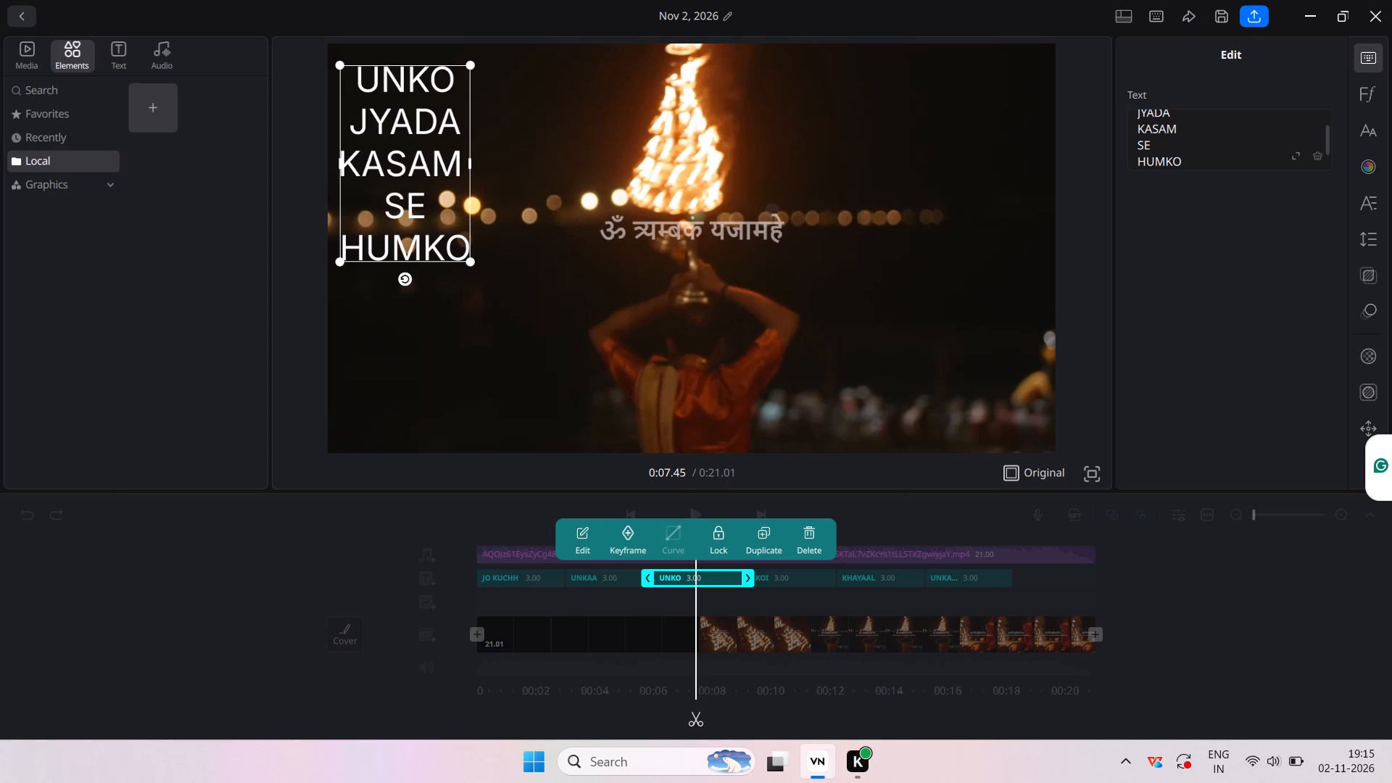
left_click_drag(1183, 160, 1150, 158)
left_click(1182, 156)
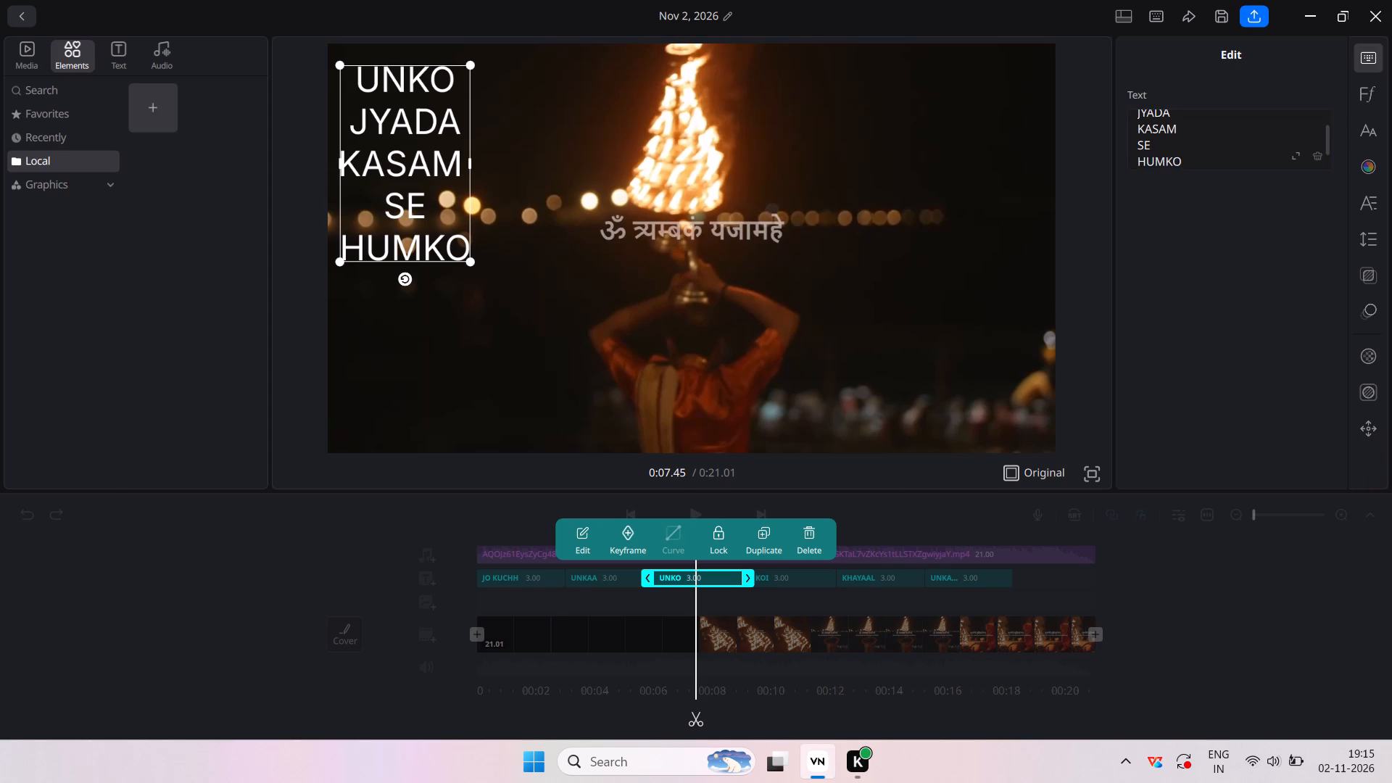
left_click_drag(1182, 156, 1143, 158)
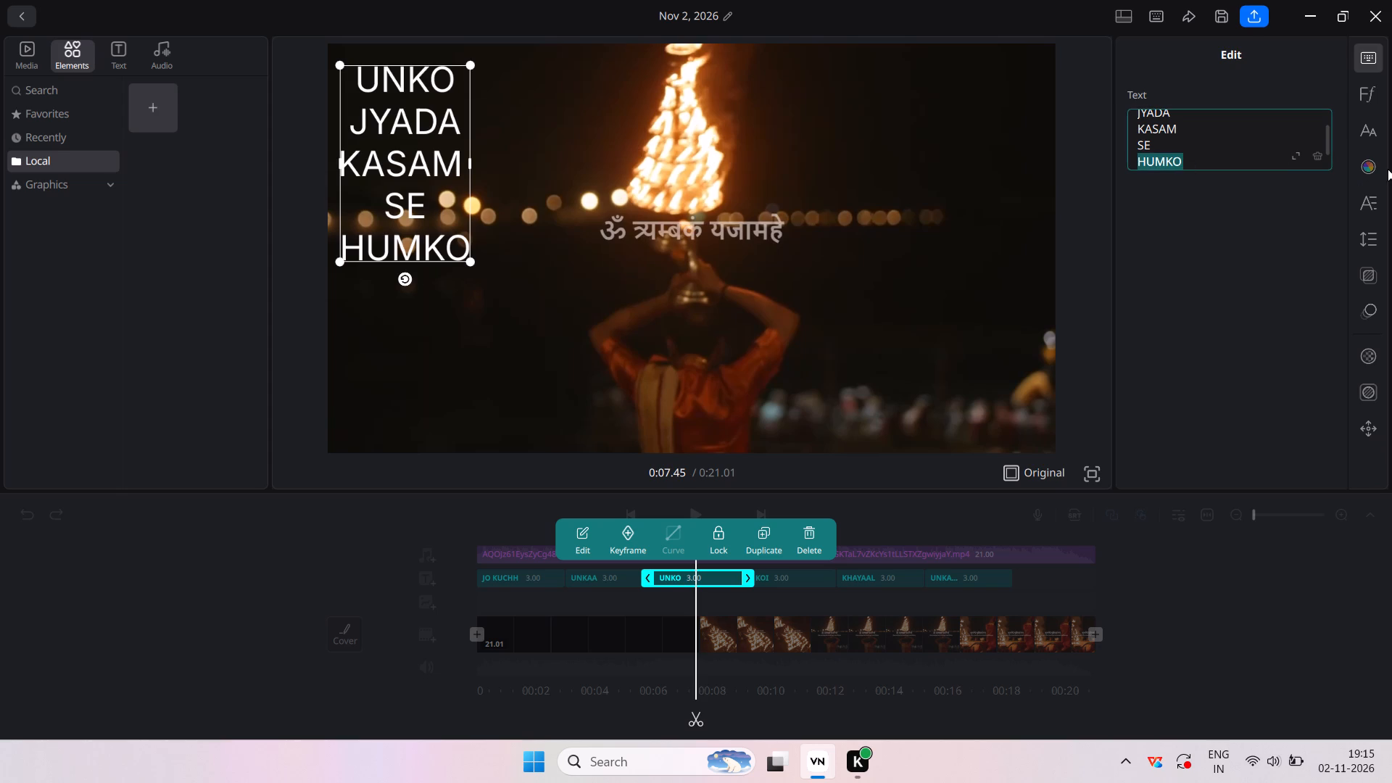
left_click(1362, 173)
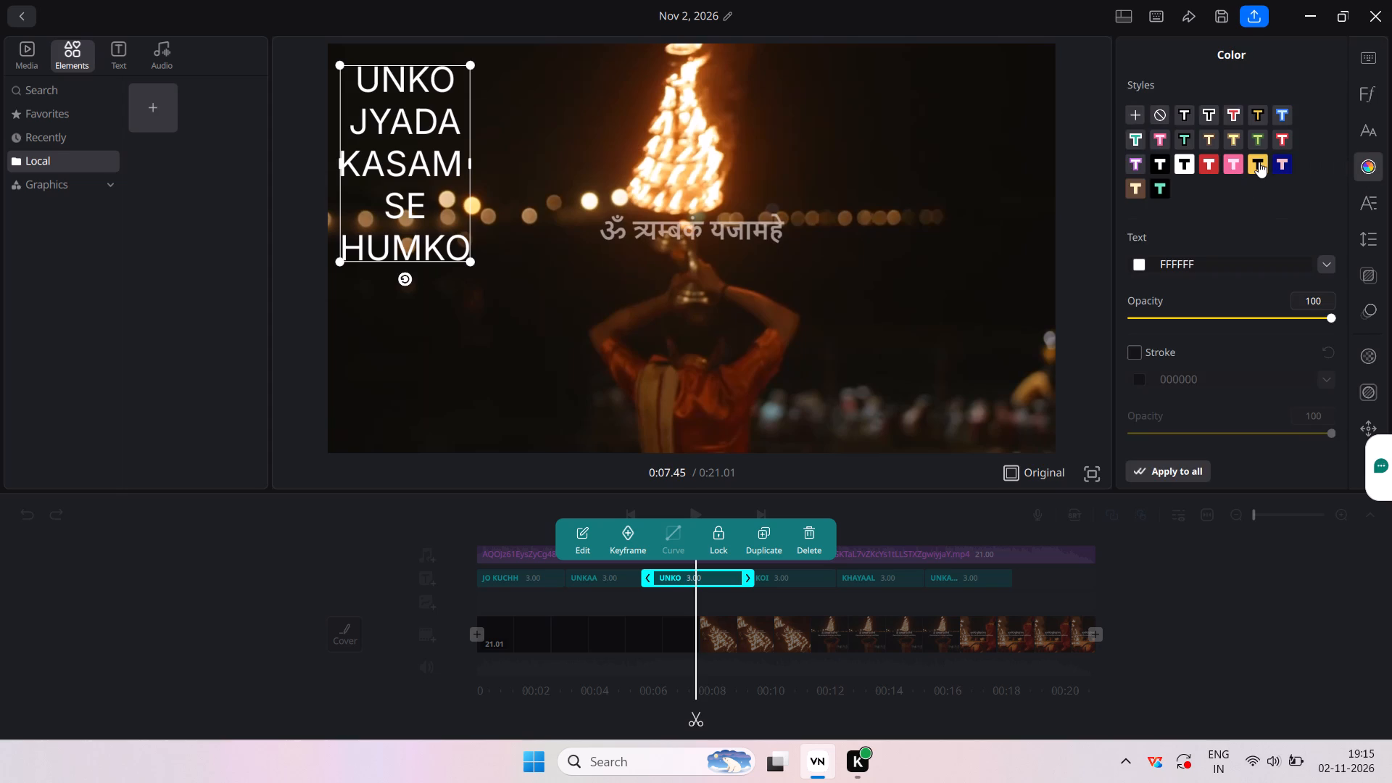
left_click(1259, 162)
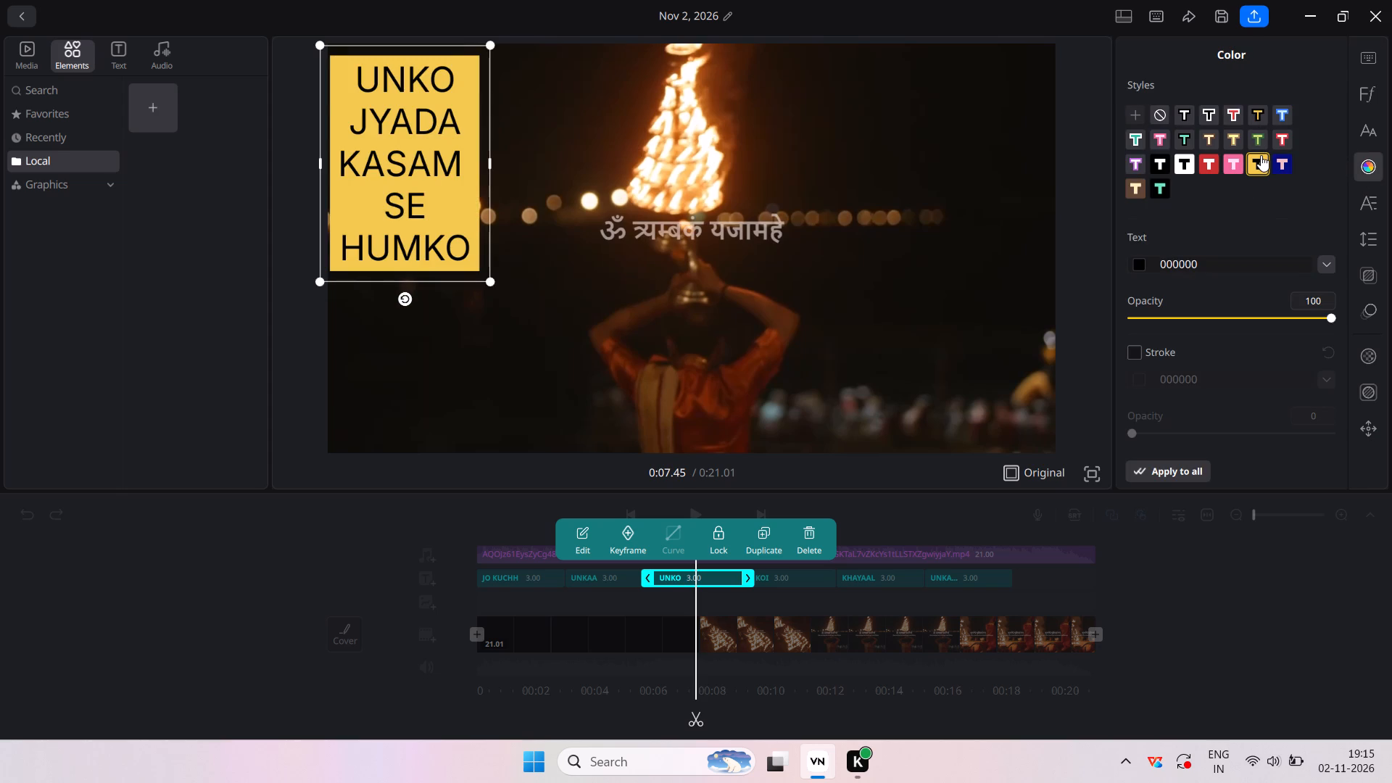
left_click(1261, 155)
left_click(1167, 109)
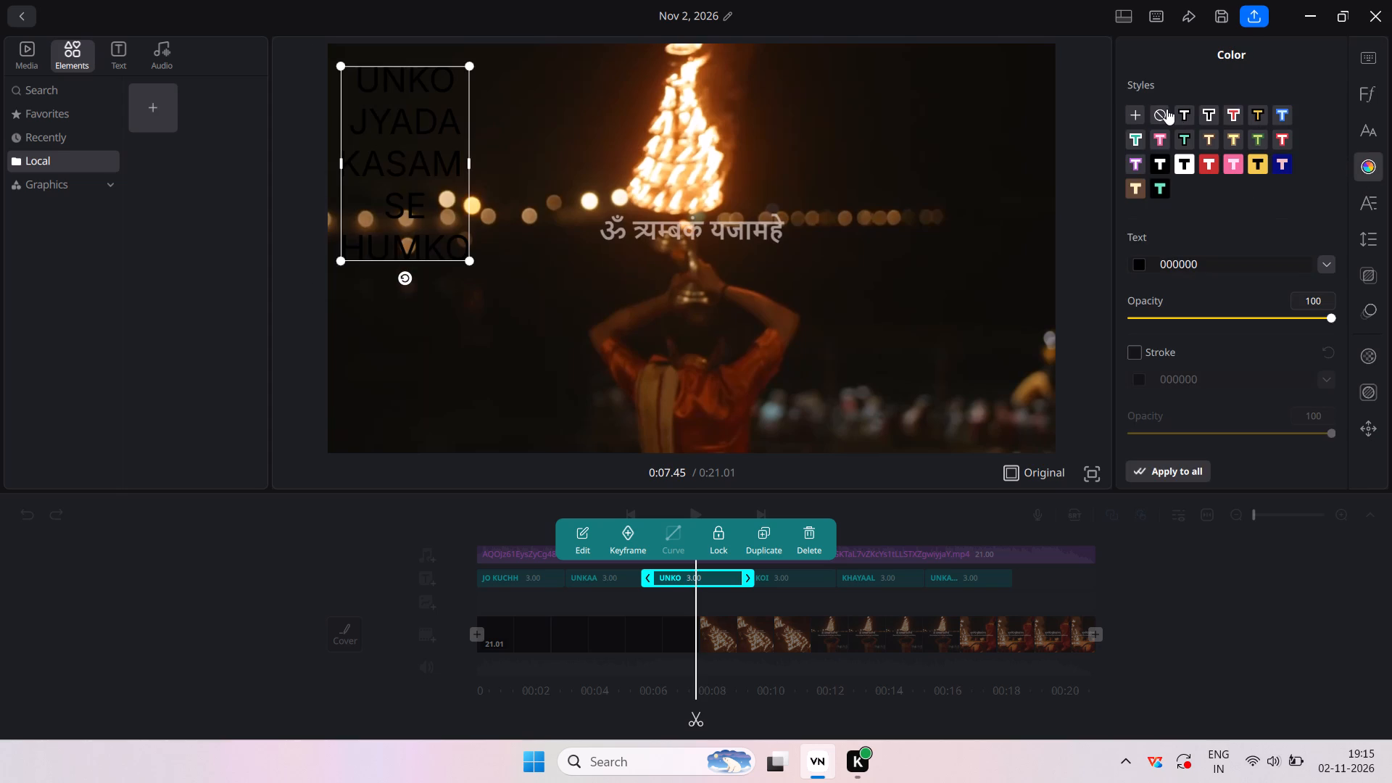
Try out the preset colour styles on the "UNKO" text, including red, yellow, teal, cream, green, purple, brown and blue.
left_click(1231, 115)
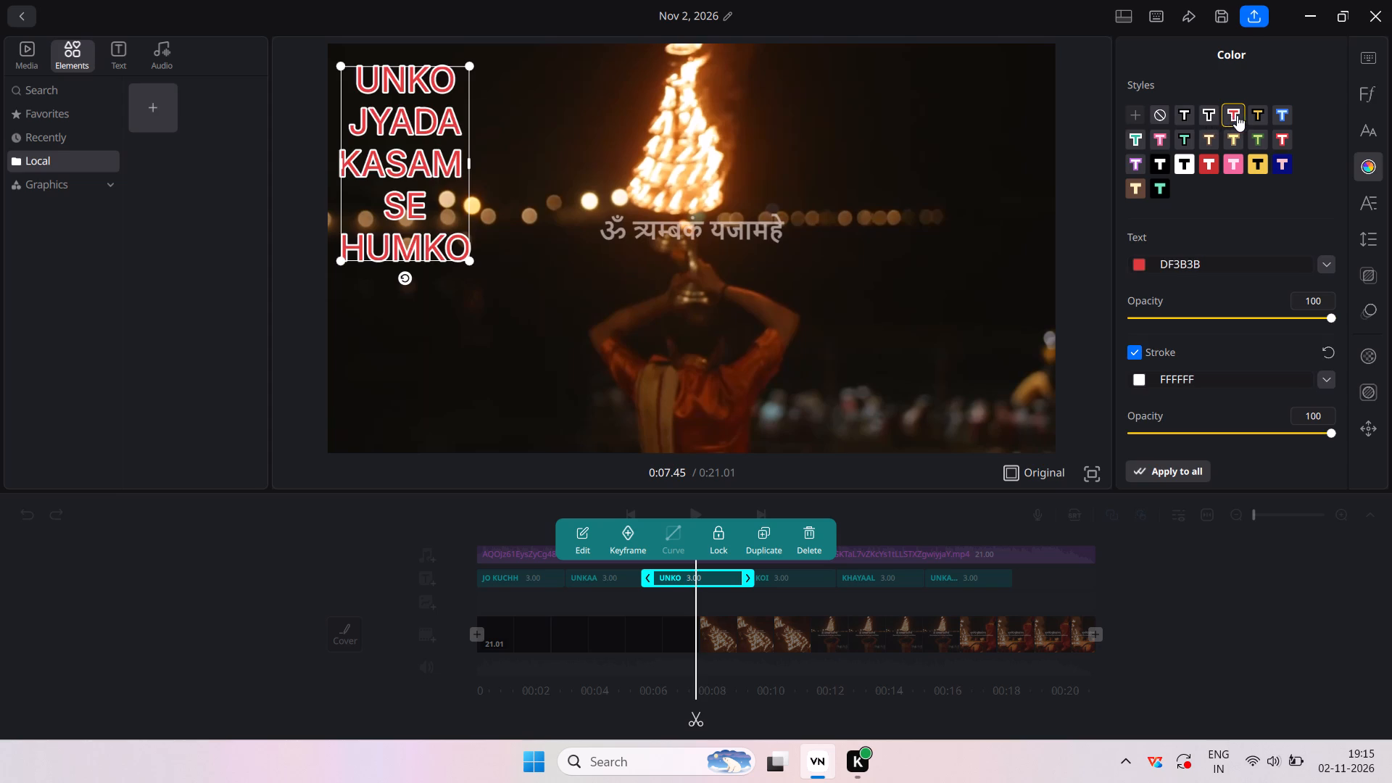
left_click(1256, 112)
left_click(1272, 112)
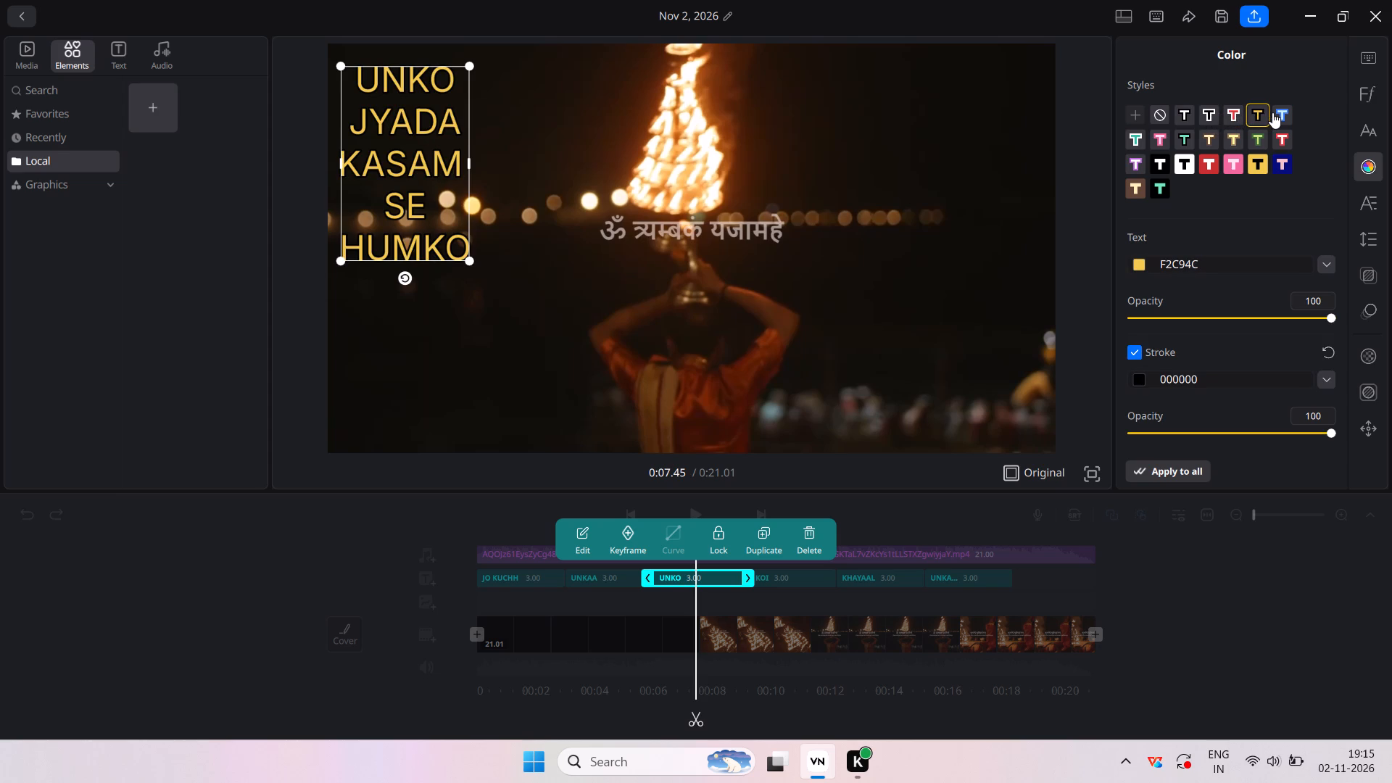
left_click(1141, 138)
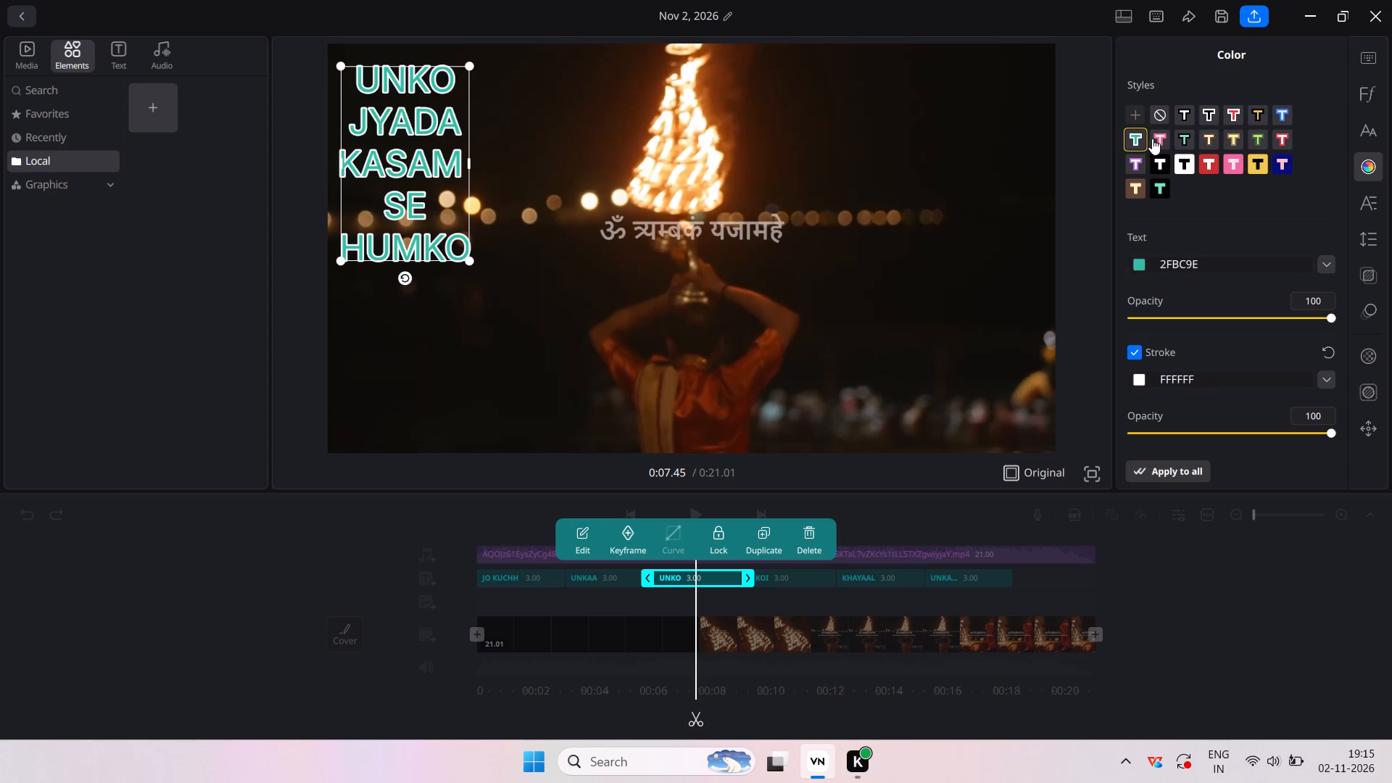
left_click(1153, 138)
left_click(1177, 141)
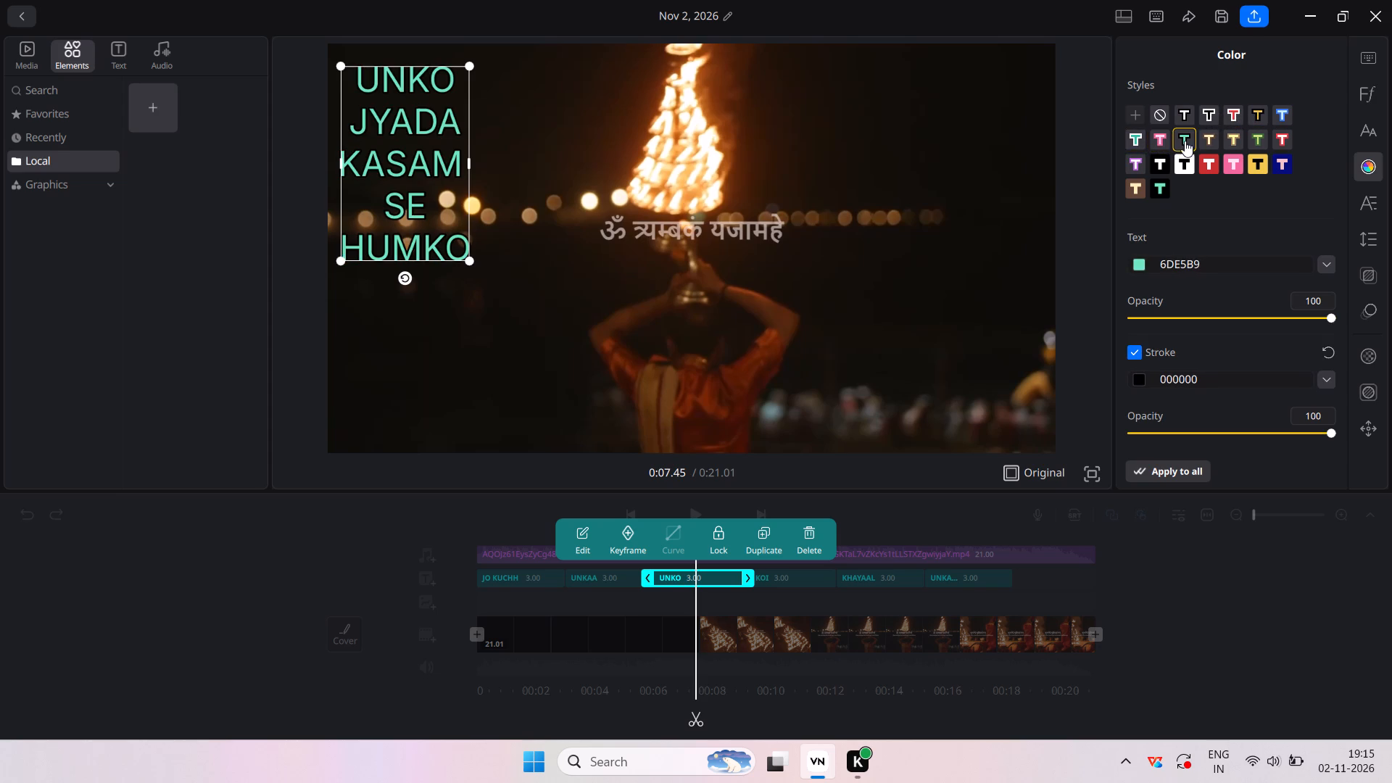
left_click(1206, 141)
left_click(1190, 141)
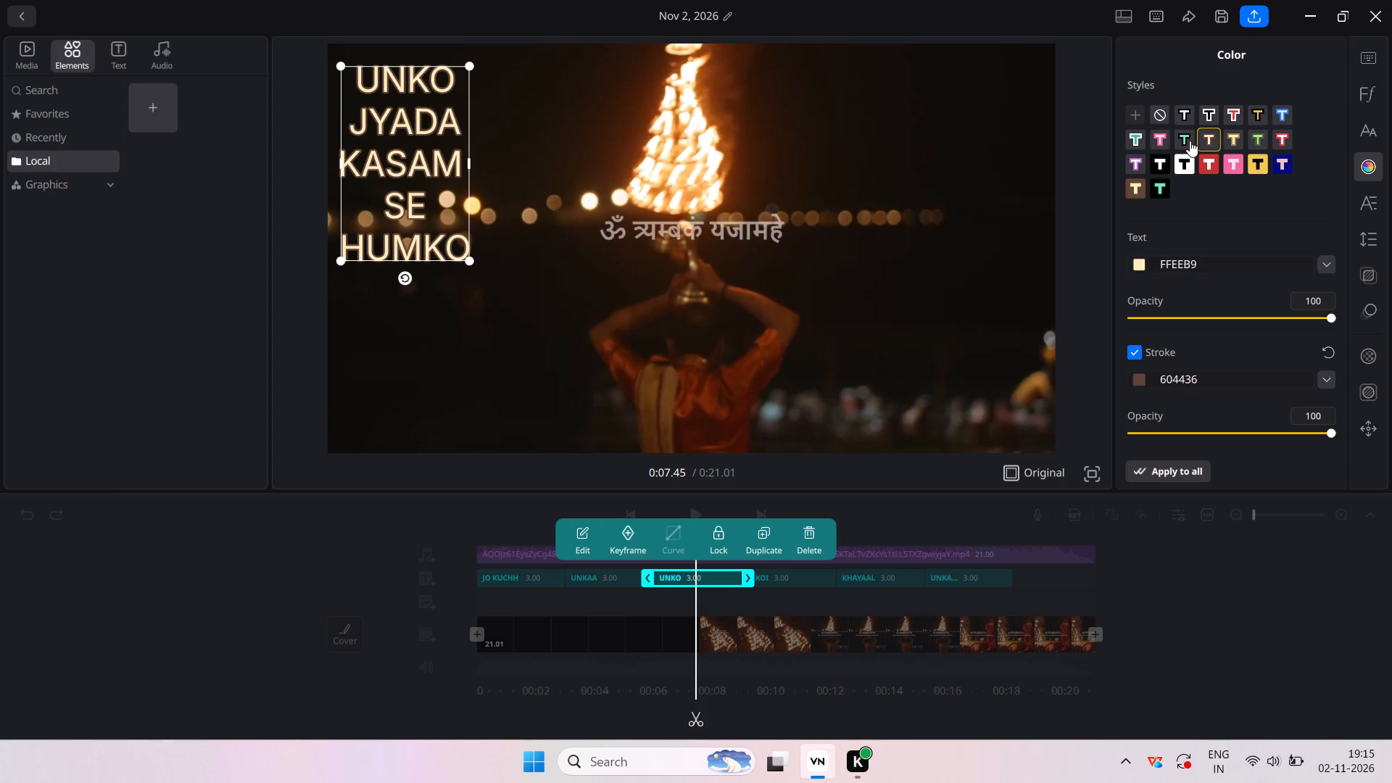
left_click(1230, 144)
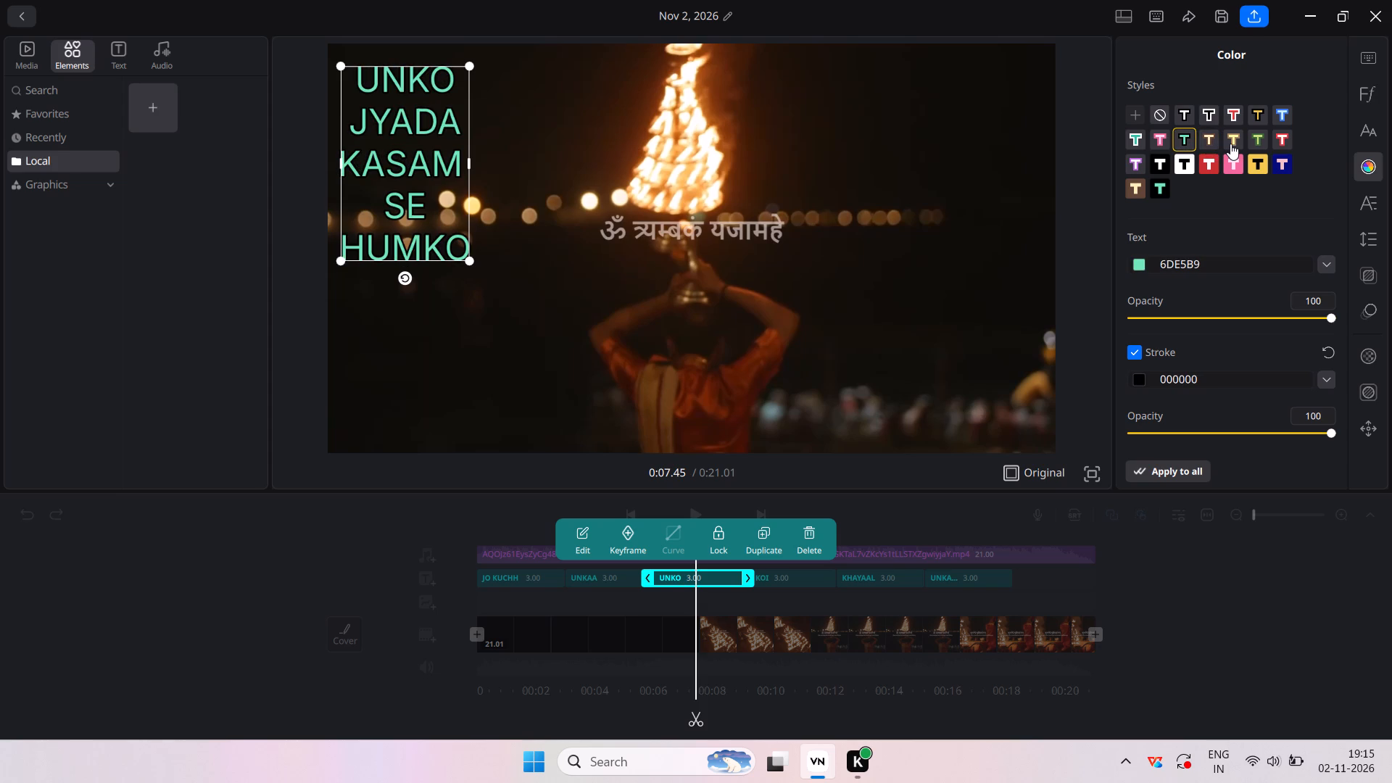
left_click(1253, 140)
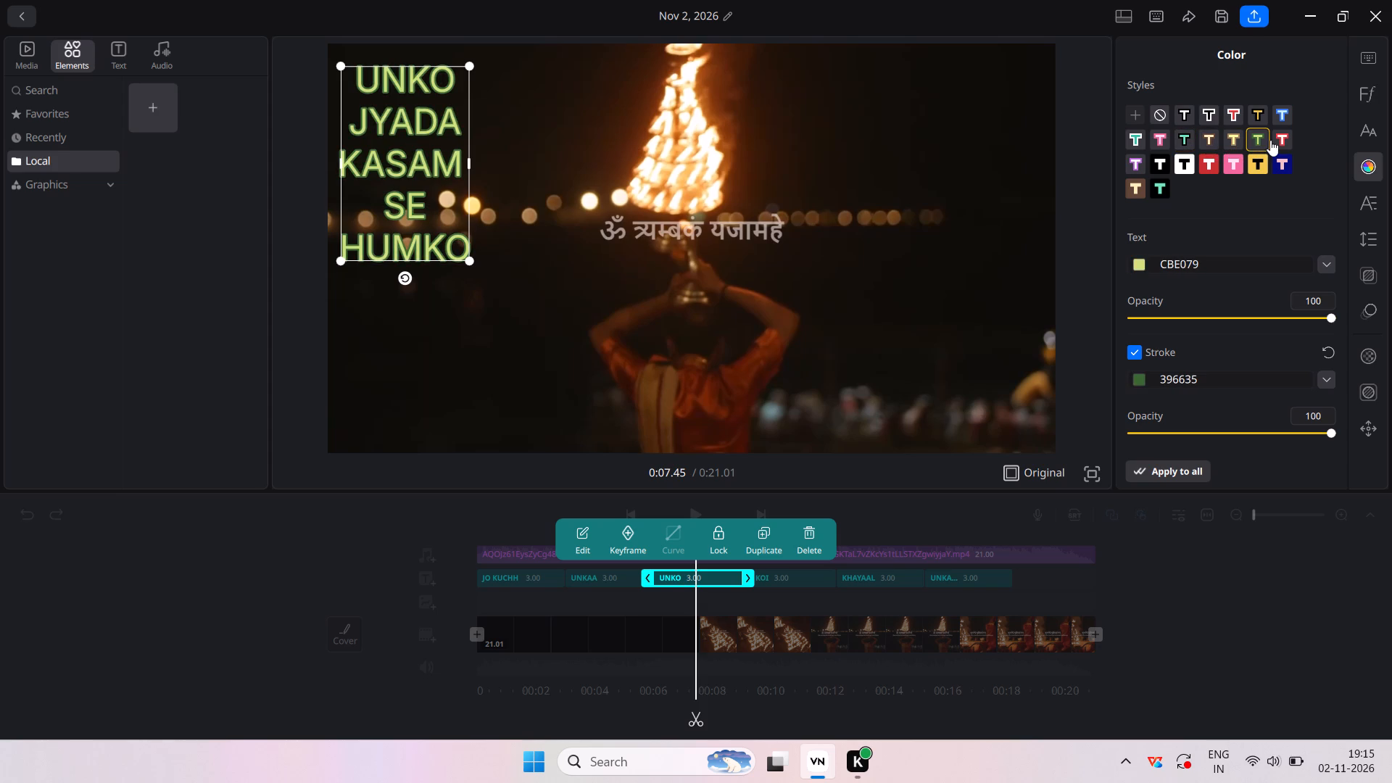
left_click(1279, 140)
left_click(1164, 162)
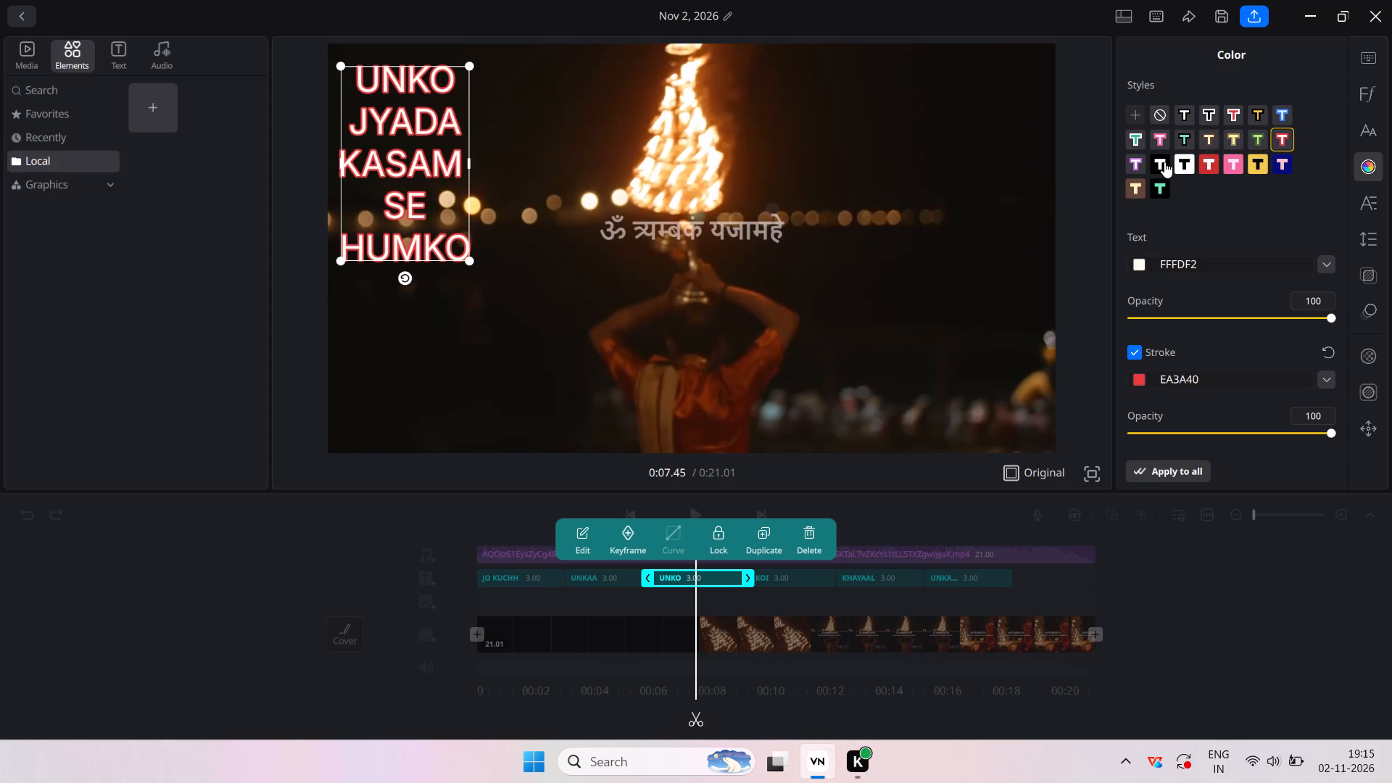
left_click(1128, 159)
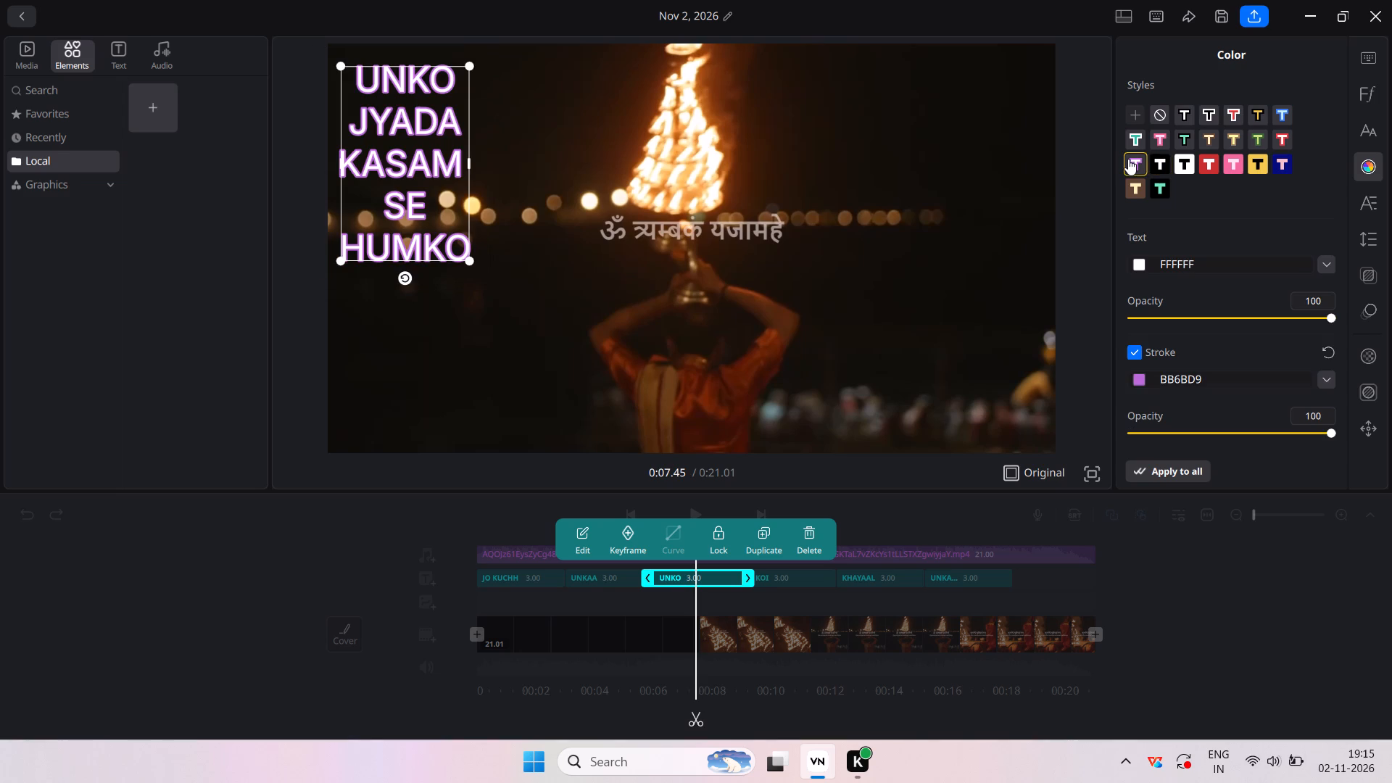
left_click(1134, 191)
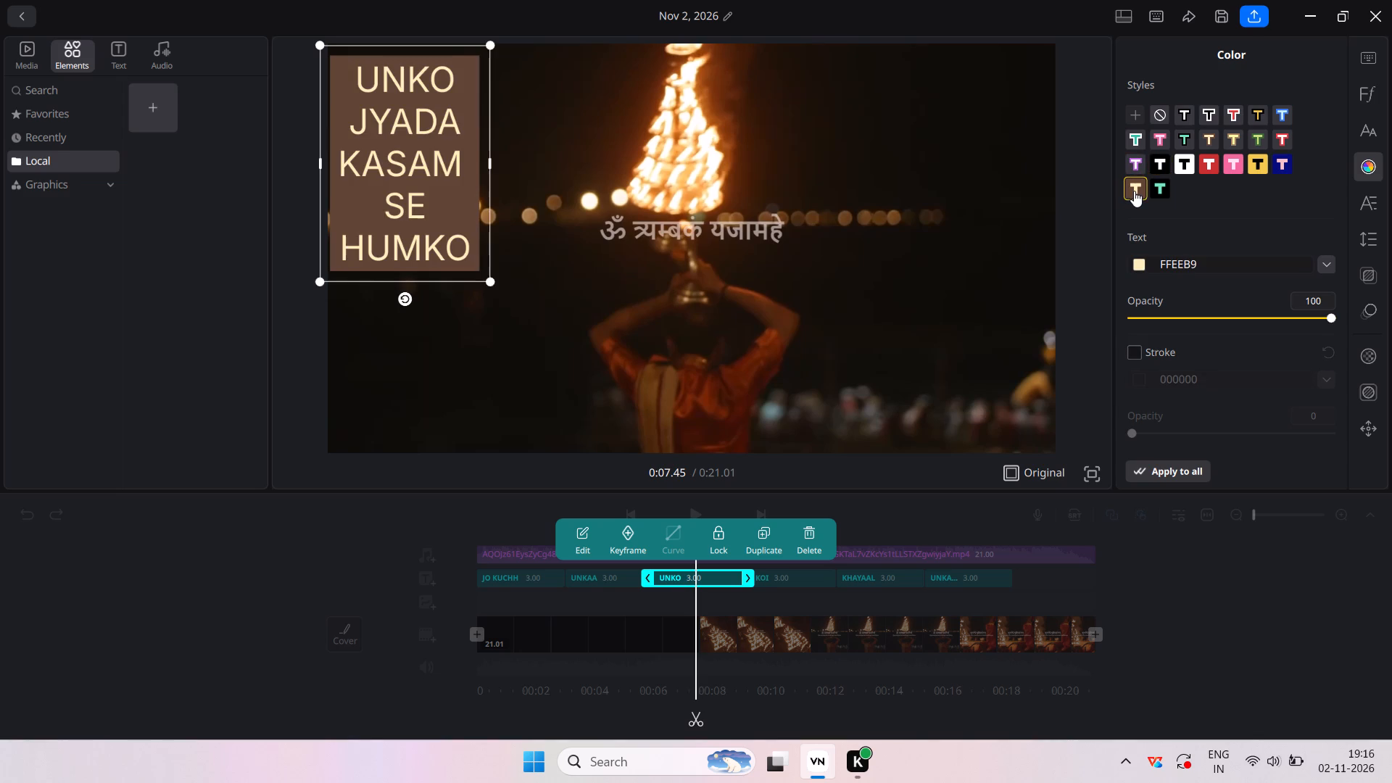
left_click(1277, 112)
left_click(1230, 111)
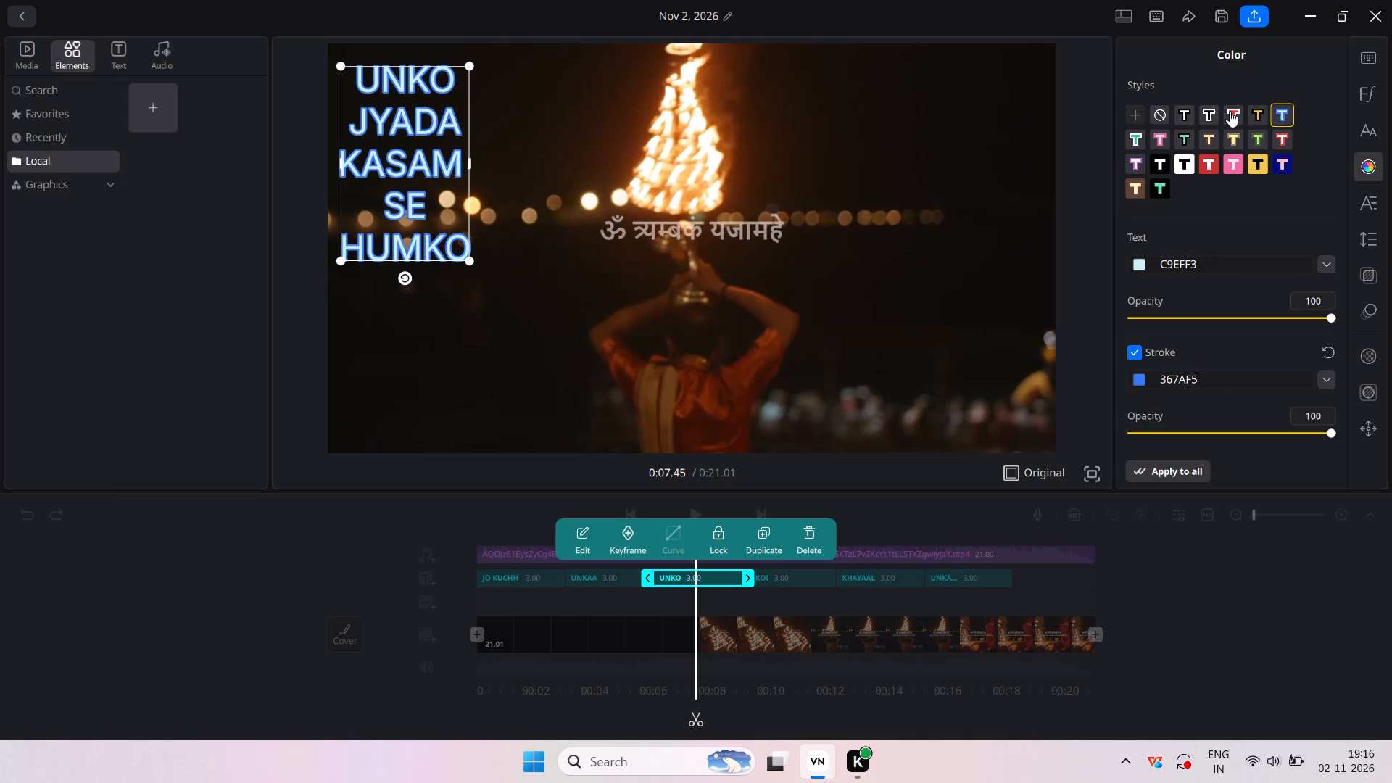
Apply the pink-outlined colour style to the "UNKO" text, with text colour FFE1EE and stroke F0689C.
left_click(1167, 138)
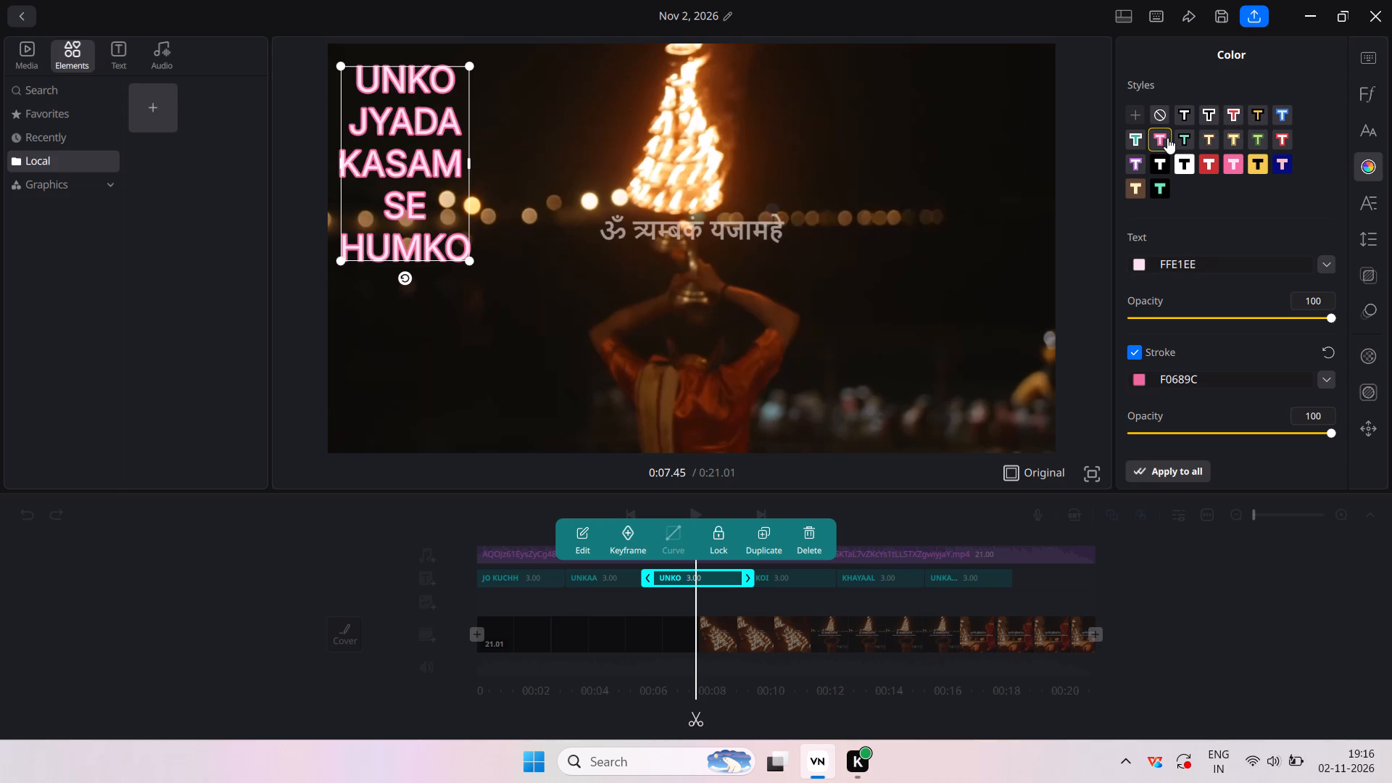
Apply the teal colour style with black stroke to the "UNKO" text and change its text colour to green 18C887.
left_click(1174, 139)
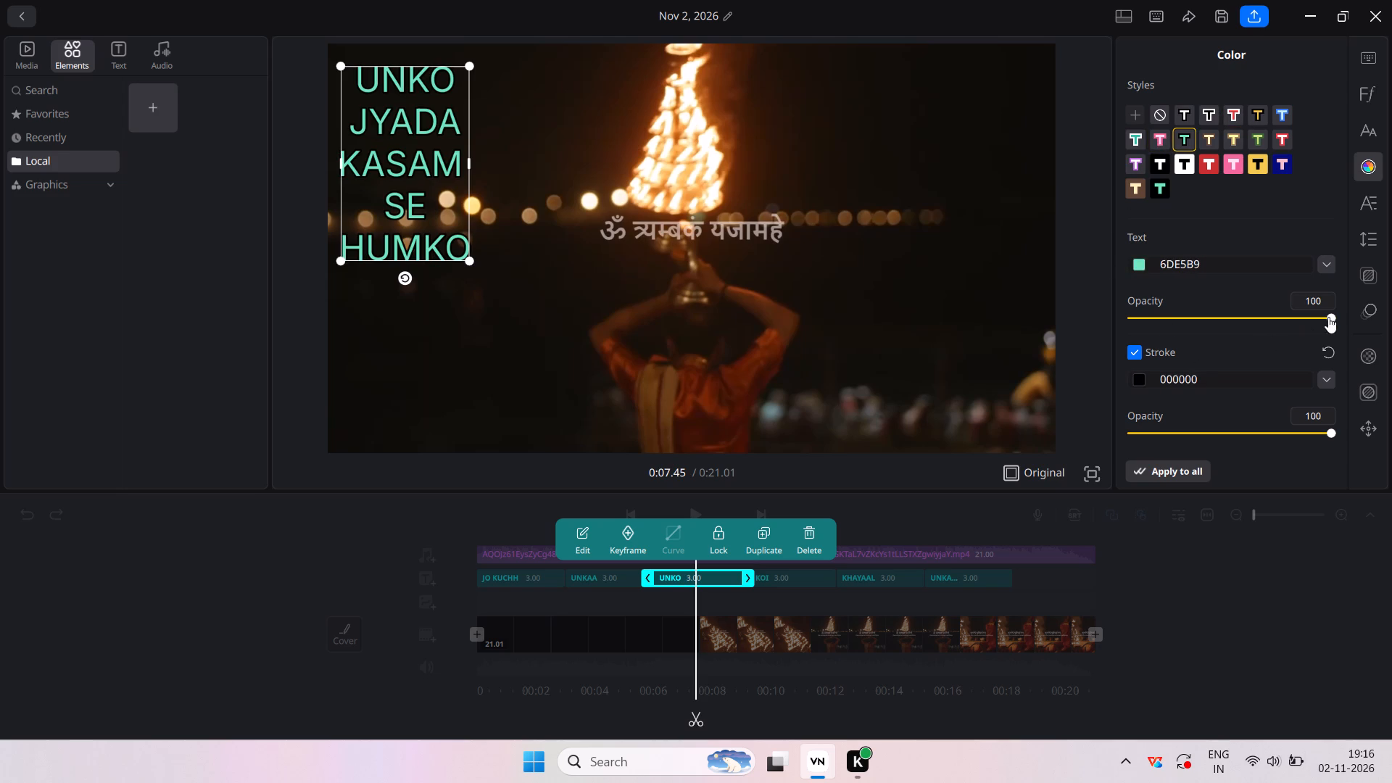
left_click(1331, 265)
left_click(1309, 286)
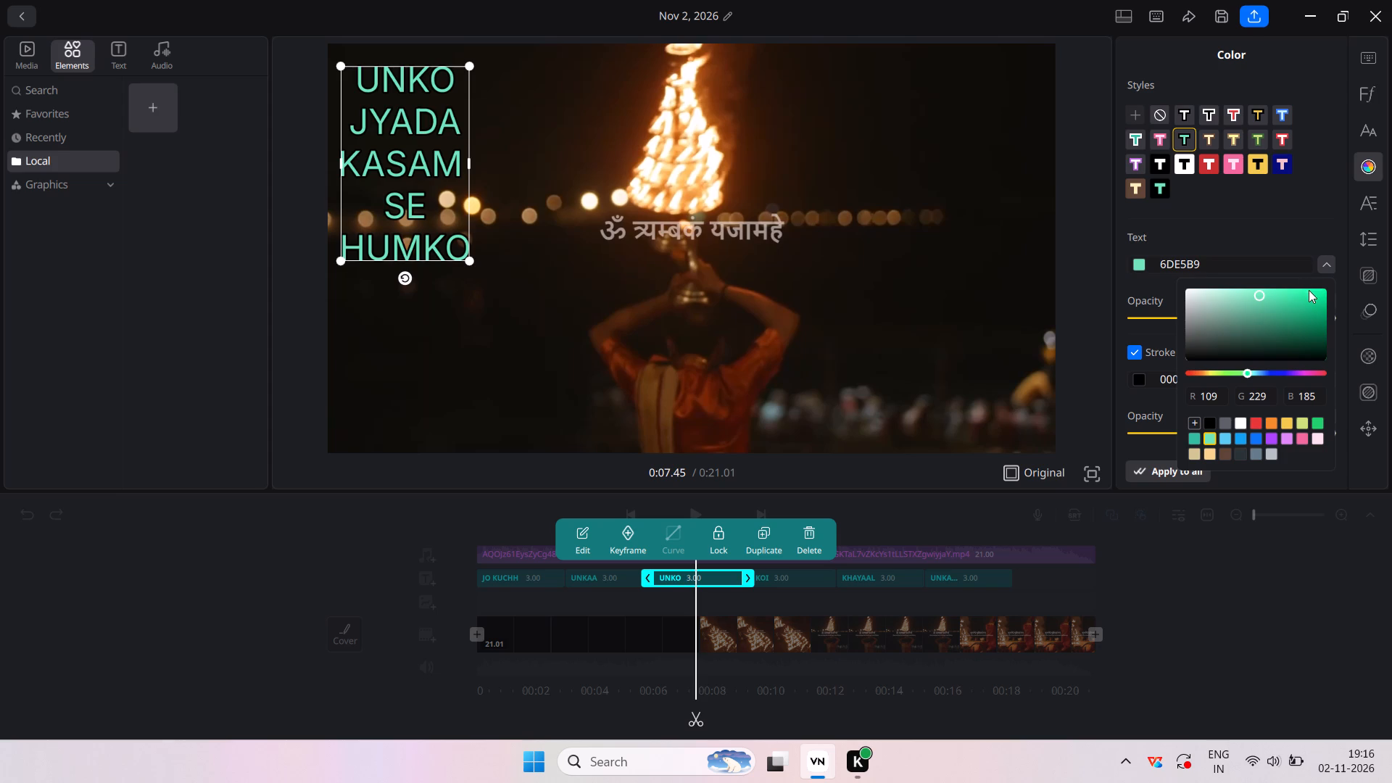
left_click(1310, 304)
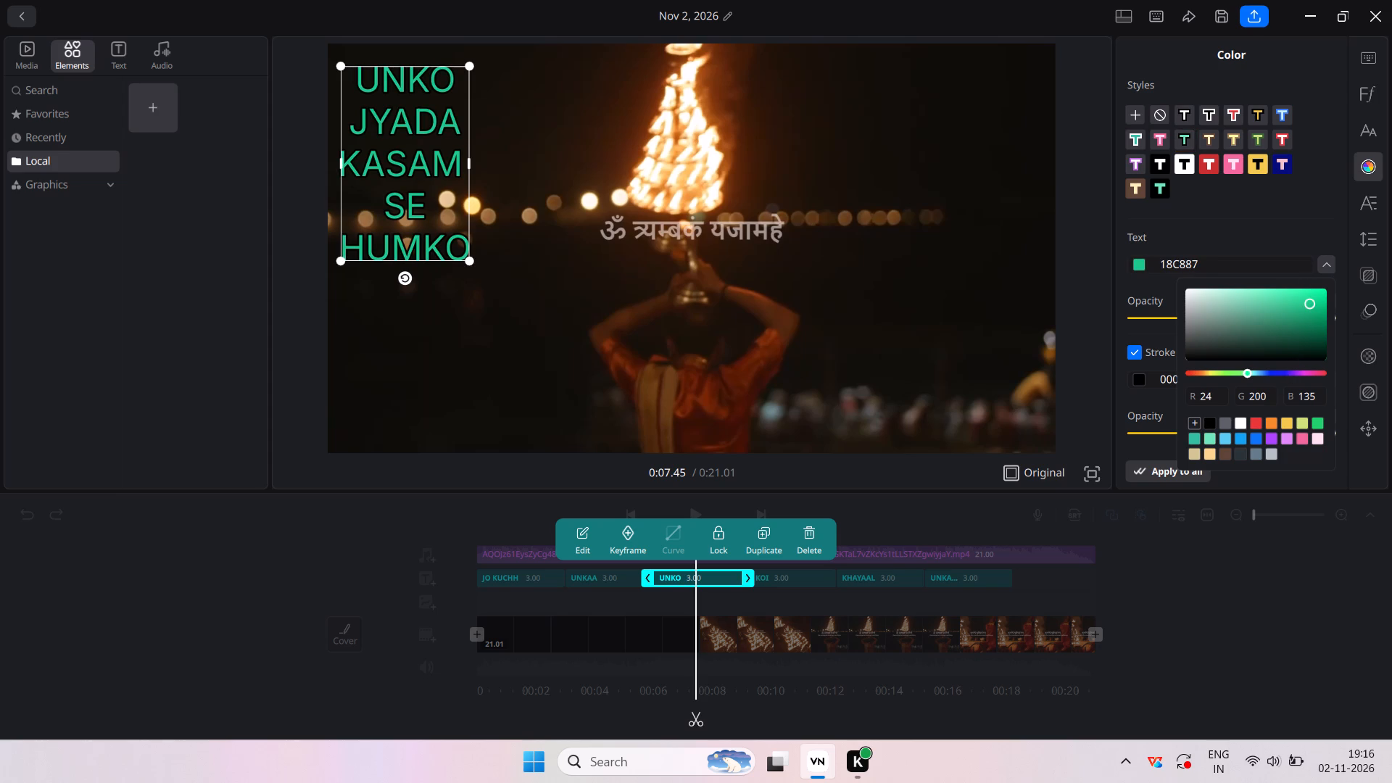
left_click(1284, 631)
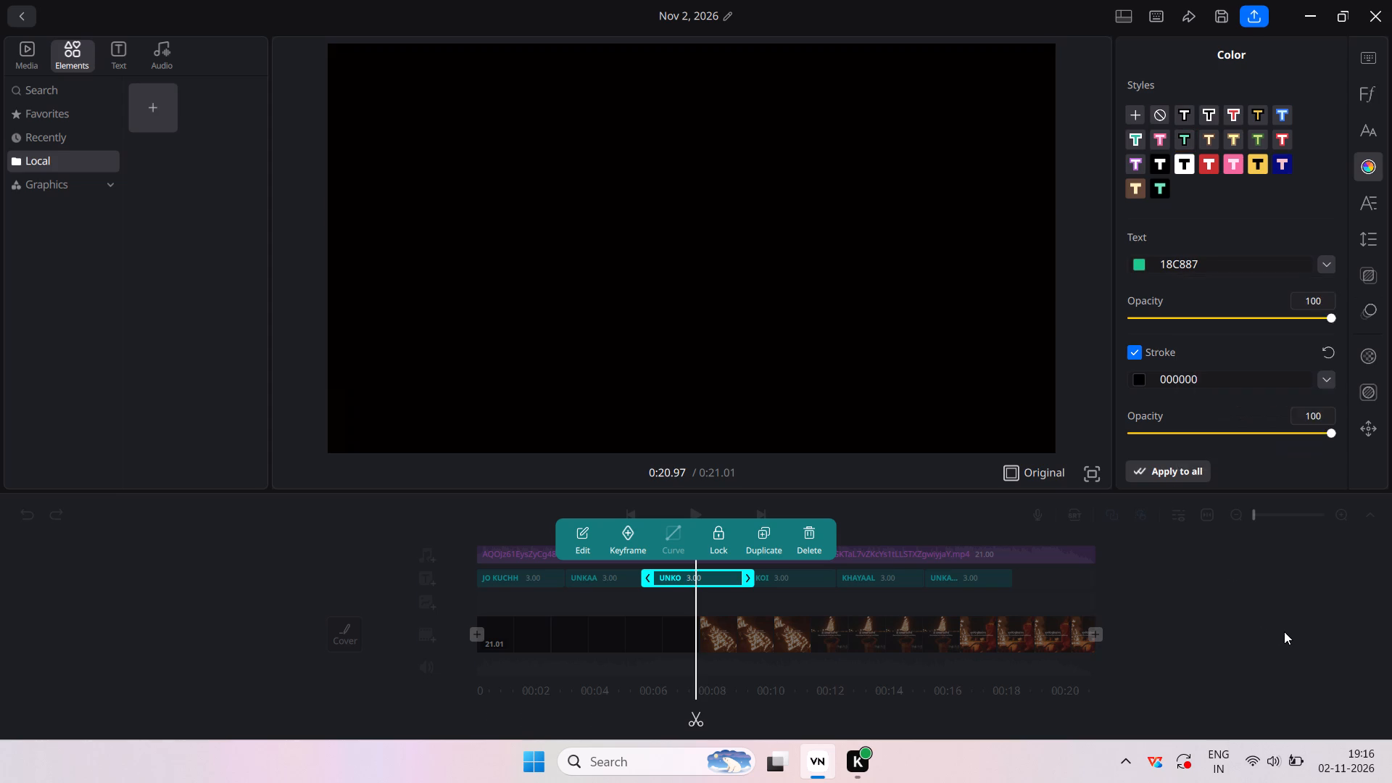
Play the video briefly, reselect the "UNKO" text clip, and look through its font size, font, spacing and blending settings.
left_click(700, 507)
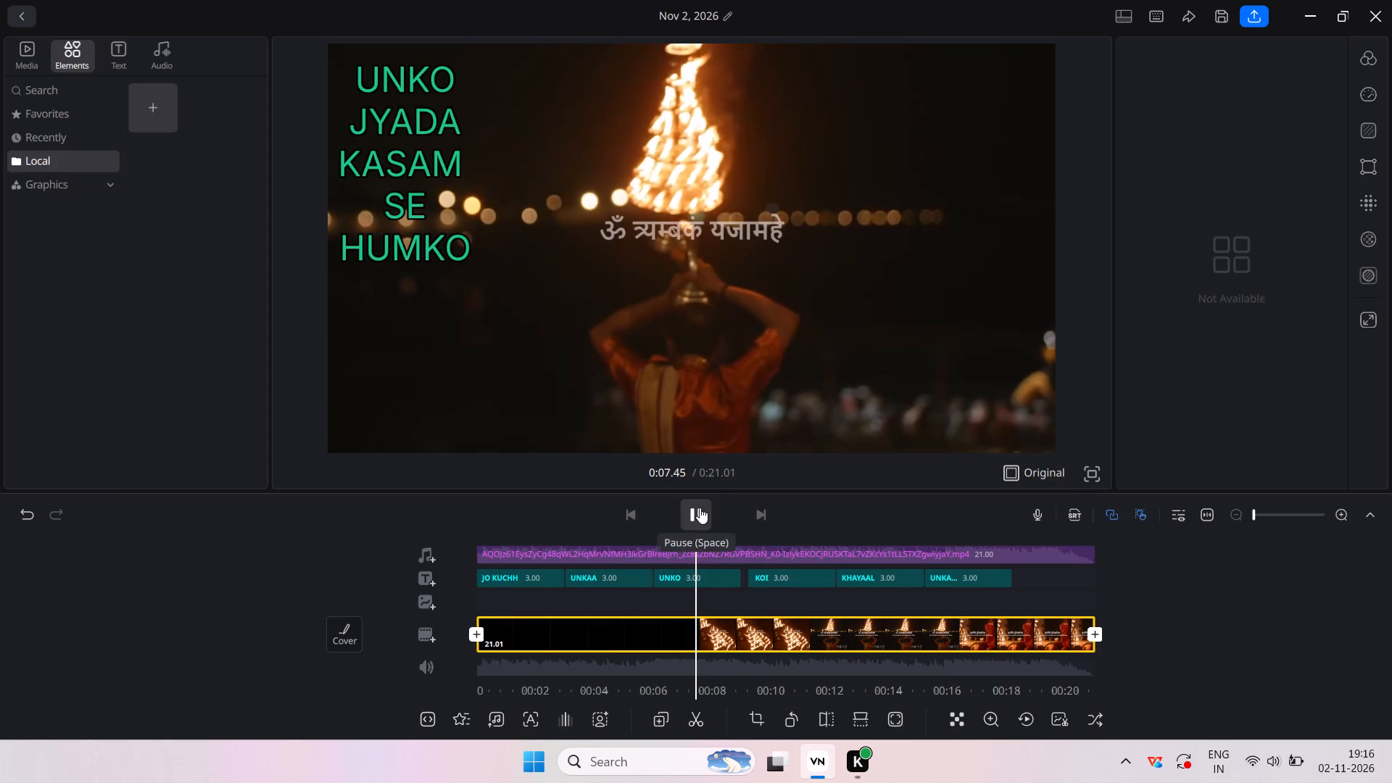
left_click(659, 579)
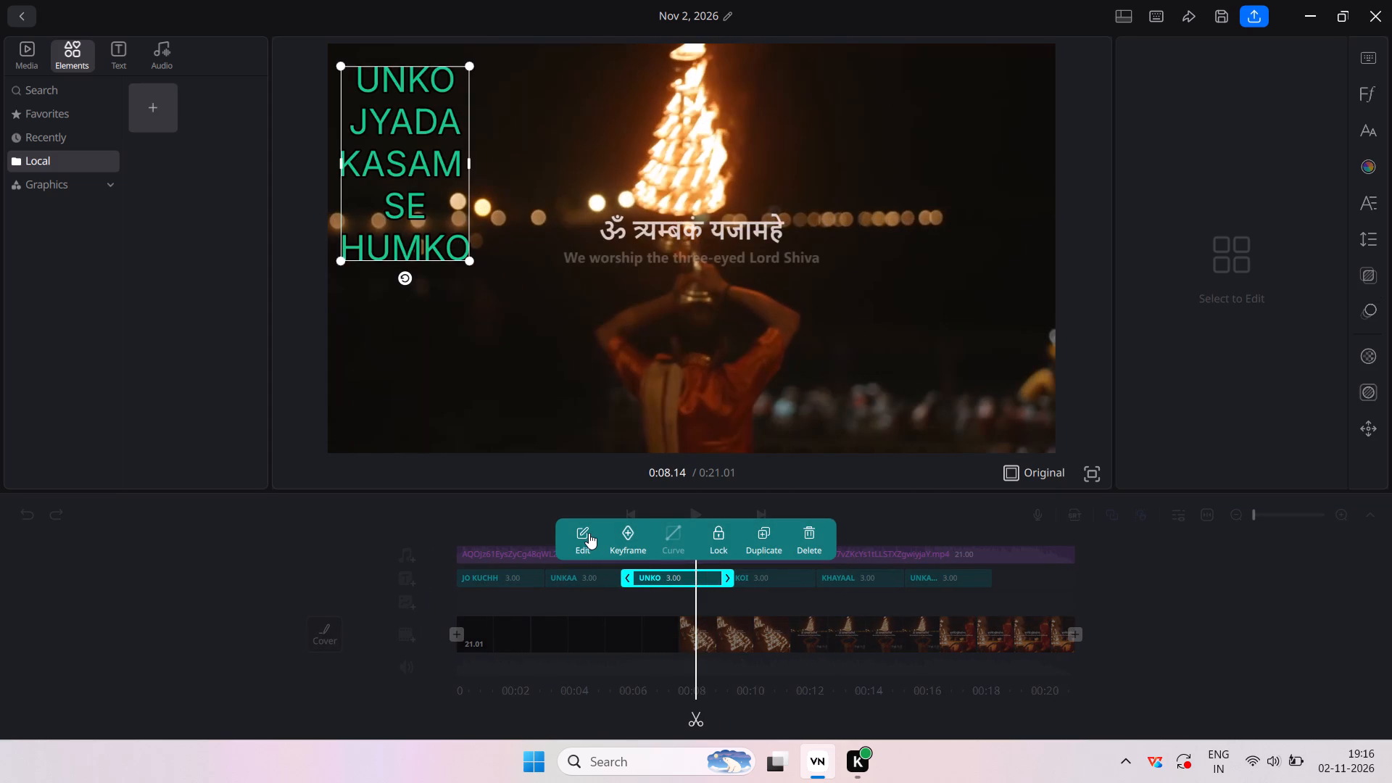
left_click(592, 534)
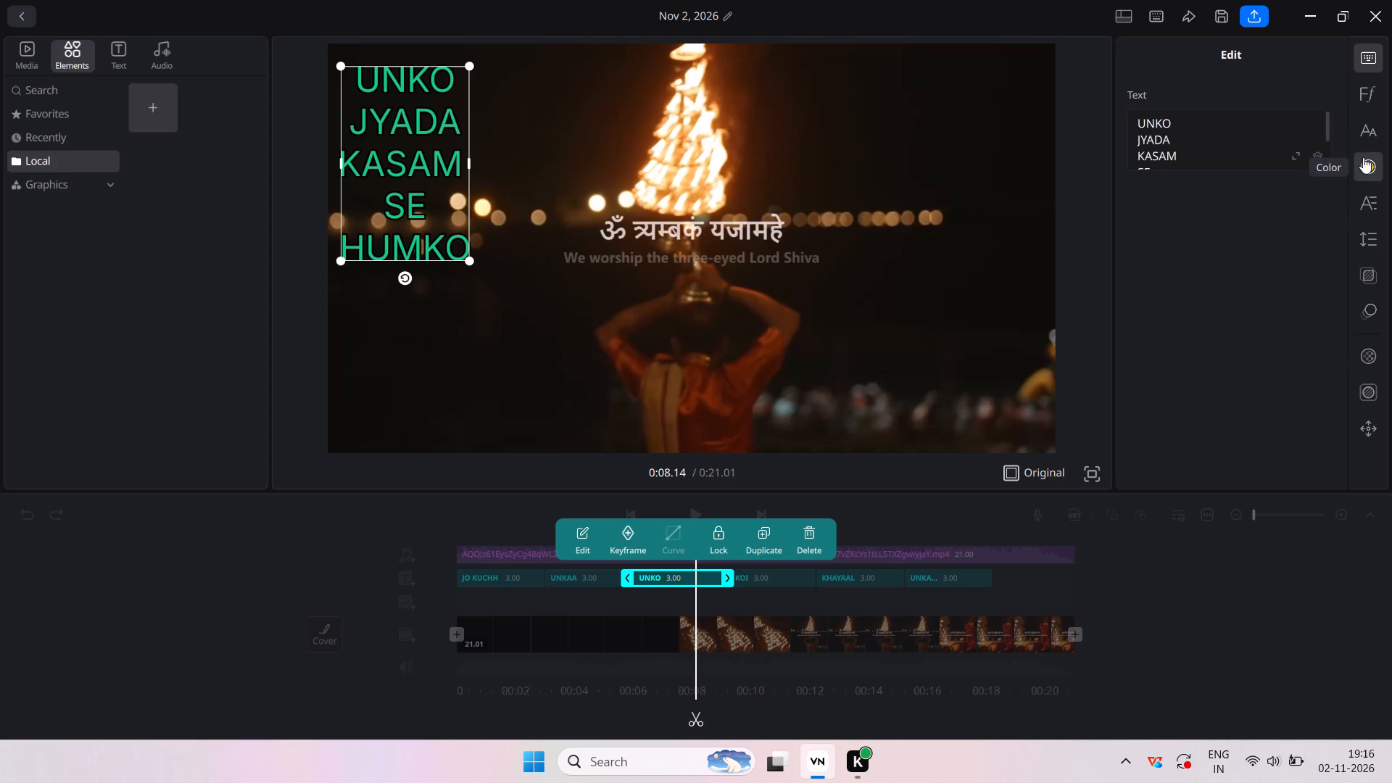
left_click(1369, 124)
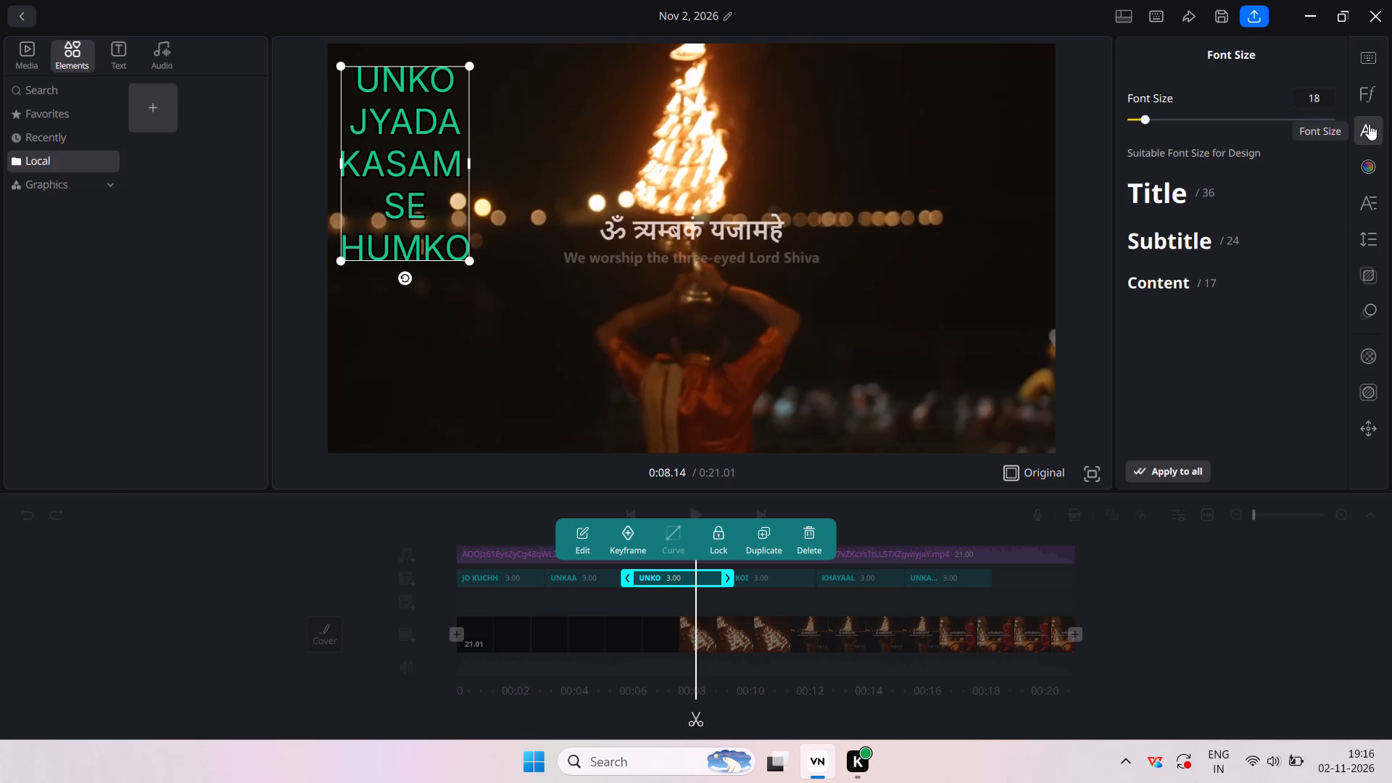
left_click(1371, 88)
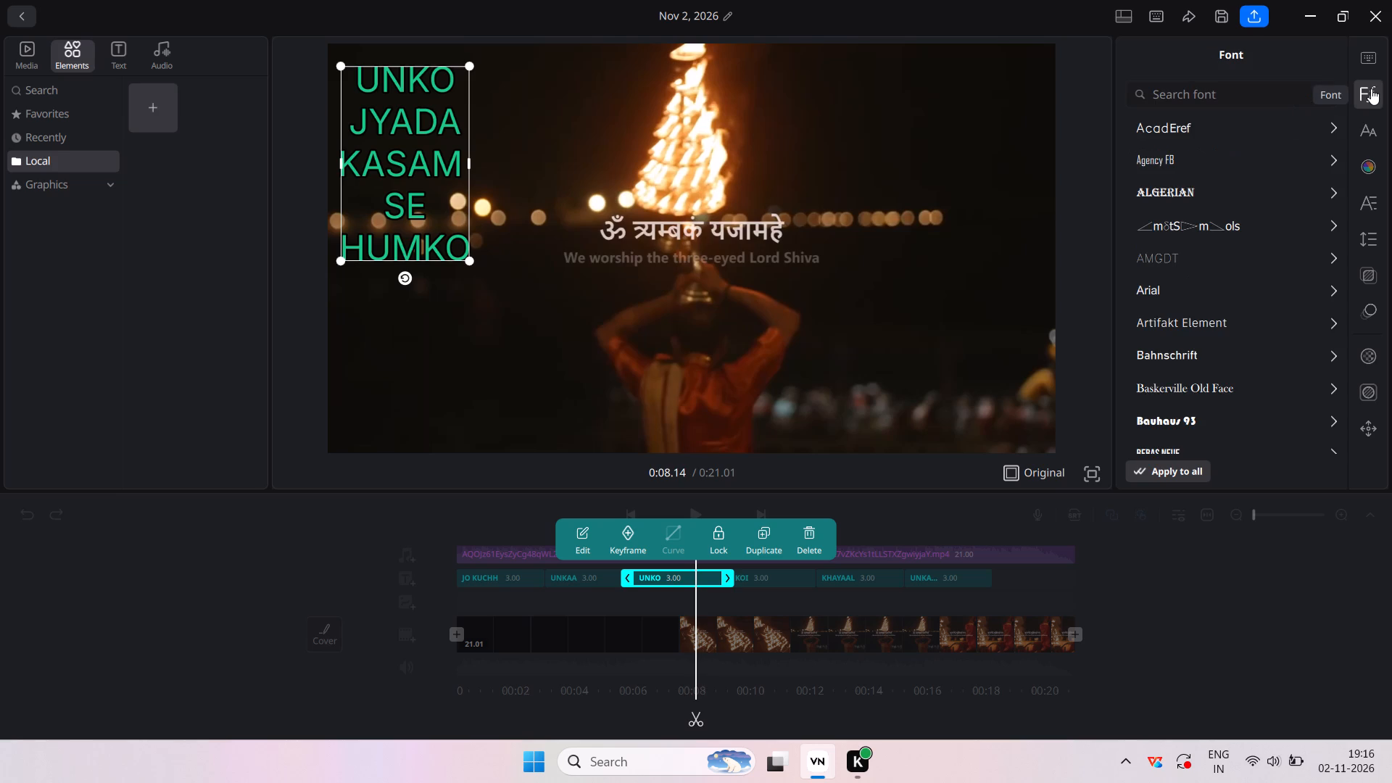
left_click(1367, 187)
left_click(1367, 214)
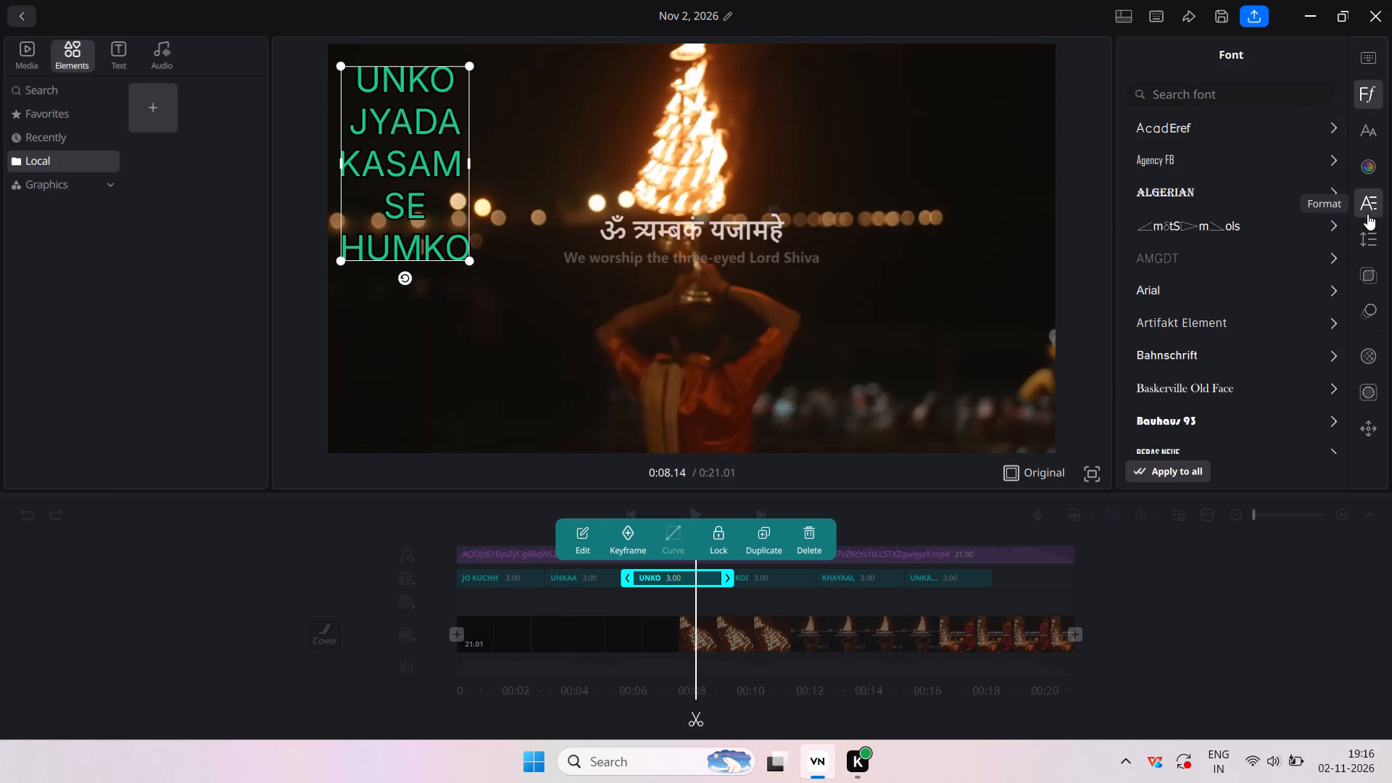
left_click(1364, 234)
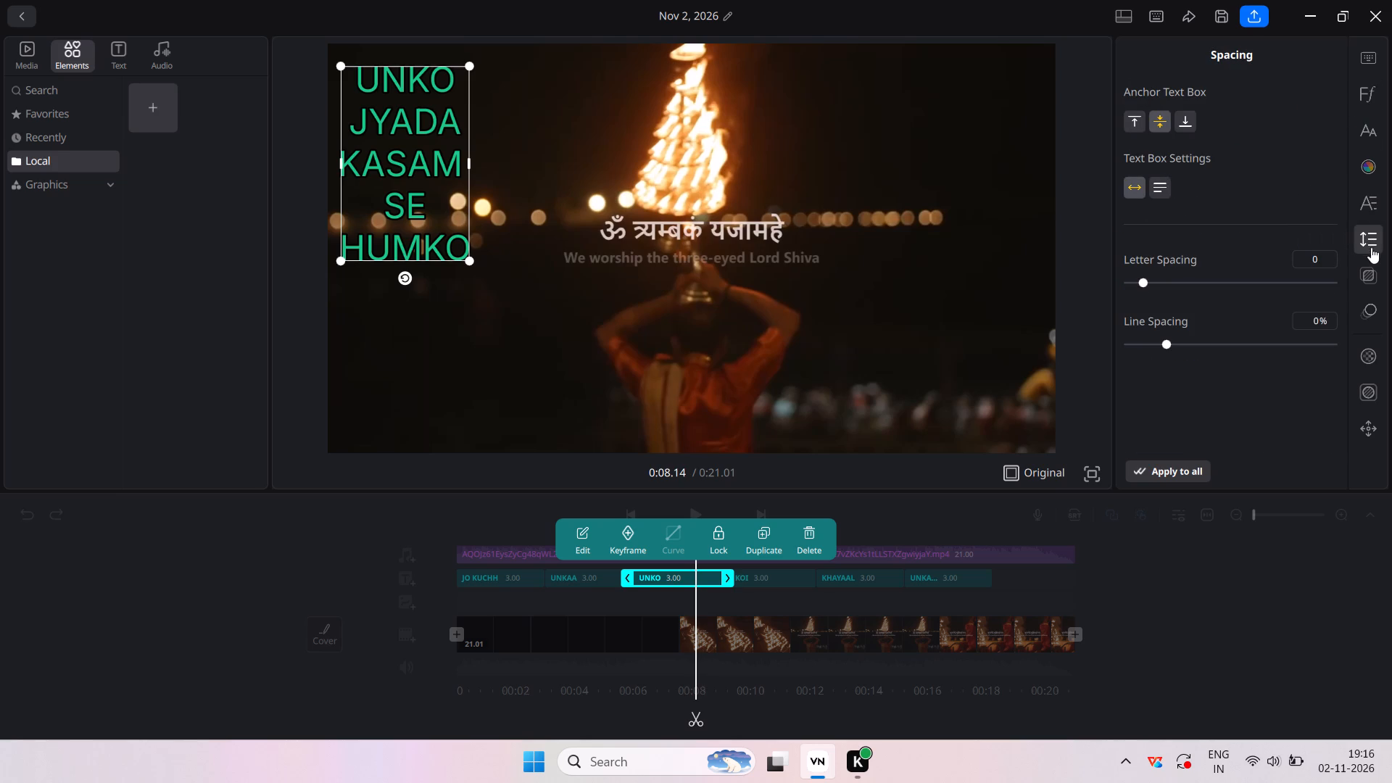
left_click(1367, 265)
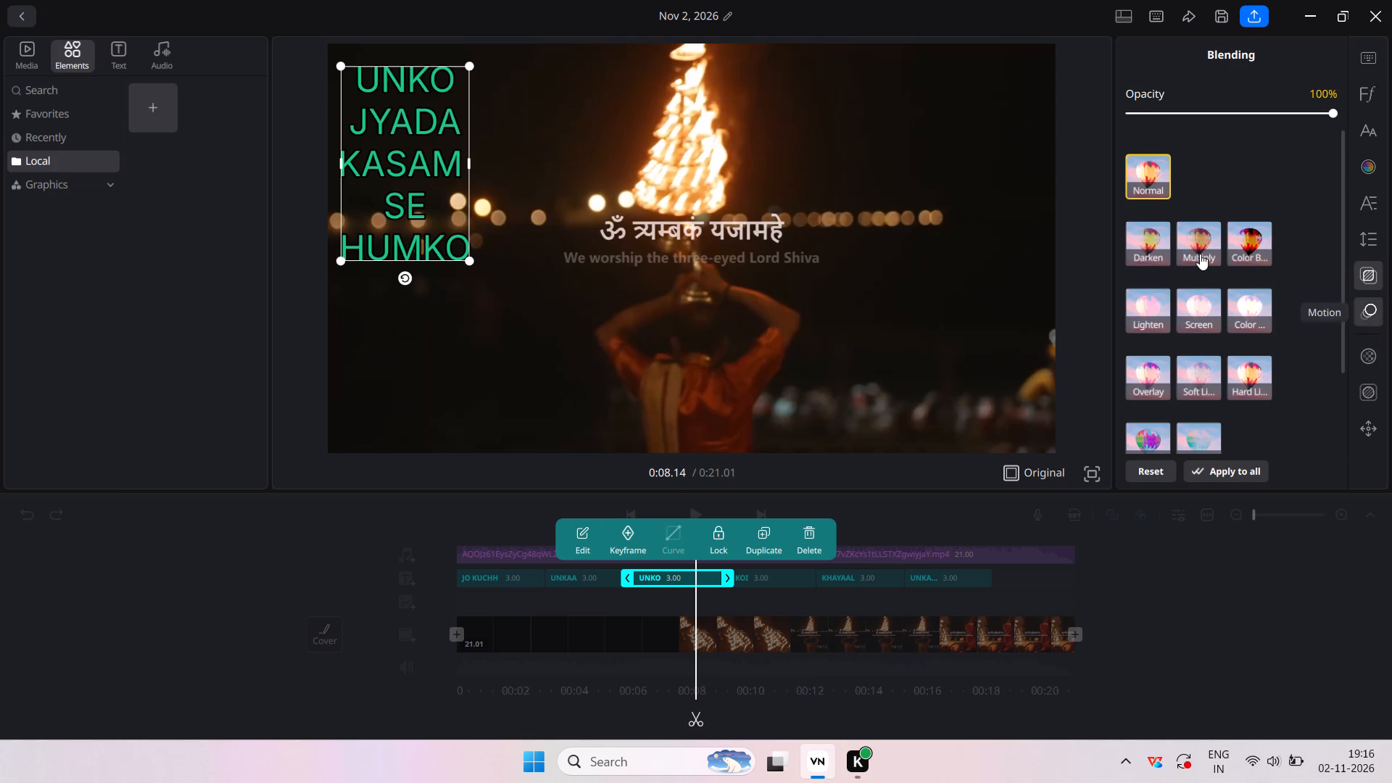
left_click(1372, 346)
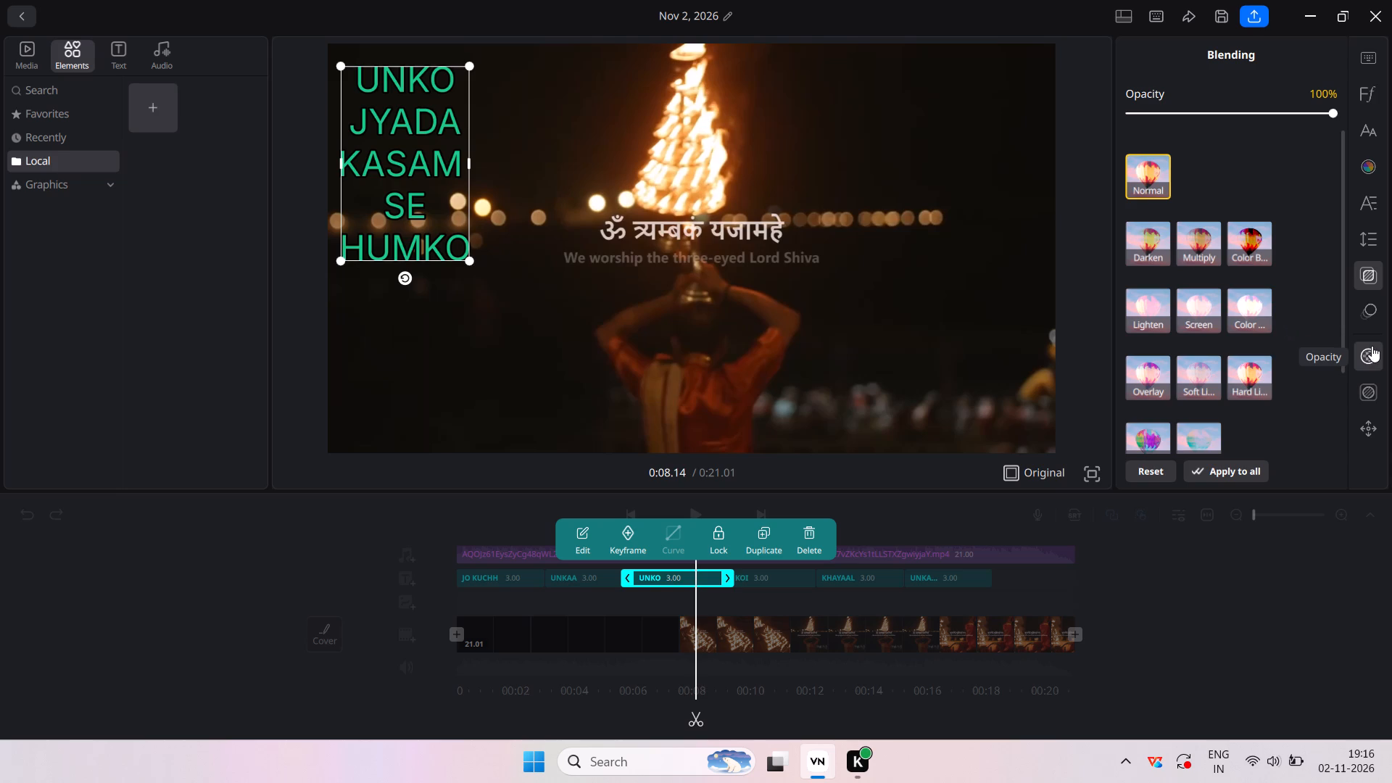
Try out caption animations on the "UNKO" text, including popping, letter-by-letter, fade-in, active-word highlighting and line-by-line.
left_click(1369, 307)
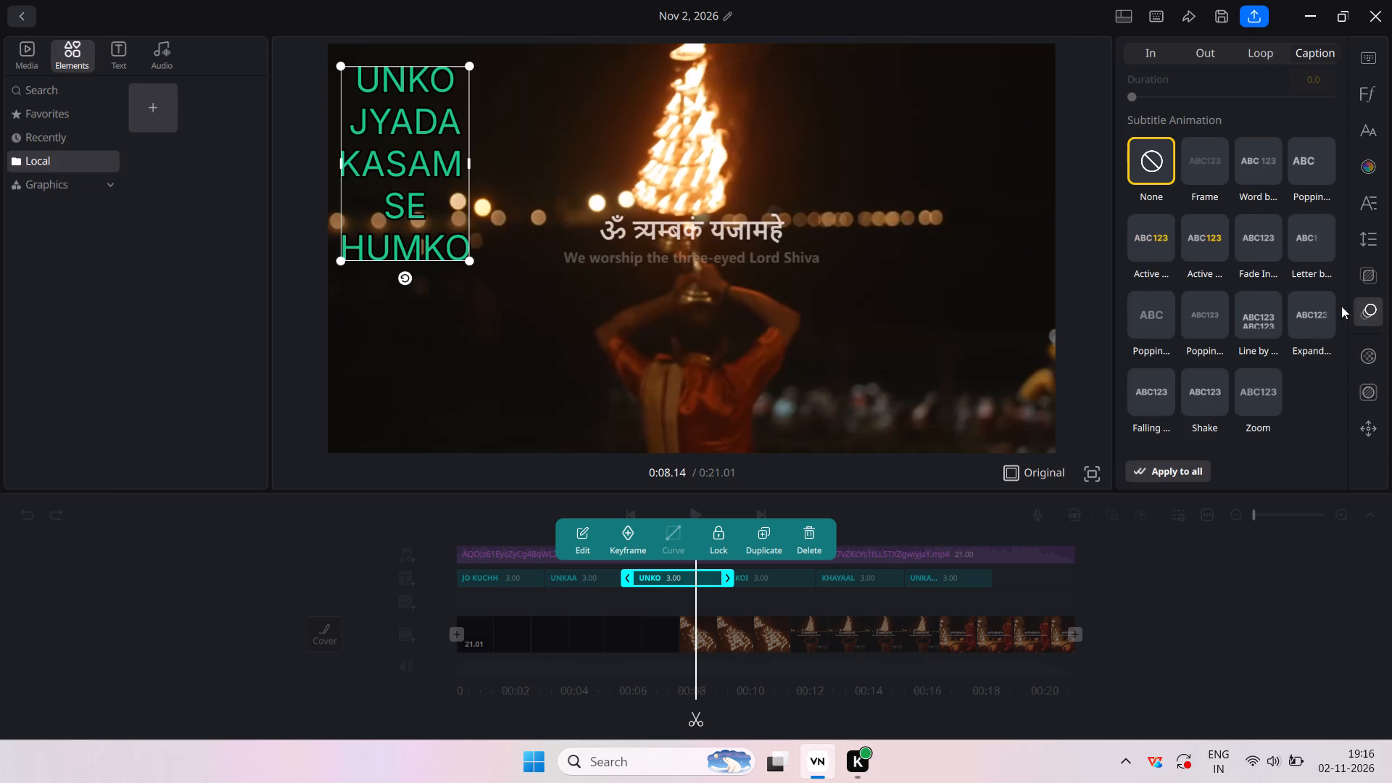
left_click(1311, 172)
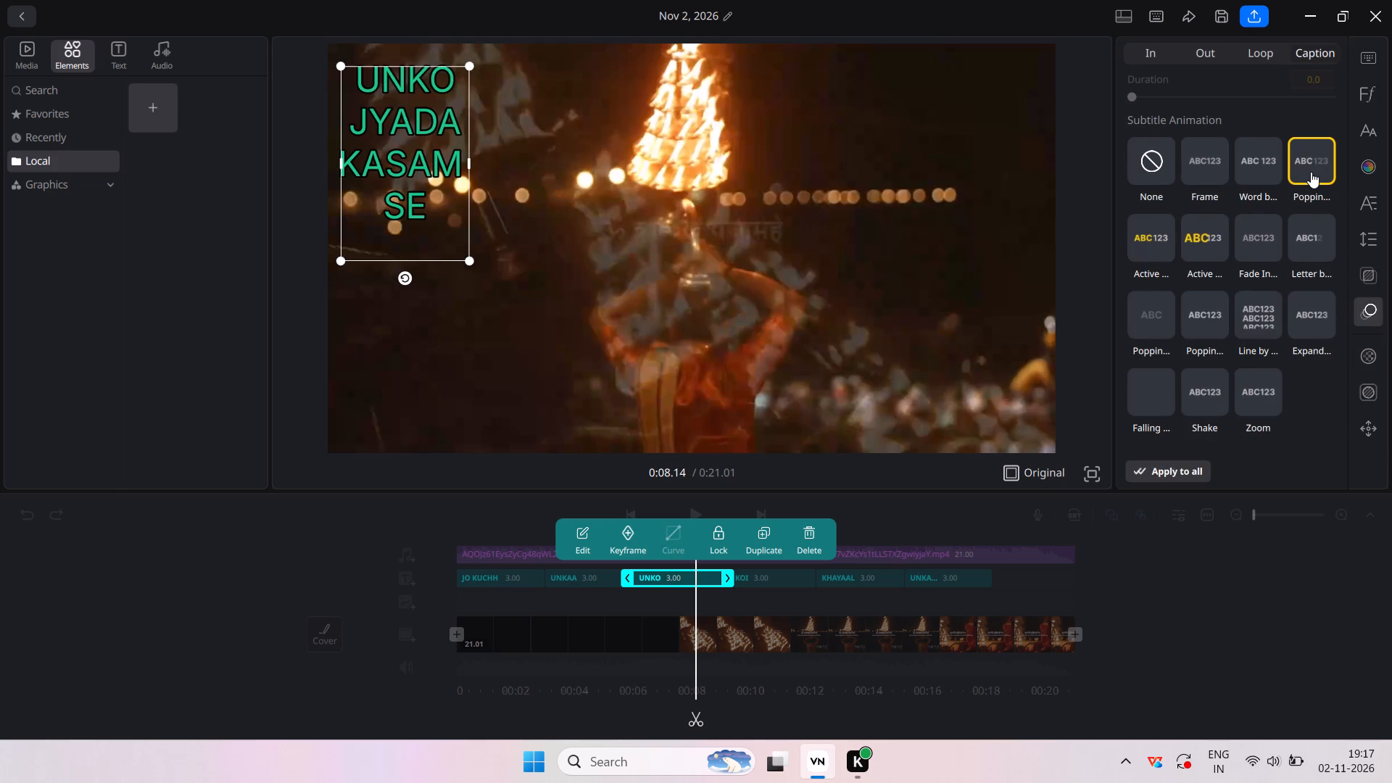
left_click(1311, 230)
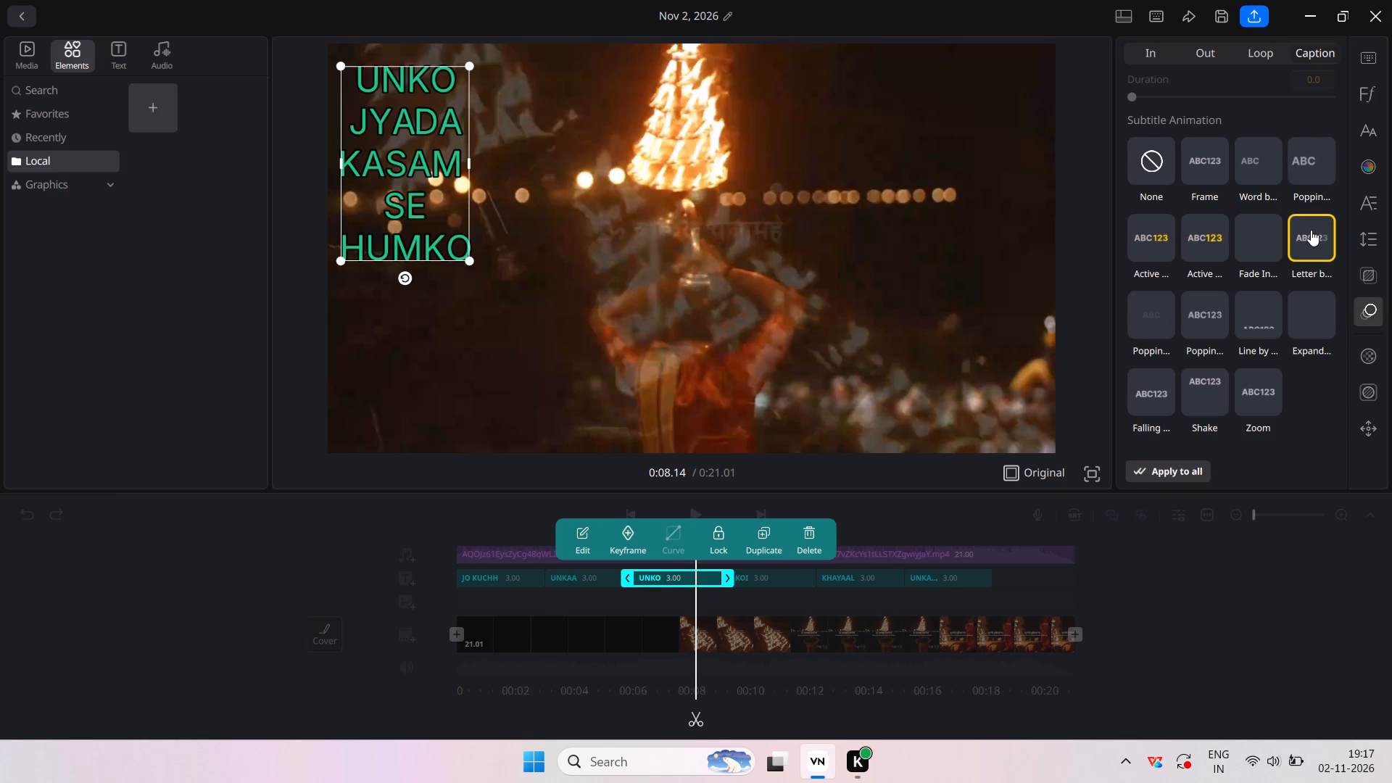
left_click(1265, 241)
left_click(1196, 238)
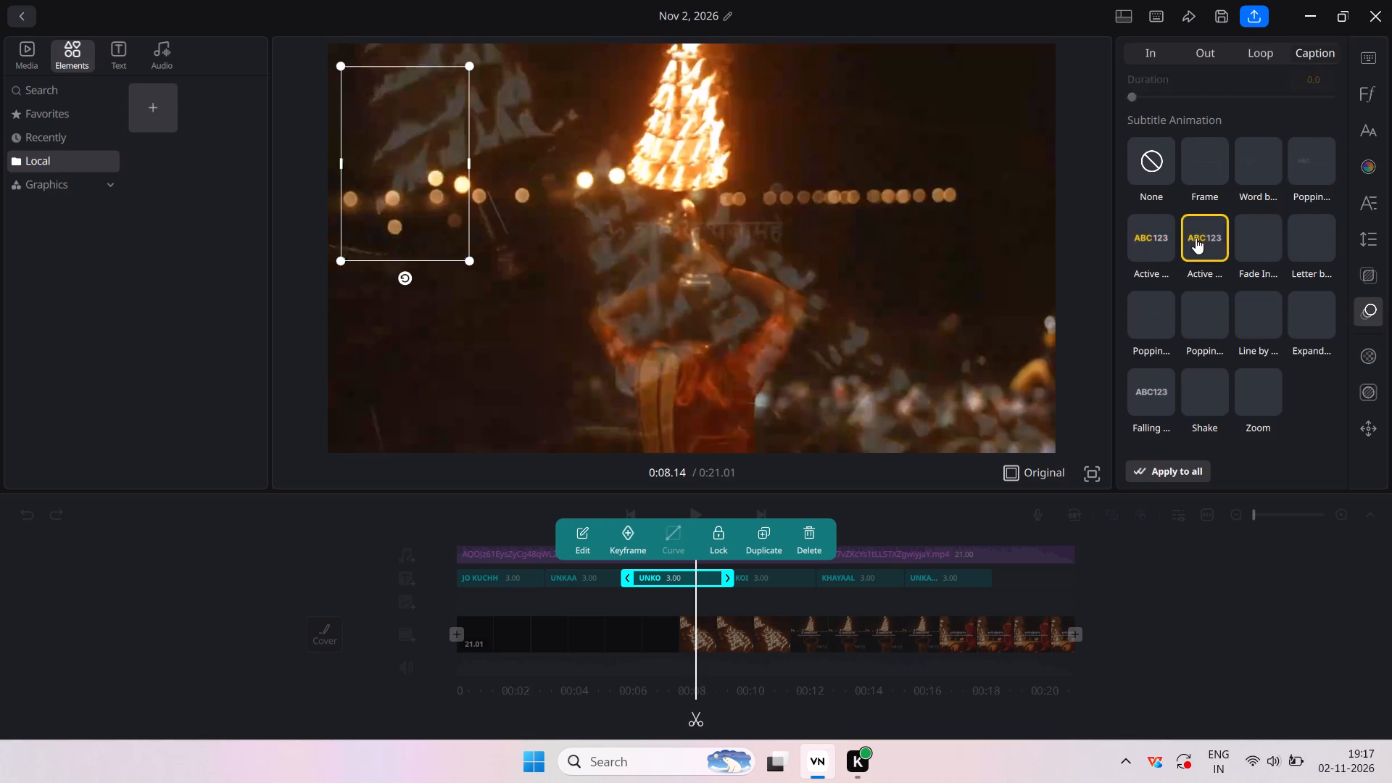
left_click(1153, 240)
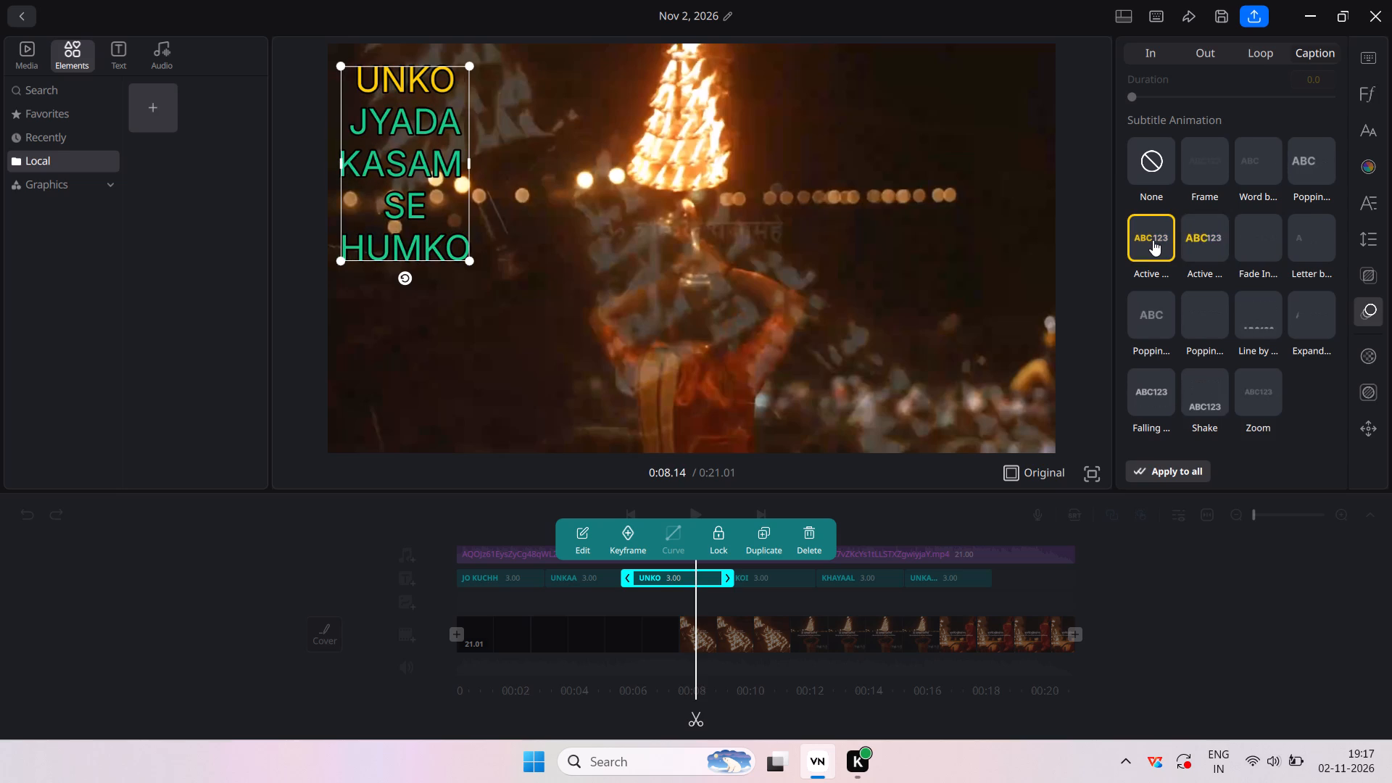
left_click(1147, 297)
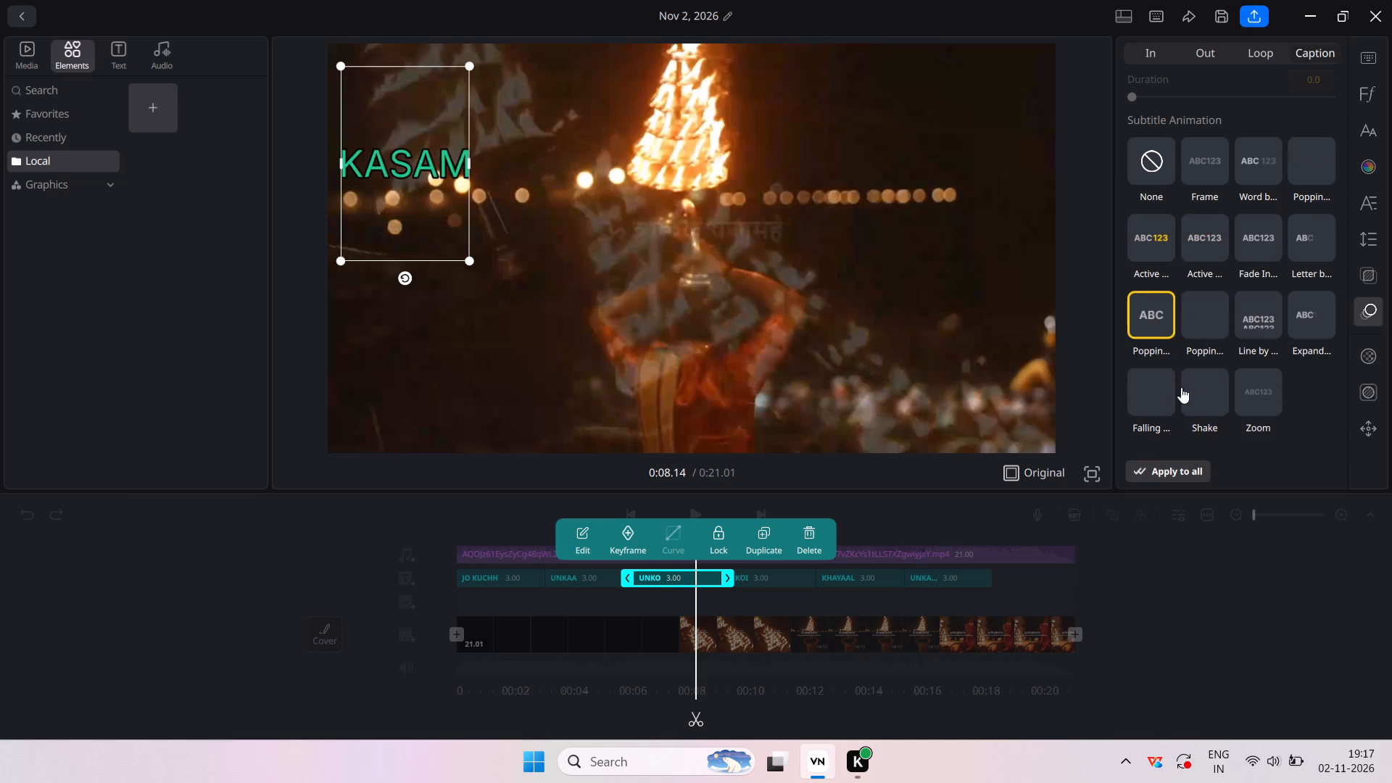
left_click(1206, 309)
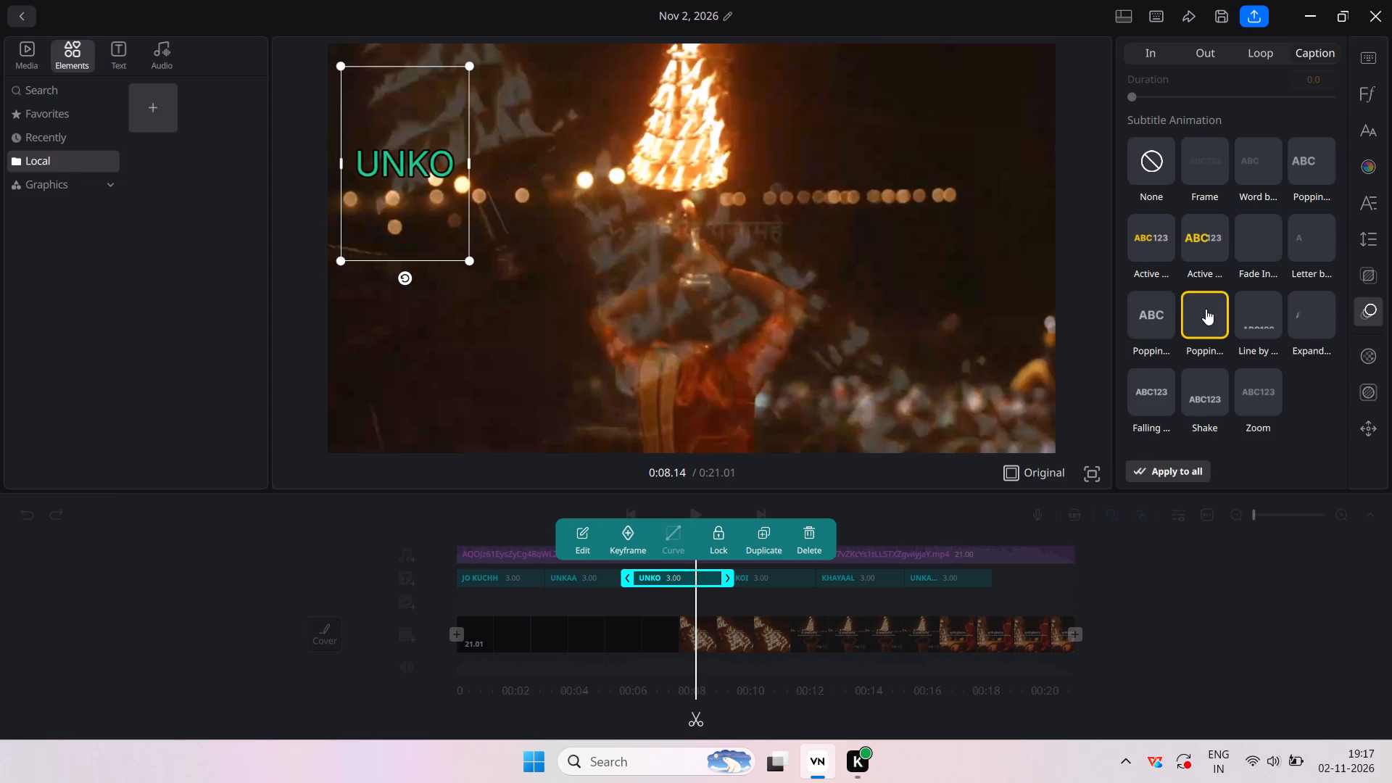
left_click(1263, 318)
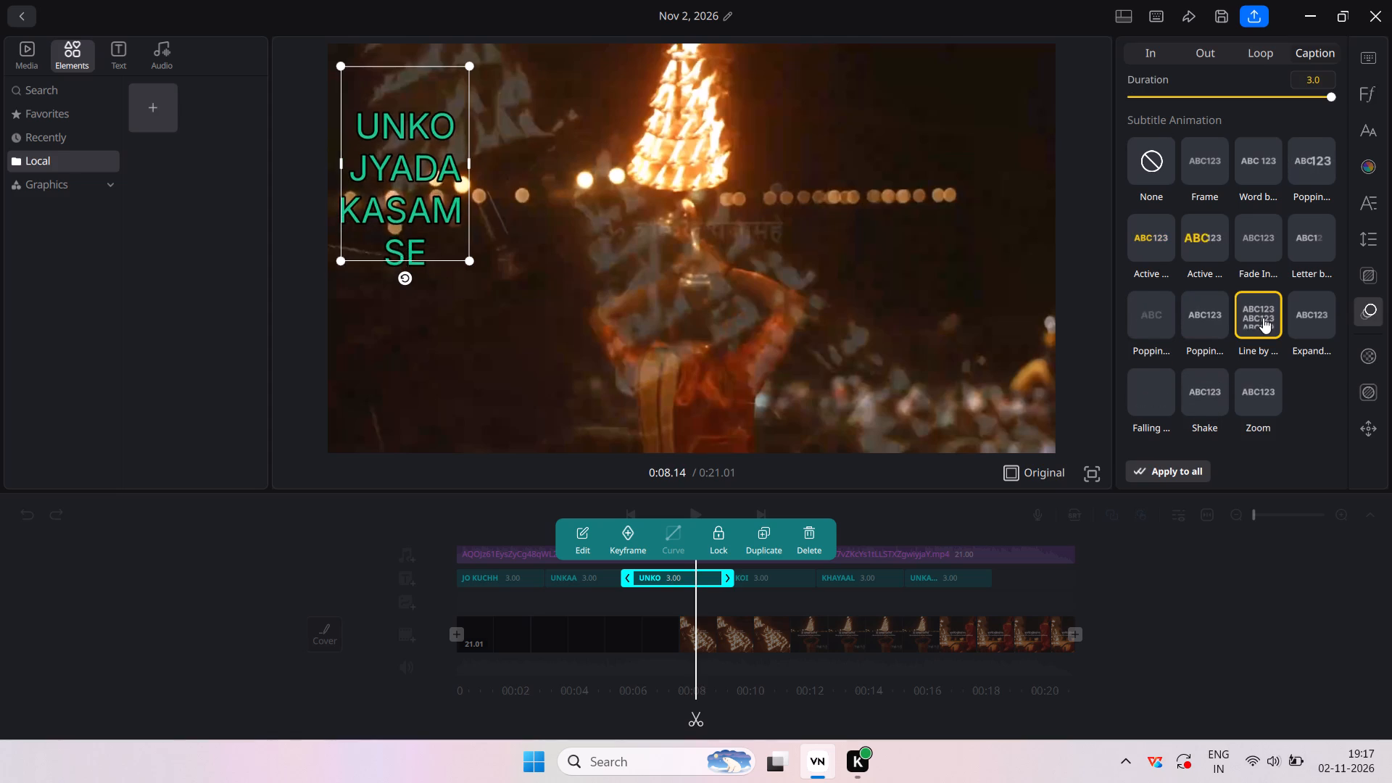
Apply the expanding caption animation to the "UNKO" text.
left_click(1305, 324)
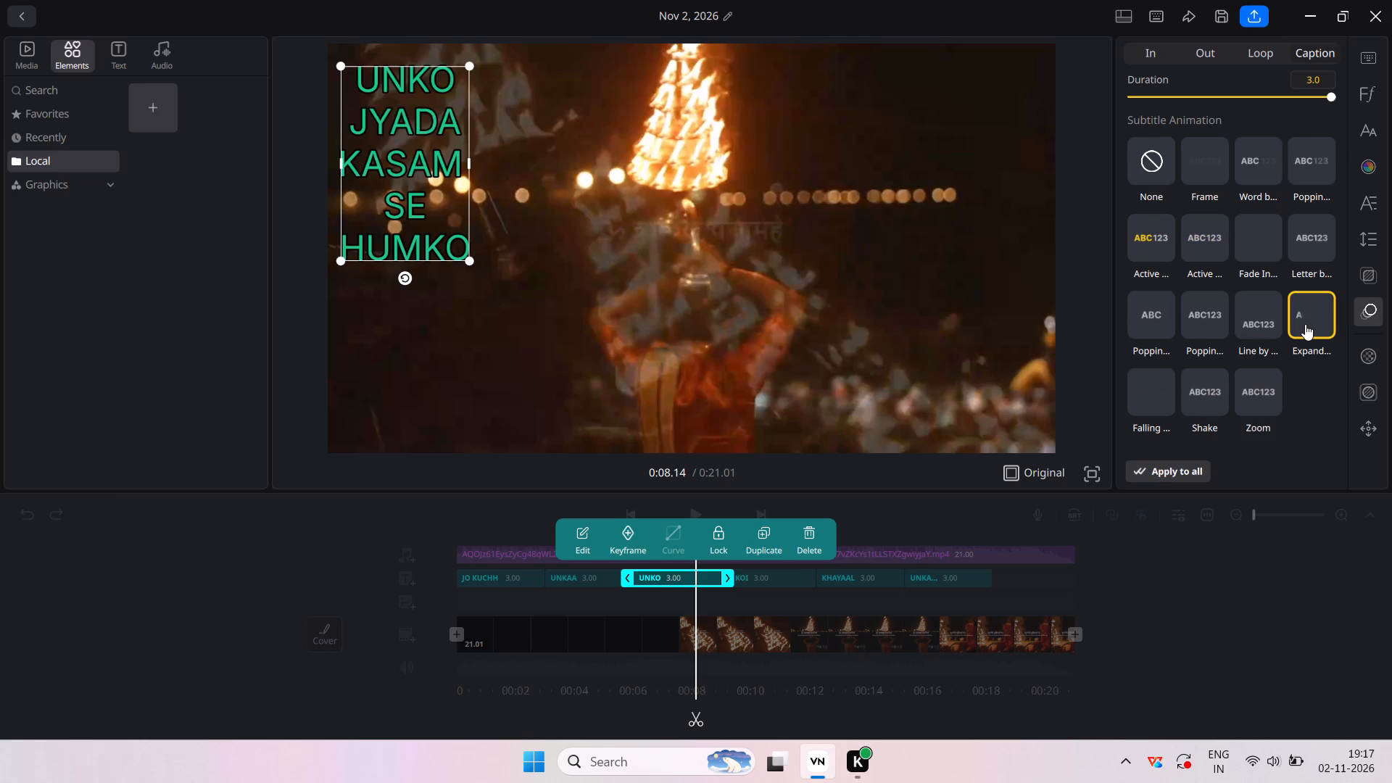
Give the "JO KUCHH" text the popping caption animation that shows one line at a time, and apply it to all text clips.
left_click(510, 573)
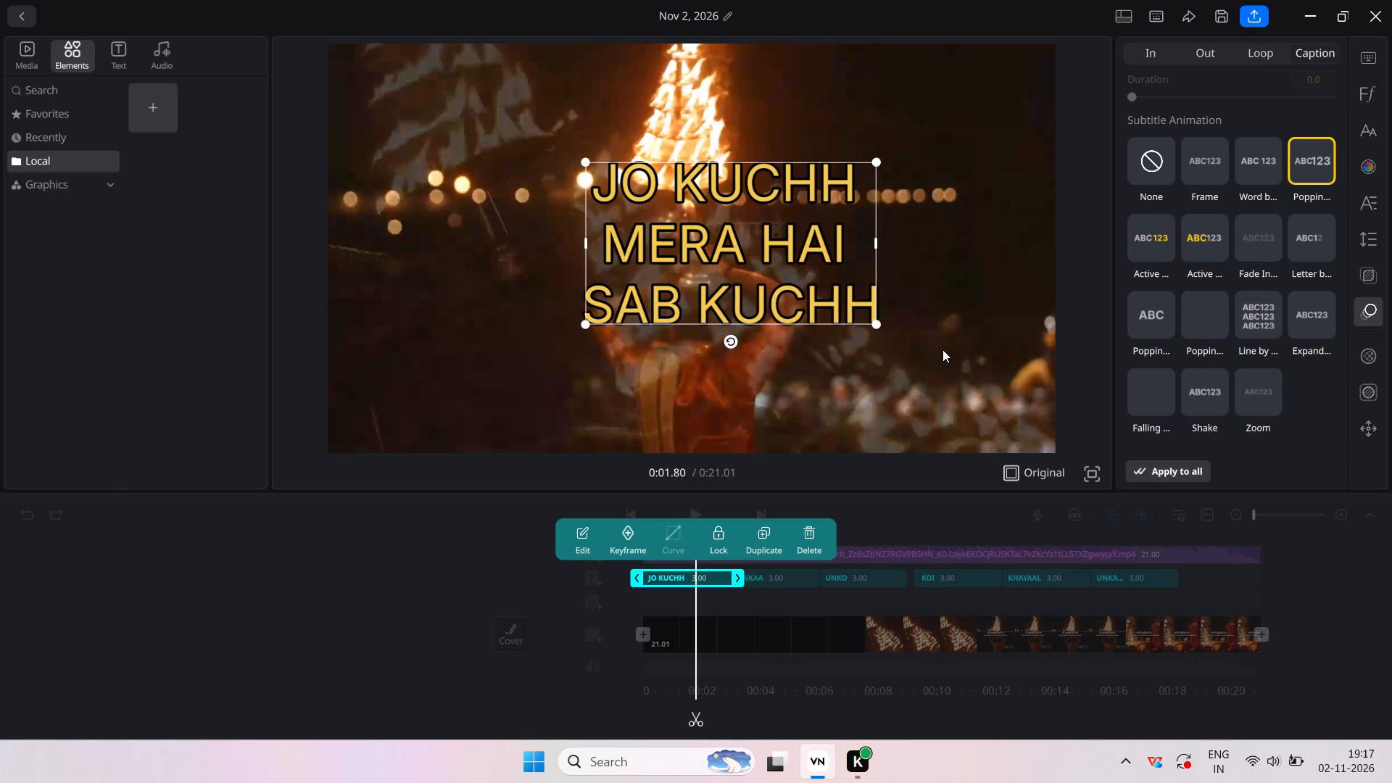
left_click(786, 574)
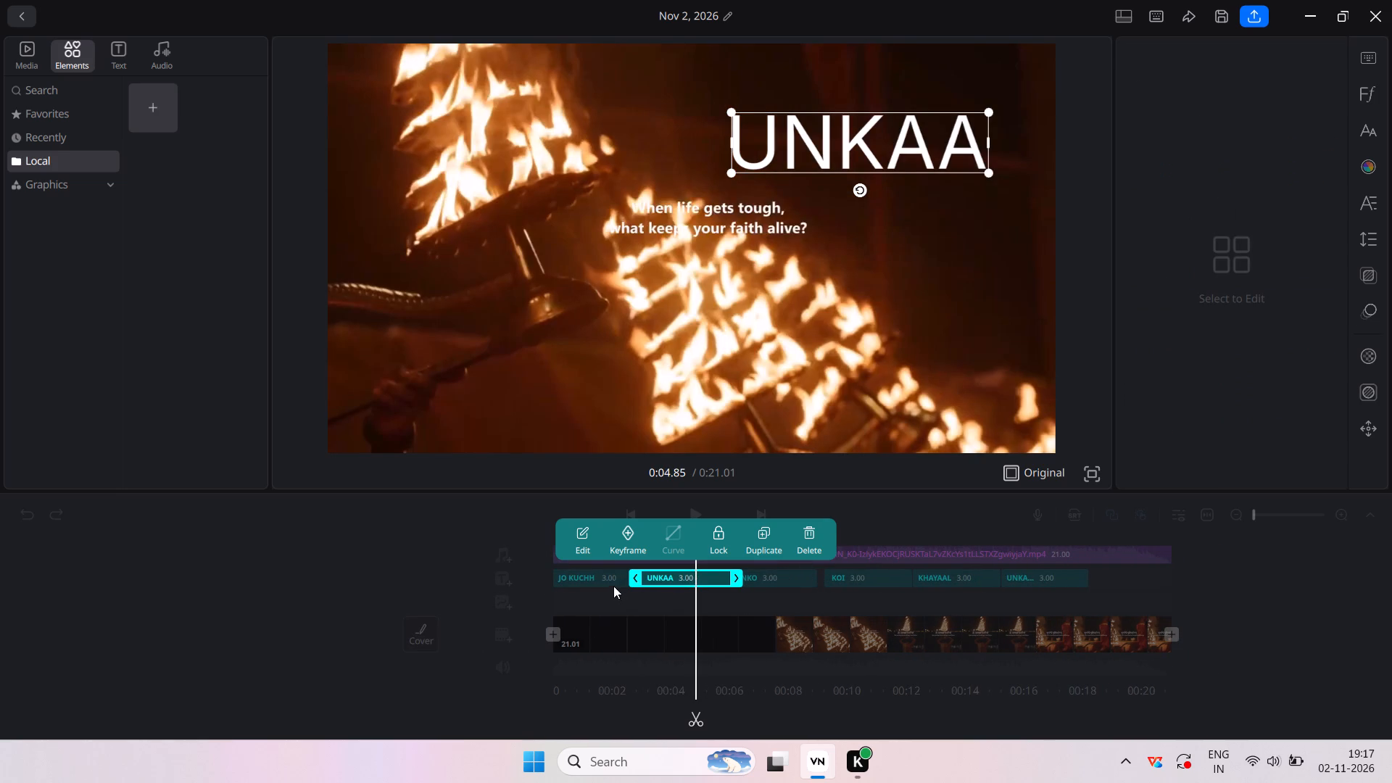
left_click(607, 576)
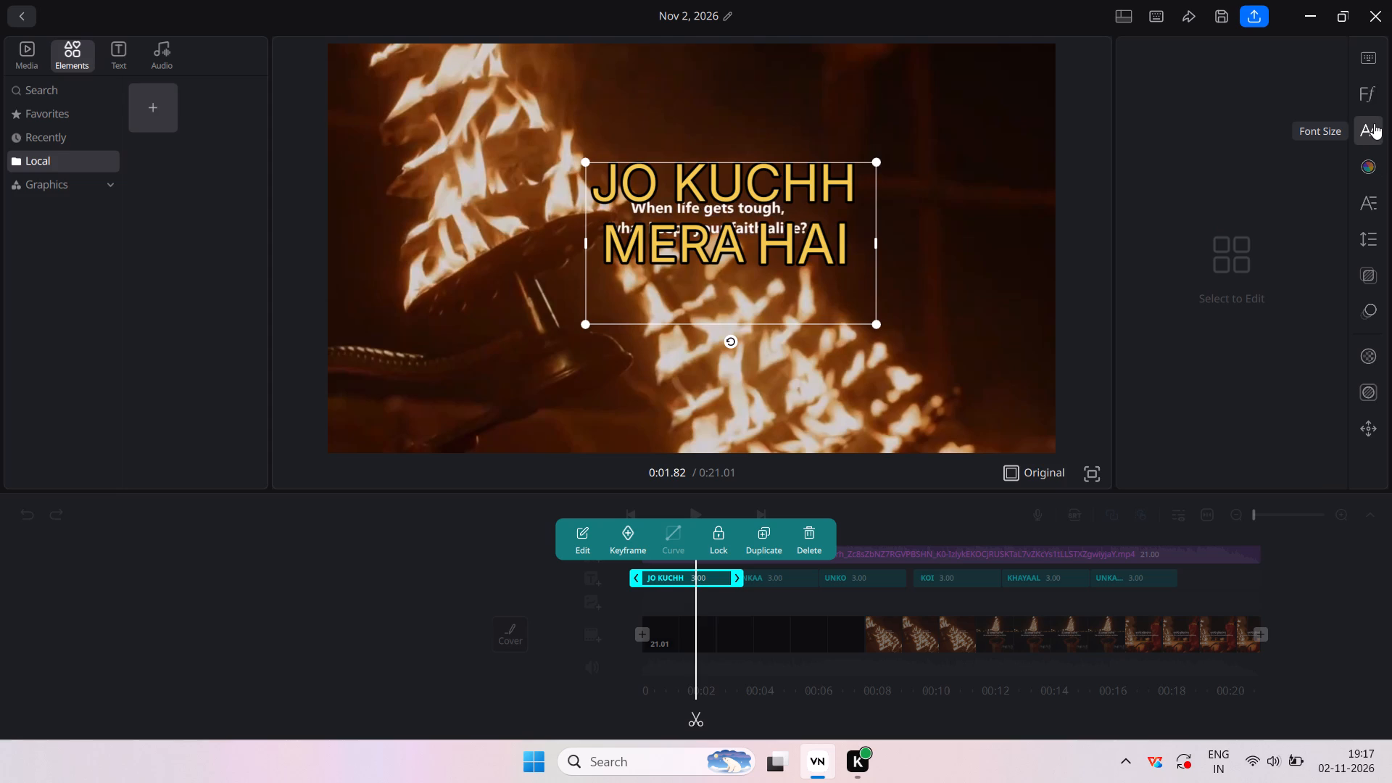
left_click(1367, 323)
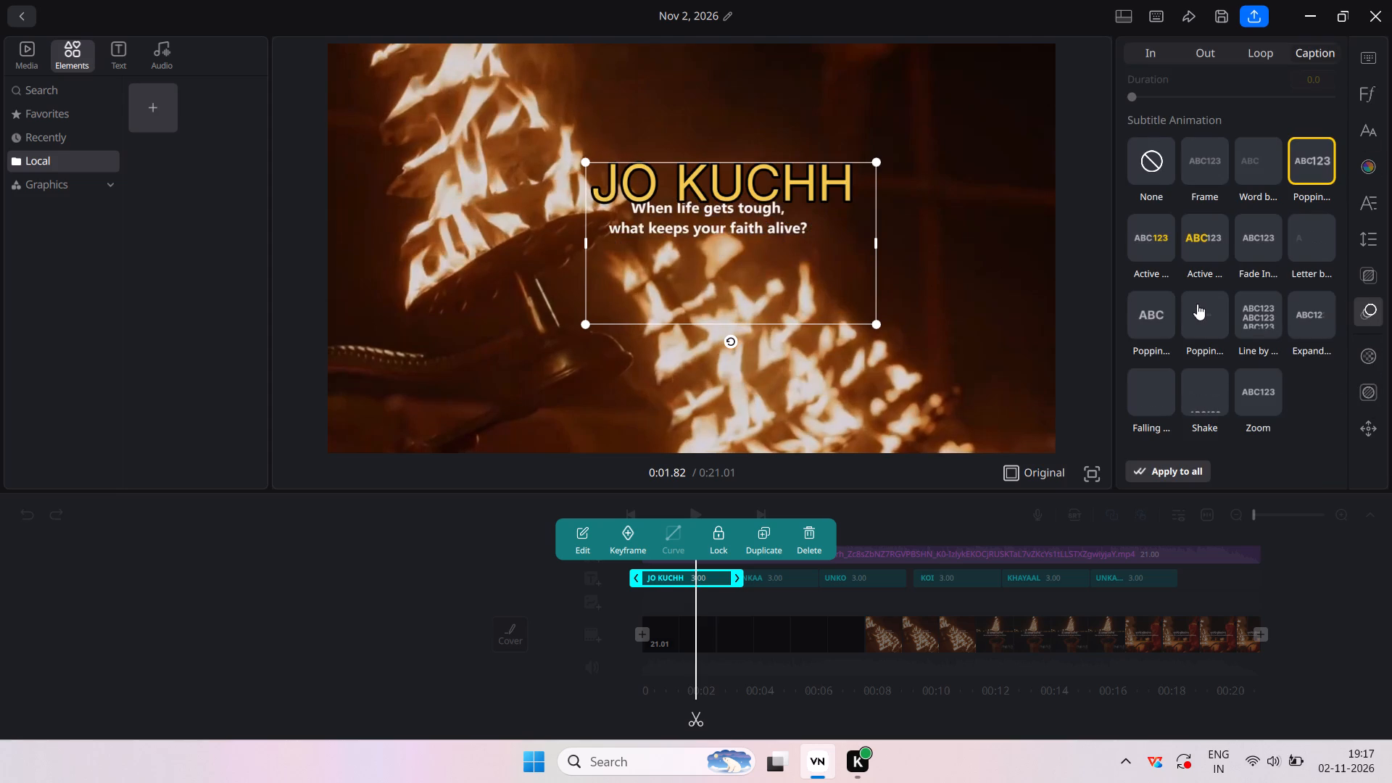
left_click(1190, 307)
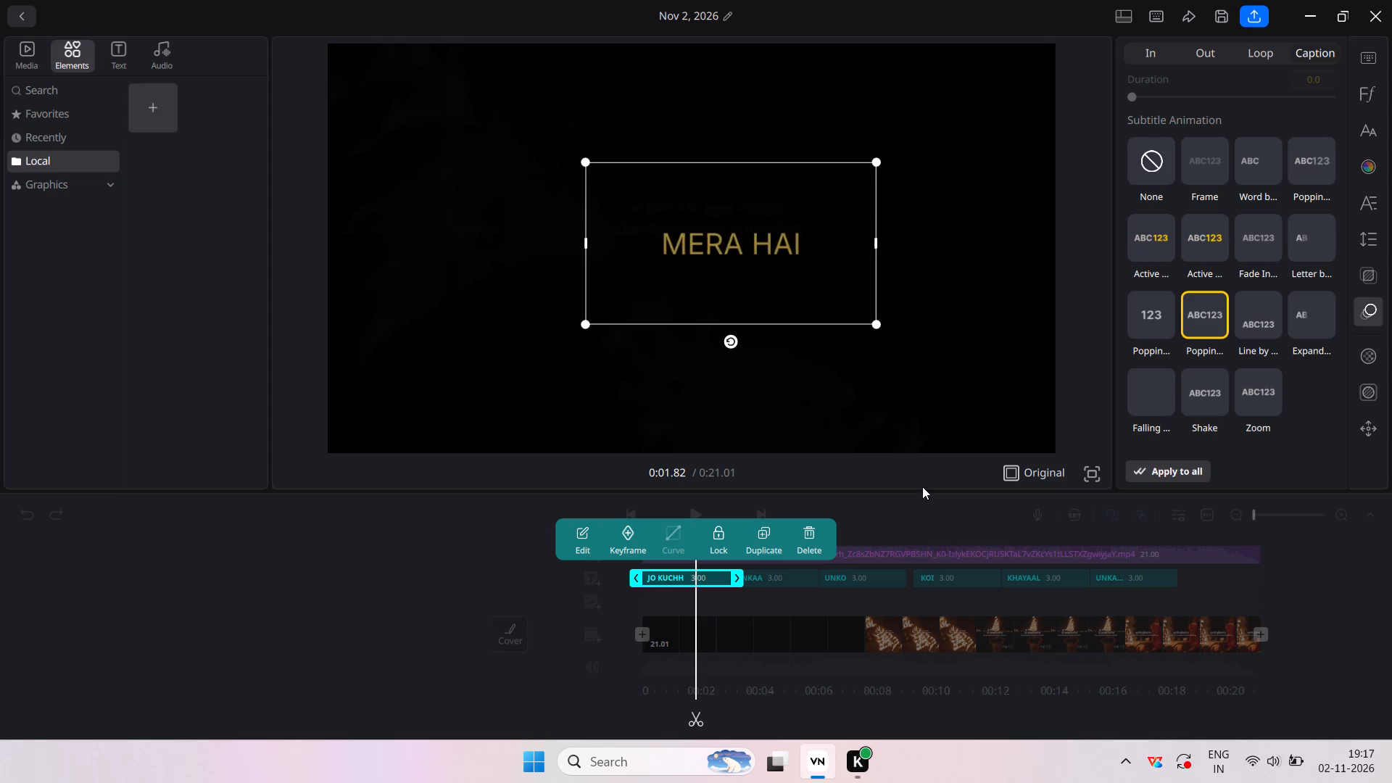
left_click(1155, 474)
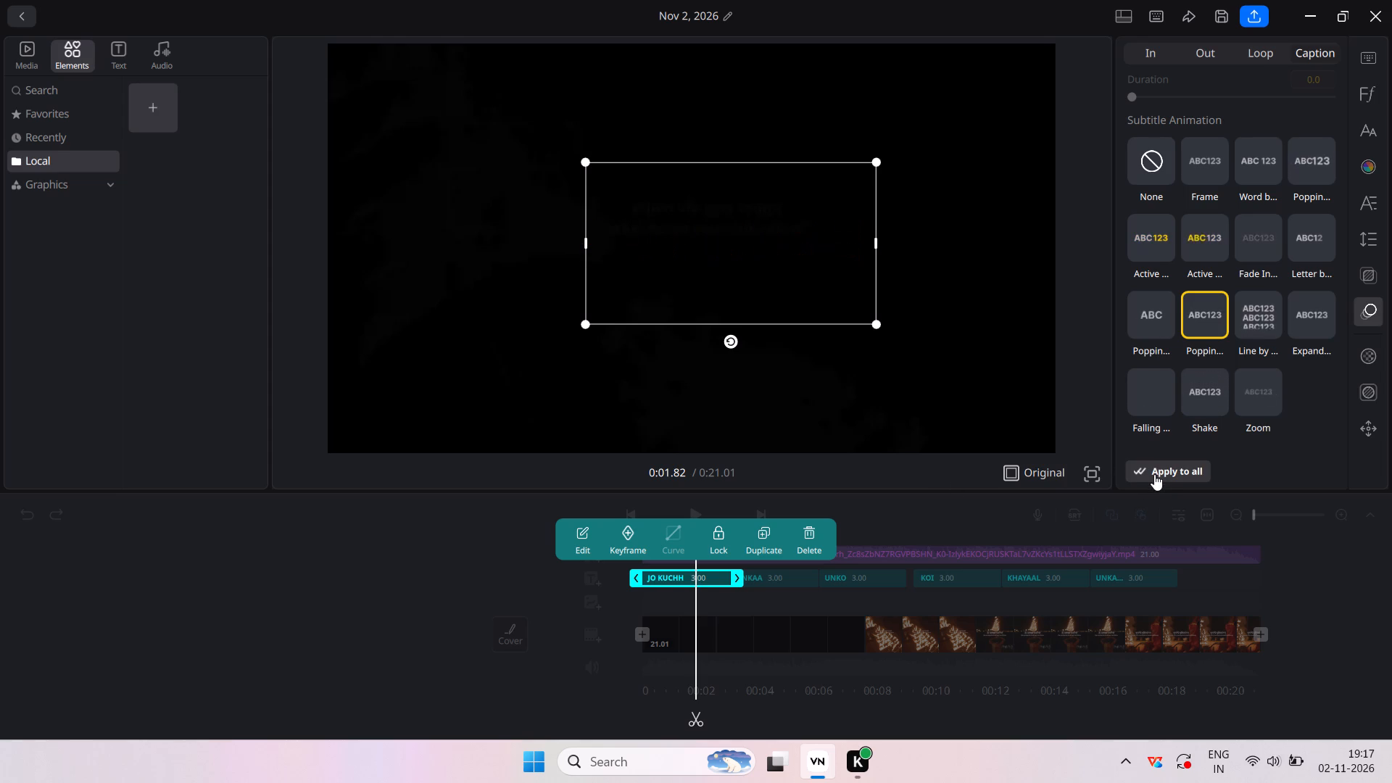
left_click(1163, 476)
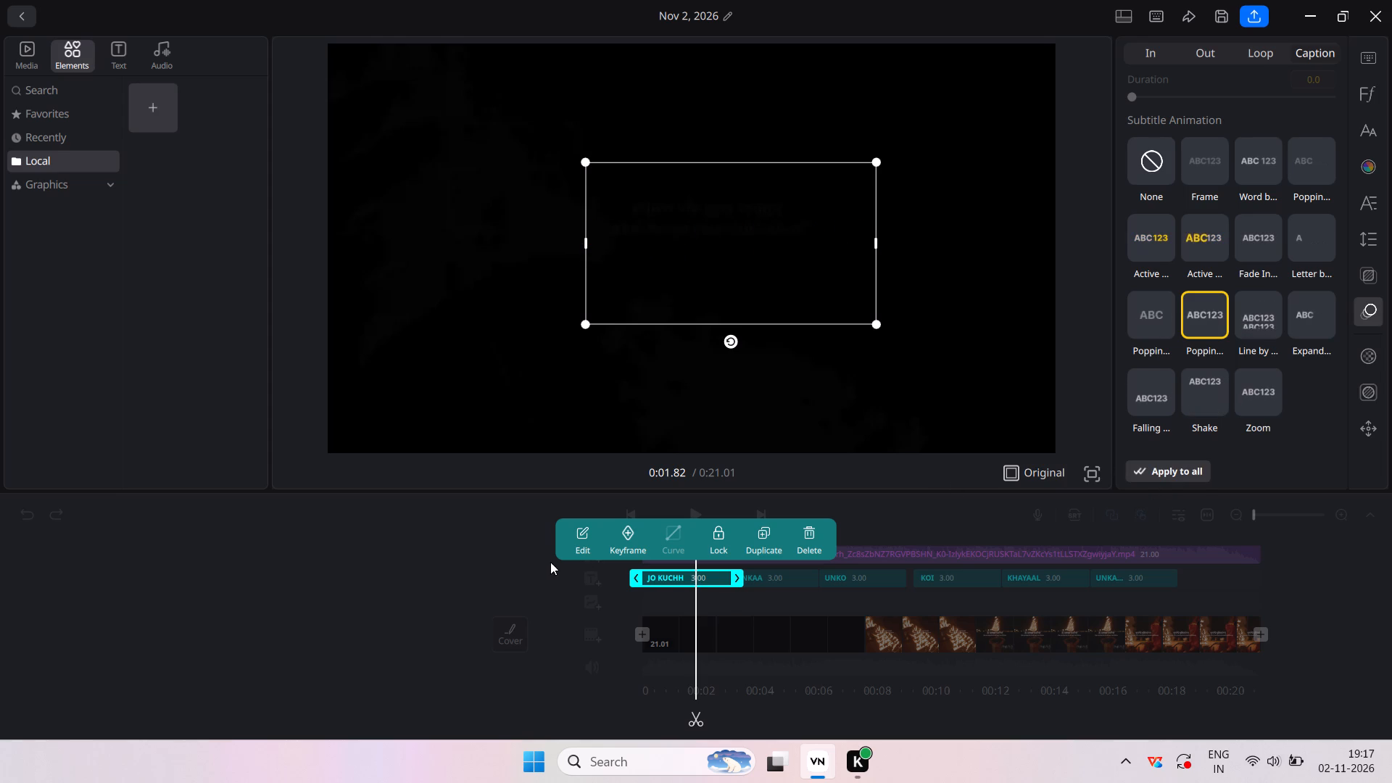
left_click(549, 564)
Play the video from near the start to review the animated lyrics.
scroll(721, 592, "right", 3)
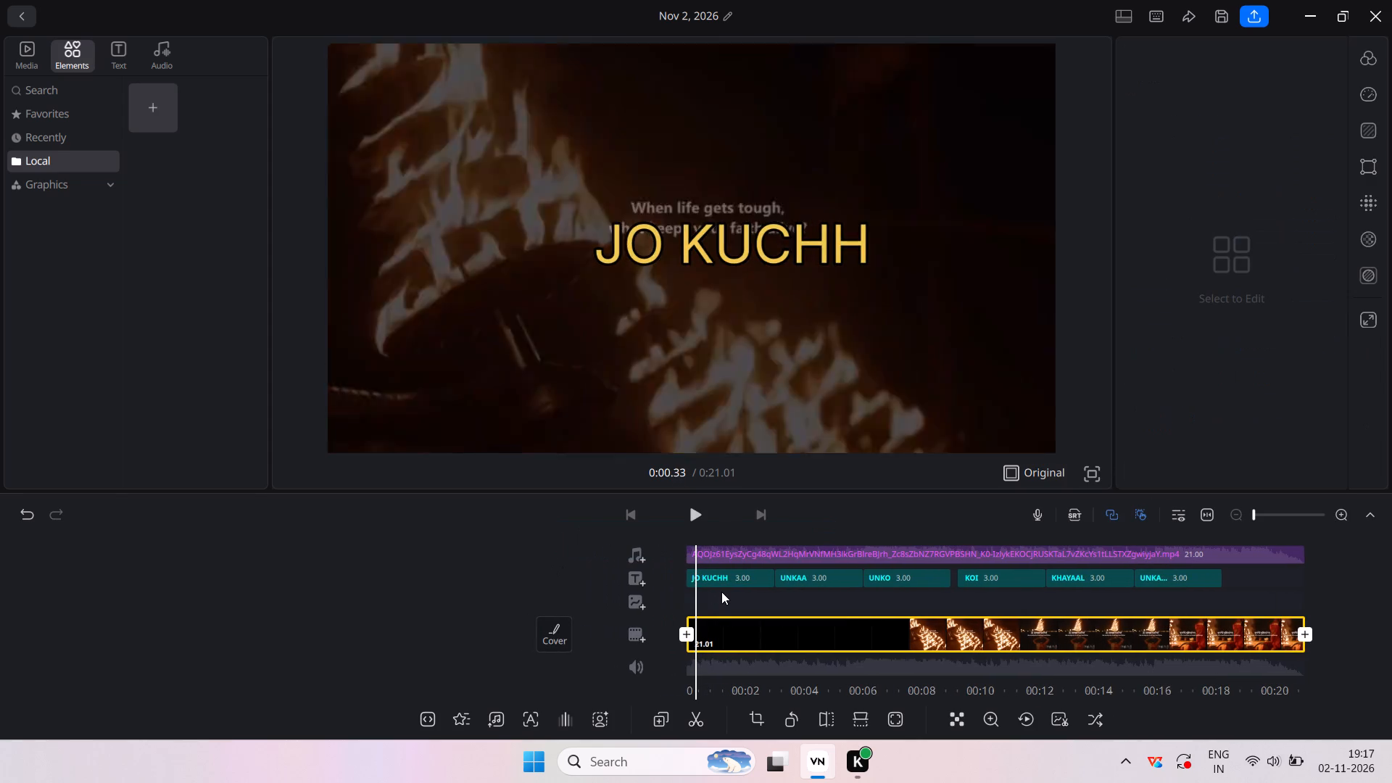
scroll(721, 592, "right", 3)
left_click(687, 512)
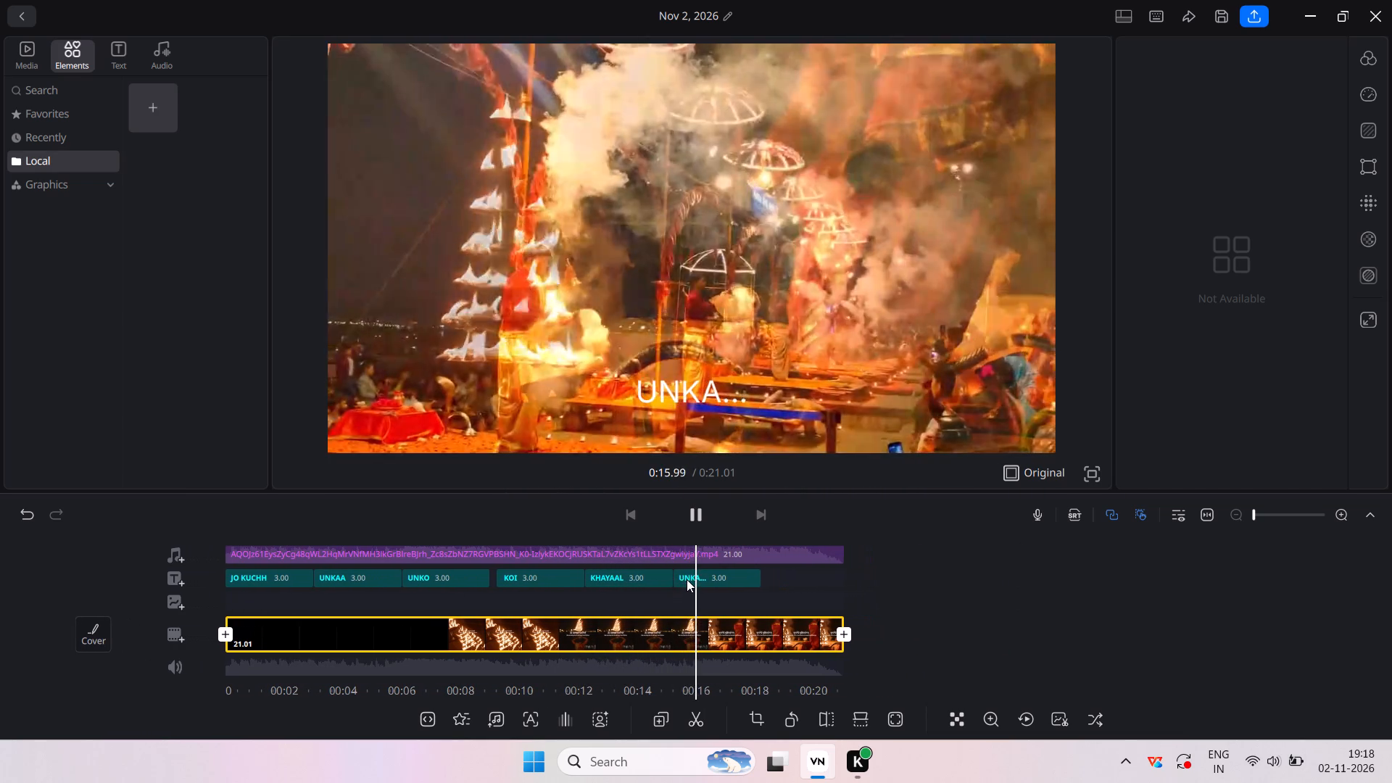
Give the "UNKA..." text near 16 seconds the yellow F2C94C colour style with a black 000000 stroke.
scroll(687, 579, "right", 1)
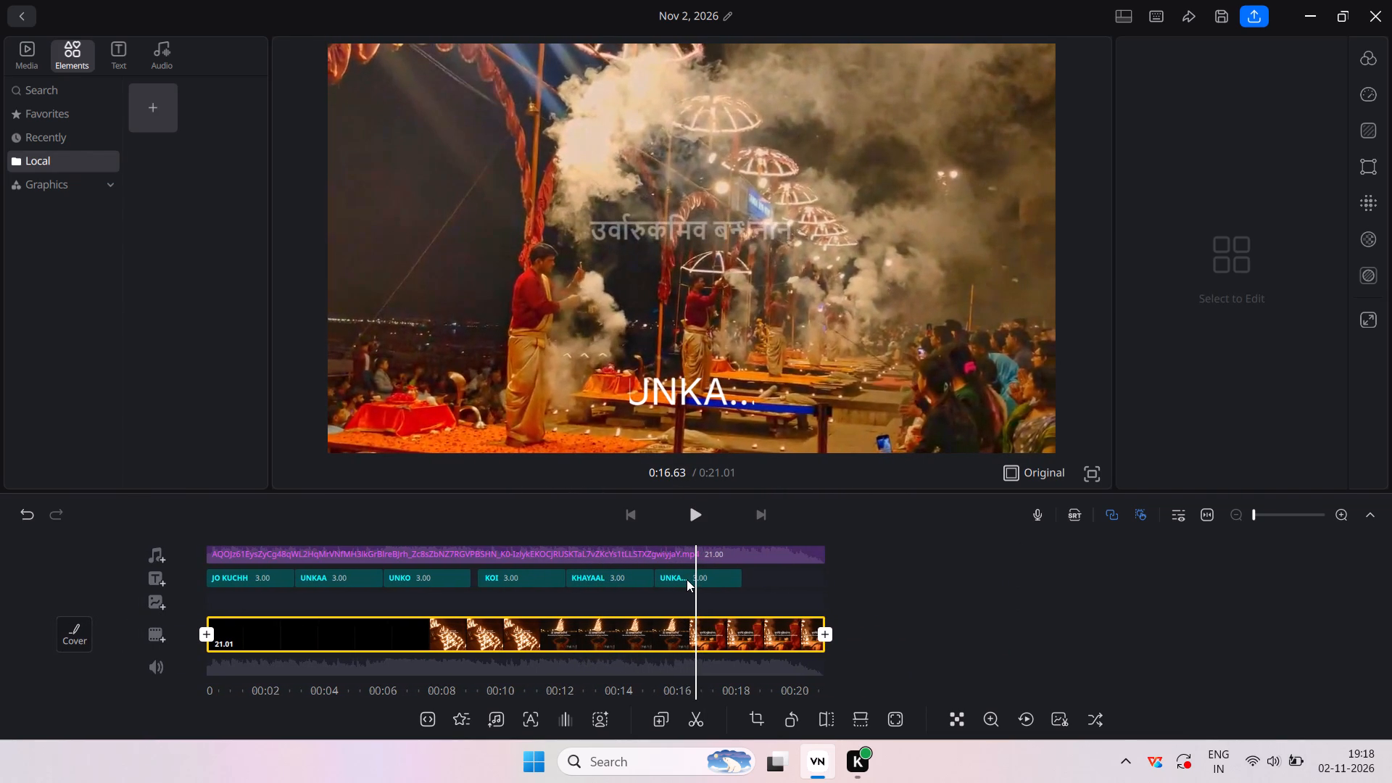
scroll(687, 579, "right", 1)
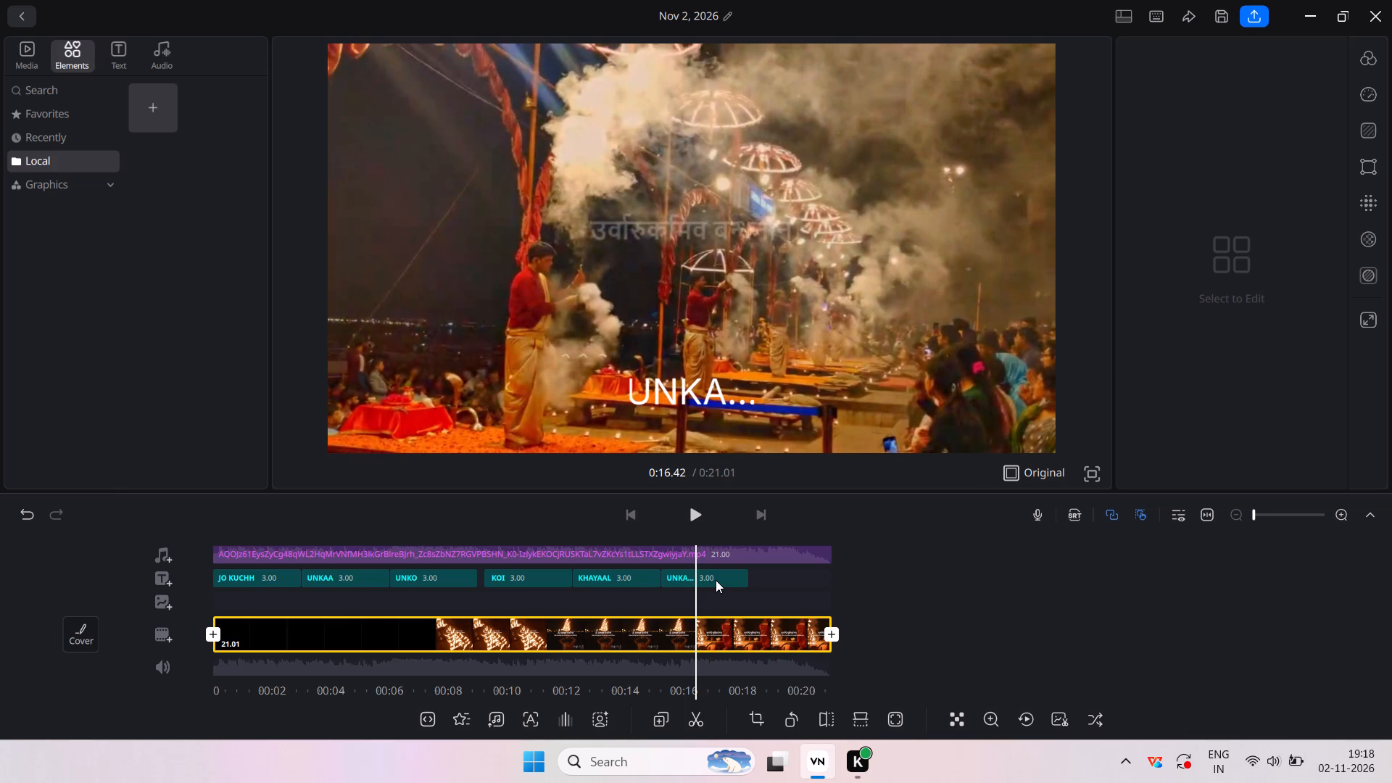
left_click(671, 399)
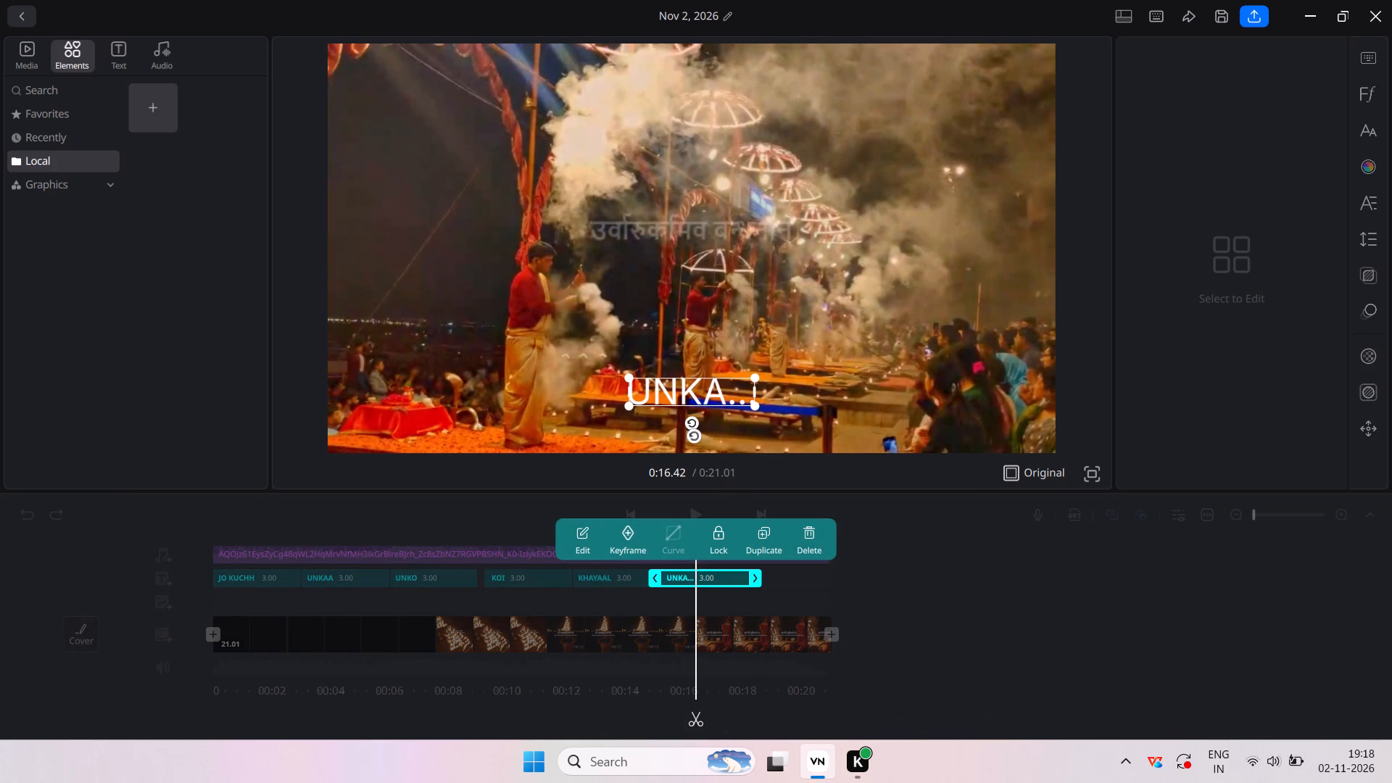
left_click(879, 573)
scroll(694, 588, "right", 1)
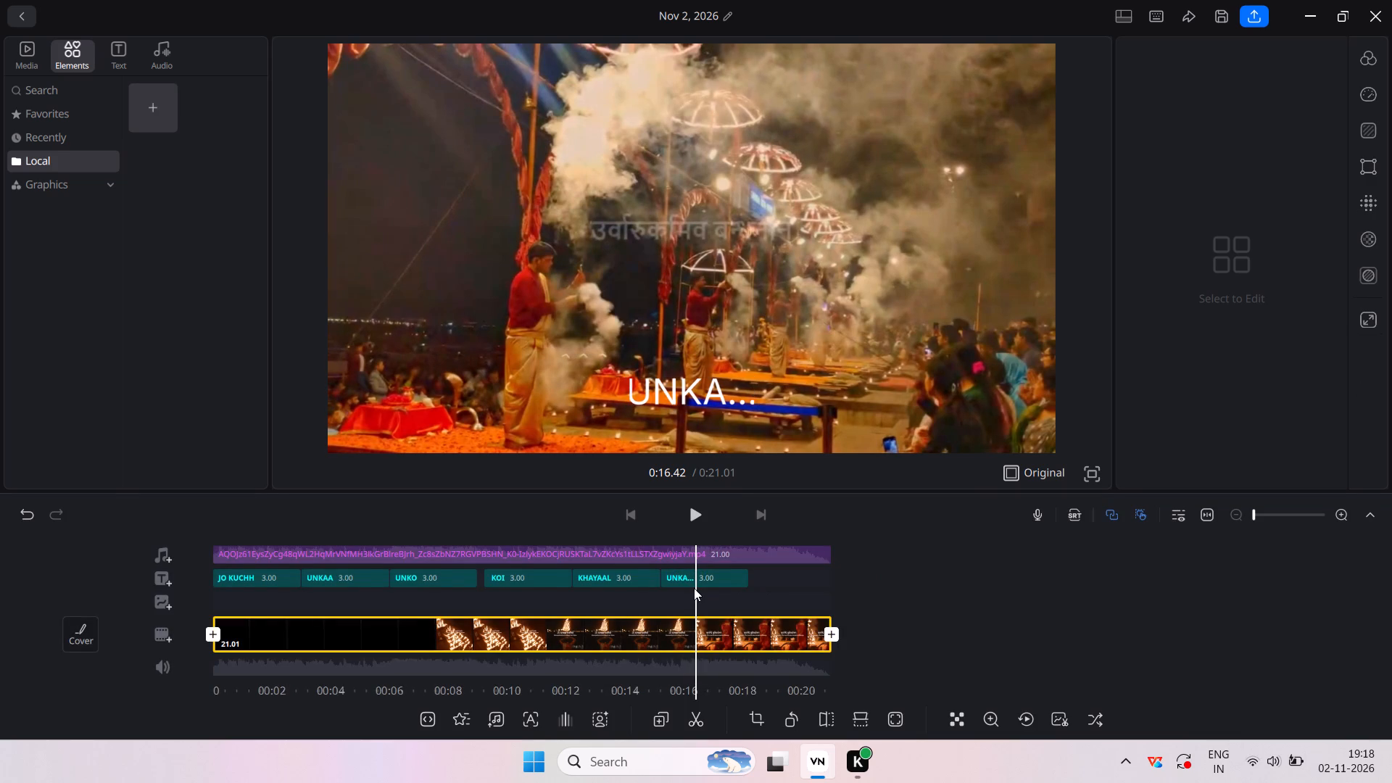
scroll(694, 588, "right", 1)
left_click(726, 576)
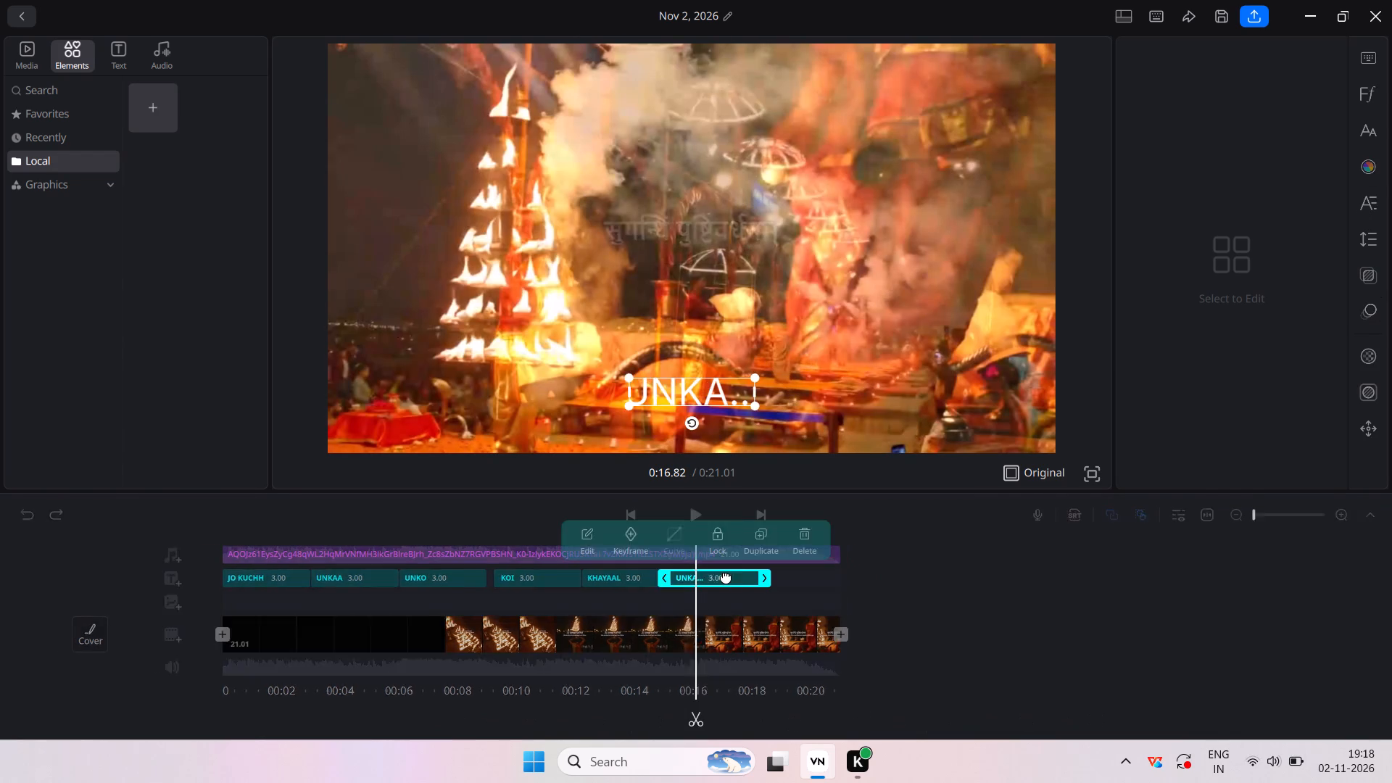
left_click(583, 533)
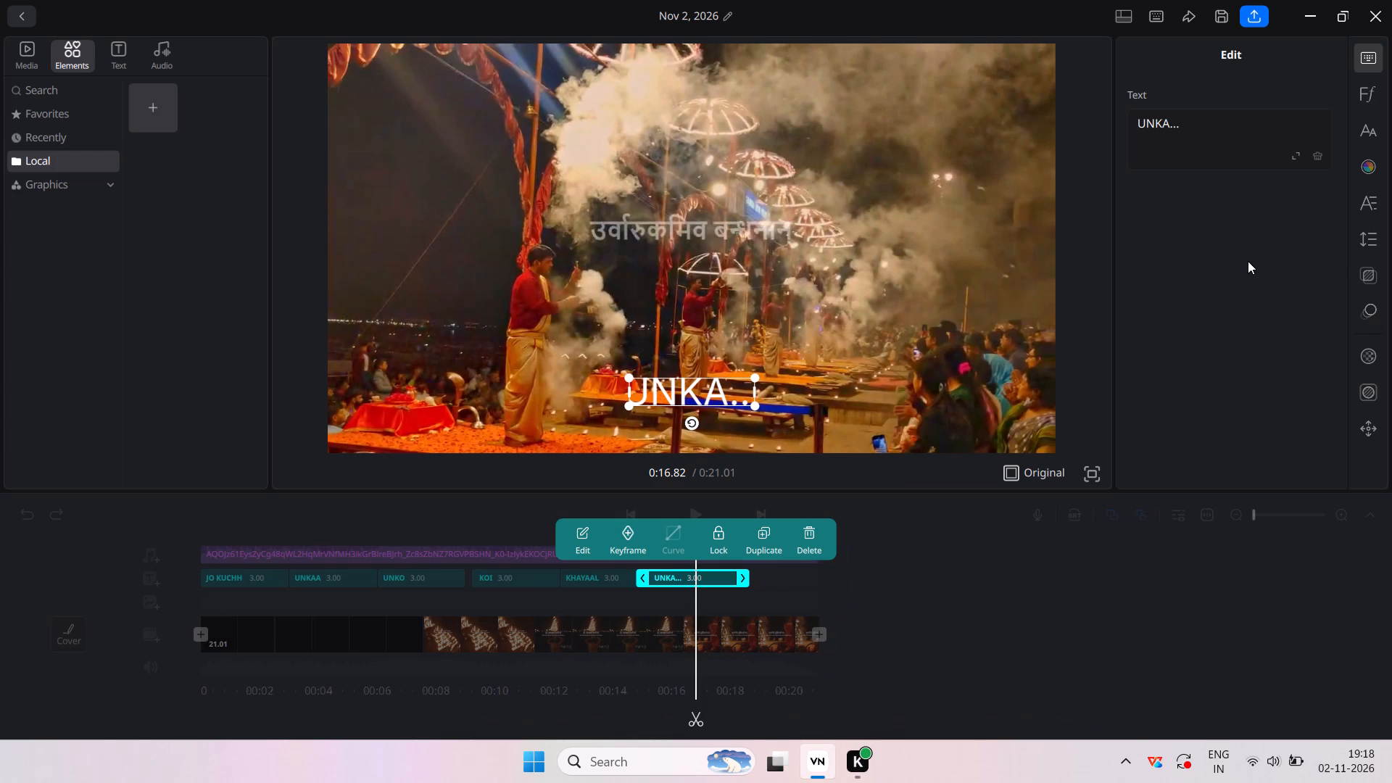
left_click(1375, 156)
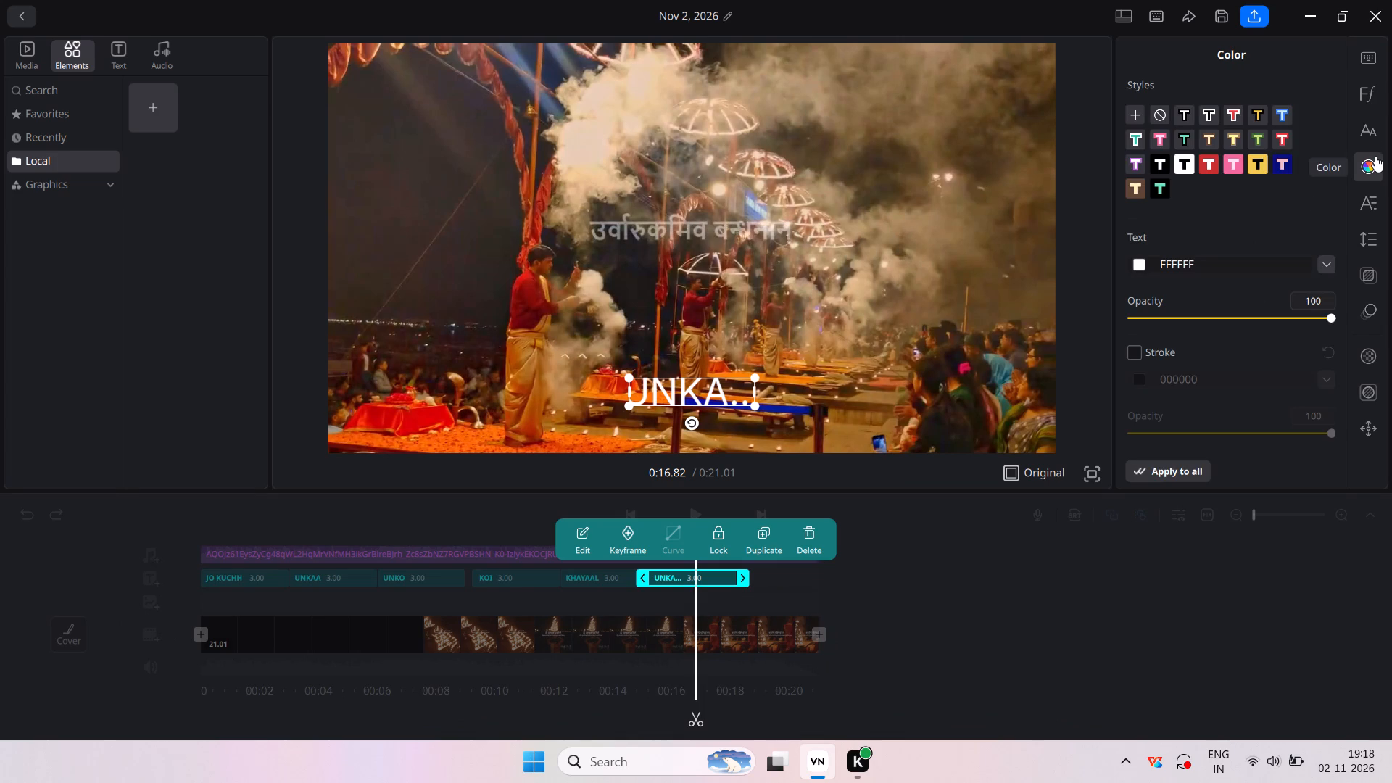
left_click(1256, 117)
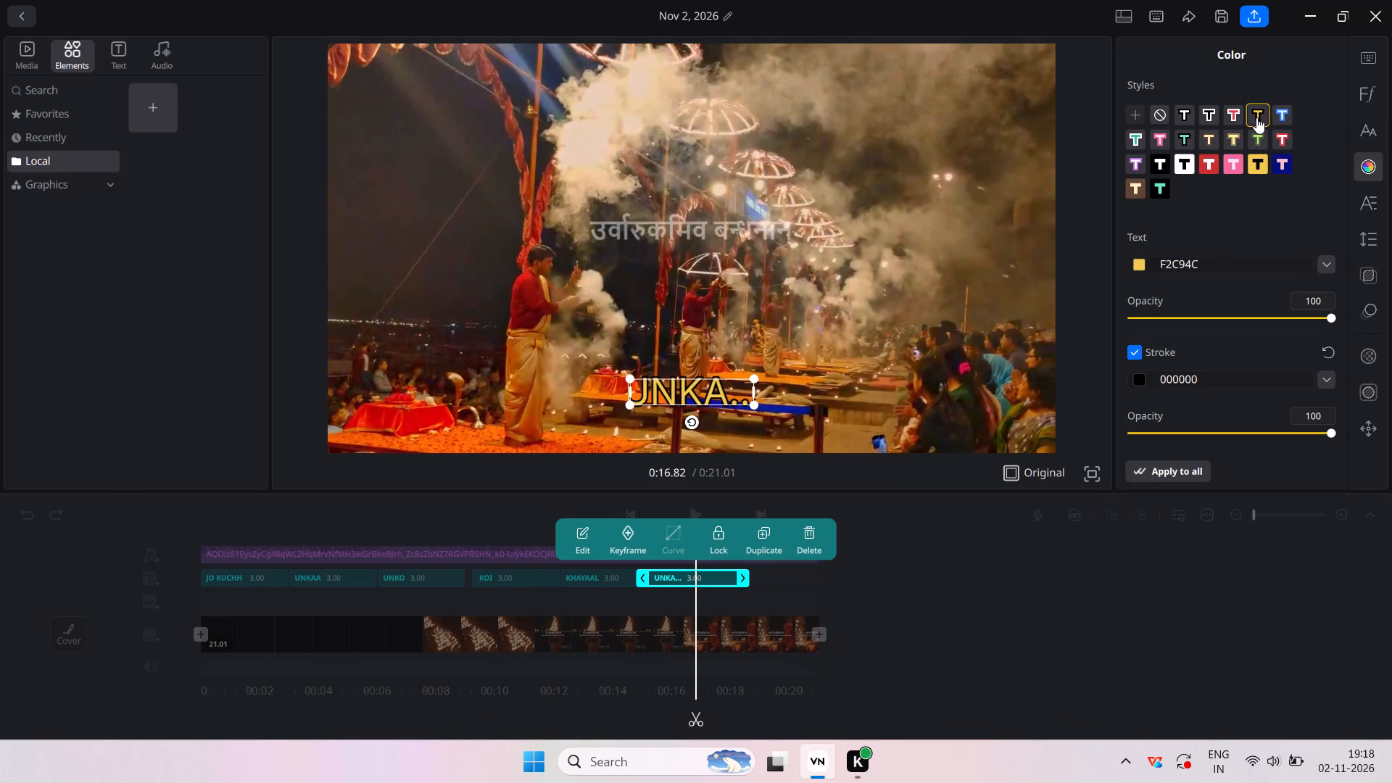
Enlarge the "UNKA..." text slightly and move it into the dark smoky sky at the upper right of the video frame.
left_click_drag(749, 401, 737, 376)
left_click_drag(721, 399, 691, 323)
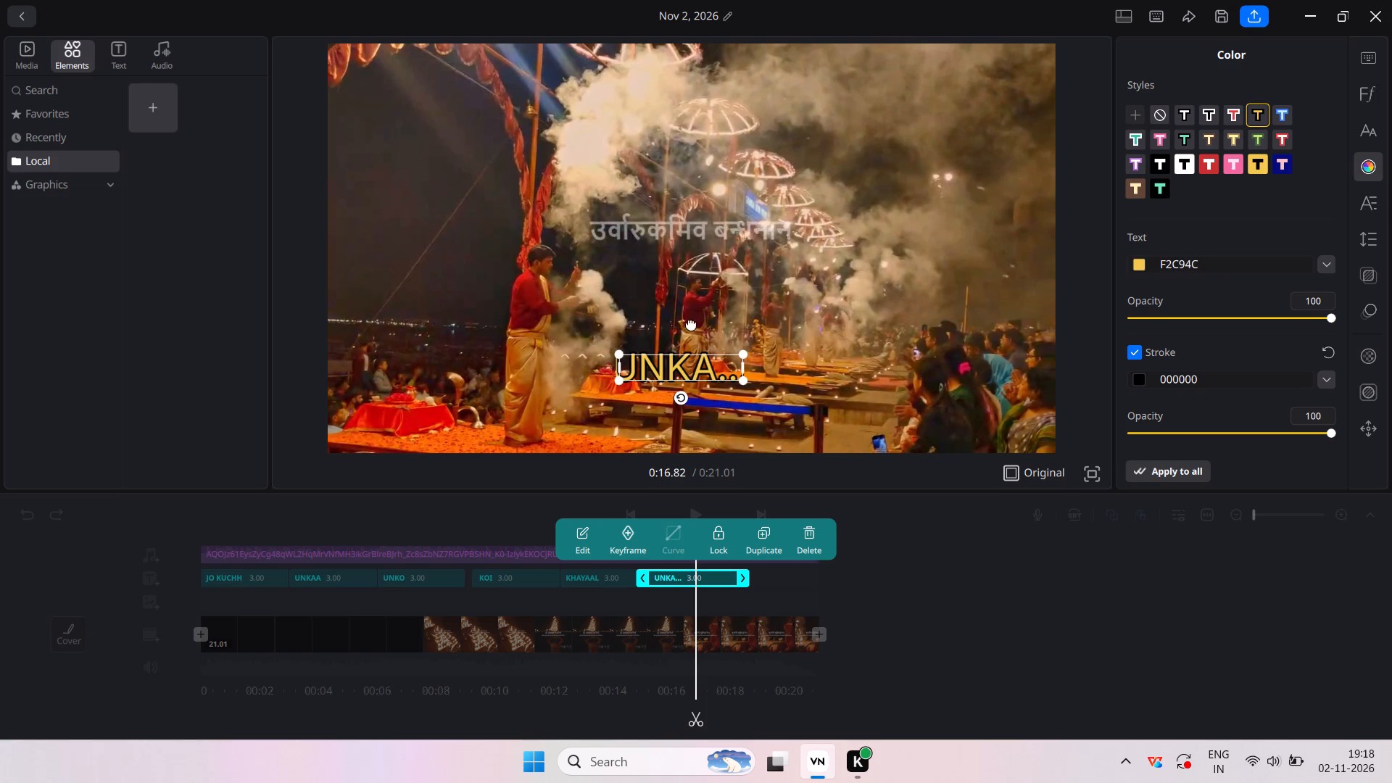
left_click_drag(691, 323, 700, 370)
left_click(700, 370)
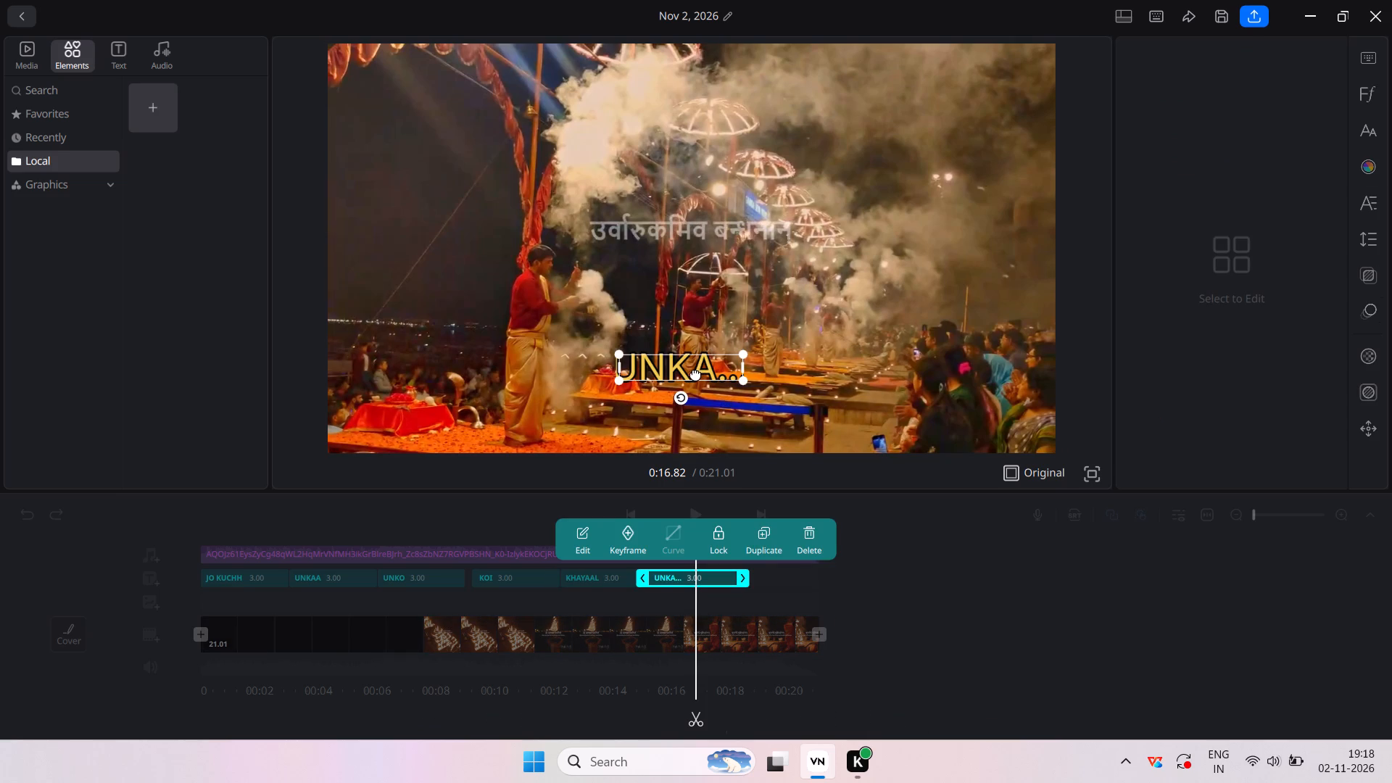
left_click_drag(695, 373, 700, 283)
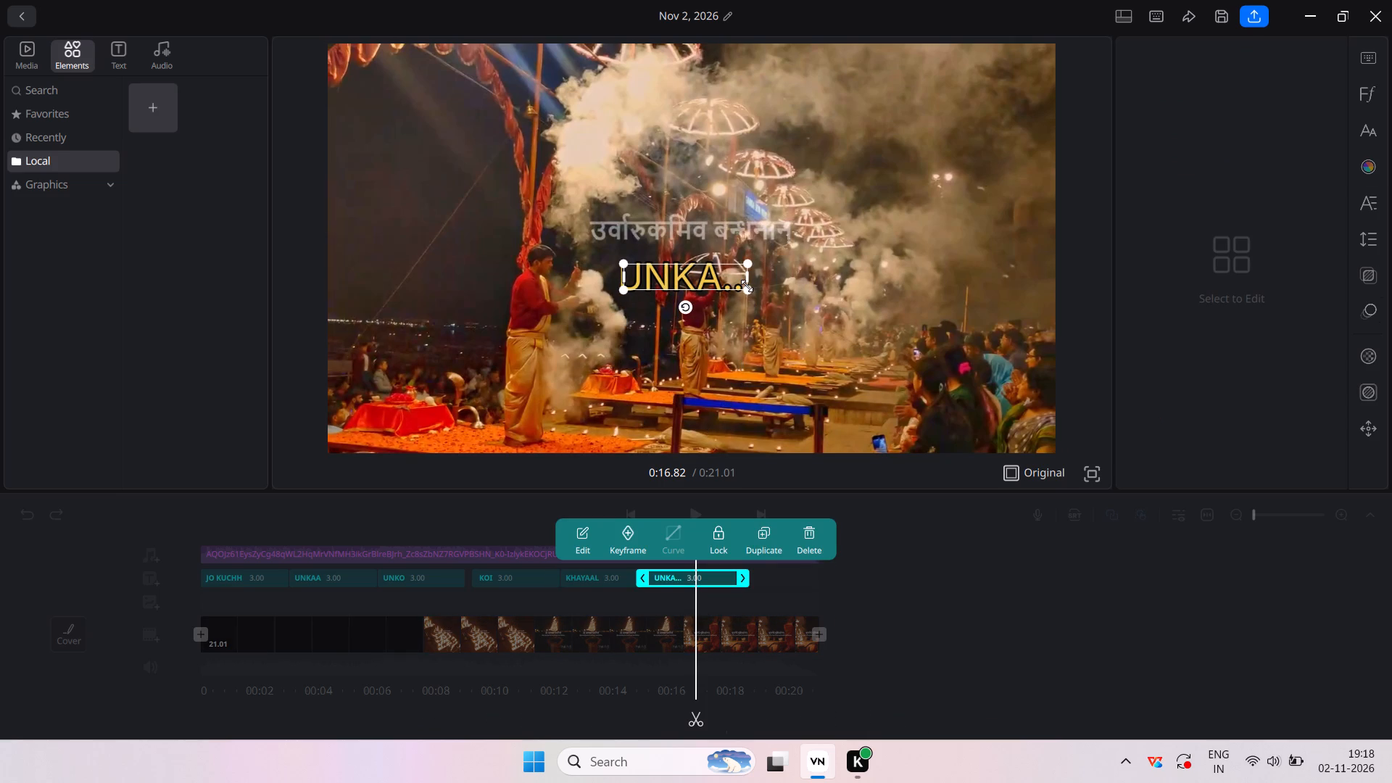
left_click_drag(747, 286, 795, 305)
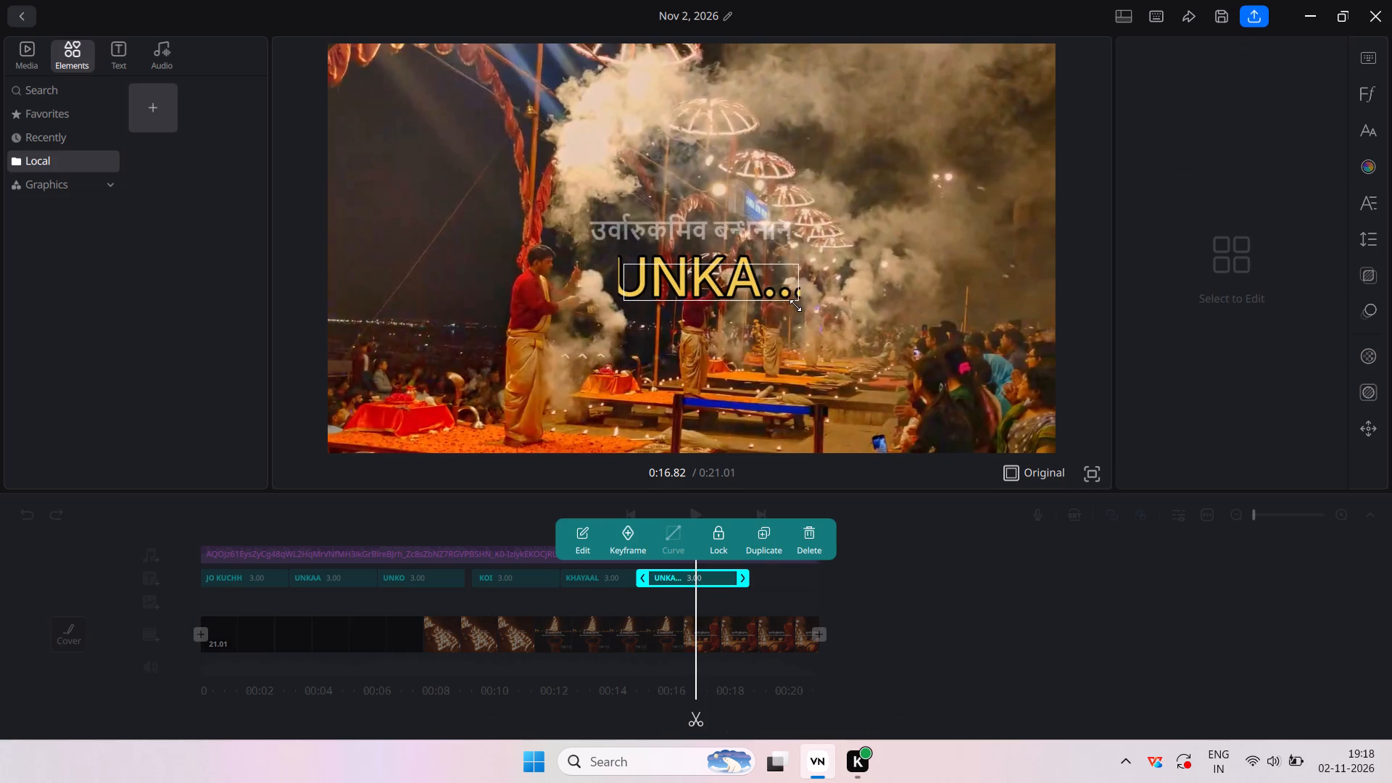
left_click_drag(795, 305, 754, 294)
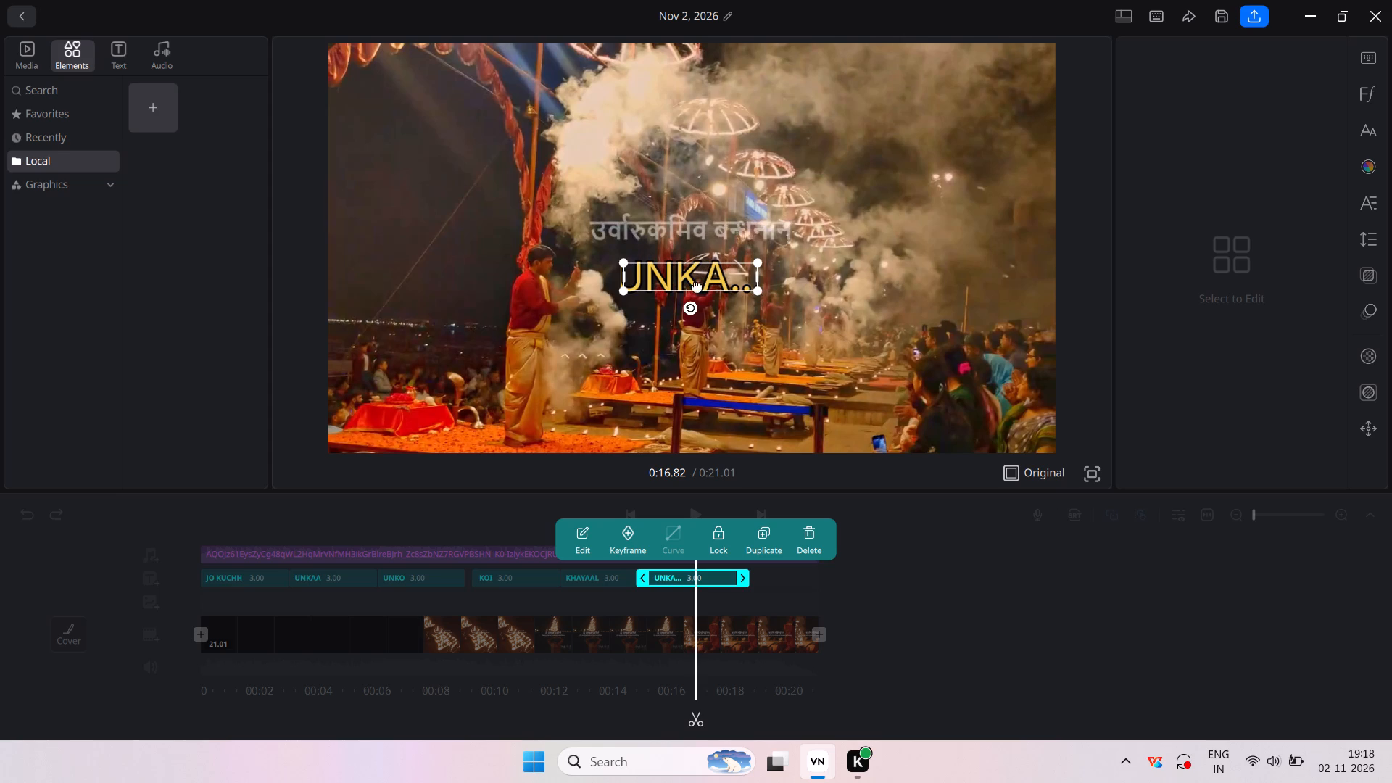
left_click_drag(689, 286, 935, 146)
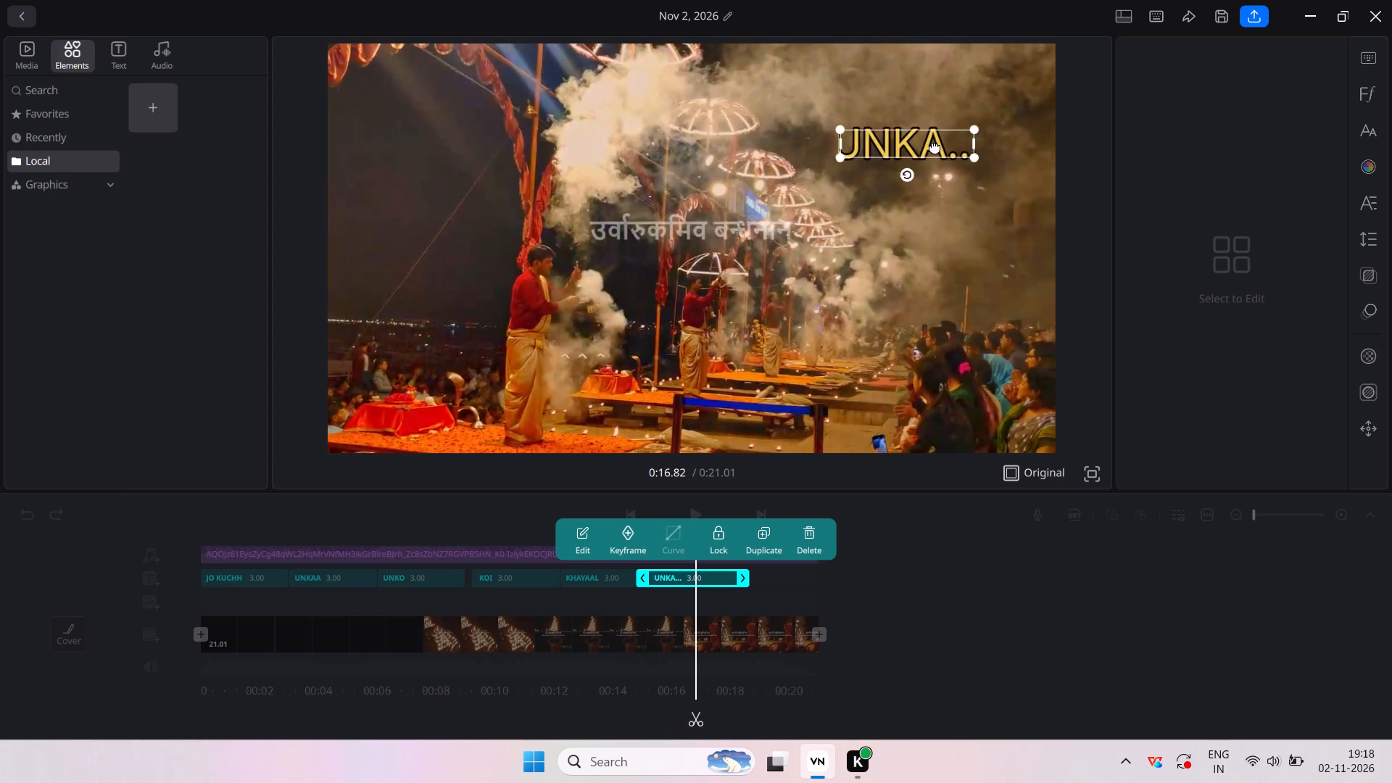
left_click_drag(935, 146, 935, 159)
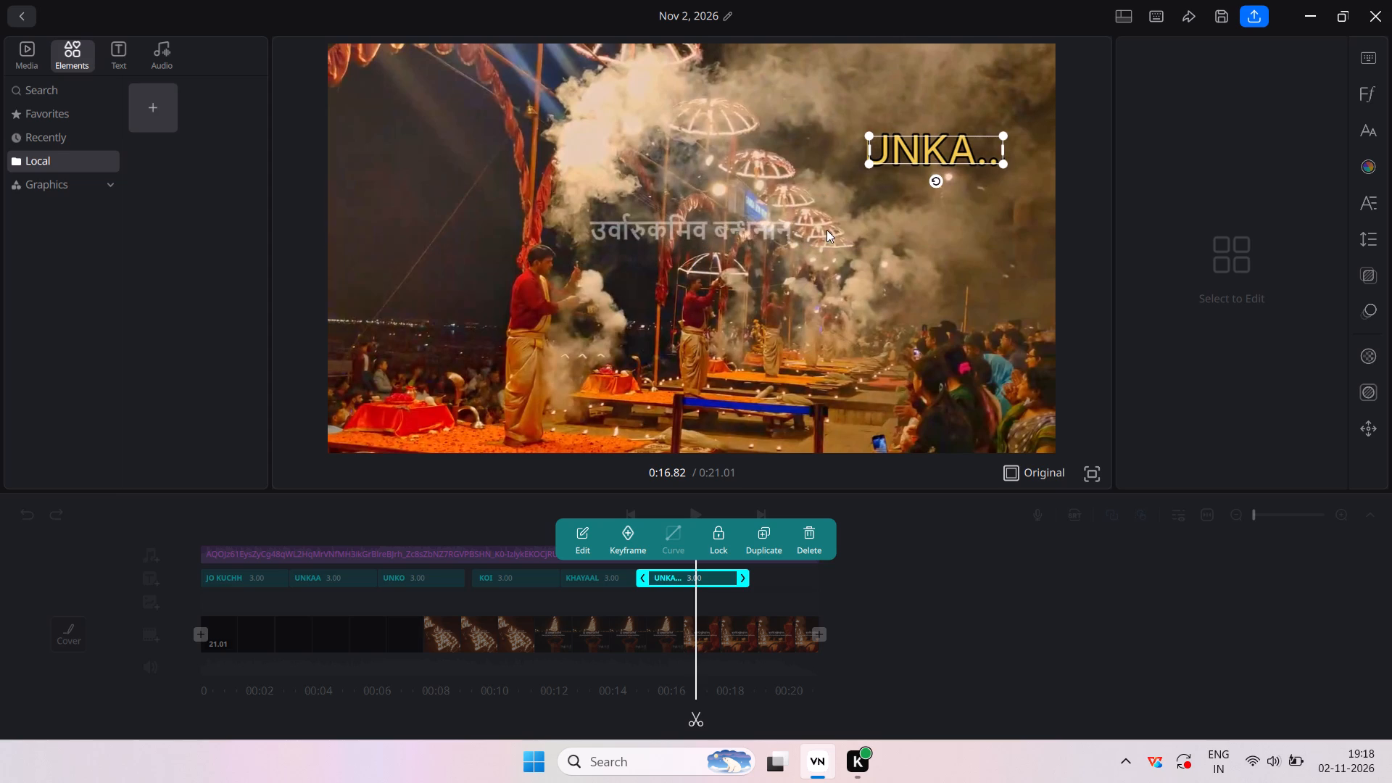
left_click(737, 233)
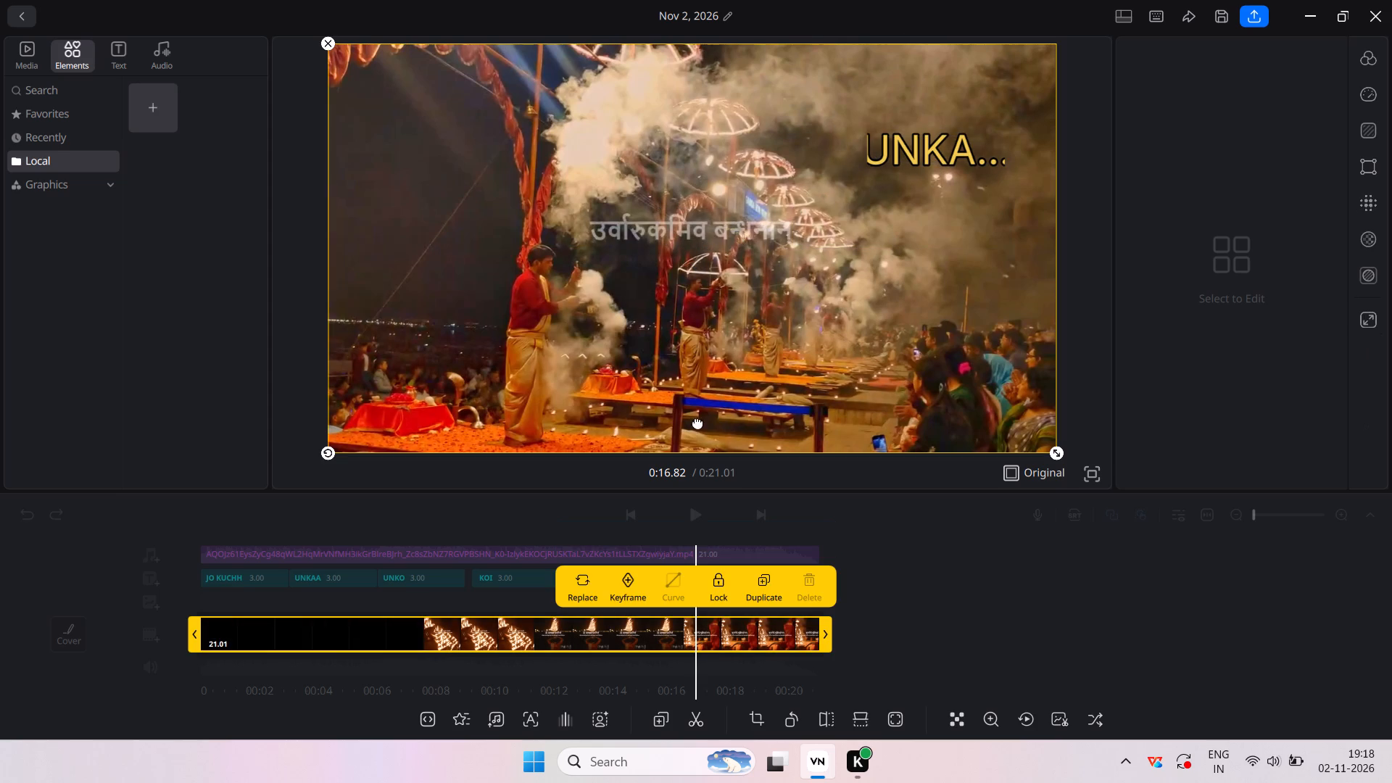
left_click(486, 558)
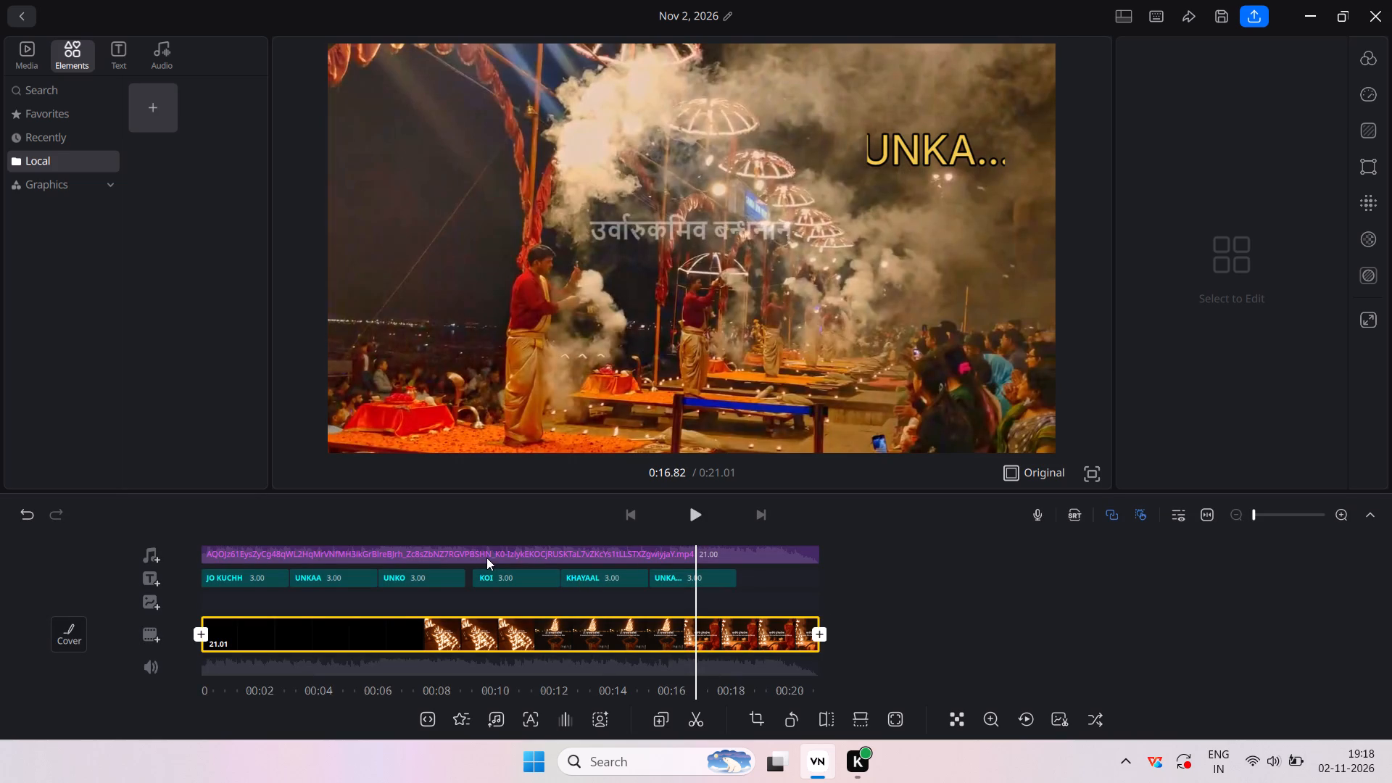
Go through the text clips from "JO KUCHH" to "UNKA..." to check each one's styling and placement in the frame.
scroll(300, 634, "right", 8)
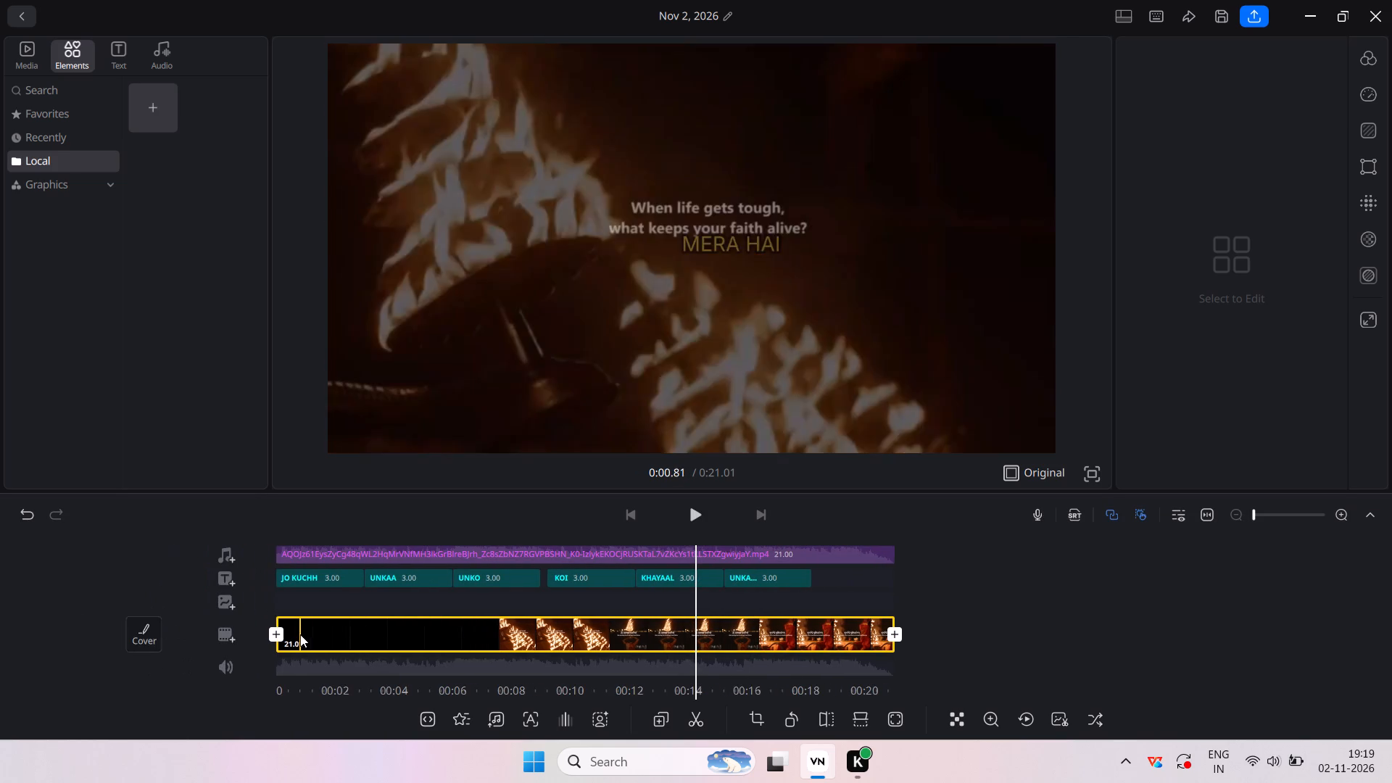
scroll(300, 634, "right", 2)
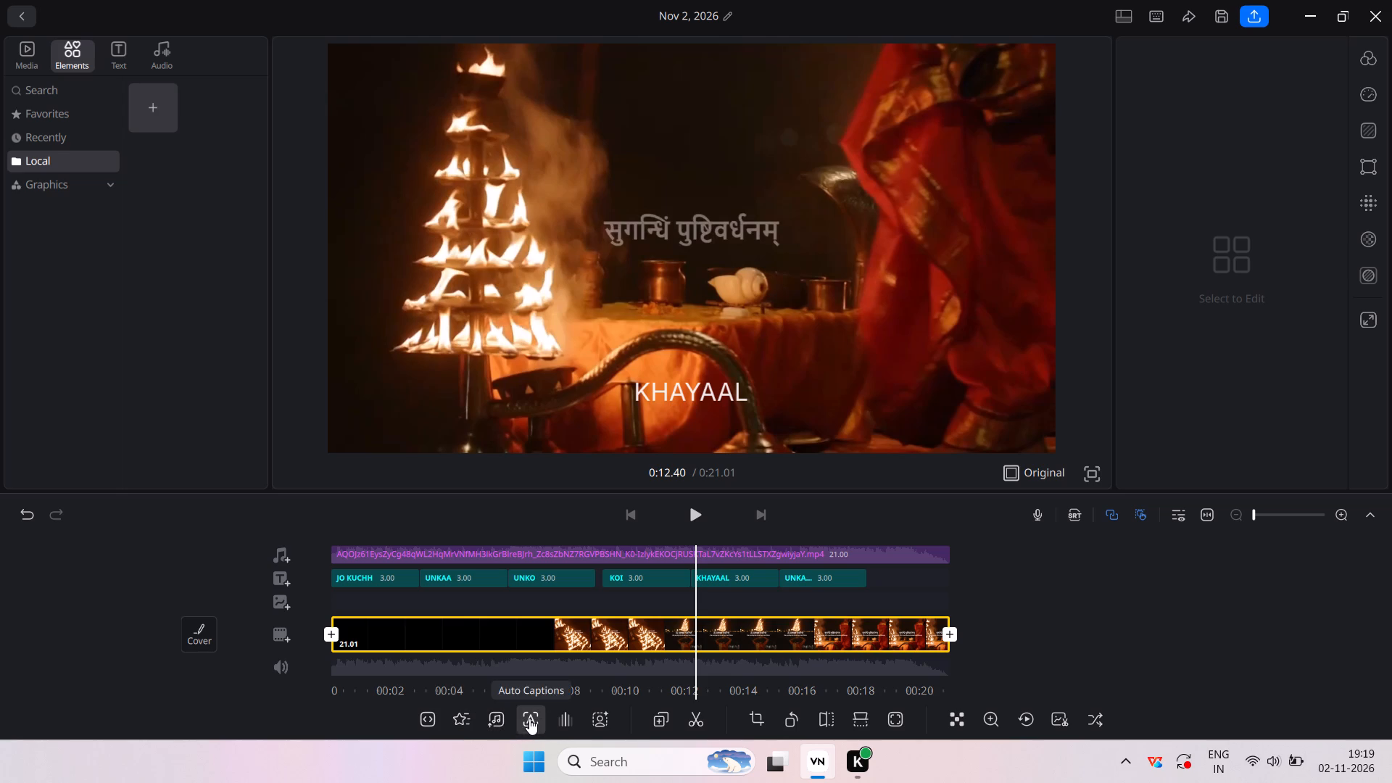
left_click(605, 716)
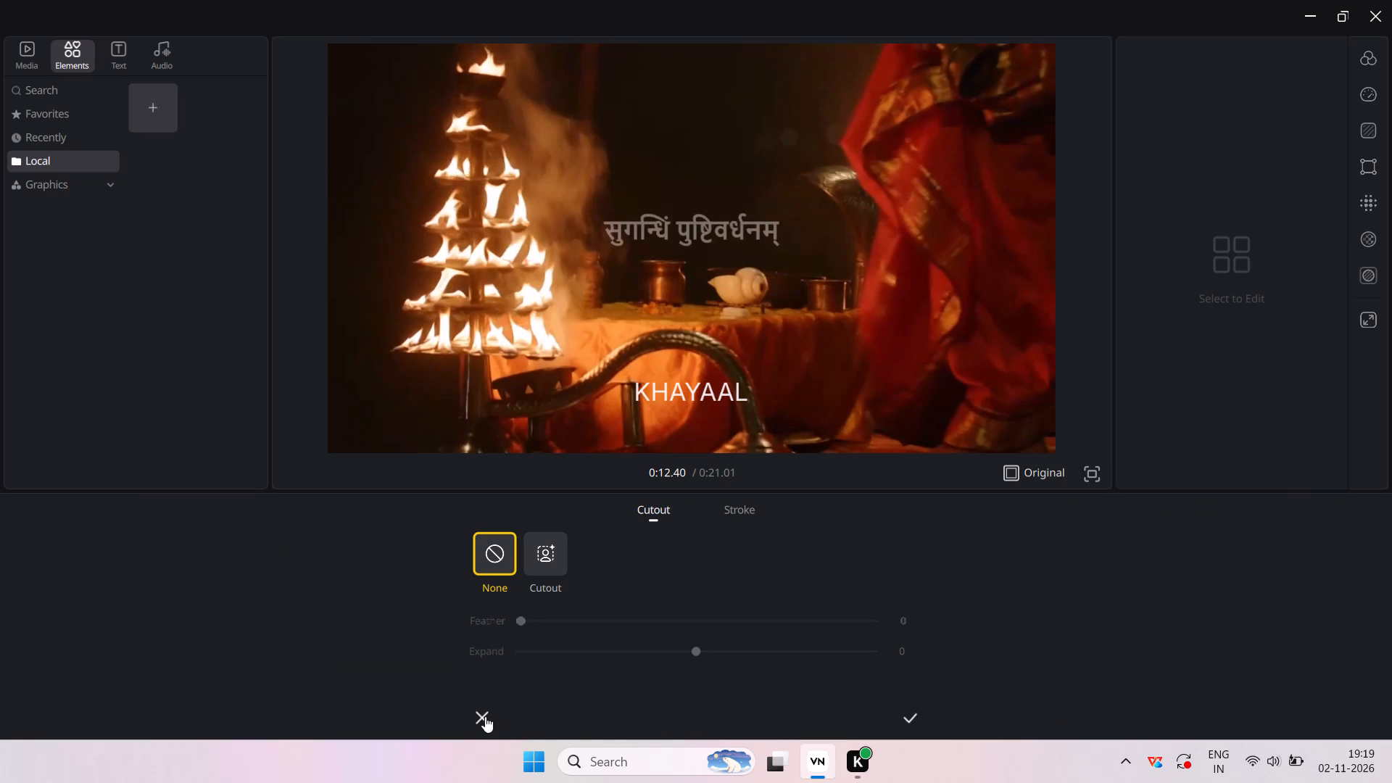
left_click(485, 716)
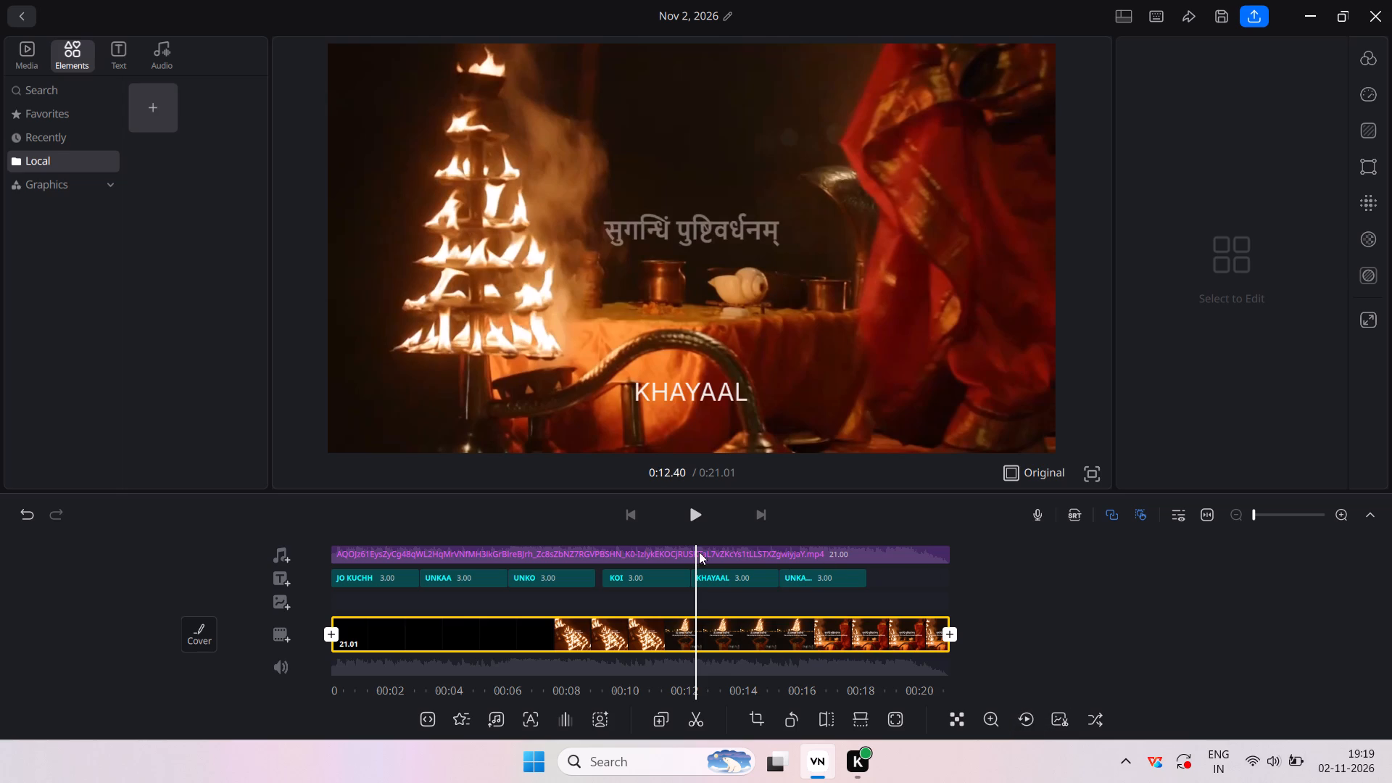
scroll(481, 547, "right", 10)
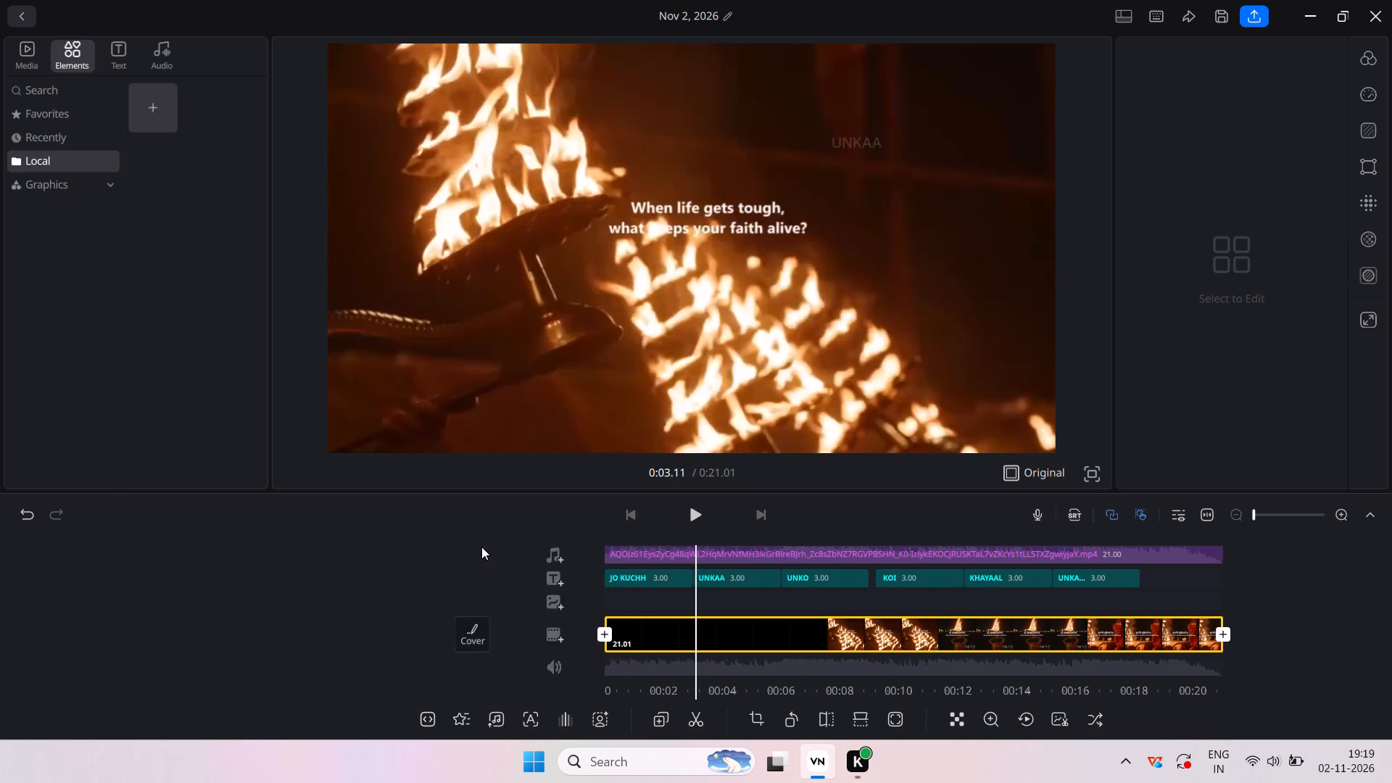
scroll(481, 547, "right", 3)
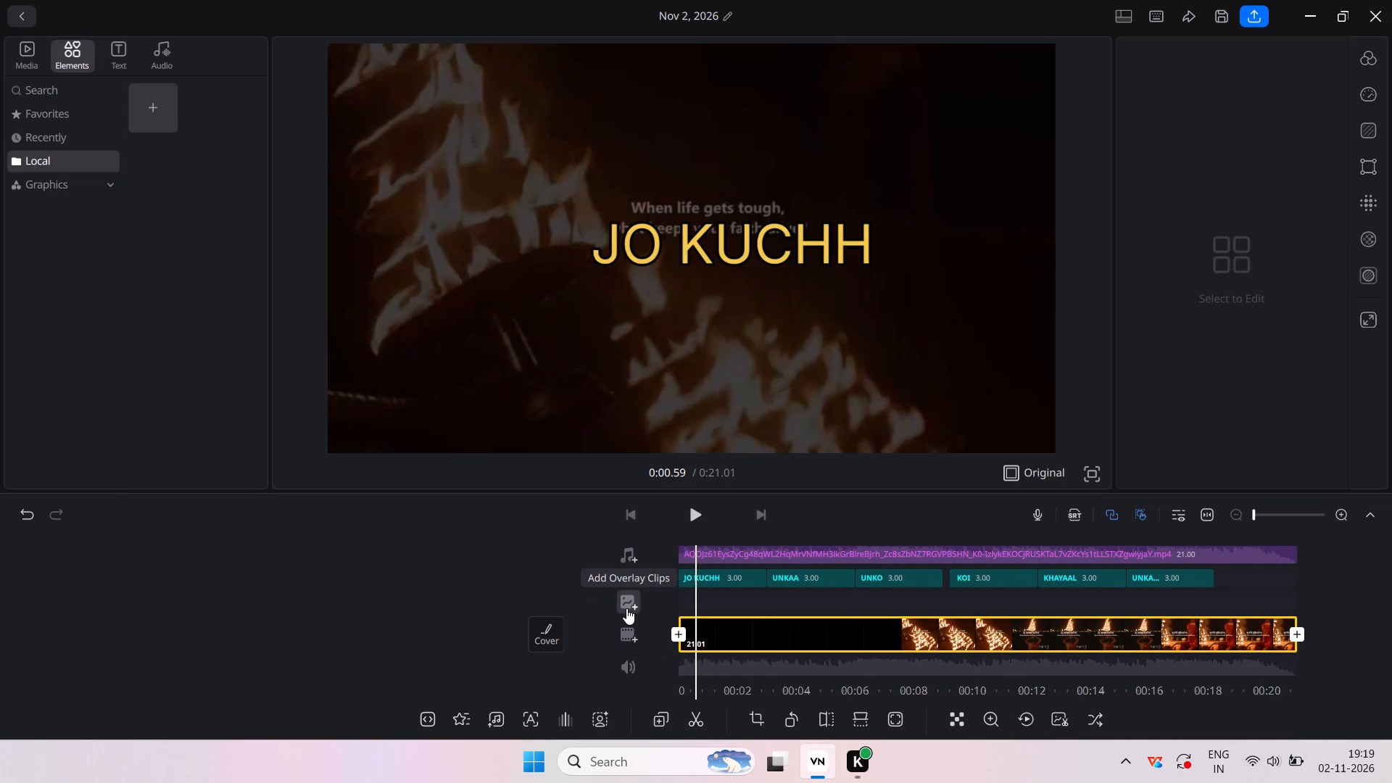
left_click(732, 583)
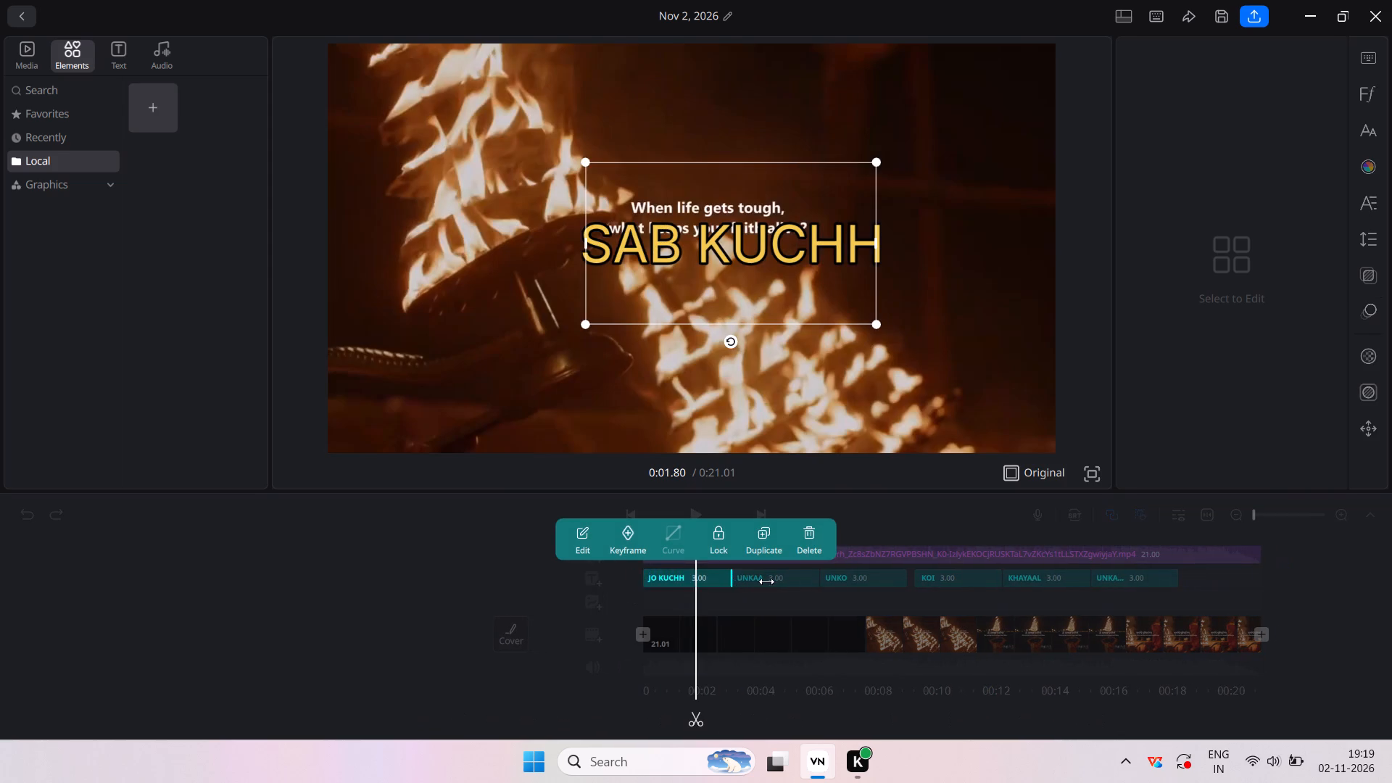
left_click(763, 584)
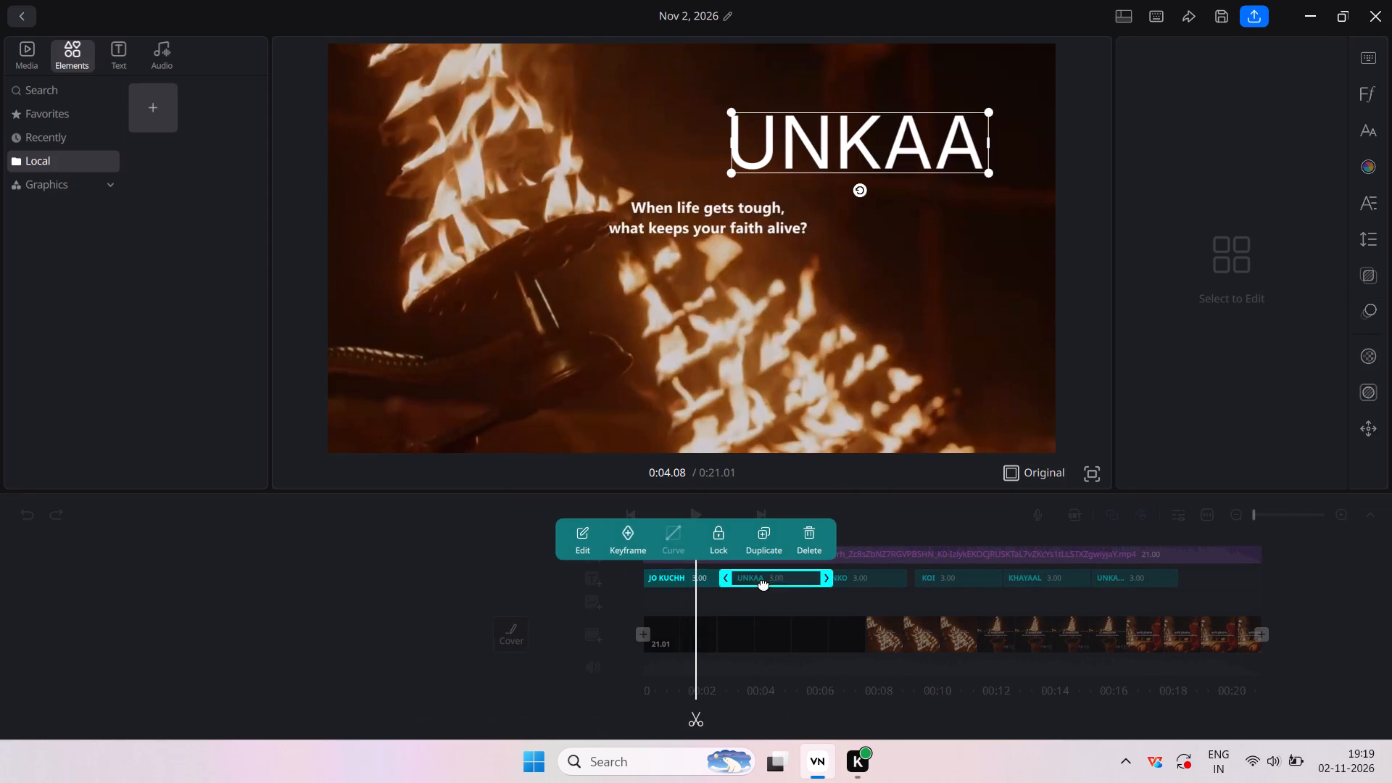
left_click(800, 573)
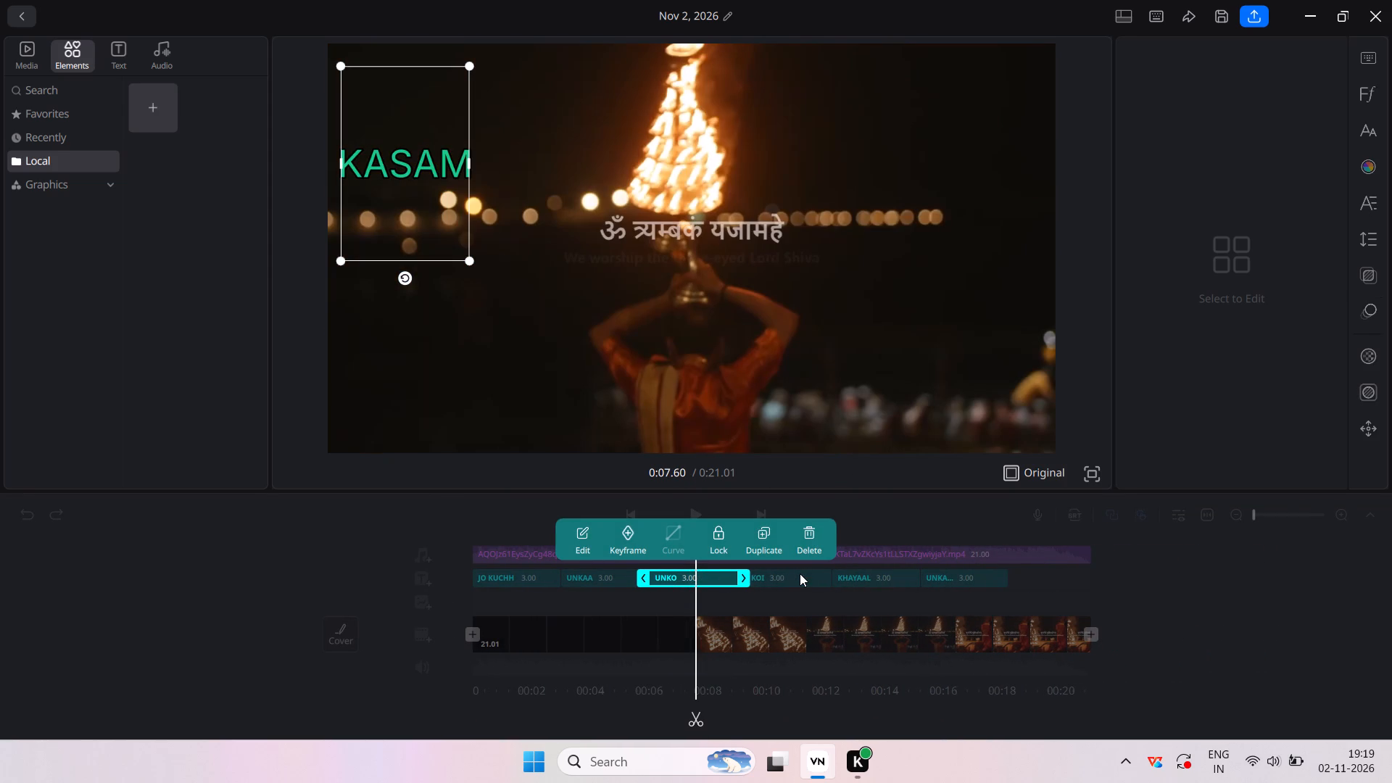
left_click(780, 575)
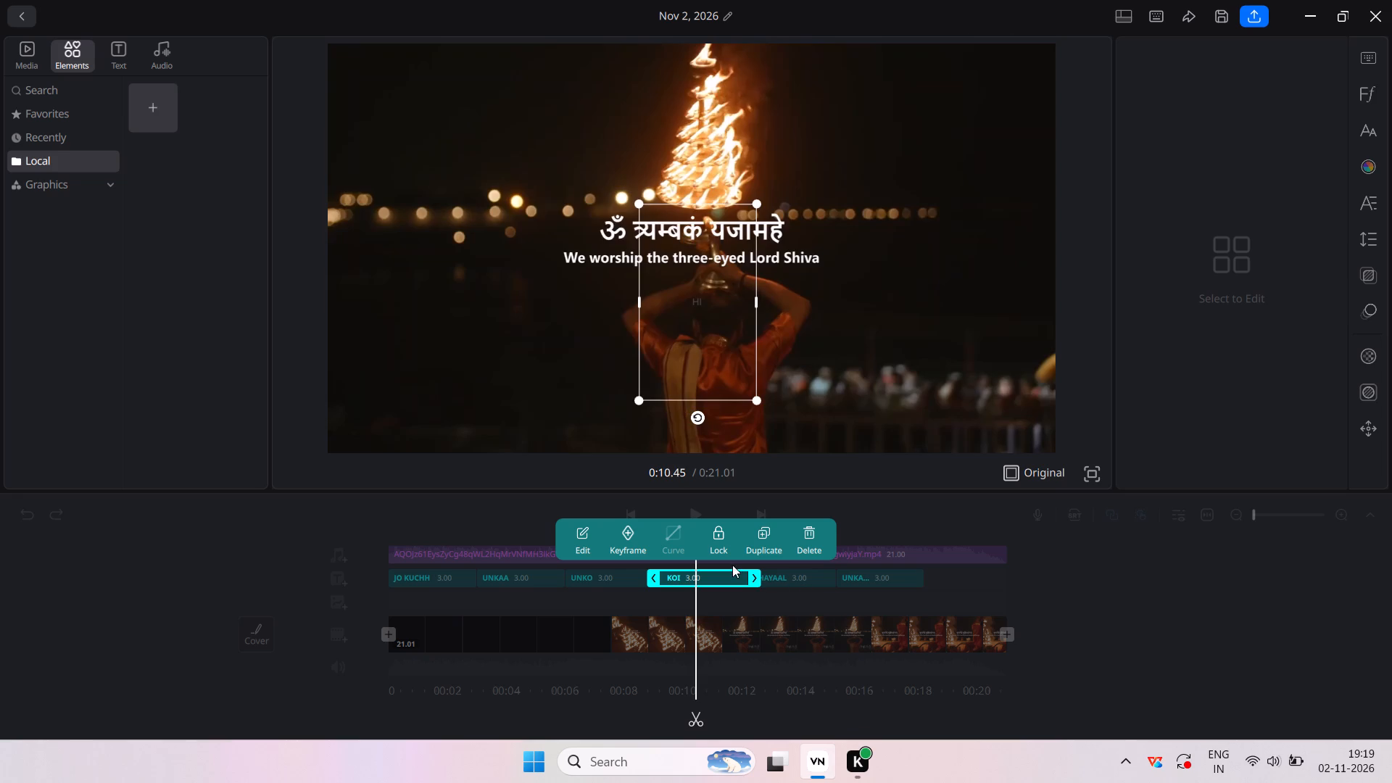
left_click(776, 576)
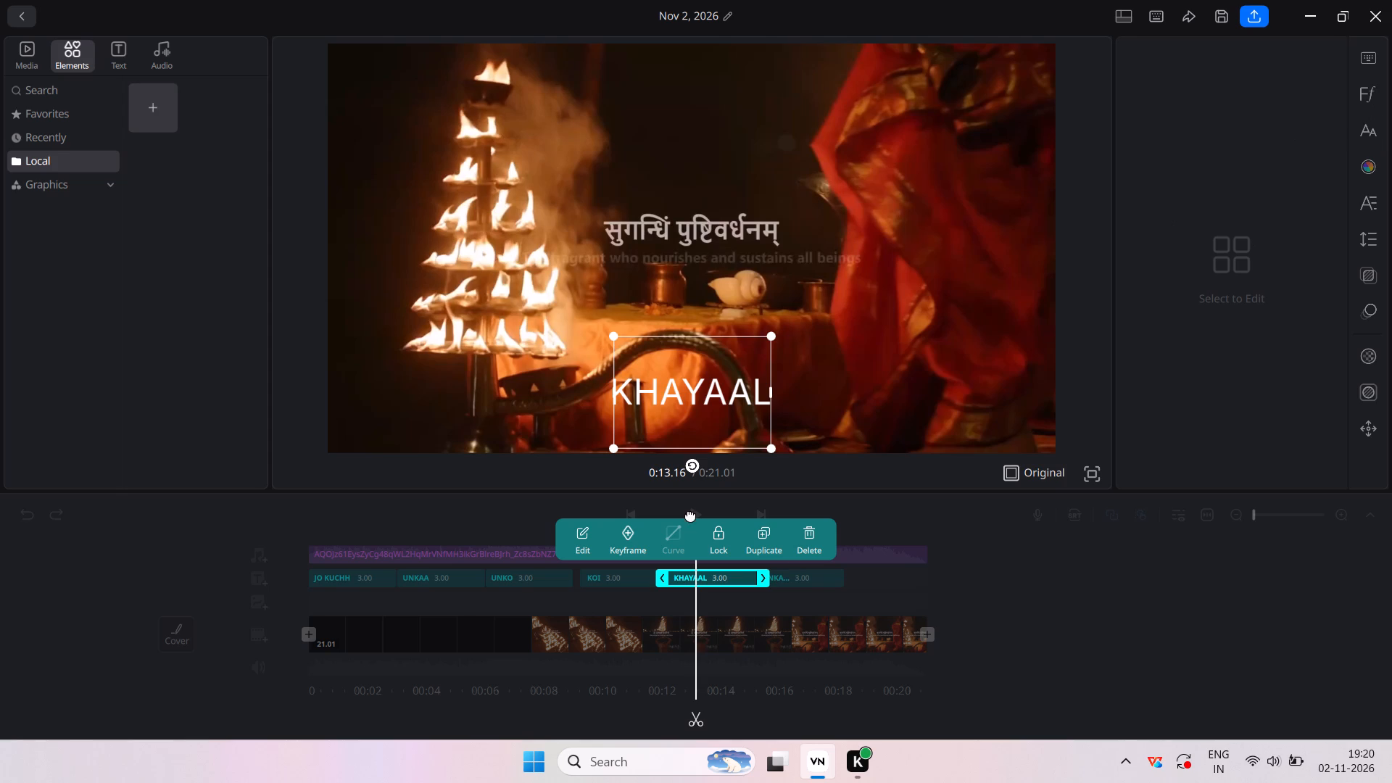
left_click(803, 573)
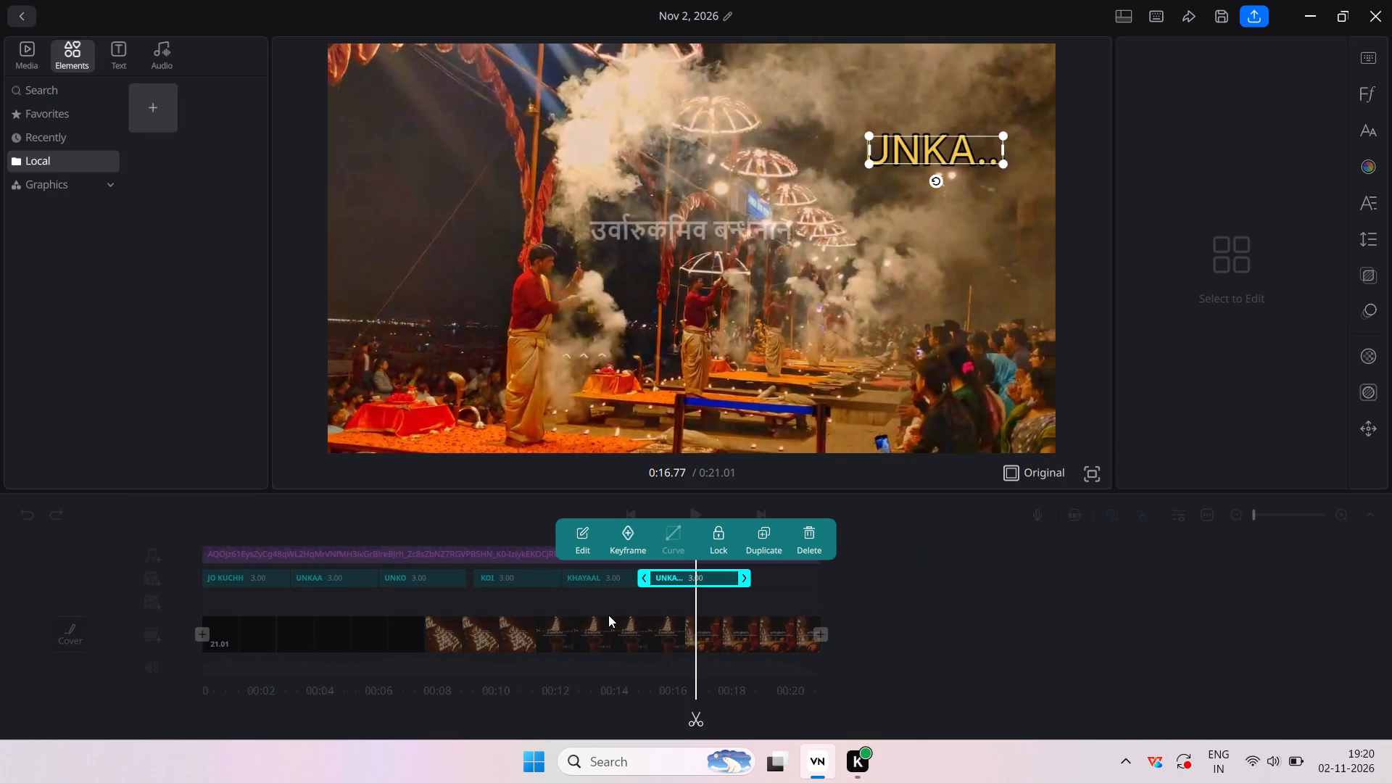
Remove the leading space before "BADA" in the "KHAYAAL HAI BADA" text clip.
left_click(595, 576)
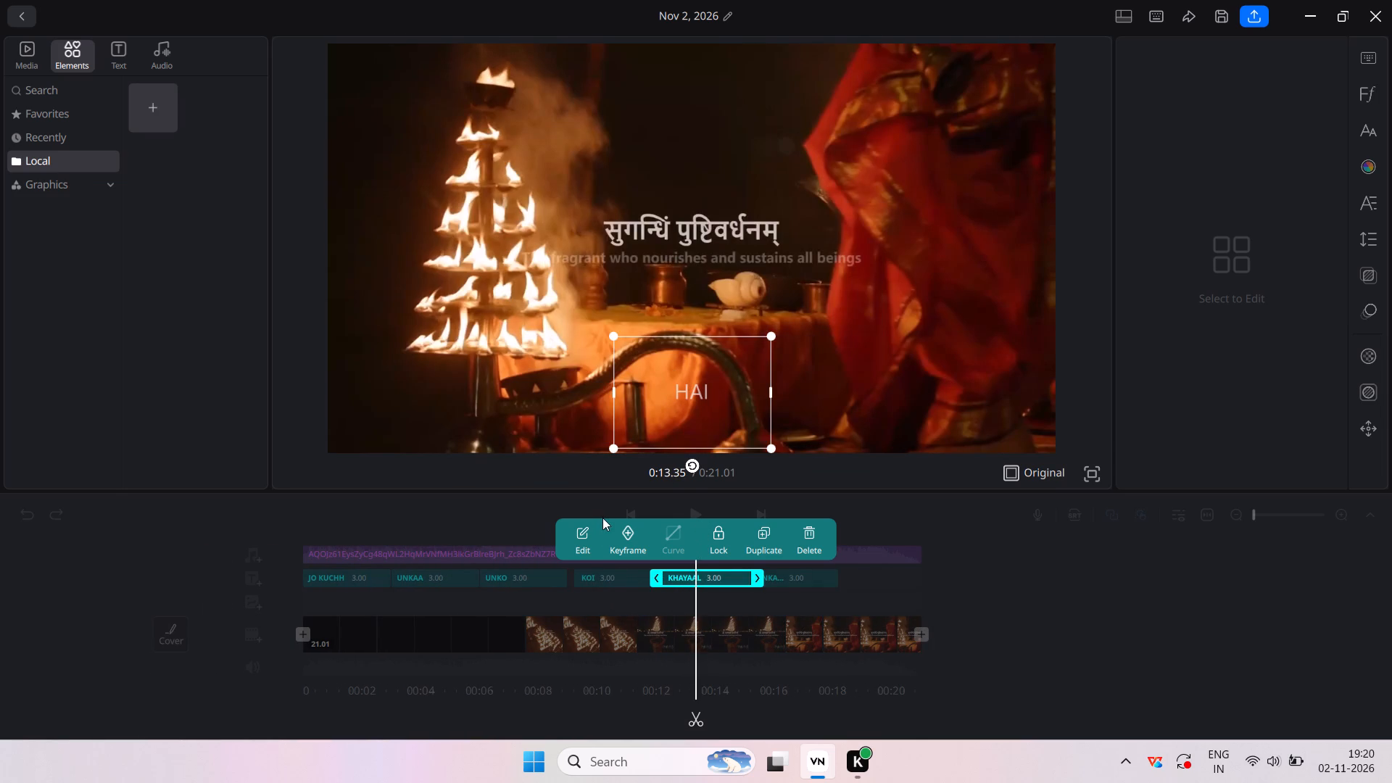
left_click(587, 530)
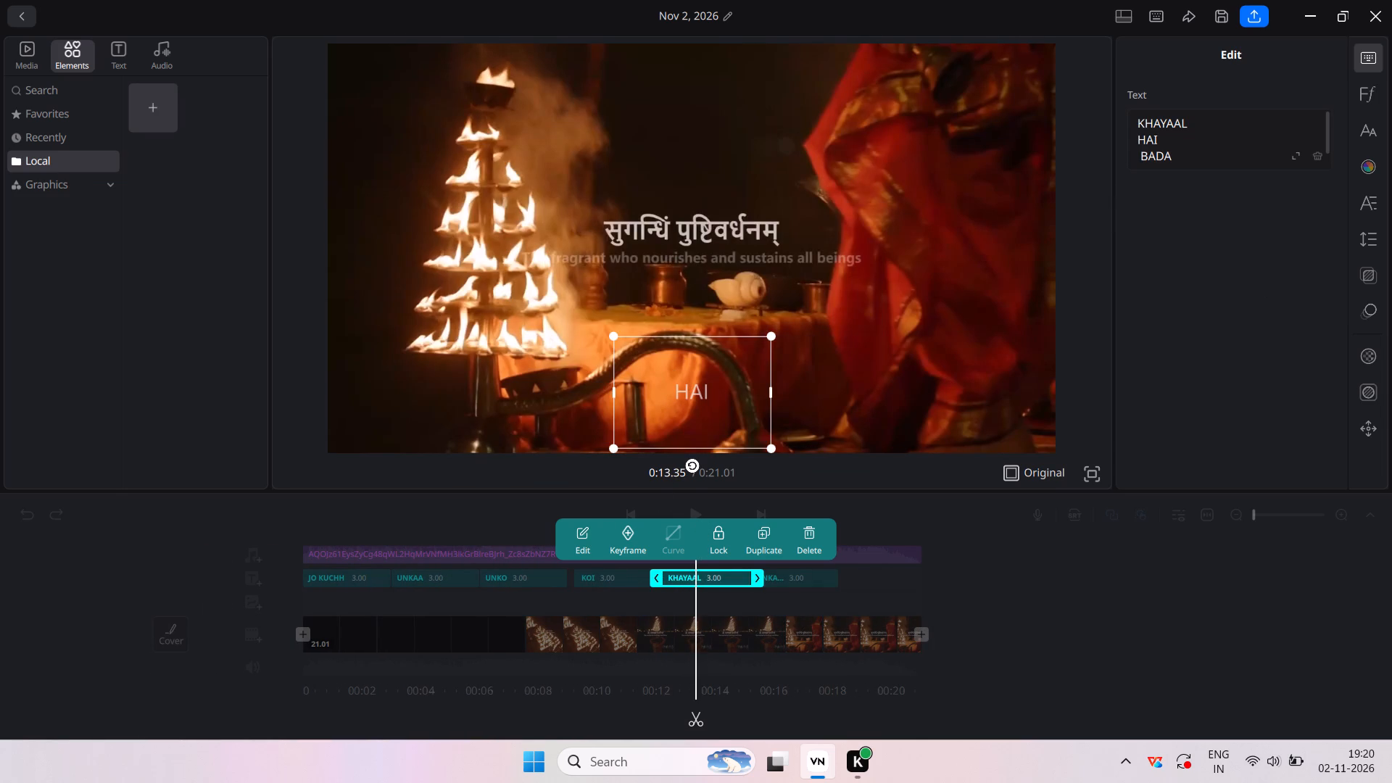
left_click(1139, 155)
key("BackSpace")
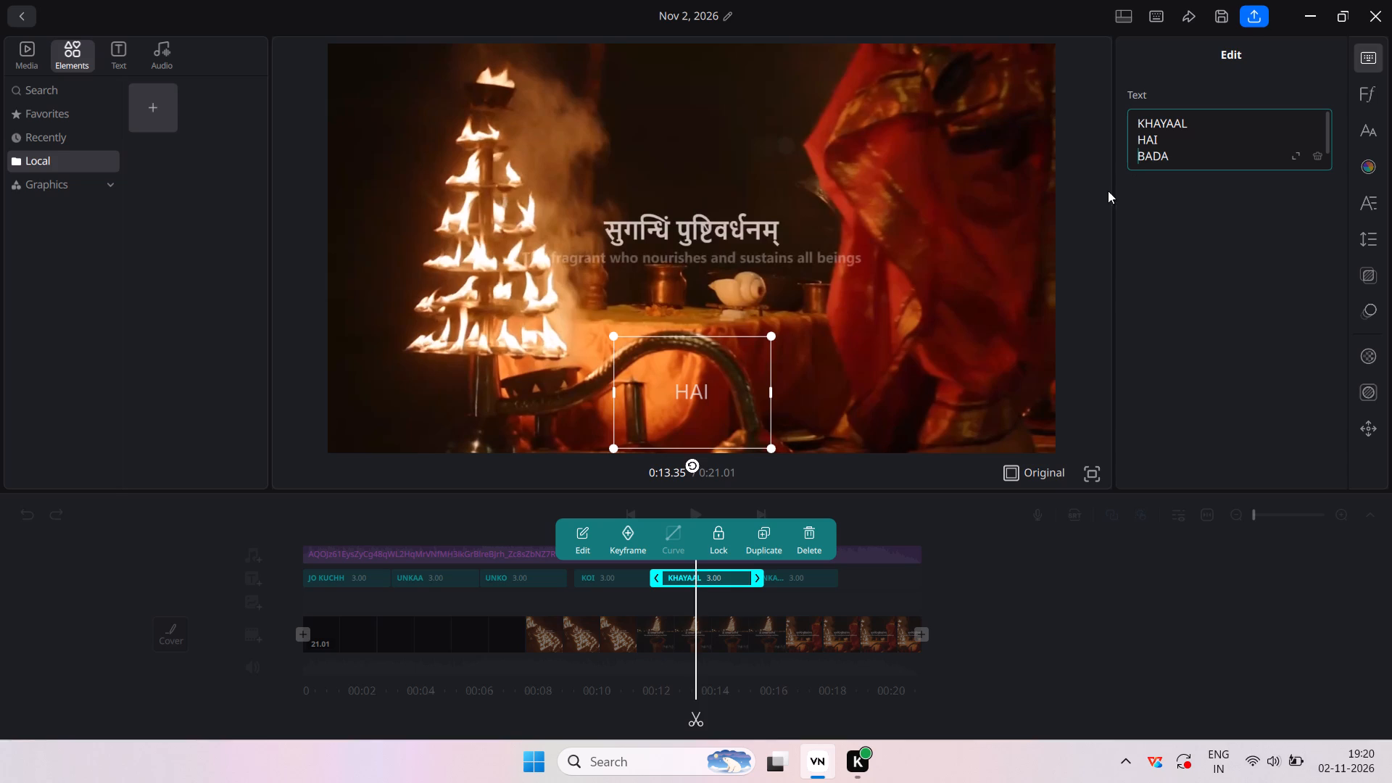
Give the "KHAYAAL HAI BADA" text the black 000000 colour style with a white FFFFFF stroke.
left_click(1363, 167)
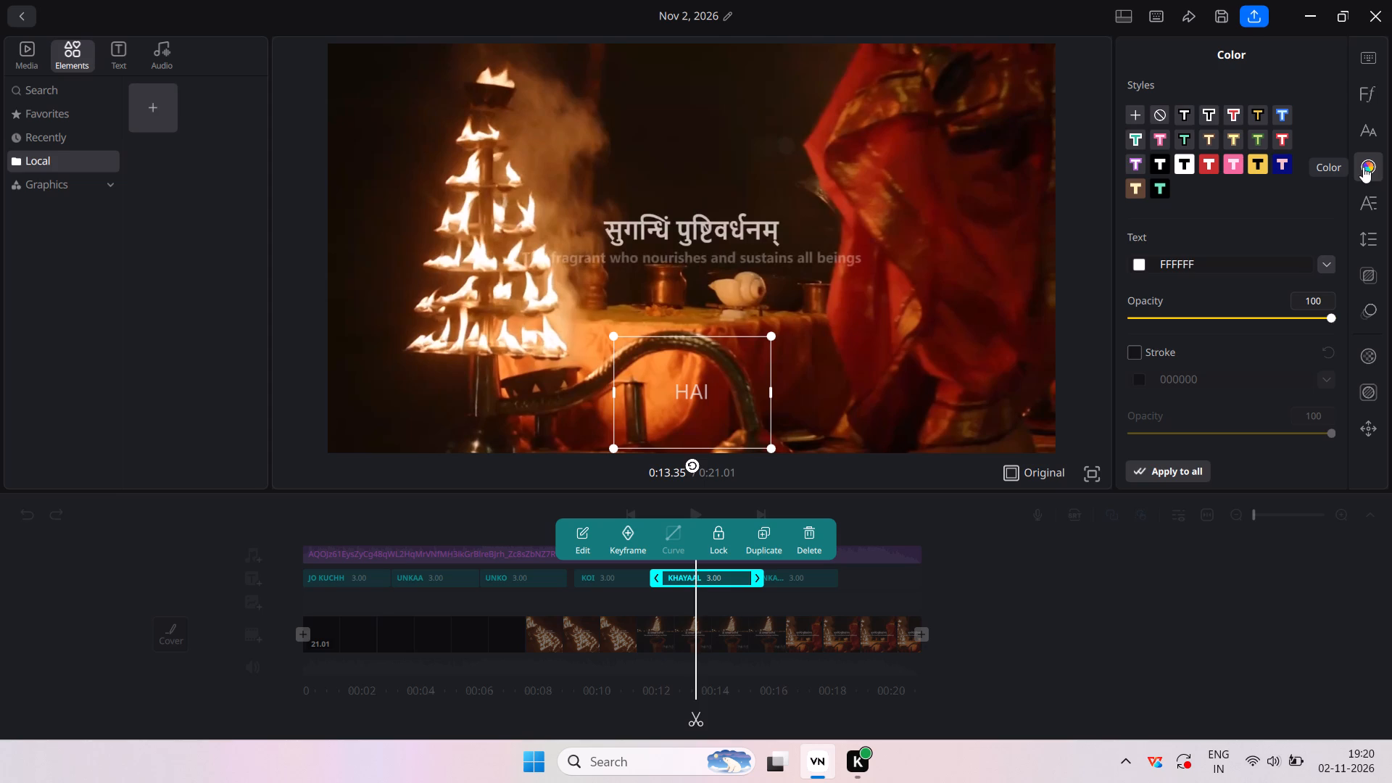
left_click(1209, 108)
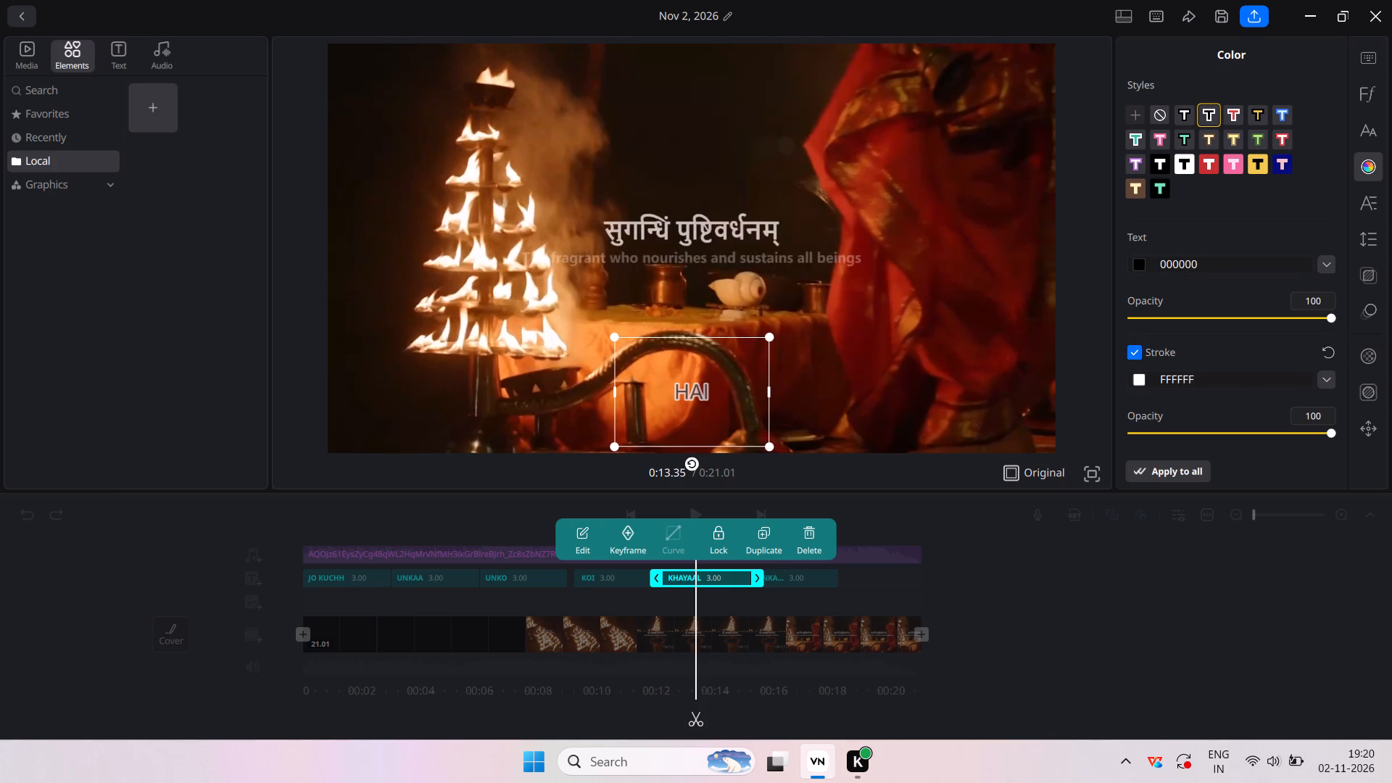
left_click(1323, 385)
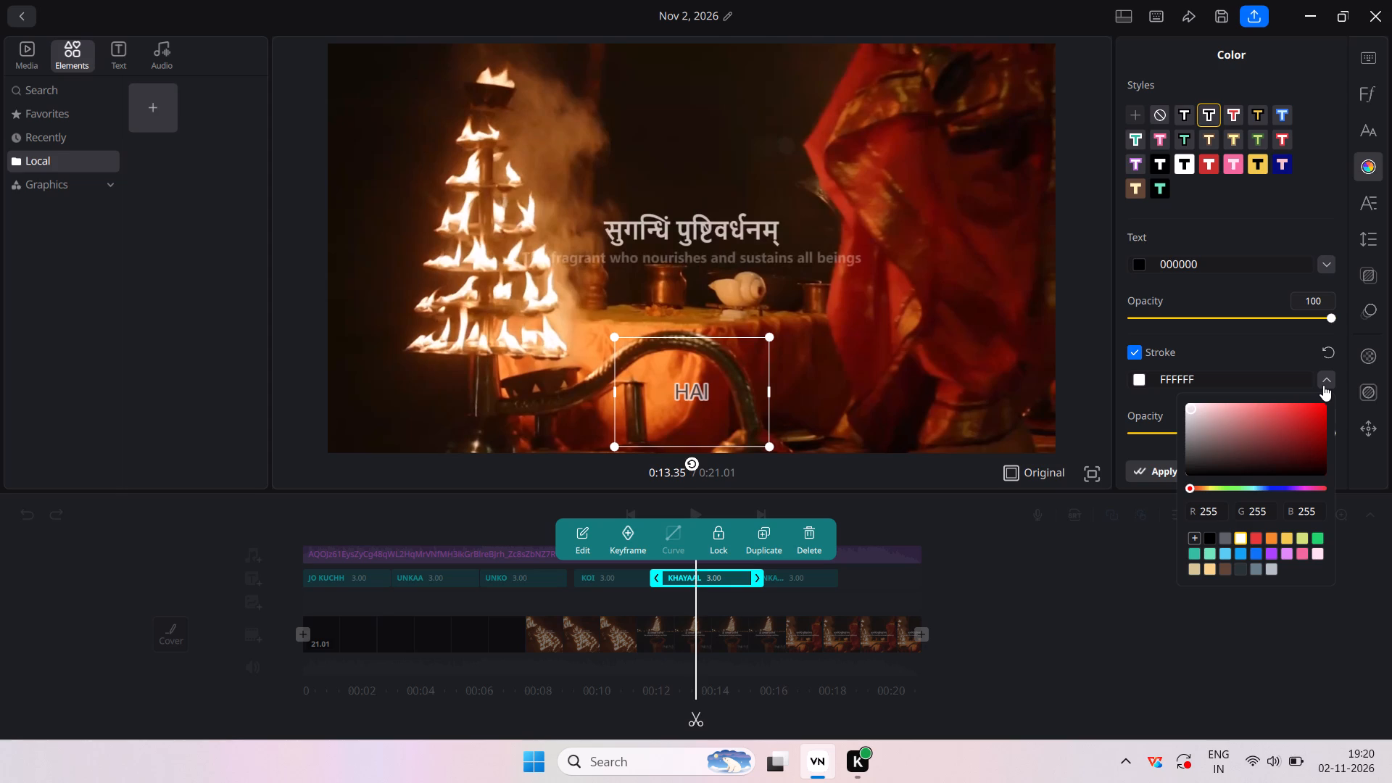
Add a square Blur mosaic of size 67 over the centre of the fire clip, starting at 0:00.
left_click(848, 639)
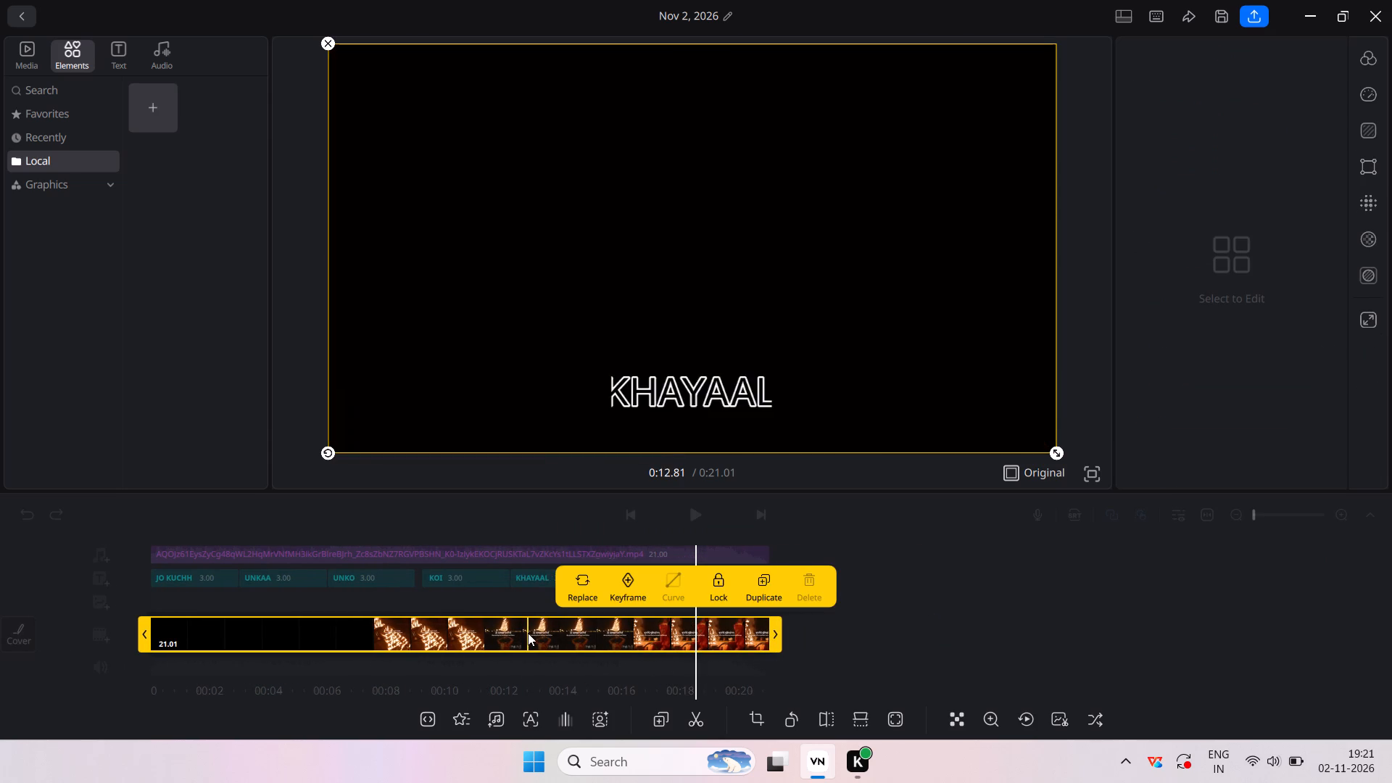
left_click_drag(528, 633, 1205, 600)
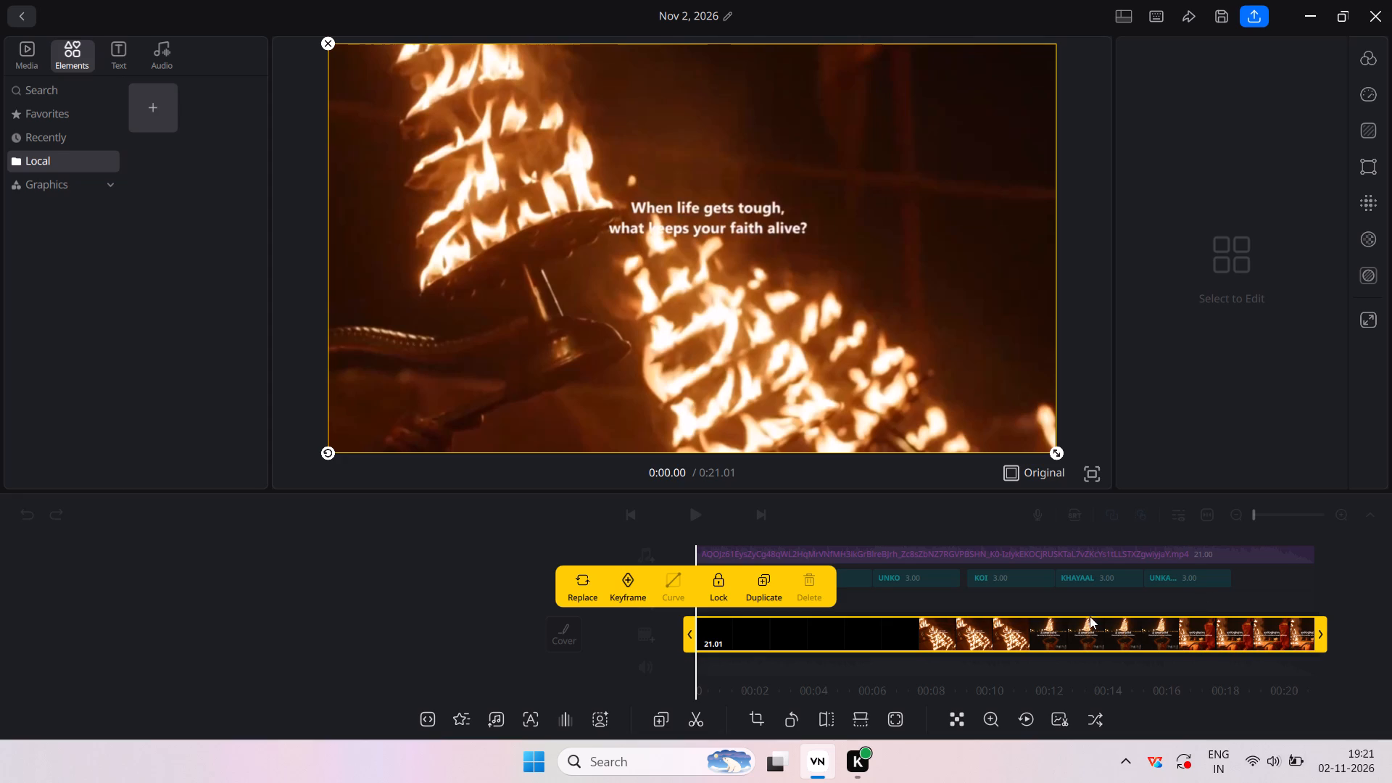
left_click(500, 580)
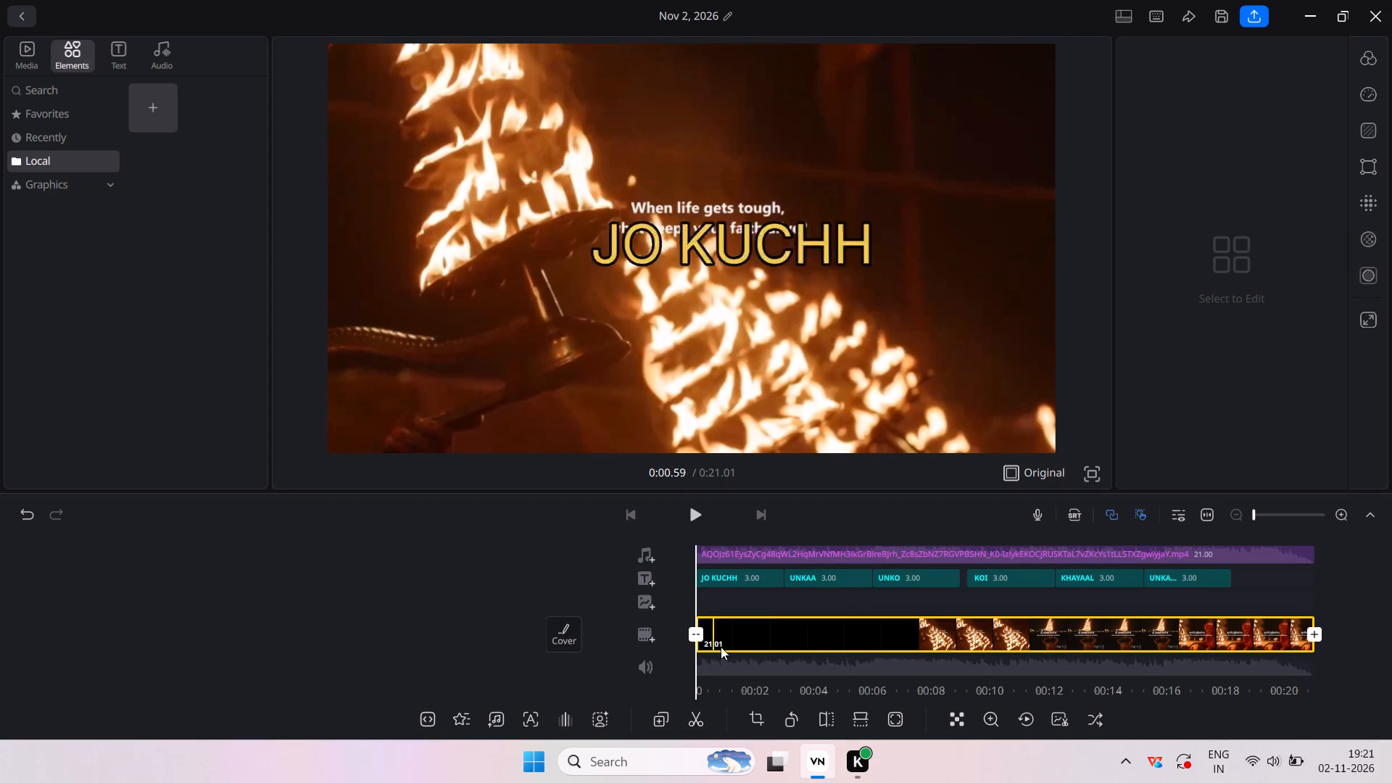
left_click(693, 629)
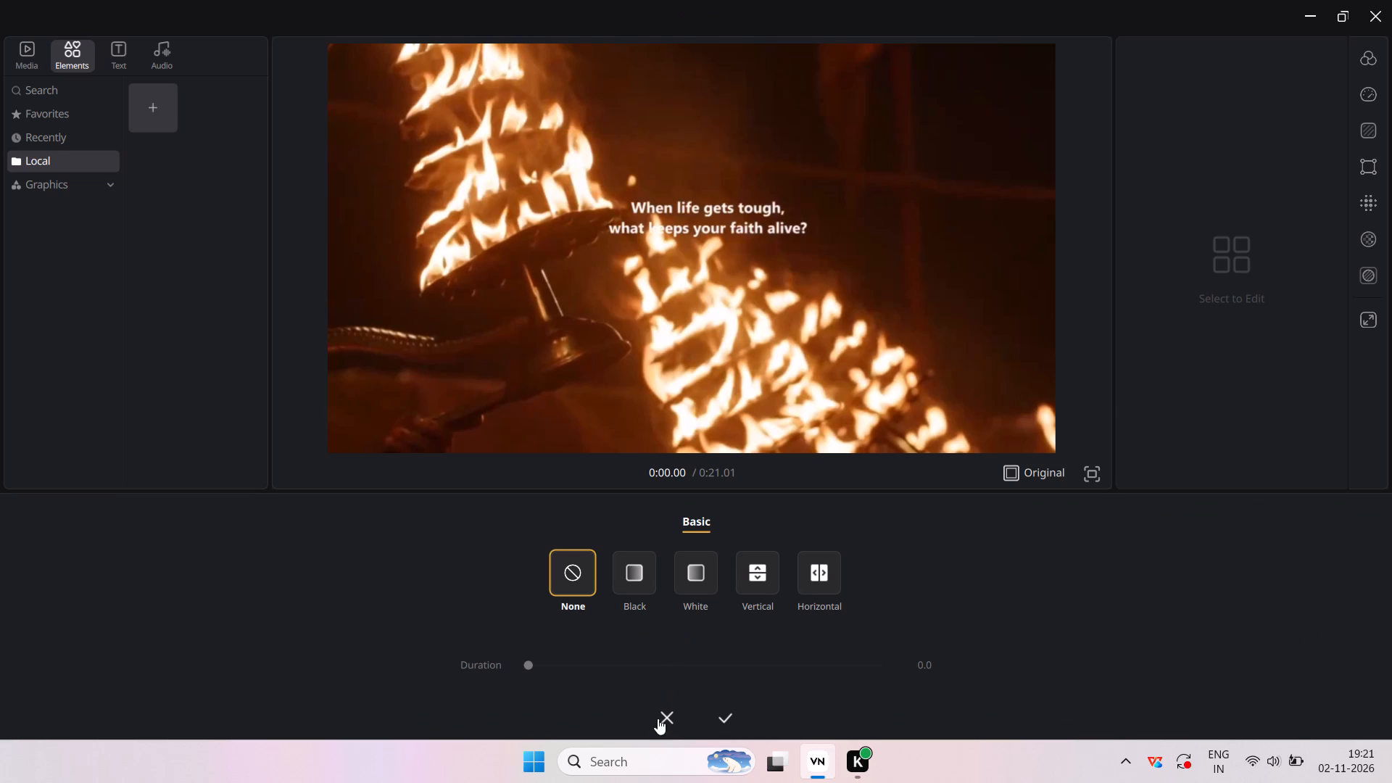
left_click(666, 721)
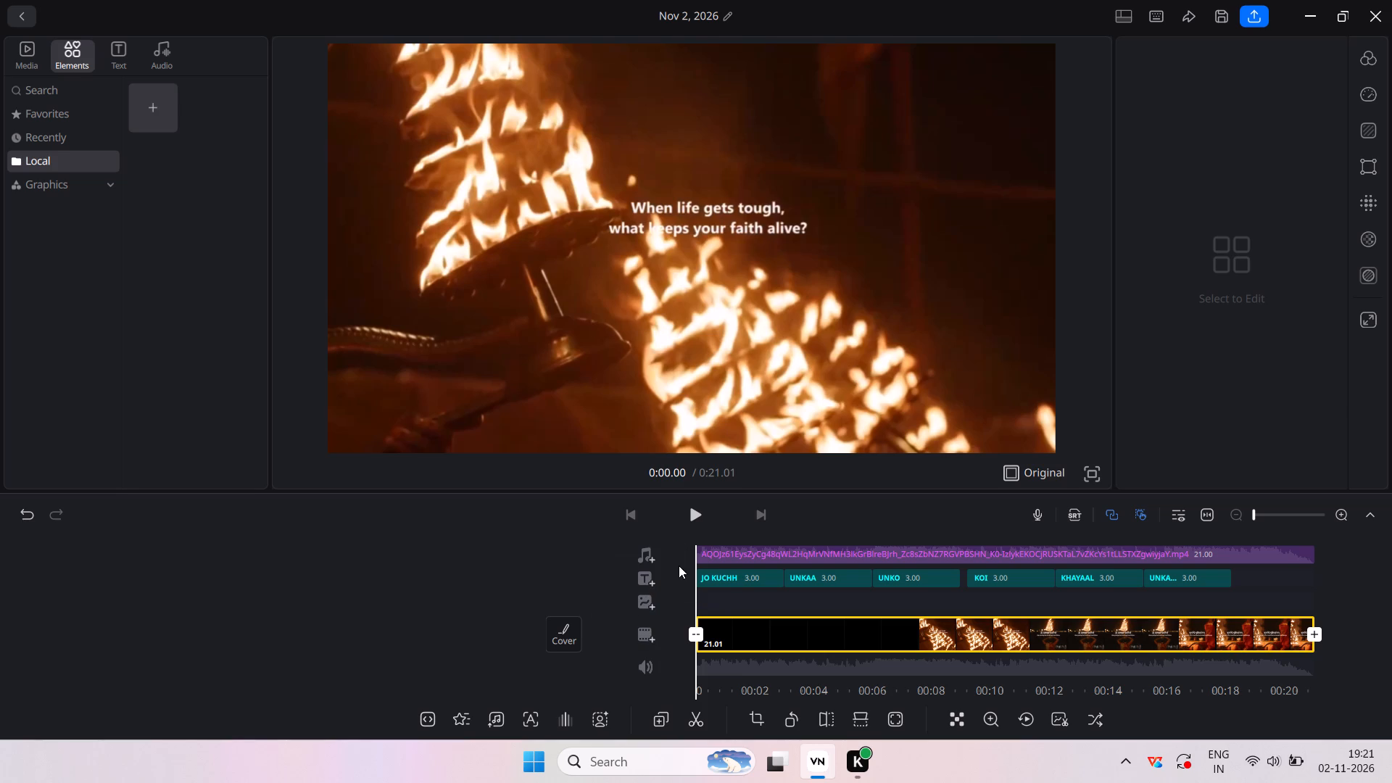
left_click(713, 592)
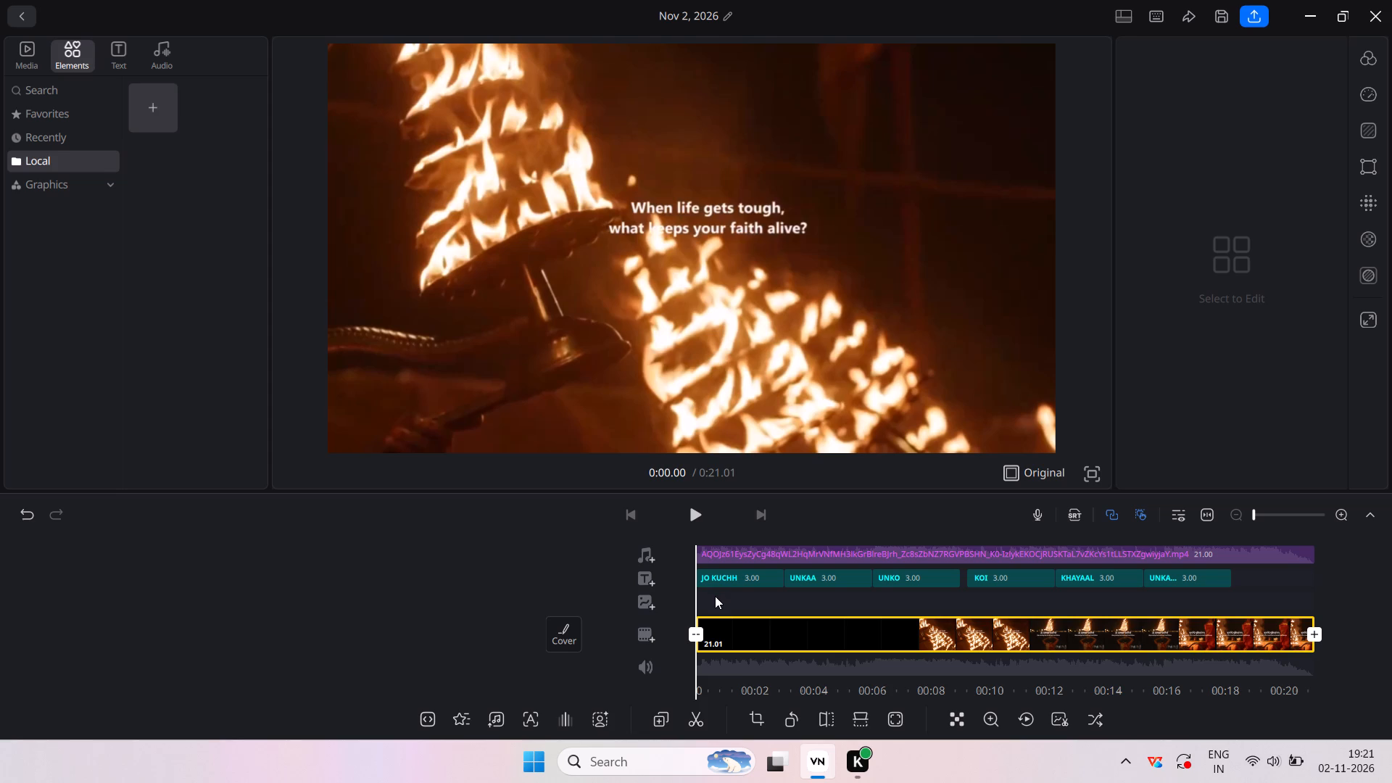
right_click(715, 596)
left_click(963, 718)
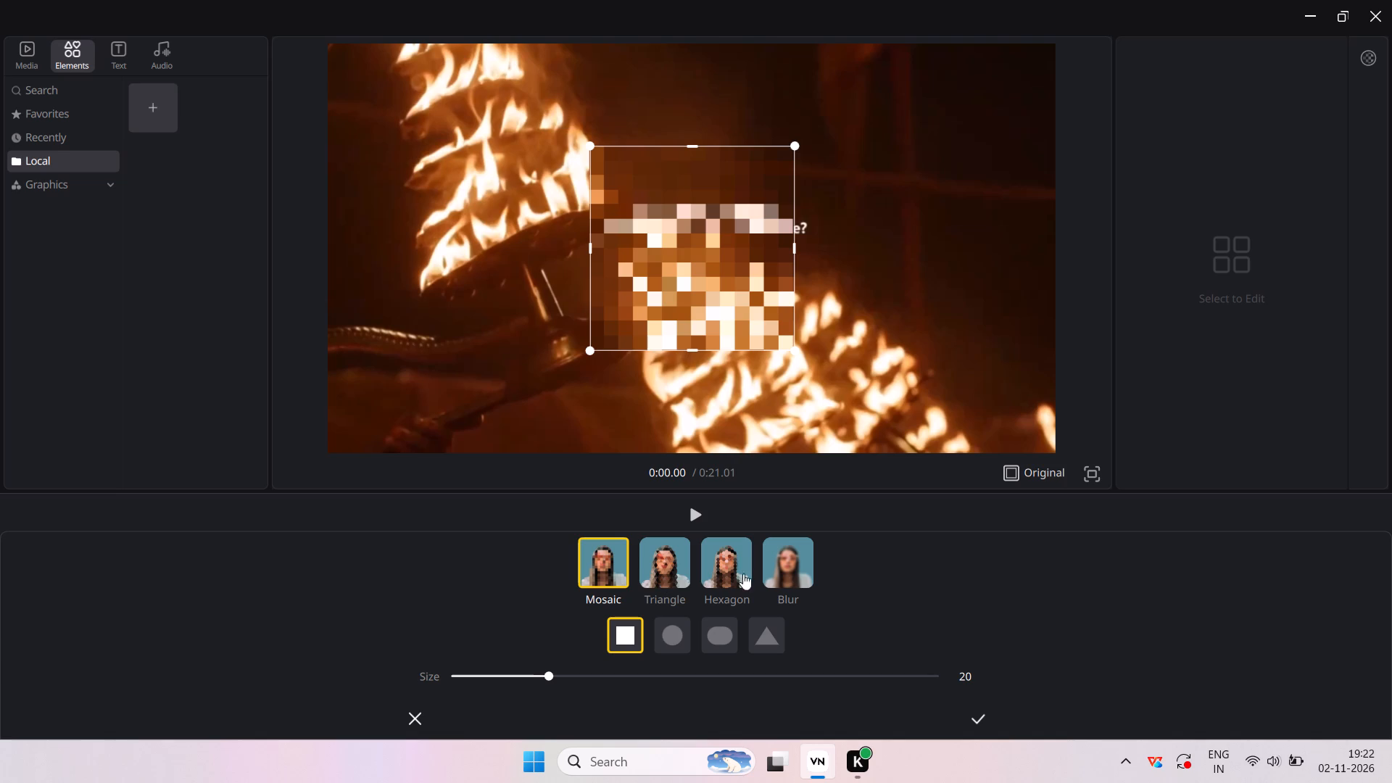
left_click(790, 567)
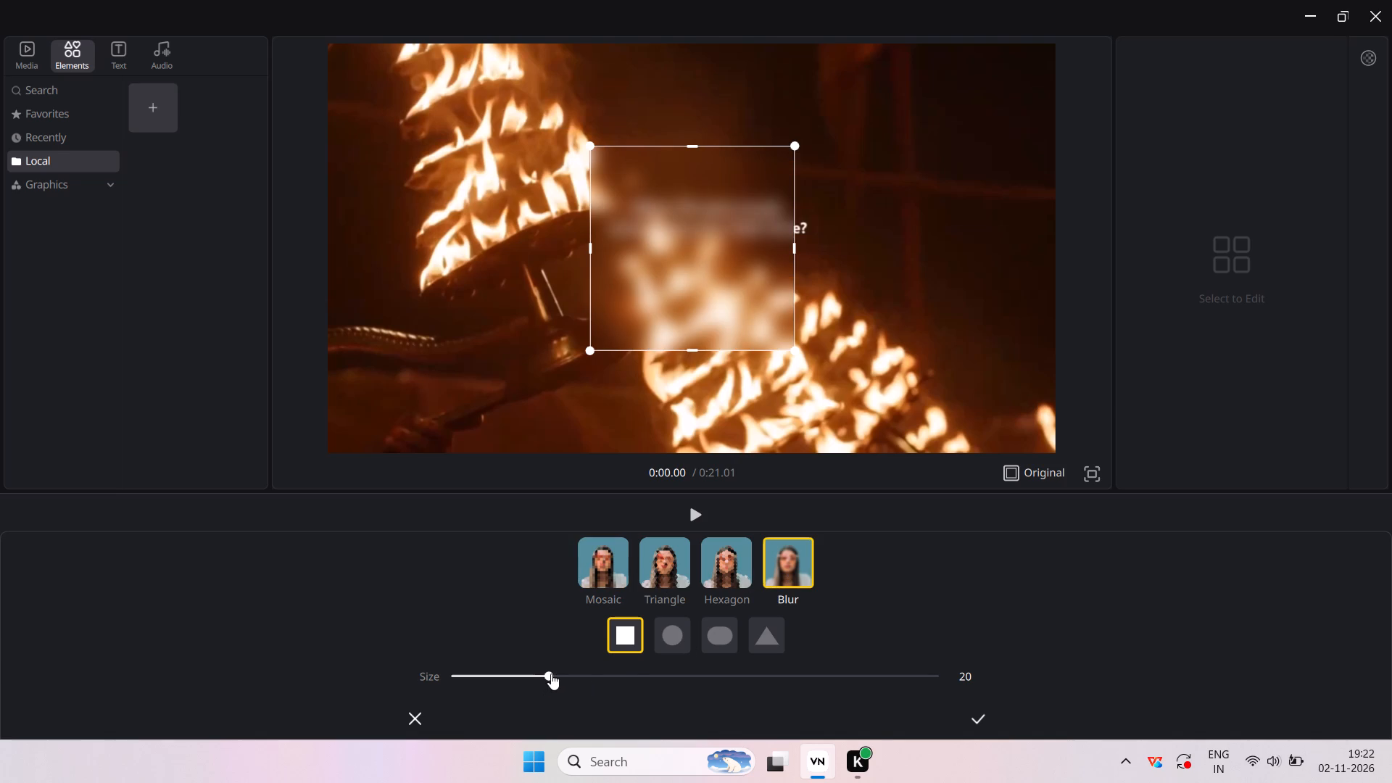
left_click_drag(551, 671, 732, 676)
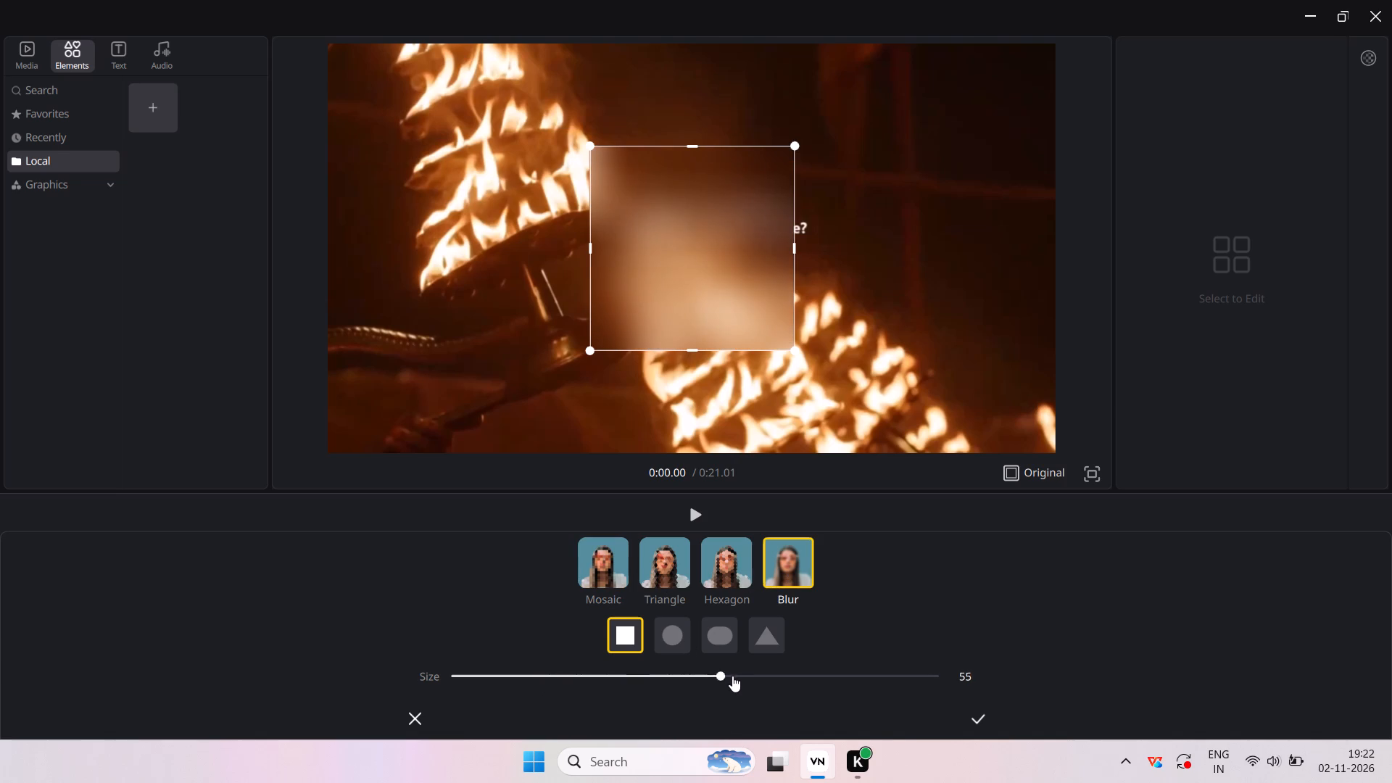
left_click_drag(732, 676, 733, 676)
left_click_drag(733, 676, 769, 685)
left_click_drag(769, 685, 777, 685)
left_click(972, 710)
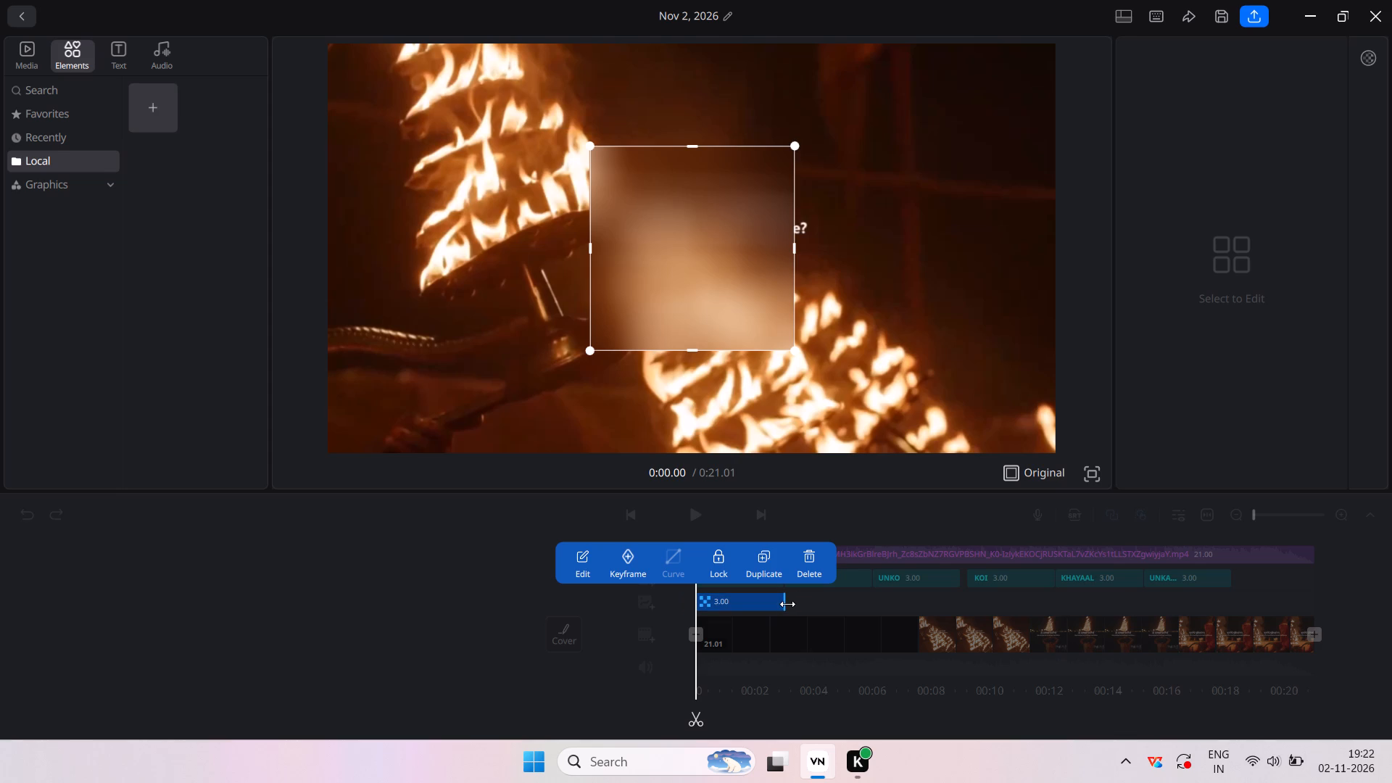
Extend the blur effect's duration to 21.01 seconds so it covers the whole video.
left_click(787, 604)
left_click_drag(787, 604, 793, 604)
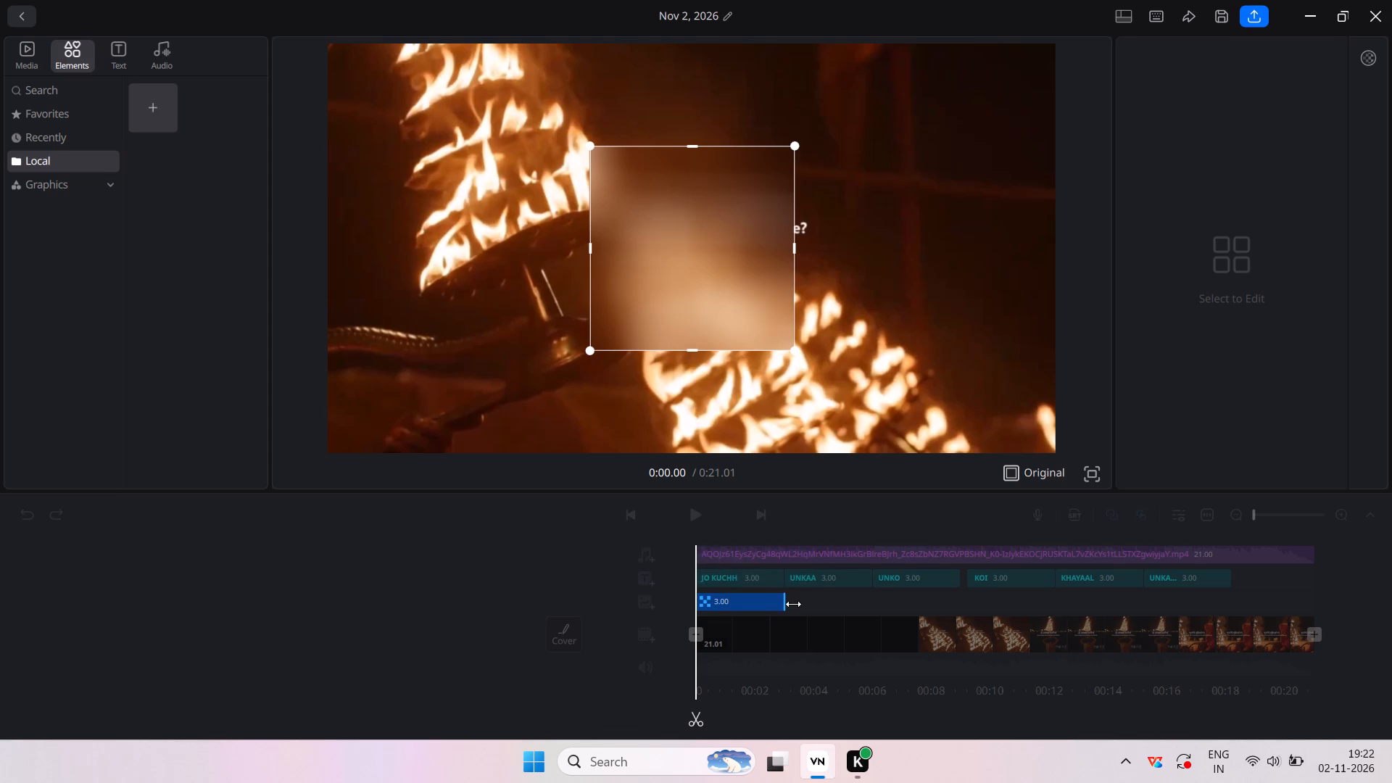
left_click_drag(793, 604, 1350, 577)
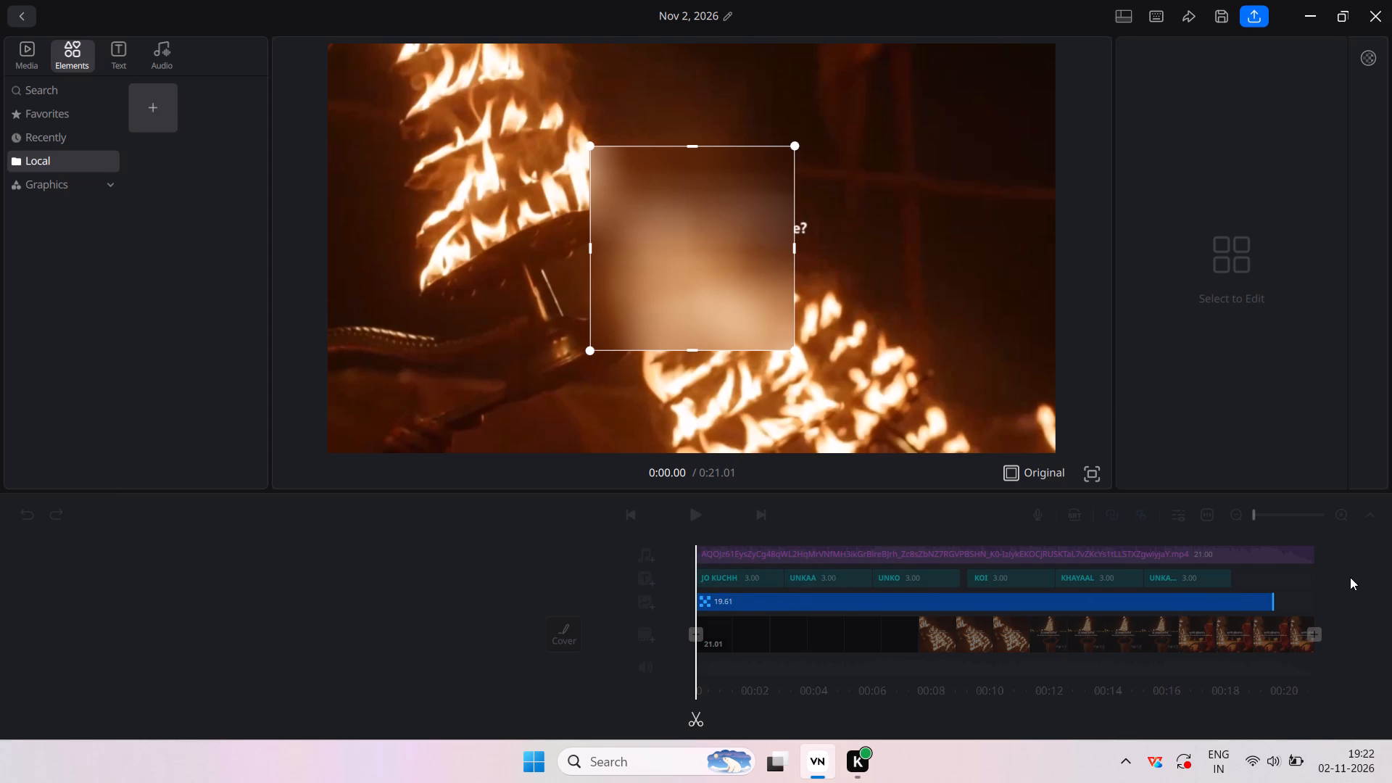
left_click_drag(1350, 577, 1254, 577)
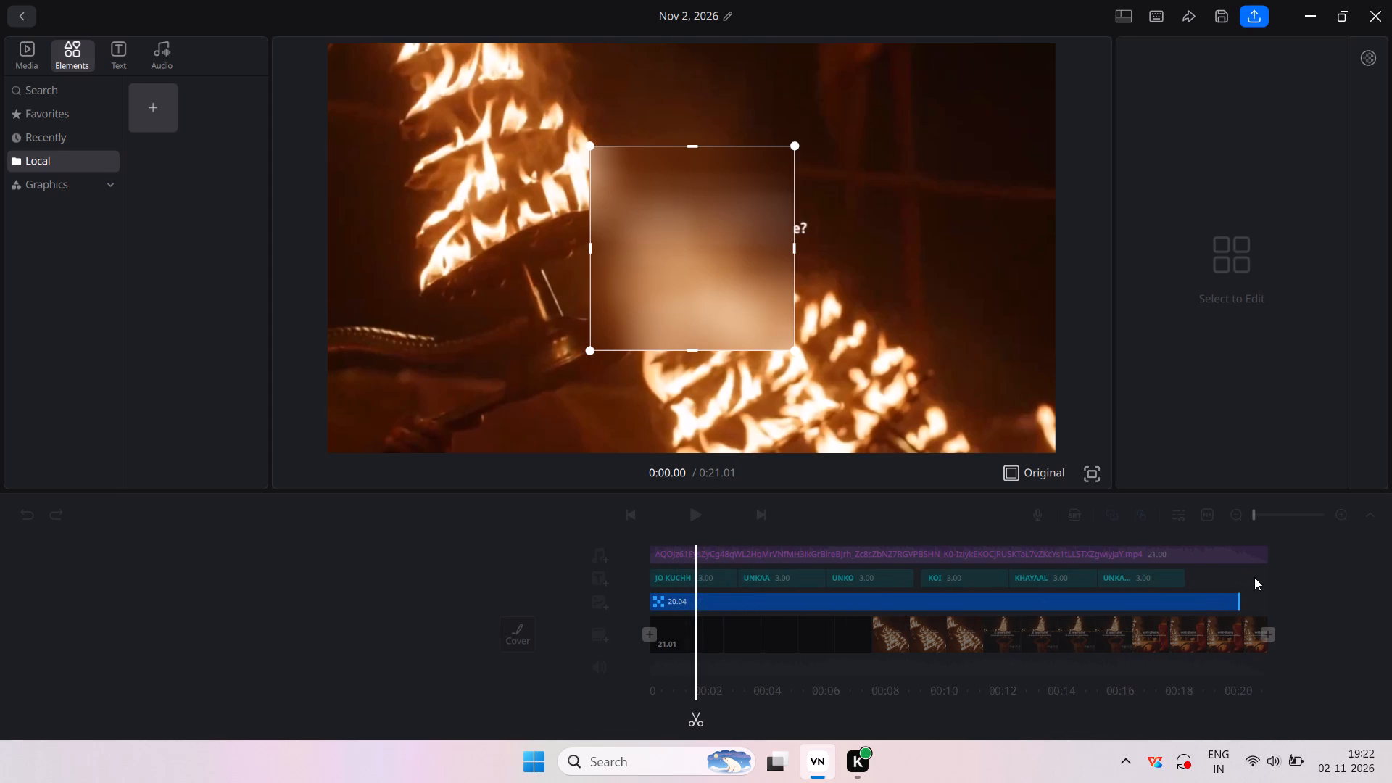
left_click_drag(1254, 577, 1265, 581)
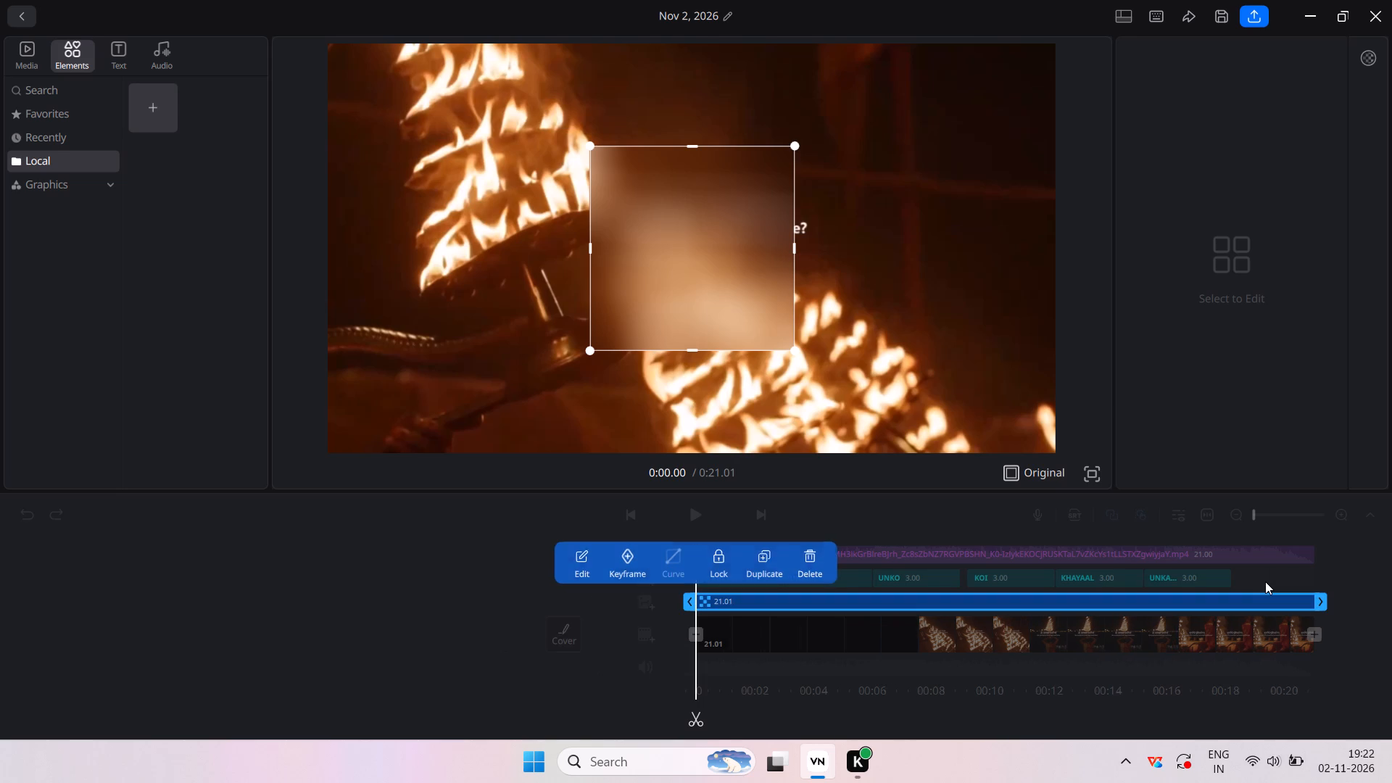
left_click(877, 578)
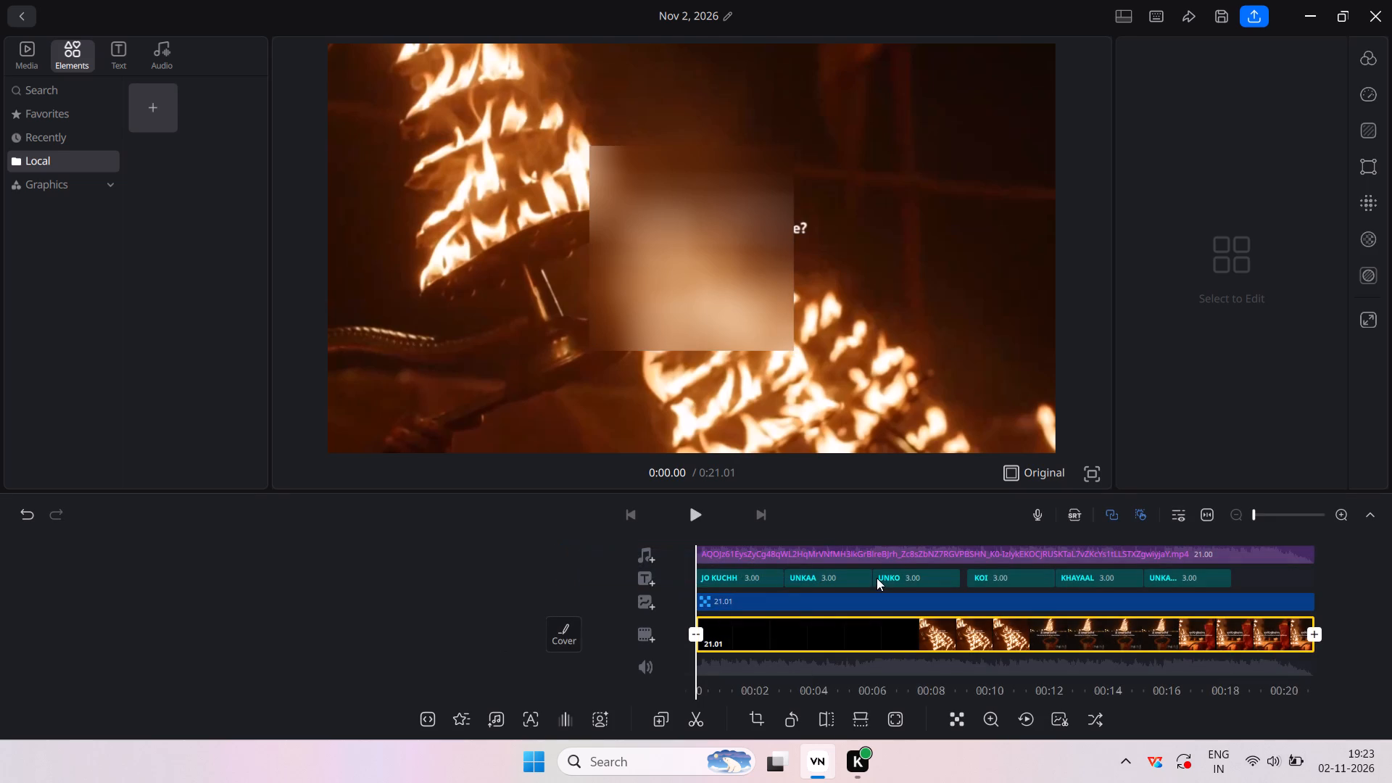
Move the "JO KUCHH MERA HAI" text to the lower-left corner of the video frame, clear of the blurred square.
left_click(739, 569)
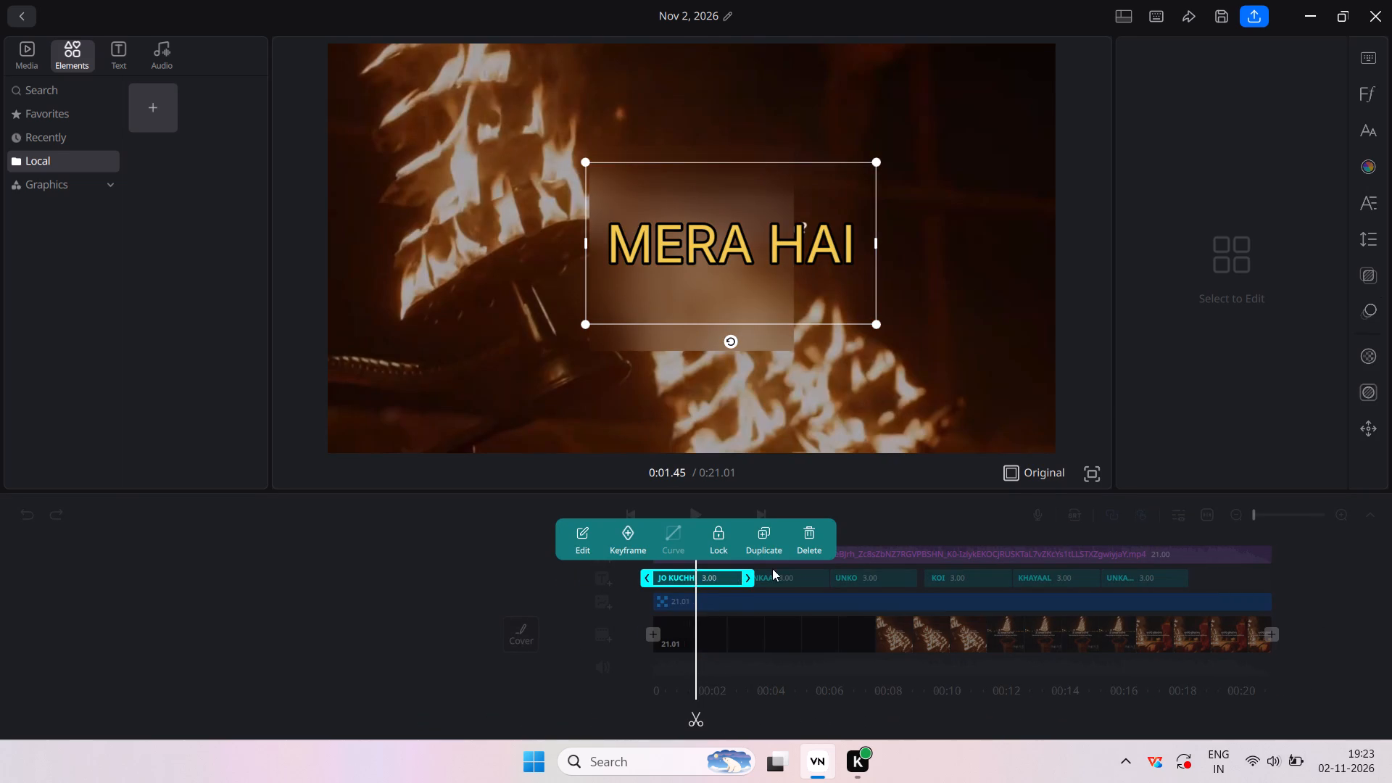
left_click_drag(777, 231, 671, 254)
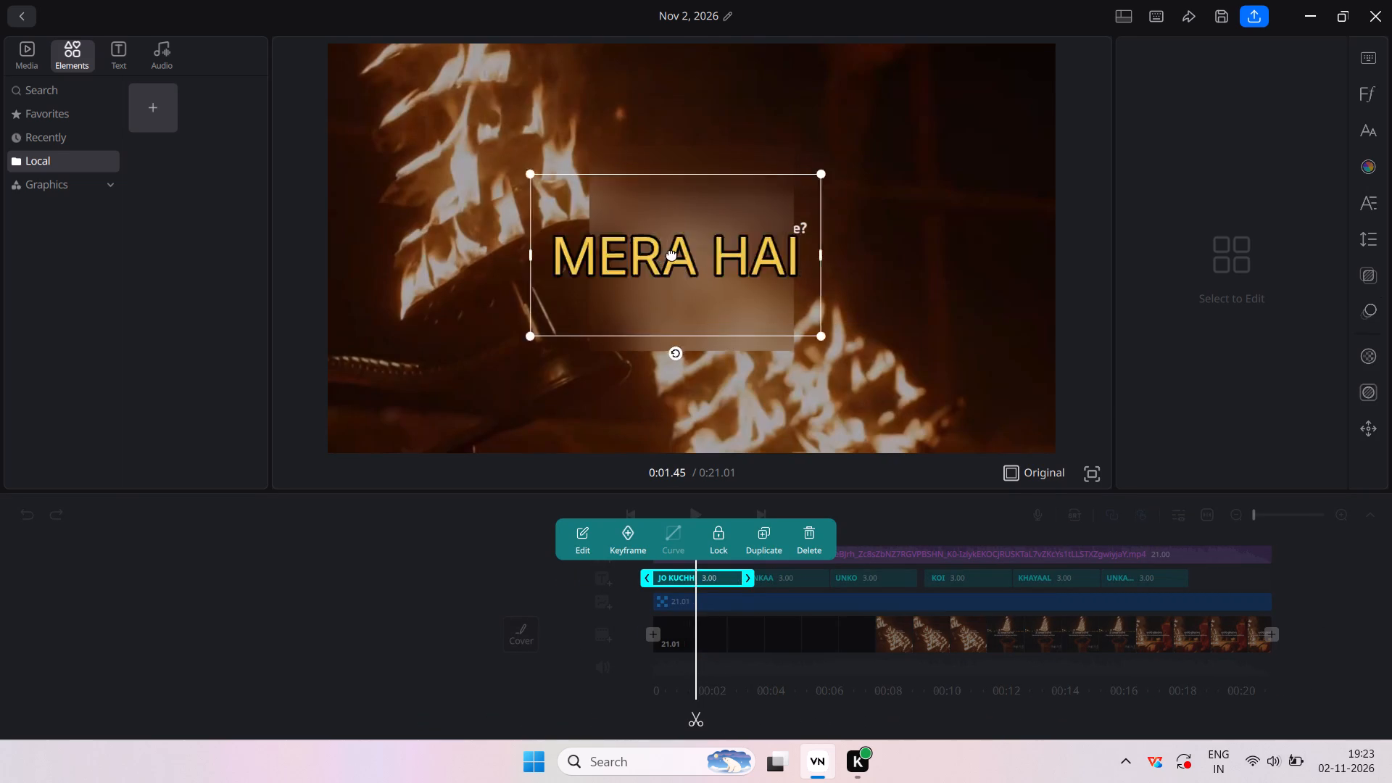
left_click_drag(671, 254, 523, 391)
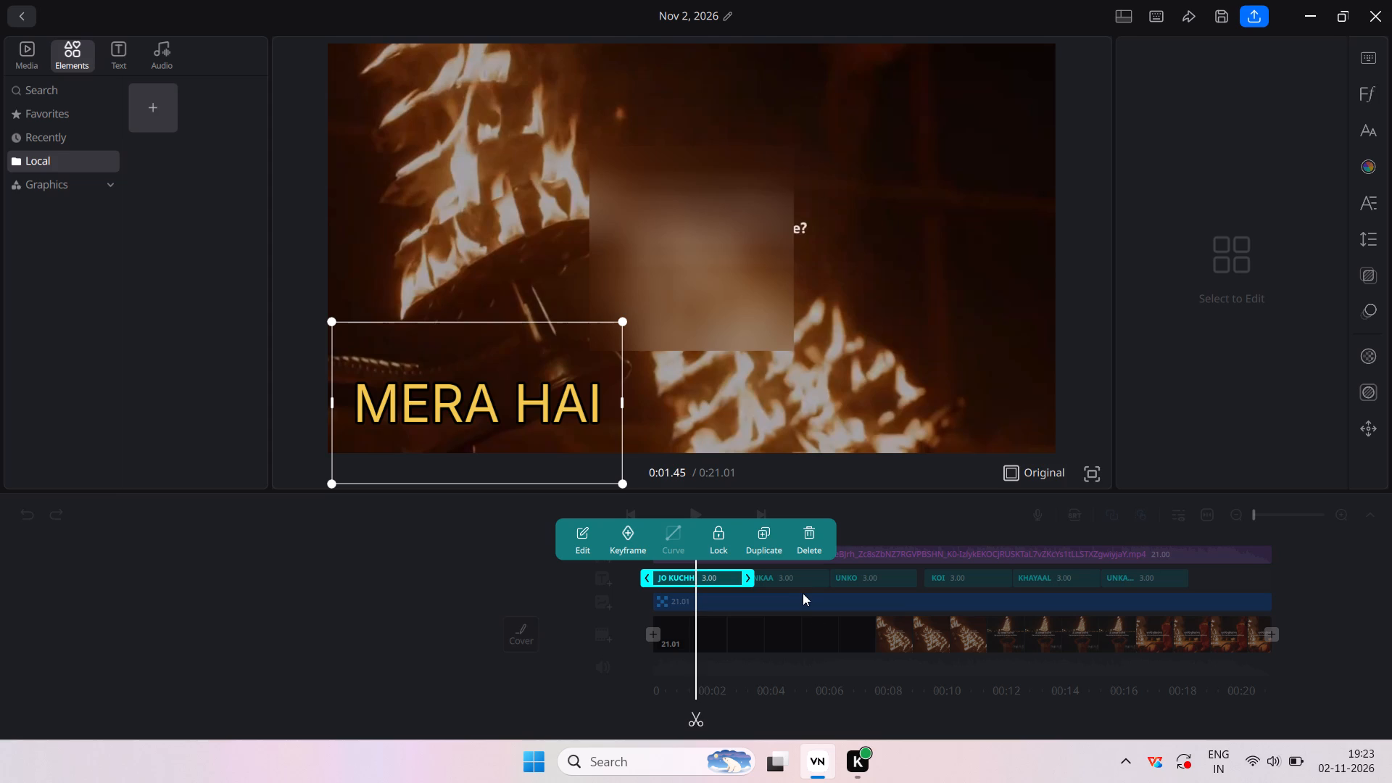
Move the "UNKAA" text near 4 seconds to the lower-right corner of the video frame.
left_click(790, 581)
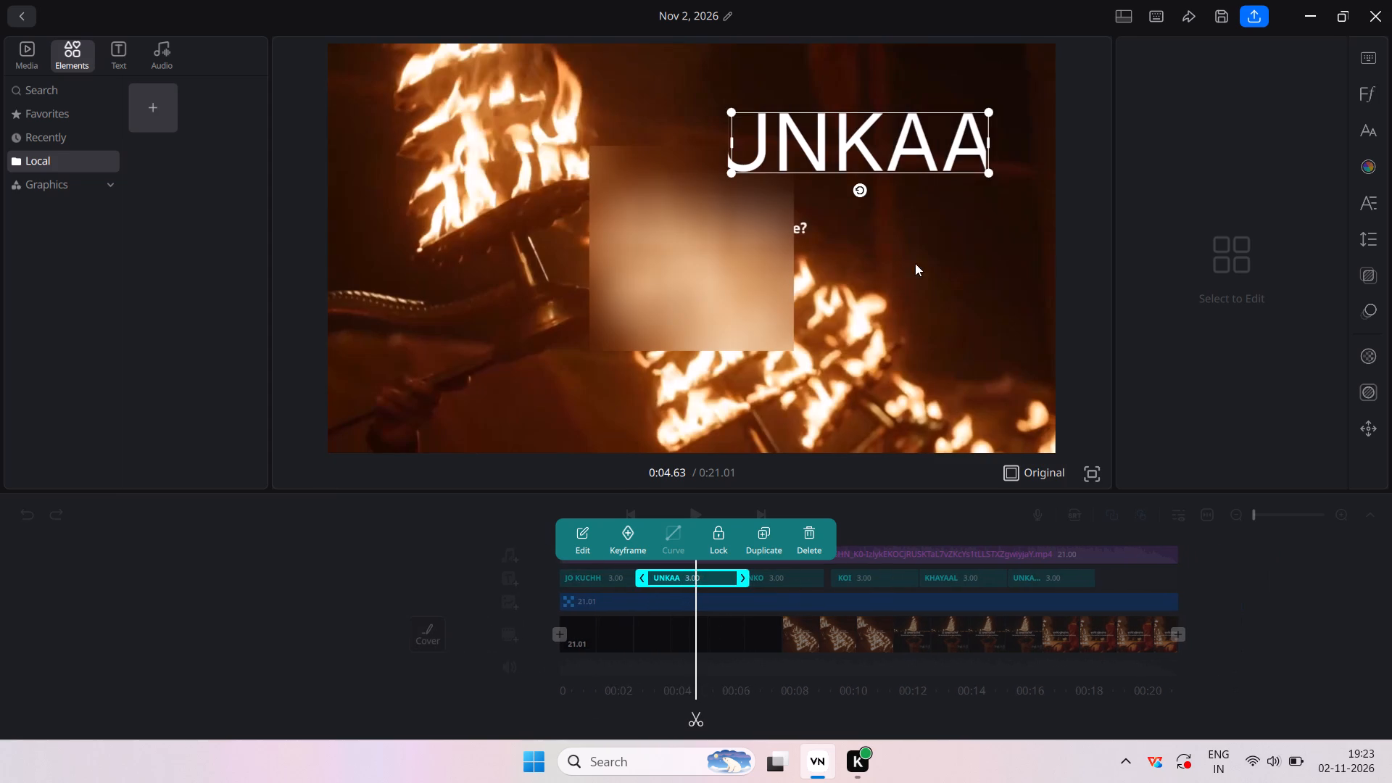
left_click_drag(894, 154, 1018, 473)
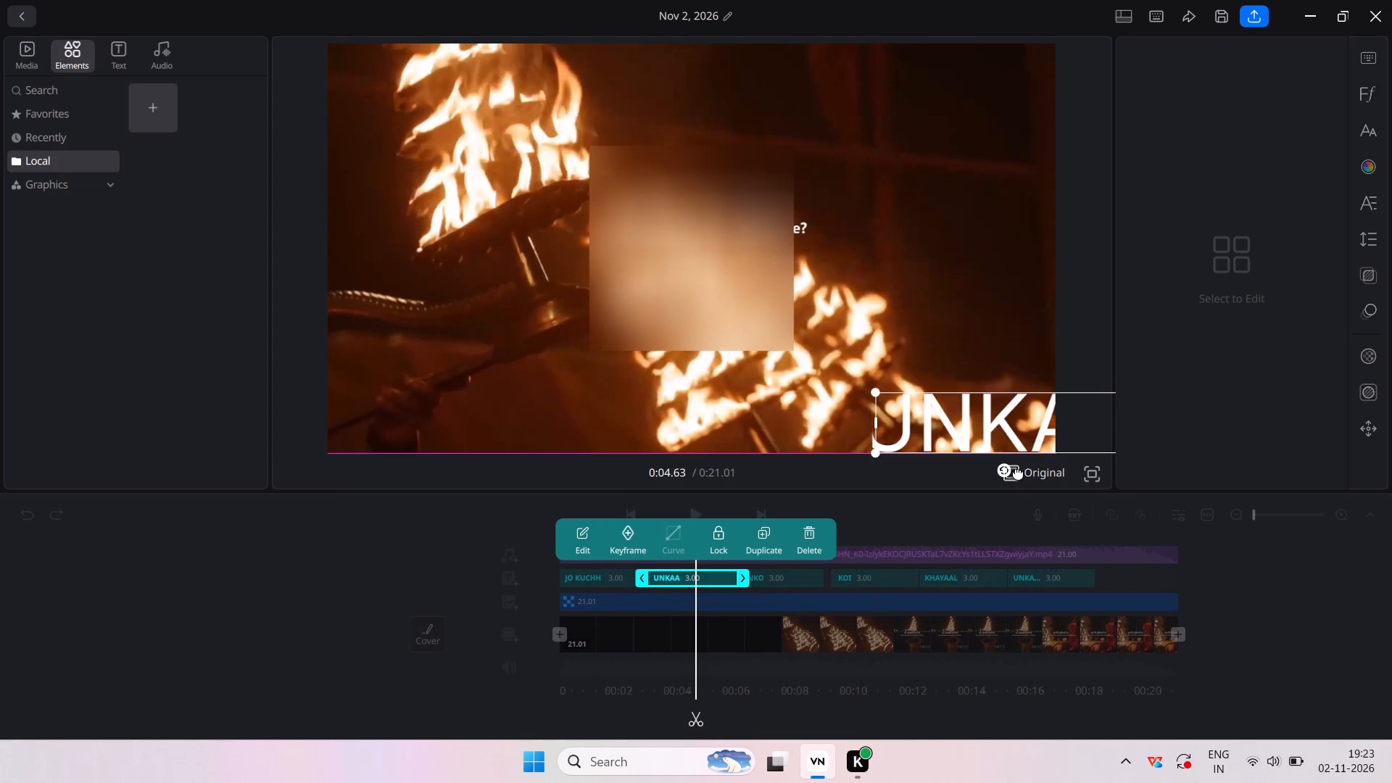
left_click_drag(1018, 473, 943, 418)
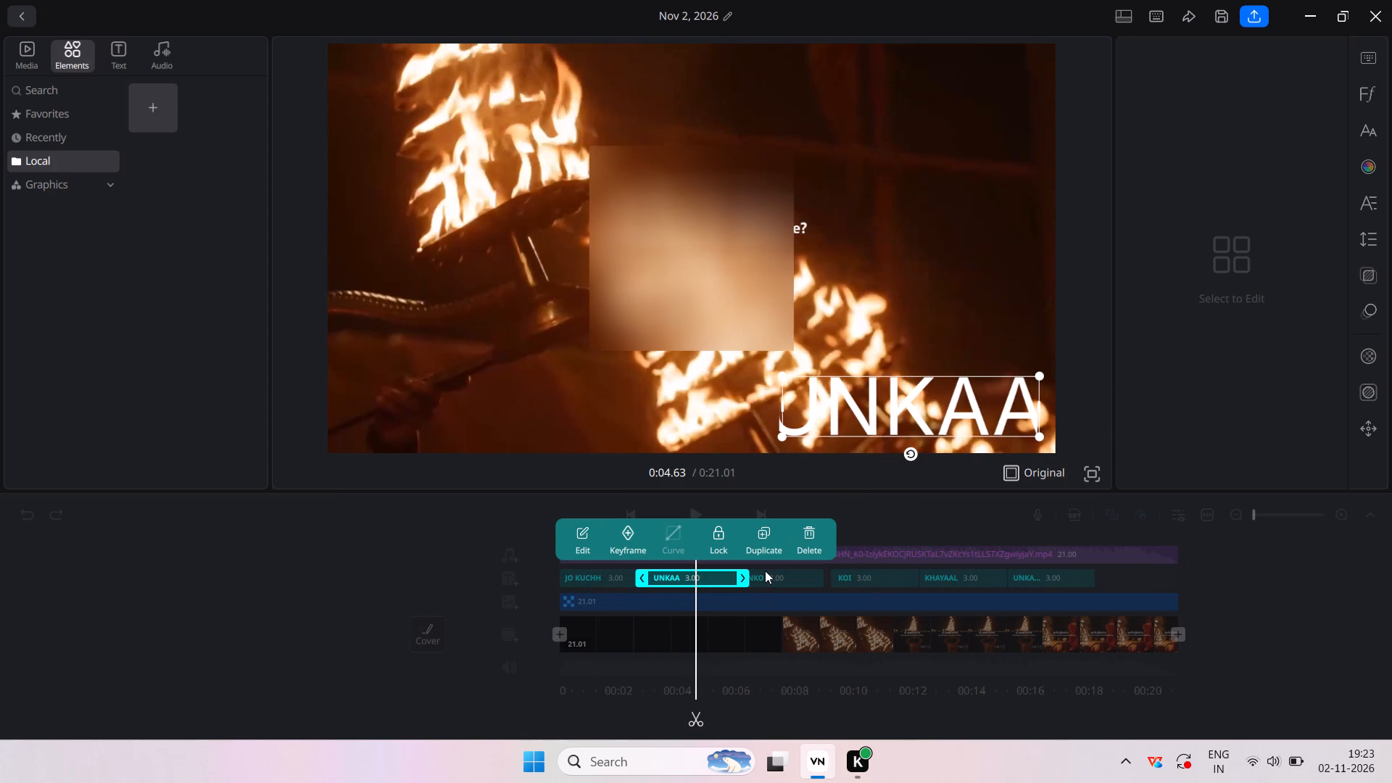
Move the "KOI" clip's text near 10 seconds to the upper-left corner of the video frame.
left_click(760, 579)
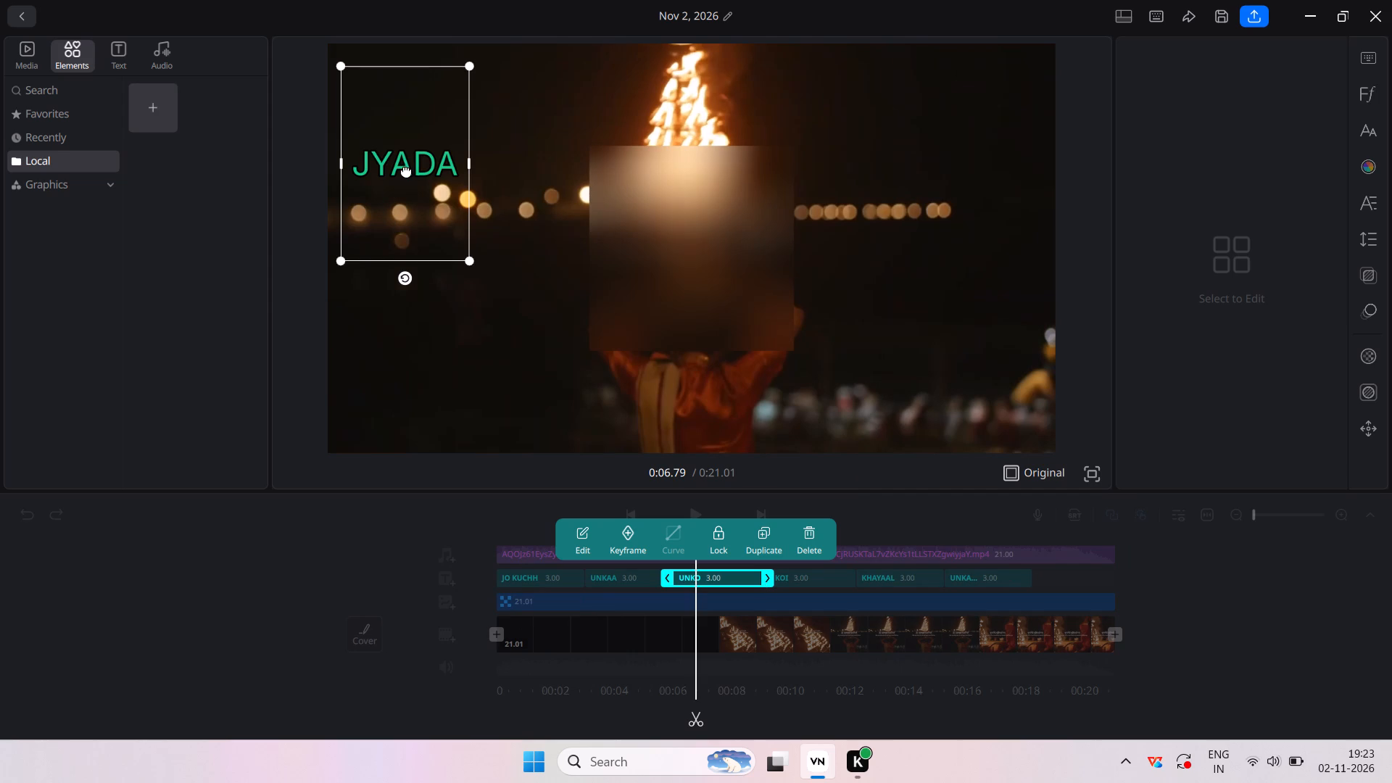
left_click(819, 581)
left_click_drag(705, 302, 617, 265)
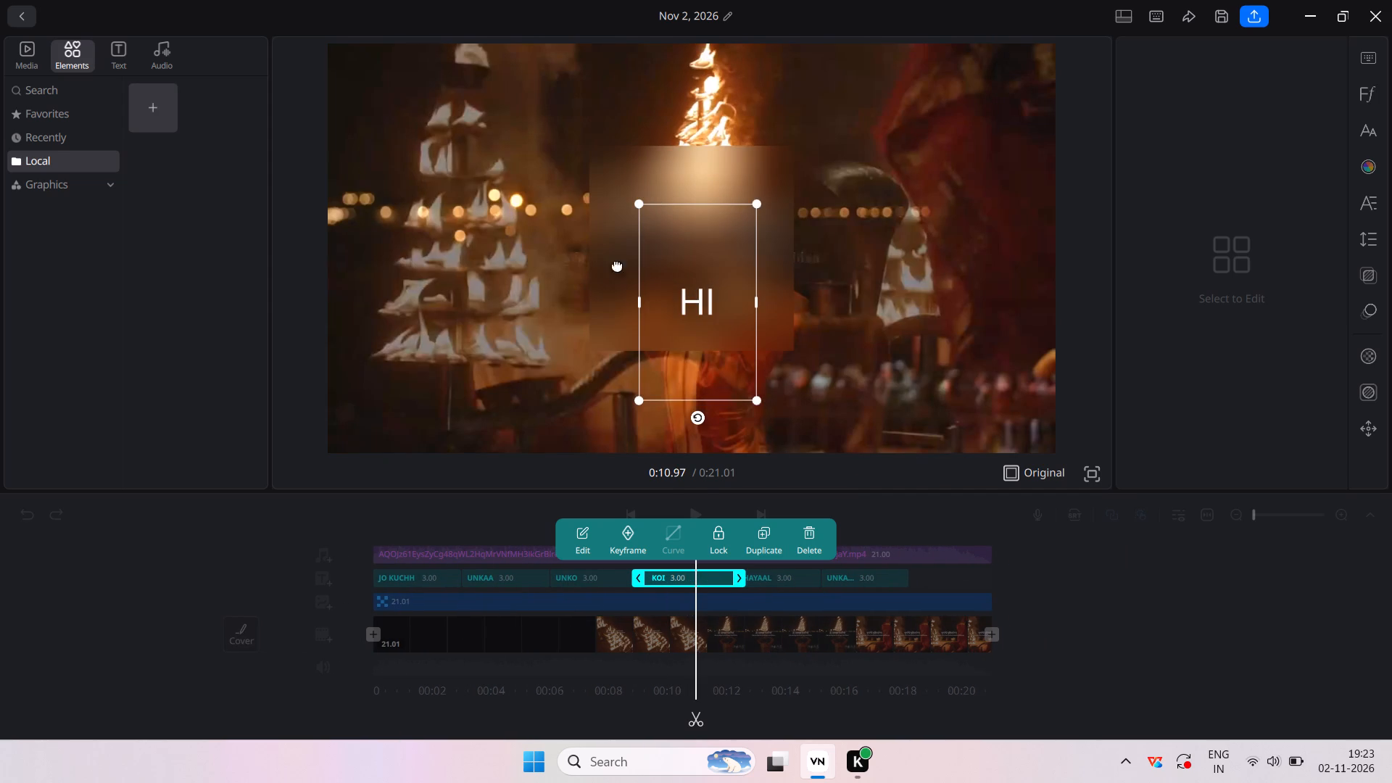
left_click_drag(617, 265, 402, 134)
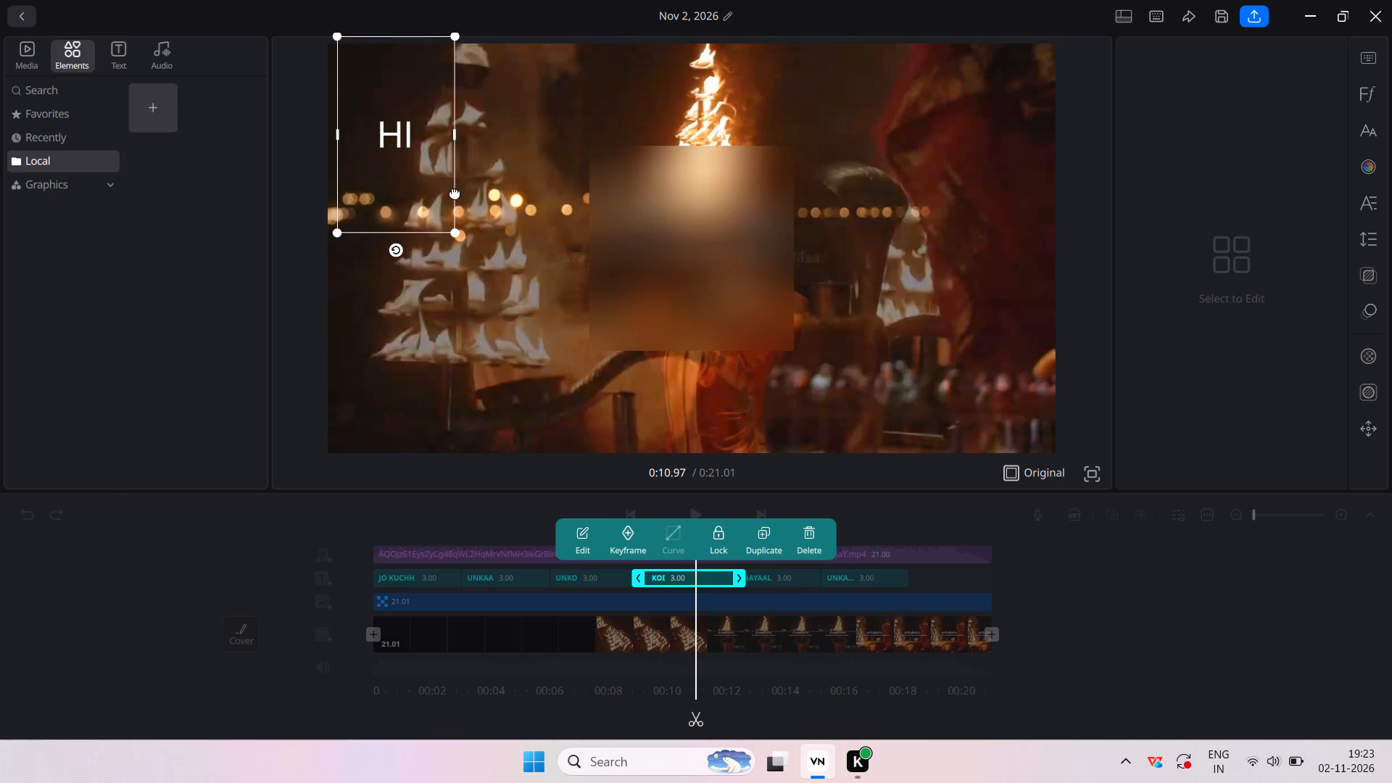
Move the "KHAYAAL HAI BADA" text to the upper-left corner of the video frame, over the top of the lamp.
left_click(764, 573)
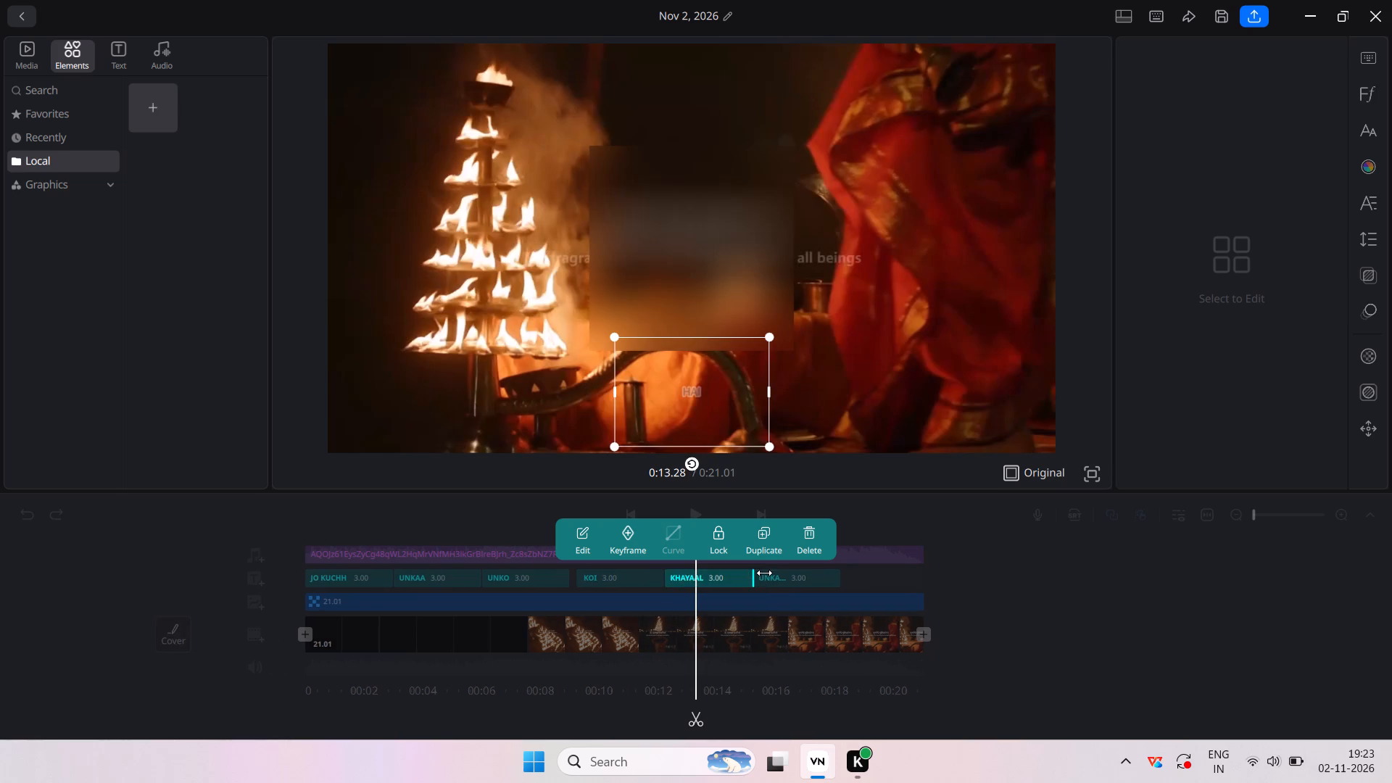
left_click_drag(701, 405, 435, 96)
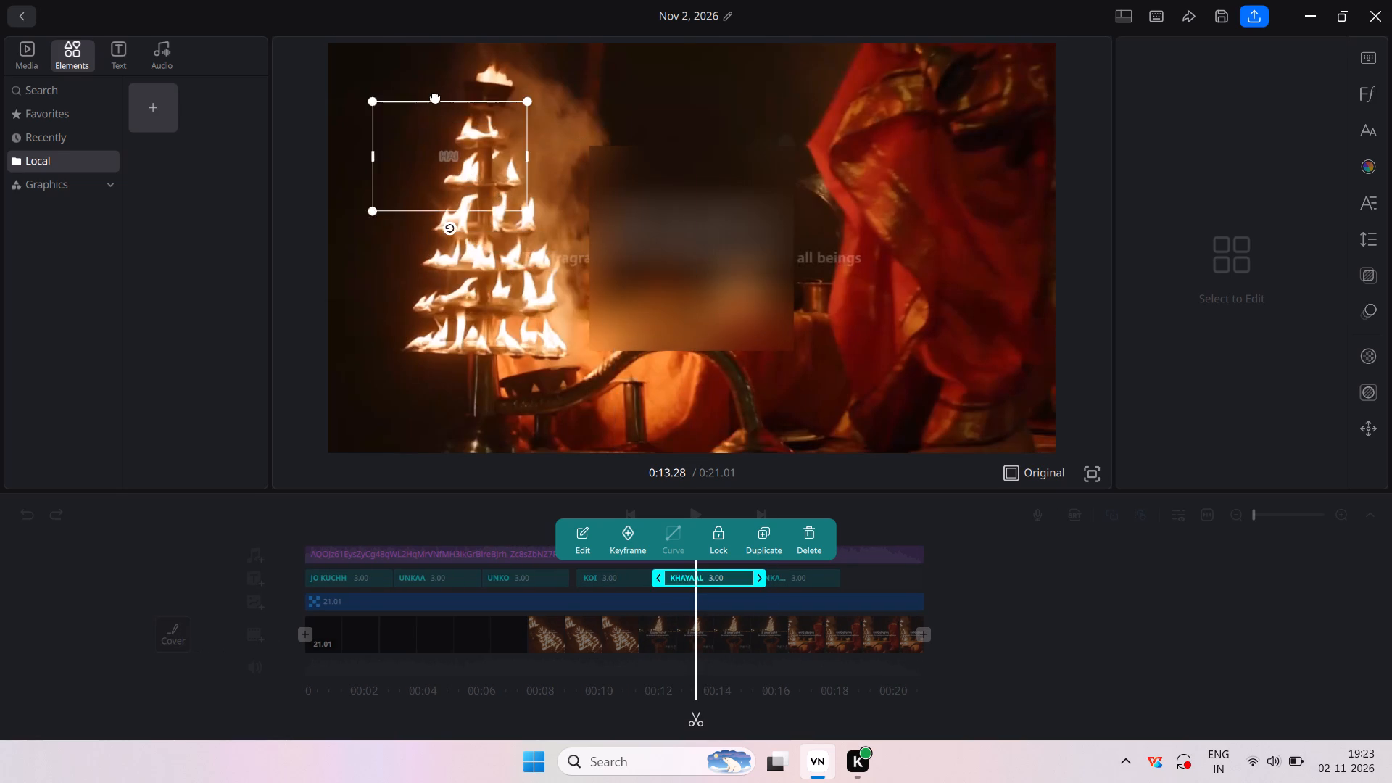
left_click_drag(435, 96, 427, 119)
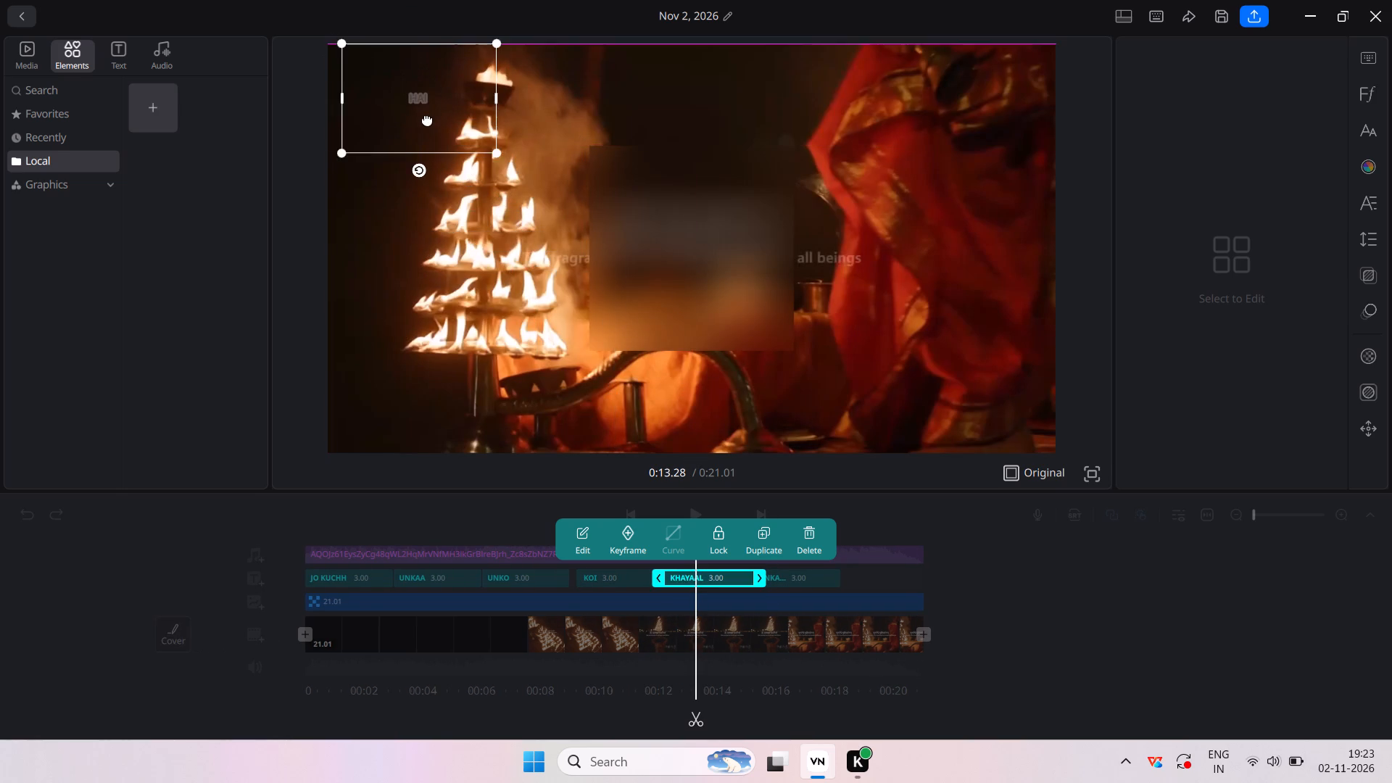
left_click_drag(427, 119, 427, 120)
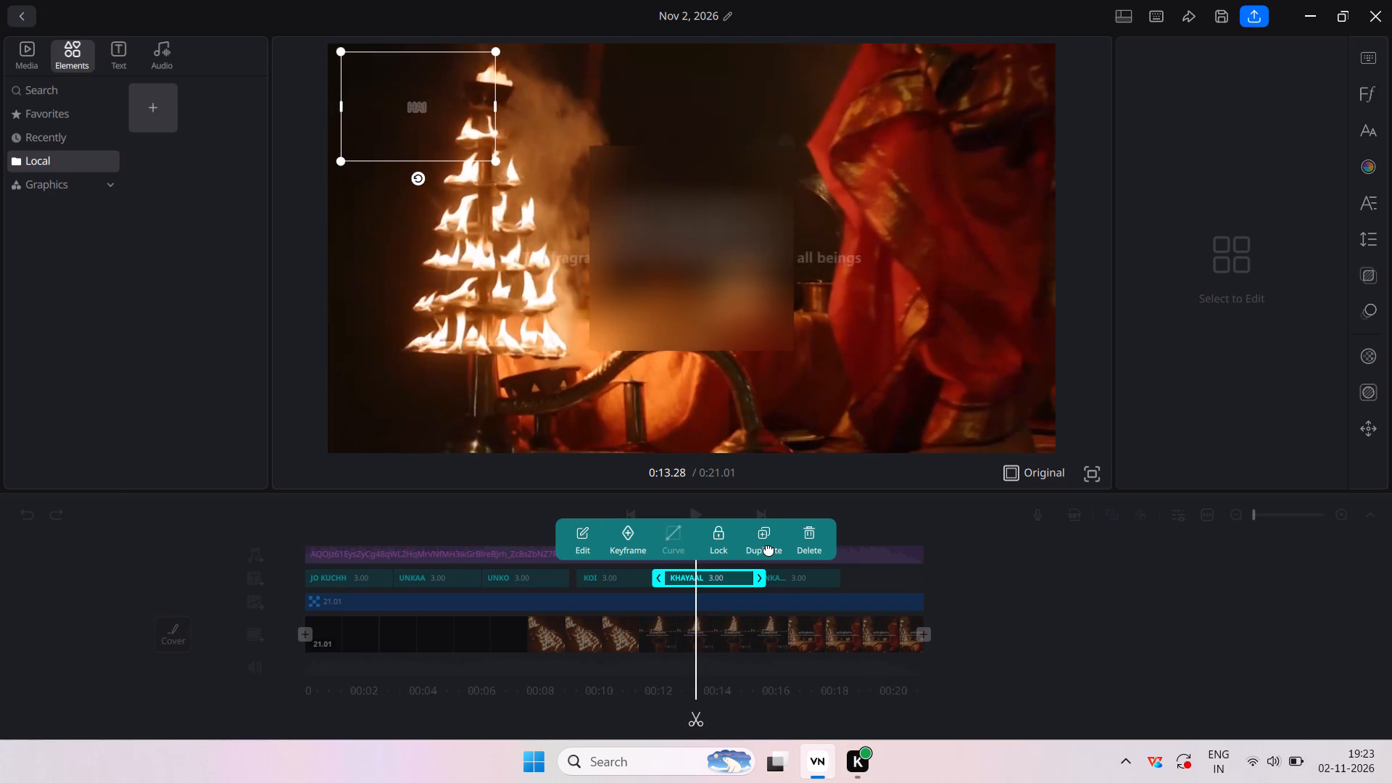
Move the "UNKA..." text near 17 seconds to the upper-left corner of the video frame.
left_click(811, 576)
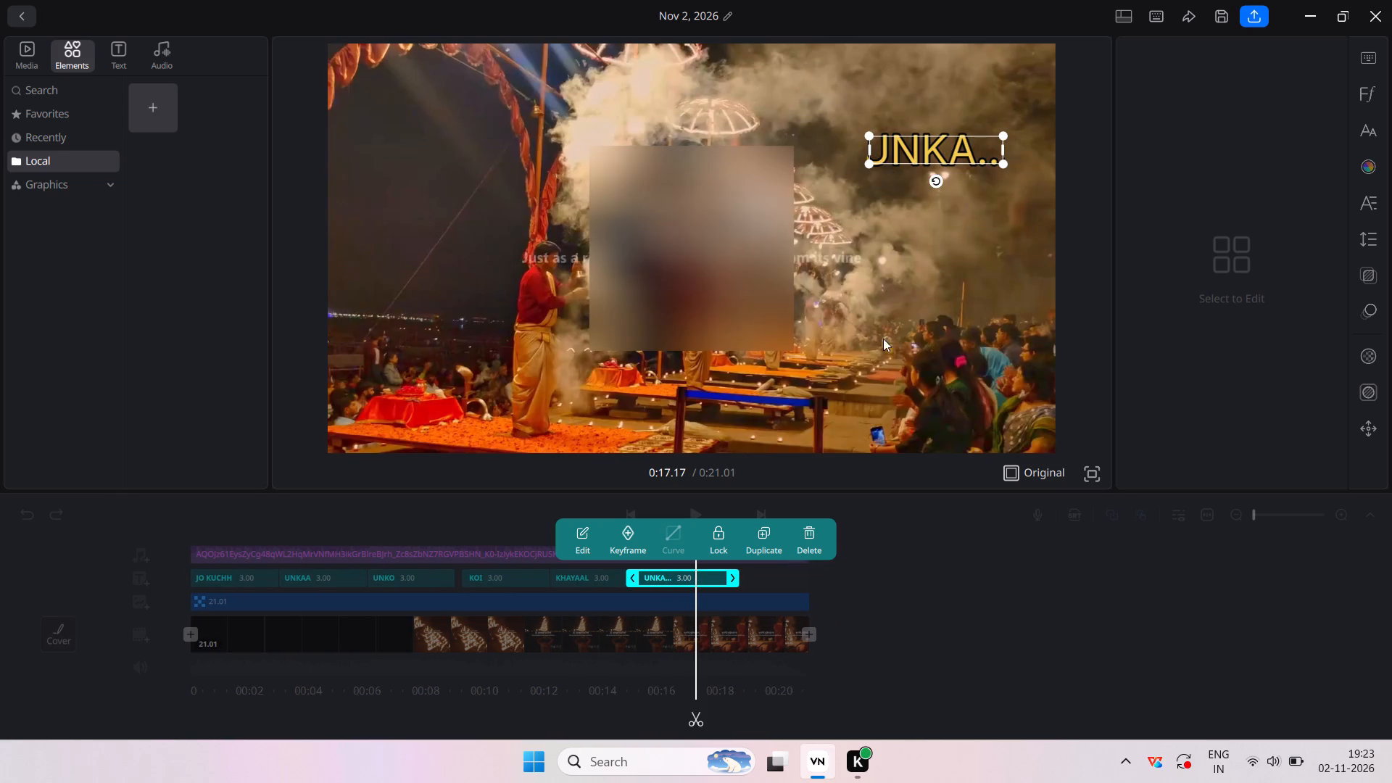
left_click_drag(924, 144, 407, 102)
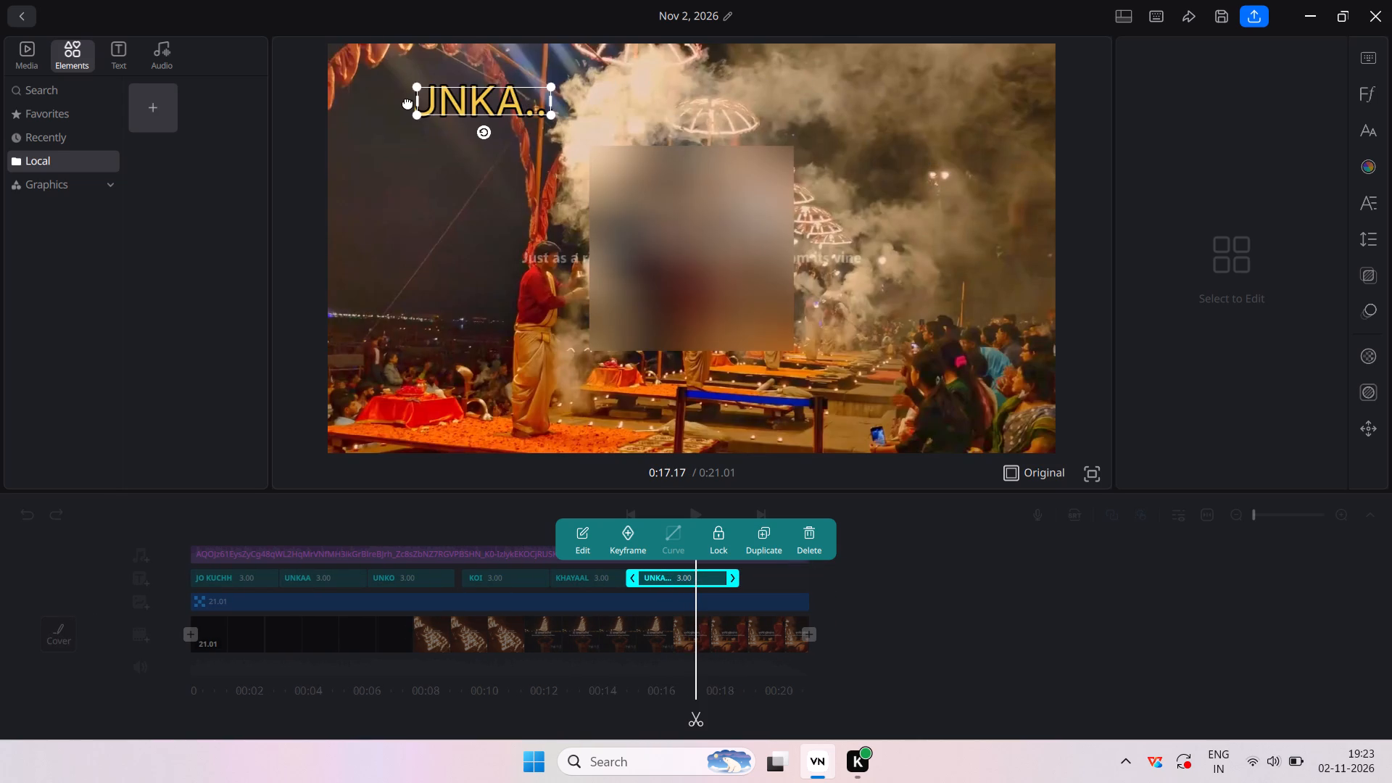
left_click_drag(407, 102, 391, 94)
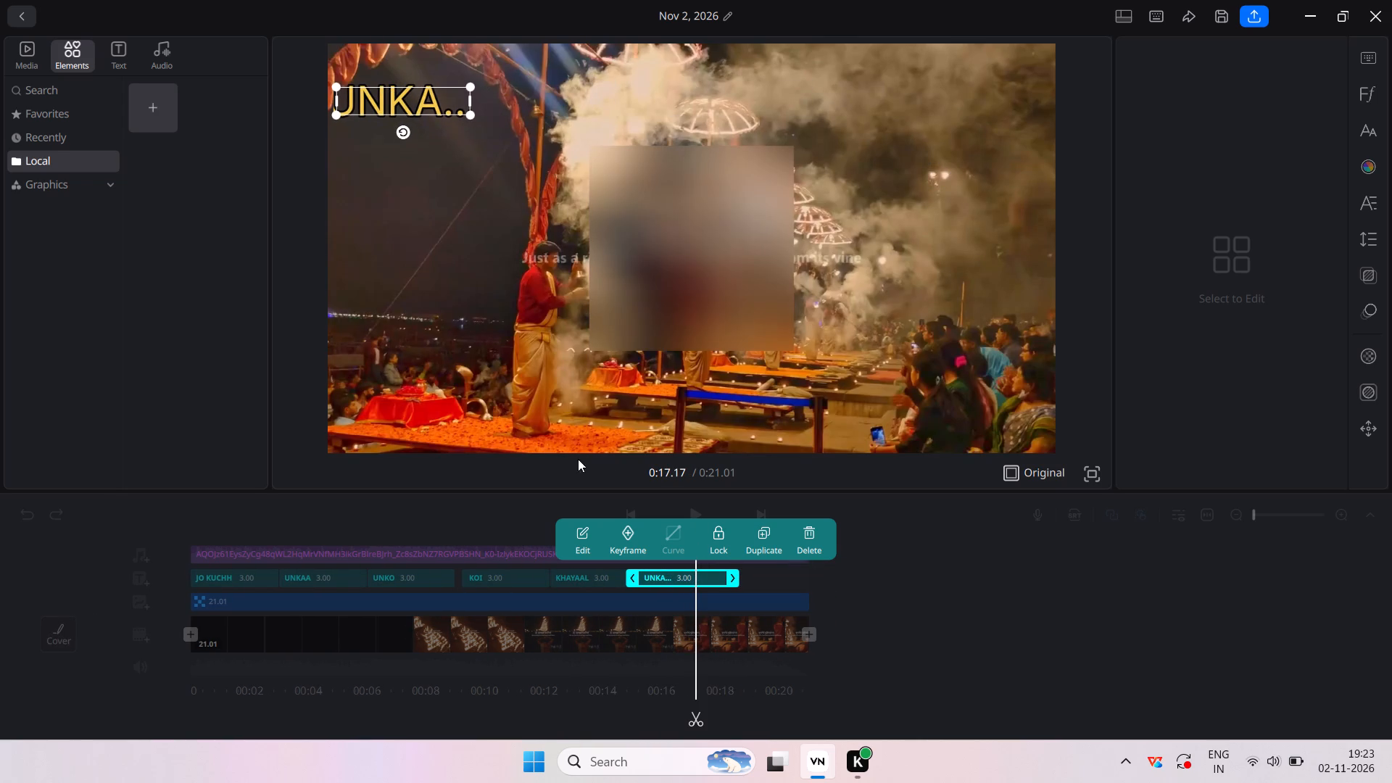
Enlarge the blurred square up and to the right over the built-in captions and play the video to check the coverage.
left_click(331, 599)
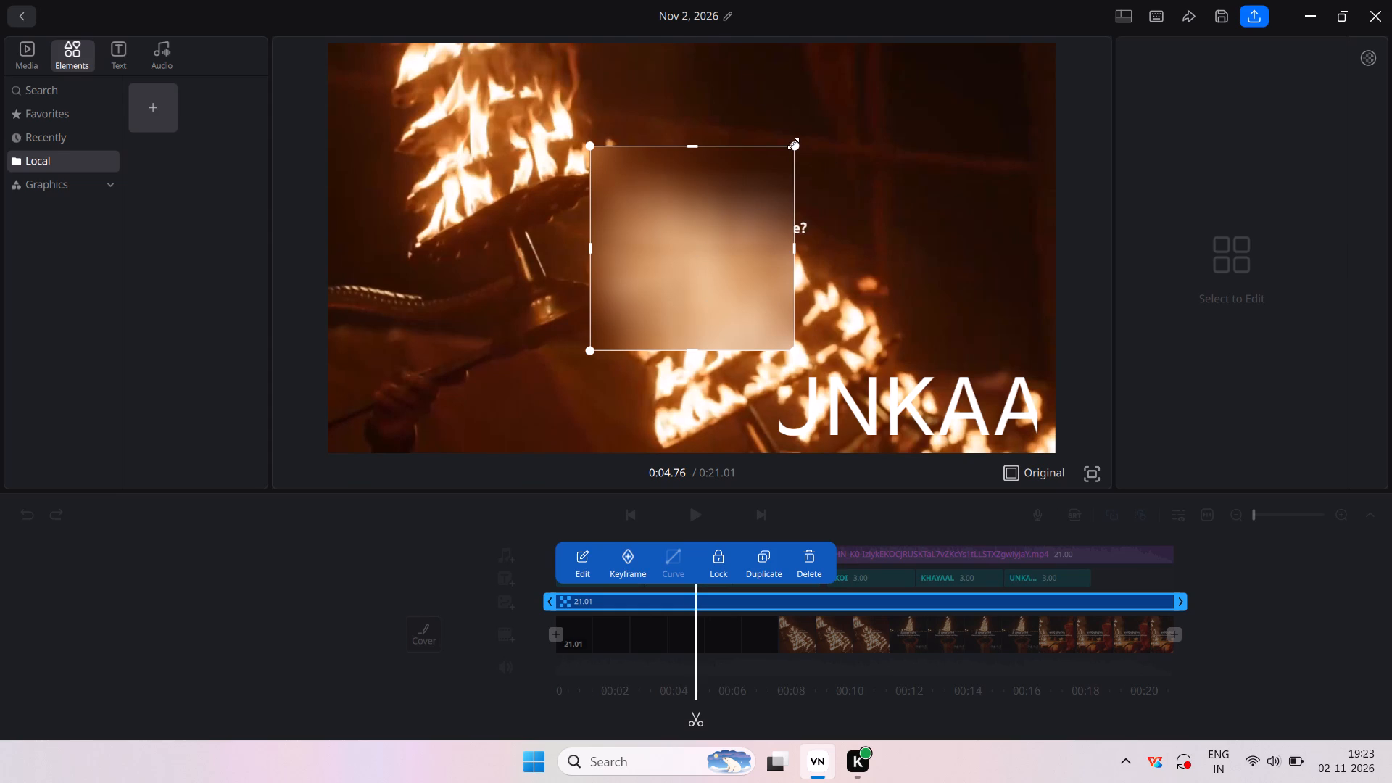
left_click_drag(793, 144, 816, 254)
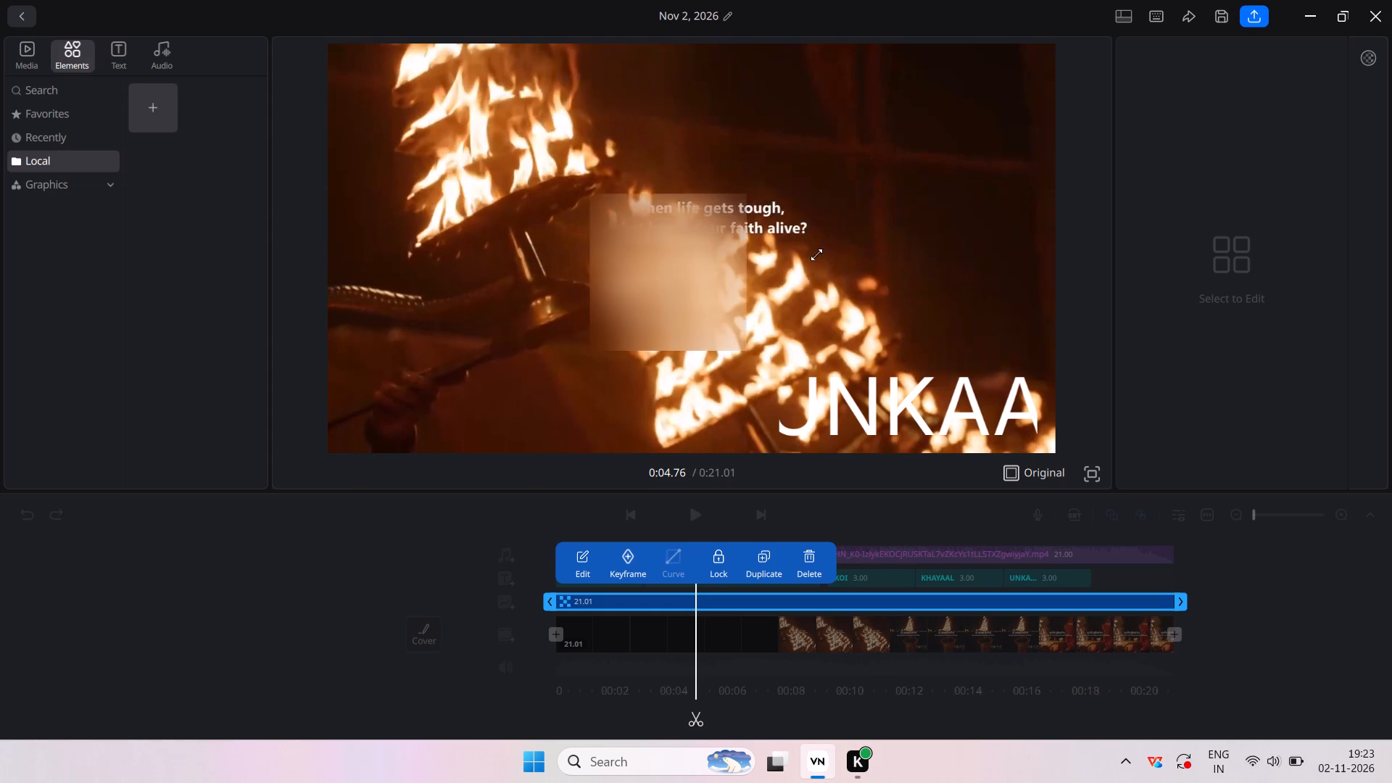
left_click_drag(816, 254, 903, 242)
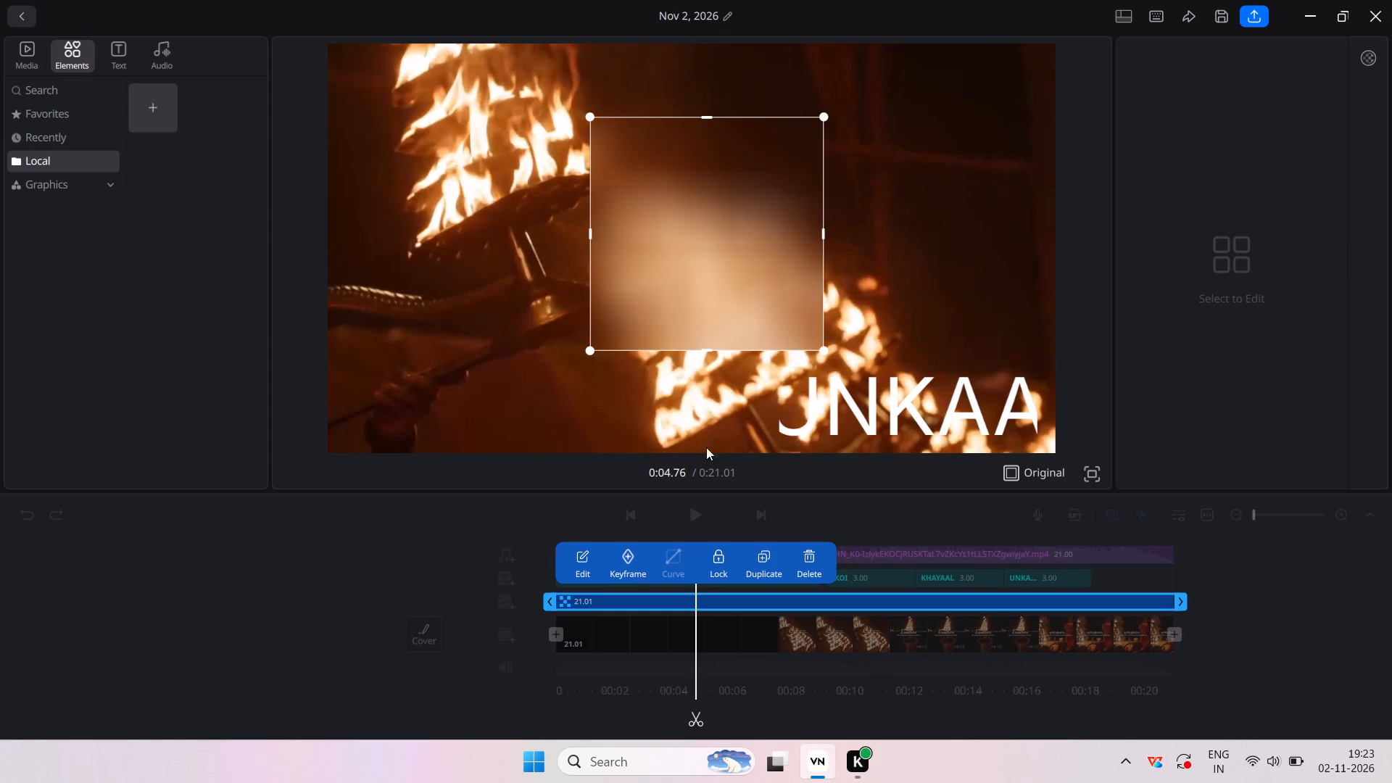
left_click(435, 540)
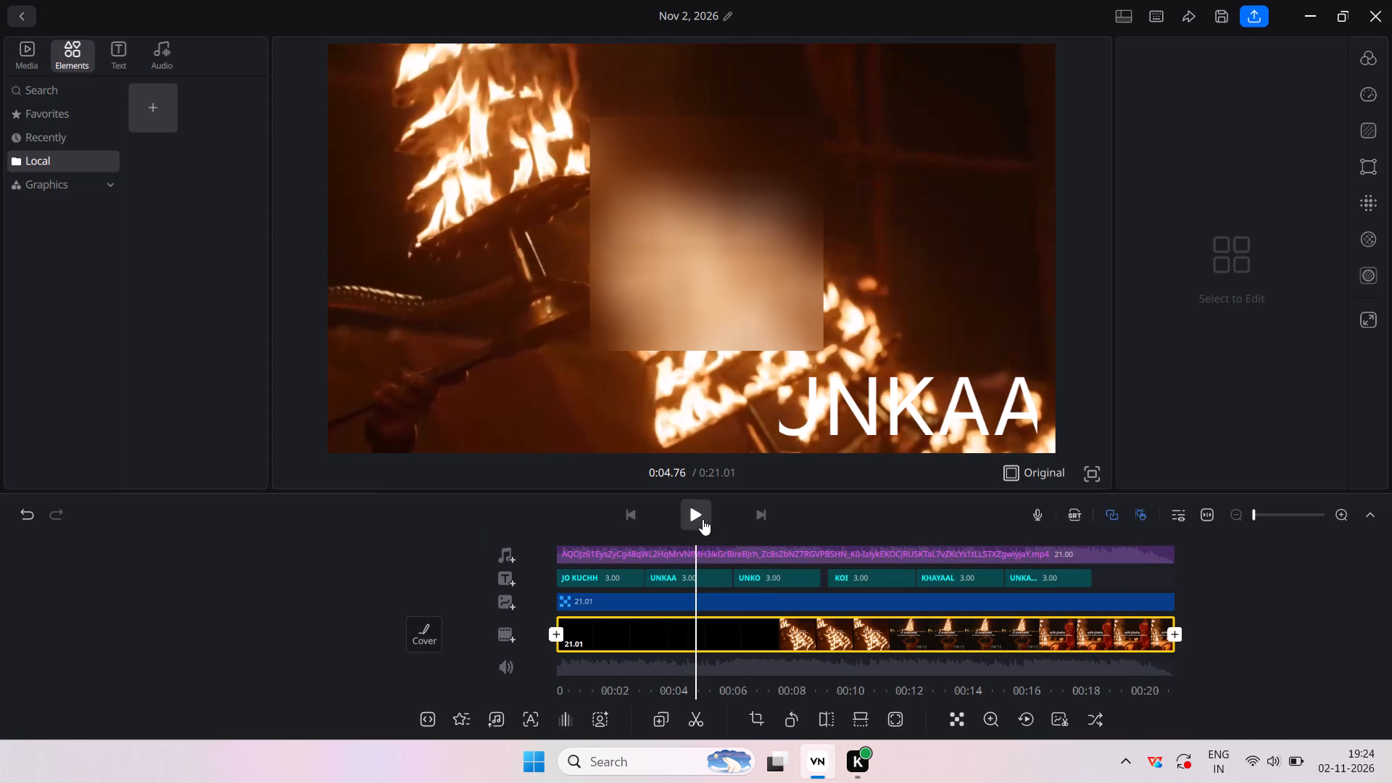
left_click(703, 519)
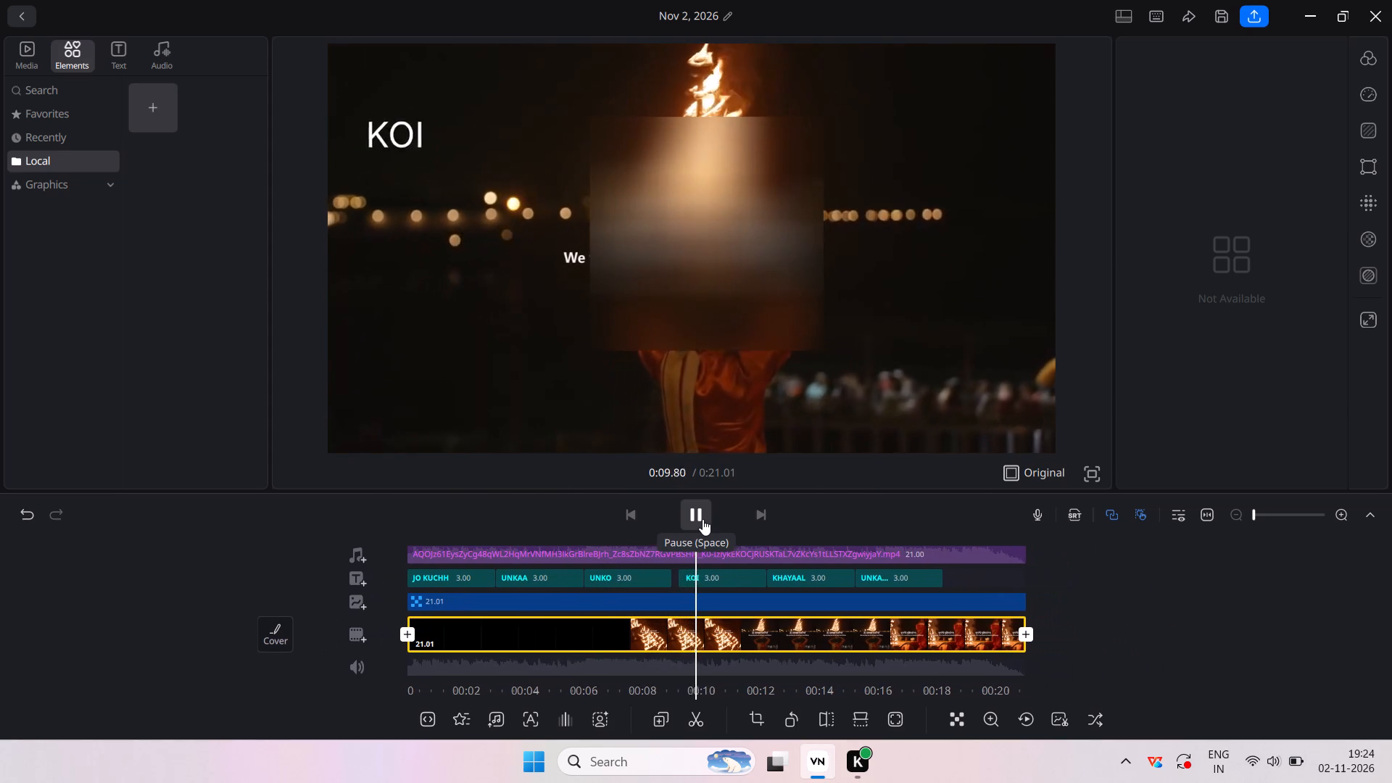
left_click(703, 518)
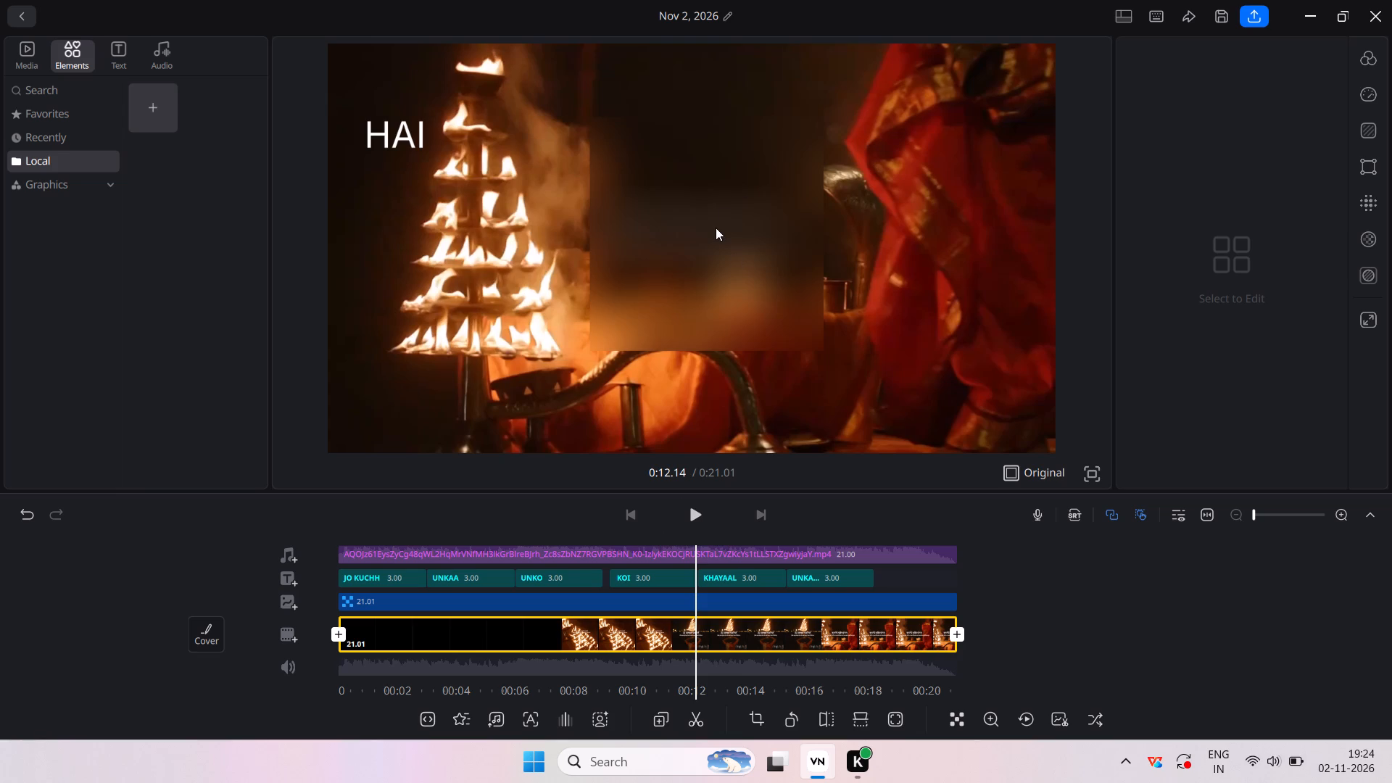
Edit the blurred square's effect and lower its blur size, trying strengths between 0 and 26.
left_click(546, 600)
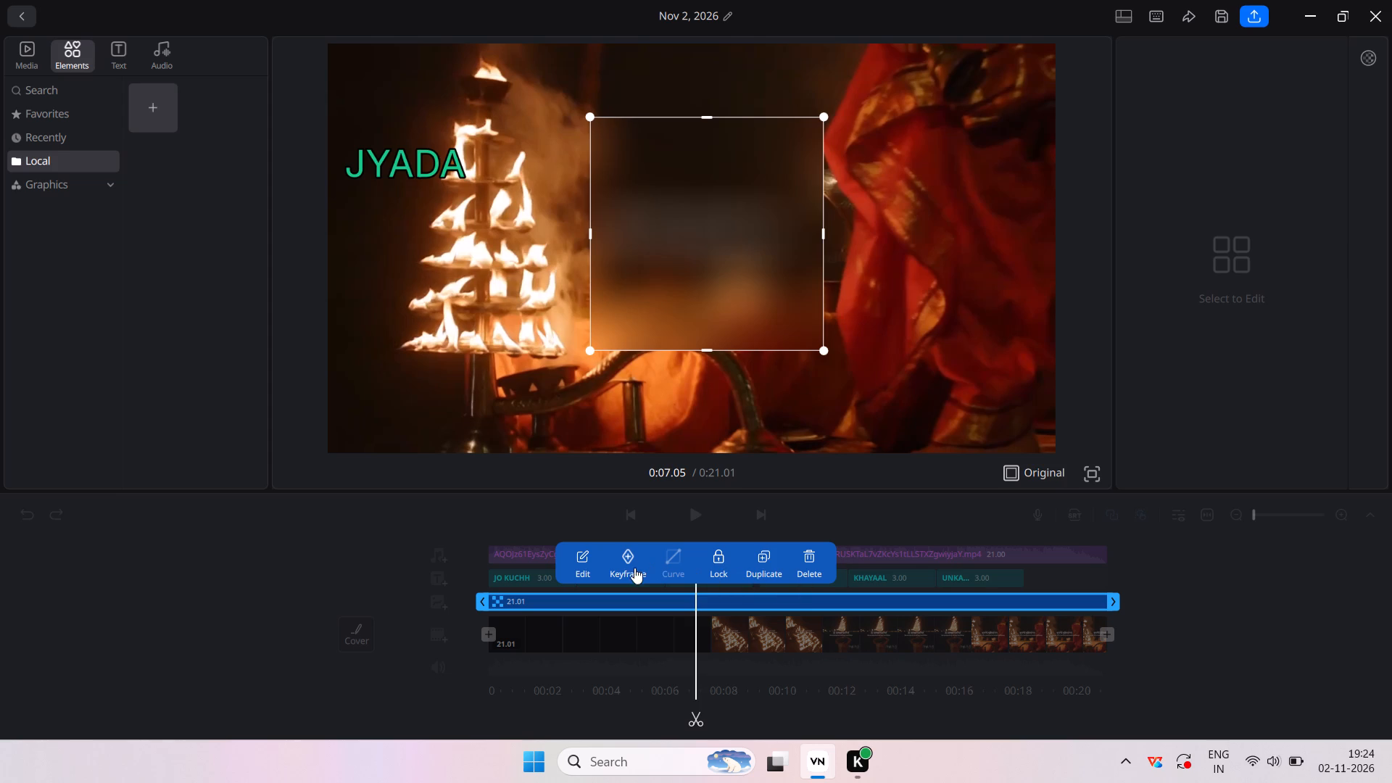
left_click(583, 560)
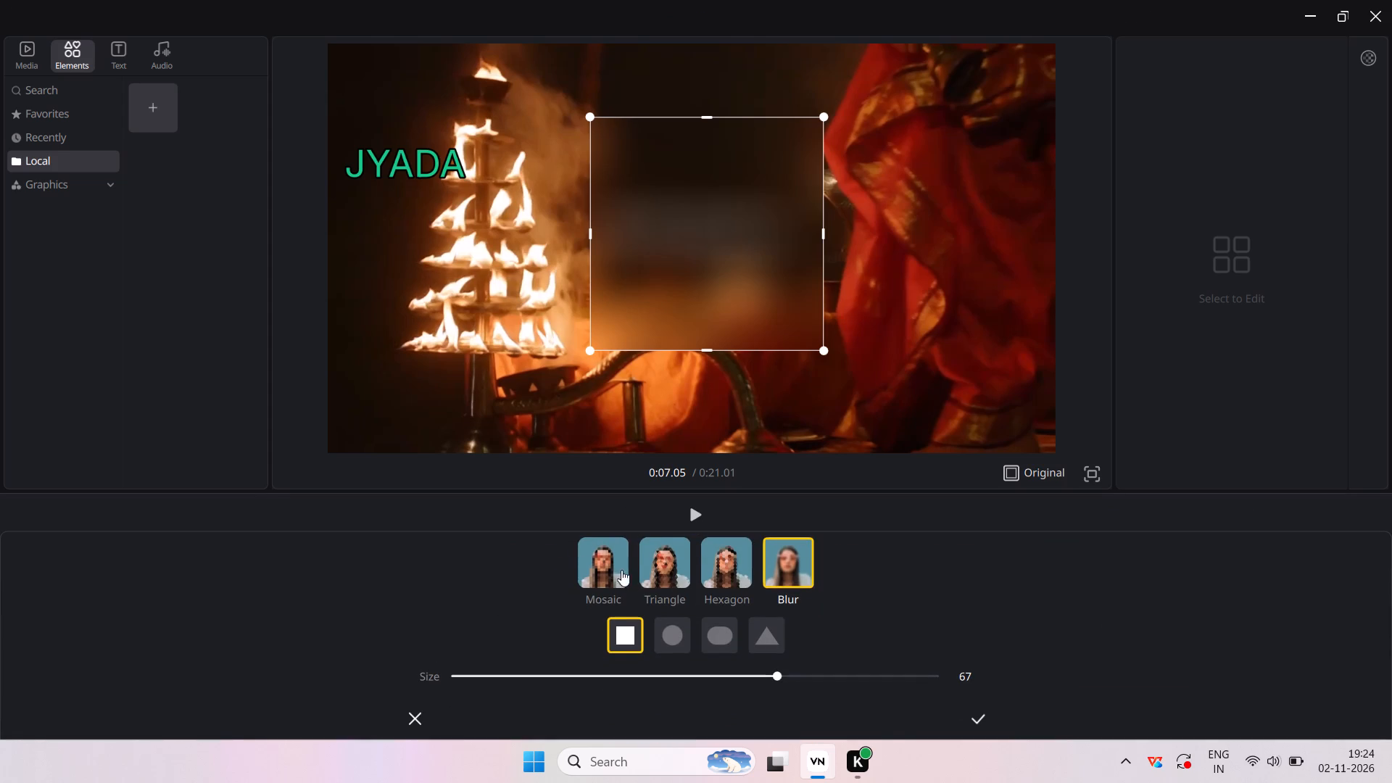
left_click_drag(774, 672, 729, 668)
left_click_drag(729, 668, 571, 675)
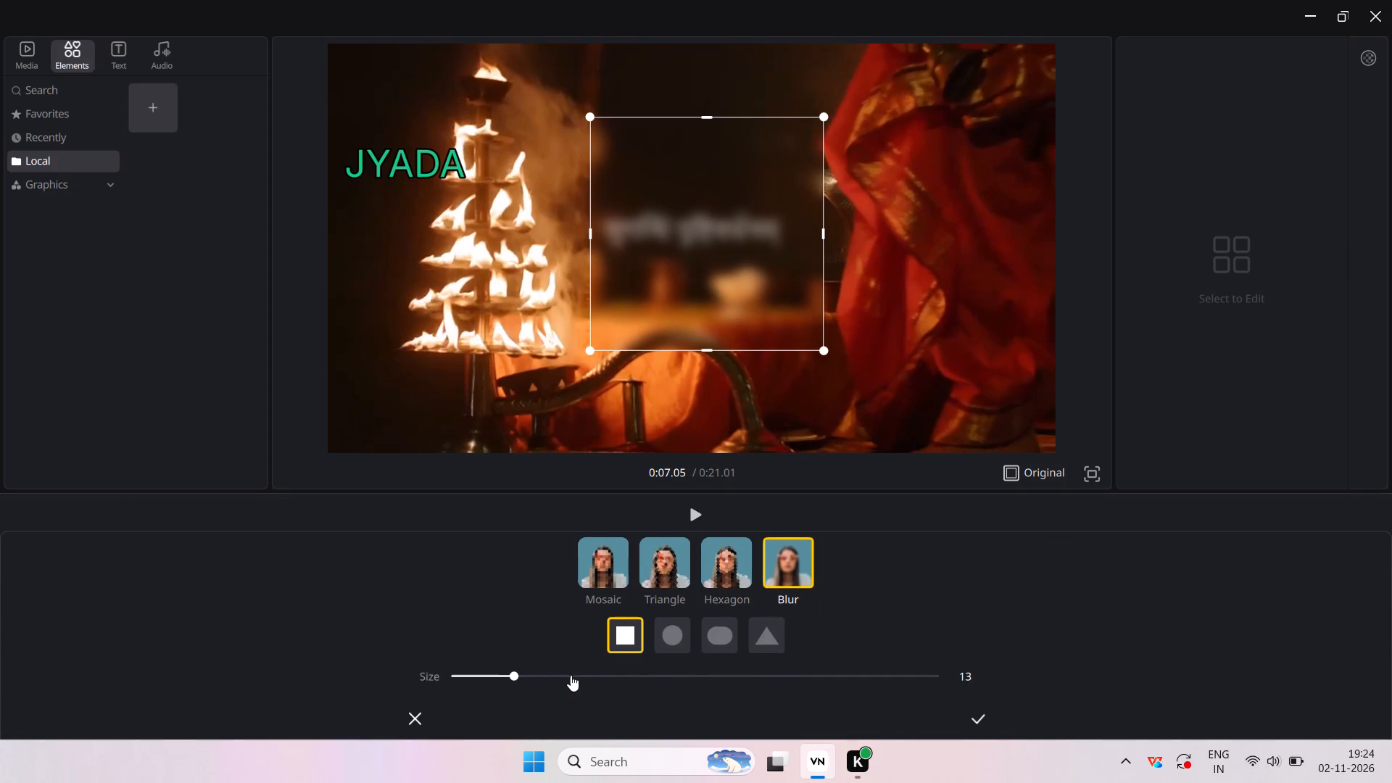
left_click_drag(571, 675, 448, 671)
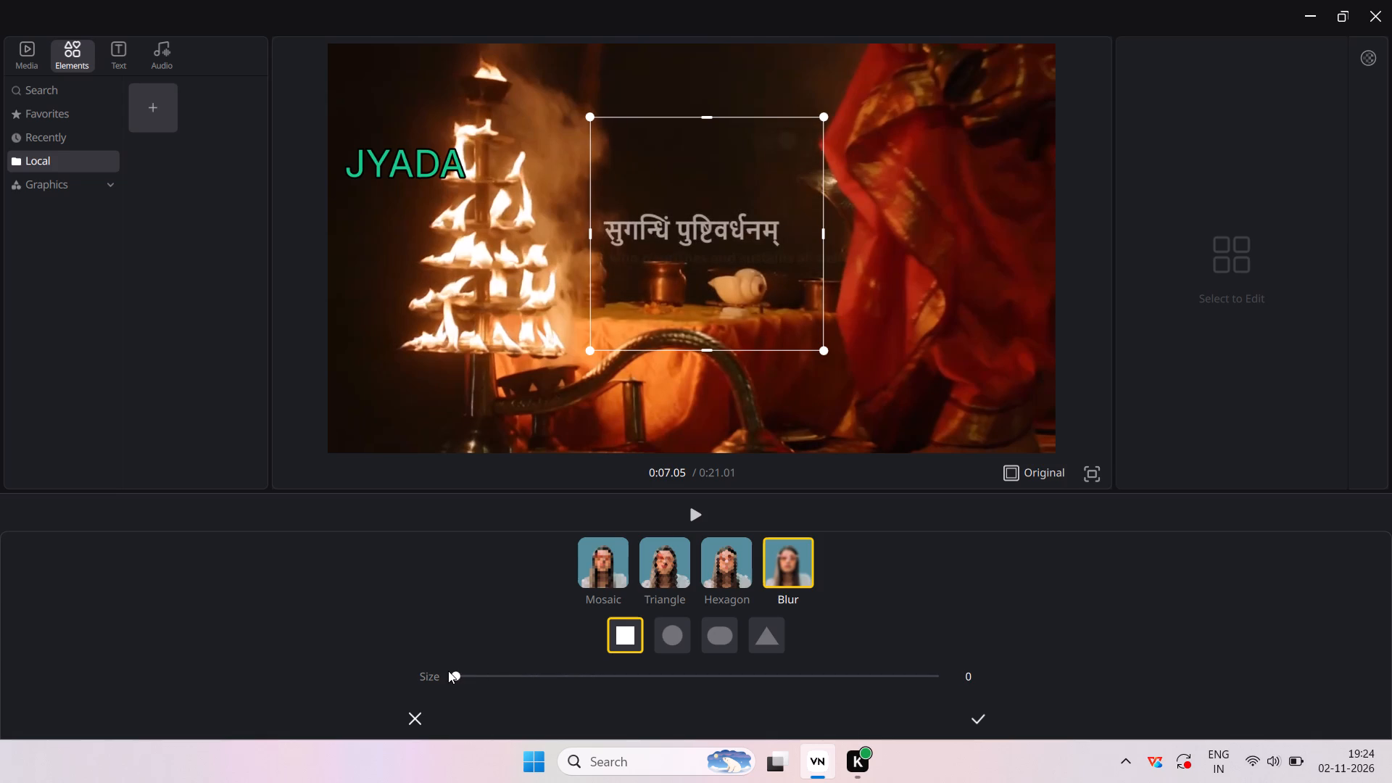
left_click_drag(448, 671, 476, 673)
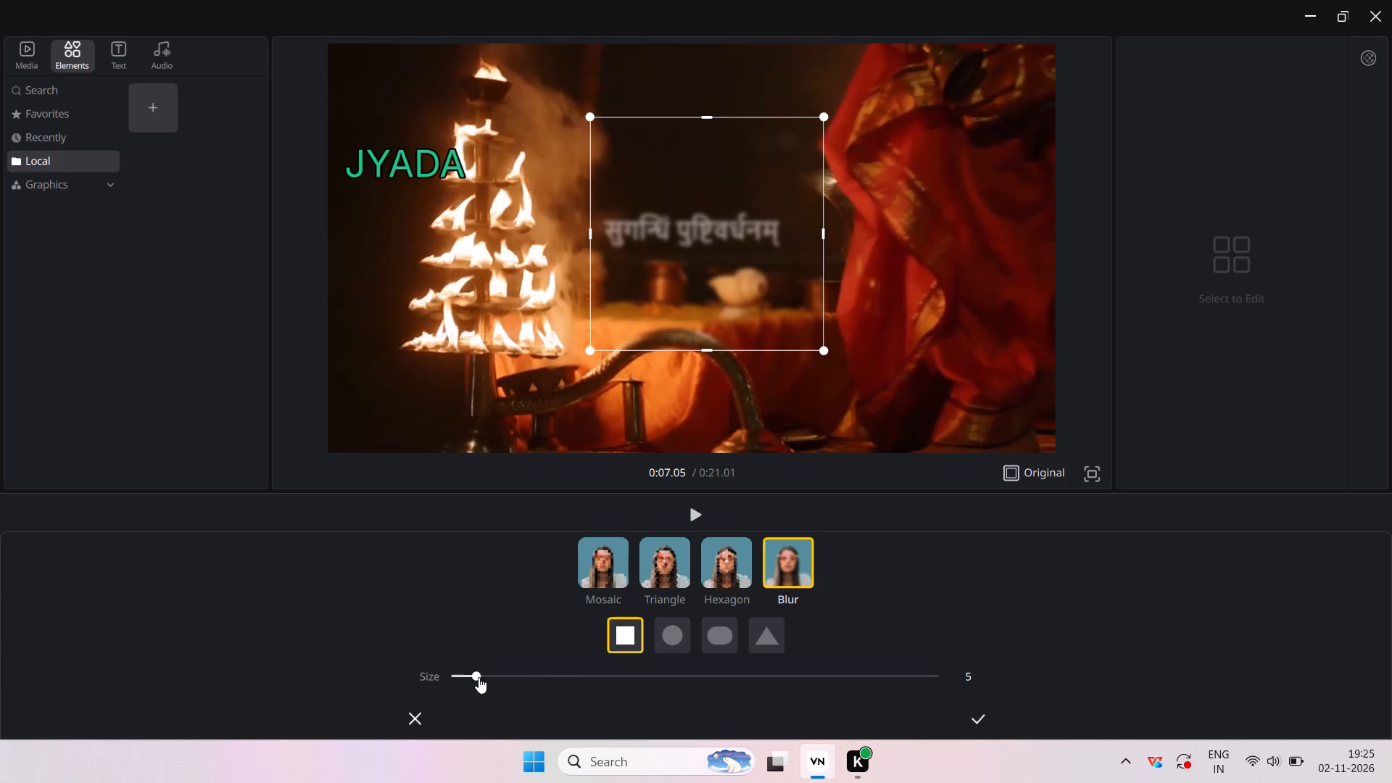
left_click_drag(478, 677, 507, 678)
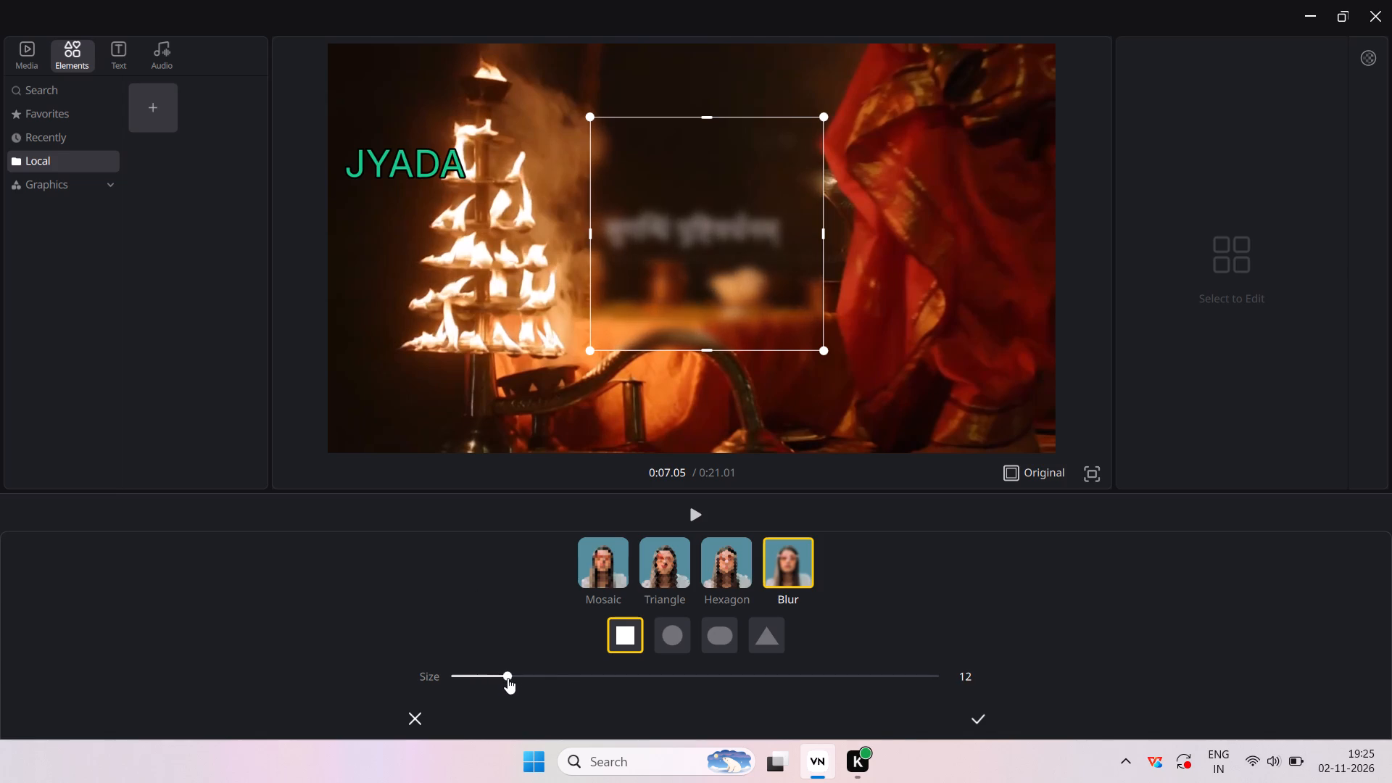
left_click_drag(507, 678, 578, 677)
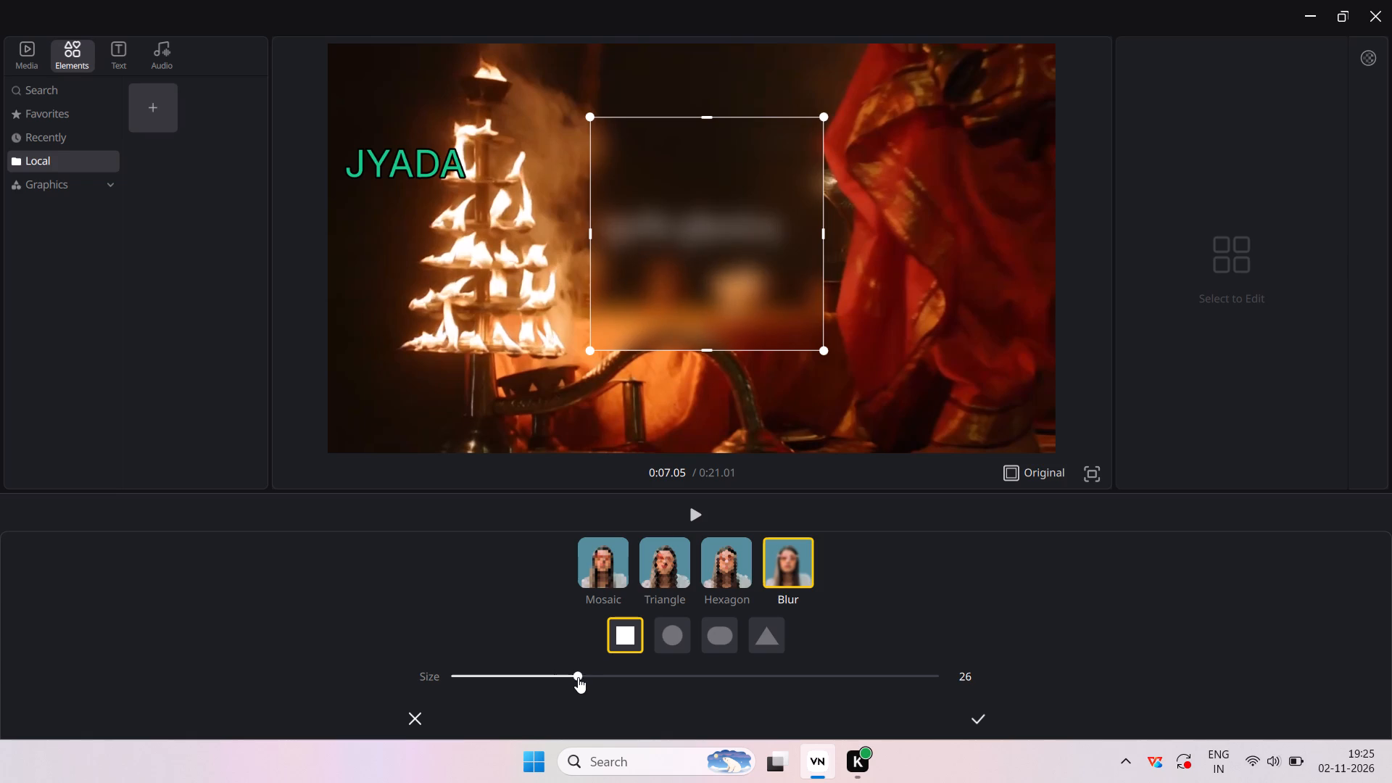
left_click_drag(578, 677, 565, 680)
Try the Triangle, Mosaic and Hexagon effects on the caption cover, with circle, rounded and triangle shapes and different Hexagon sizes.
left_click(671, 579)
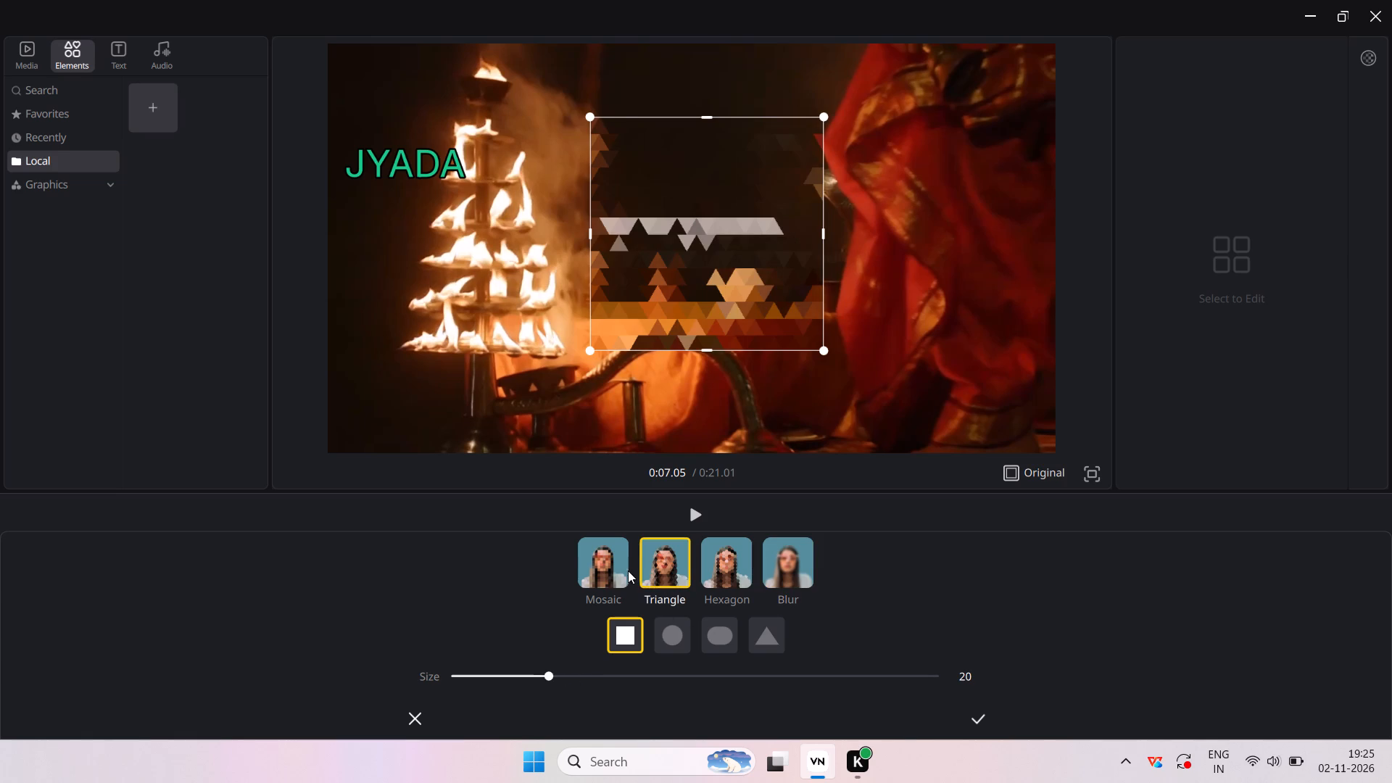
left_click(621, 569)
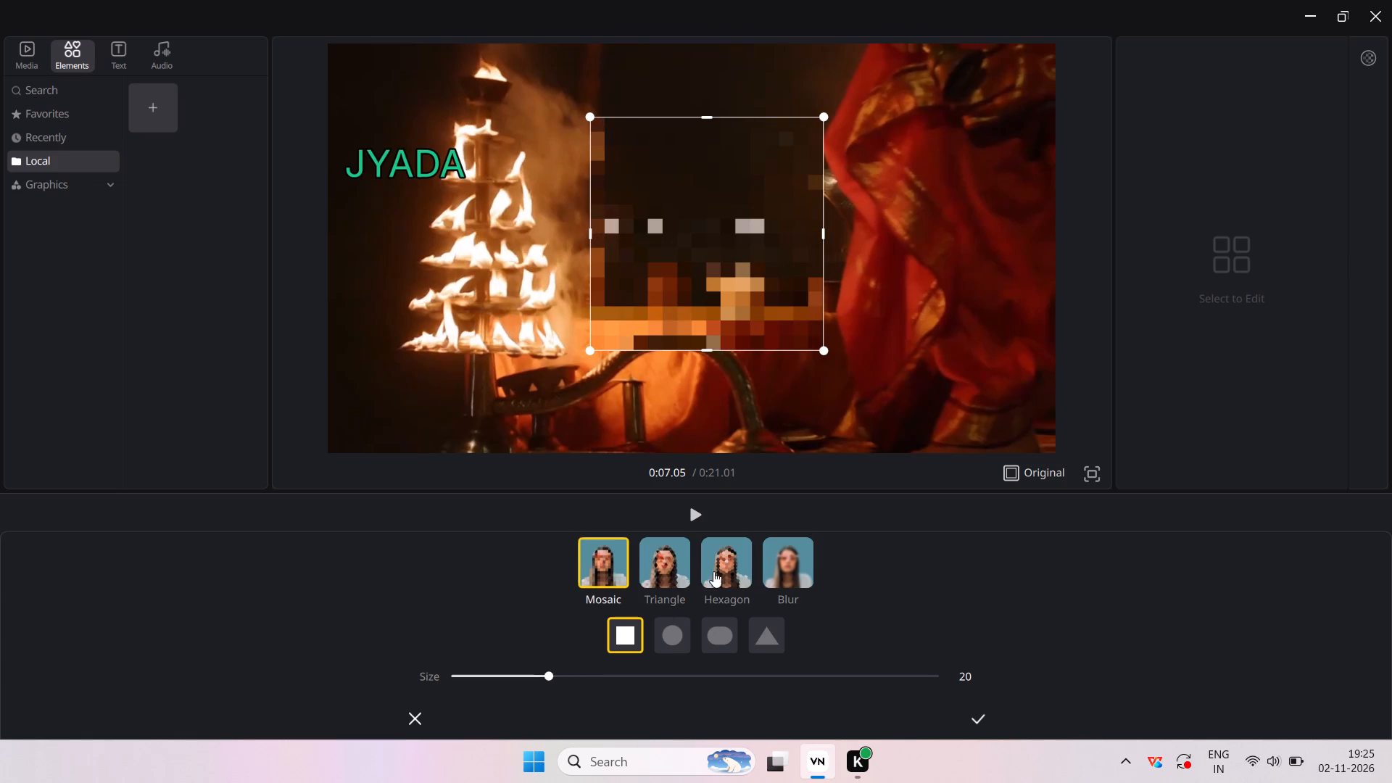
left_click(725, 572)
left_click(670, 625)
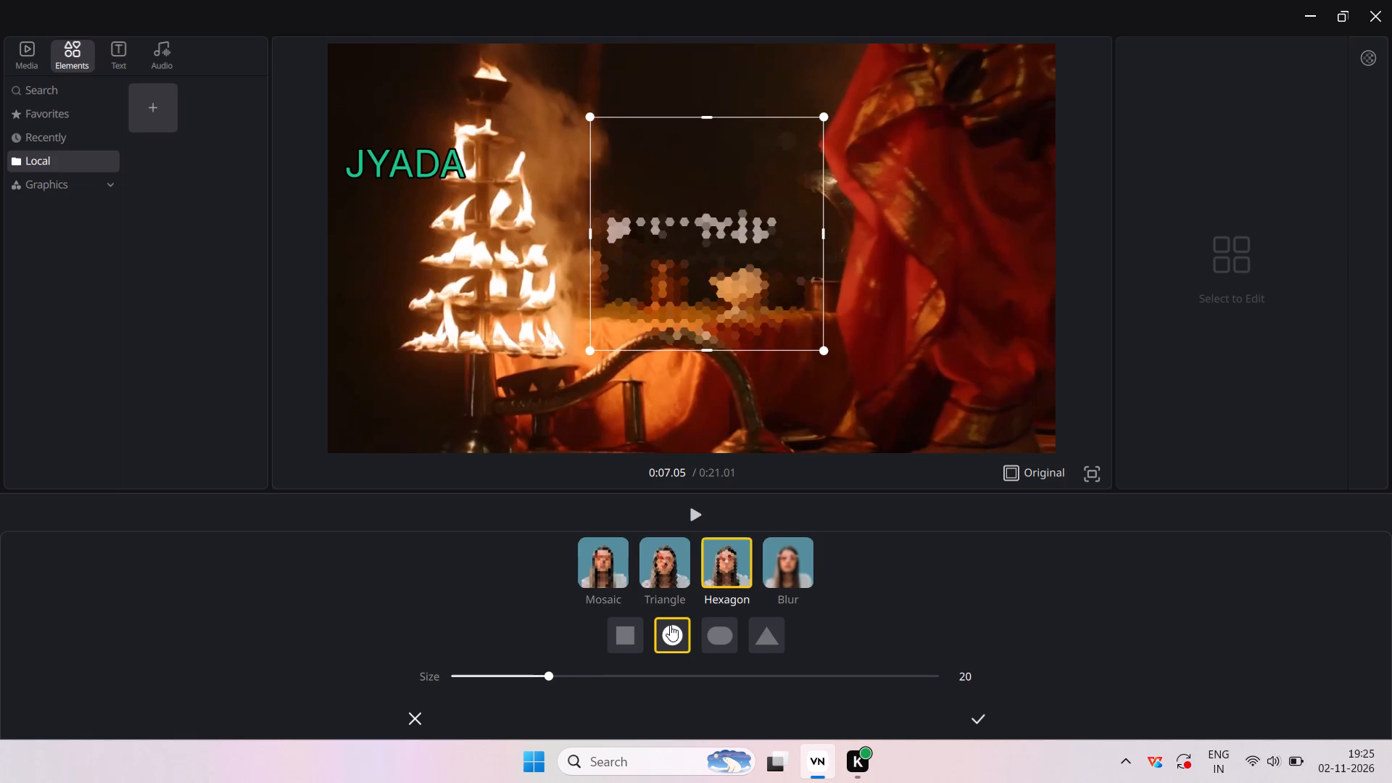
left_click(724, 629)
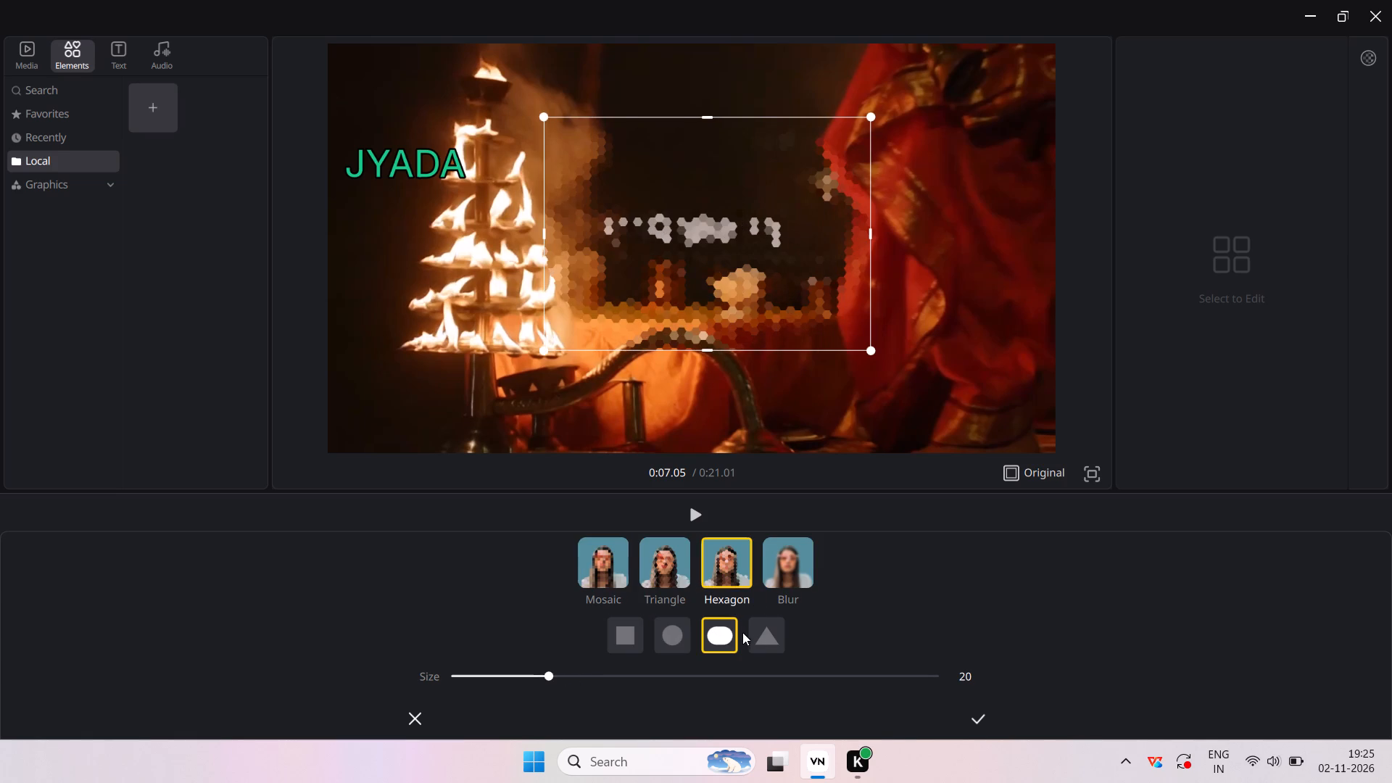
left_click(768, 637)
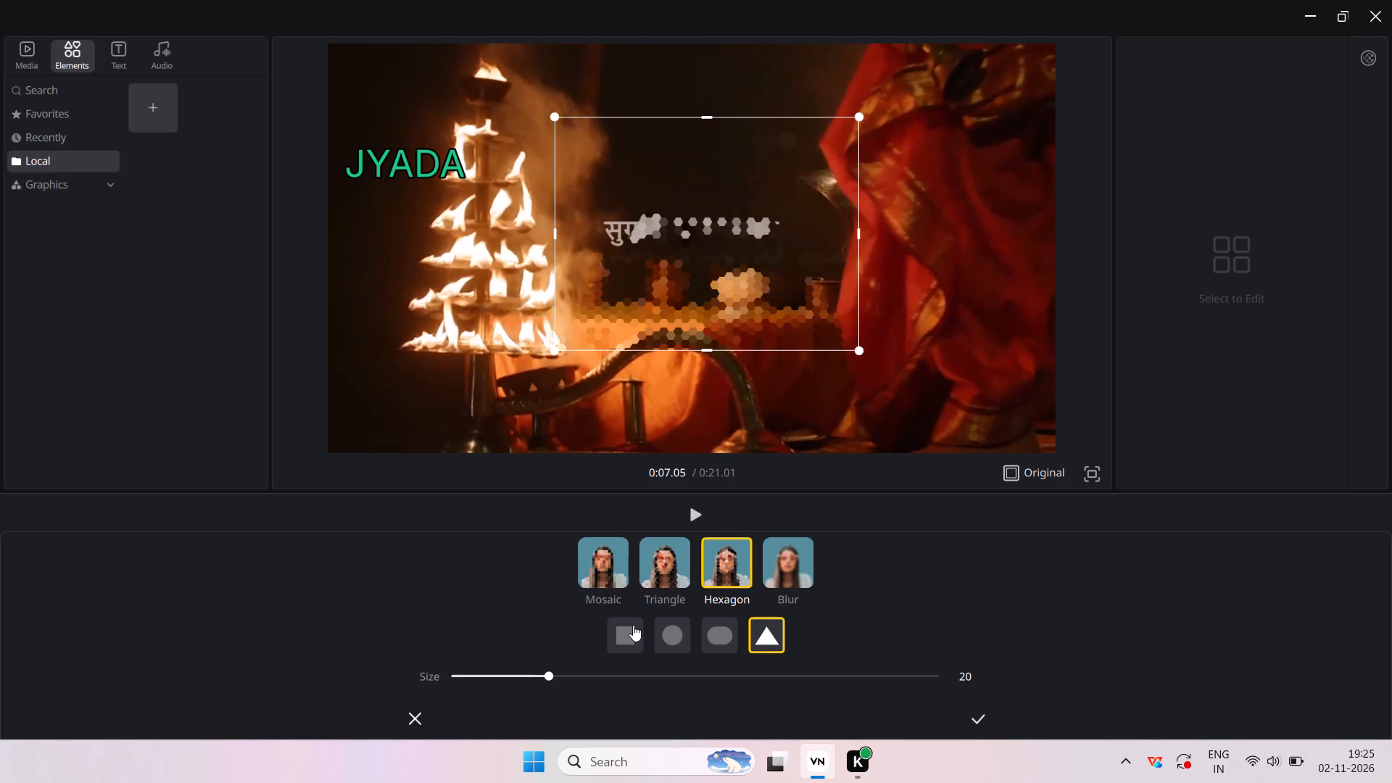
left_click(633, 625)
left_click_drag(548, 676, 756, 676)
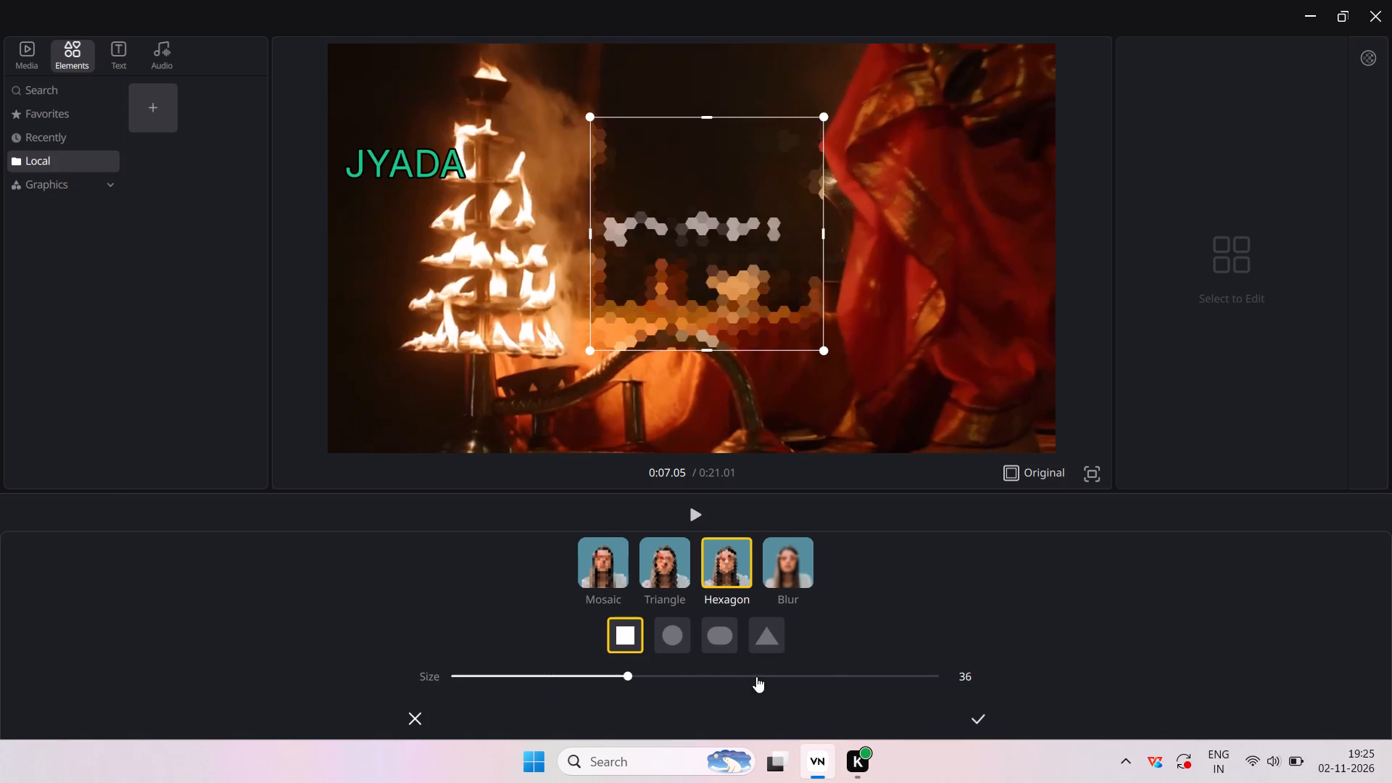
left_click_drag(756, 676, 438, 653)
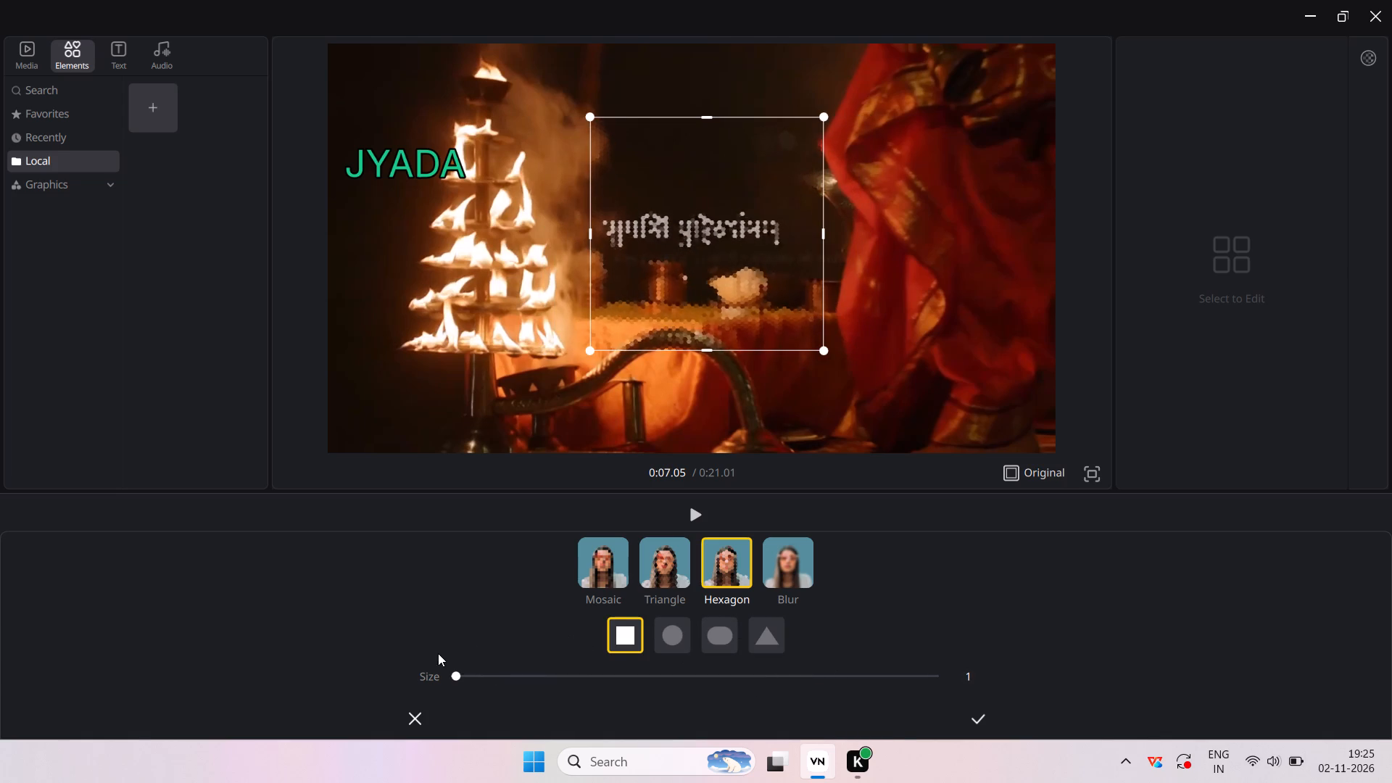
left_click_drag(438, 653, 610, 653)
Switch the square caption cover back to the Blur effect at size 20.
left_click(779, 560)
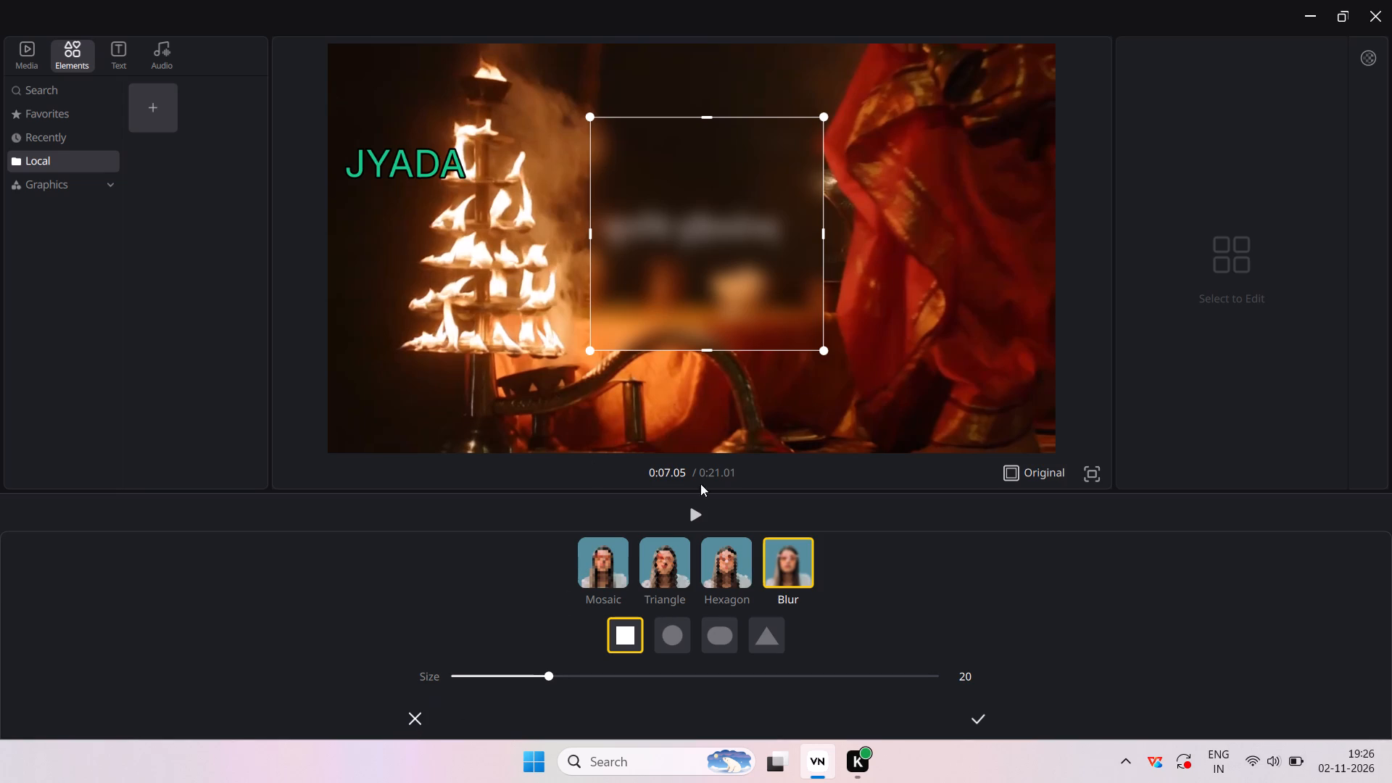
left_click(820, 347)
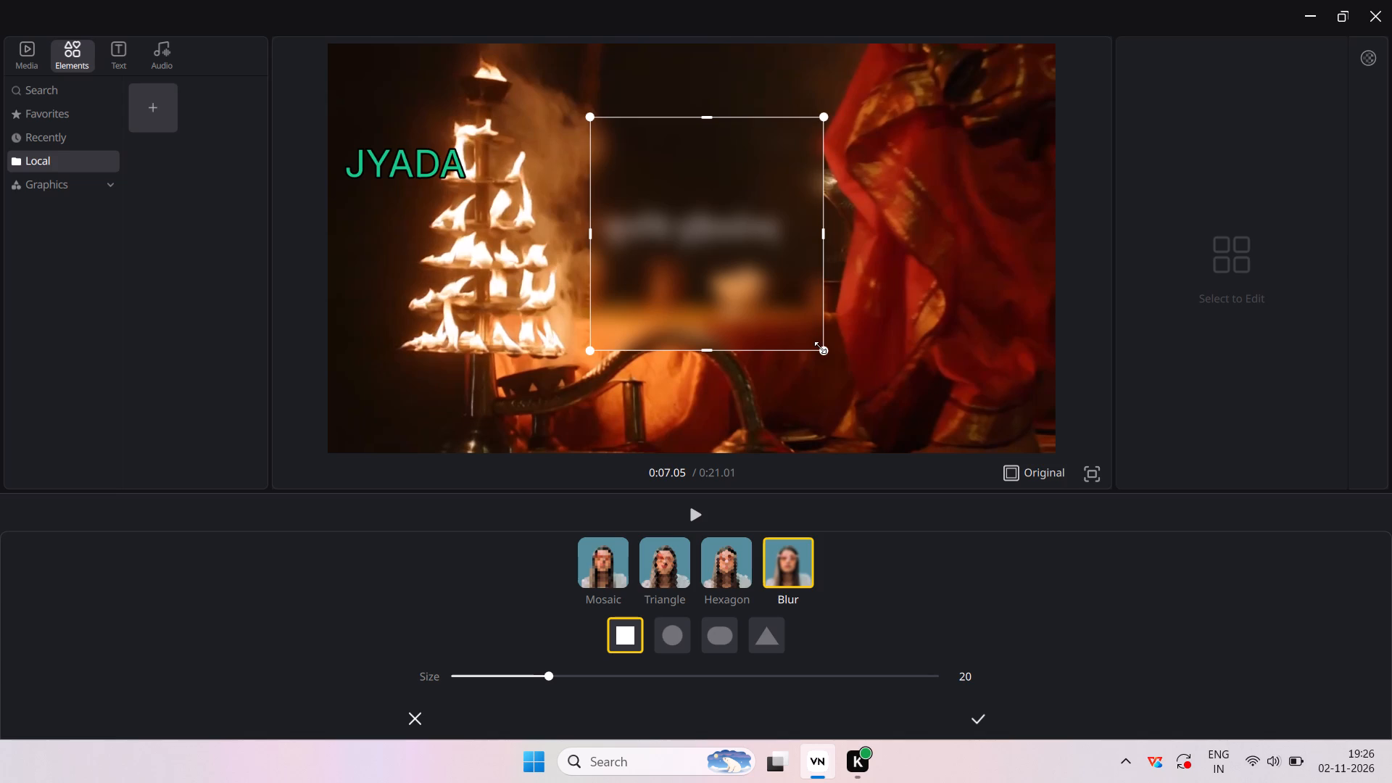
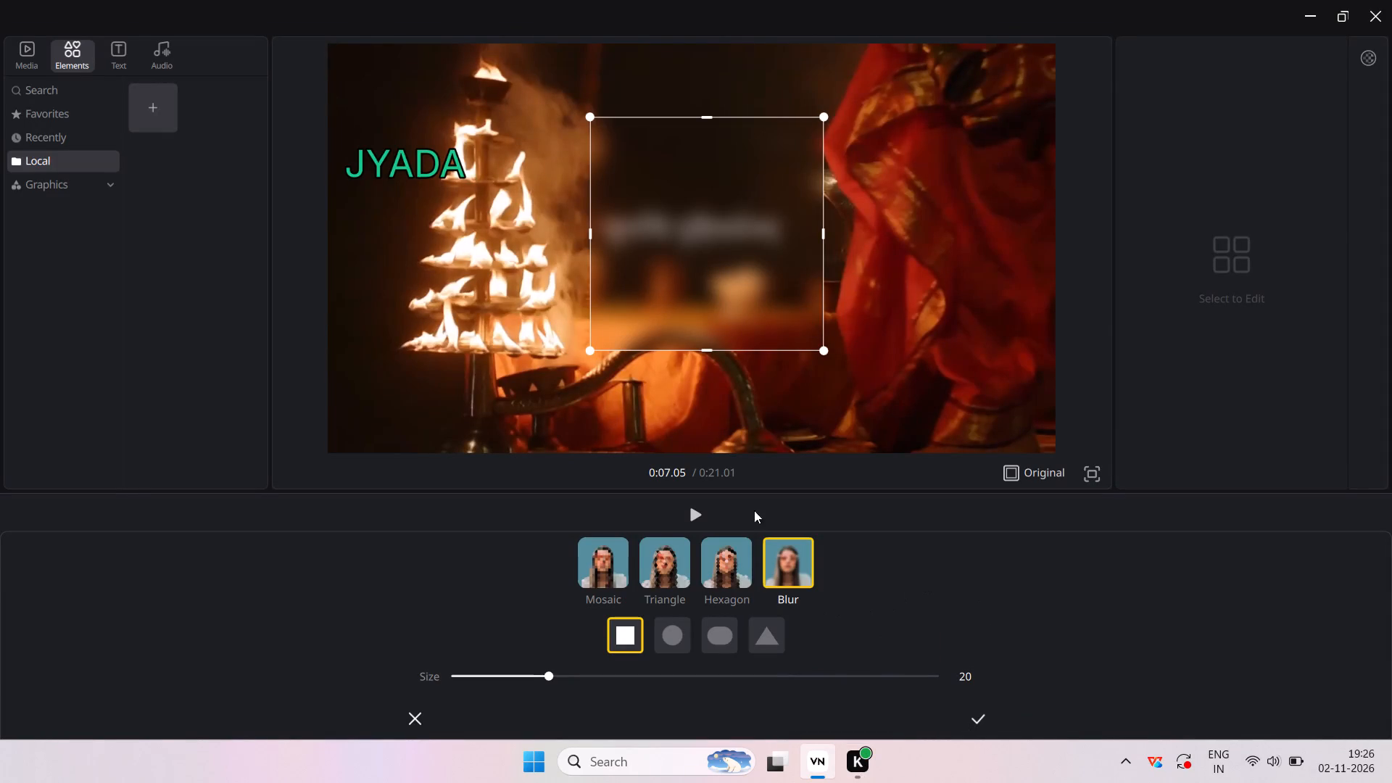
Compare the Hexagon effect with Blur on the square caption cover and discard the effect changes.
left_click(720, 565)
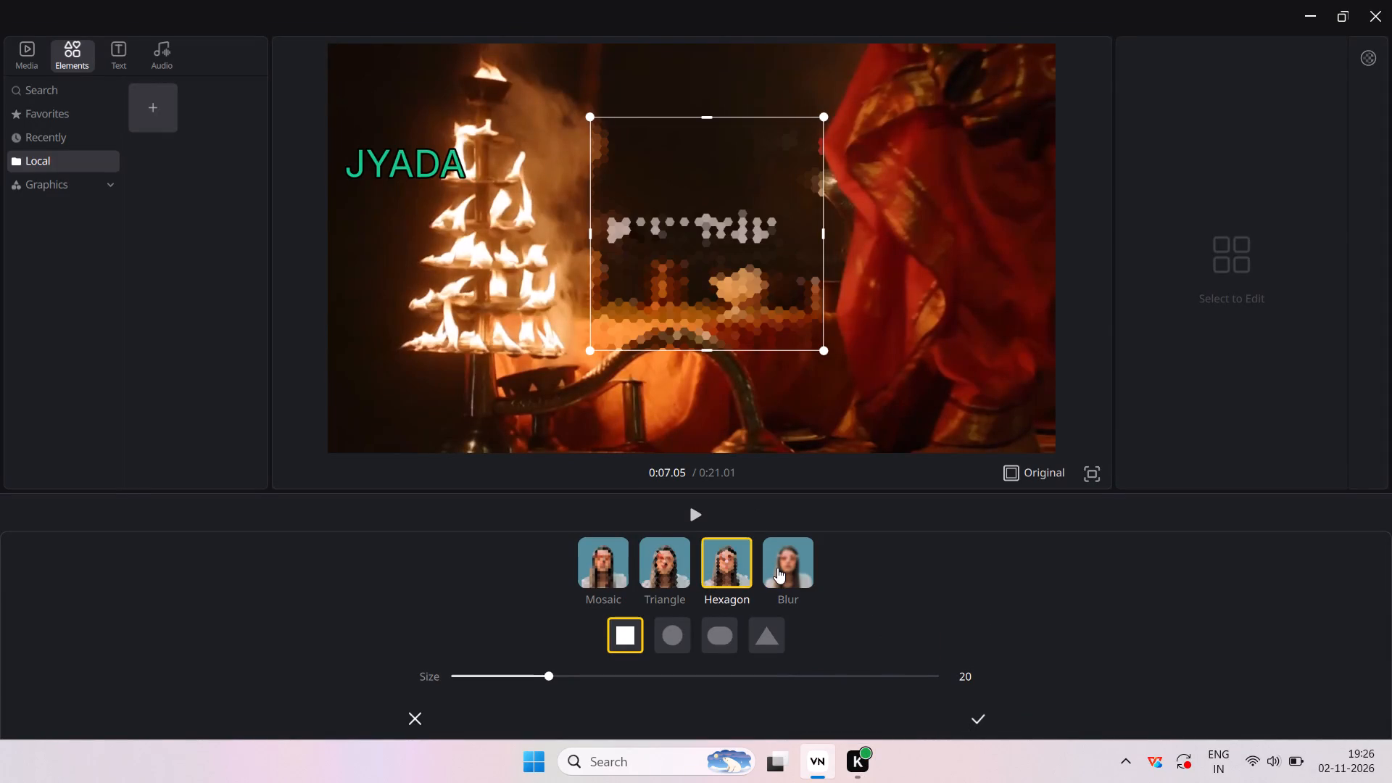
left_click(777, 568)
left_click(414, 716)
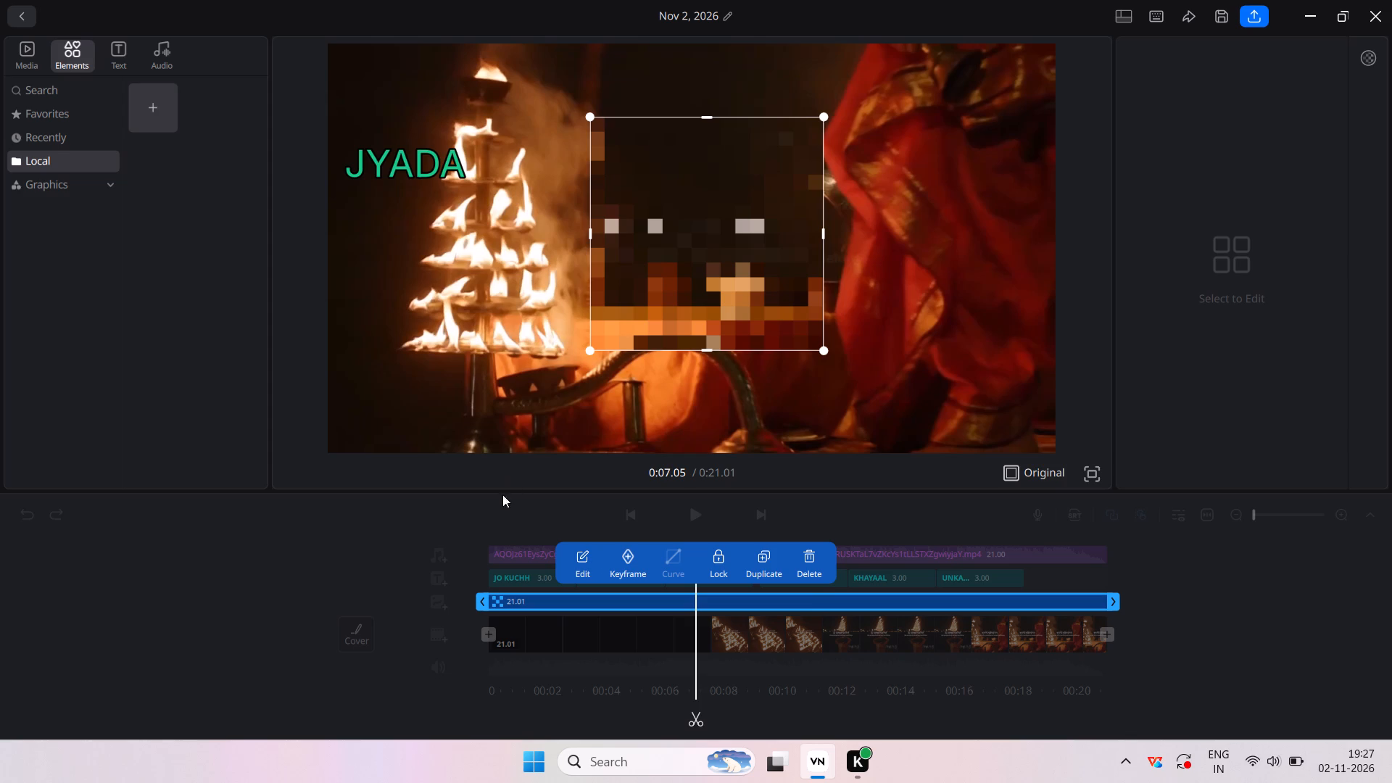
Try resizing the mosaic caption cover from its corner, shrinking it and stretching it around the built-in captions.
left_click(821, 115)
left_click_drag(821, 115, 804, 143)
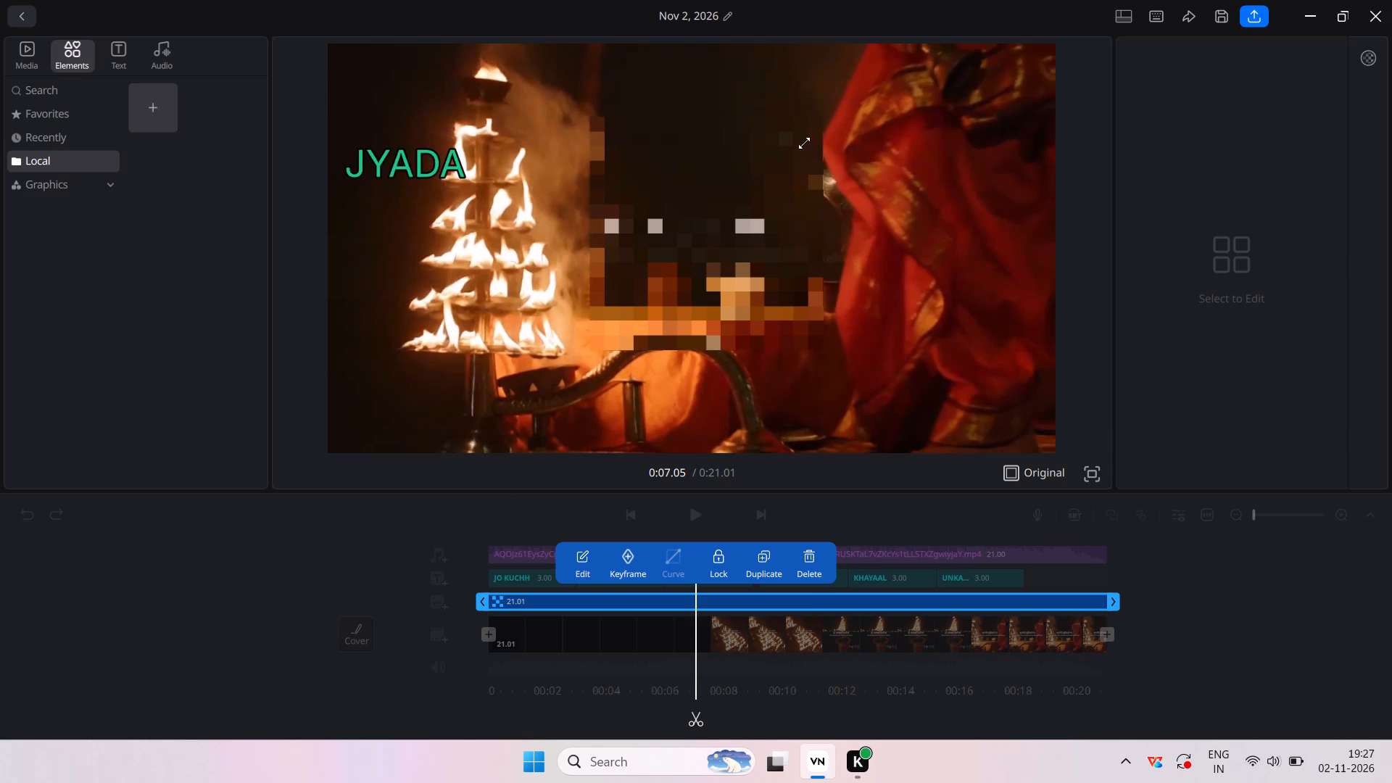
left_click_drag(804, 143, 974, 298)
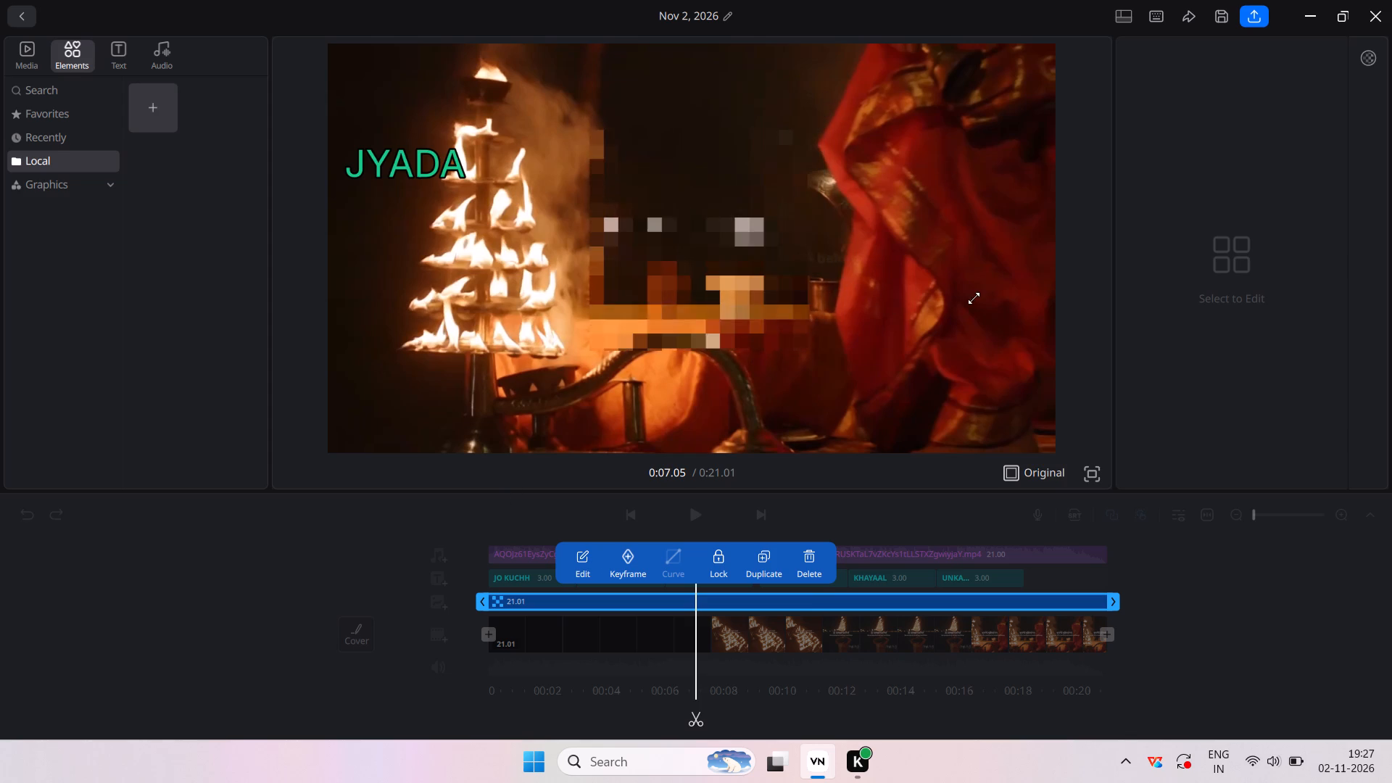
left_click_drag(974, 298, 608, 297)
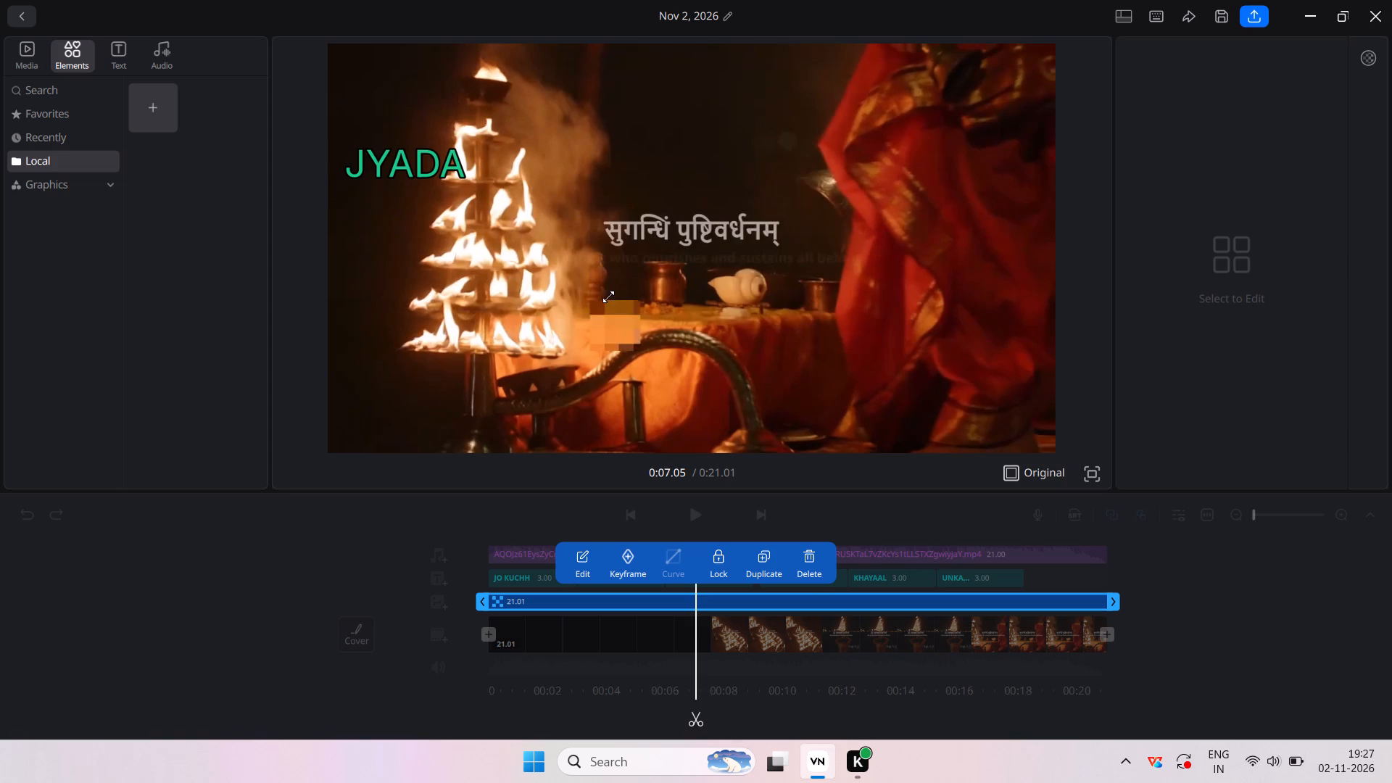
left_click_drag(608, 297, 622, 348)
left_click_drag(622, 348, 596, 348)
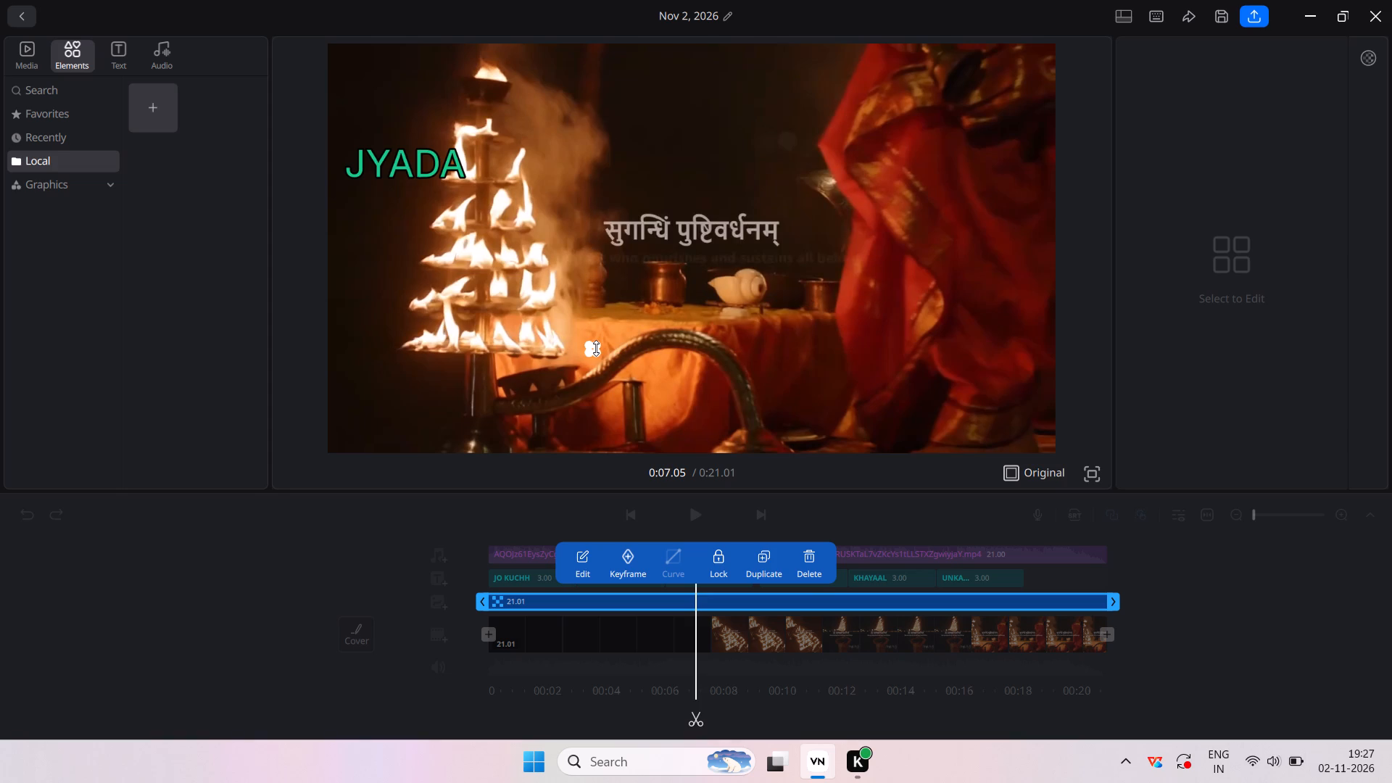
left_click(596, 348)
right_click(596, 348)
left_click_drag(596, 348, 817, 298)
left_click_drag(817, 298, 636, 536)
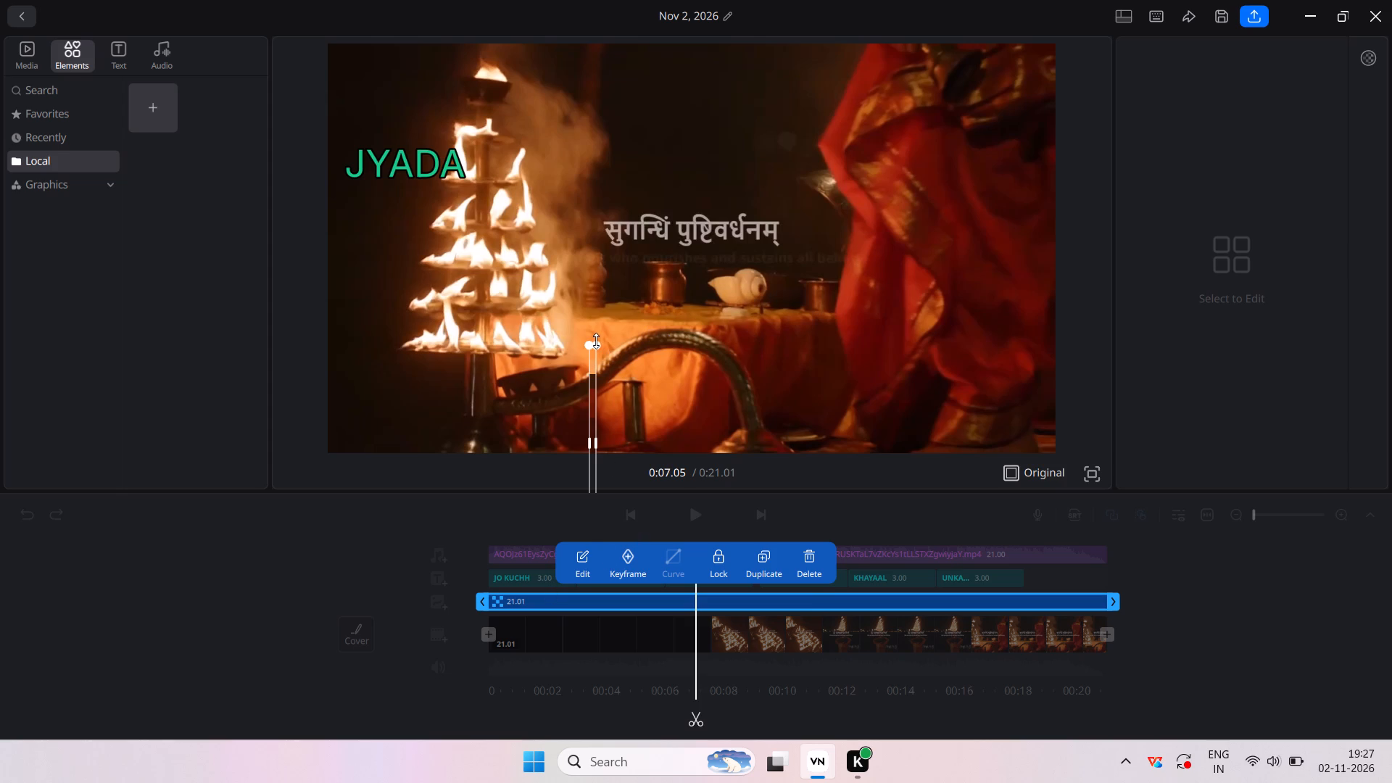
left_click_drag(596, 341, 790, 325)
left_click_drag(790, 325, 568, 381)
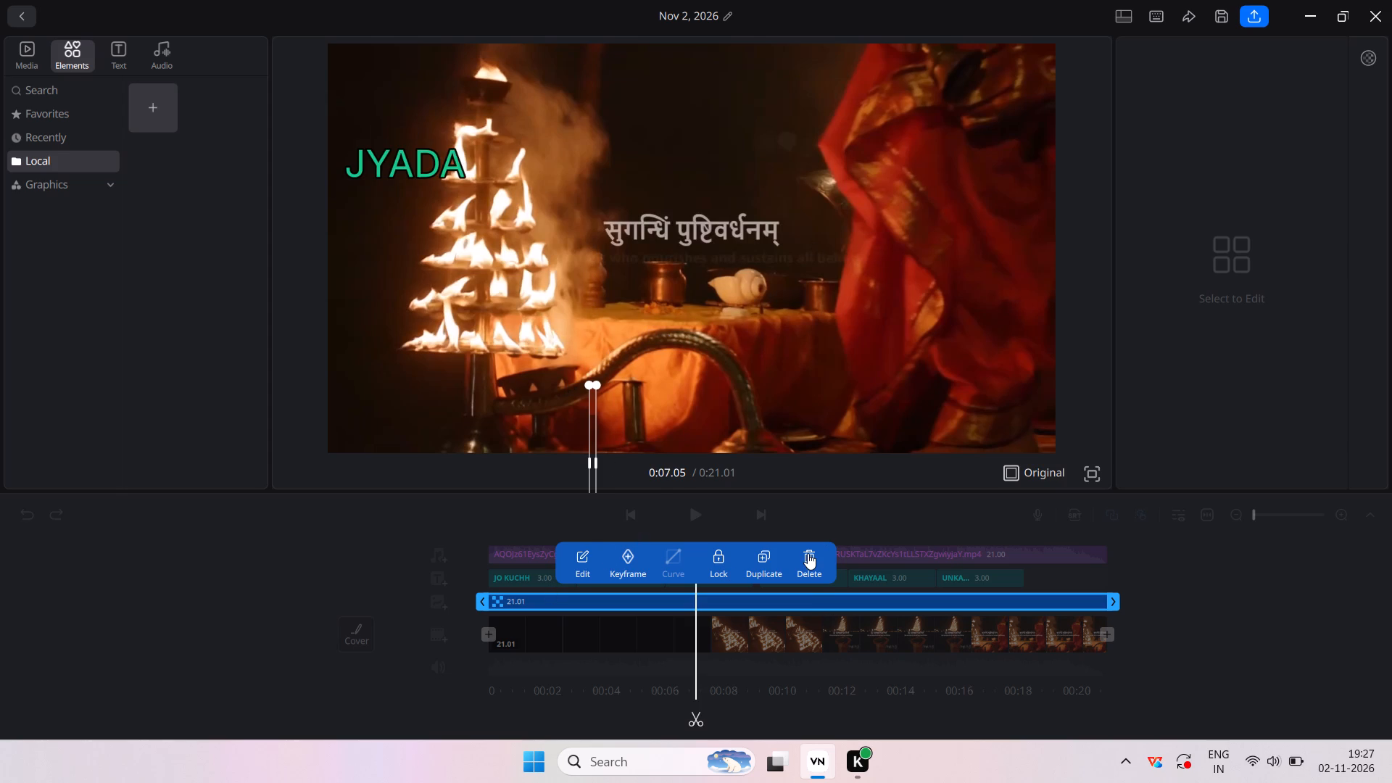
Delete the mosaic cover from the timeline.
left_click(808, 553)
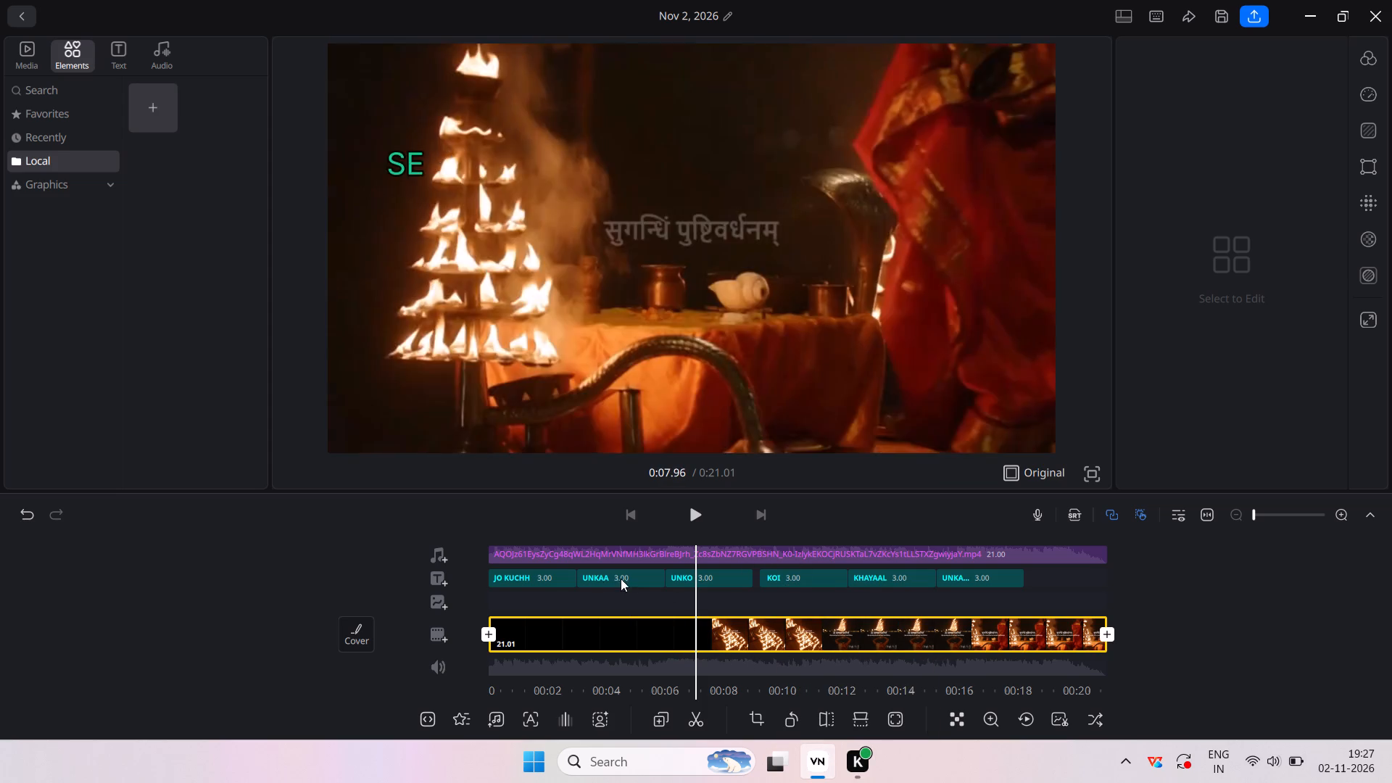
Inspect the JO KUCHH and UNKAA lyric clips and play the video from the UNKAA lyric without the cover.
left_click(539, 571)
left_click_drag(539, 571, 622, 603)
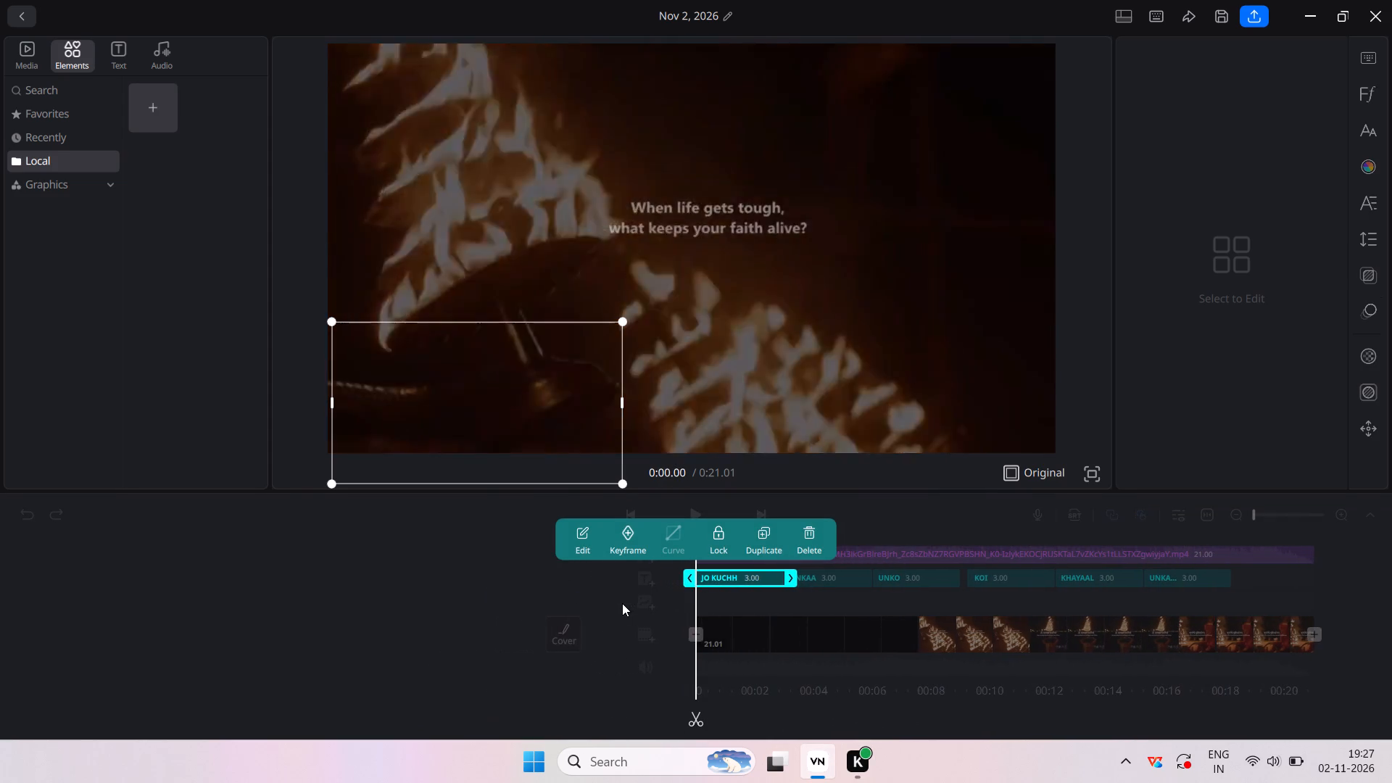
left_click_drag(622, 603, 364, 621)
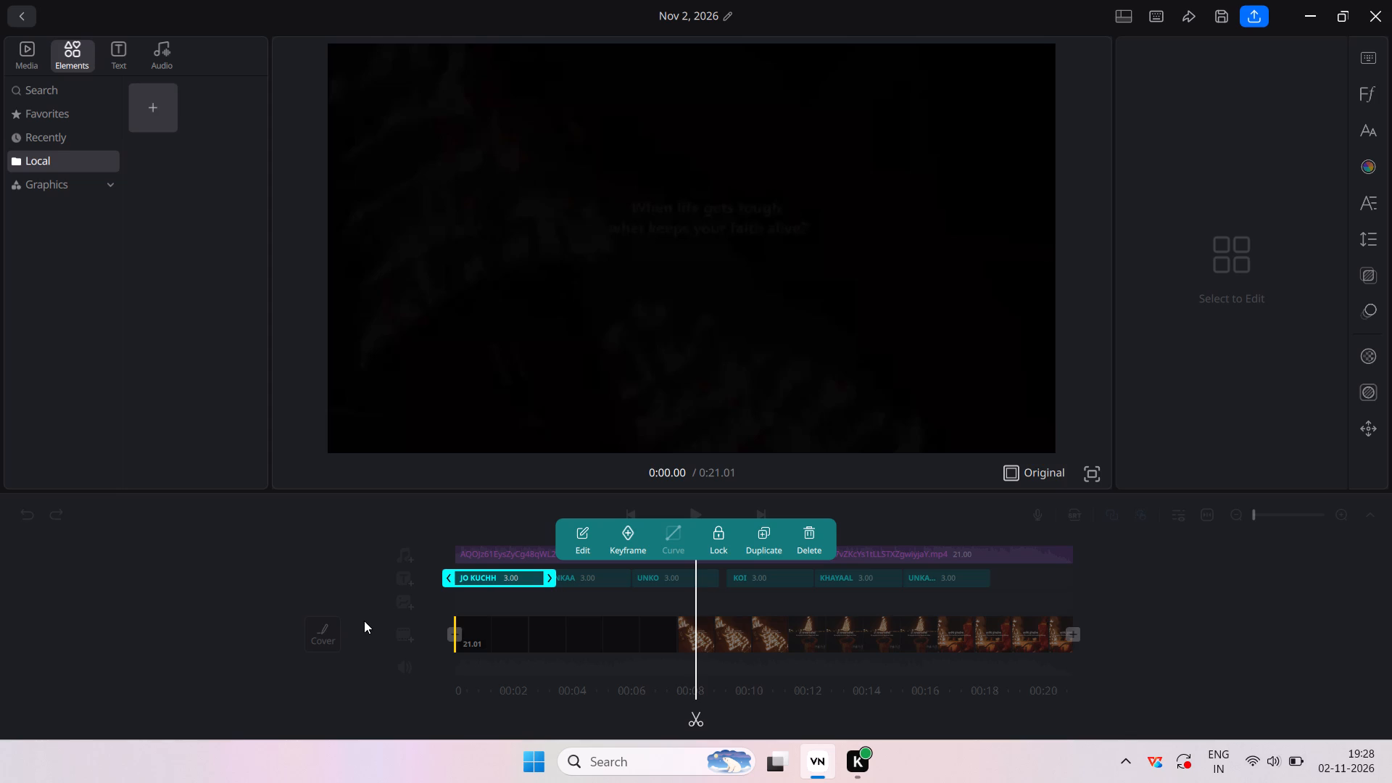
left_click(576, 581)
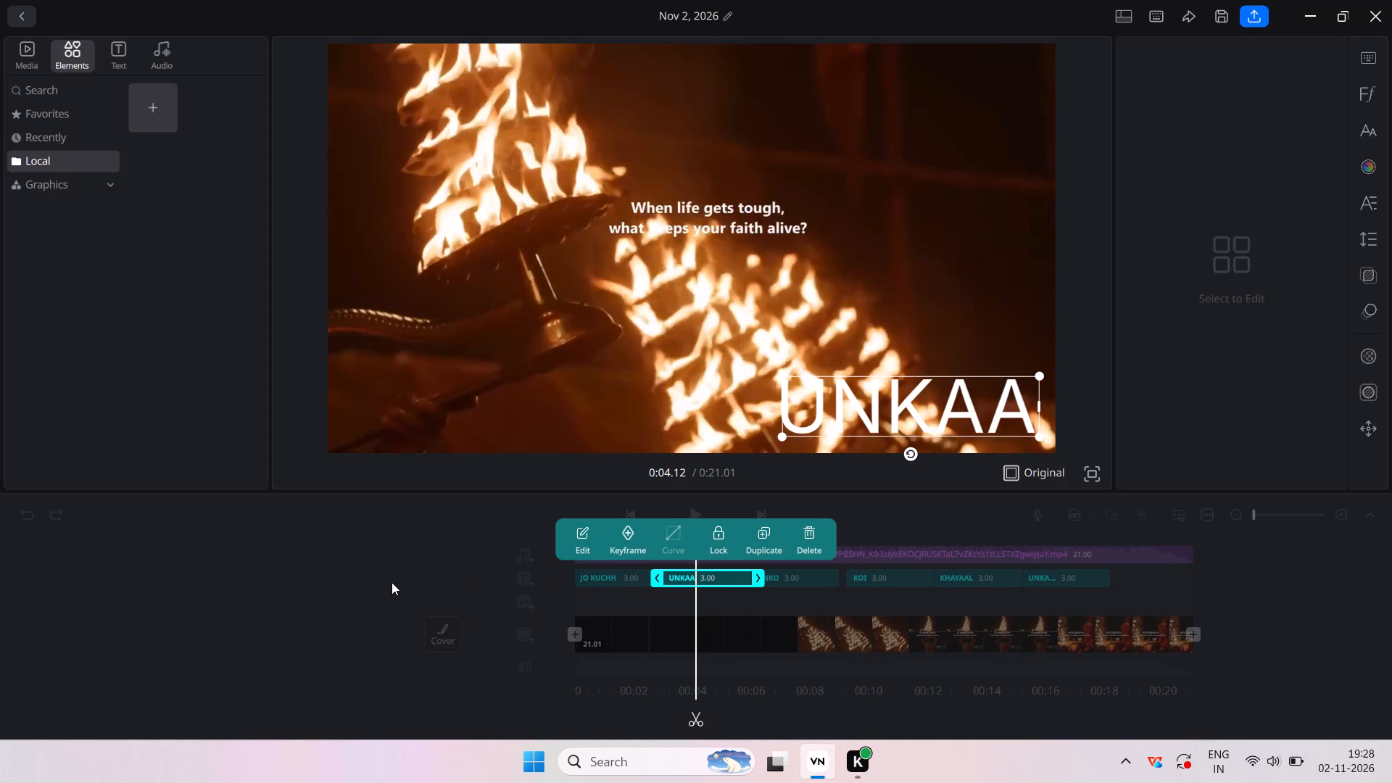
left_click(391, 582)
left_click(697, 513)
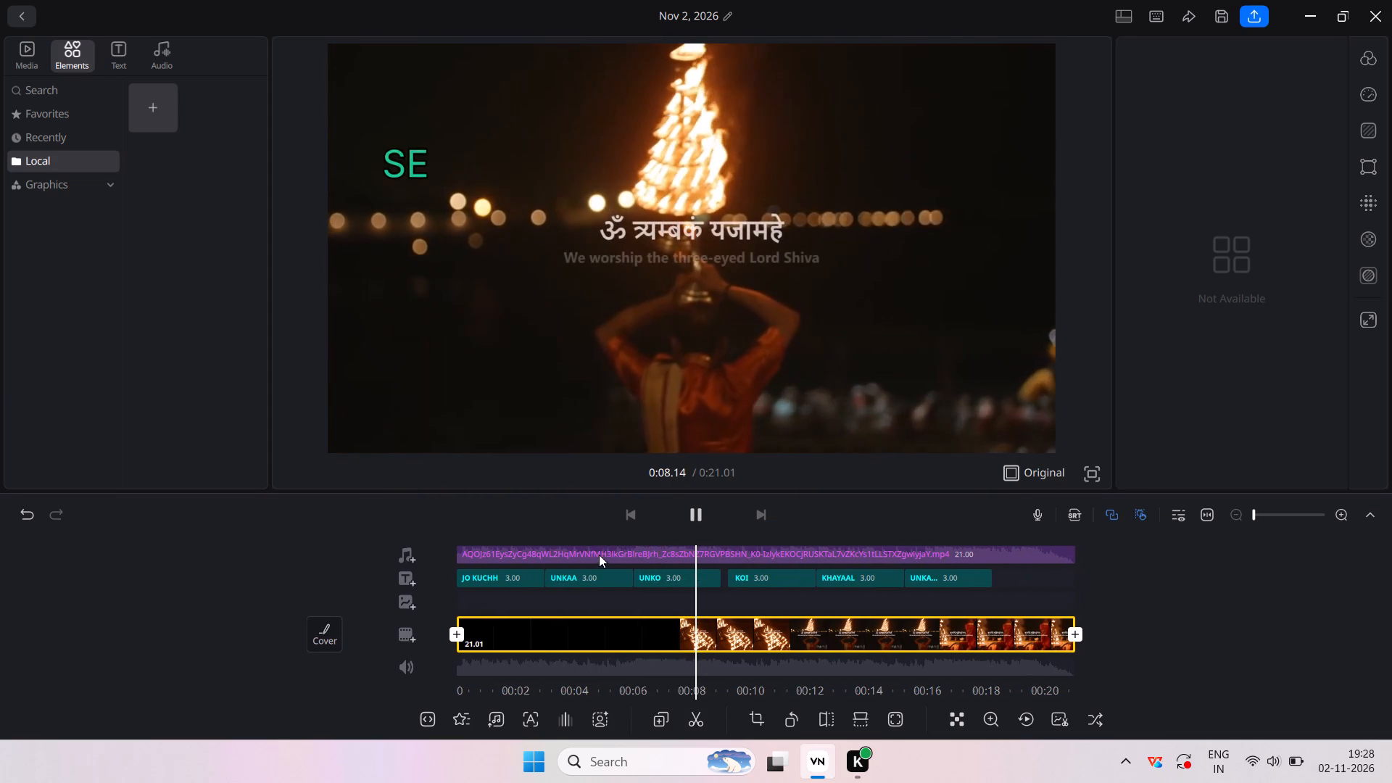
Delete the separate audio clip from above the lyric clips.
left_click(605, 552)
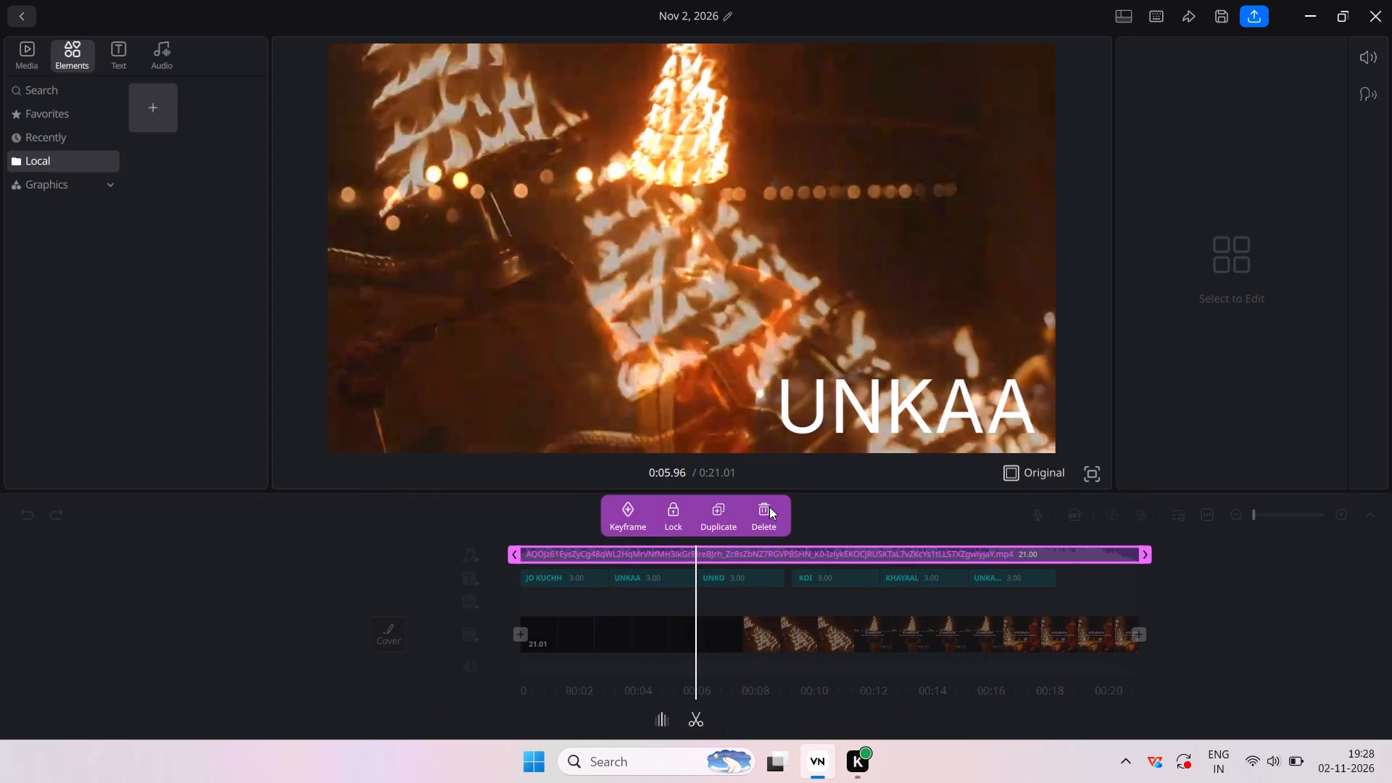
left_click(765, 507)
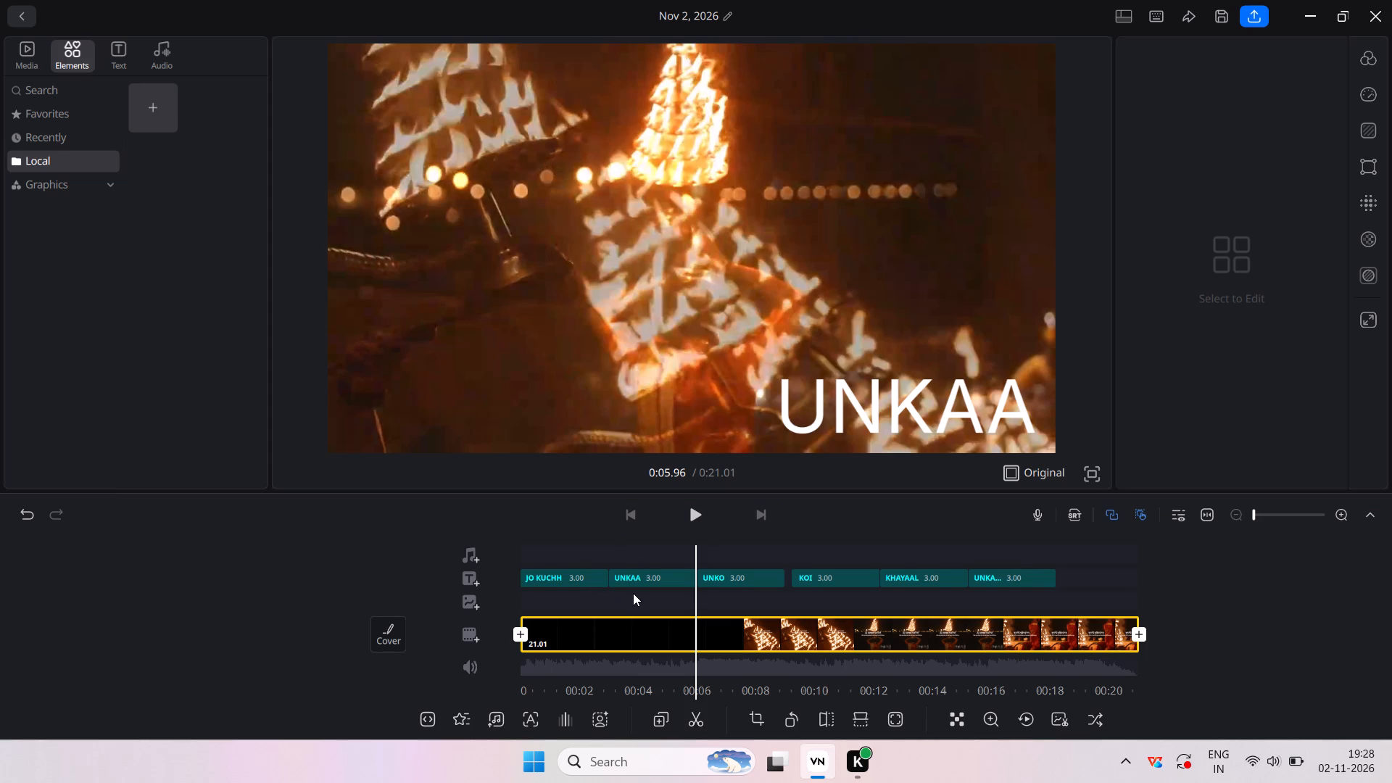
Play the video from the beginning to review the lyrics and sound without the separate audio clip.
scroll(633, 593, "right", 10)
scroll(799, 589, "right", 13)
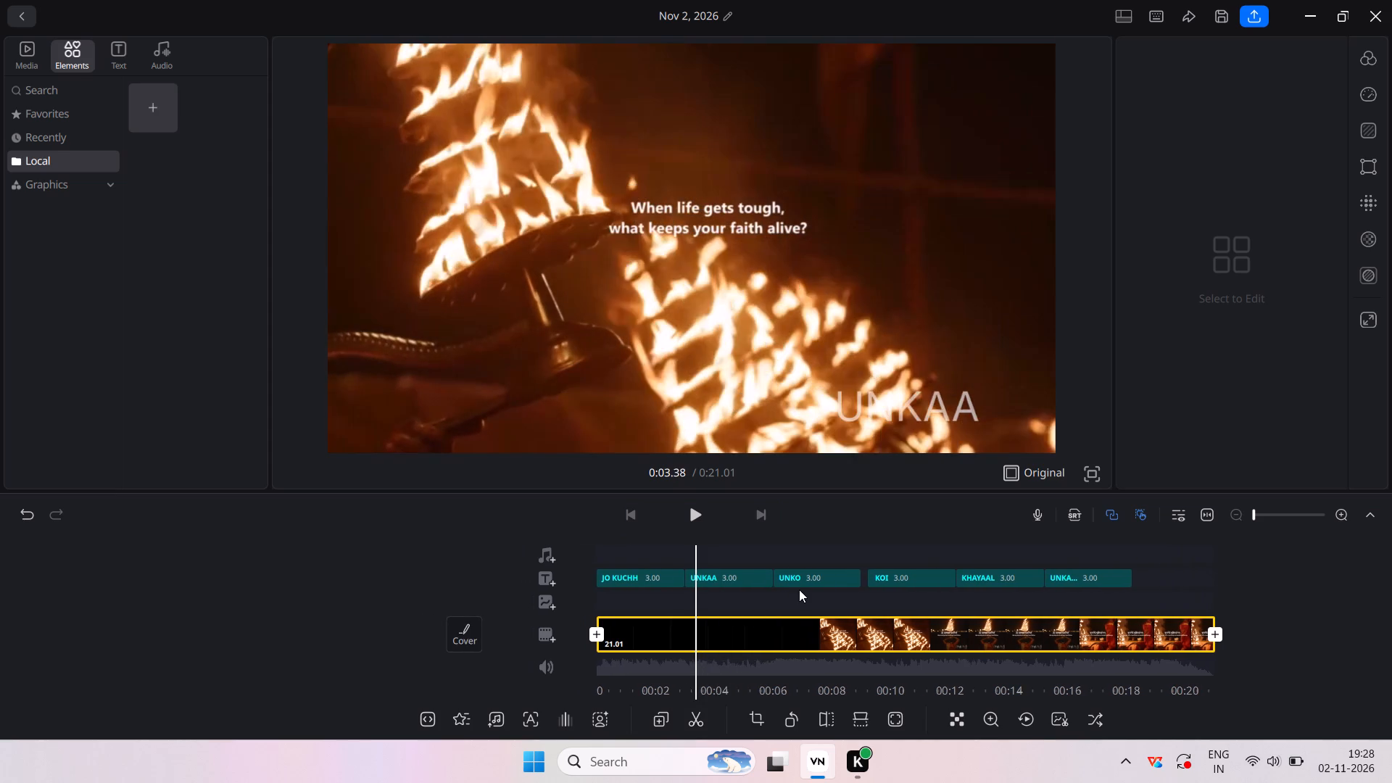
scroll(799, 589, "right", 17)
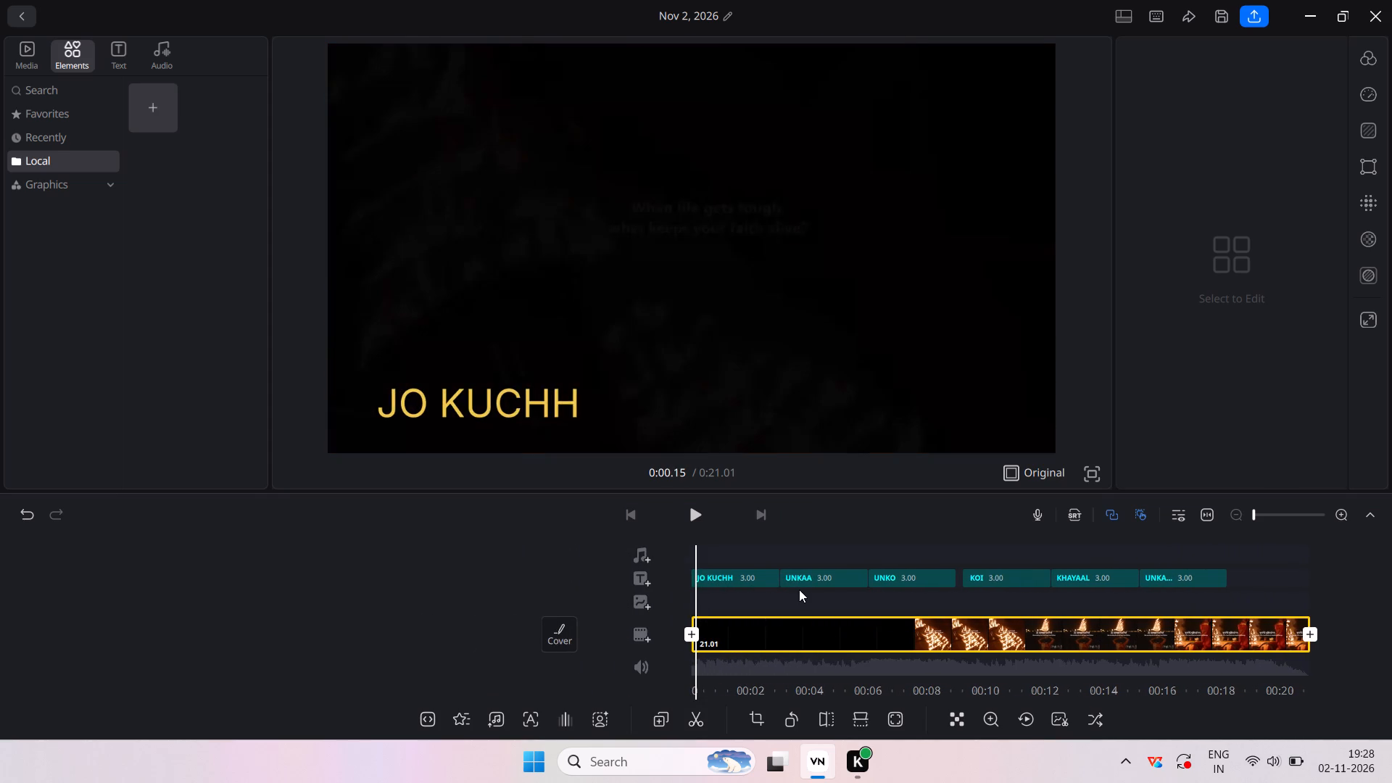
scroll(799, 589, "right", 1)
left_click(696, 517)
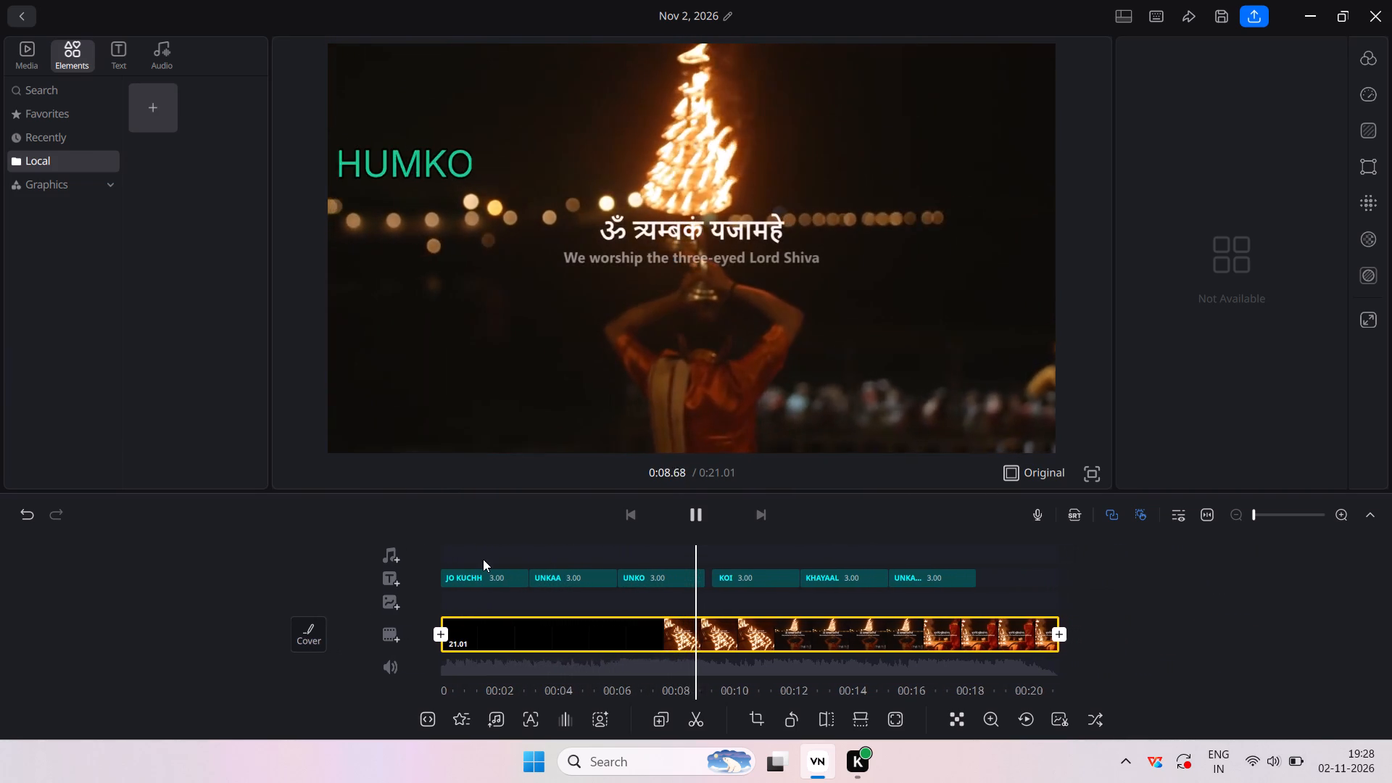
Move the yellow JO KUCHH lyric up beside the built-in captions and shrink it so it stays clear of them.
left_click(472, 570)
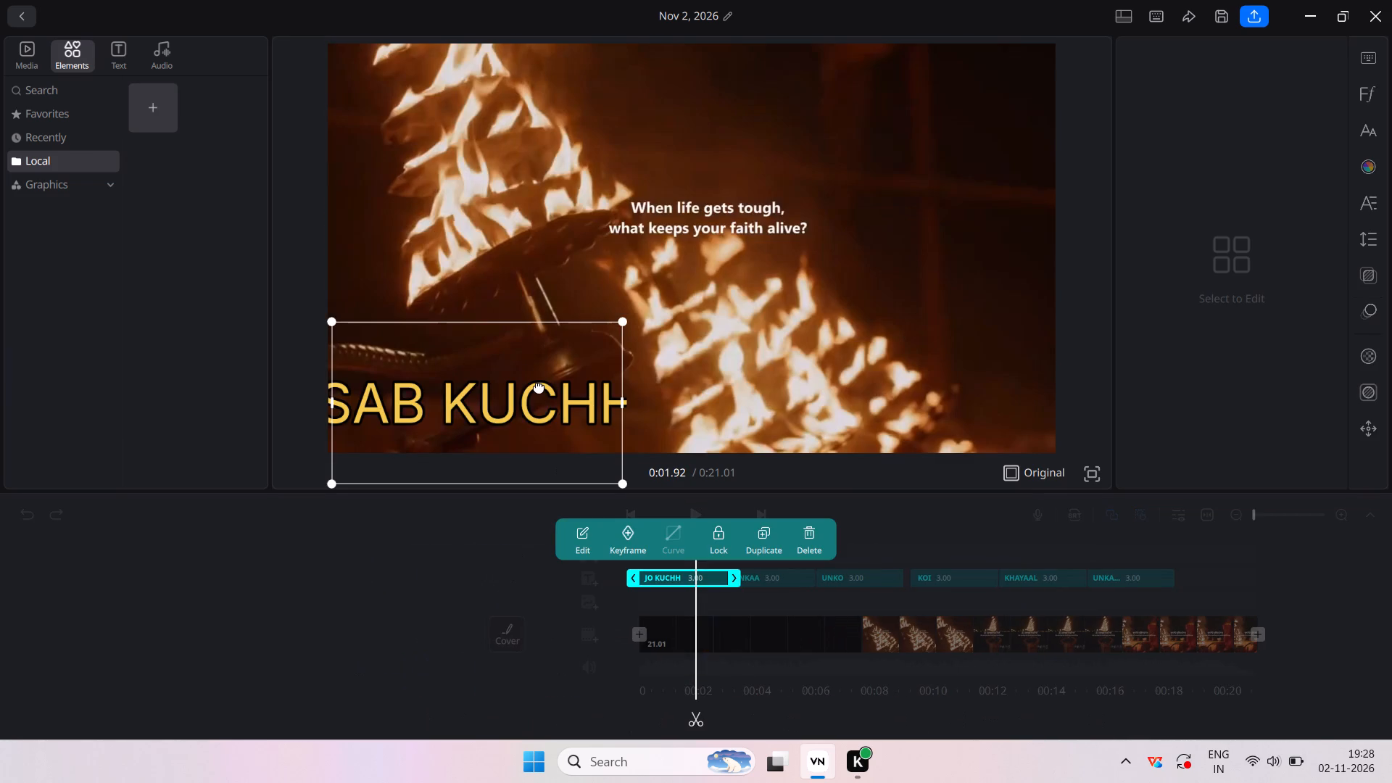
left_click_drag(539, 388, 539, 188)
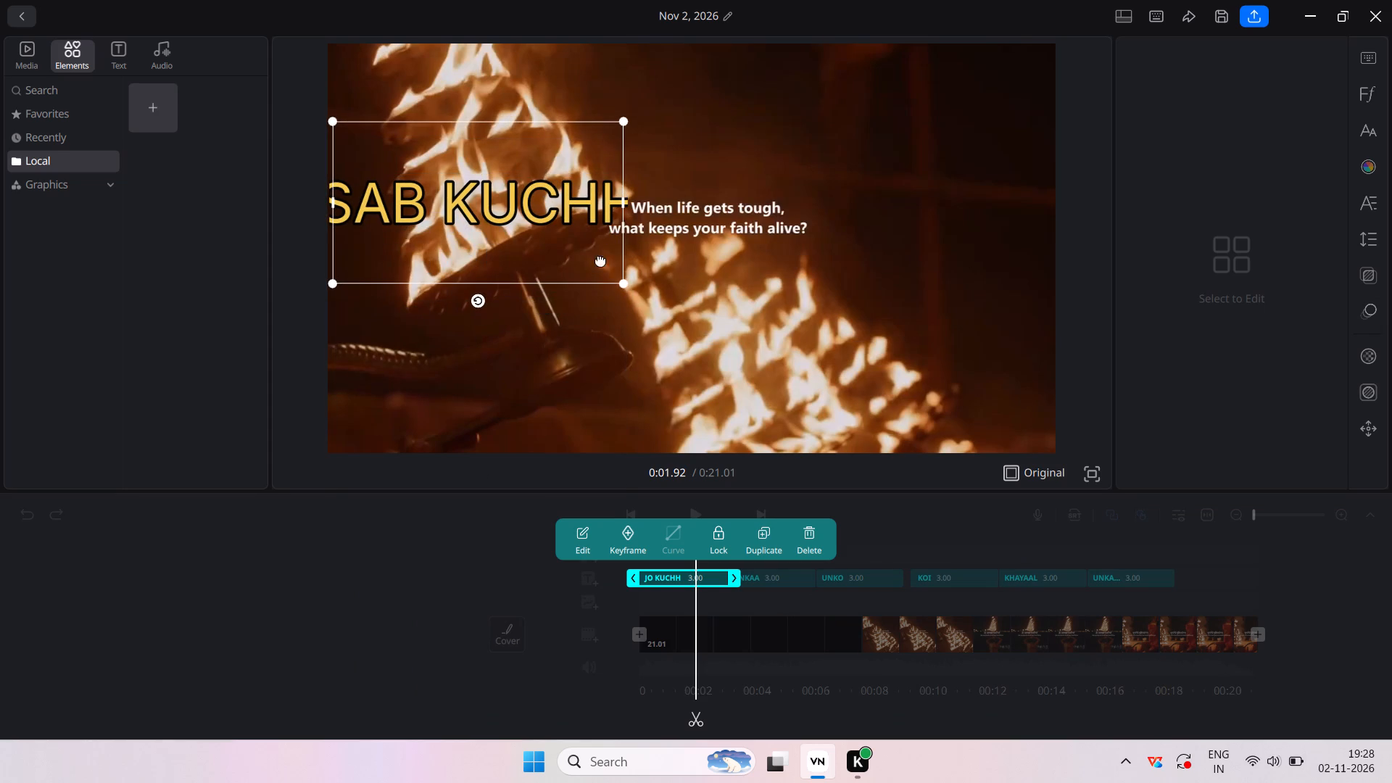
left_click_drag(625, 285, 672, 292)
left_click_drag(672, 292, 512, 214)
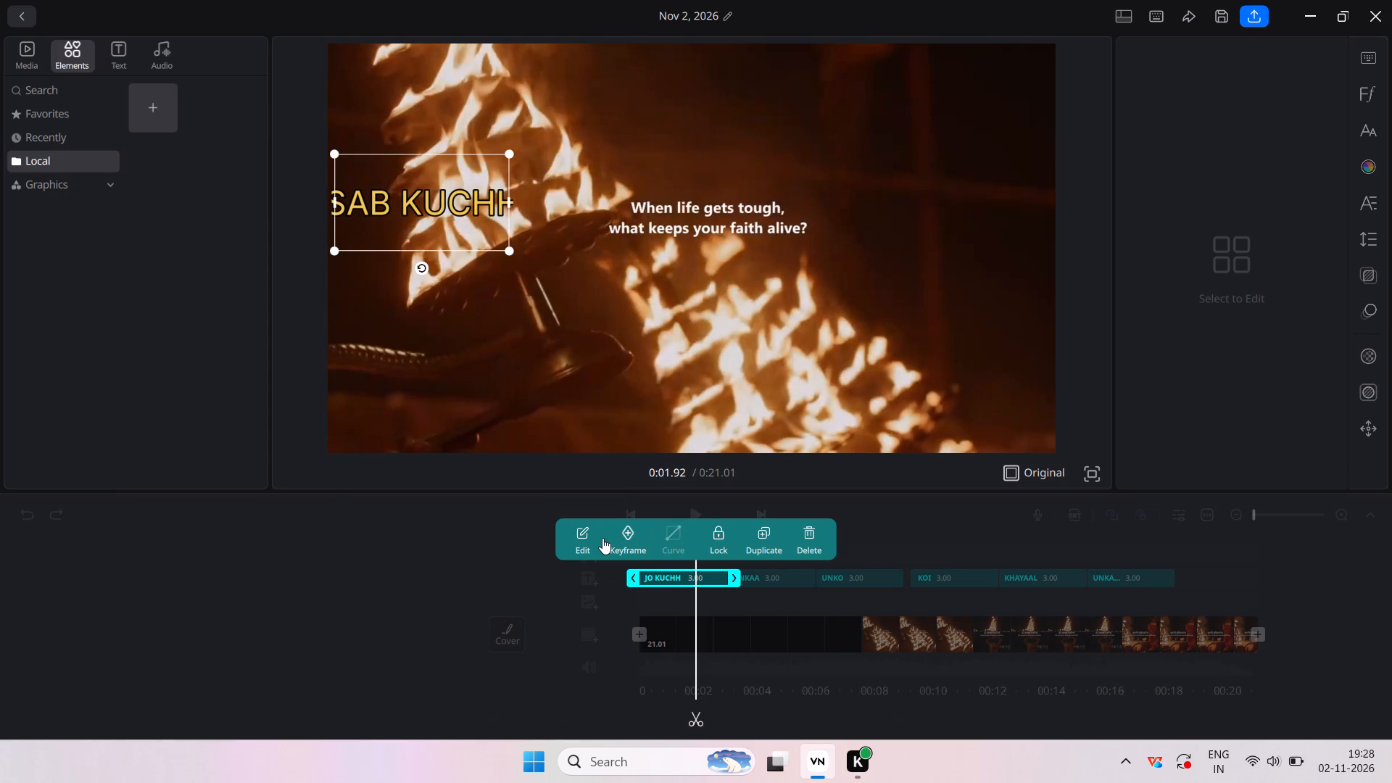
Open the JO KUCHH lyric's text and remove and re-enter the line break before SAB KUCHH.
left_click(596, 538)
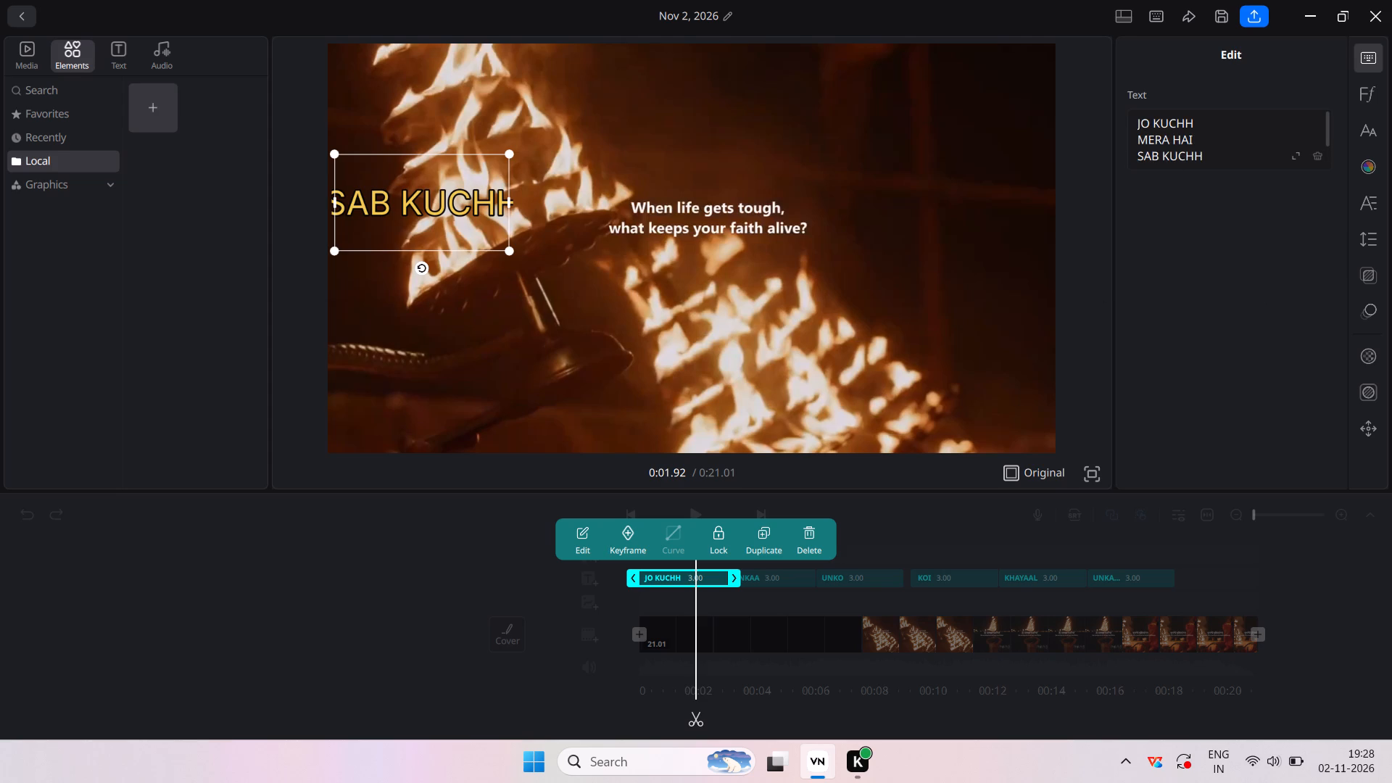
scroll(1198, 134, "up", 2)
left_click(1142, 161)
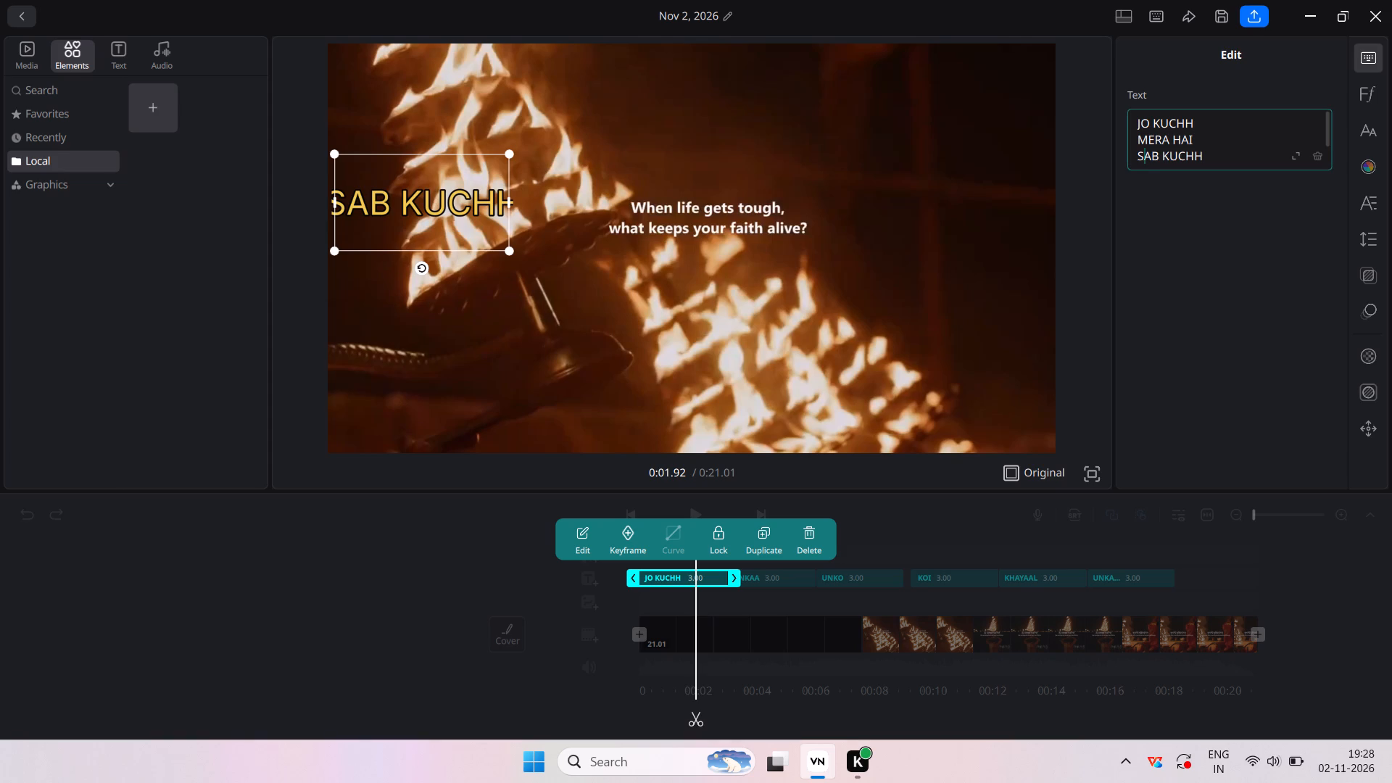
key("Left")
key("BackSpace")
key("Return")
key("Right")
Widen the JO KUCHH lyric's text box slightly toward the built-in captions and play the opening to check it.
left_click_drag(509, 204, 543, 200)
scroll(522, 626, "right", 1)
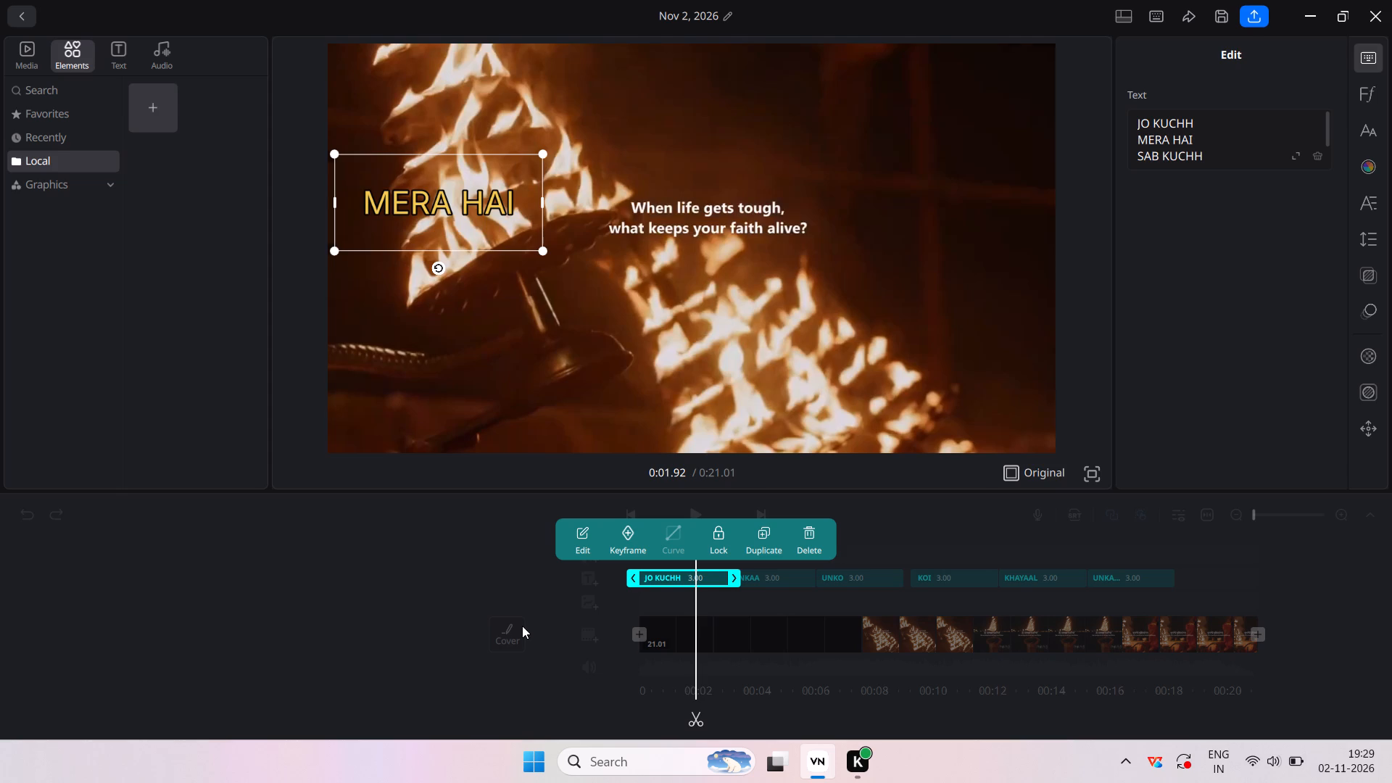
scroll(522, 626, "right", 1)
scroll(735, 618, "right", 5)
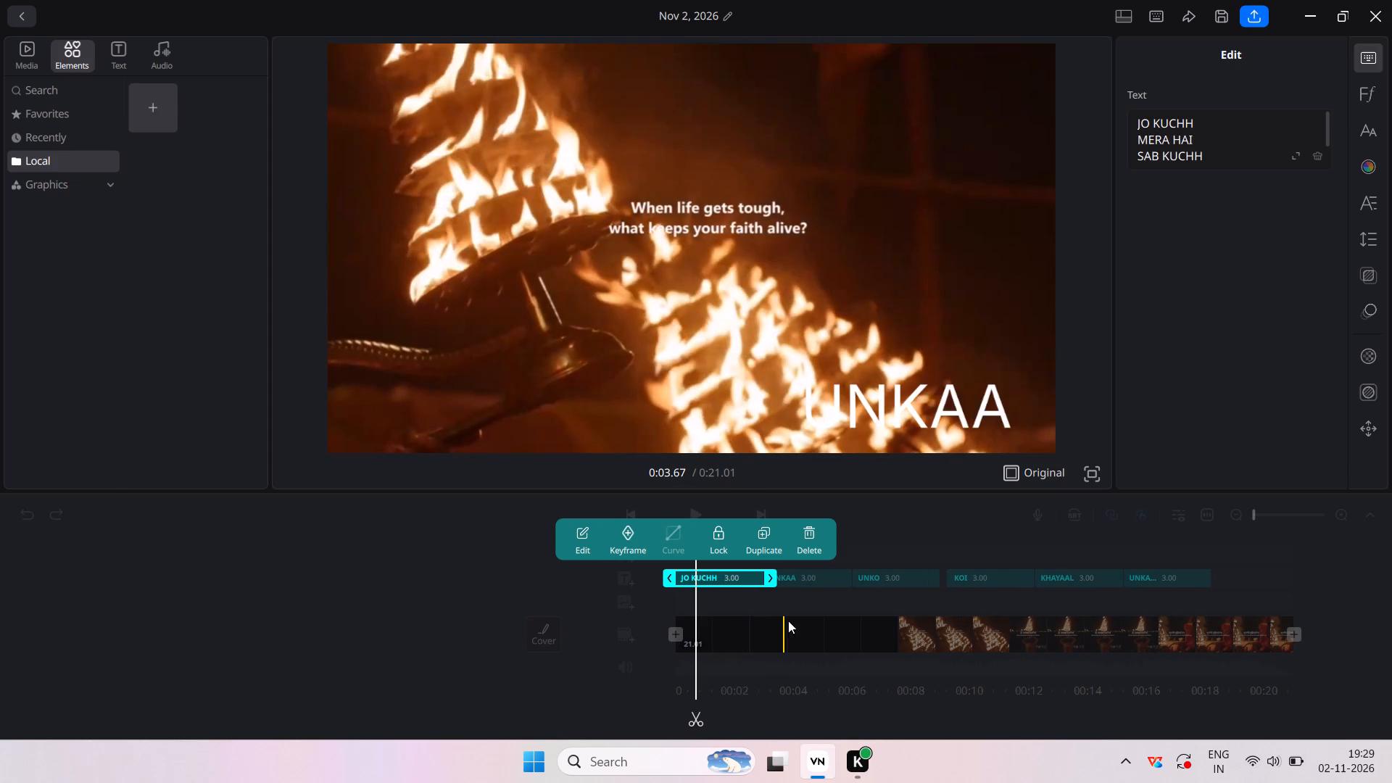
scroll(885, 644, "left", 1)
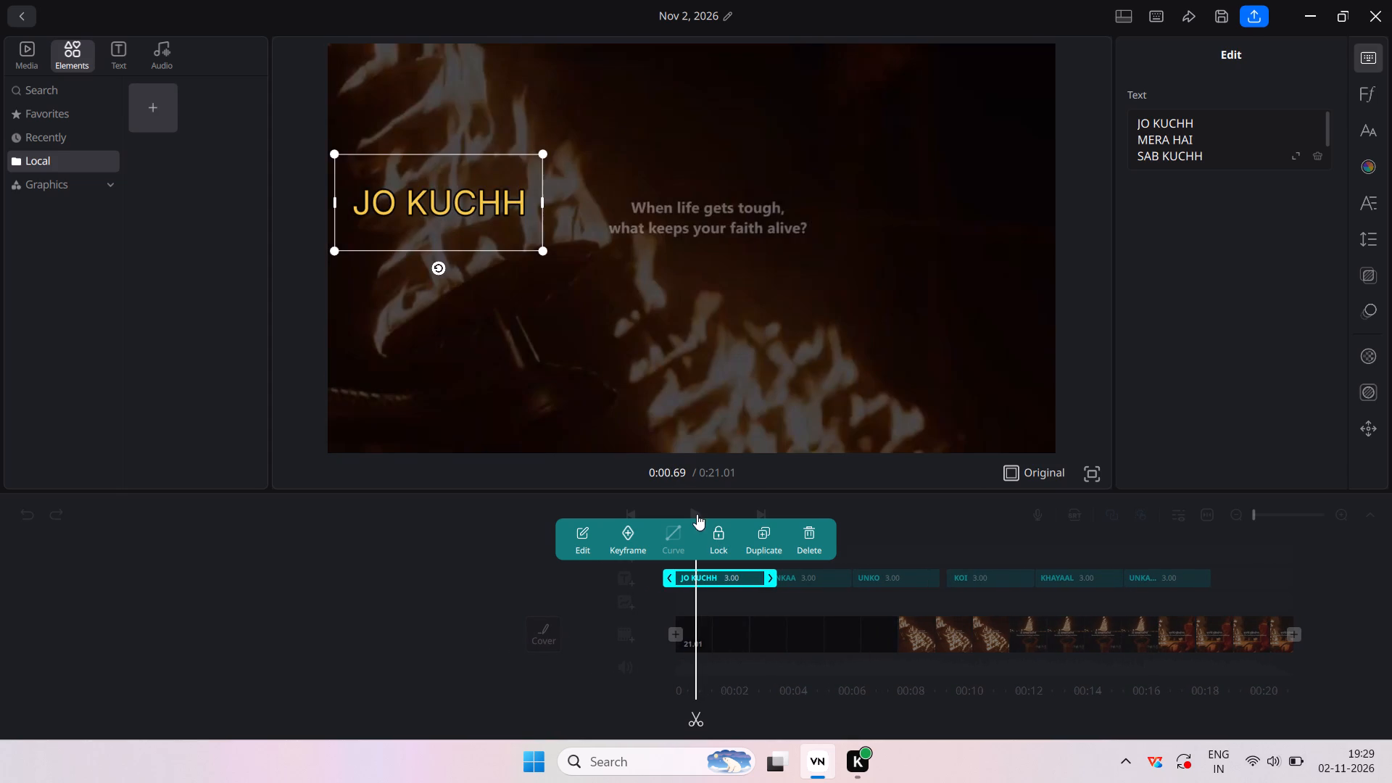
left_click(694, 510)
left_click(692, 523)
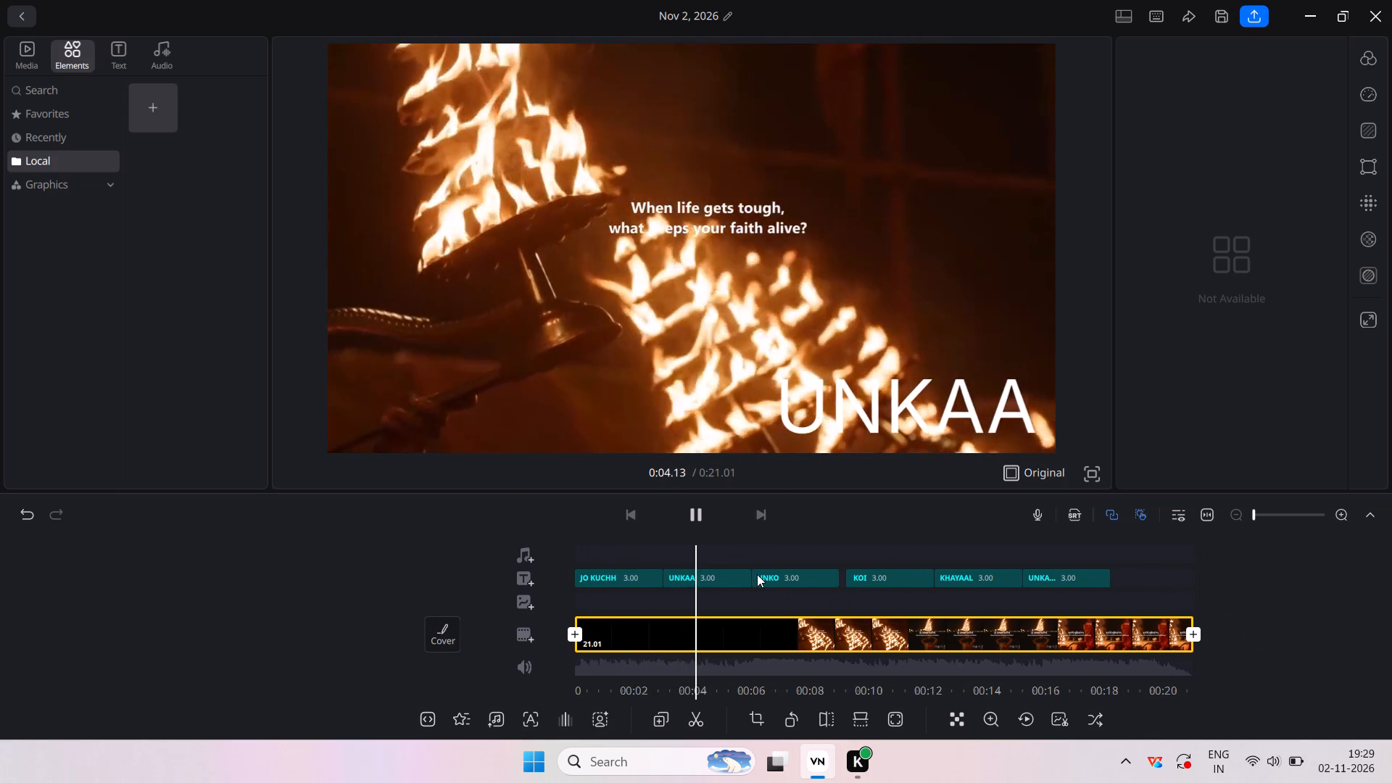
Move the large white UNKAA lyric to the bottom centre of the frame, below the built-in captions.
left_click(631, 585)
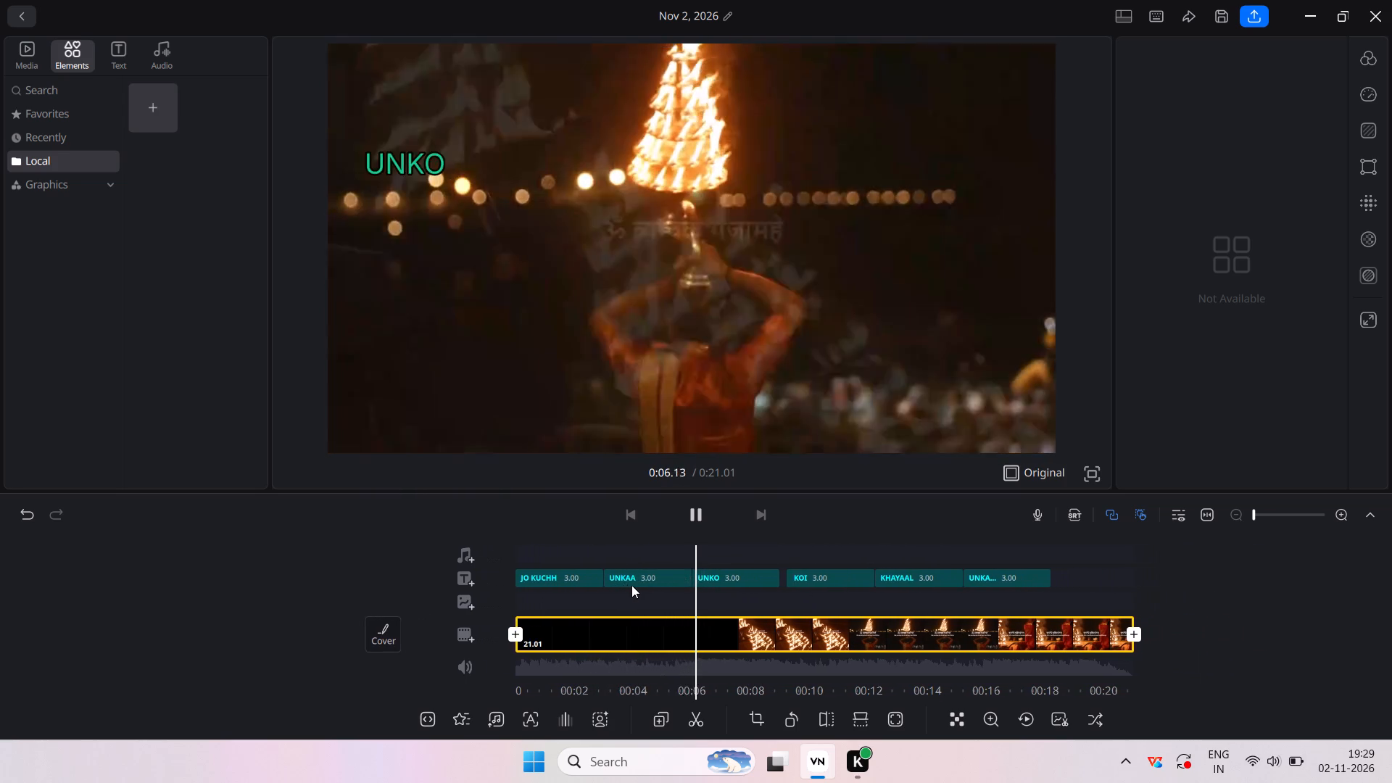
left_click_drag(896, 418, 706, 349)
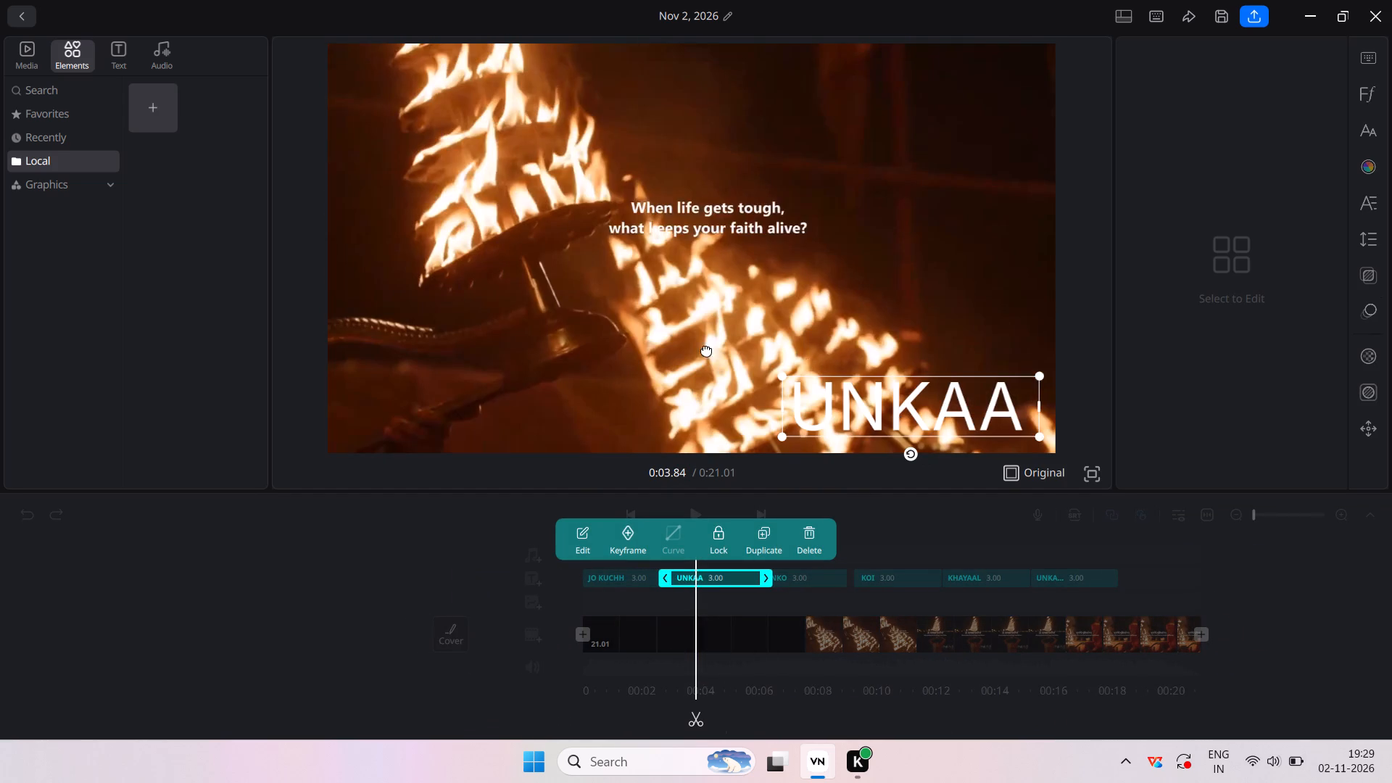
left_click_drag(706, 349, 682, 395)
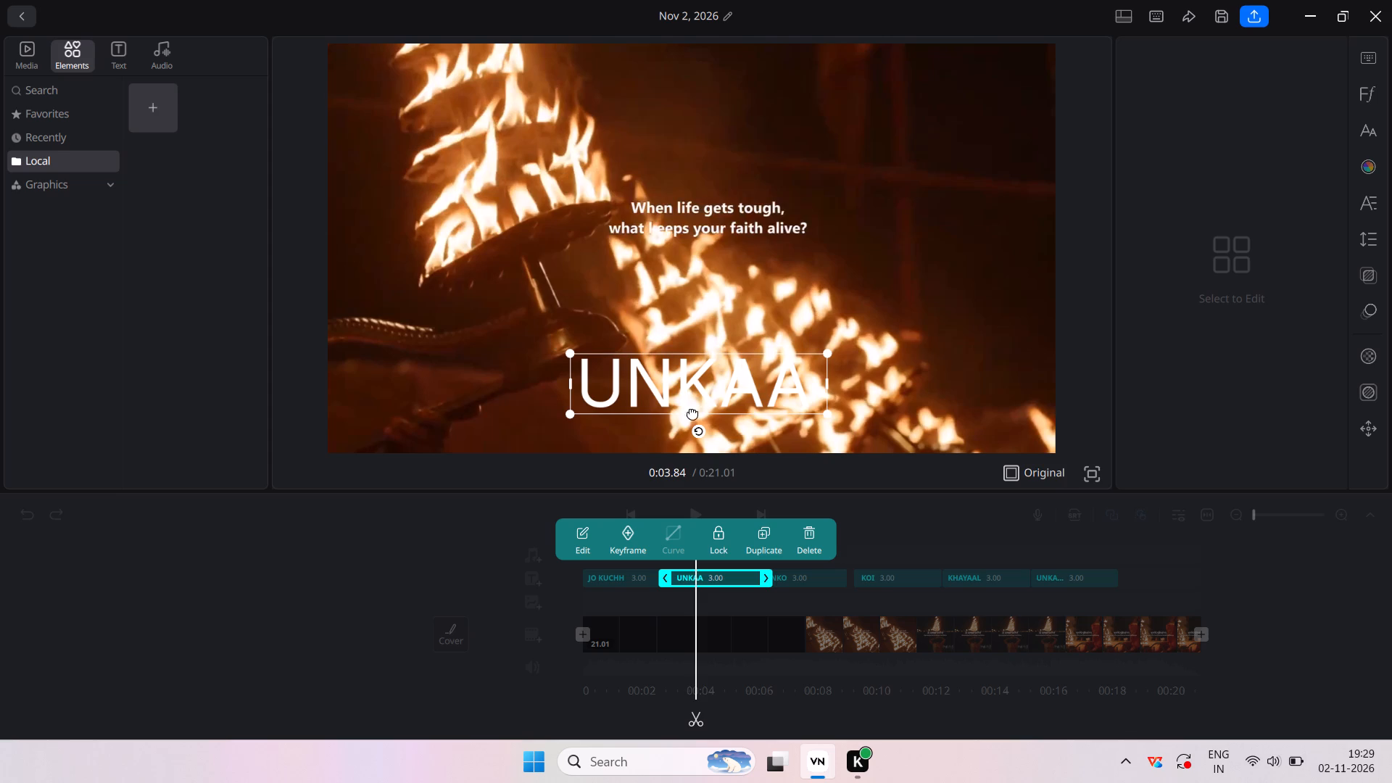
left_click(464, 584)
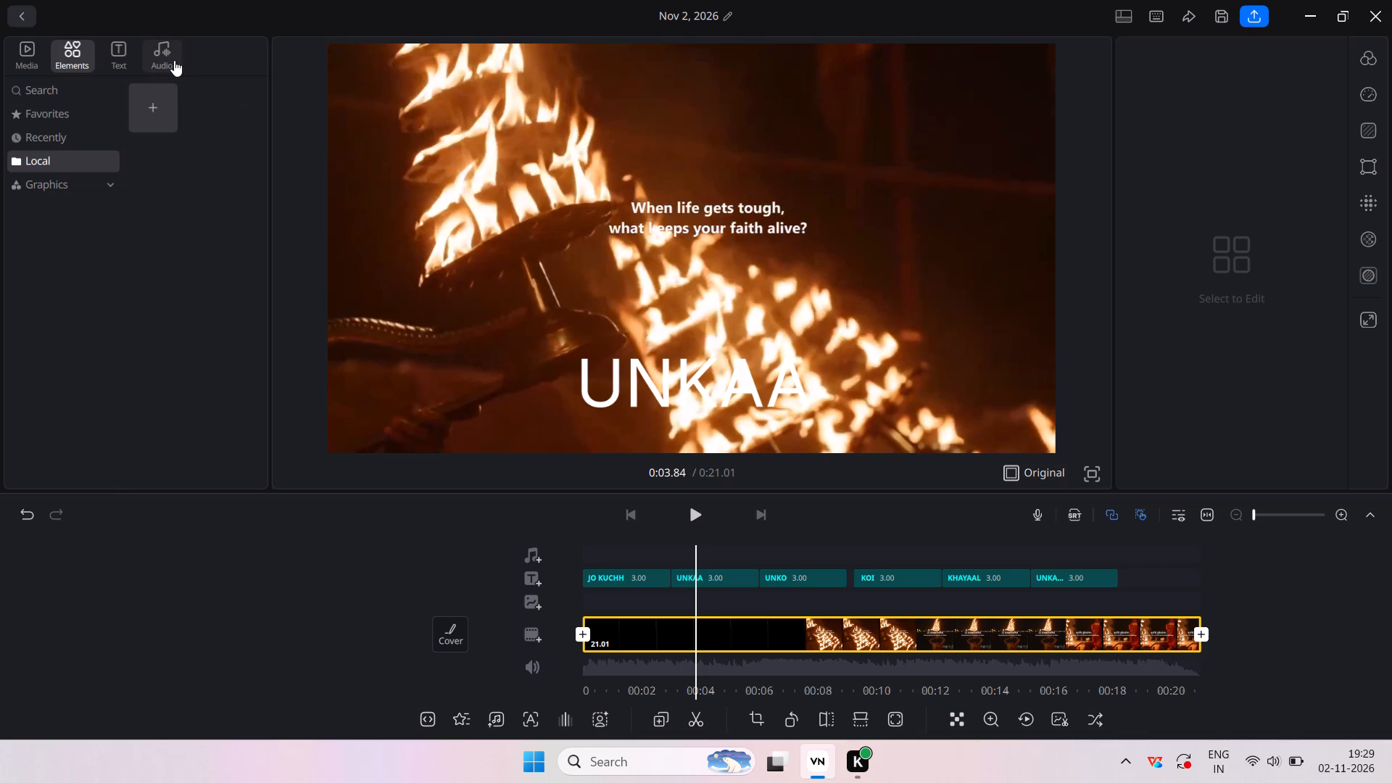
Play the video through to its end, return to the beginning and replay it to check the lyric timing.
left_click(684, 515)
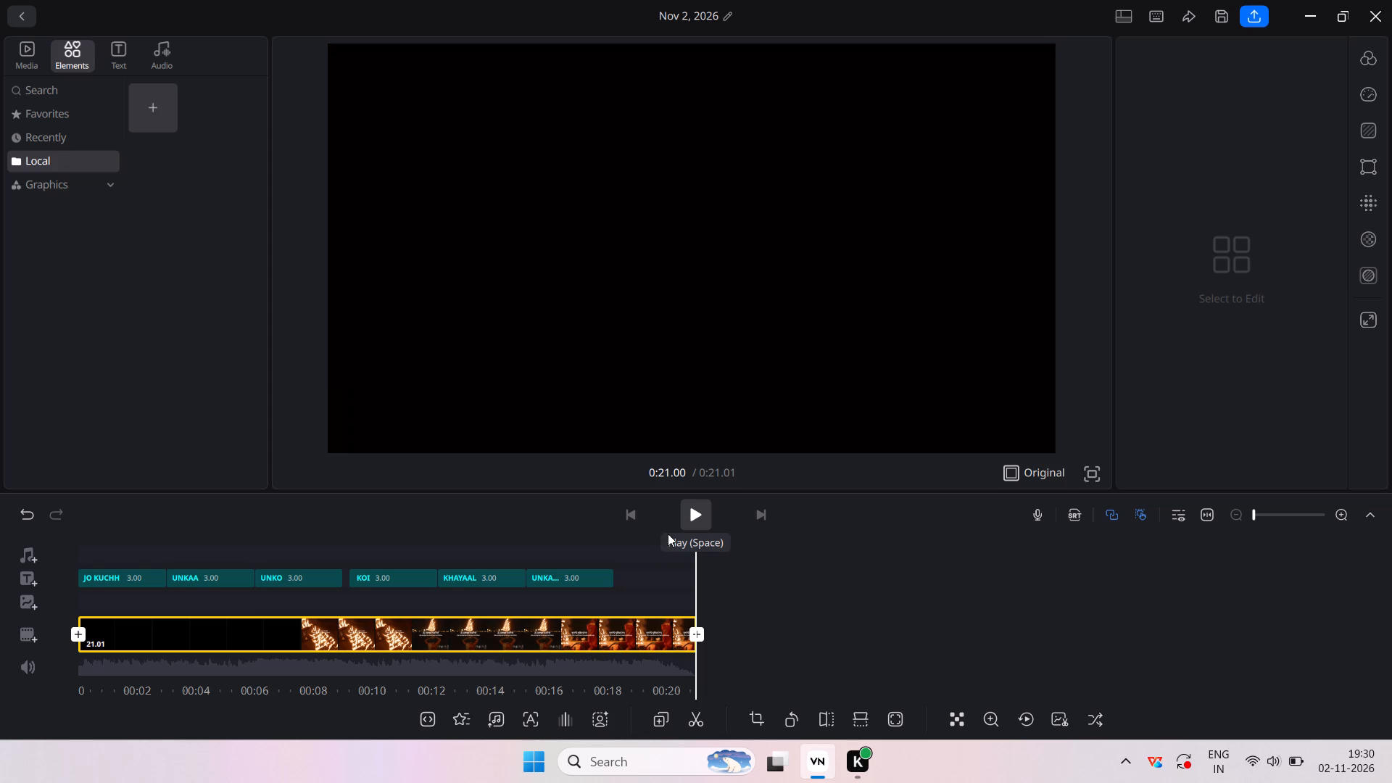
scroll(452, 602, "right", 20)
scroll(452, 602, "right", 20)
scroll(452, 602, "right", 17)
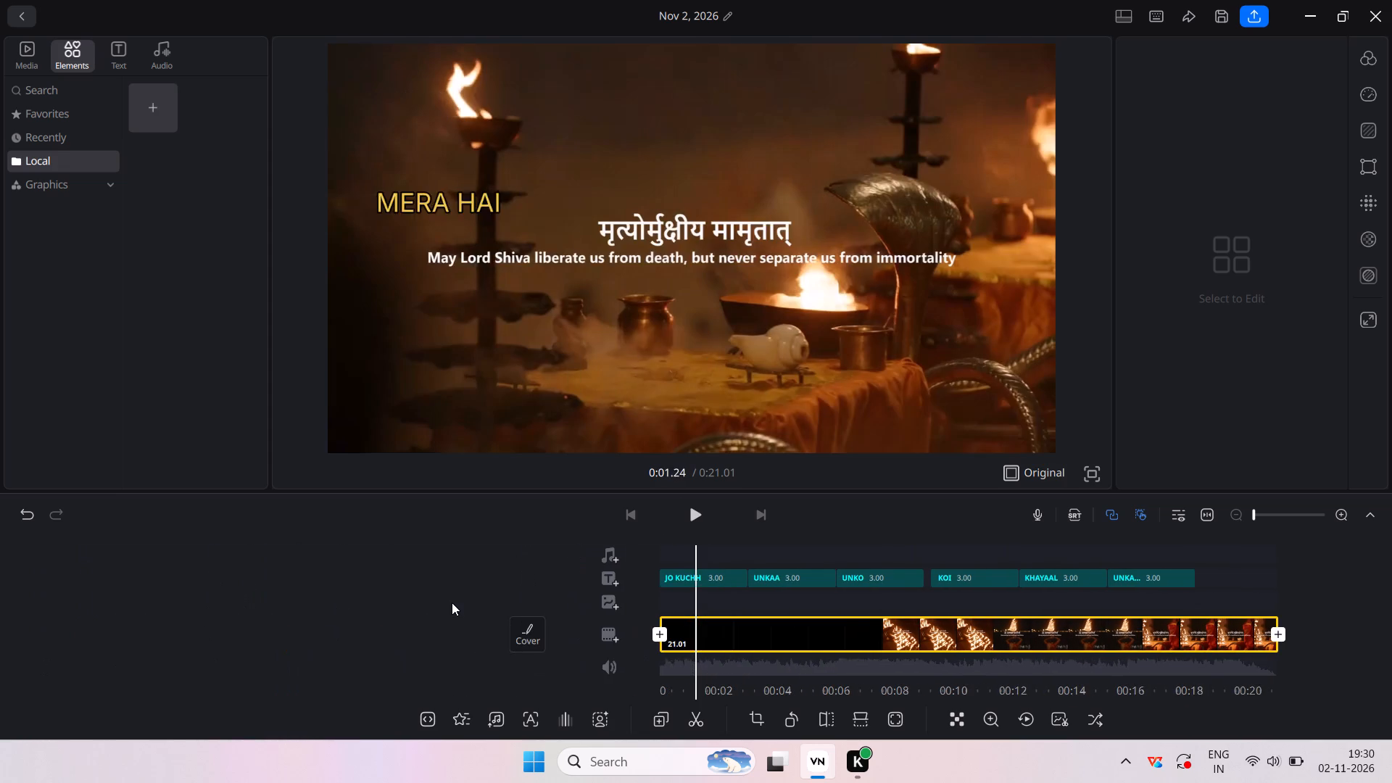
scroll(452, 602, "right", 7)
scroll(739, 625, "right", 3)
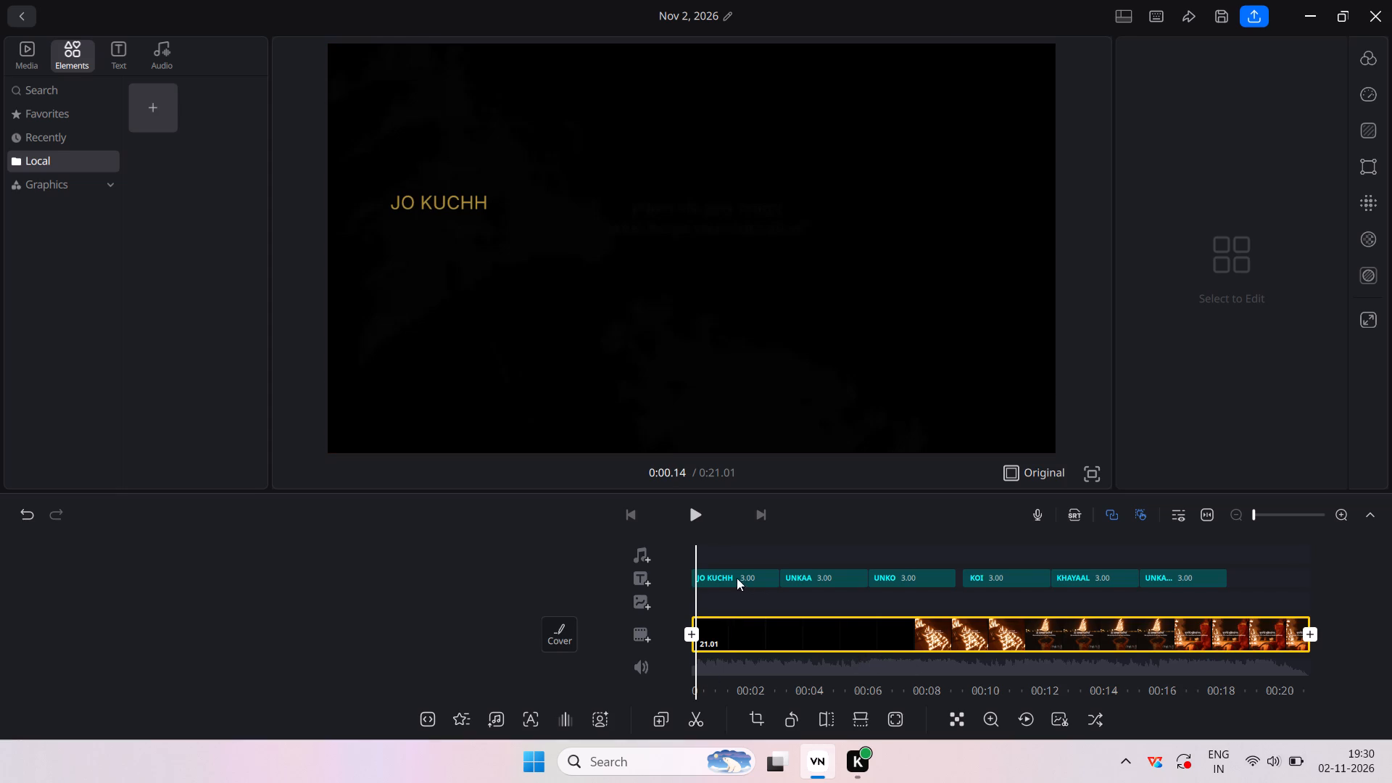
left_click(700, 516)
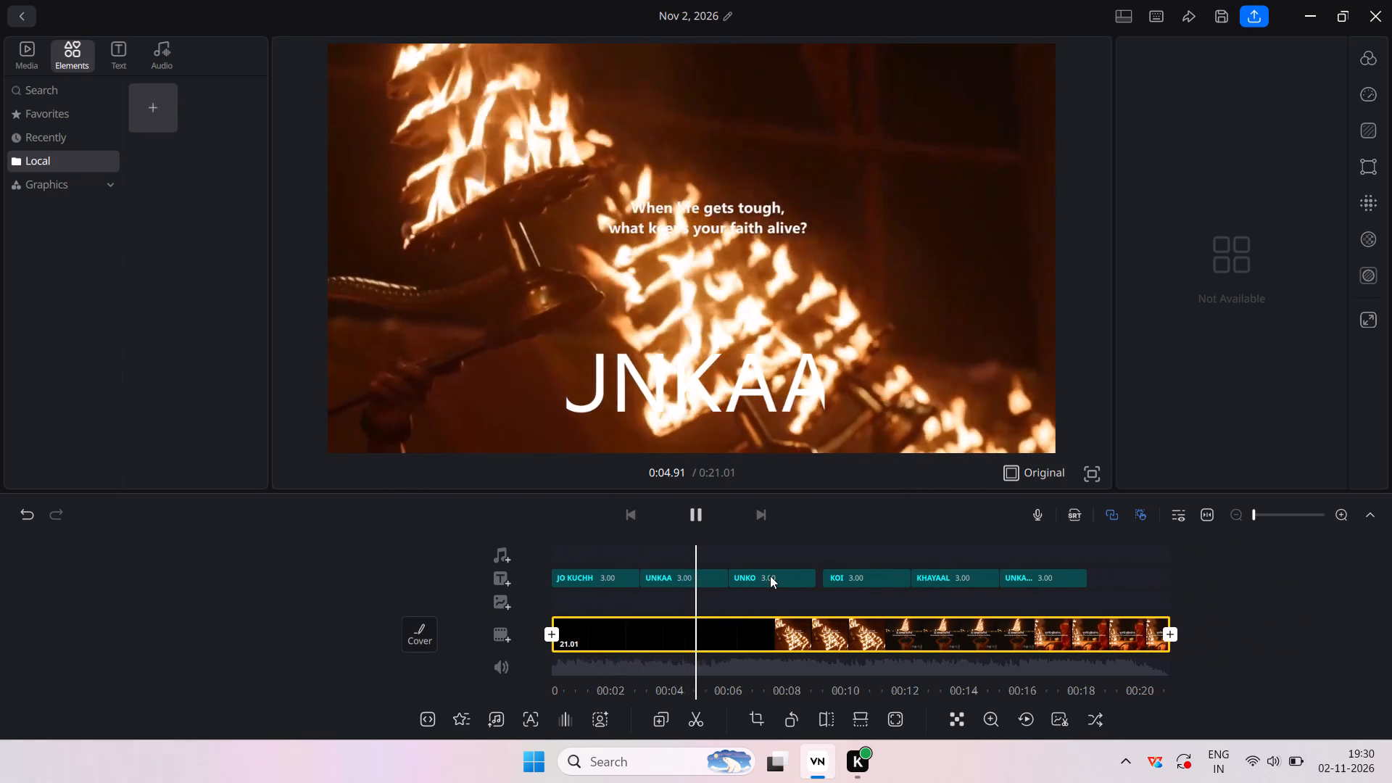
Slide the KOI, KHAYAAL and UNKA... lyric clips slightly earlier to close the gaps between the text clips.
left_click(788, 573)
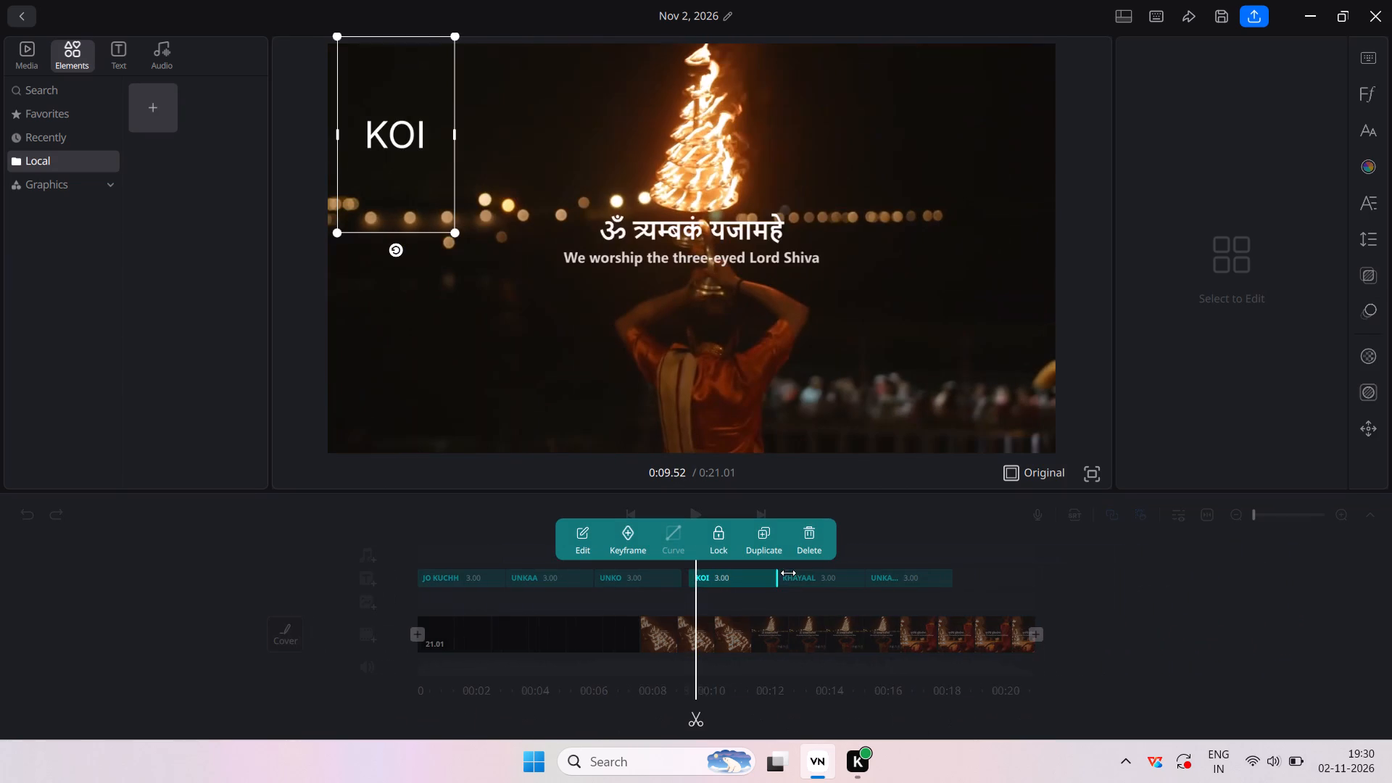
left_click_drag(746, 576, 735, 576)
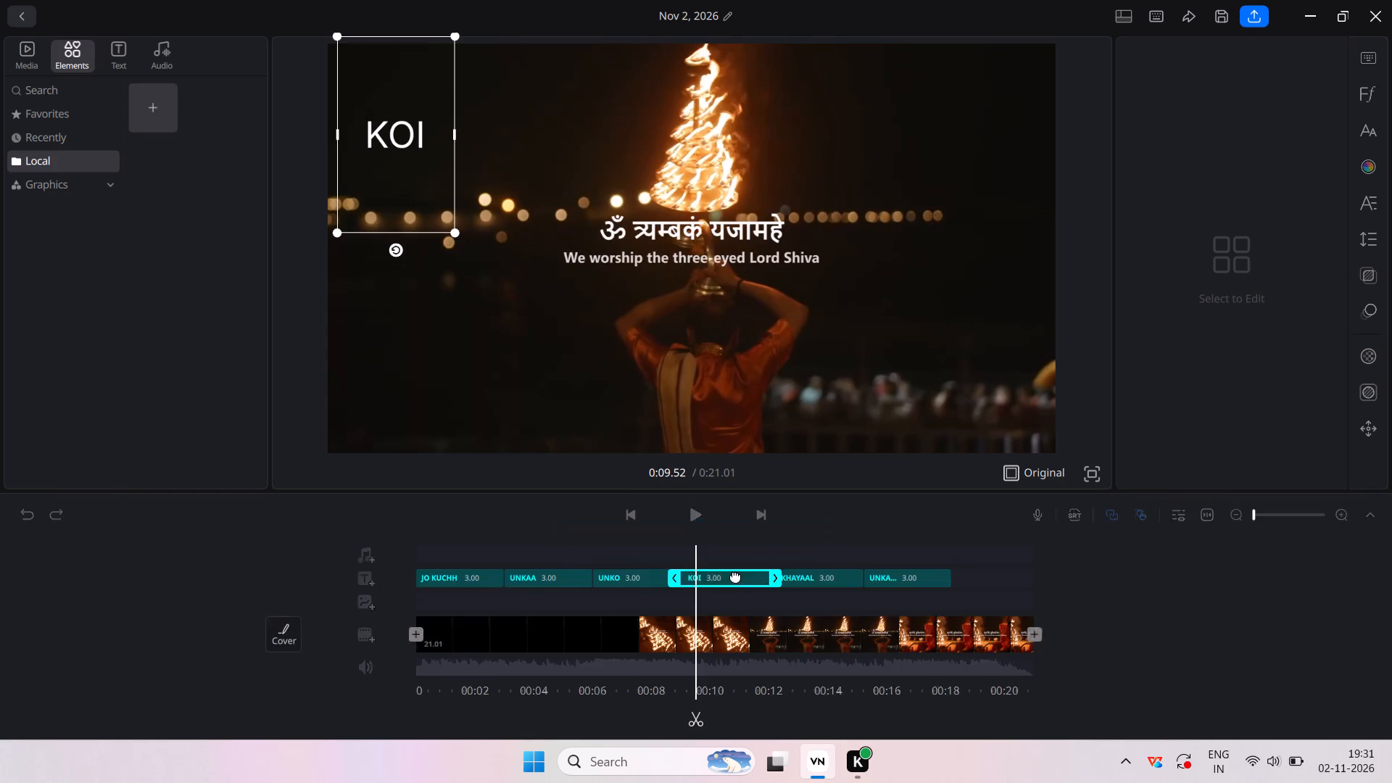
left_click(818, 584)
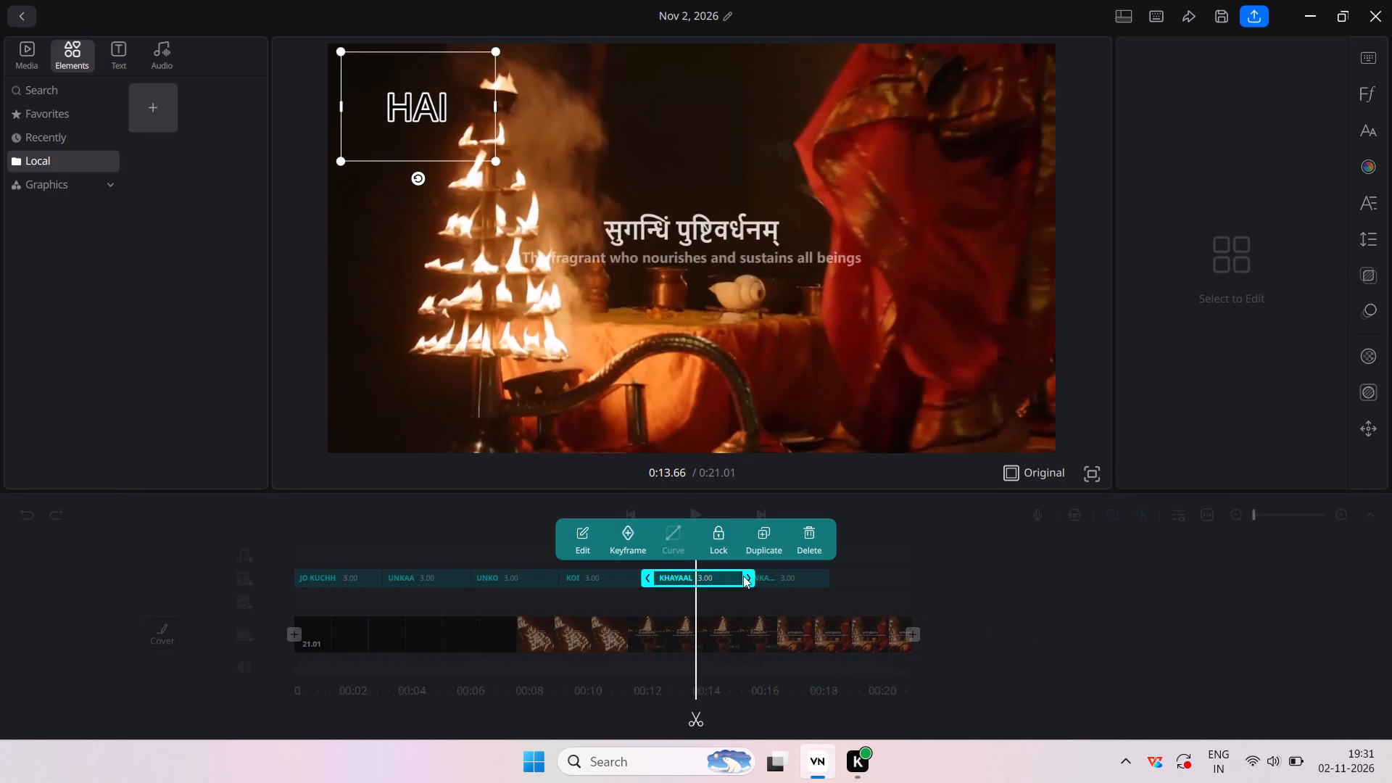
left_click(731, 576)
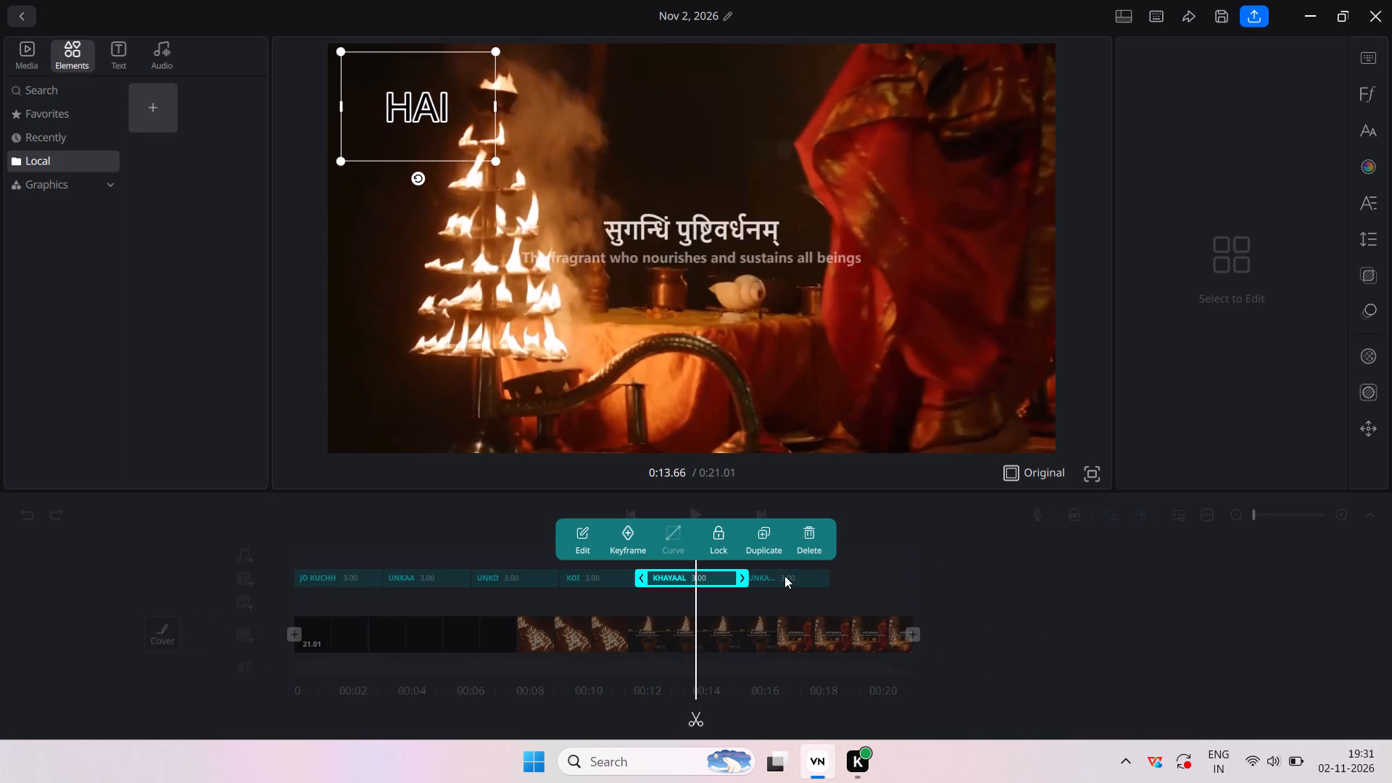
left_click(788, 576)
left_click(788, 576)
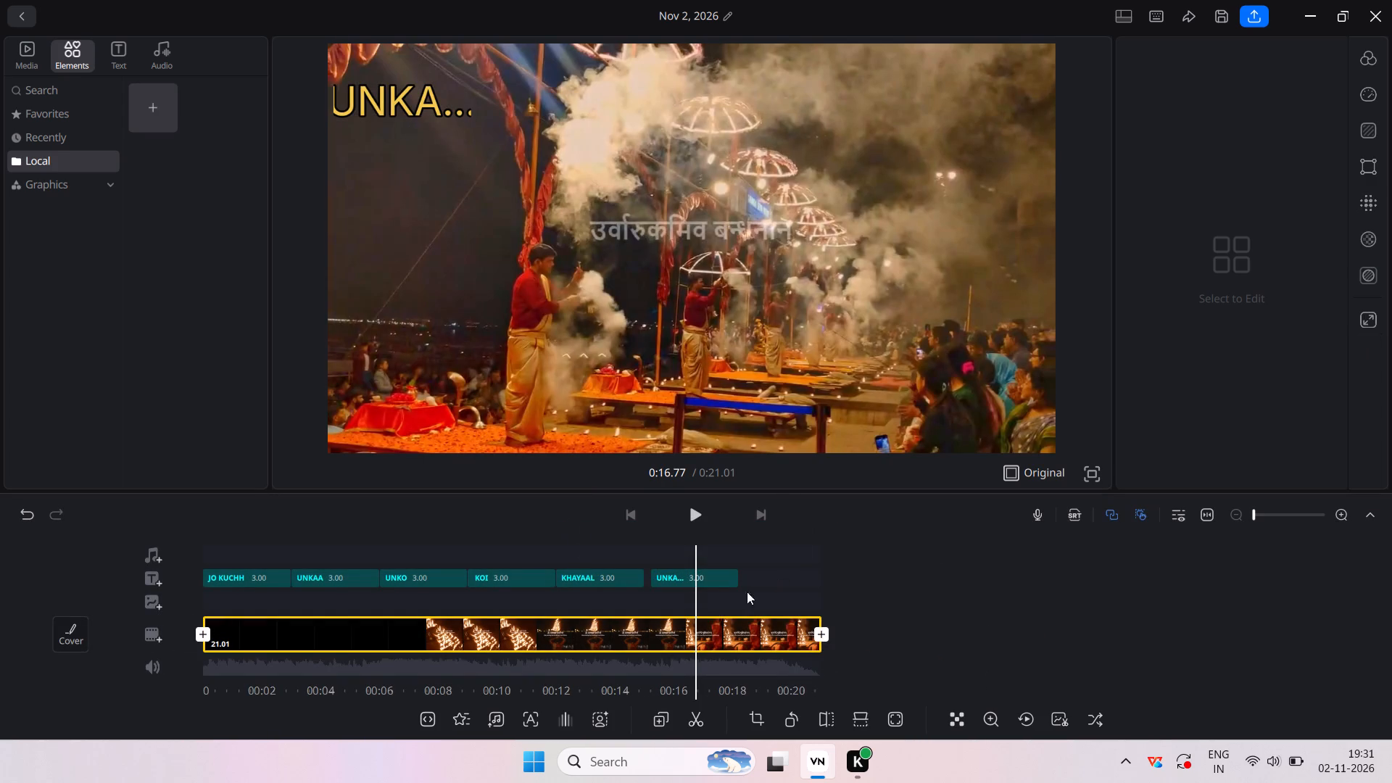
scroll(672, 603, "right", 5)
left_click(672, 603)
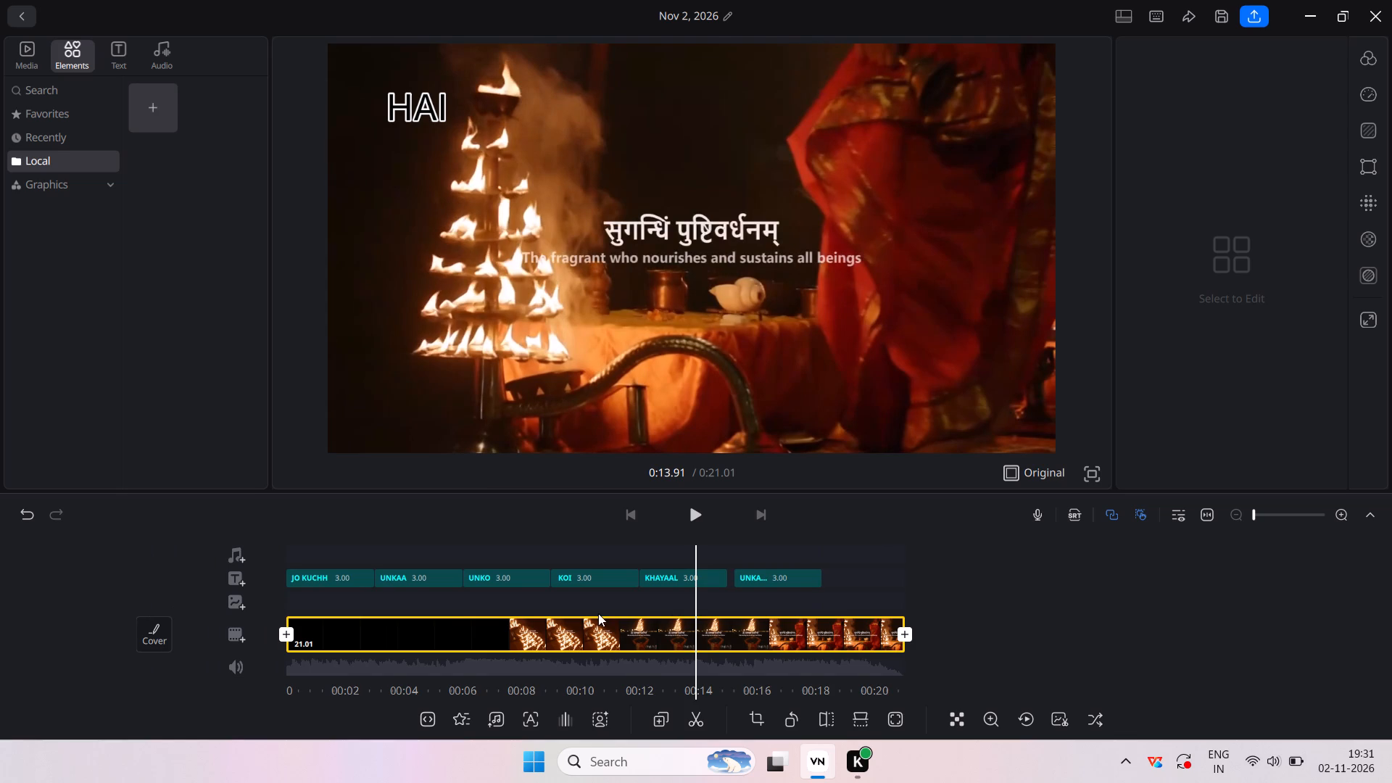
left_click(763, 572)
left_click_drag(763, 572, 740, 573)
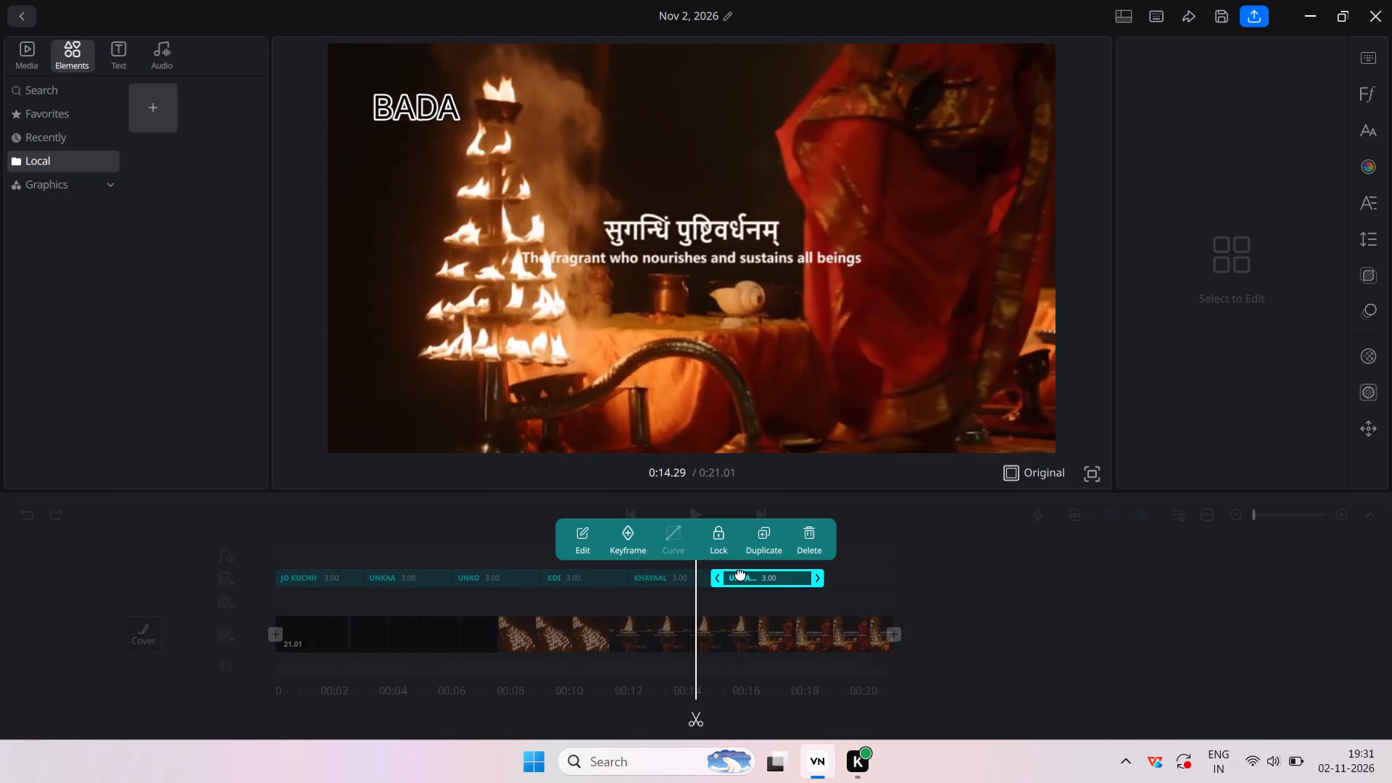
left_click(740, 573)
left_click(738, 579)
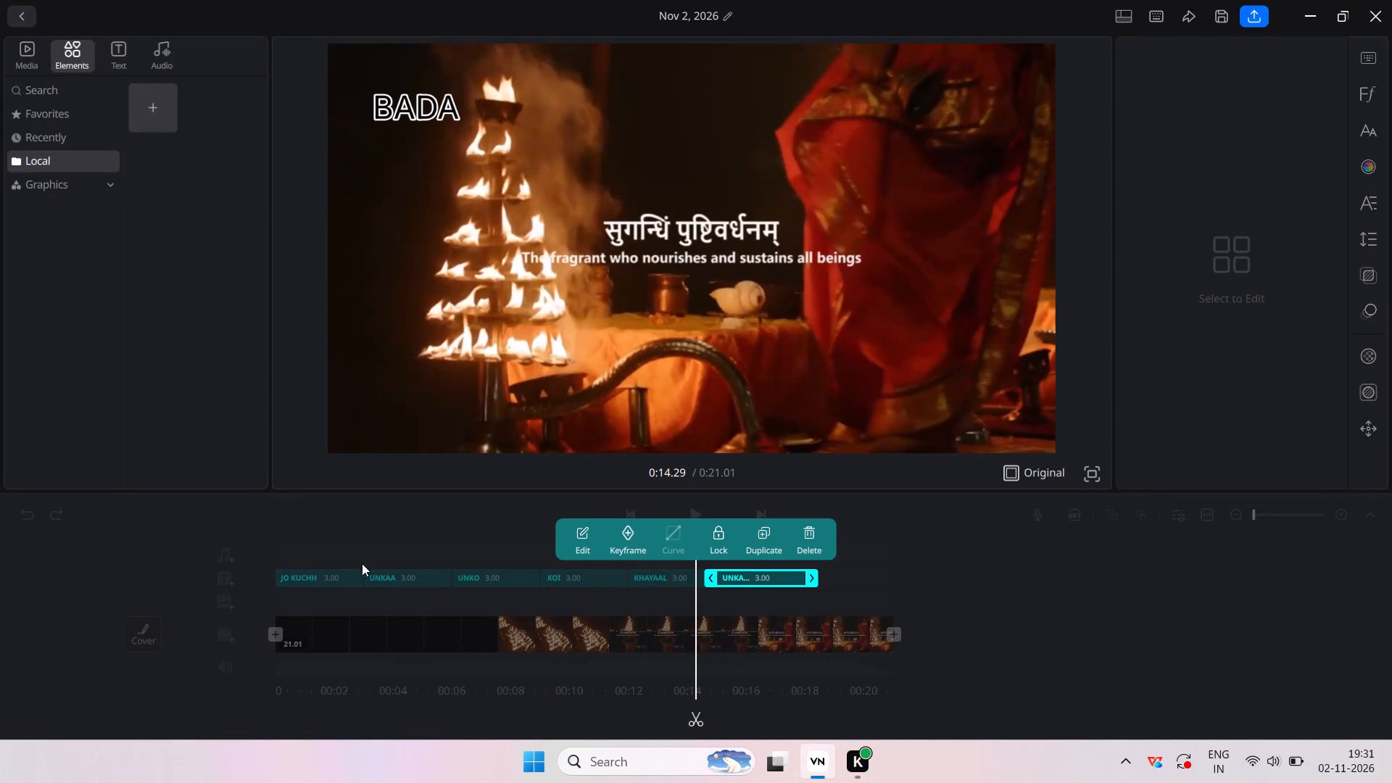
Return to the beginning and play the video to review the lyrics with the gaps closed.
scroll(349, 591, "right", 7)
scroll(349, 591, "right", 20)
scroll(349, 591, "right", 1)
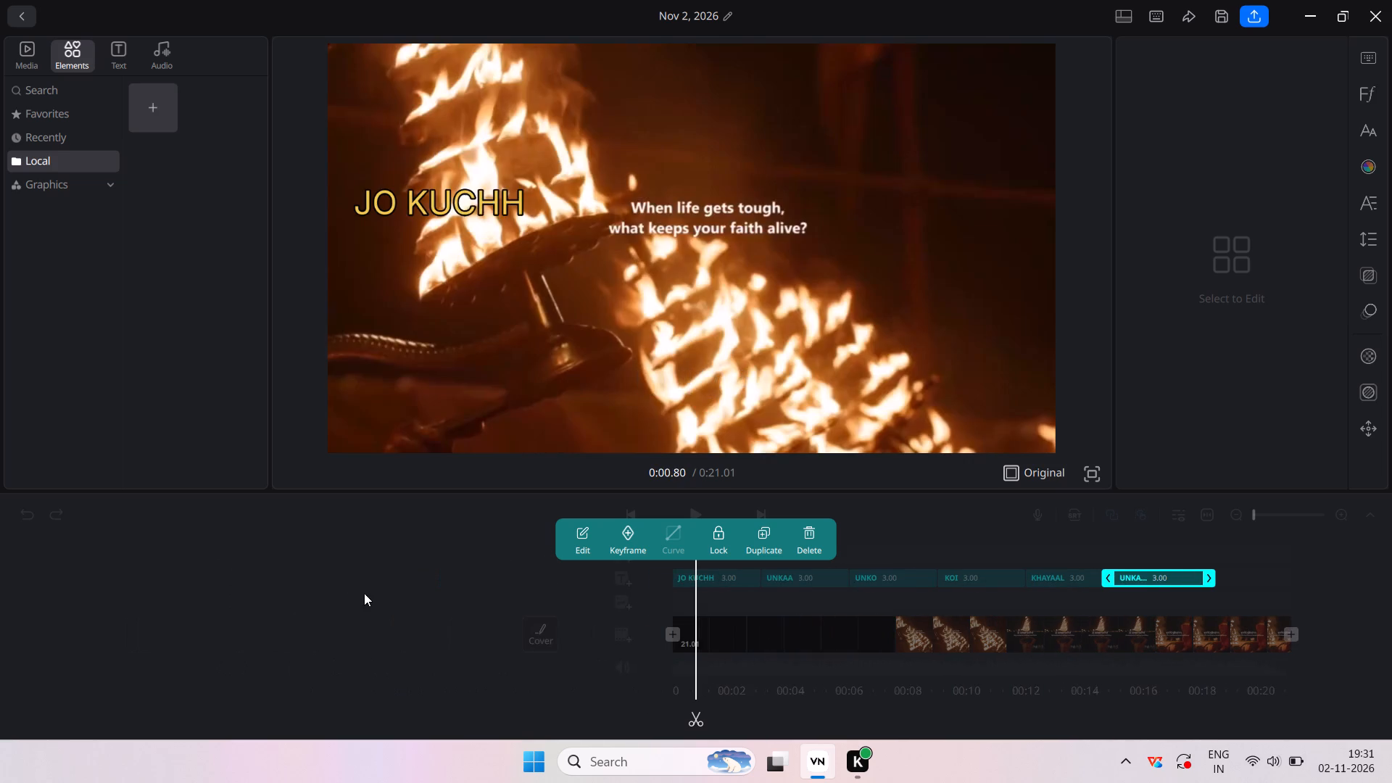
scroll(793, 605, "right", 3)
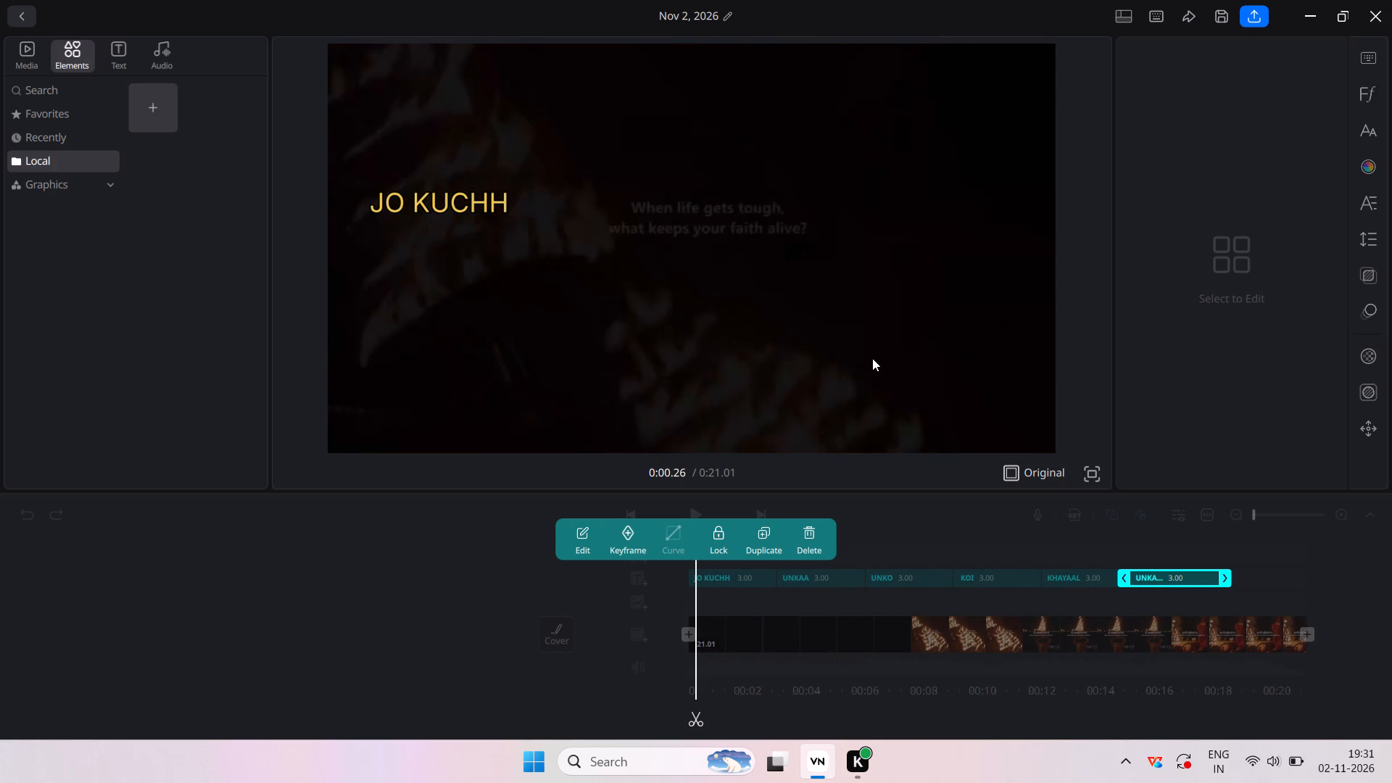
left_click(745, 202)
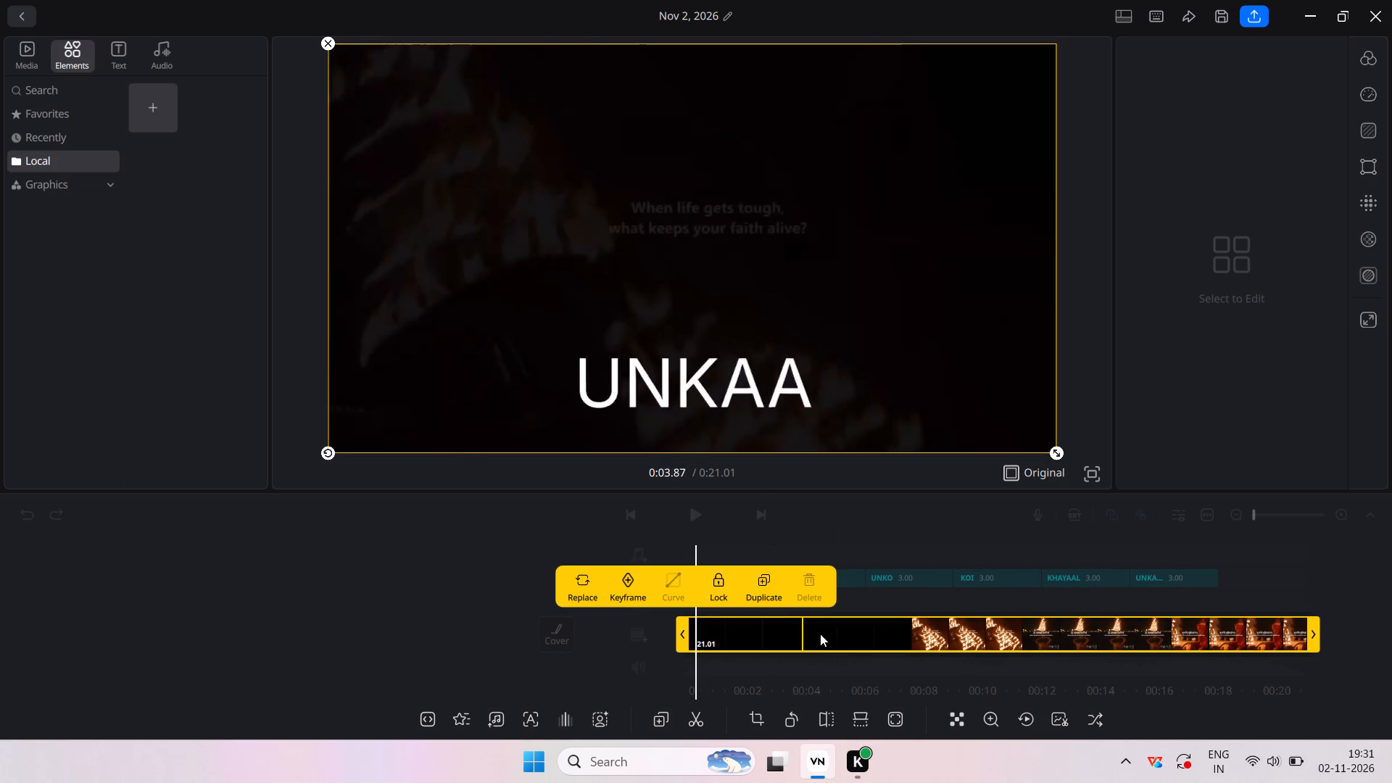
left_click(848, 636)
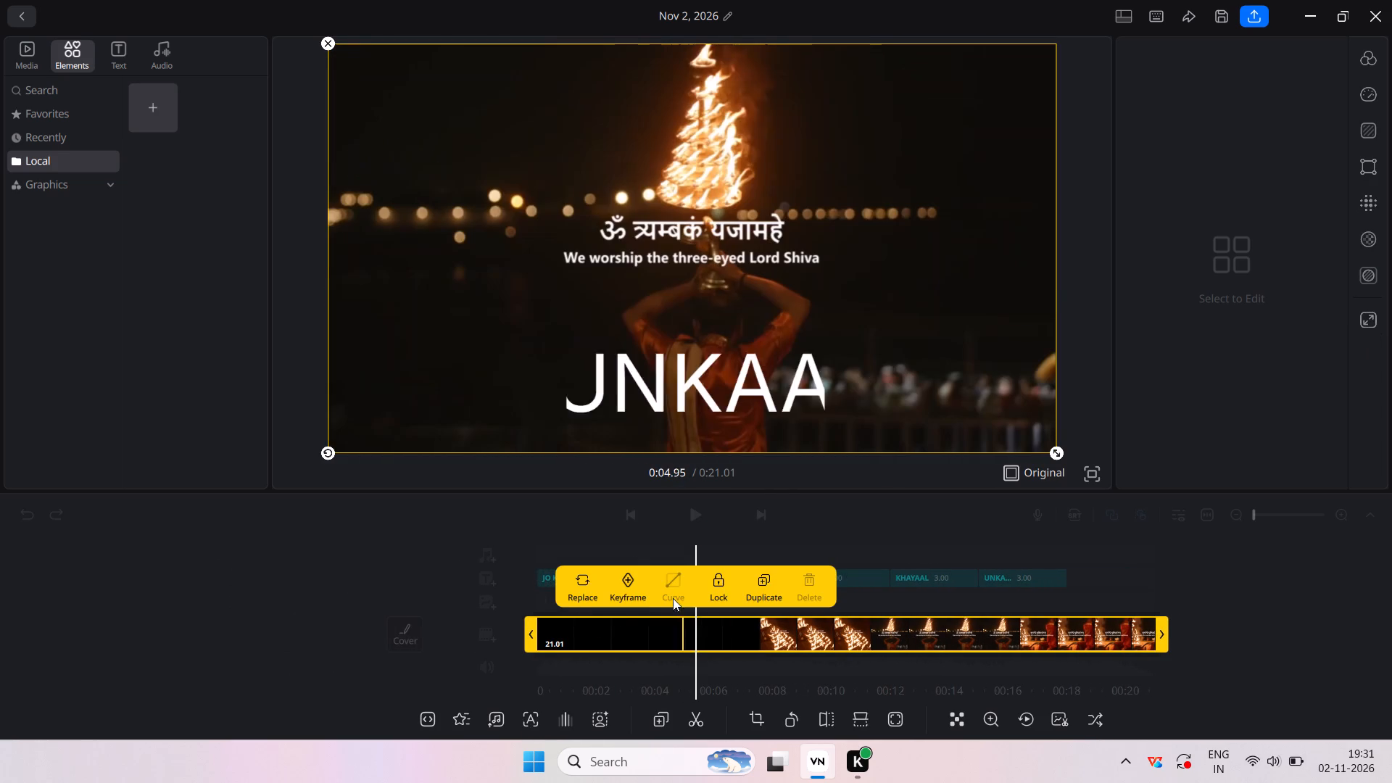
scroll(946, 594, "right", 3)
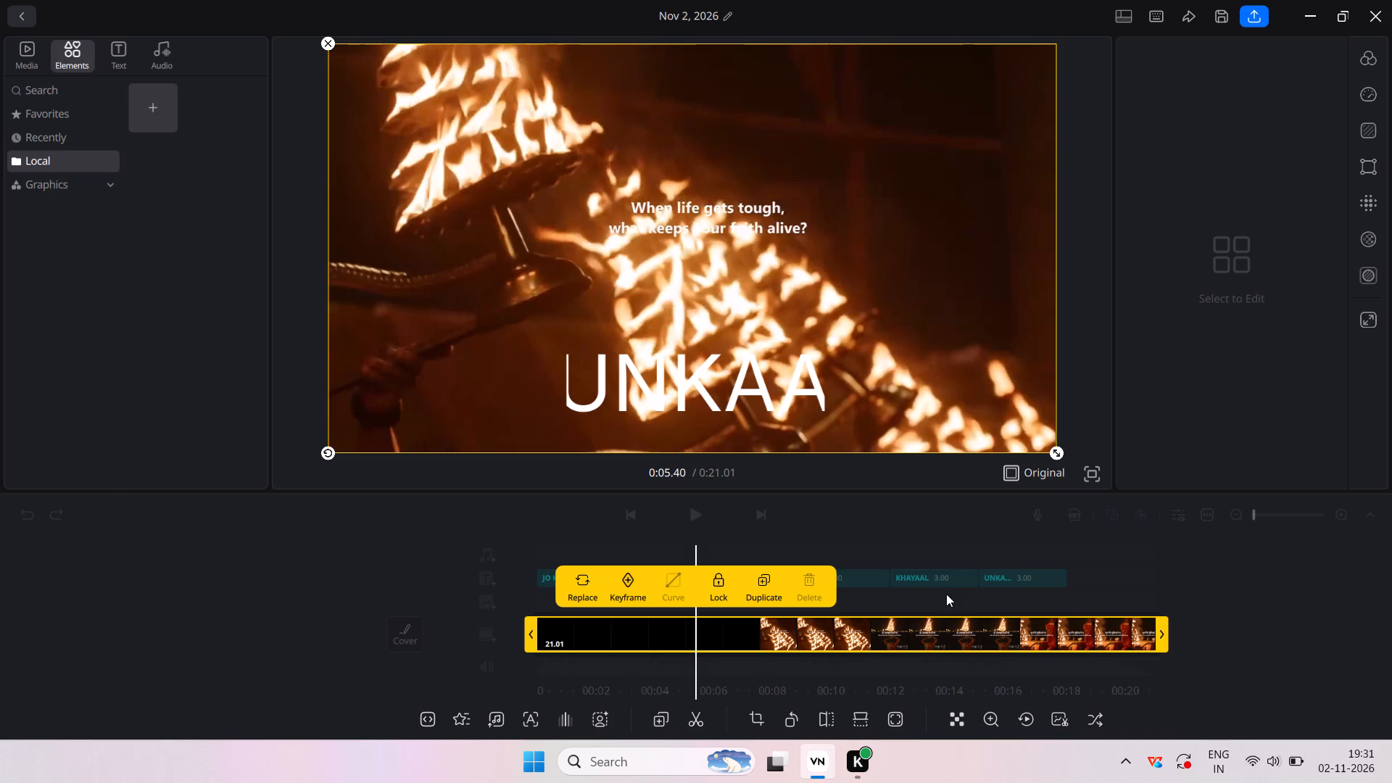
scroll(946, 594, "right", 20)
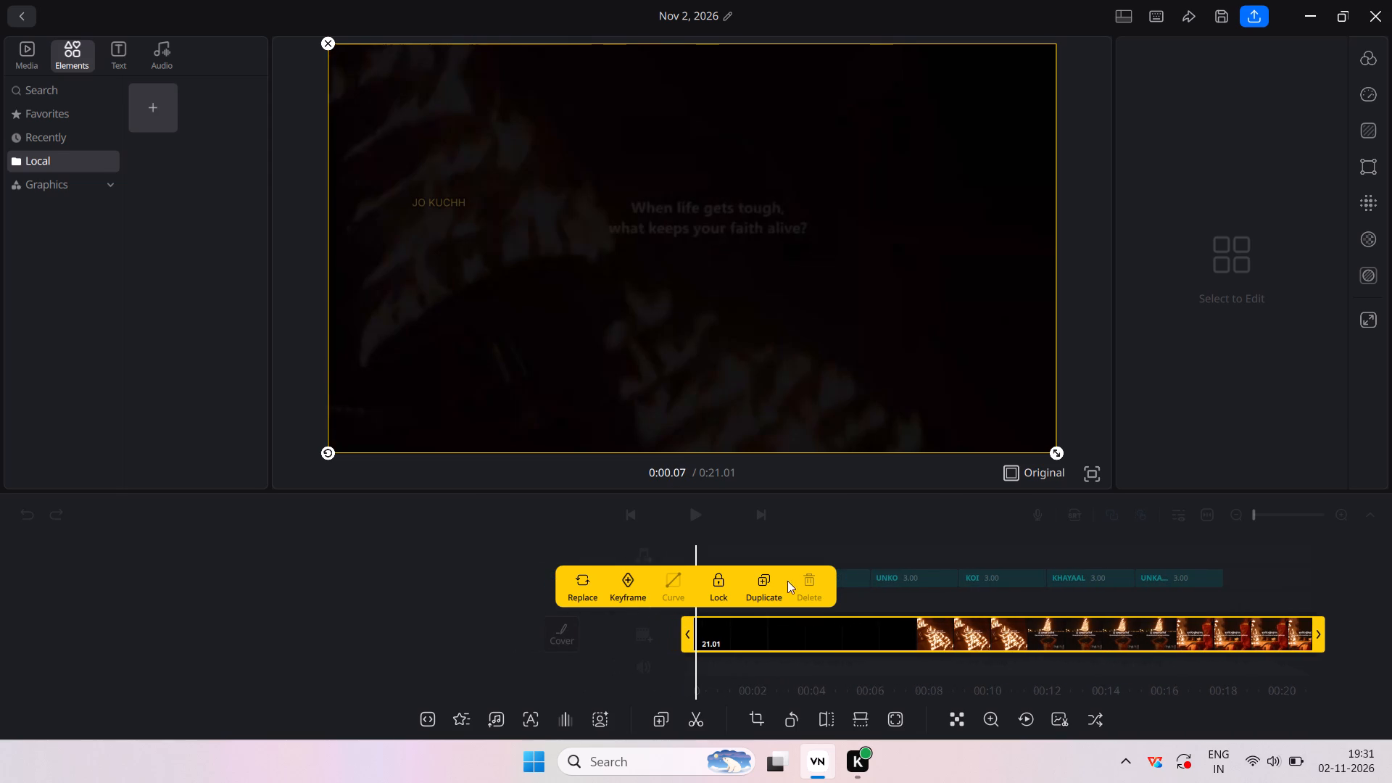
left_click(705, 516)
left_click(705, 516)
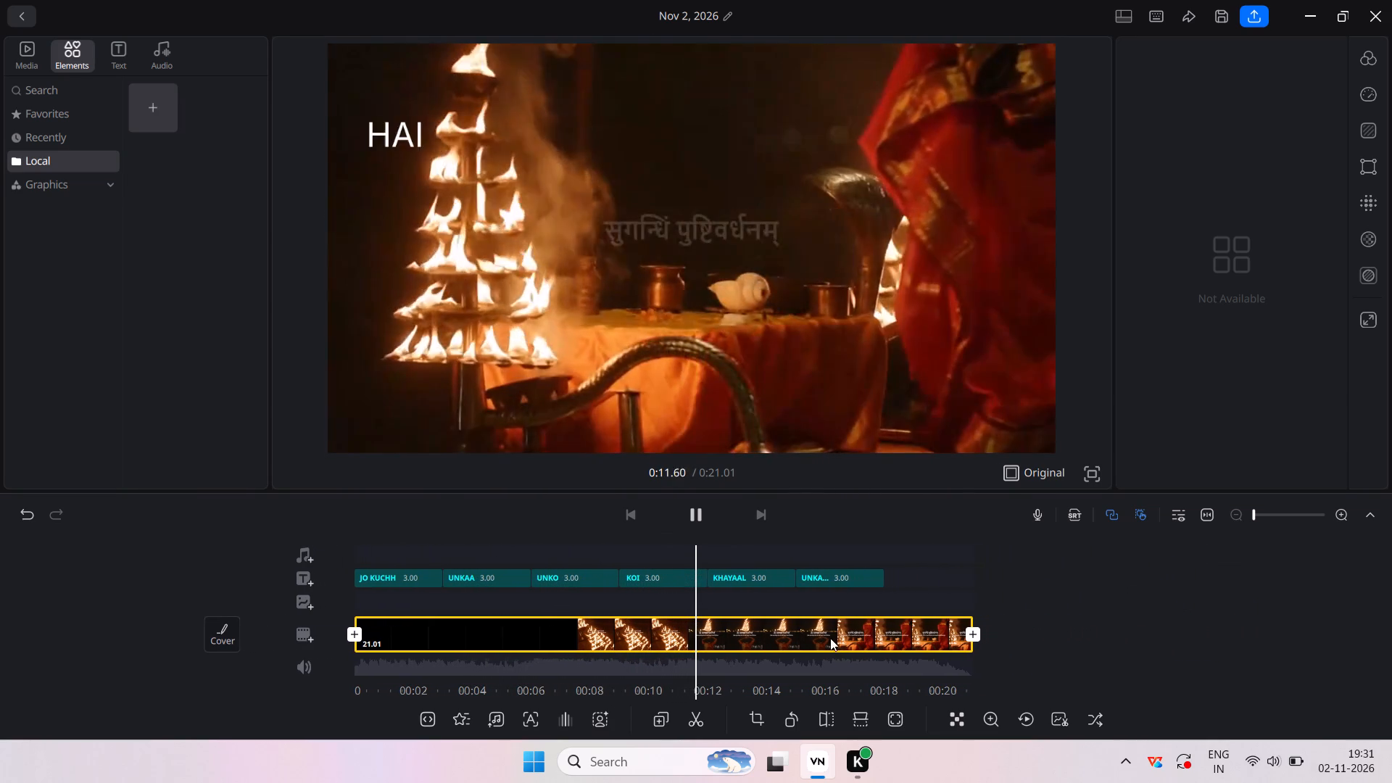
Inspect the KHAYAAL lyric's text, font and font size settings, and select the UNKO lyric.
left_click(731, 573)
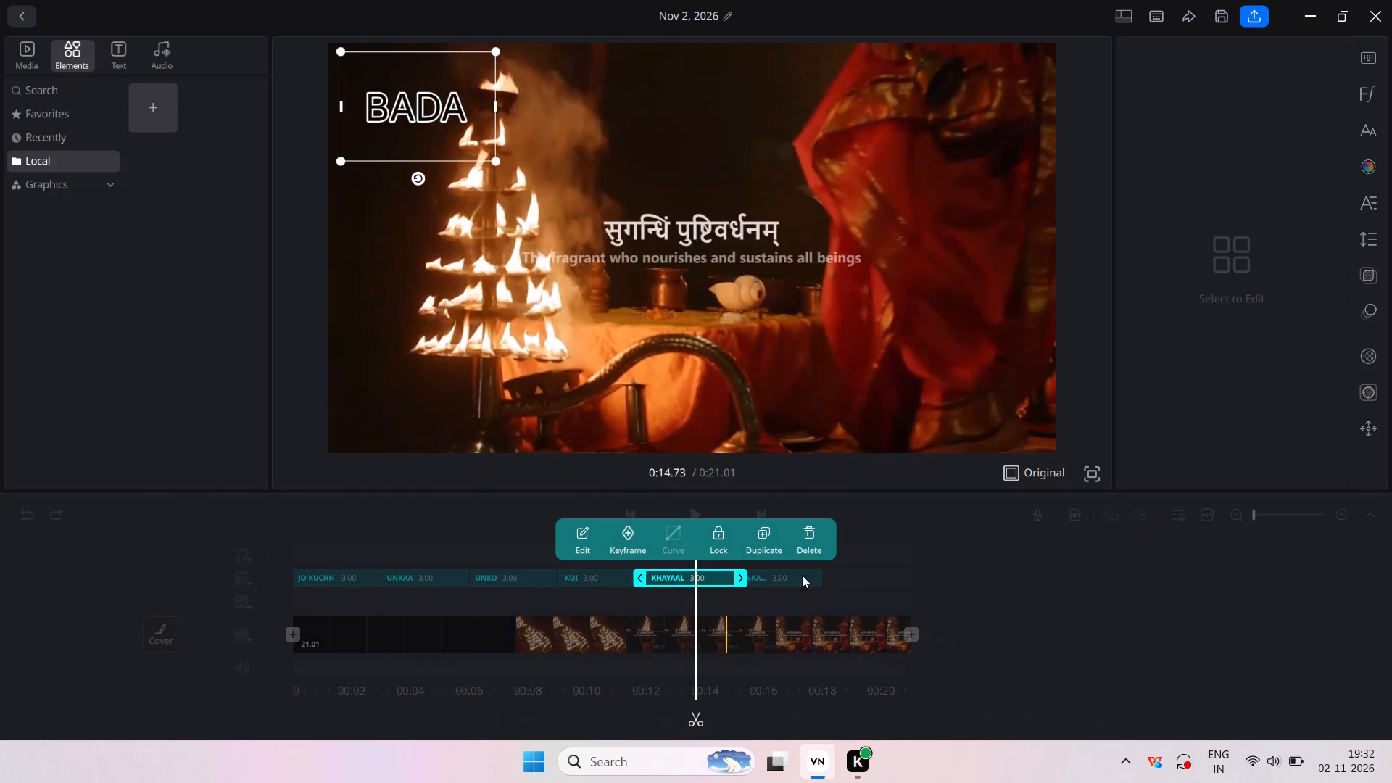
left_click(590, 539)
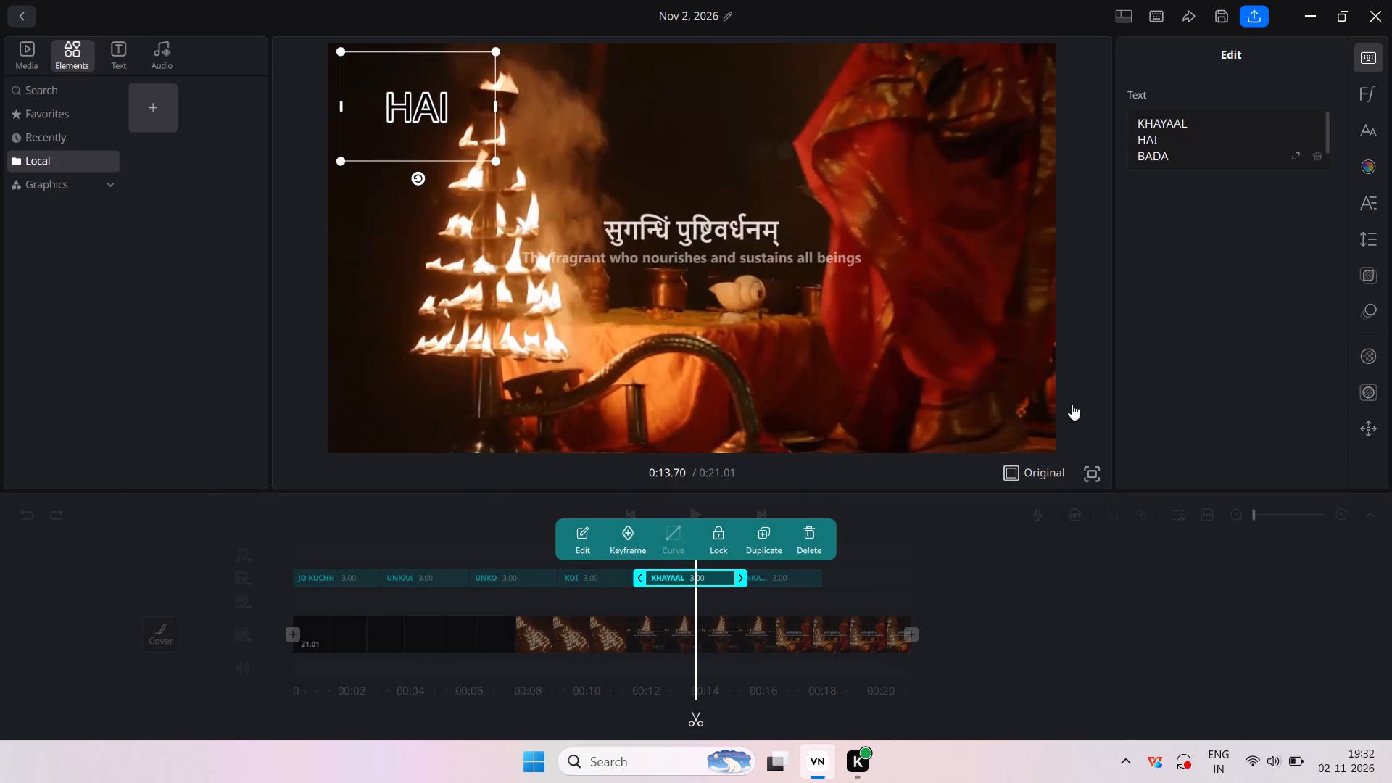
left_click(1369, 103)
left_click(1367, 123)
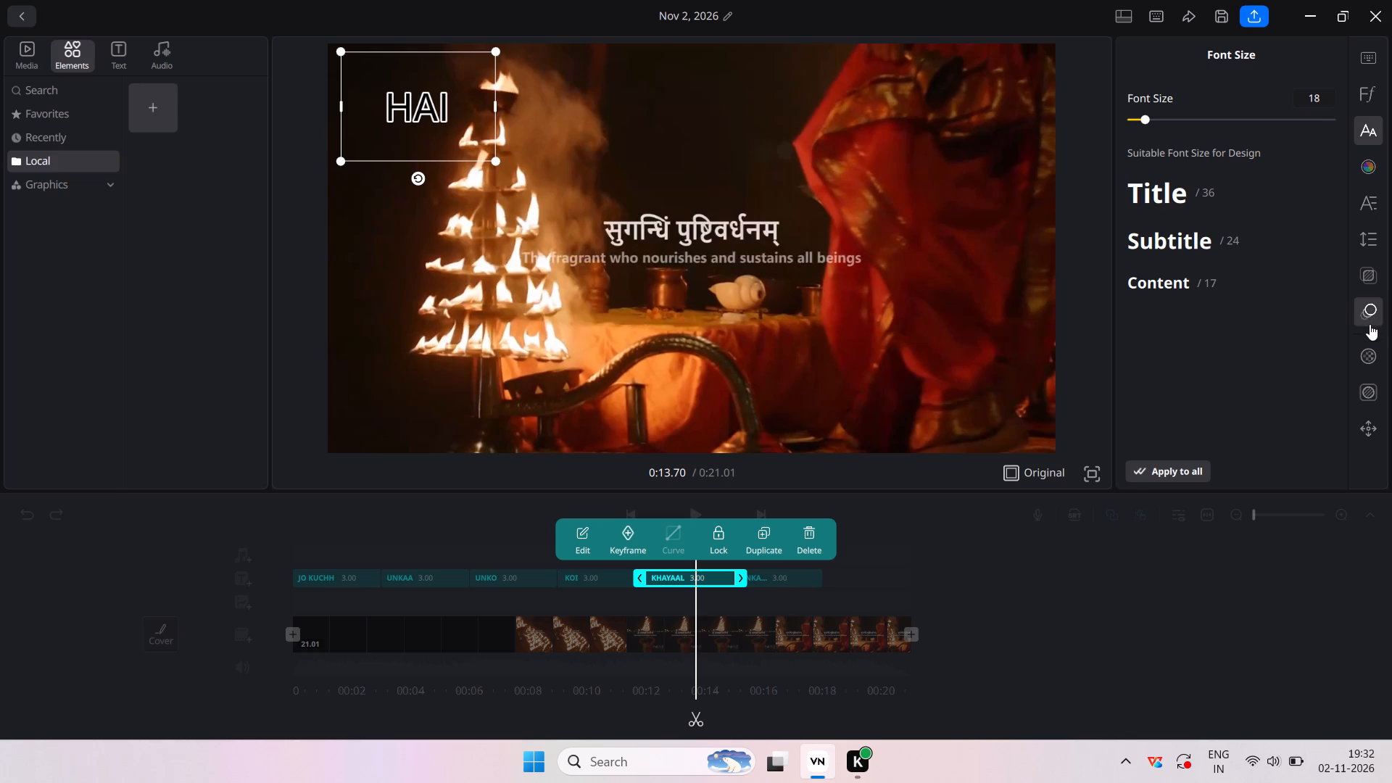
left_click(532, 575)
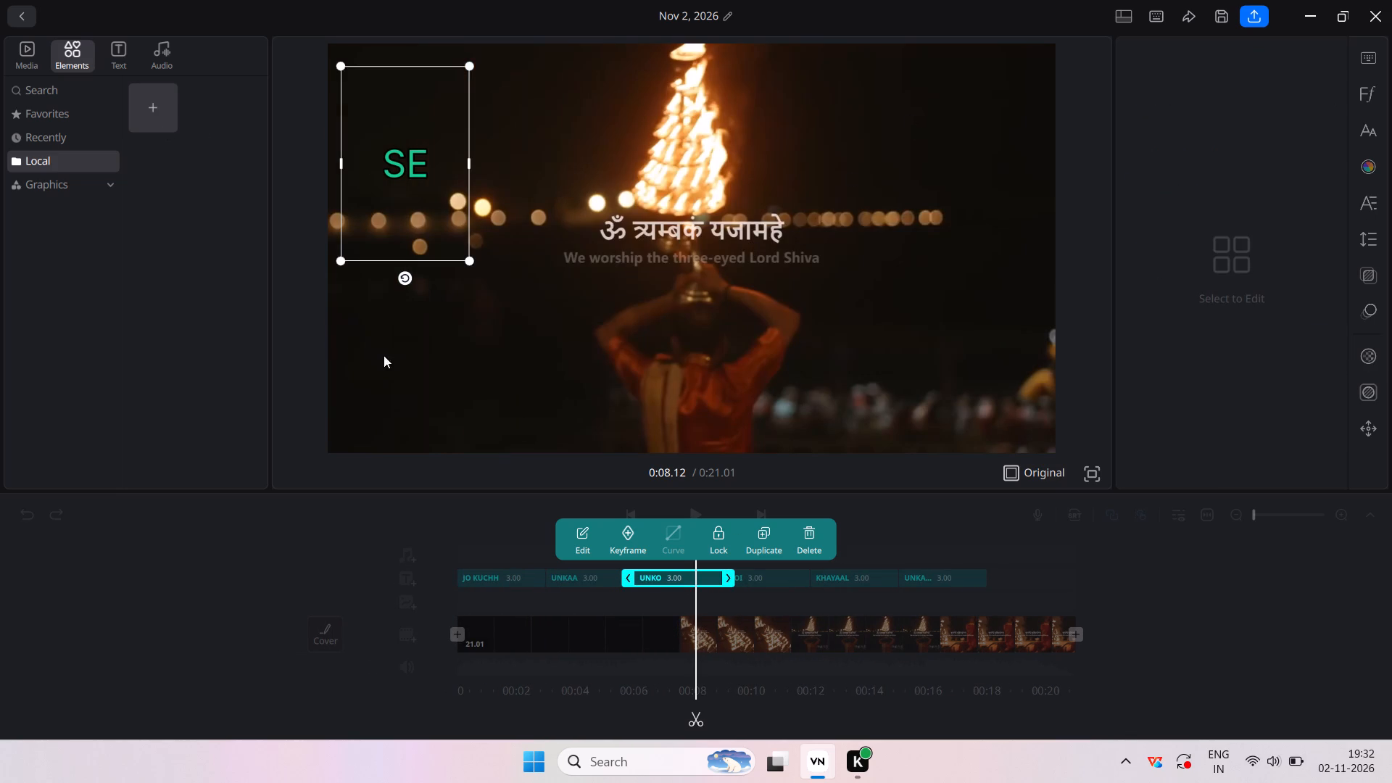
Search the elements library for "eraser" and clear the search.
left_click(69, 86)
left_click(181, 90)
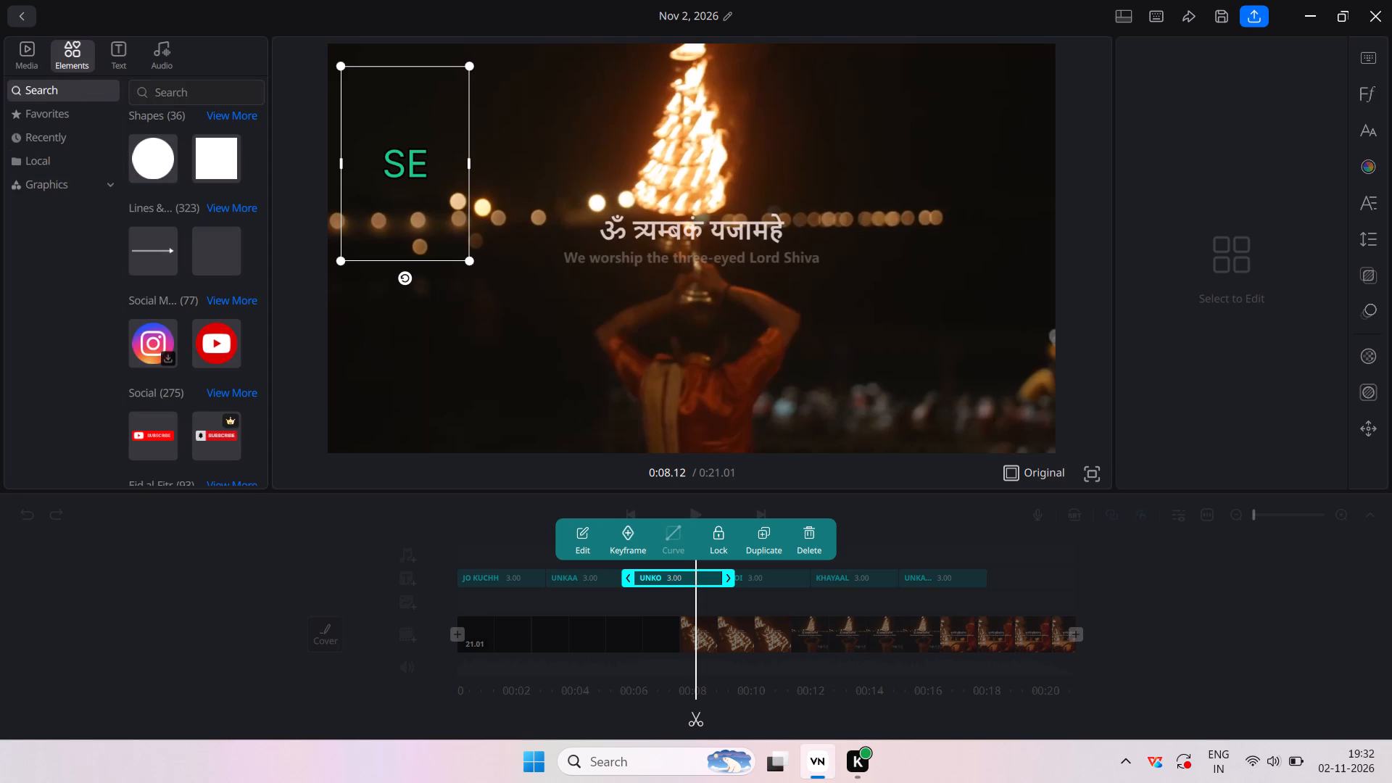
left_click(181, 90)
type("er")
type("as")
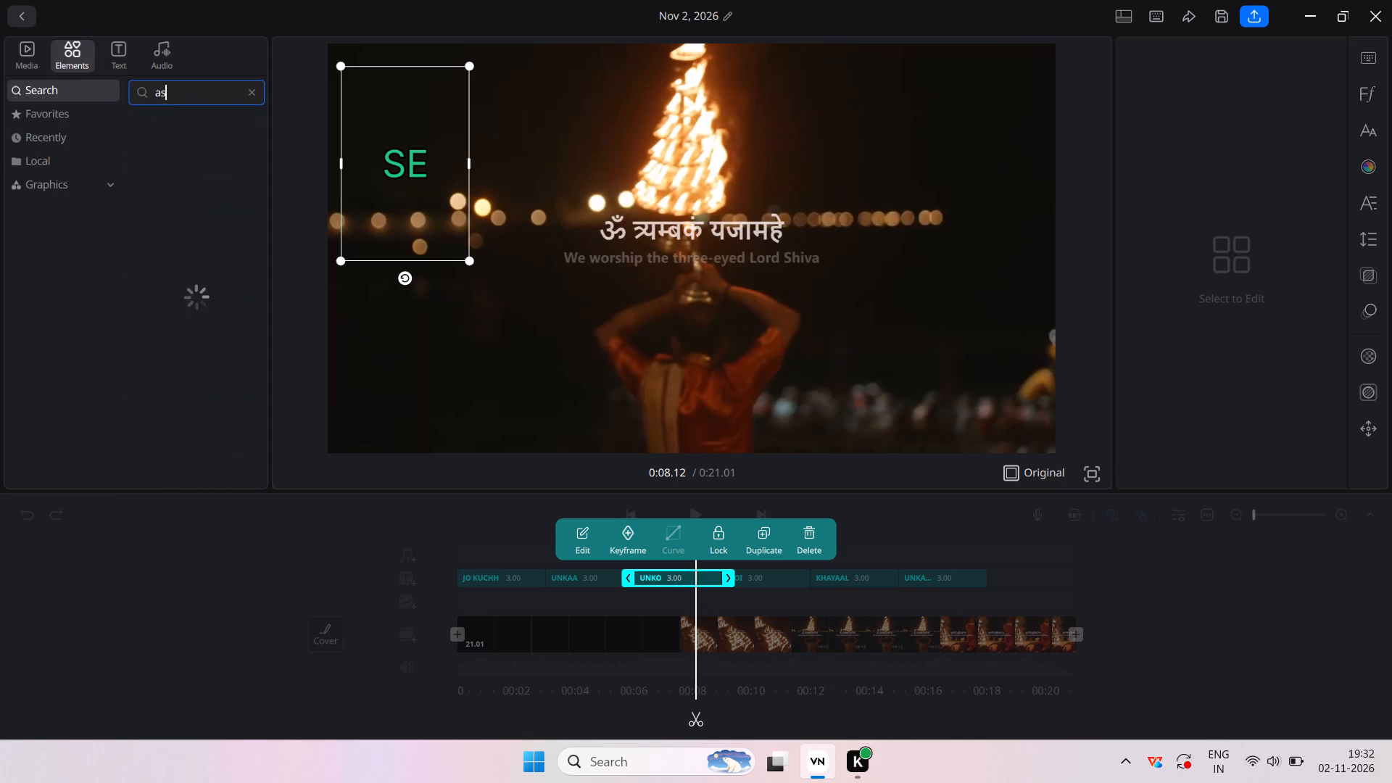
key("BackSpace")
key("BackSpace")
key("BackSpace")
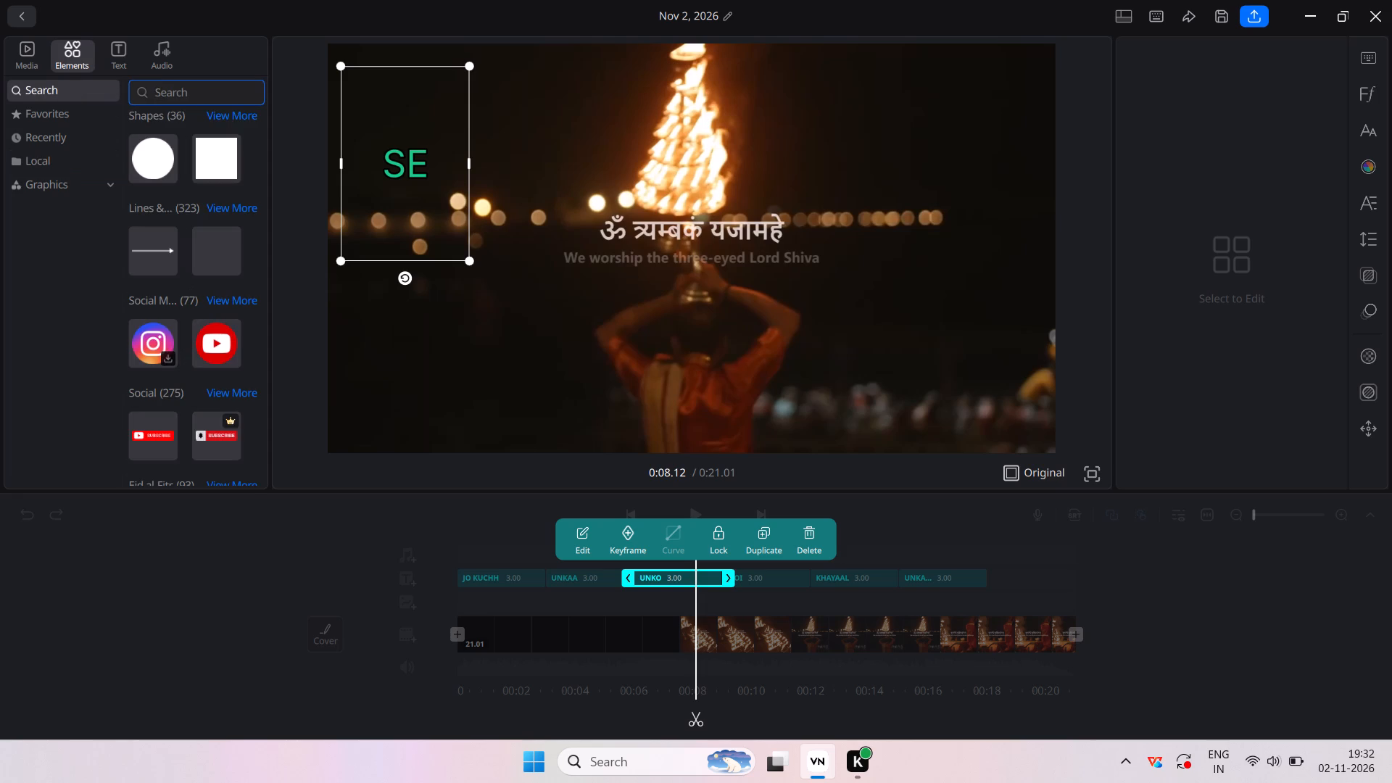
type("eraseer")
key("BackSpace")
key("BackSpace")
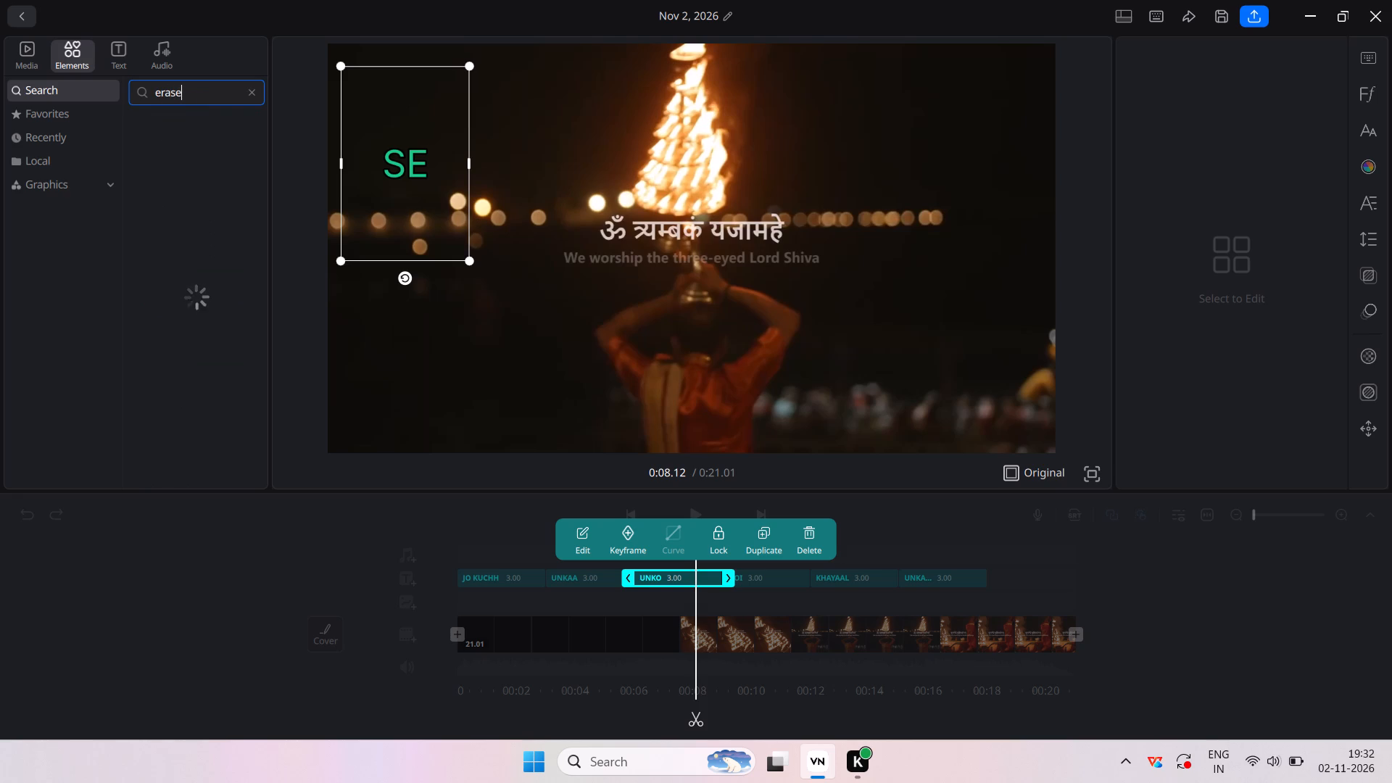
scroll(162, 125, "down", 1)
key("r")
key("BackSpace")
key("BackSpace")
key("BackSpace")
key("BackSpace")
key("BackSpace")
key("BackSpace")
key("BackSpace")
key("BackSpace")
key("BackSpace")
key("BackSpace")
key("BackSpace")
key("BackSpace")
key("BackSpace")
key("BackSpace")
key("BackSpace")
key("BackSpace")
key("BackSpace")
key("BackSpace")
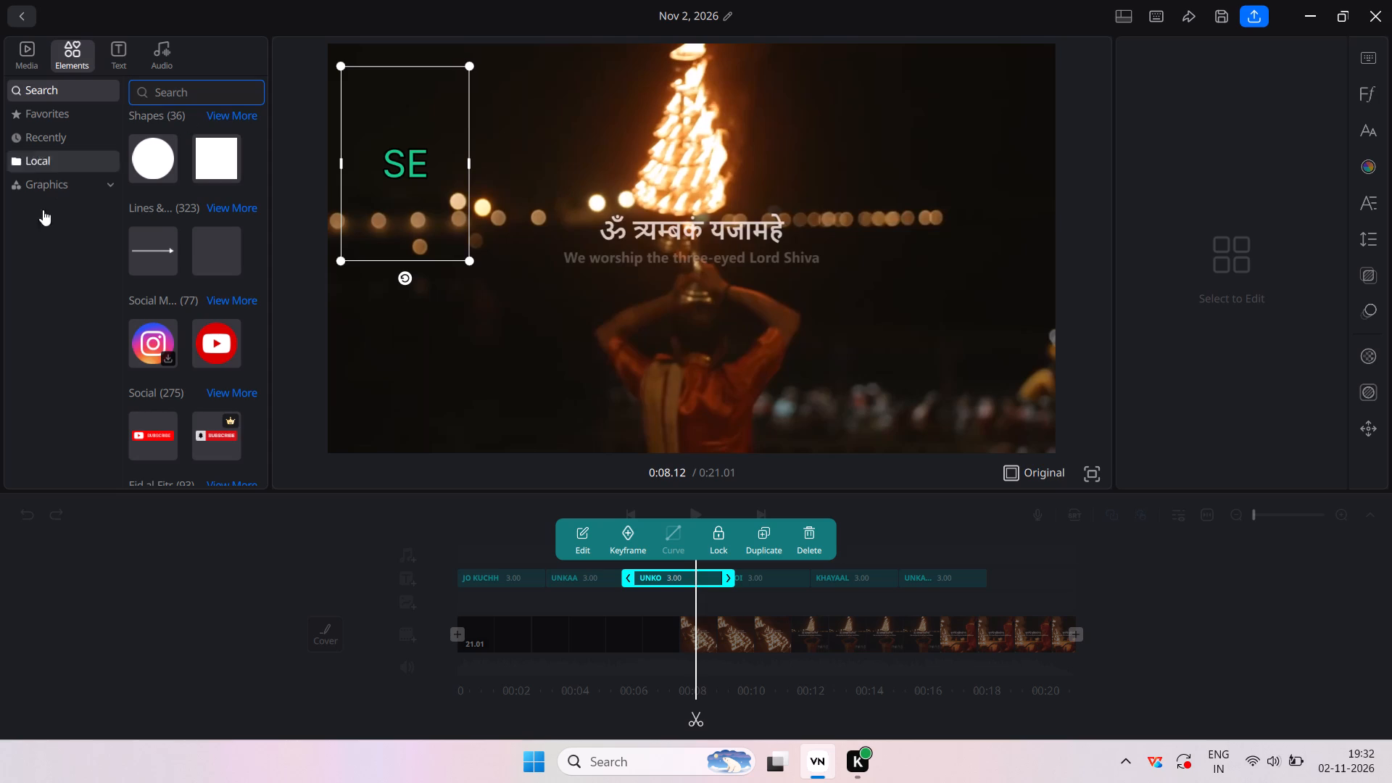
left_click(43, 250)
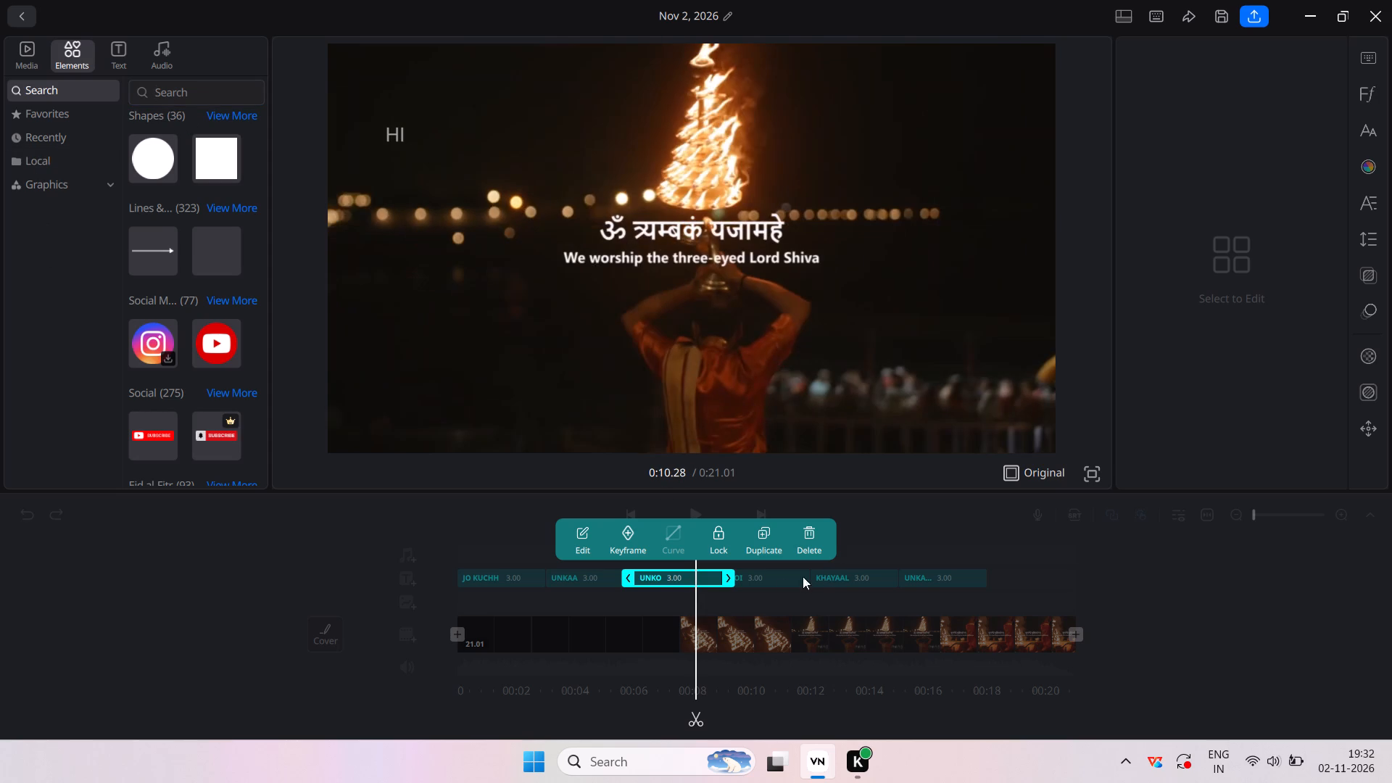
Return to the beginning of the timeline and play the video to review the lyric clips against the built-in captions.
left_click(765, 581)
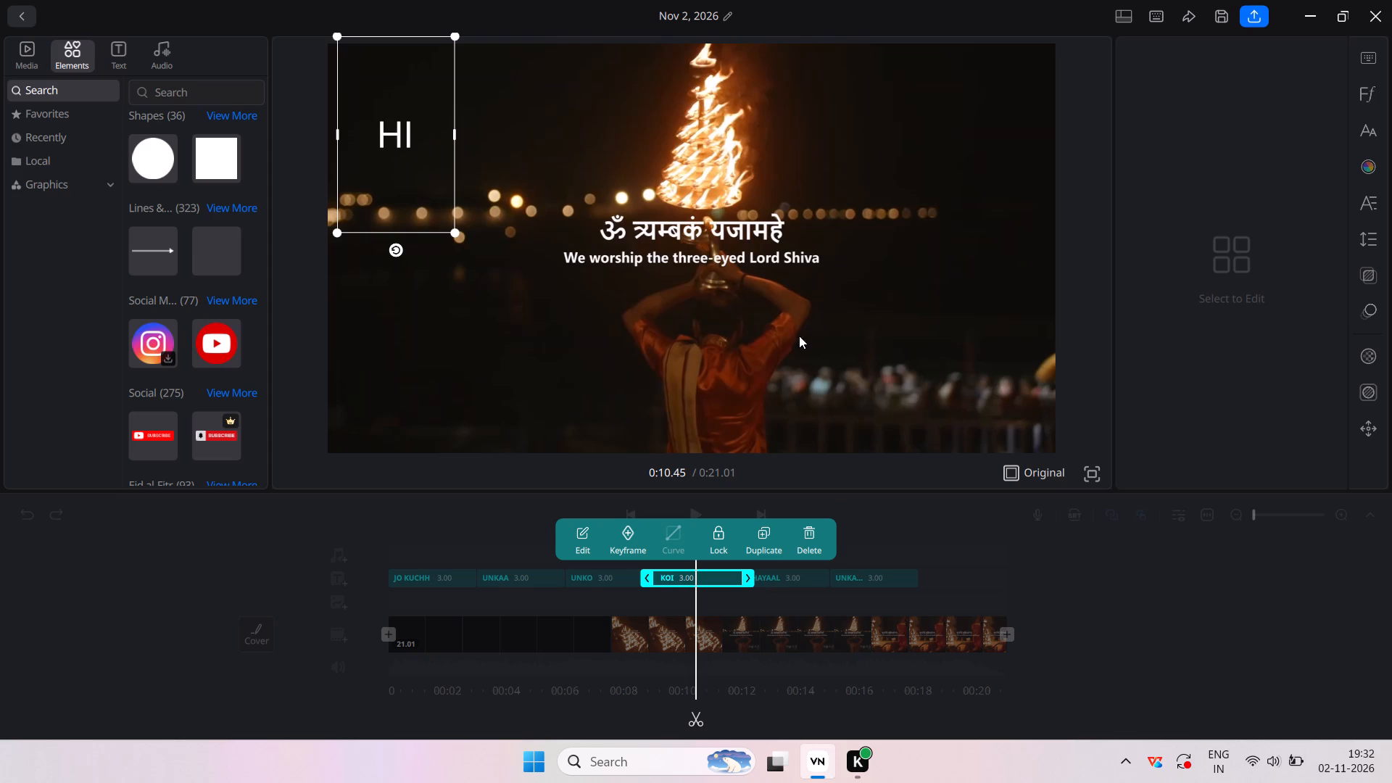
scroll(613, 638, "right", 4)
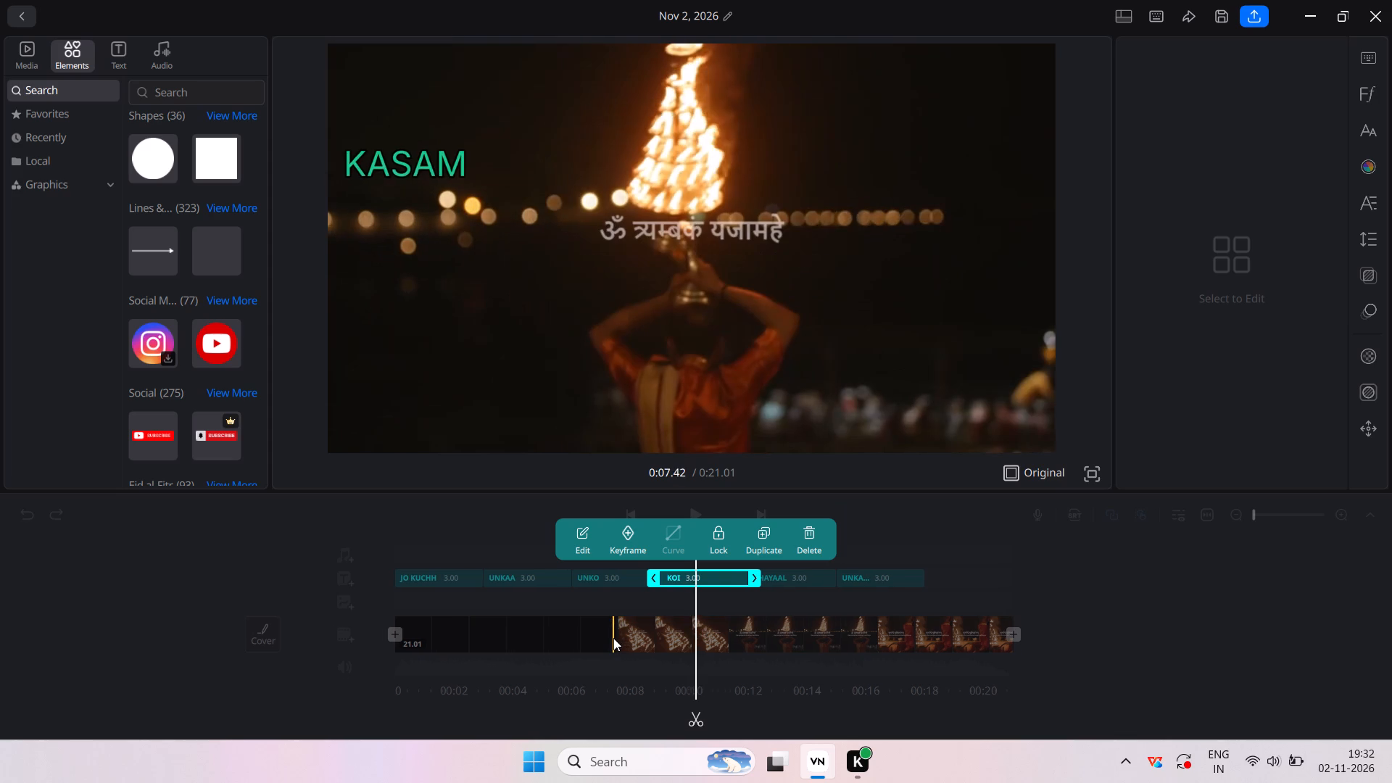
scroll(613, 638, "right", 20)
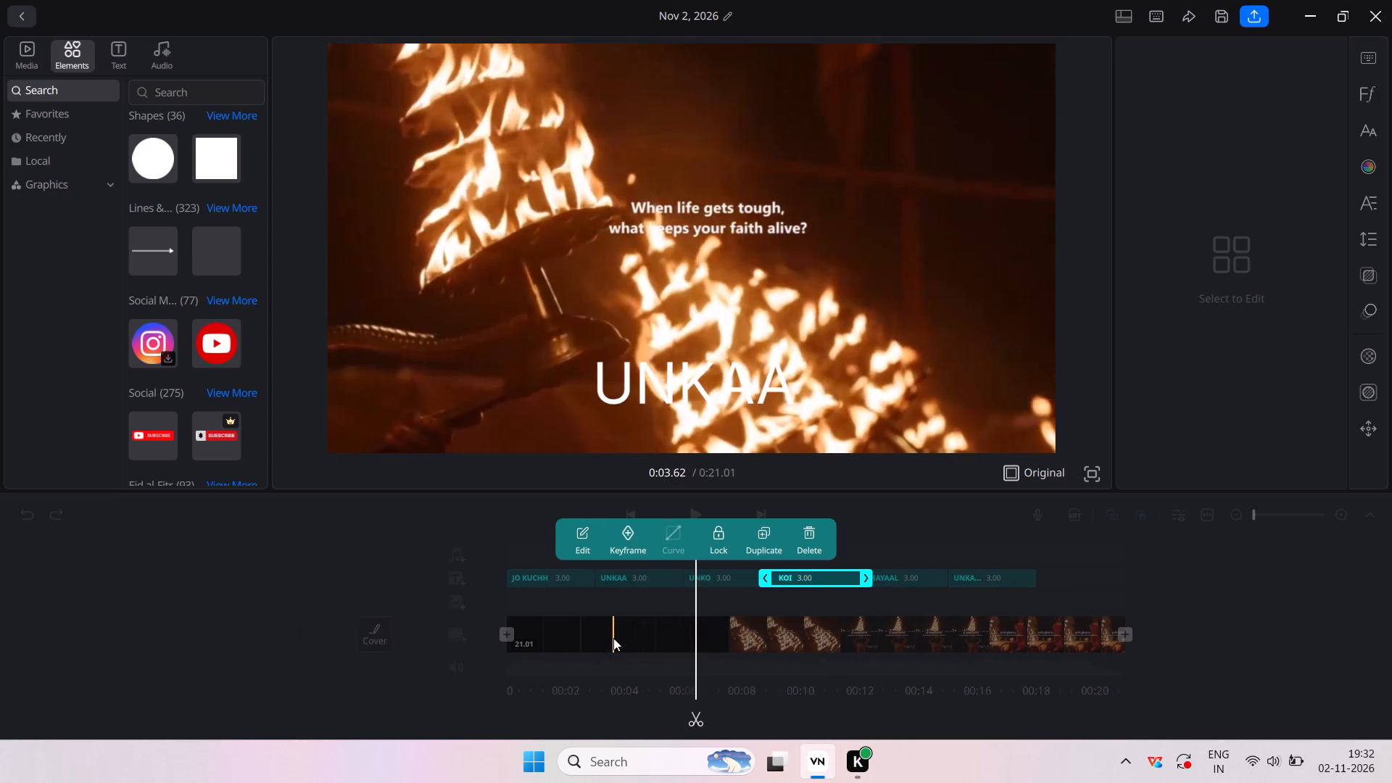
scroll(613, 638, "right", 9)
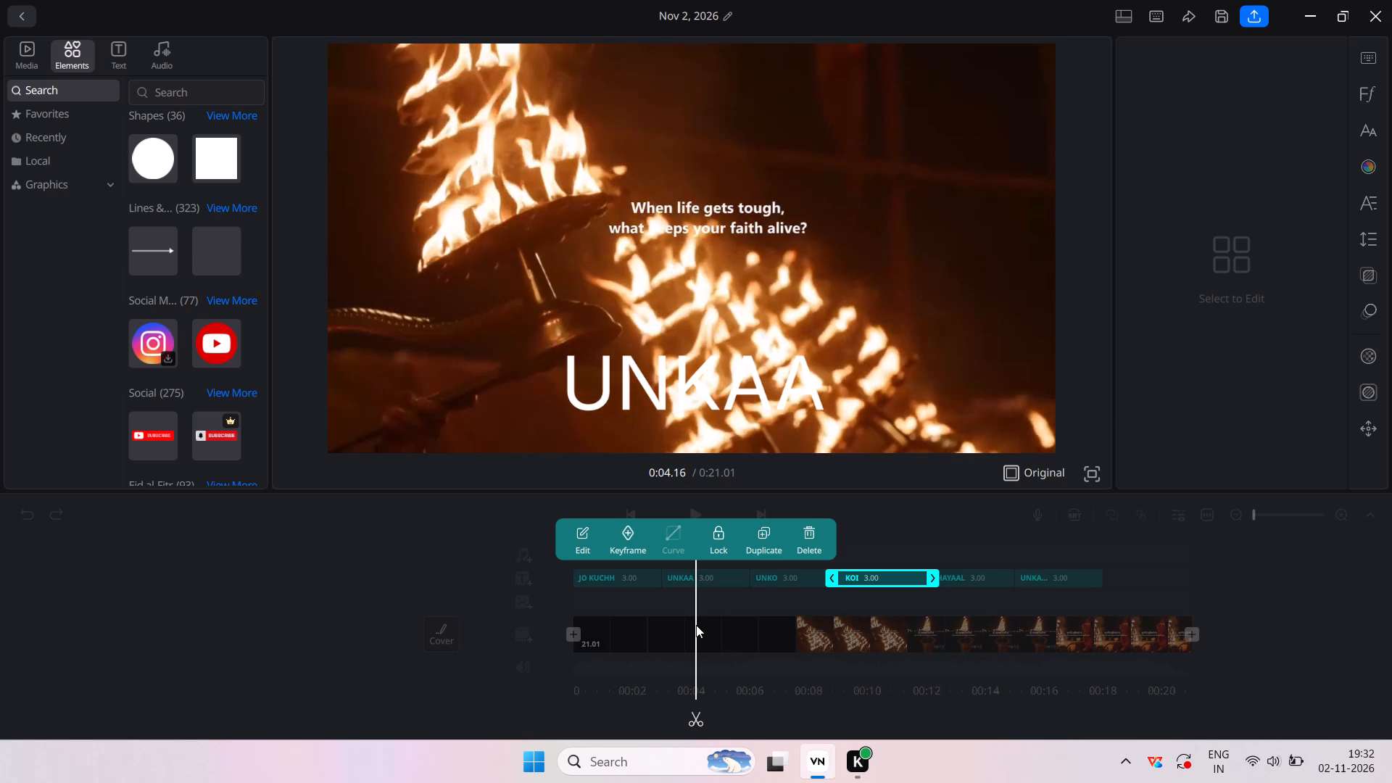
left_click_drag(696, 625, 587, 623)
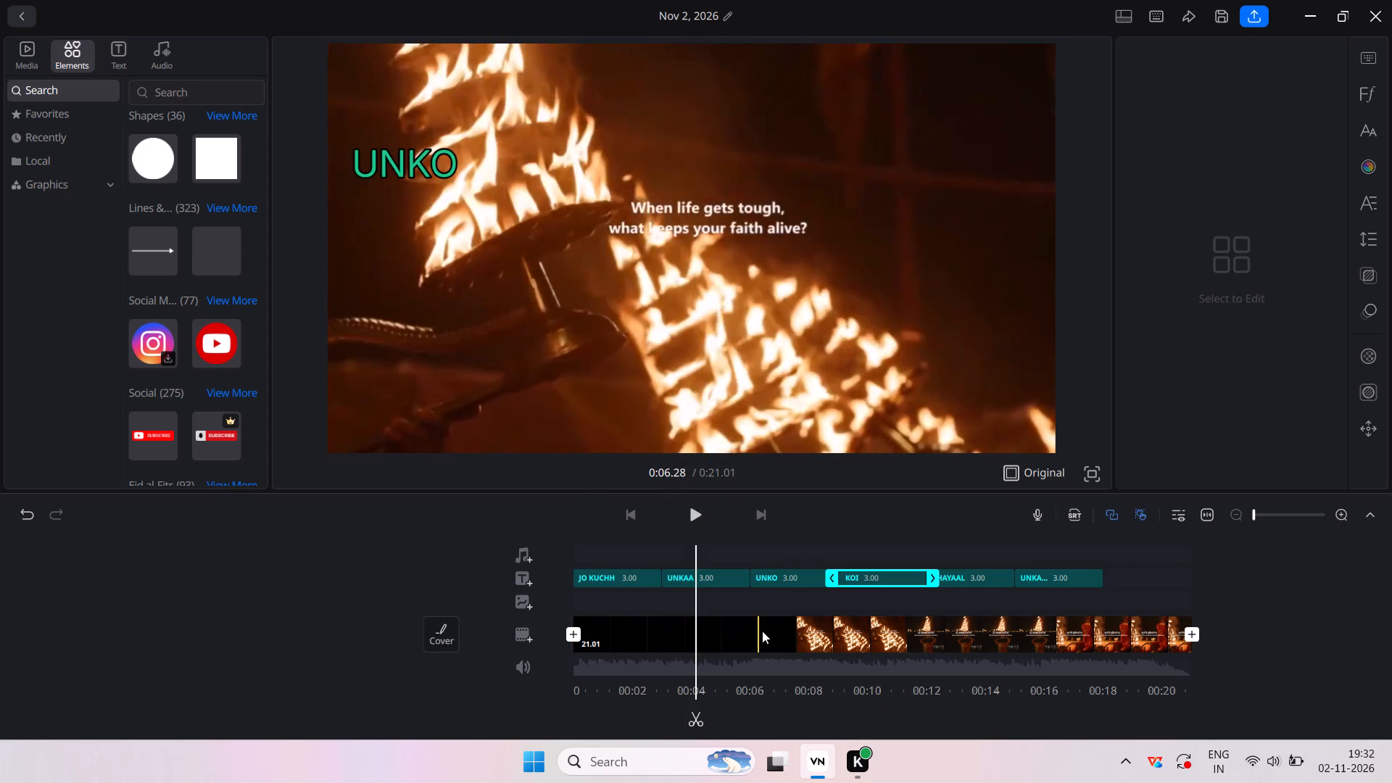
scroll(790, 634, "right", 13)
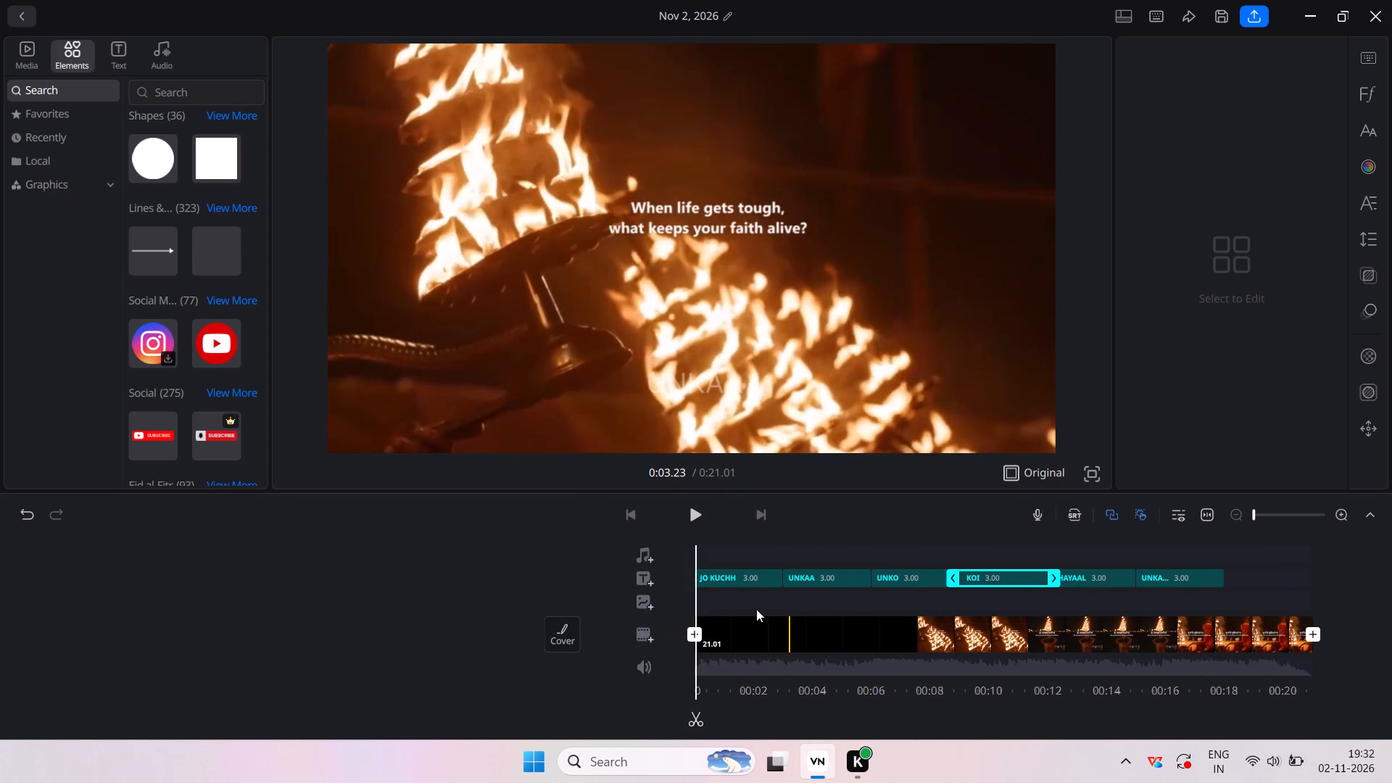
left_click(700, 510)
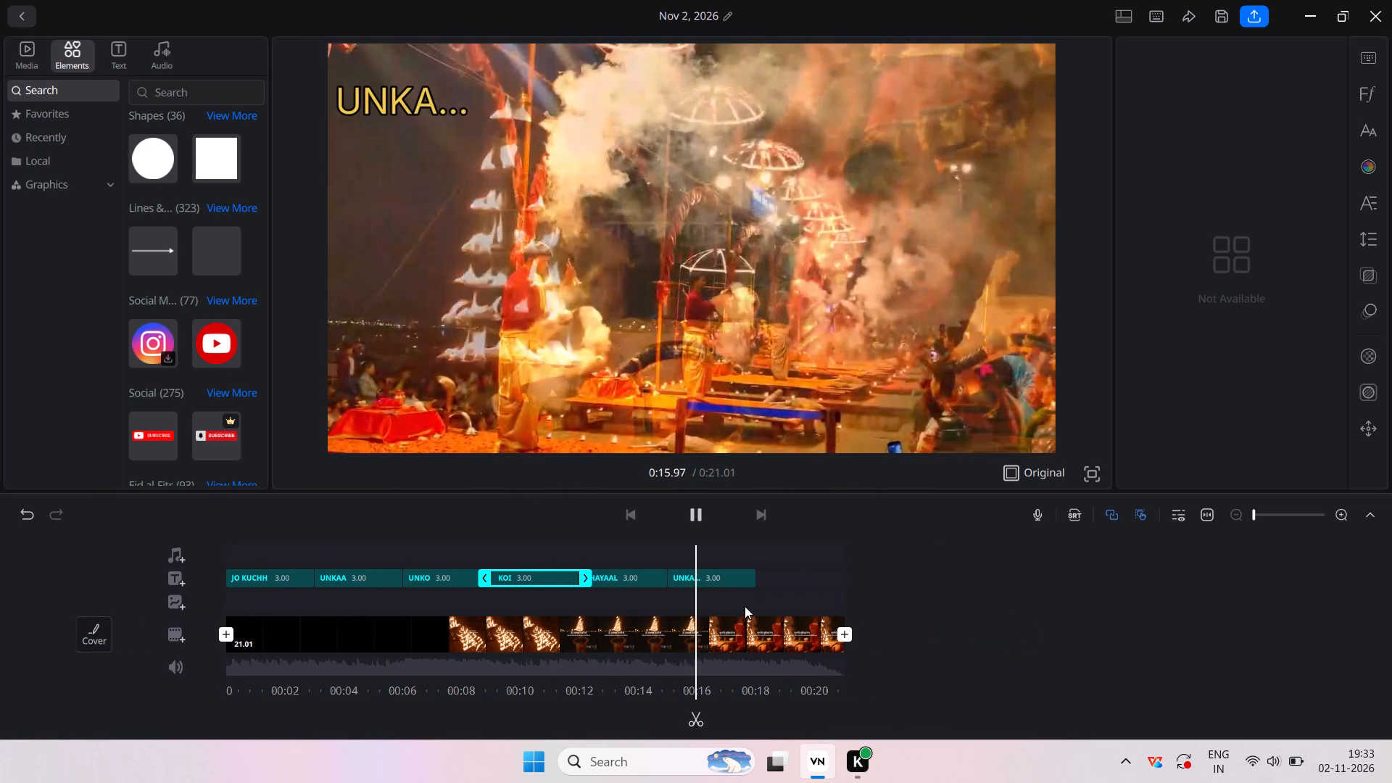
Trim the end of the main fire clip so the video lasts 17.63 seconds.
left_click(776, 641)
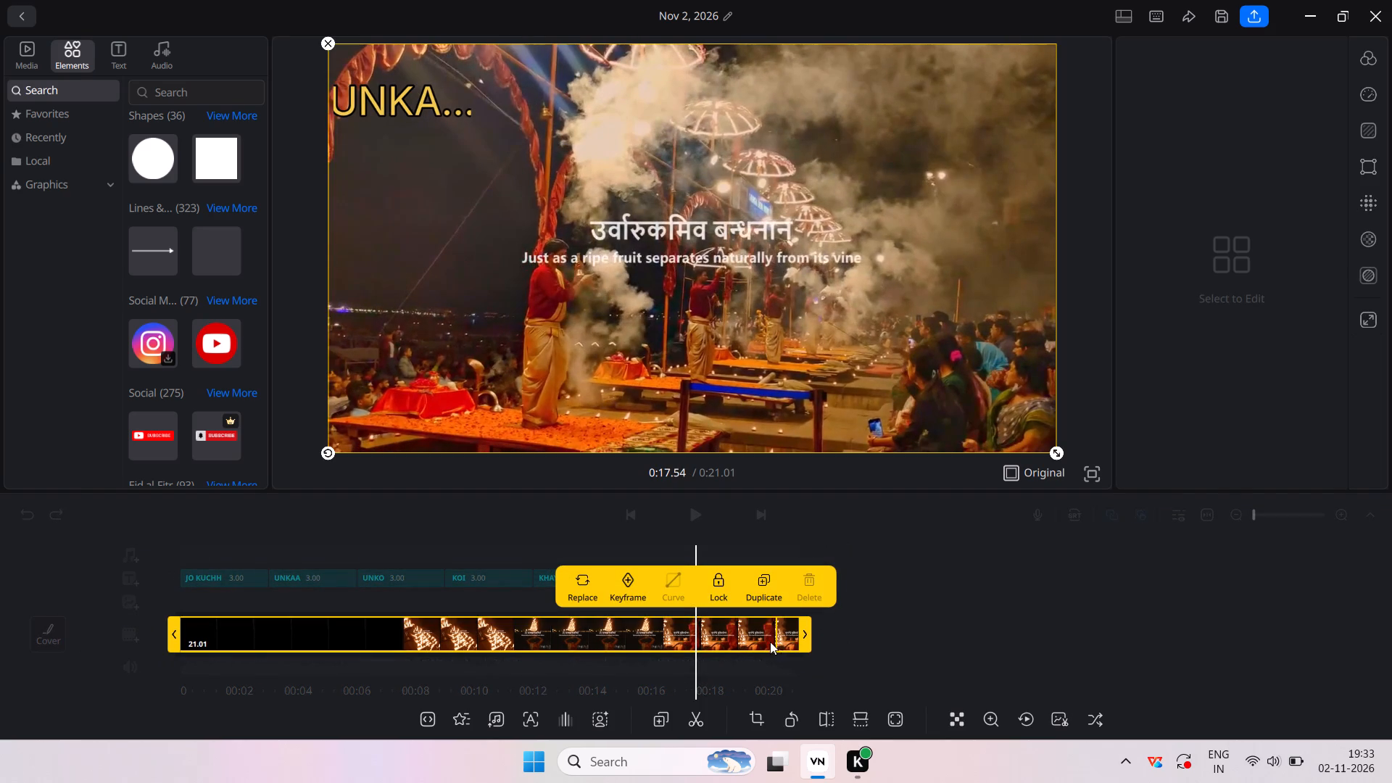
left_click_drag(808, 642, 720, 634)
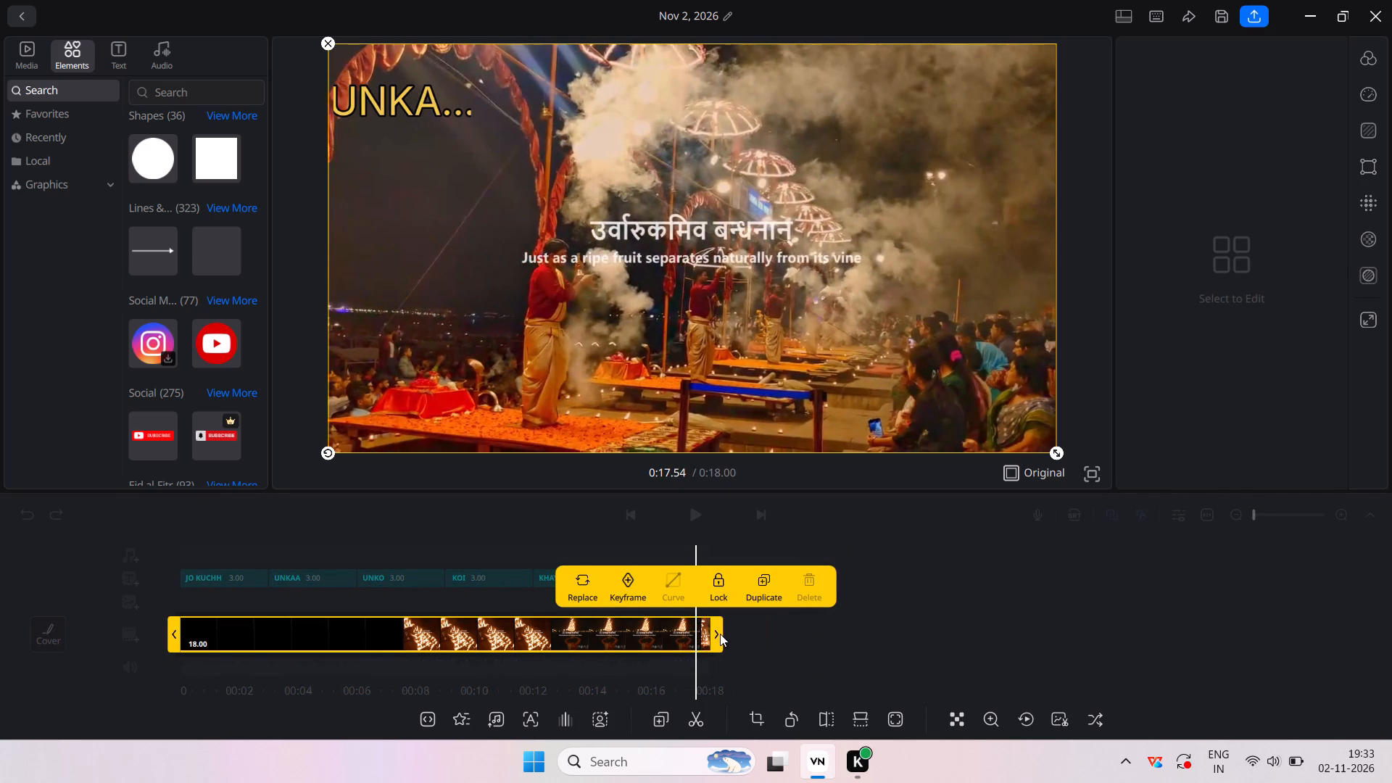
left_click_drag(720, 634, 709, 635)
left_click(757, 632)
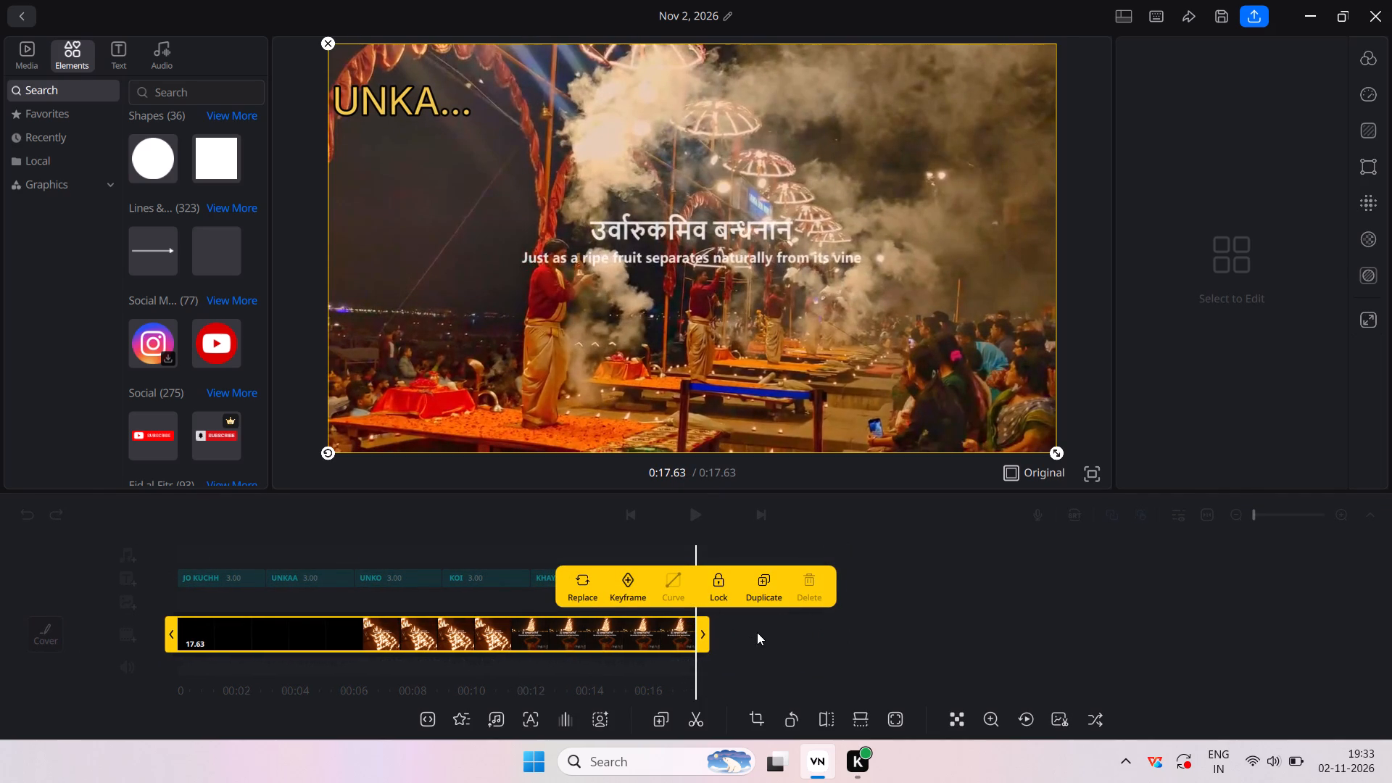
Add a square mosaic in the Blur style at the start of the main clip, with its strength raised above the default.
scroll(590, 584, "right", 20)
scroll(590, 584, "right", 2)
scroll(590, 584, "right", 20)
scroll(590, 584, "right", 20)
scroll(590, 584, "right", 8)
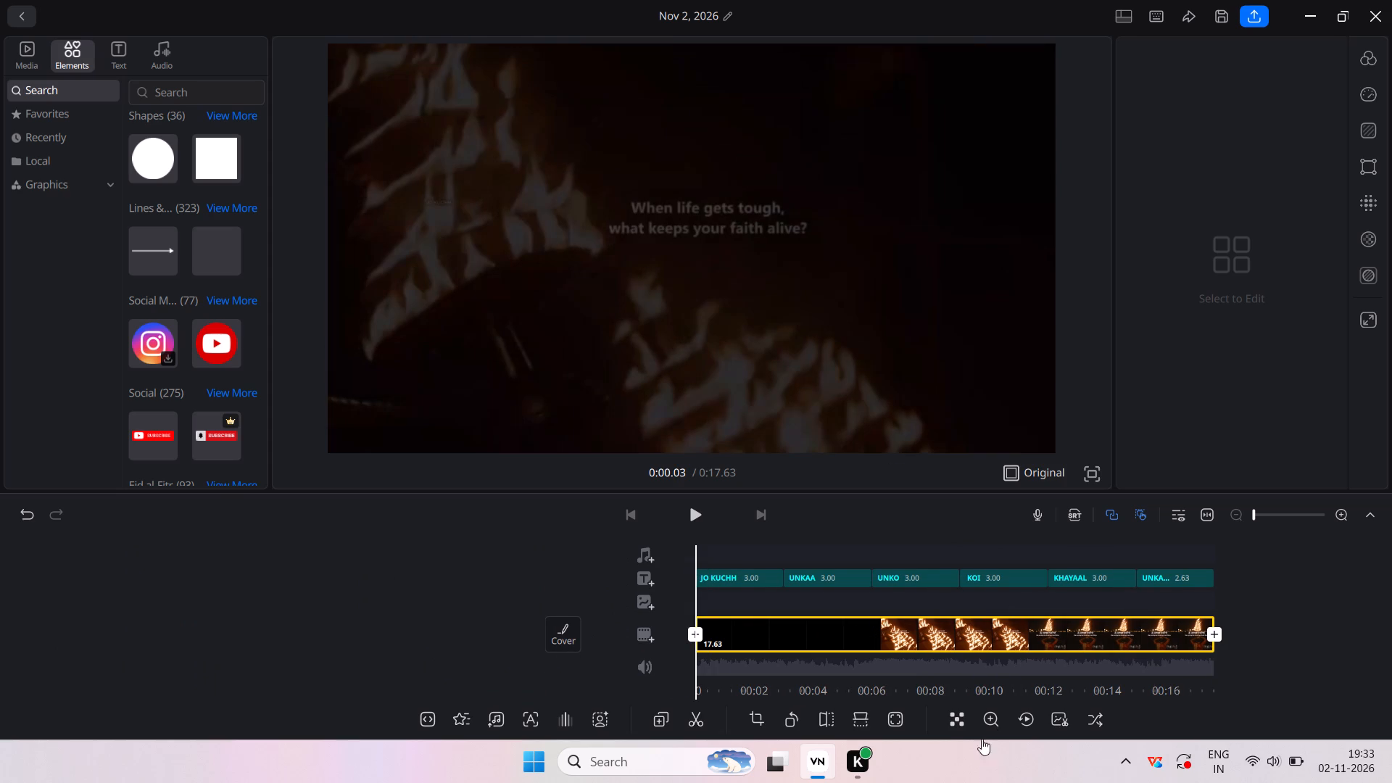
left_click(958, 724)
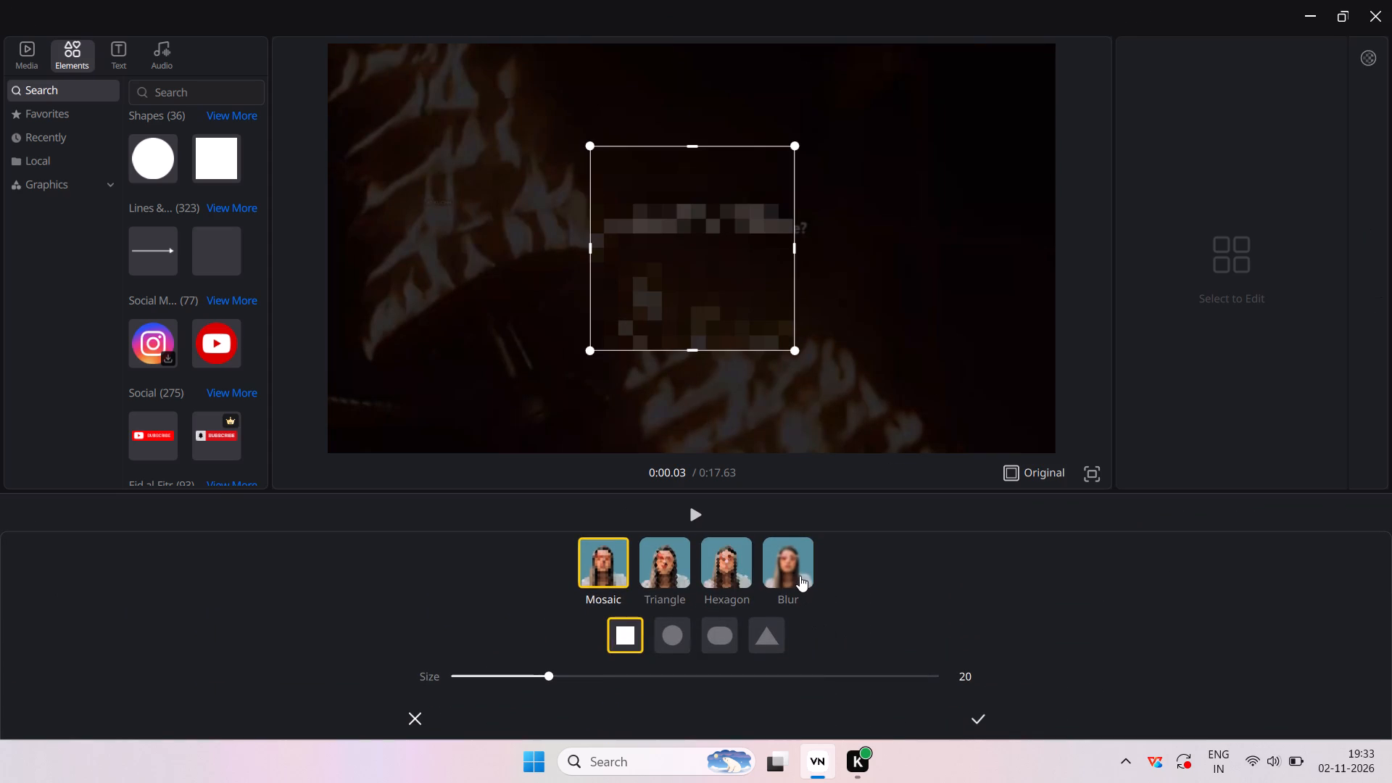
left_click(799, 576)
left_click_drag(556, 674, 636, 674)
left_click(982, 721)
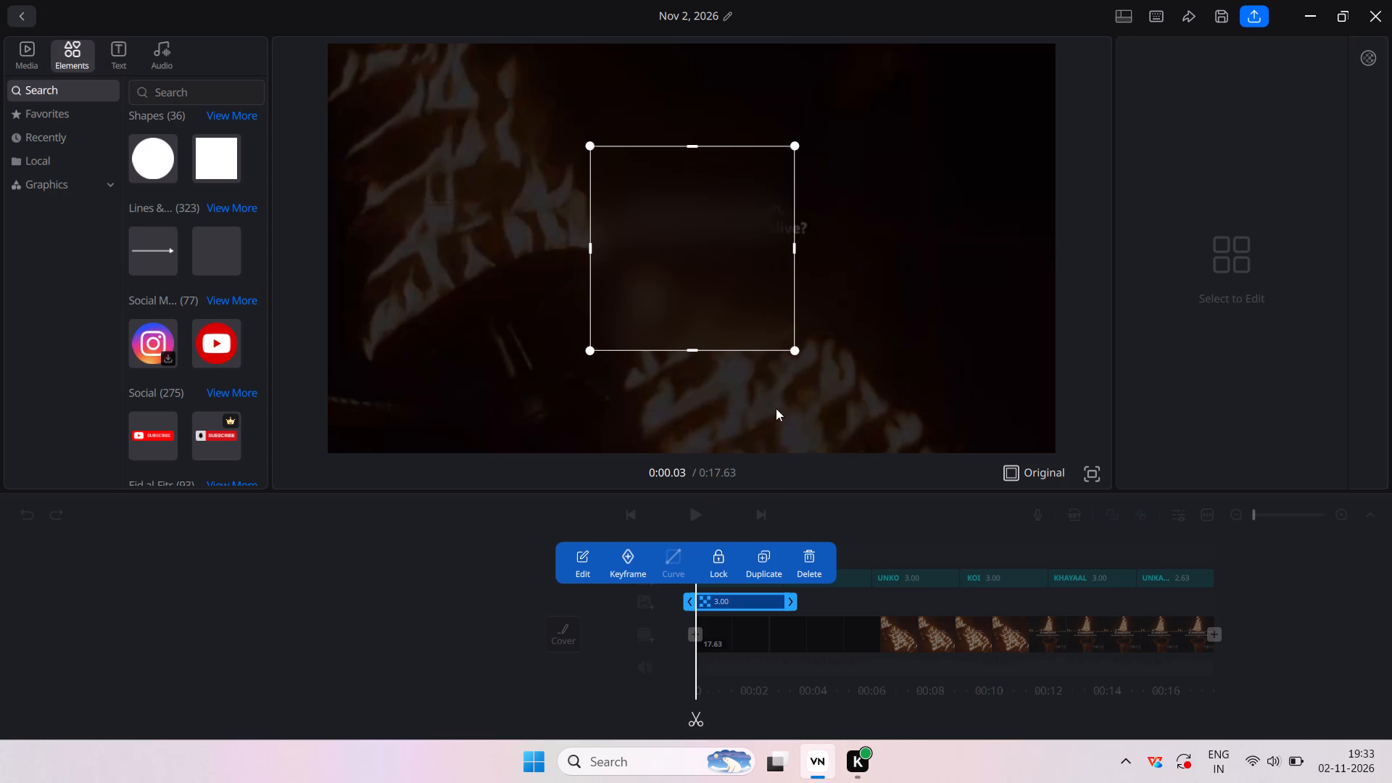
Extend the blur clip's duration to 17.60 seconds so it reaches the end of the video.
left_click(788, 600)
left_click_drag(788, 600, 1217, 576)
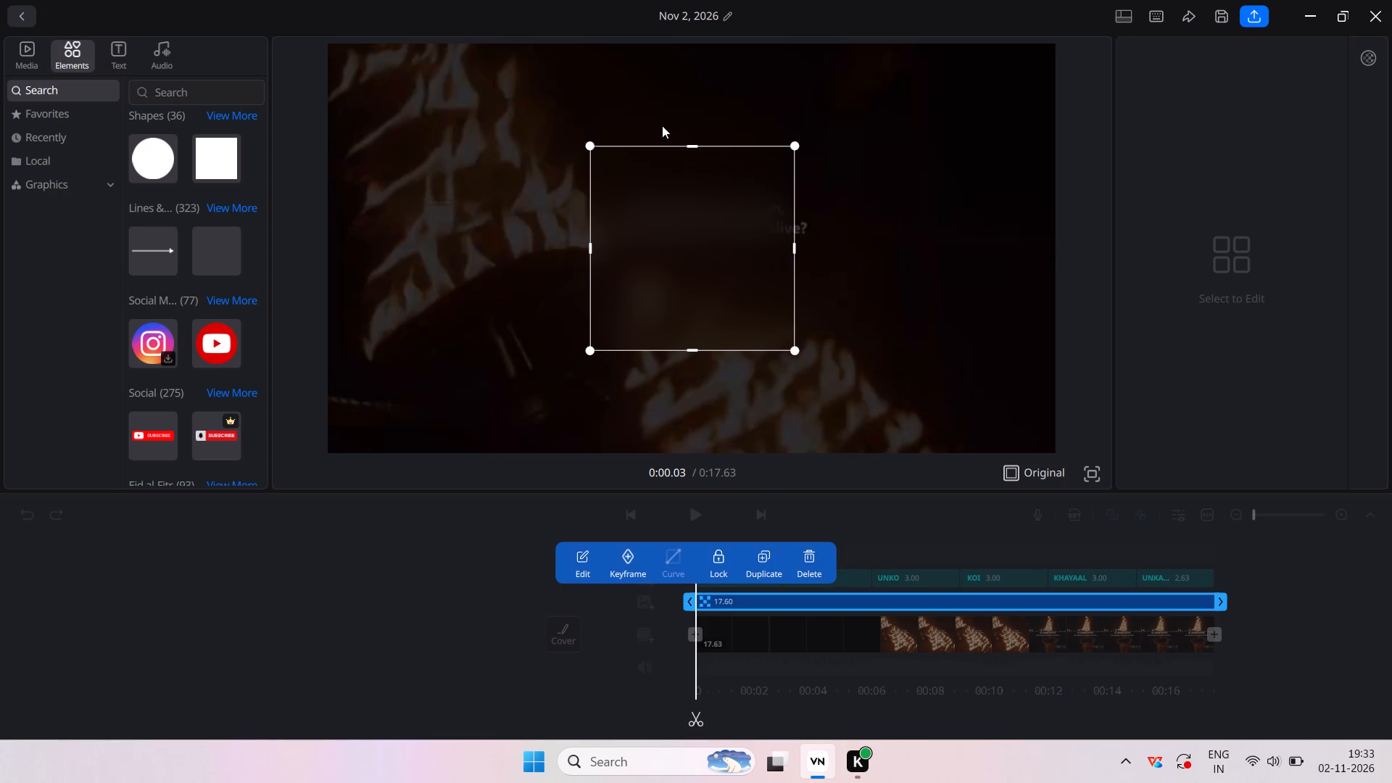
left_click(708, 200)
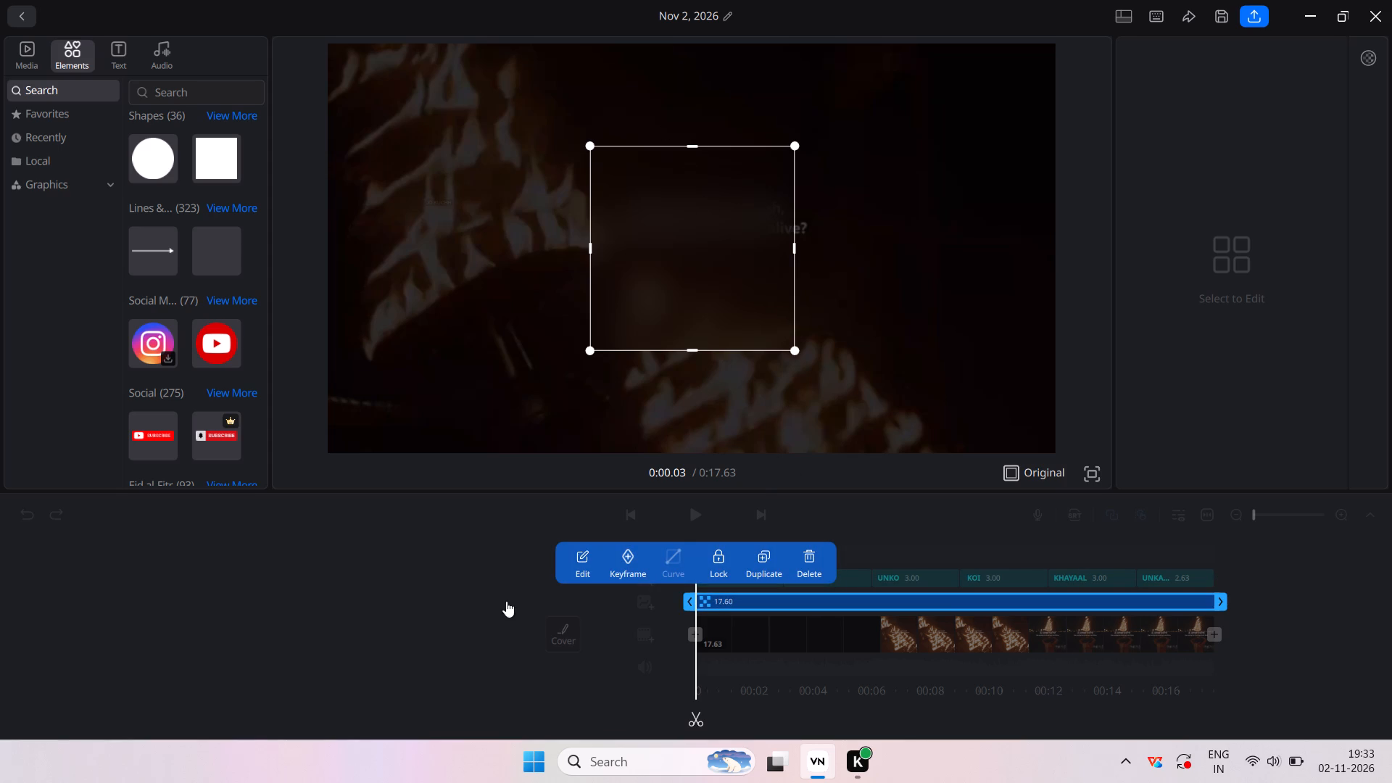
left_click(505, 602)
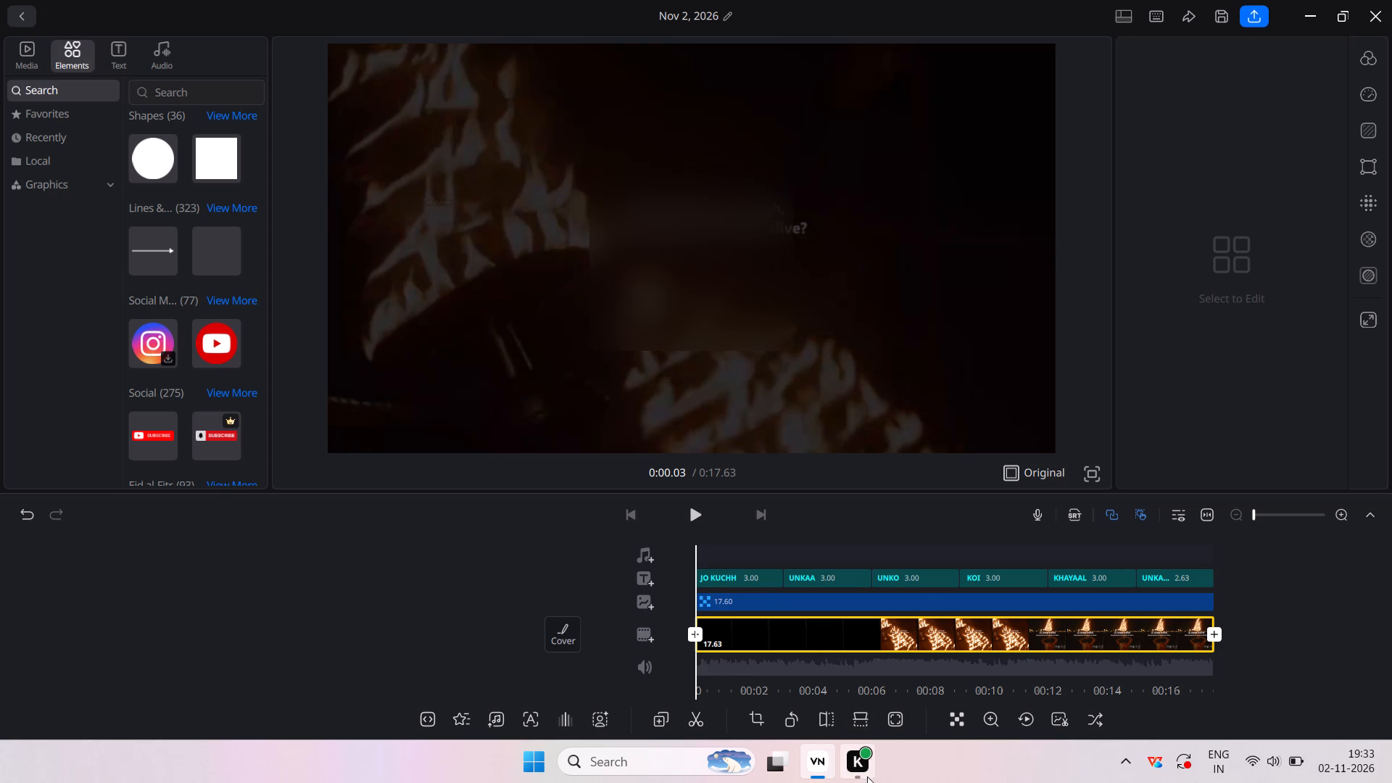
Play the video while shifting the blur square up and sideways and enlarging it over the central captions.
left_click(695, 513)
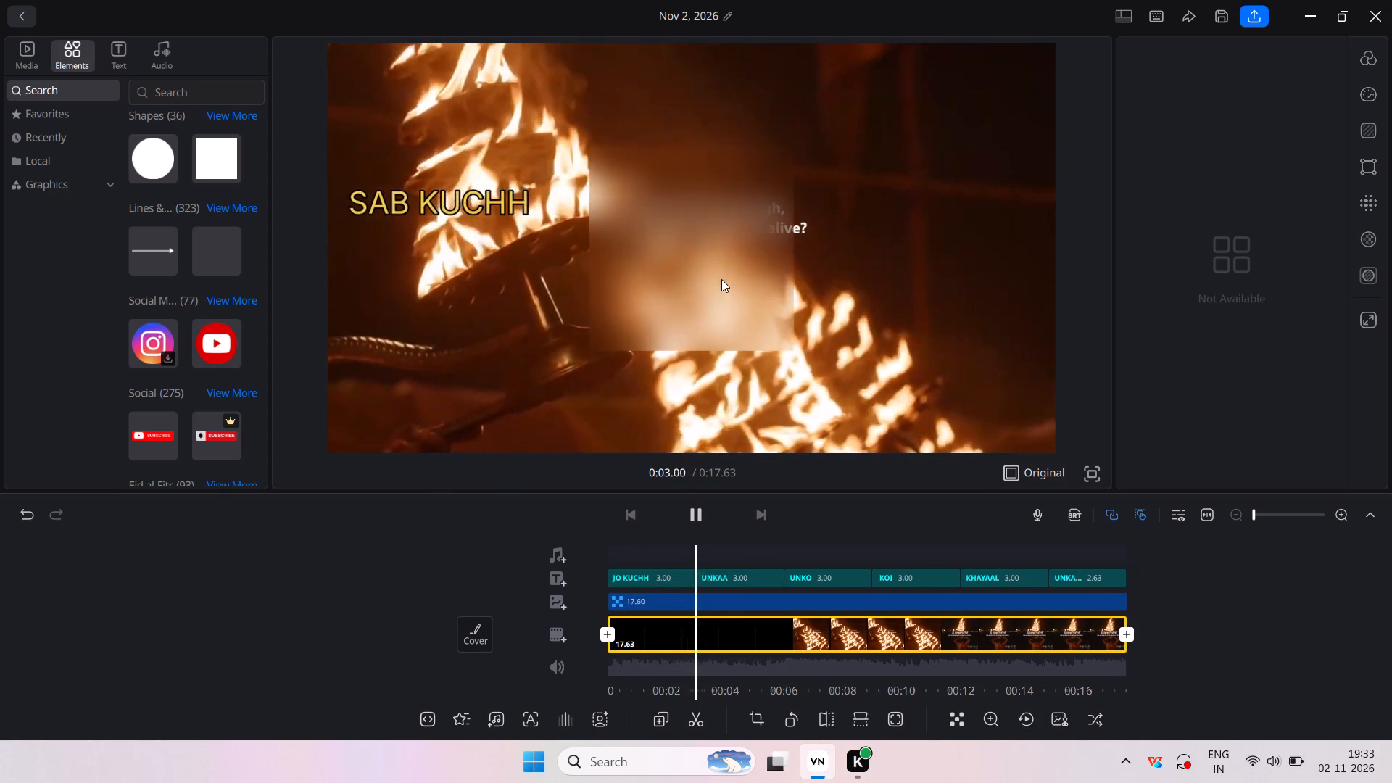
left_click(721, 279)
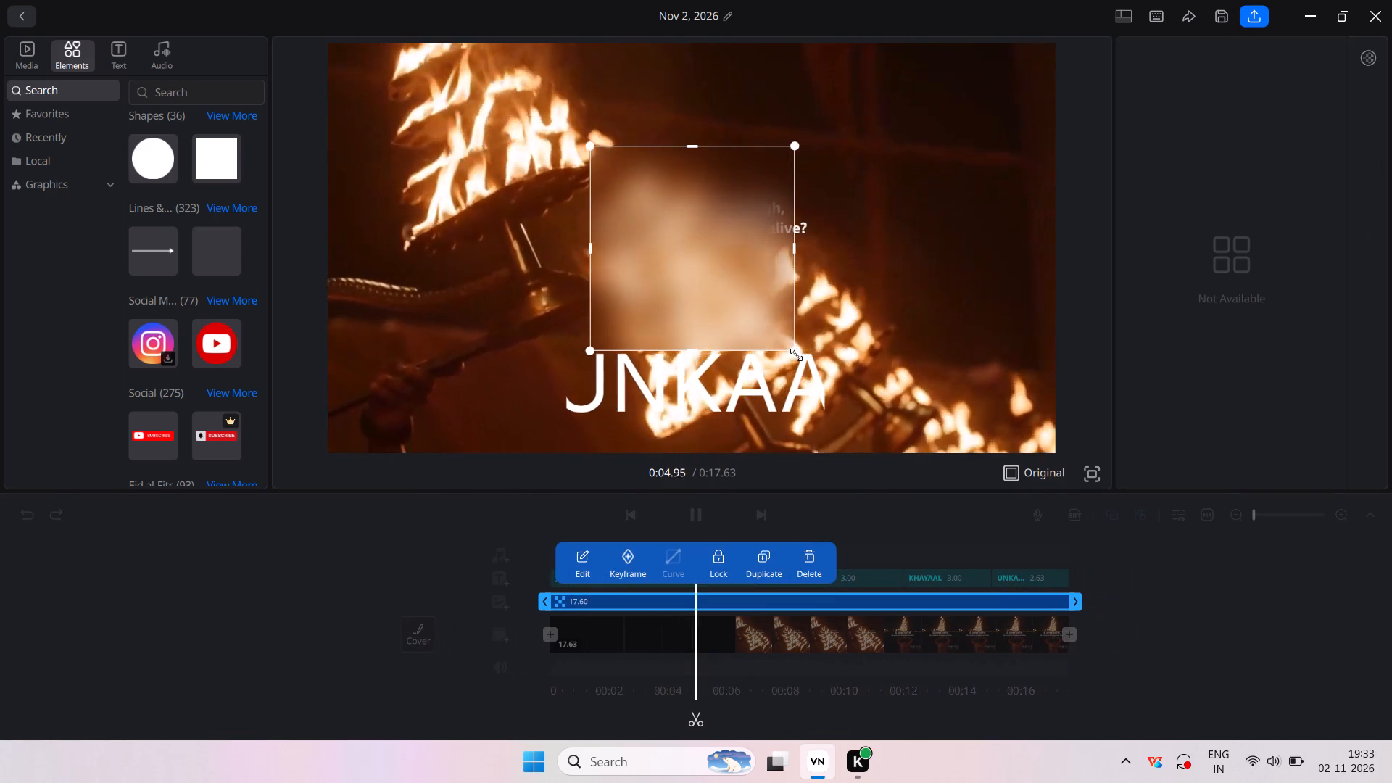
left_click_drag(796, 355, 824, 353)
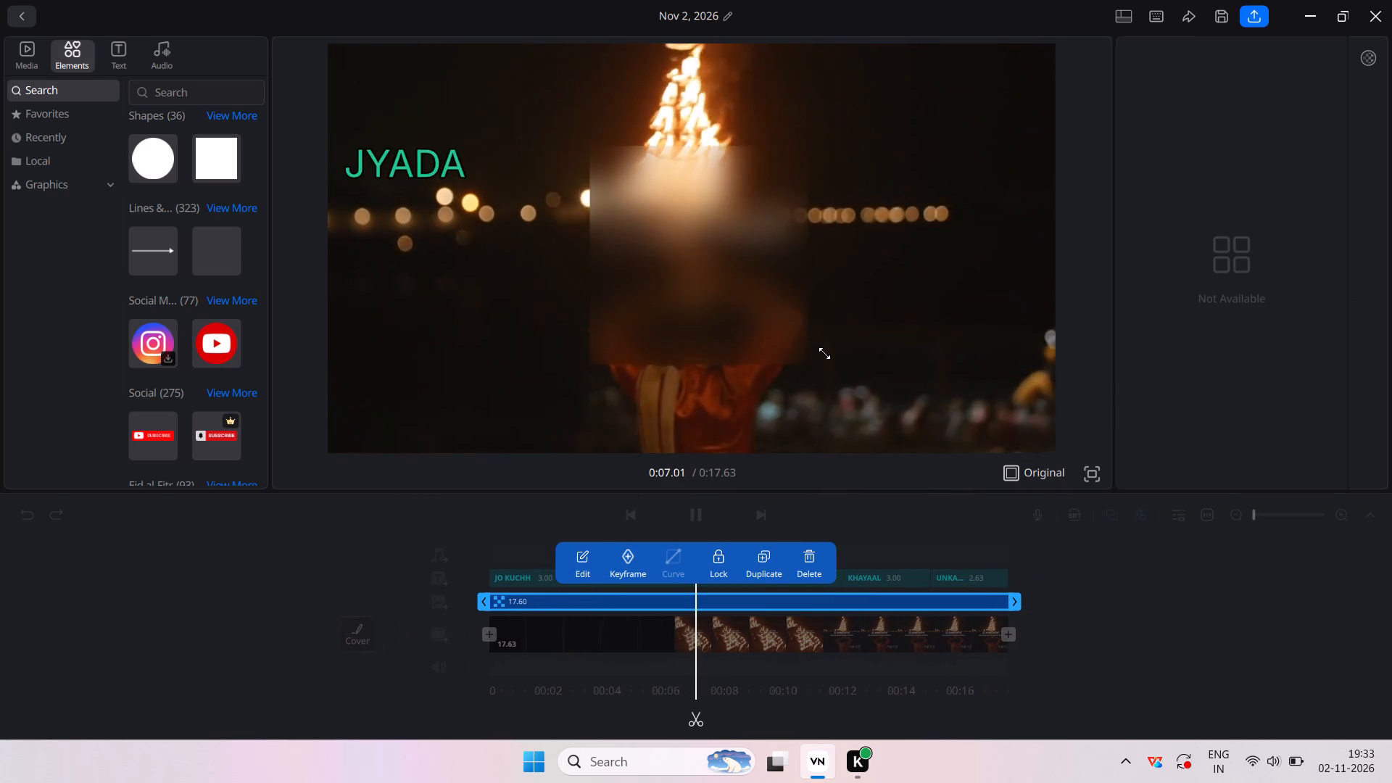
left_click_drag(736, 304, 658, 272)
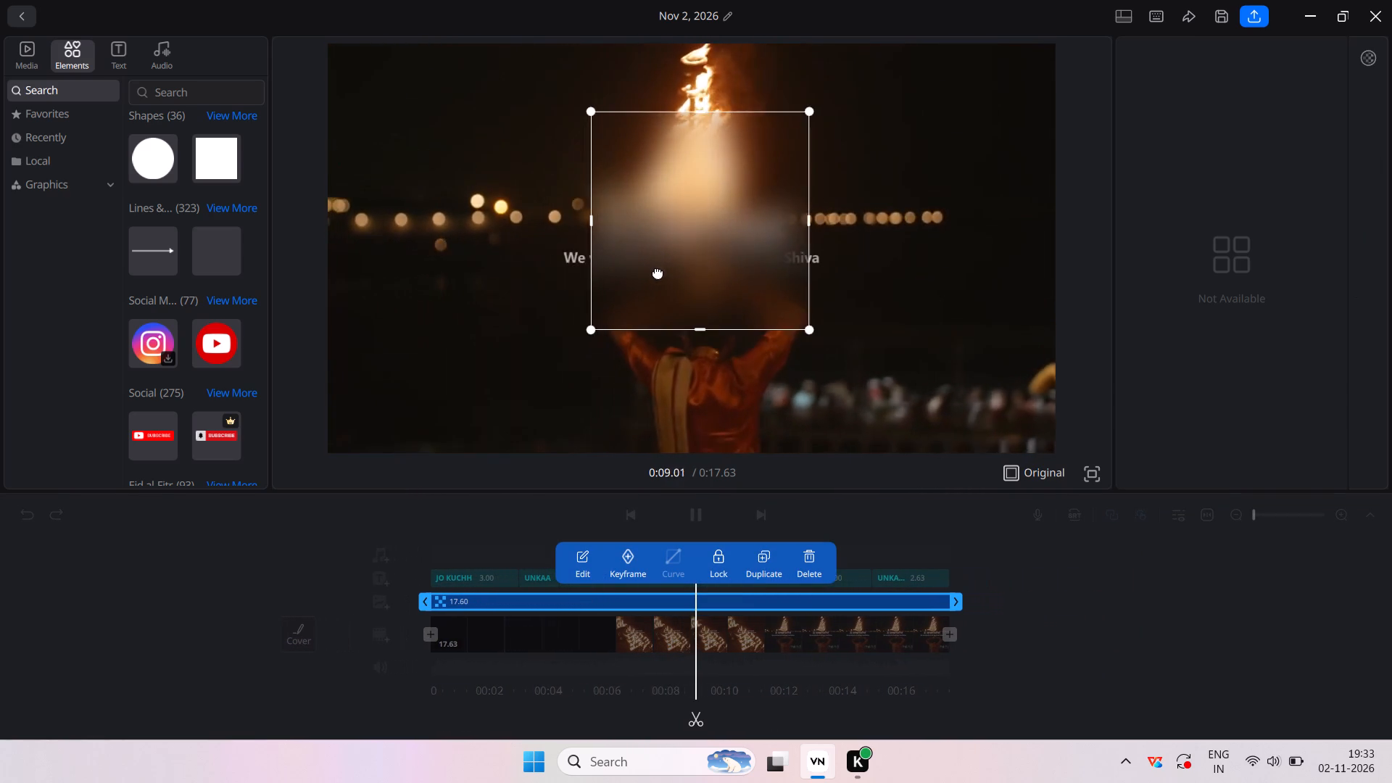
left_click_drag(658, 272, 626, 268)
left_click_drag(626, 268, 639, 265)
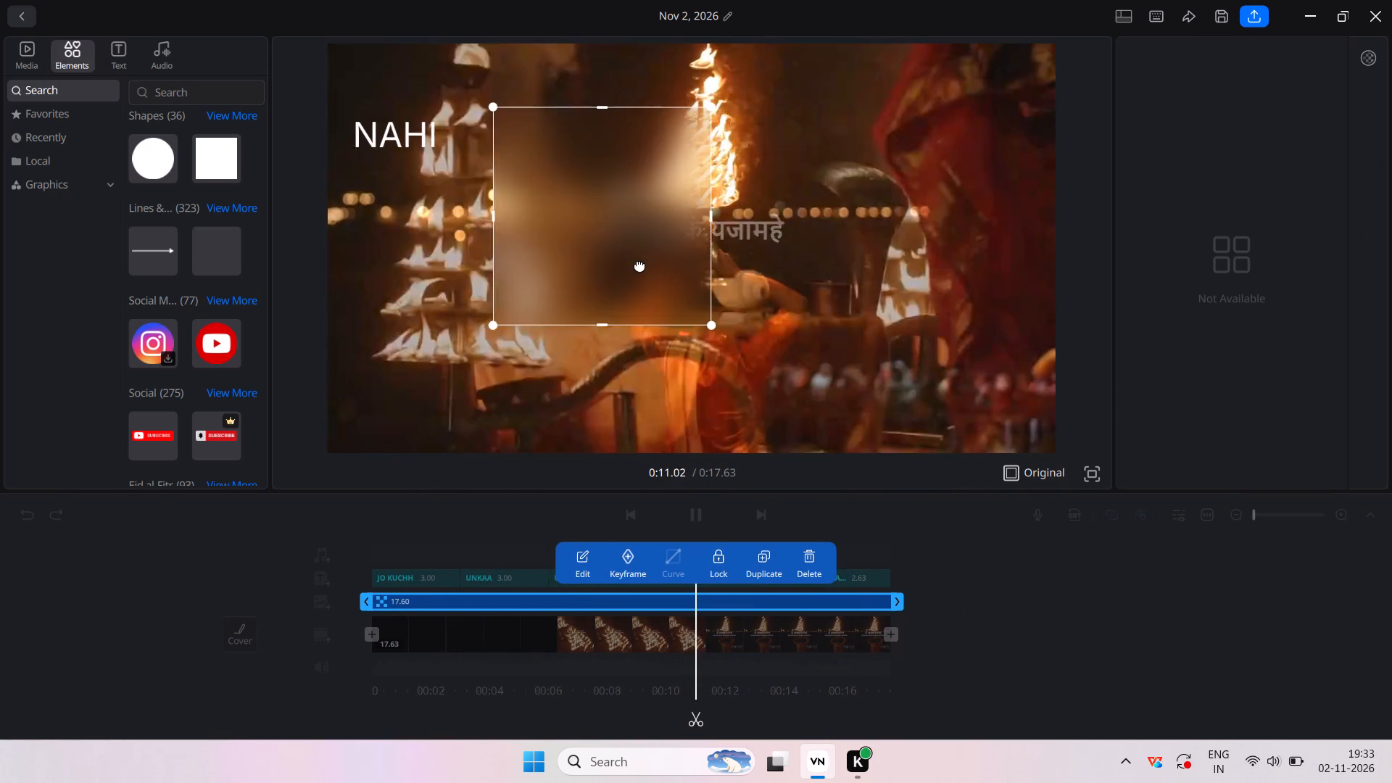
left_click_drag(639, 265, 658, 262)
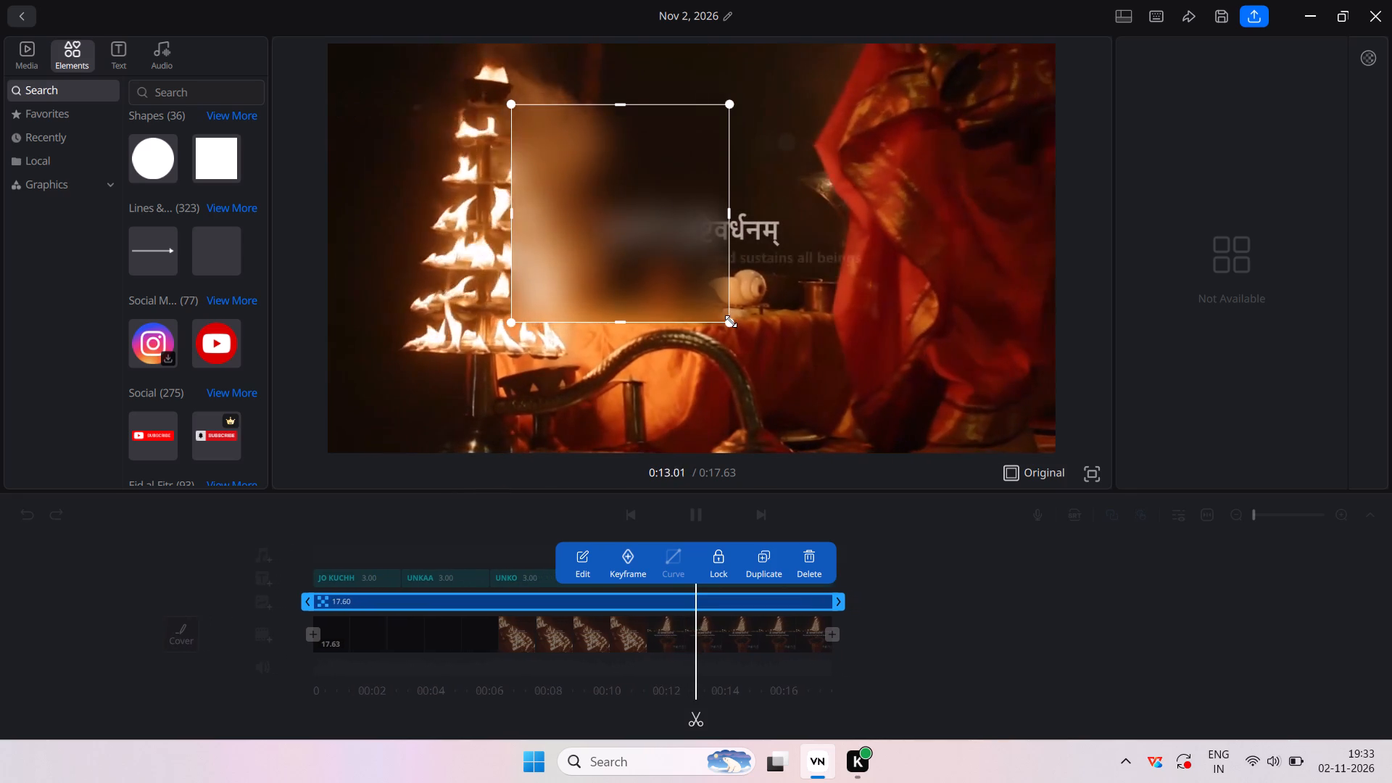
left_click_drag(731, 321, 938, 312)
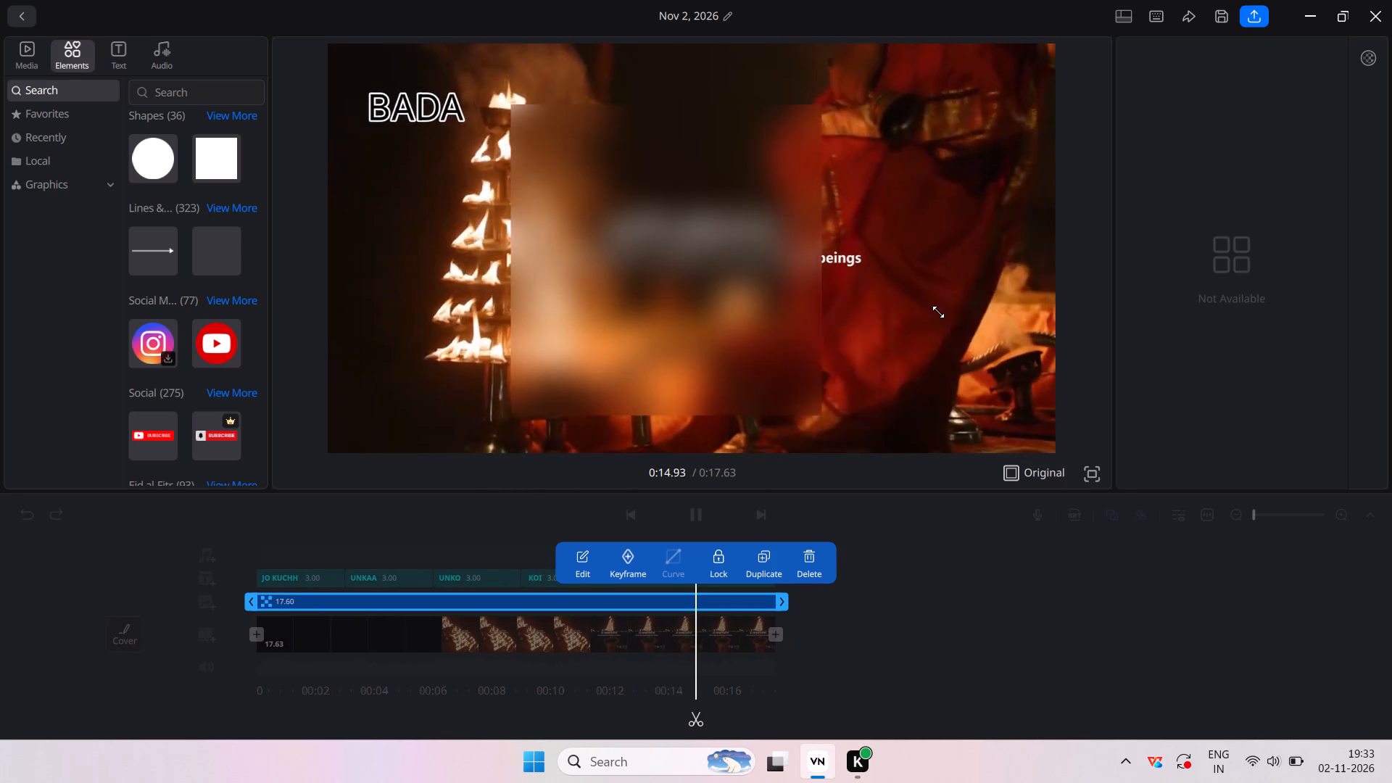
left_click_drag(938, 312, 968, 307)
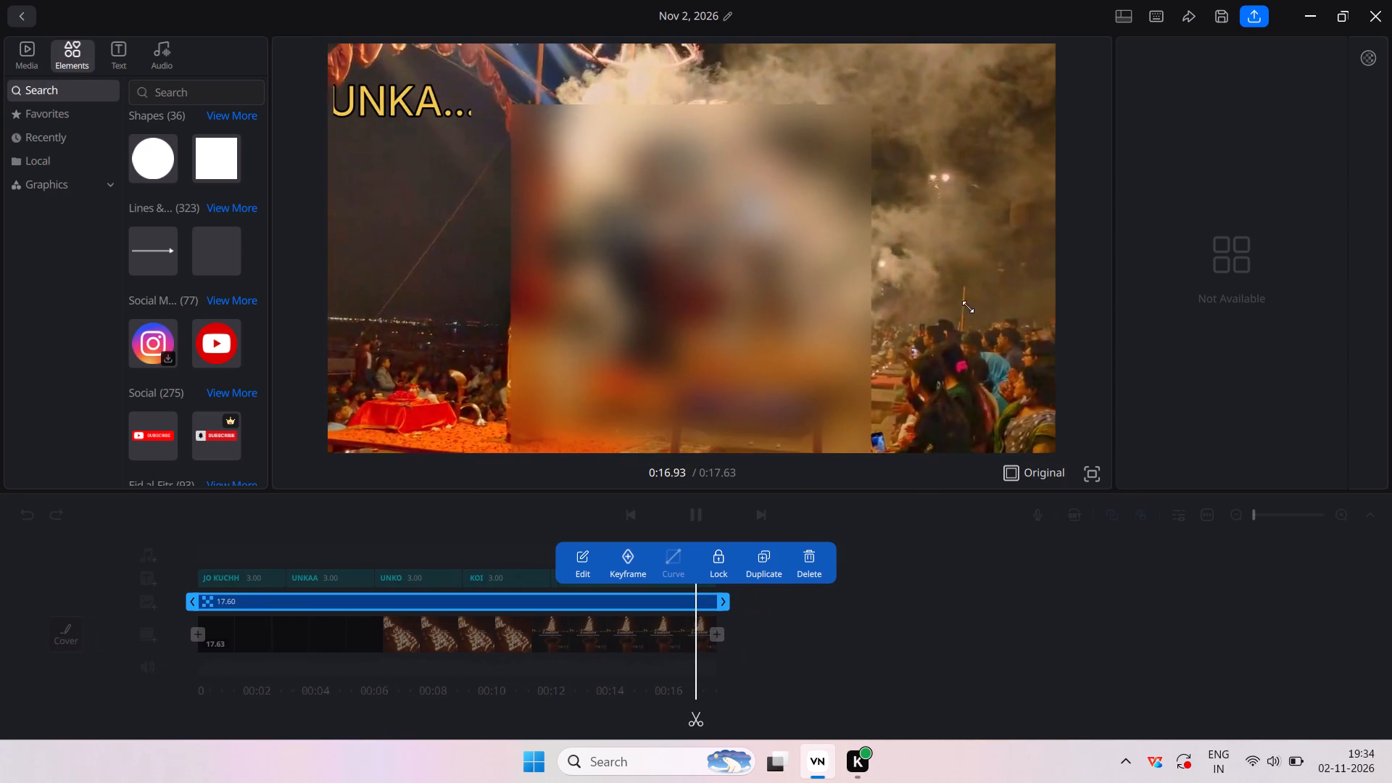
Resize the blur square from its corners until it spans about half the frame's width and nearly its full height over the captions.
left_click_drag(968, 307, 745, 195)
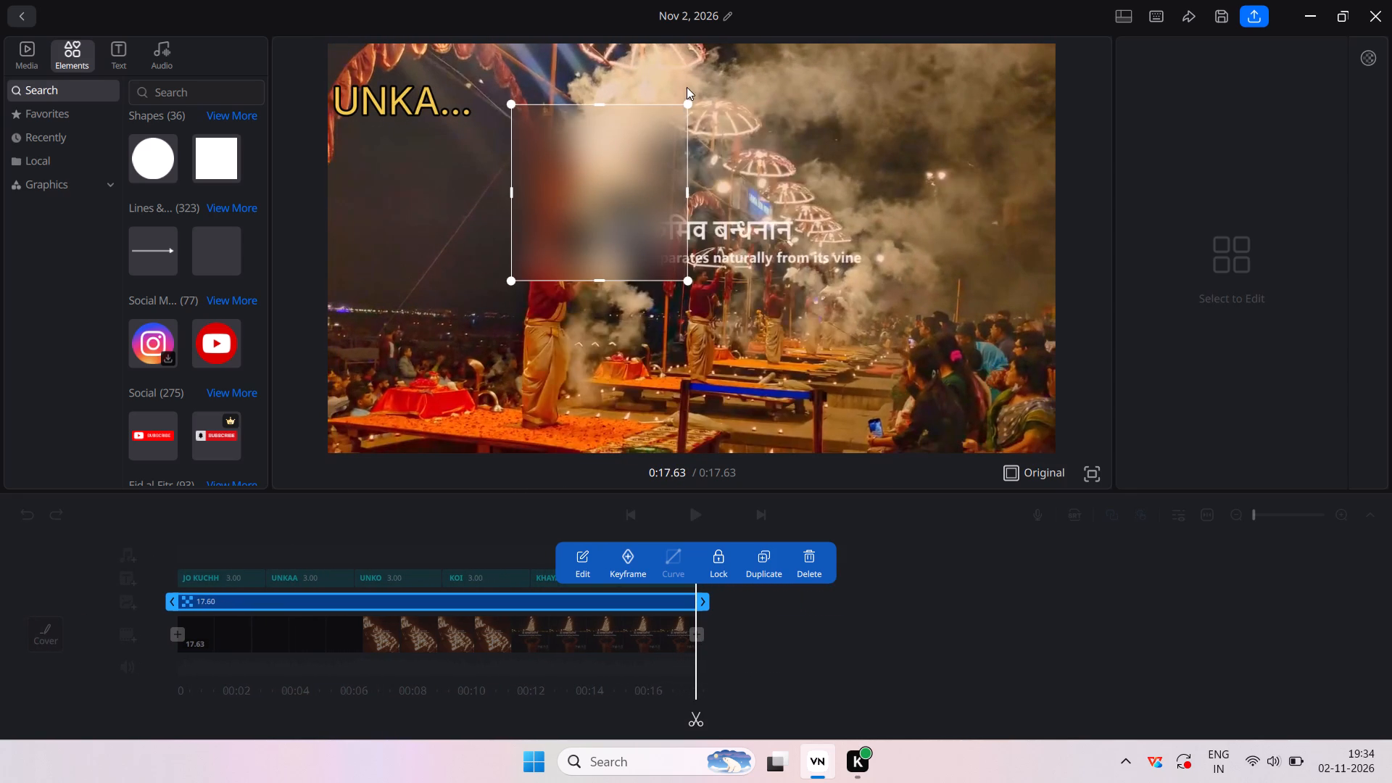
left_click_drag(685, 102, 693, 161)
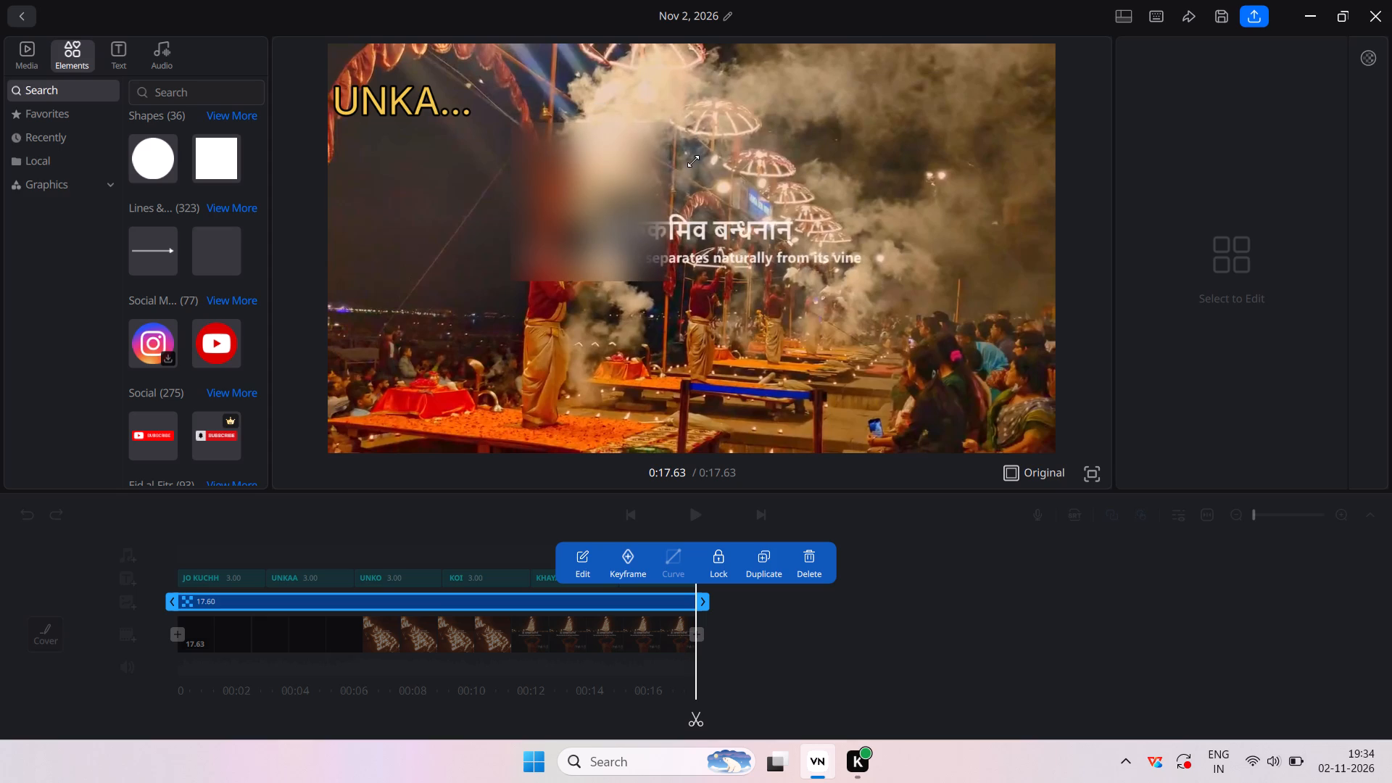
left_click_drag(693, 161, 679, 201)
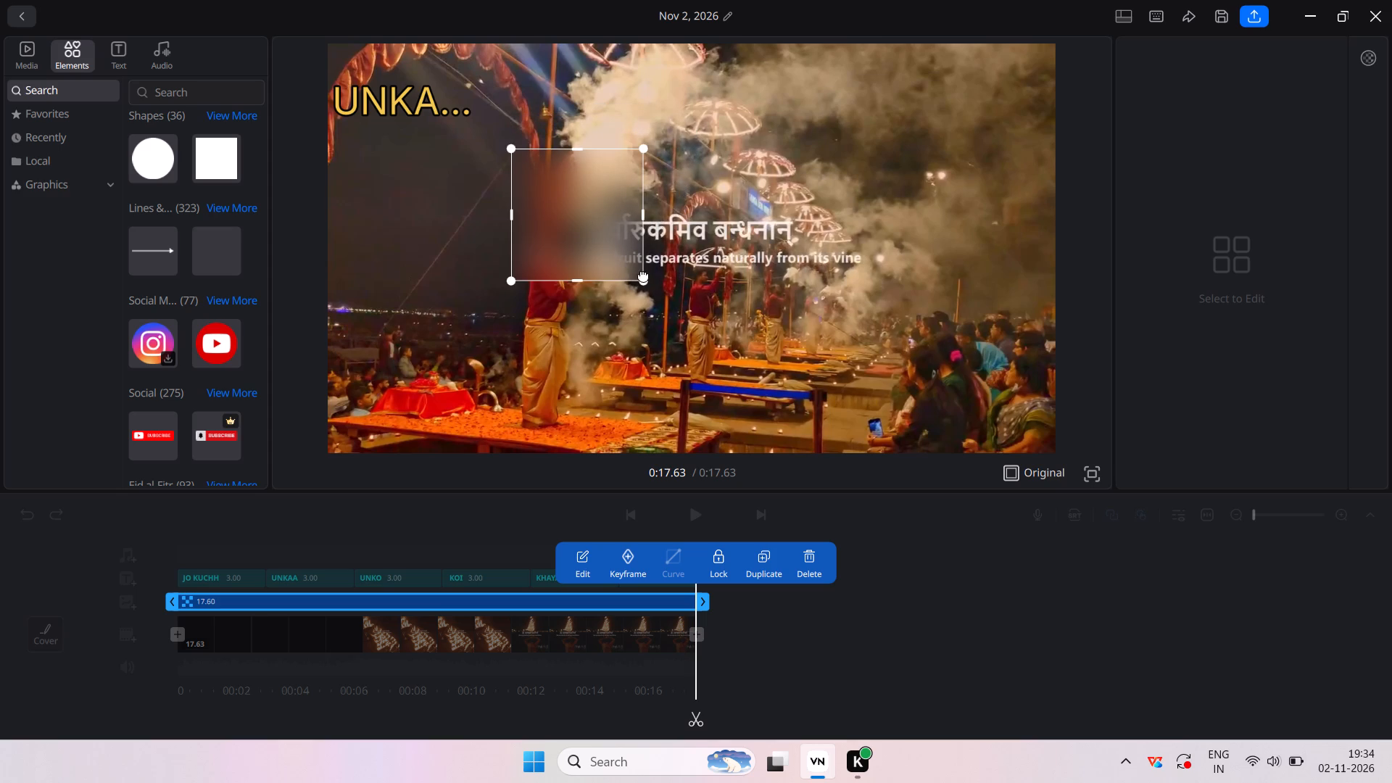
left_click_drag(642, 278, 921, 263)
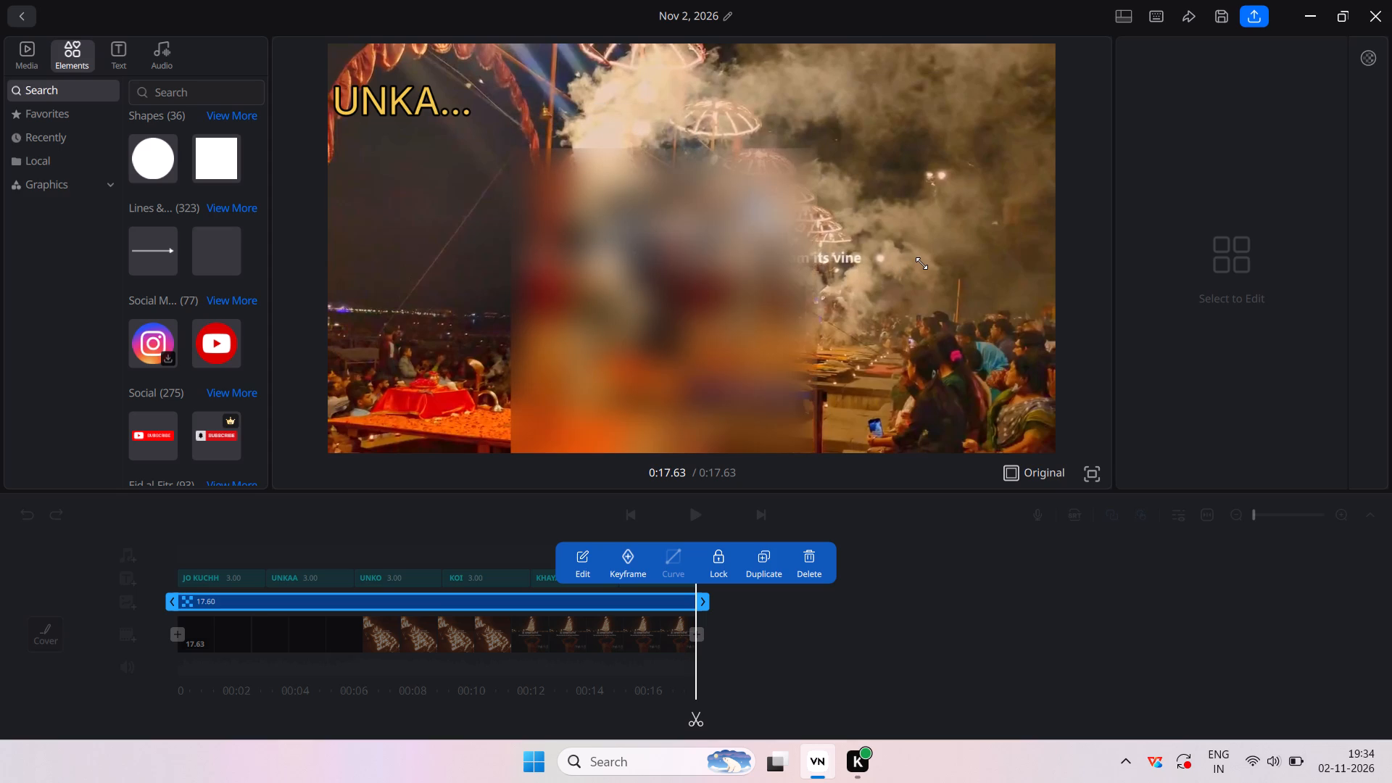
left_click_drag(921, 263, 708, 297)
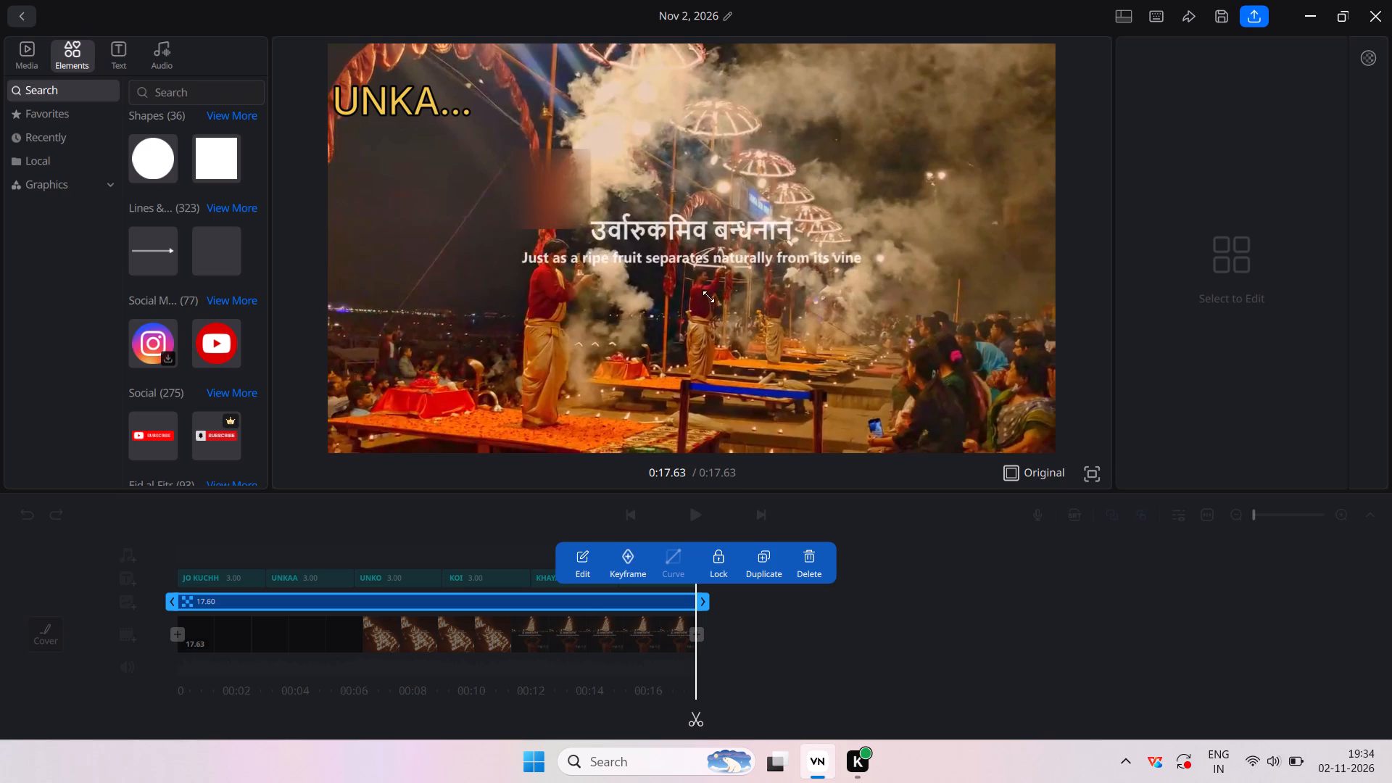
left_click_drag(708, 297, 858, 257)
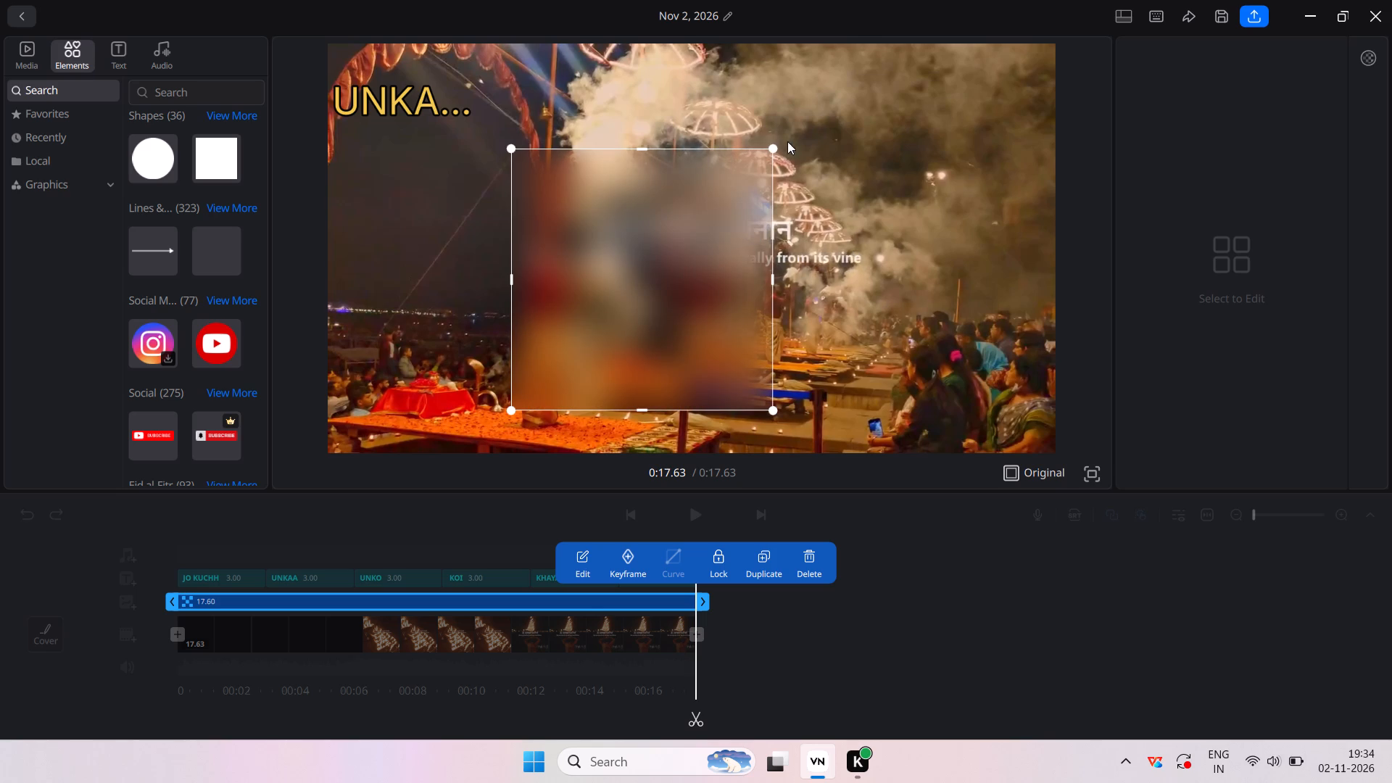
left_click_drag(776, 149, 865, 140)
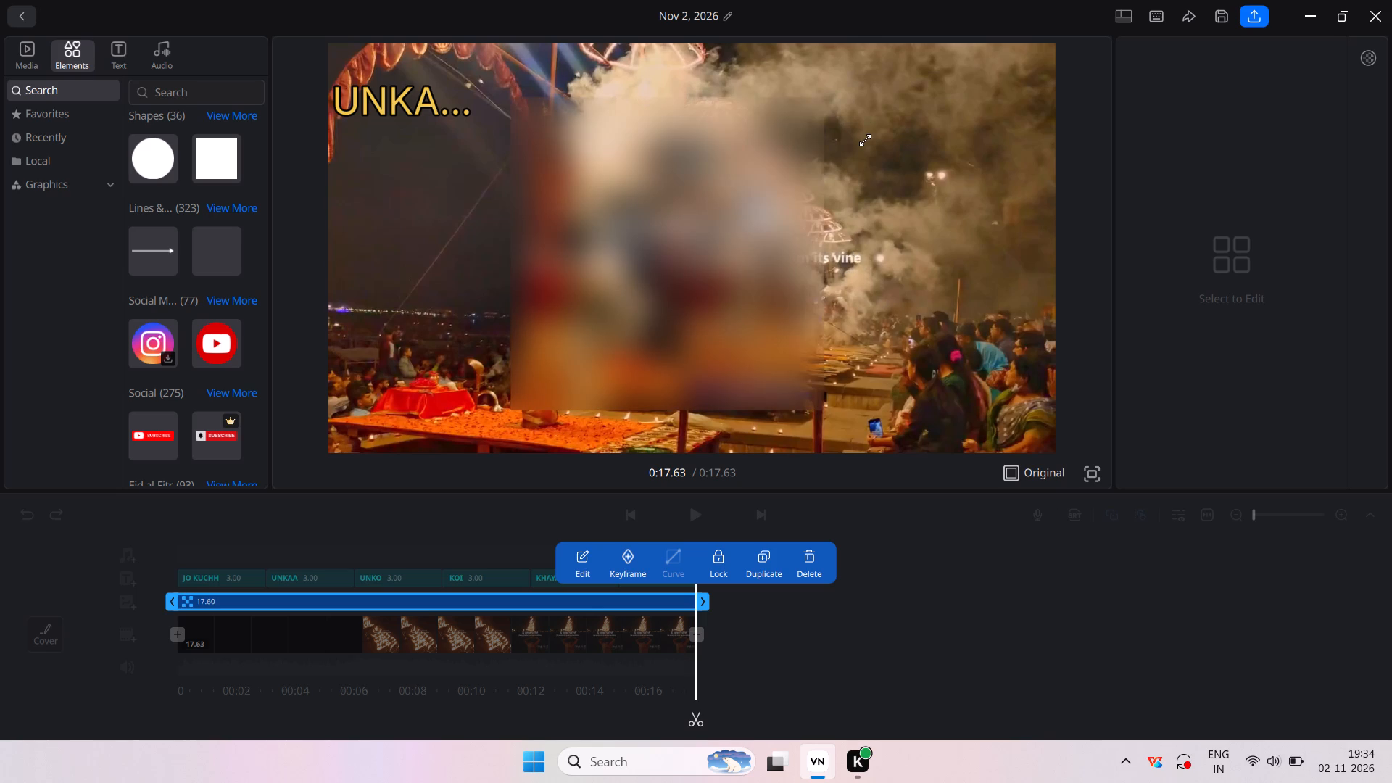
left_click_drag(865, 140, 958, 156)
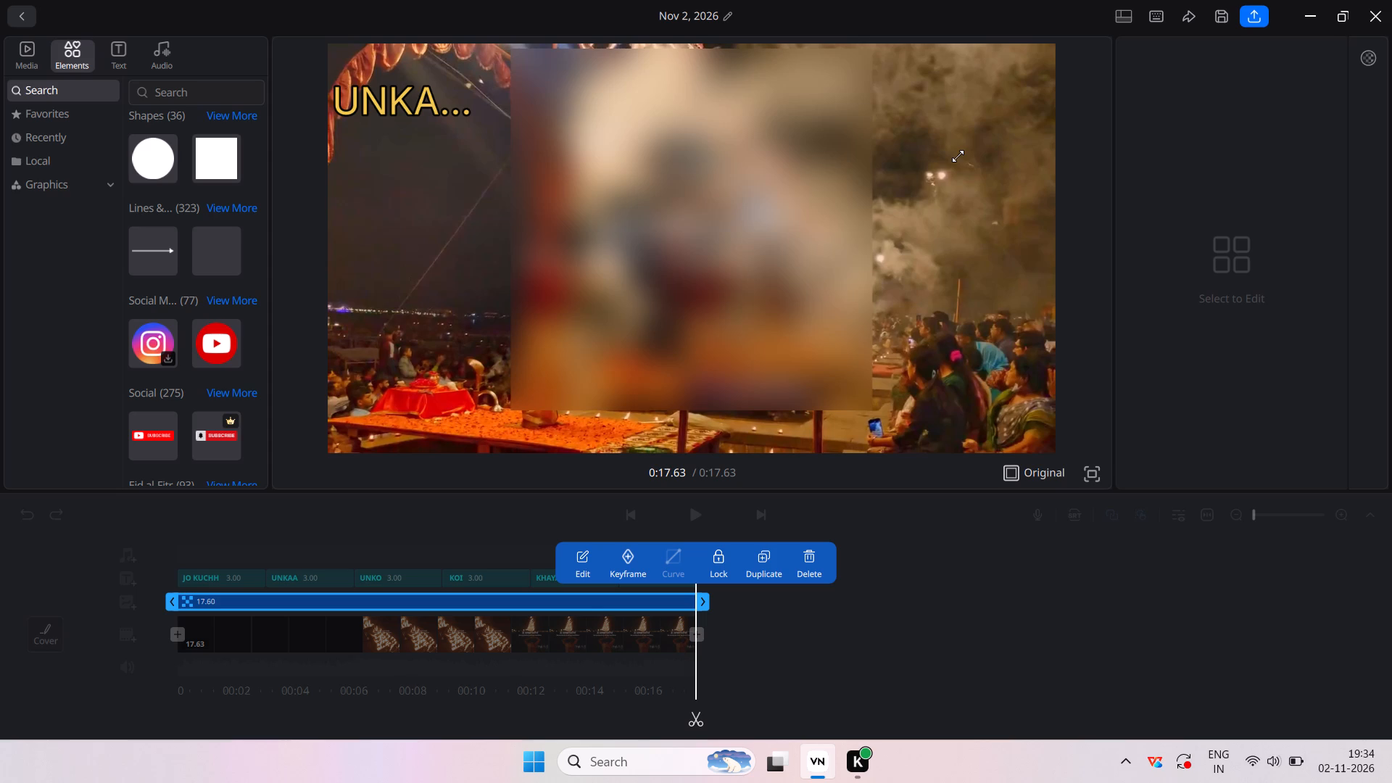
left_click_drag(958, 156, 979, 157)
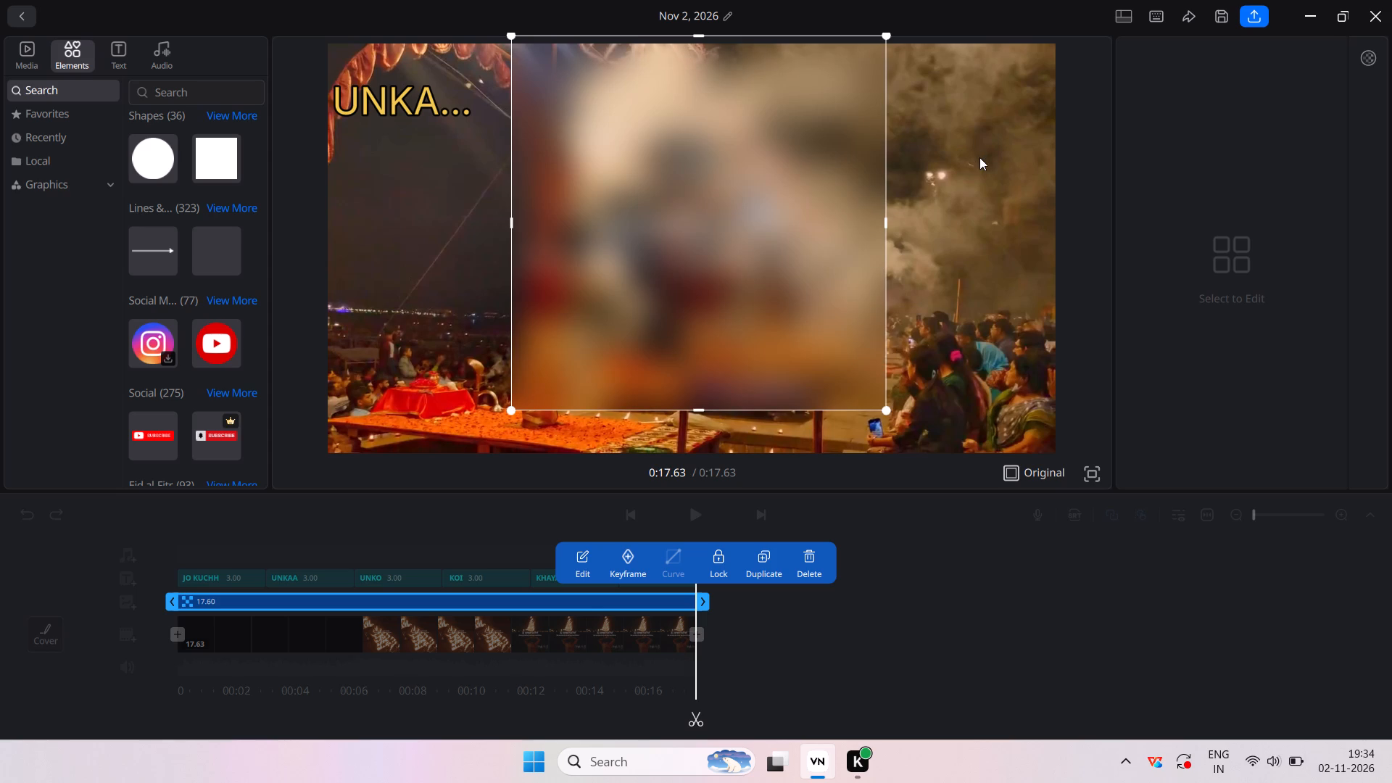
left_click(887, 410)
Review the blur coverage and the lyrics across the video, stopping at the KOI and KHAYAAL lyric clips.
left_click(655, 634)
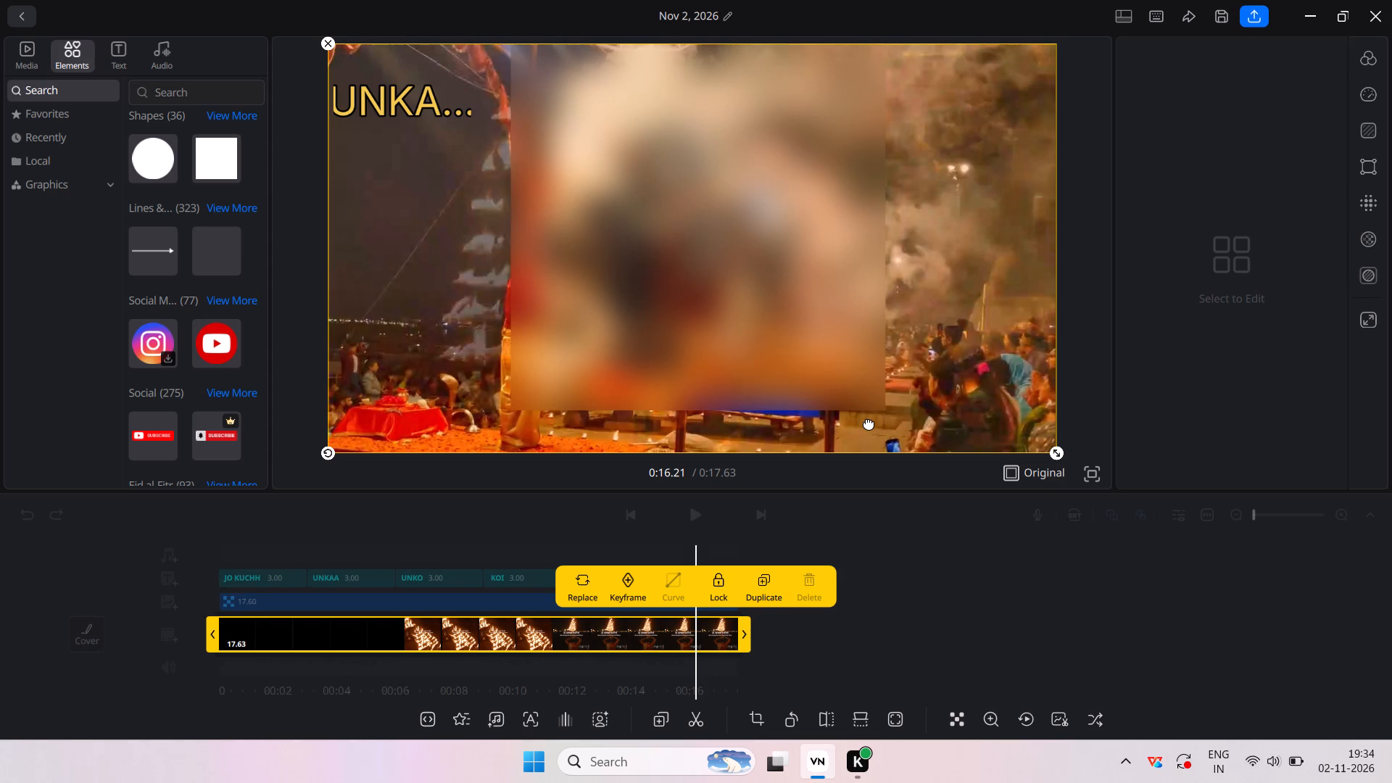
scroll(725, 677, "right", 5)
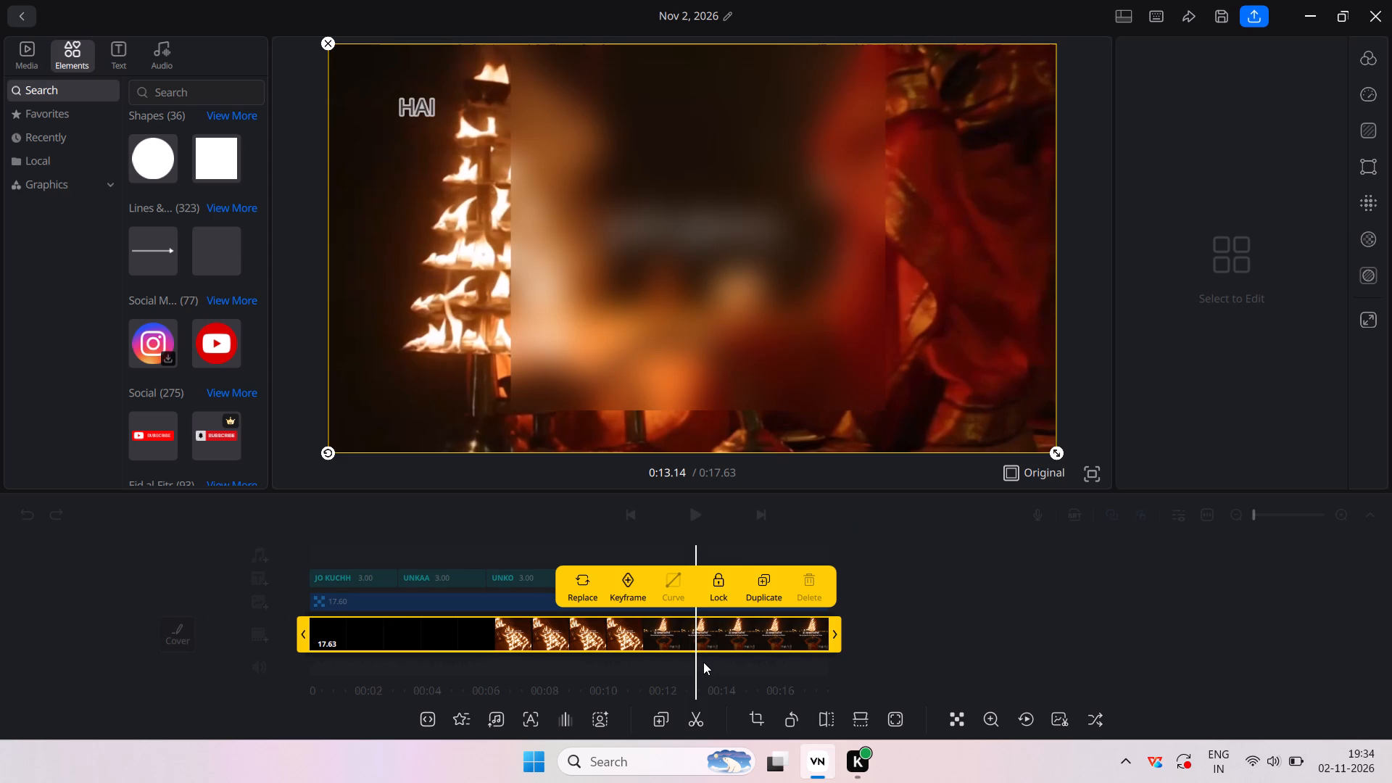
scroll(737, 642, "right", 12)
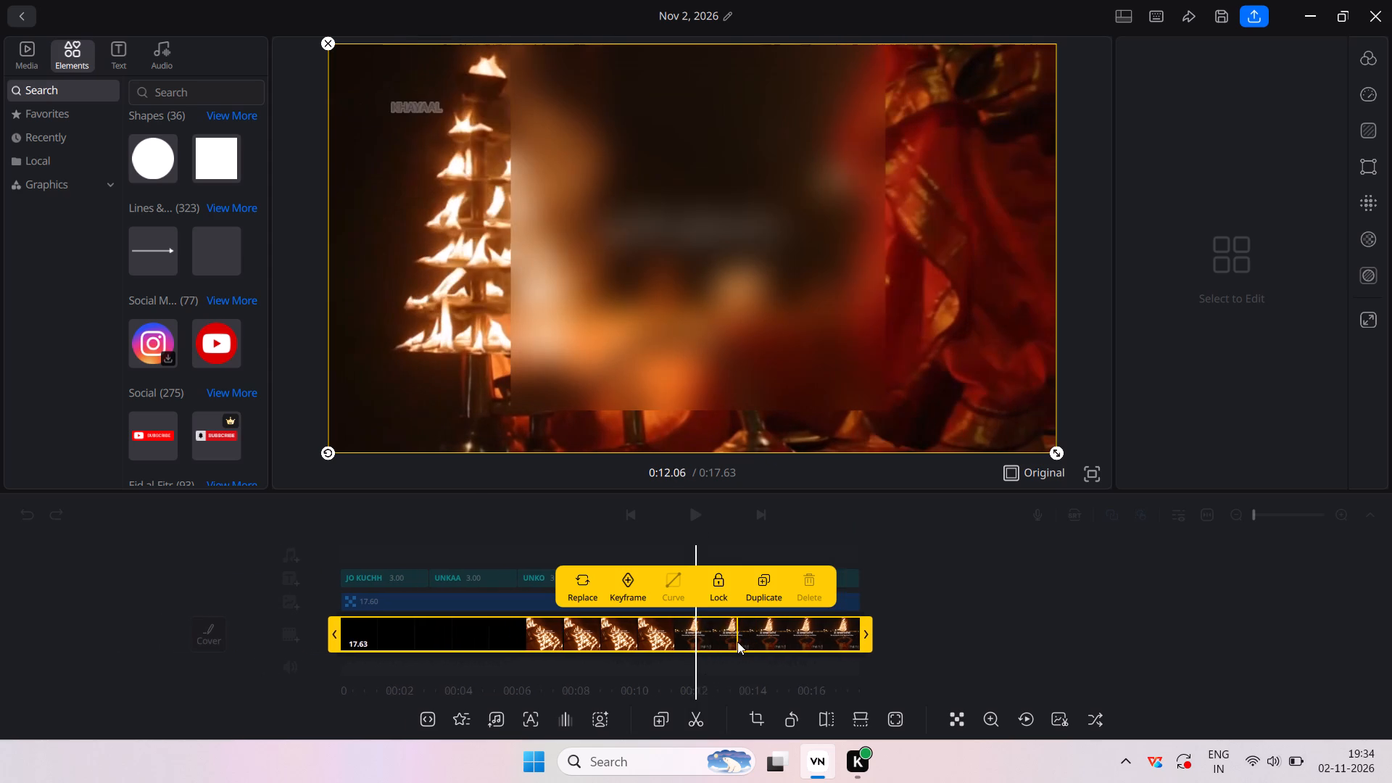
scroll(737, 642, "right", 20)
scroll(737, 642, "right", 2)
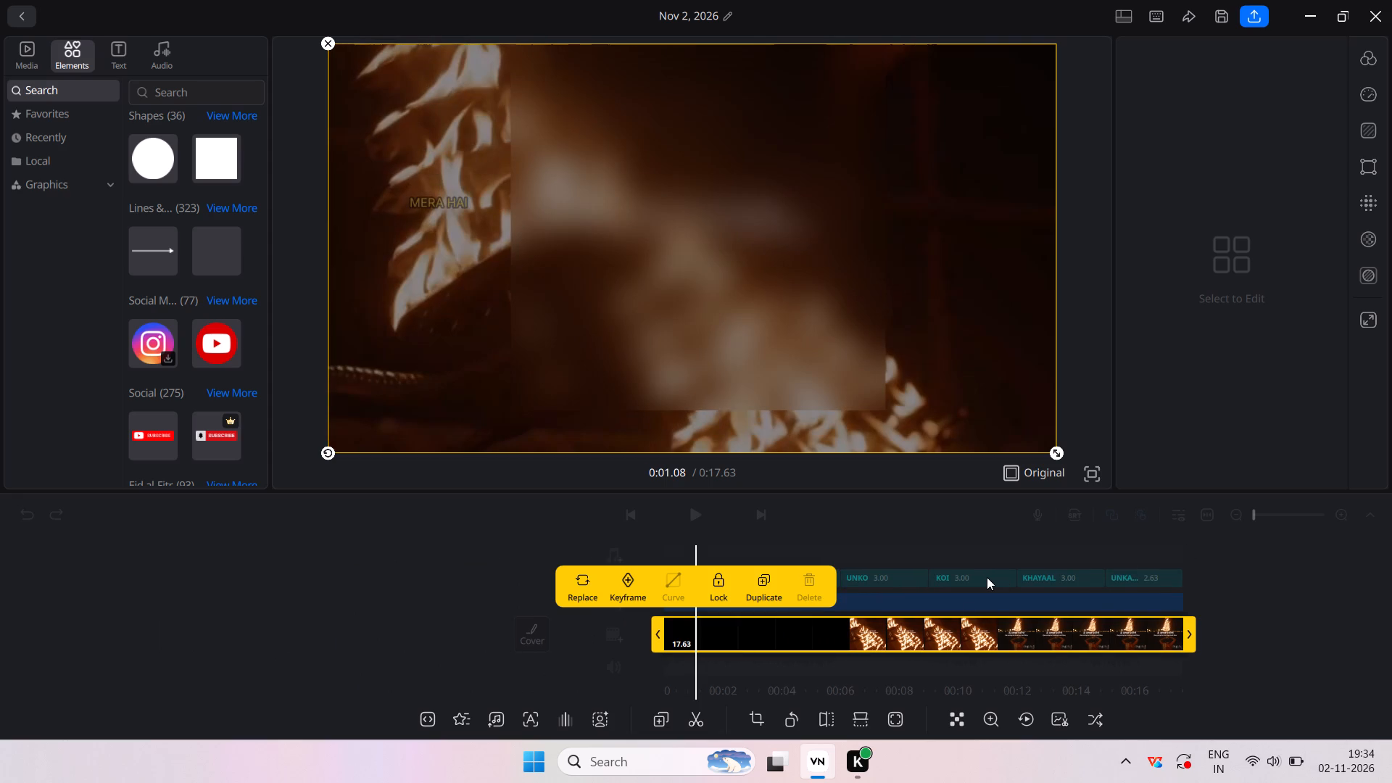
left_click(987, 577)
left_click(964, 575)
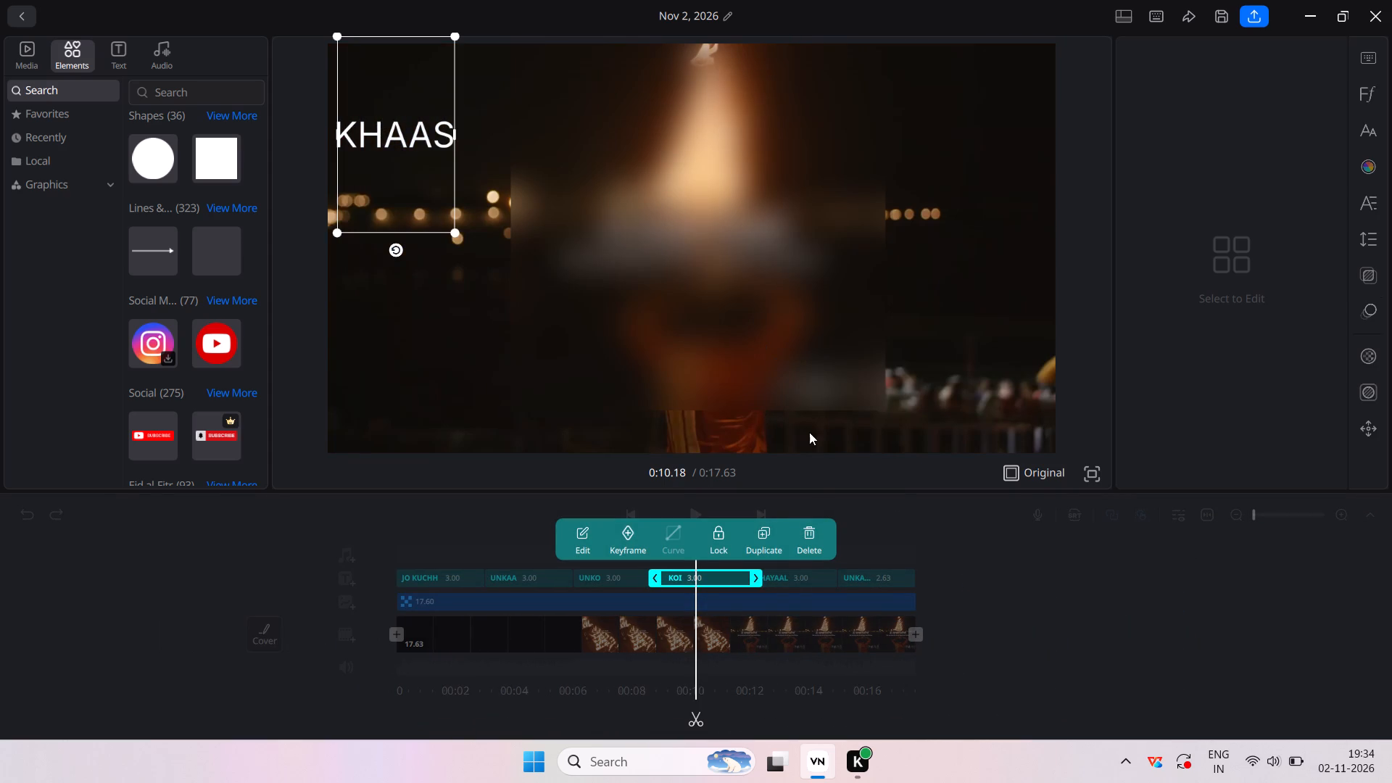
left_click_drag(807, 565, 799, 575)
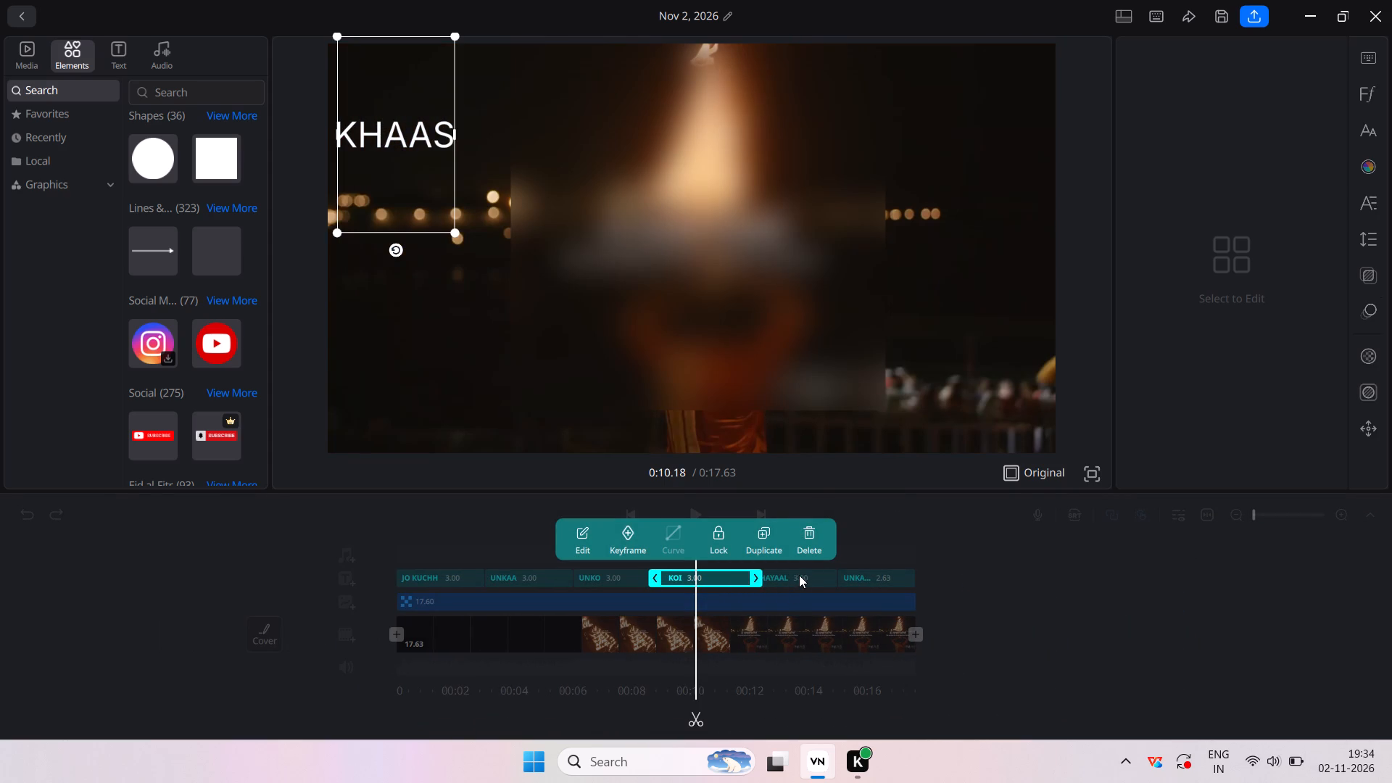
left_click_drag(799, 575, 797, 577)
left_click(797, 577)
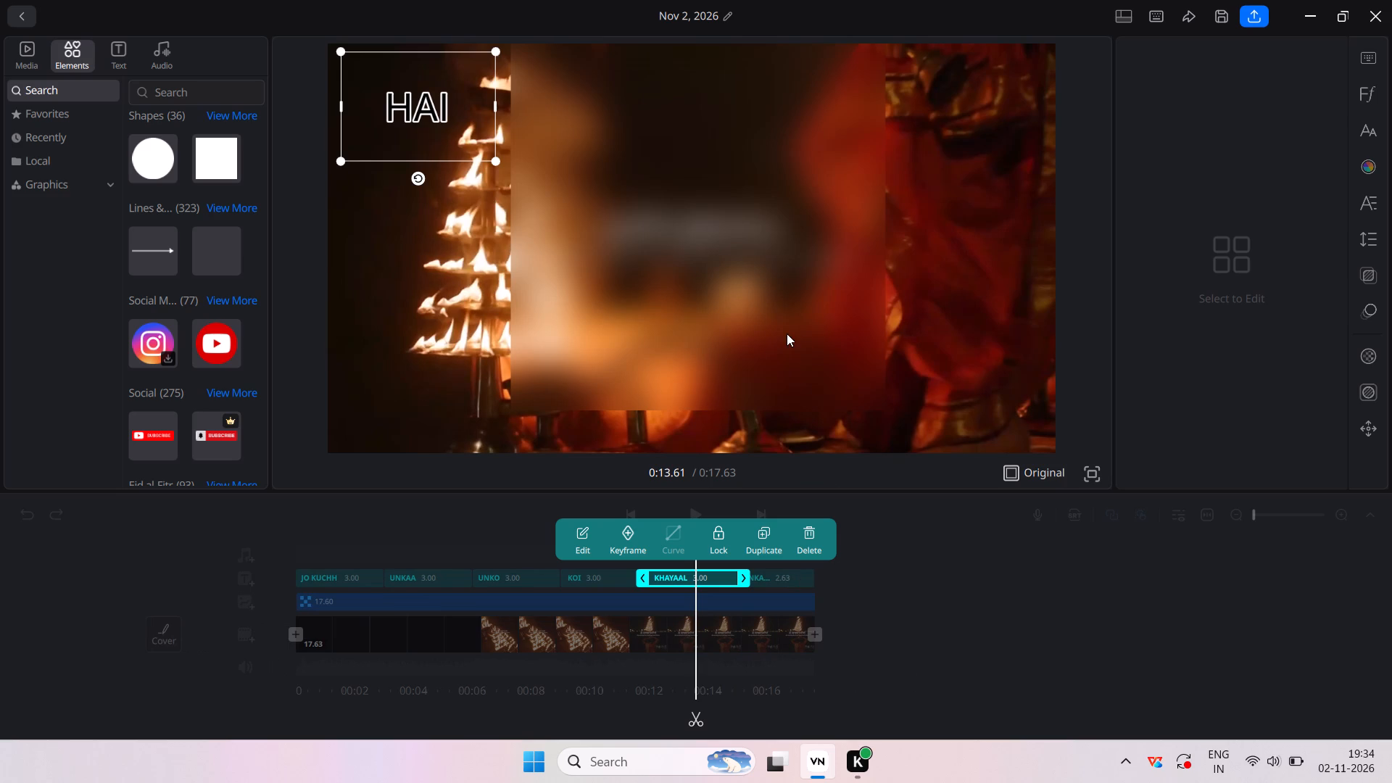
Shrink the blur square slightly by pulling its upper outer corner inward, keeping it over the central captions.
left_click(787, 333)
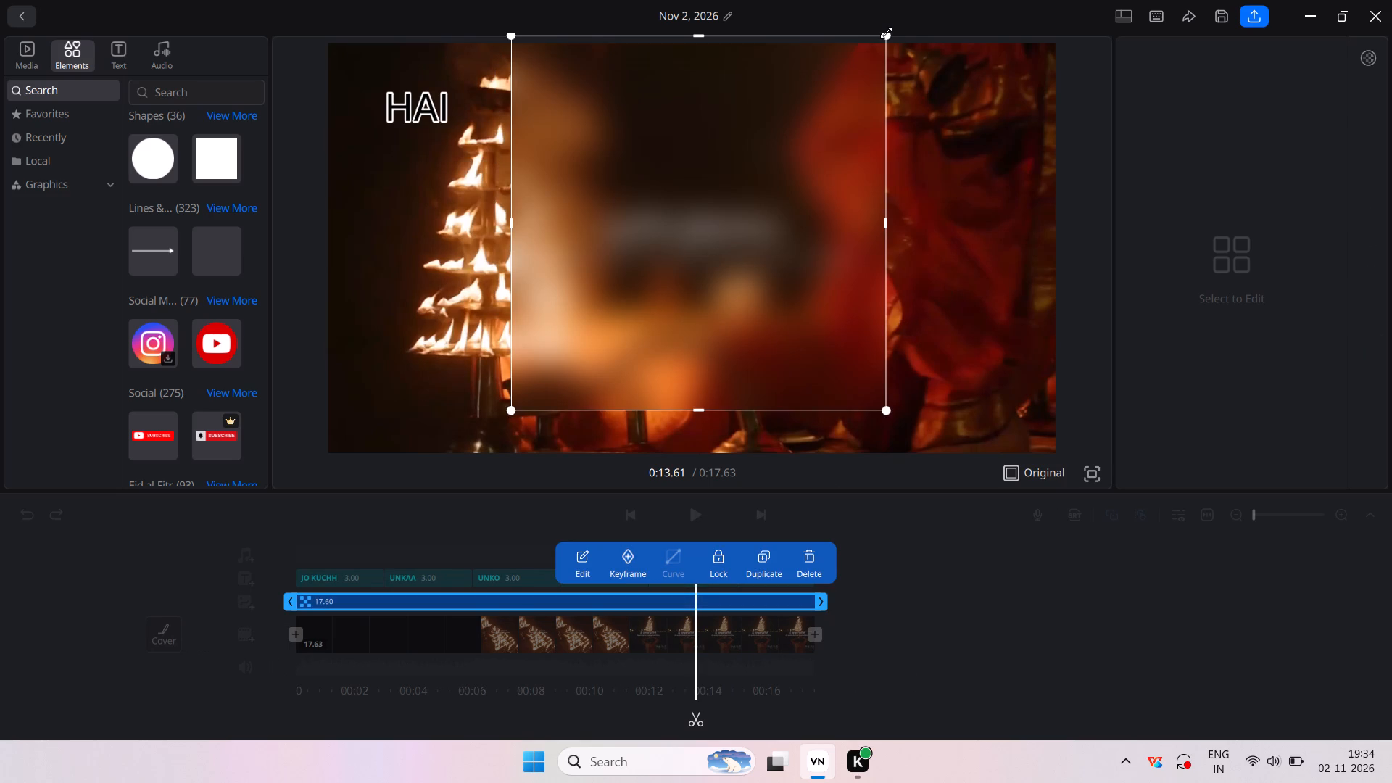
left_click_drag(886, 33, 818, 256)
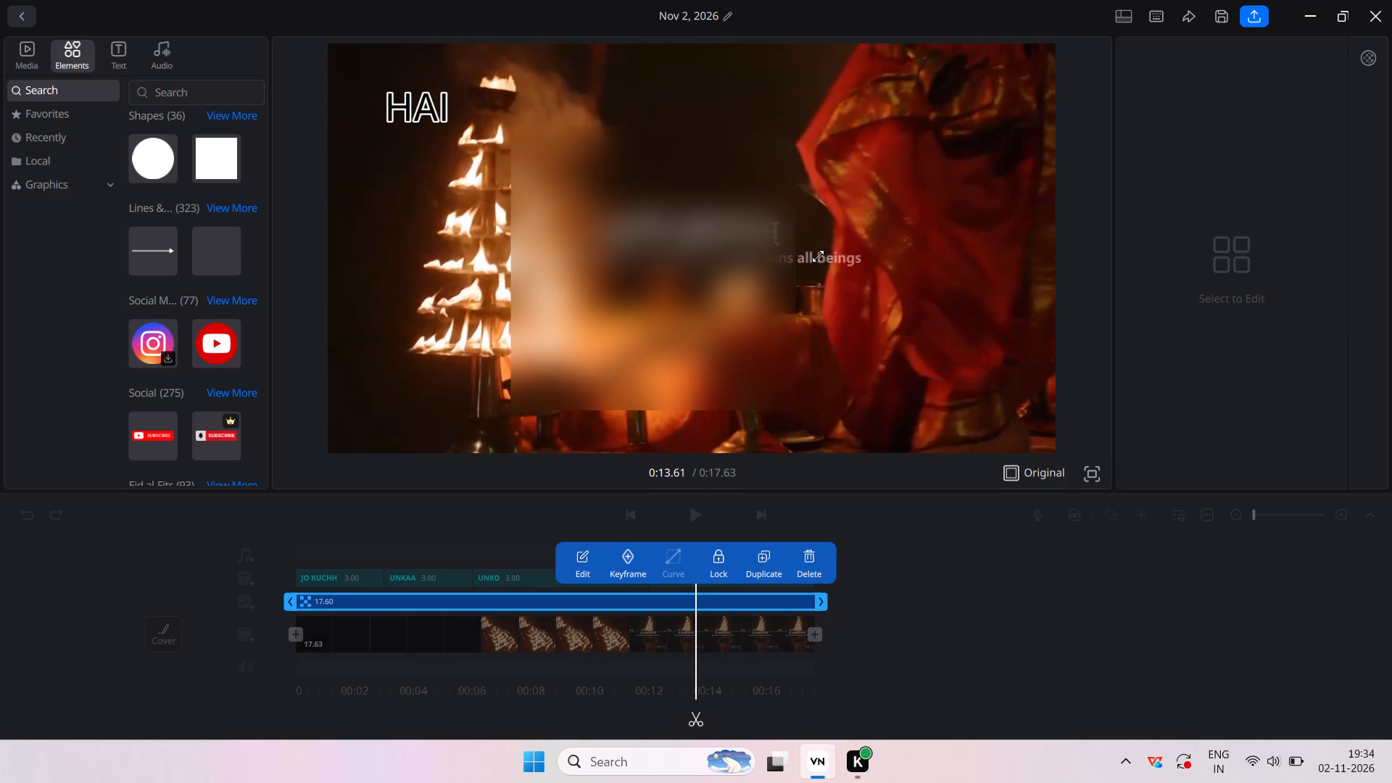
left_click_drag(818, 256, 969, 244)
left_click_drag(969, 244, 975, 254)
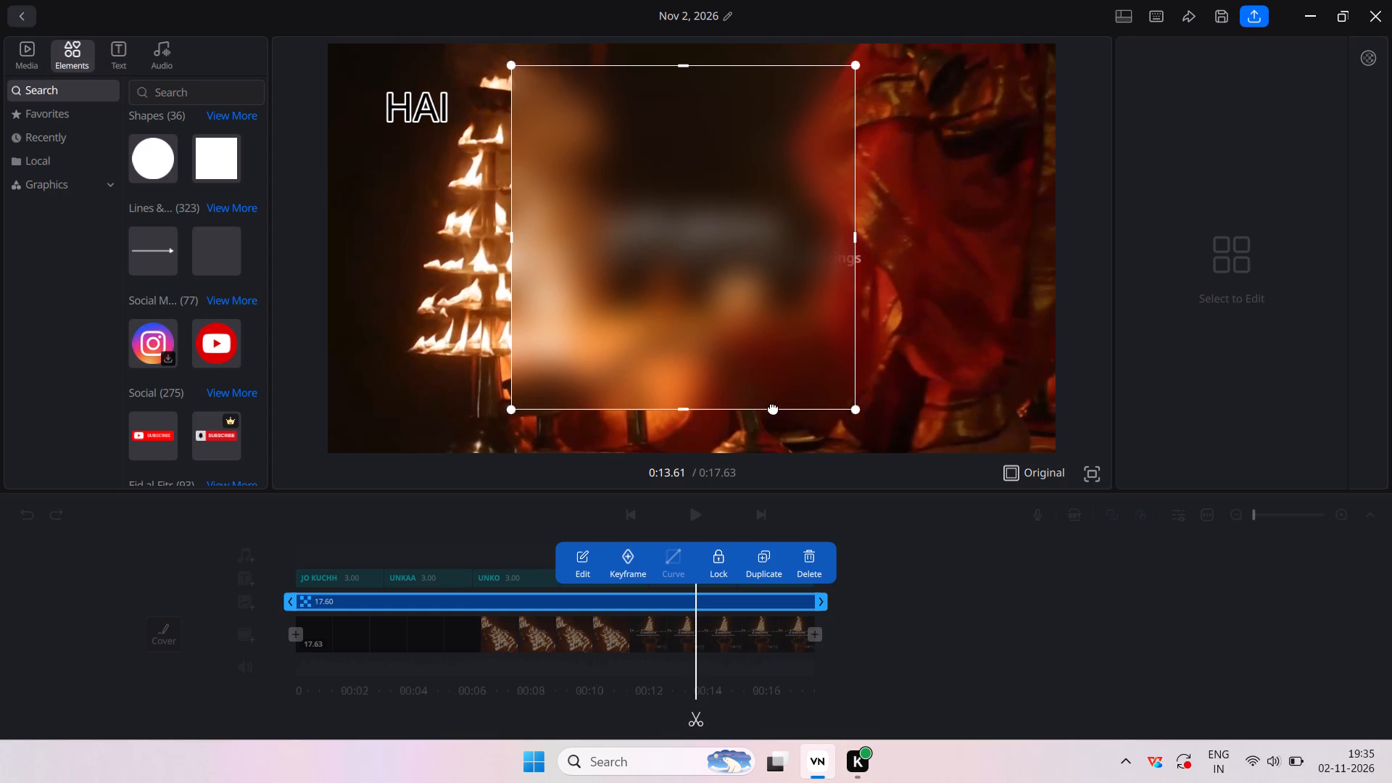
Apply the yellow F2C94C text style with a black 000000 stroke to the KHAYAAL lyric.
left_click(471, 568)
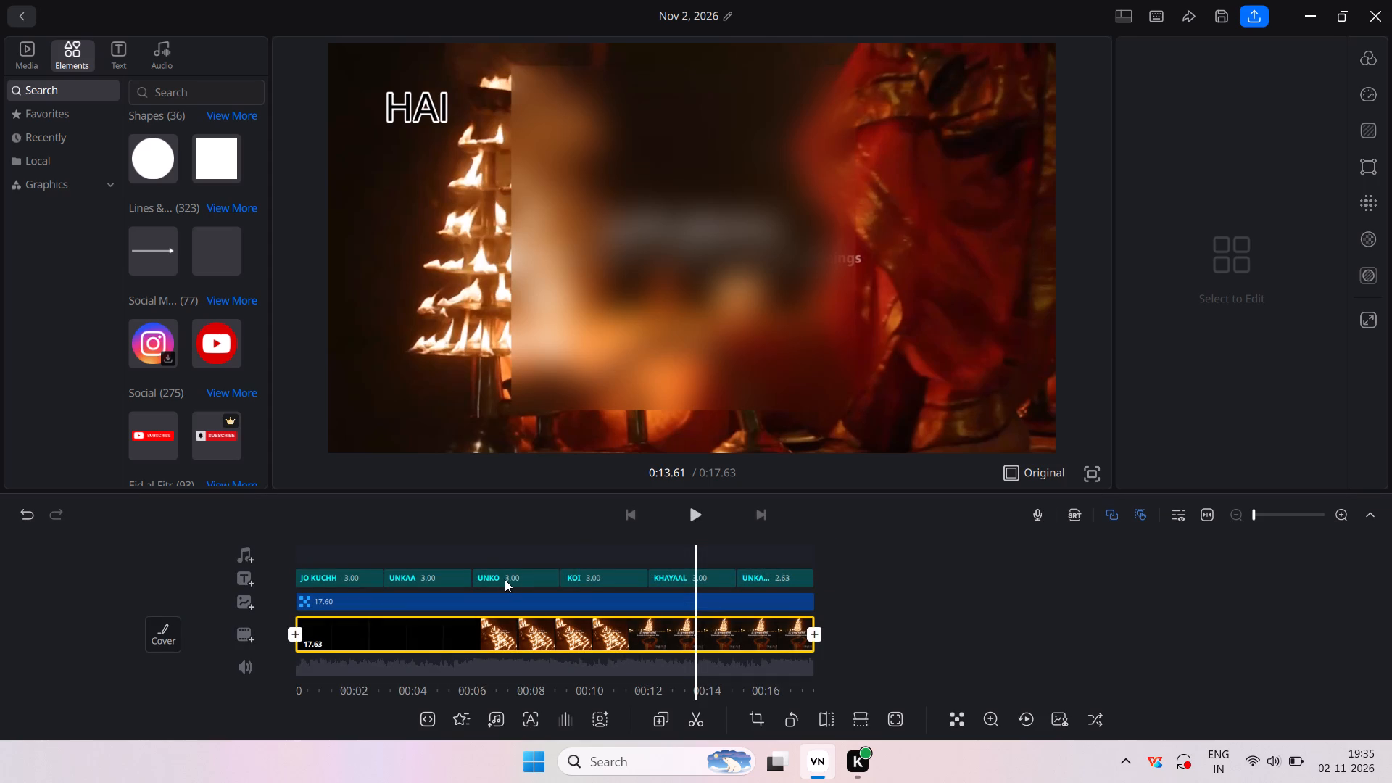
left_click(505, 579)
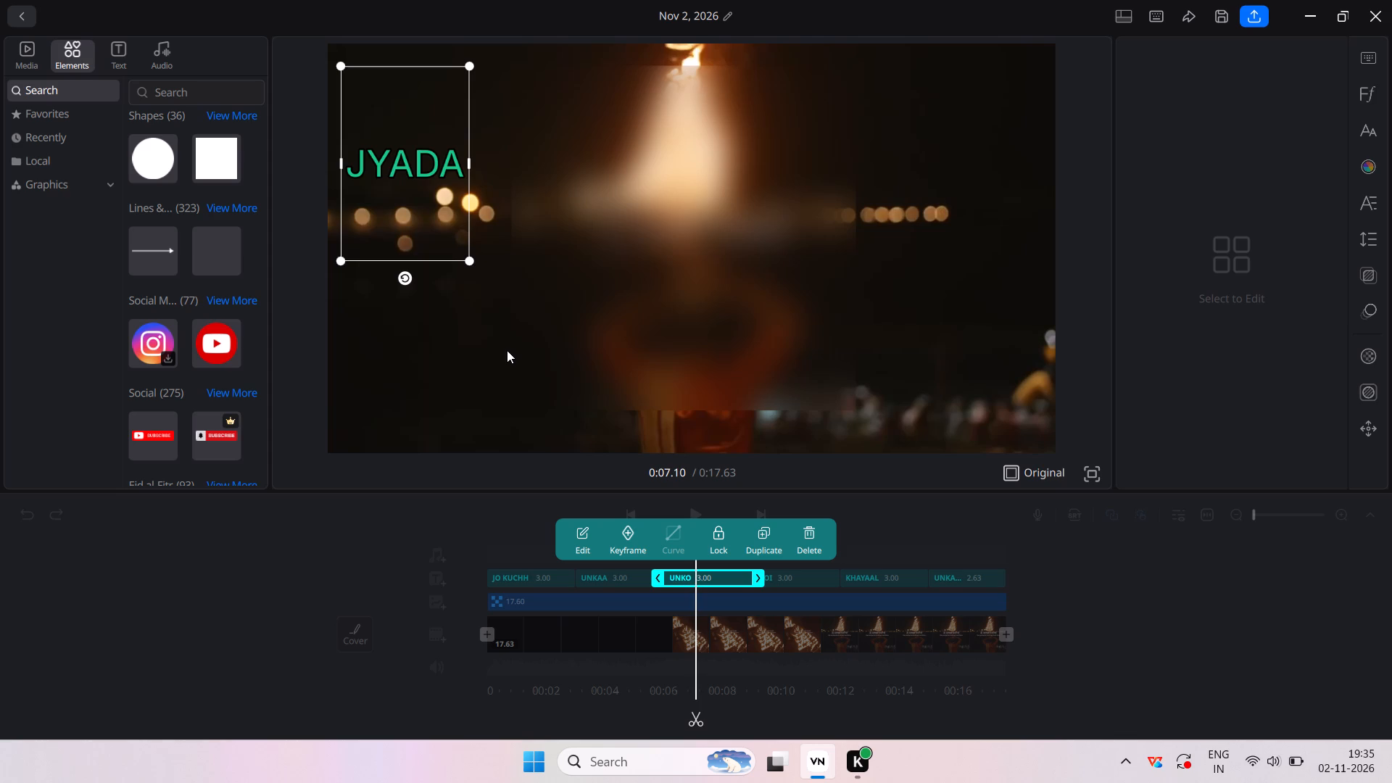
left_click(805, 571)
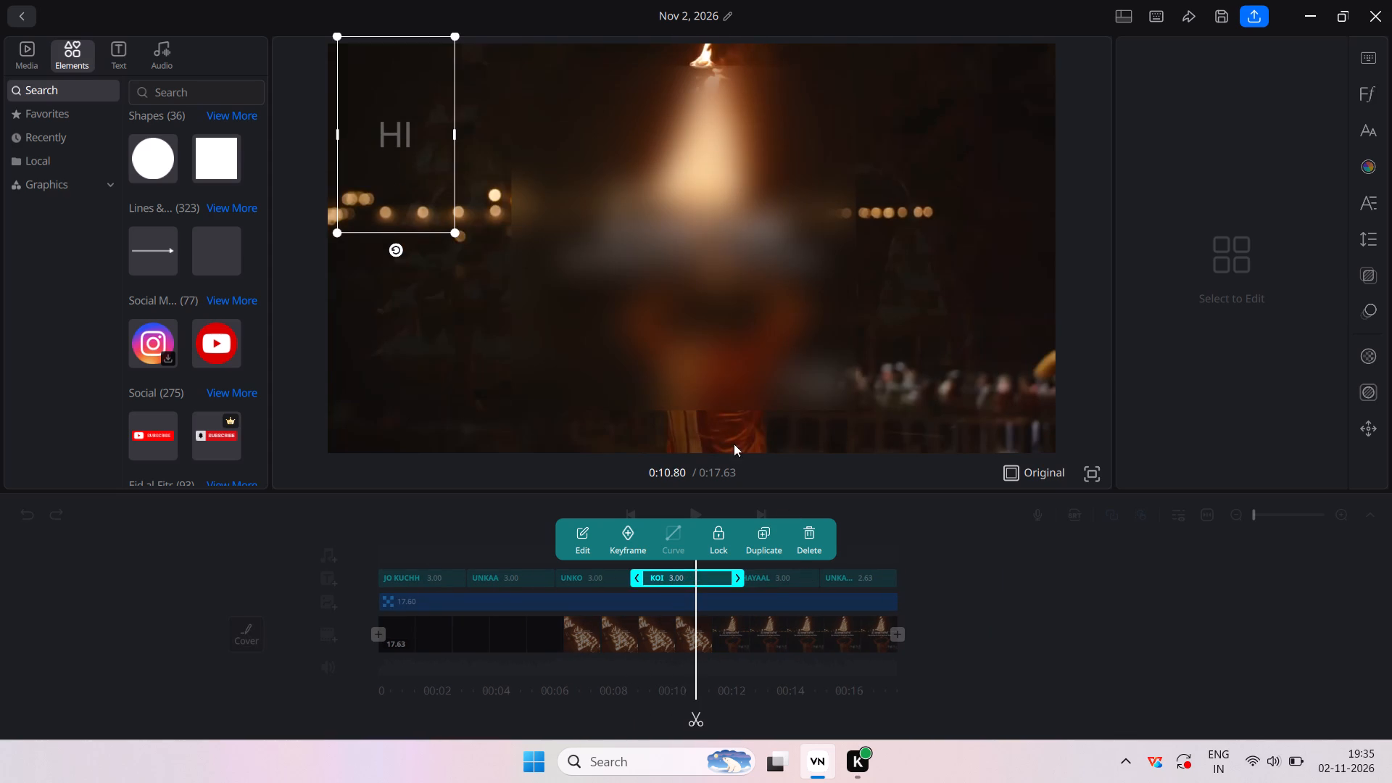
left_click(787, 575)
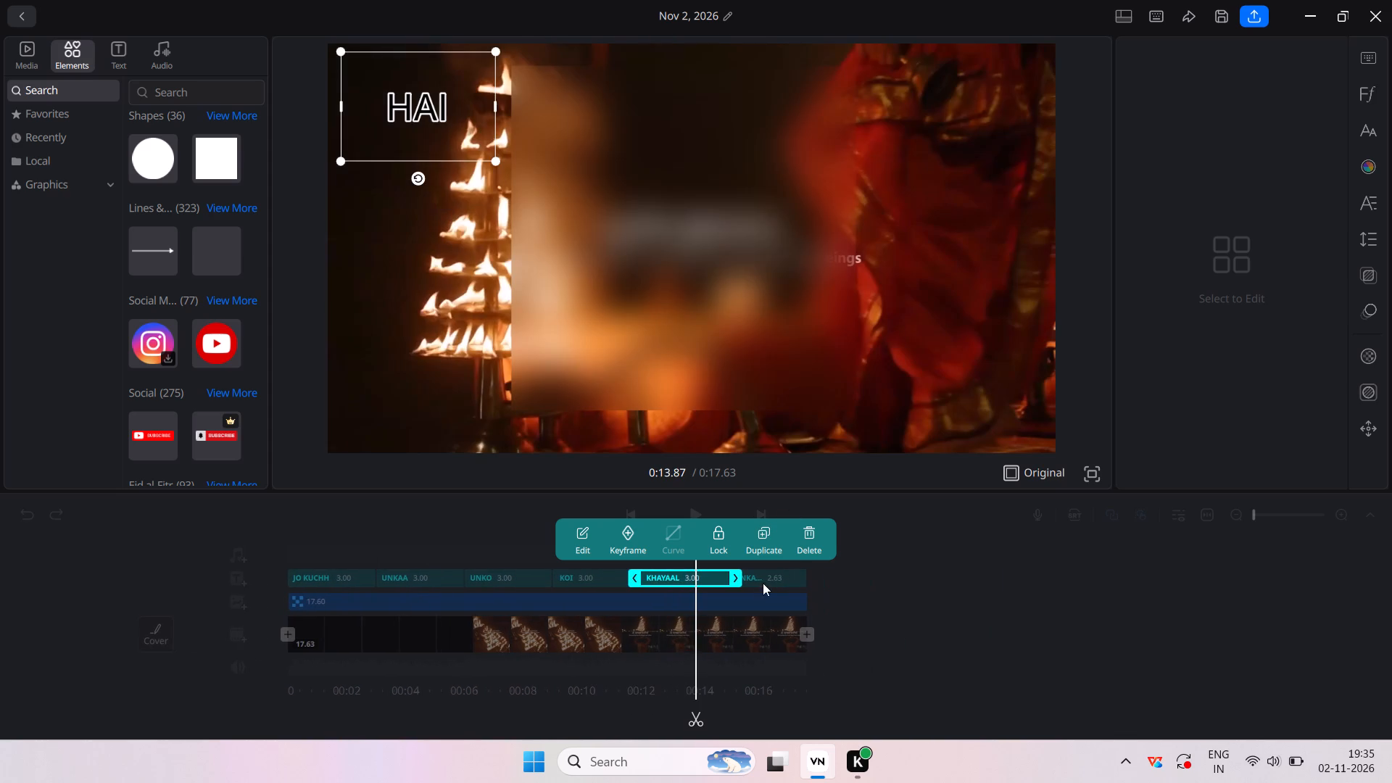
left_click(575, 526)
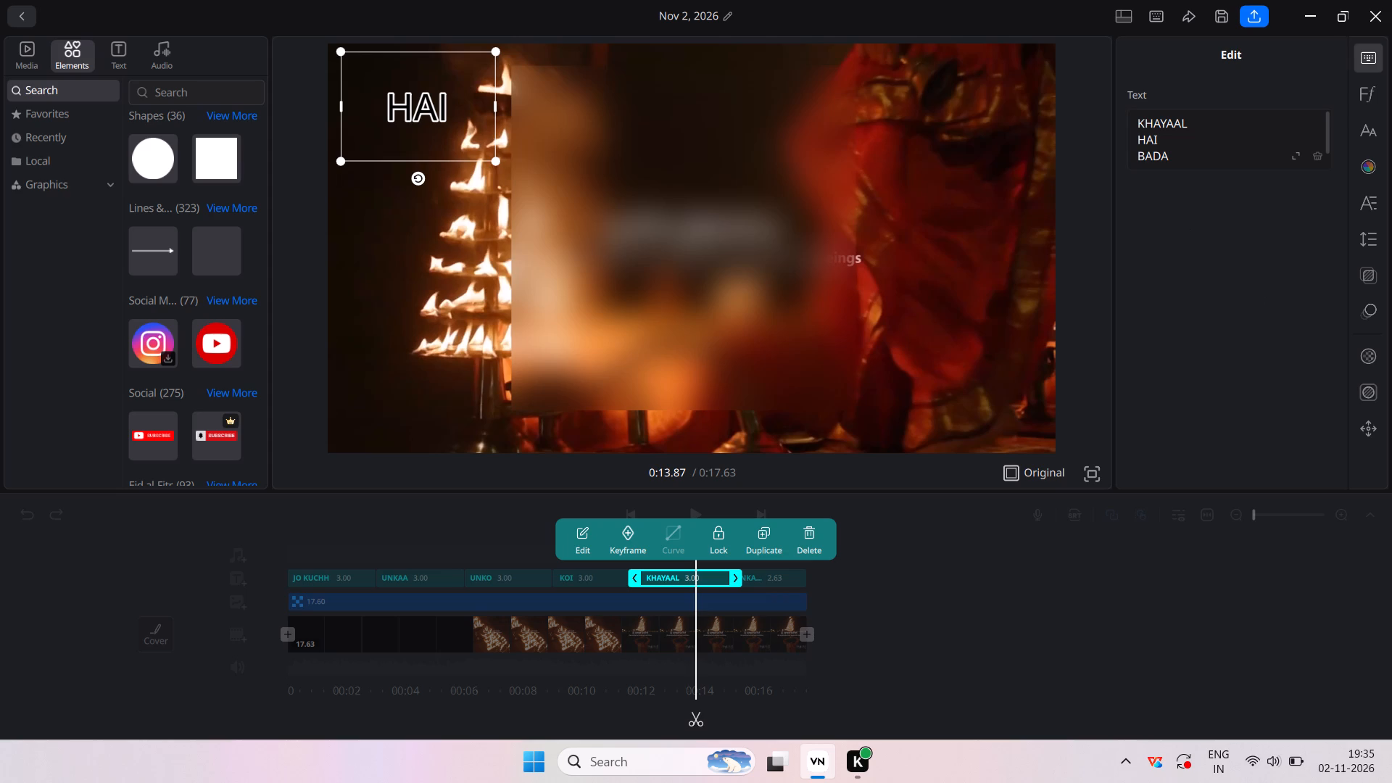
left_click(1375, 168)
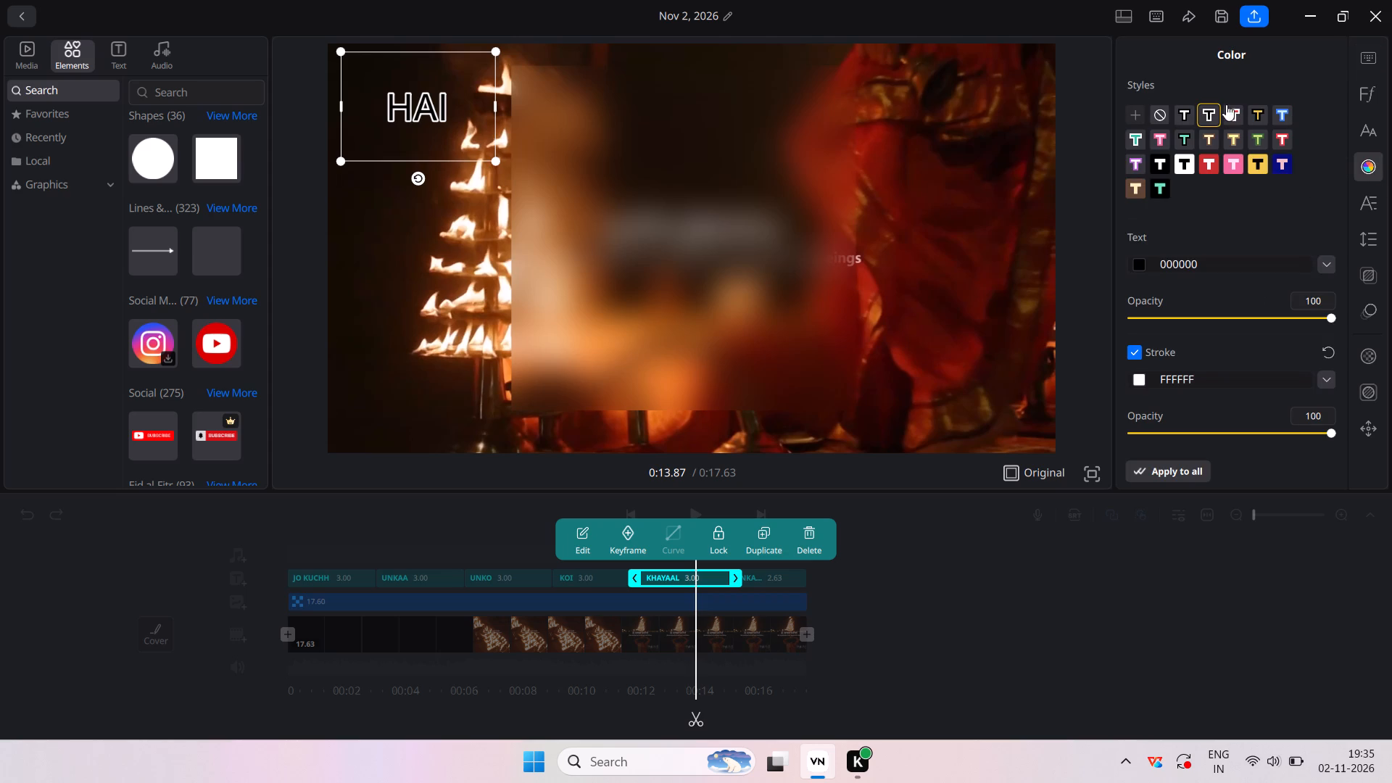
left_click(1251, 111)
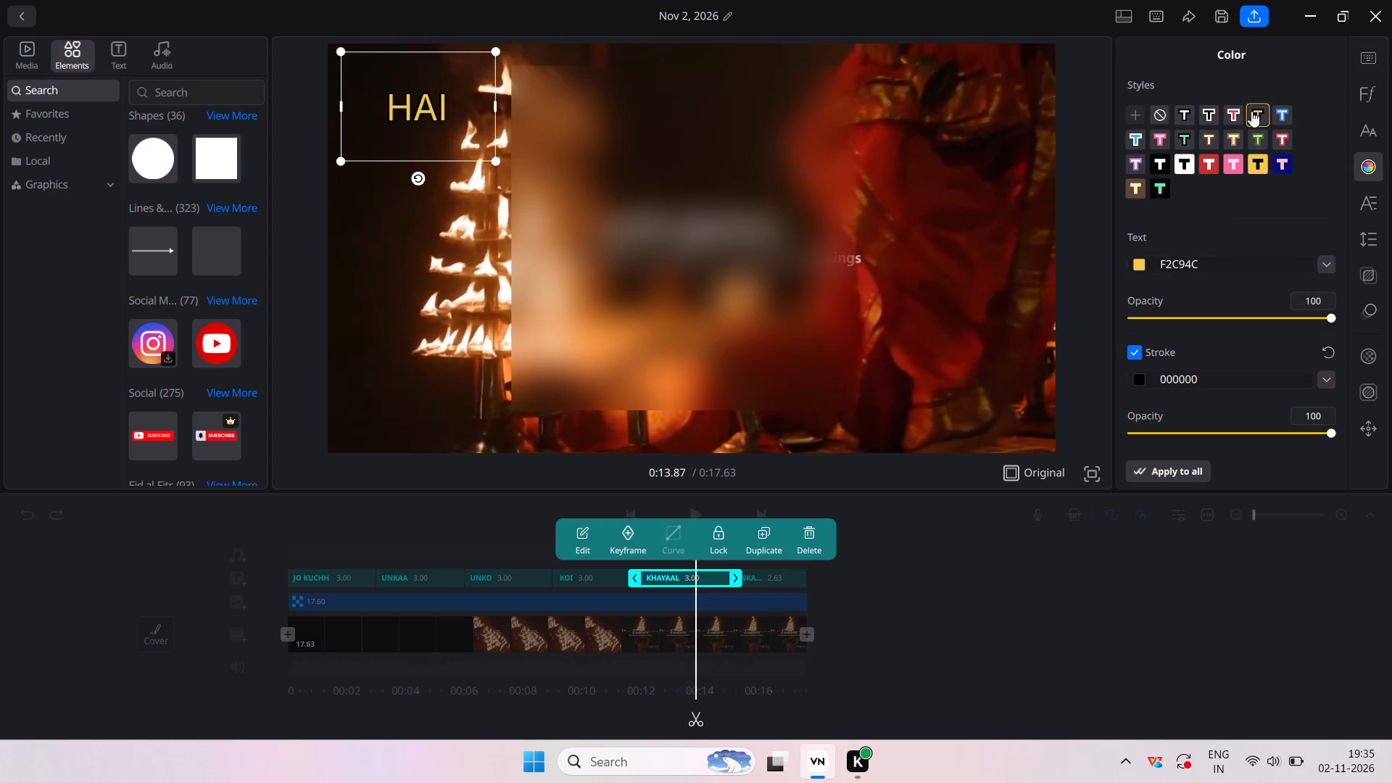
Set the KHAYAAL lyric's text opacity to 87 and its stroke opacity to 29.
left_click_drag(1326, 317, 1288, 317)
left_click_drag(1288, 317, 1228, 328)
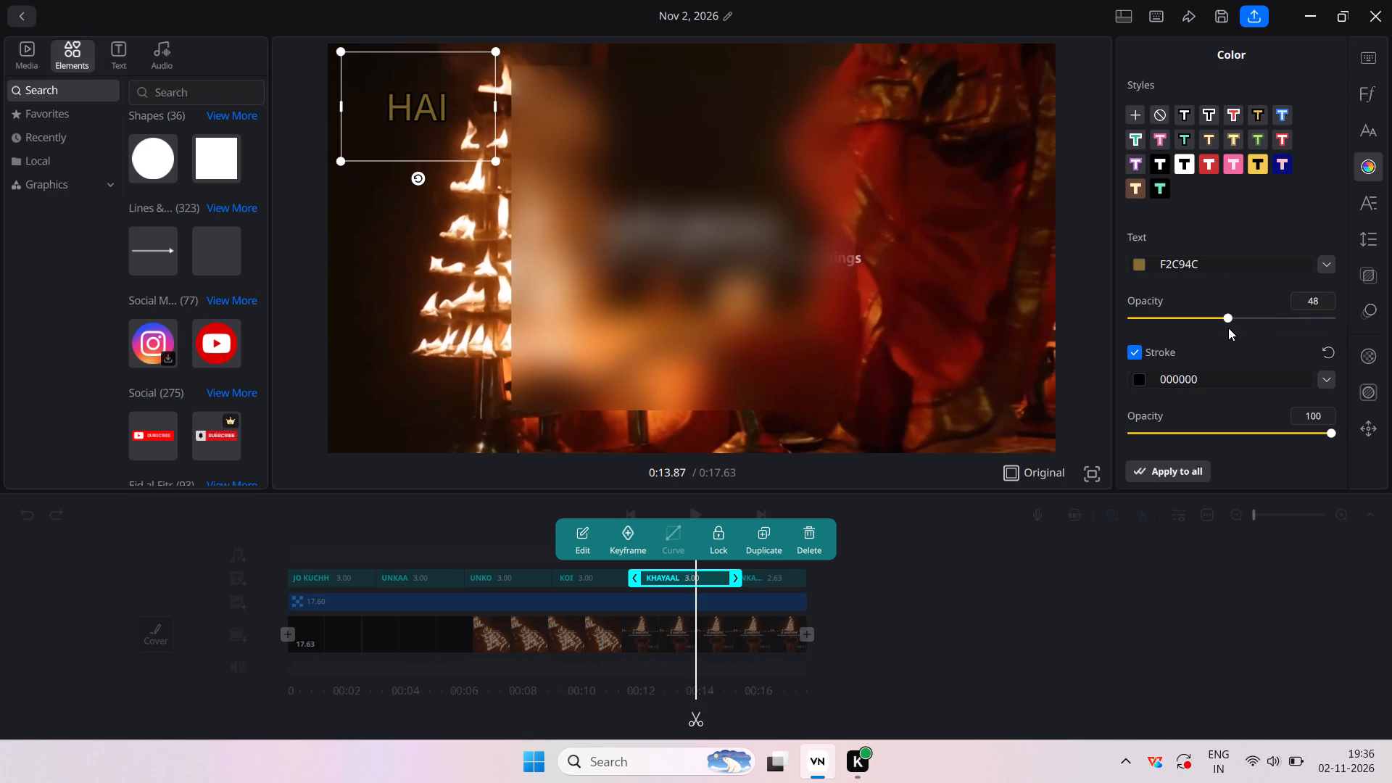
left_click_drag(1228, 328, 1317, 333)
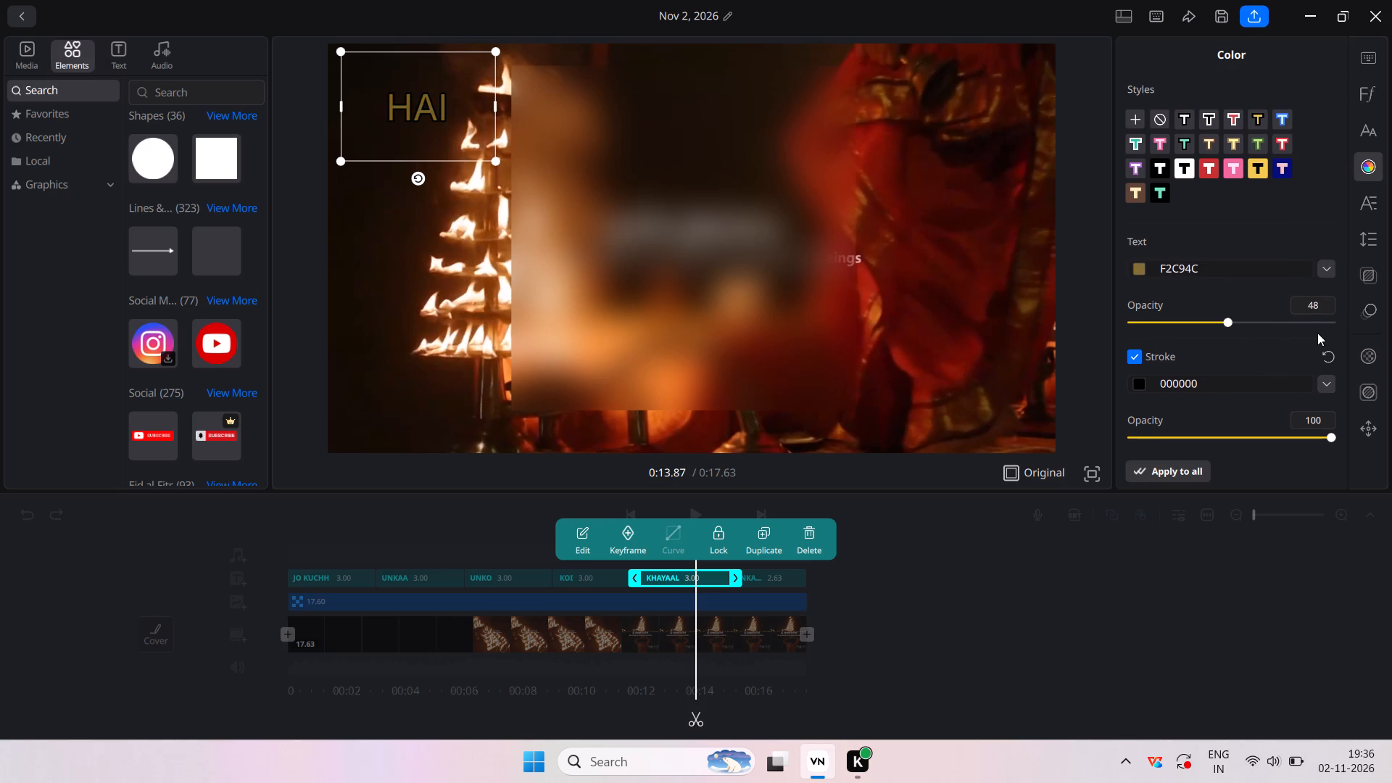
left_click_drag(1317, 333, 1301, 328)
left_click(1262, 312)
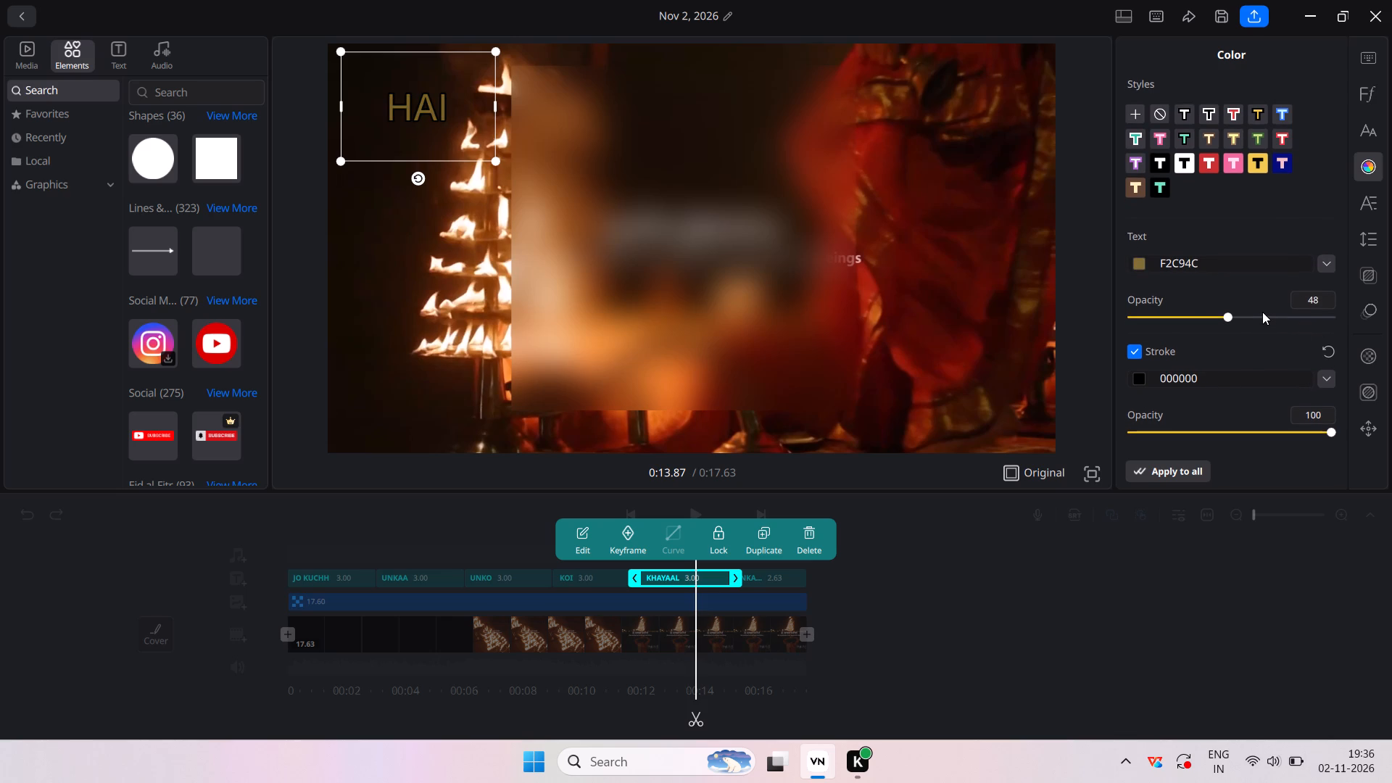
left_click_drag(1226, 316, 1276, 317)
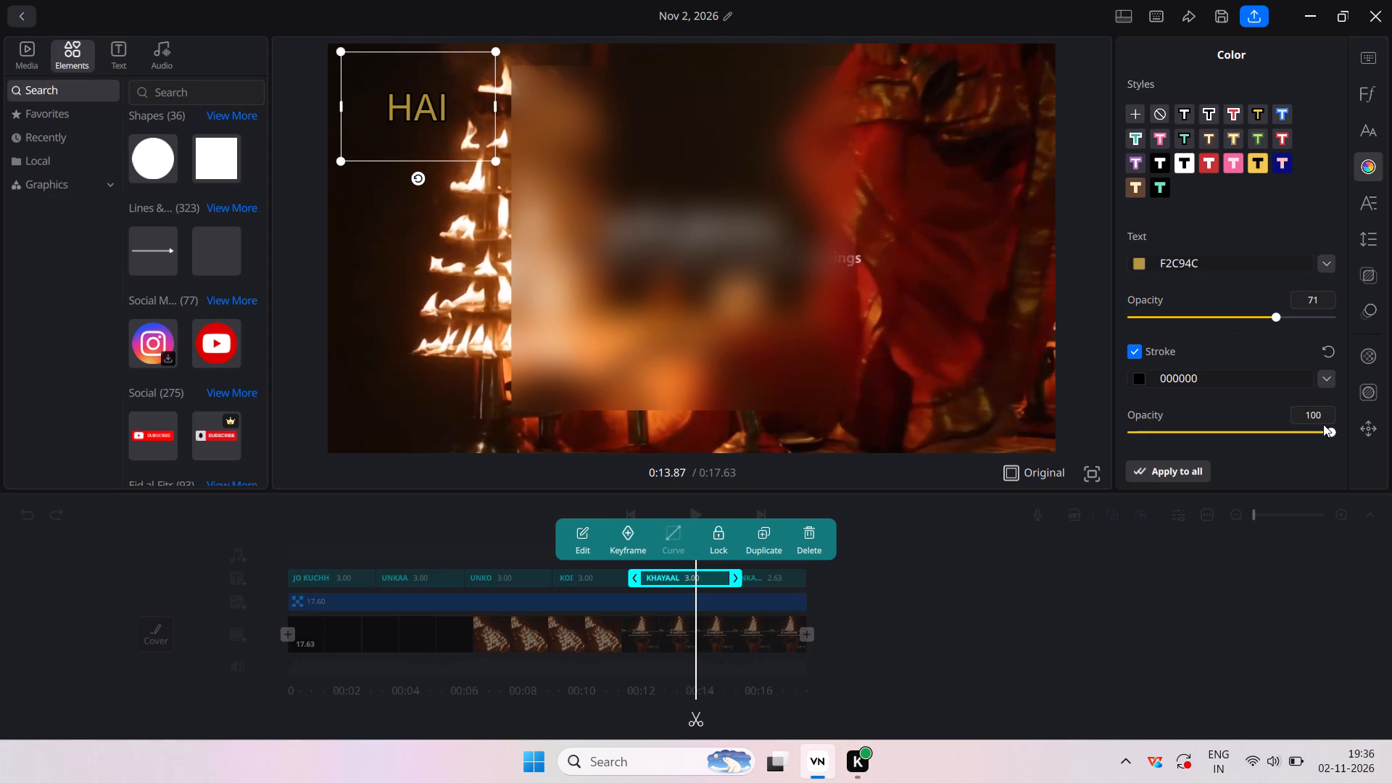
left_click_drag(1329, 431, 1224, 423)
left_click_drag(1274, 317, 1308, 315)
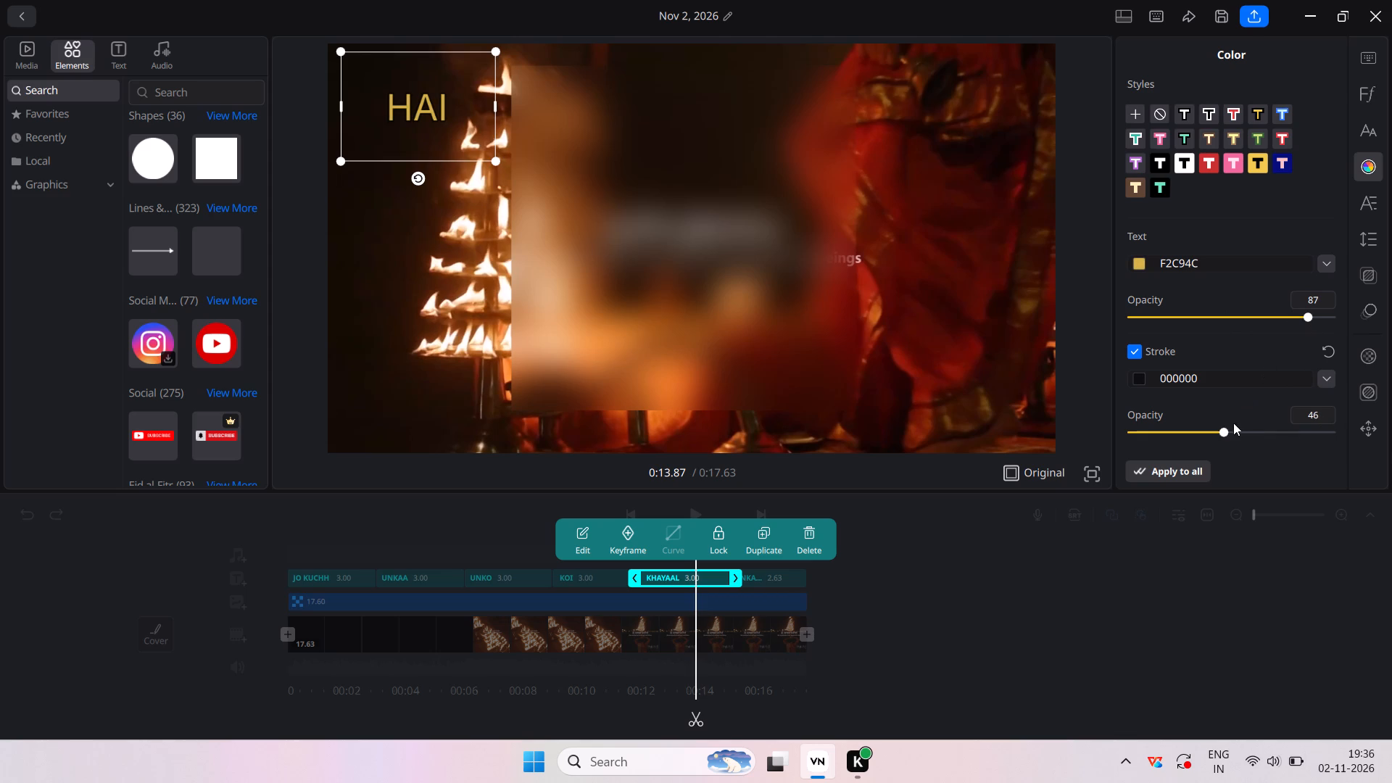
left_click_drag(1224, 430, 1290, 431)
left_click_drag(1290, 431, 1284, 436)
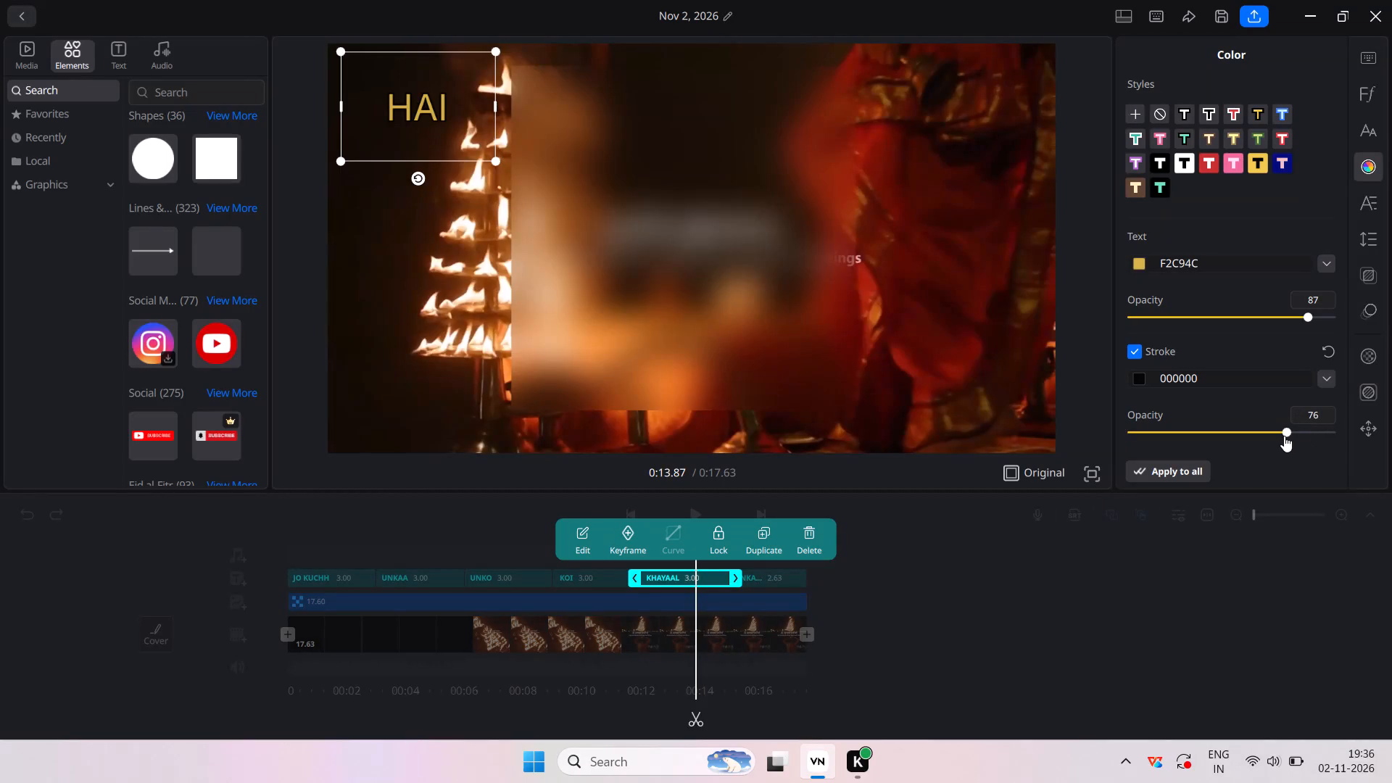
left_click_drag(1284, 436, 1255, 432)
left_click_drag(1255, 432, 1211, 432)
left_click_drag(1211, 432, 1188, 428)
Reshape the blur square into a wide, shorter rectangle covering the full width of the built-in central captions.
left_click(772, 323)
left_click_drag(856, 410, 758, 275)
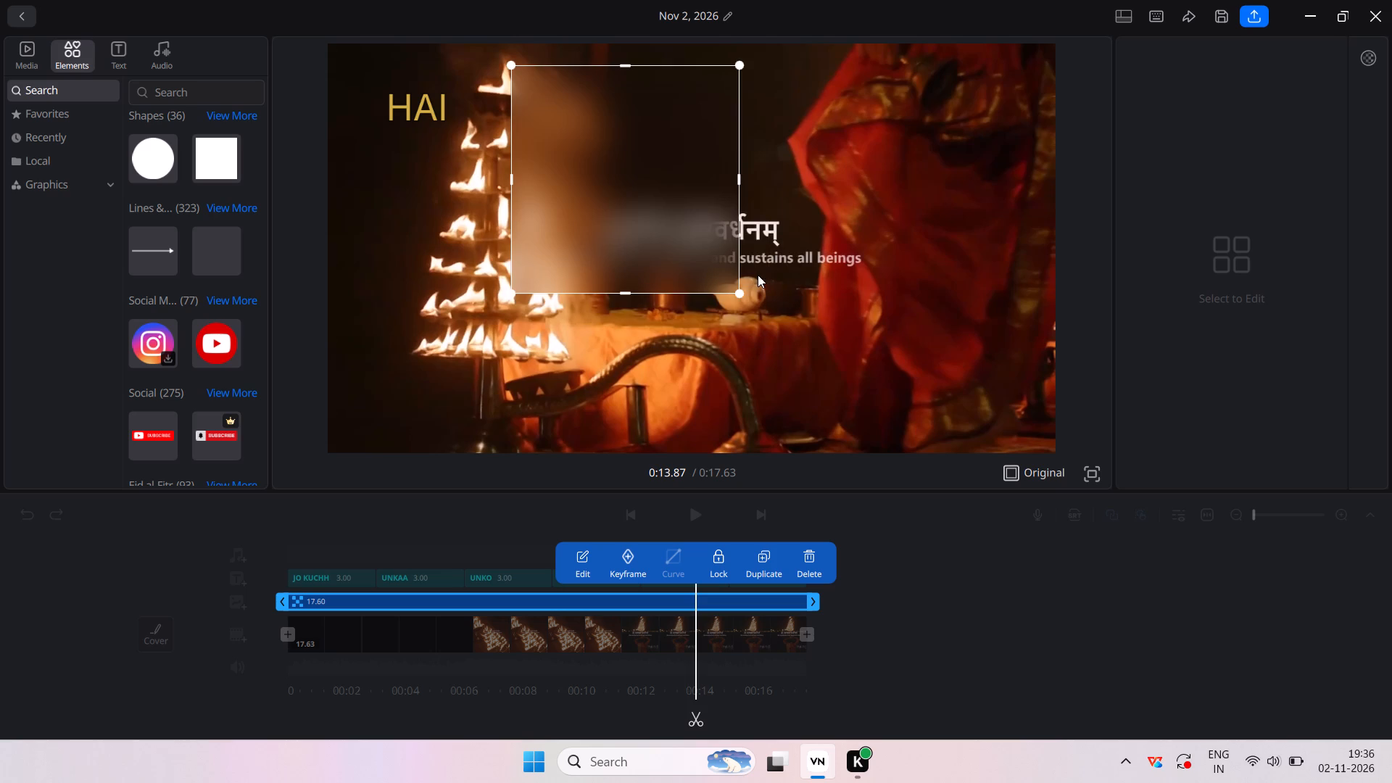
left_click_drag(629, 59, 652, 125)
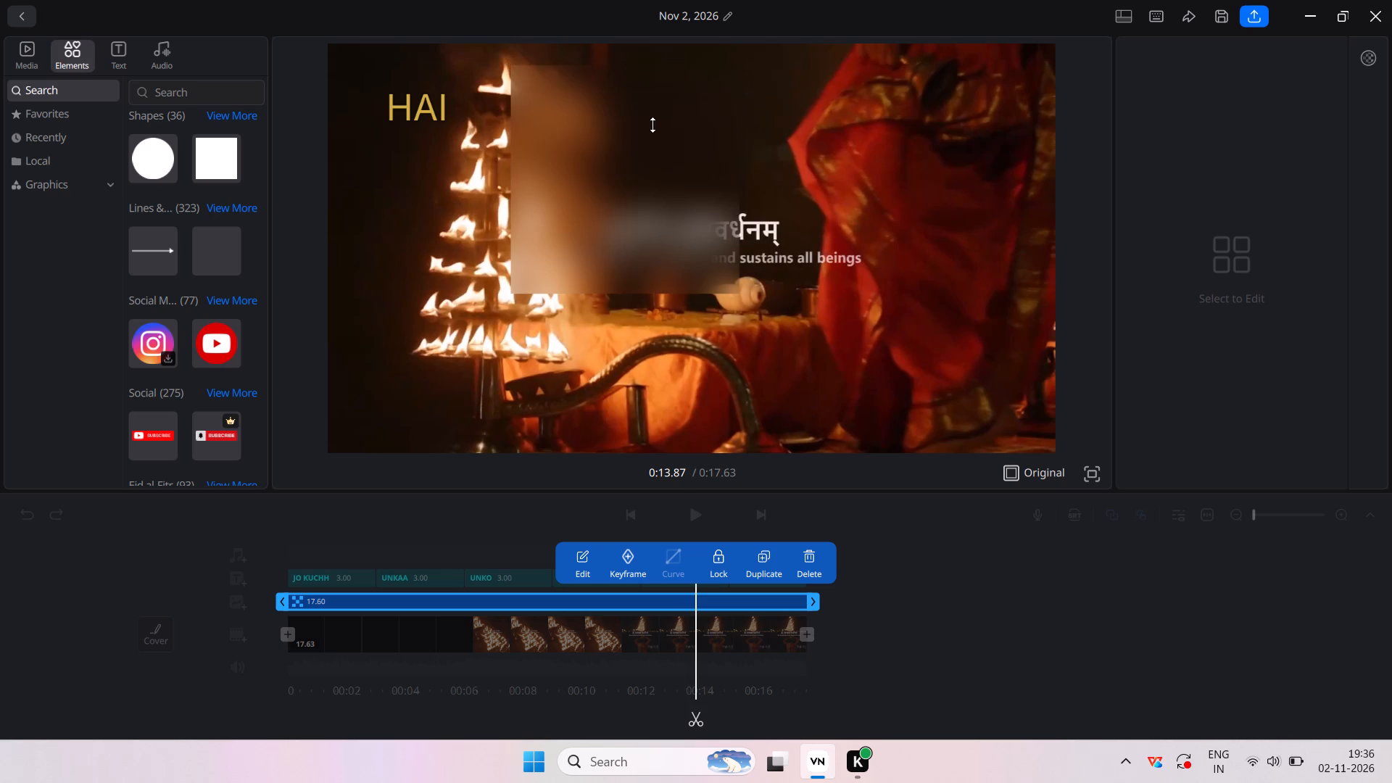
left_click_drag(652, 125, 697, 194)
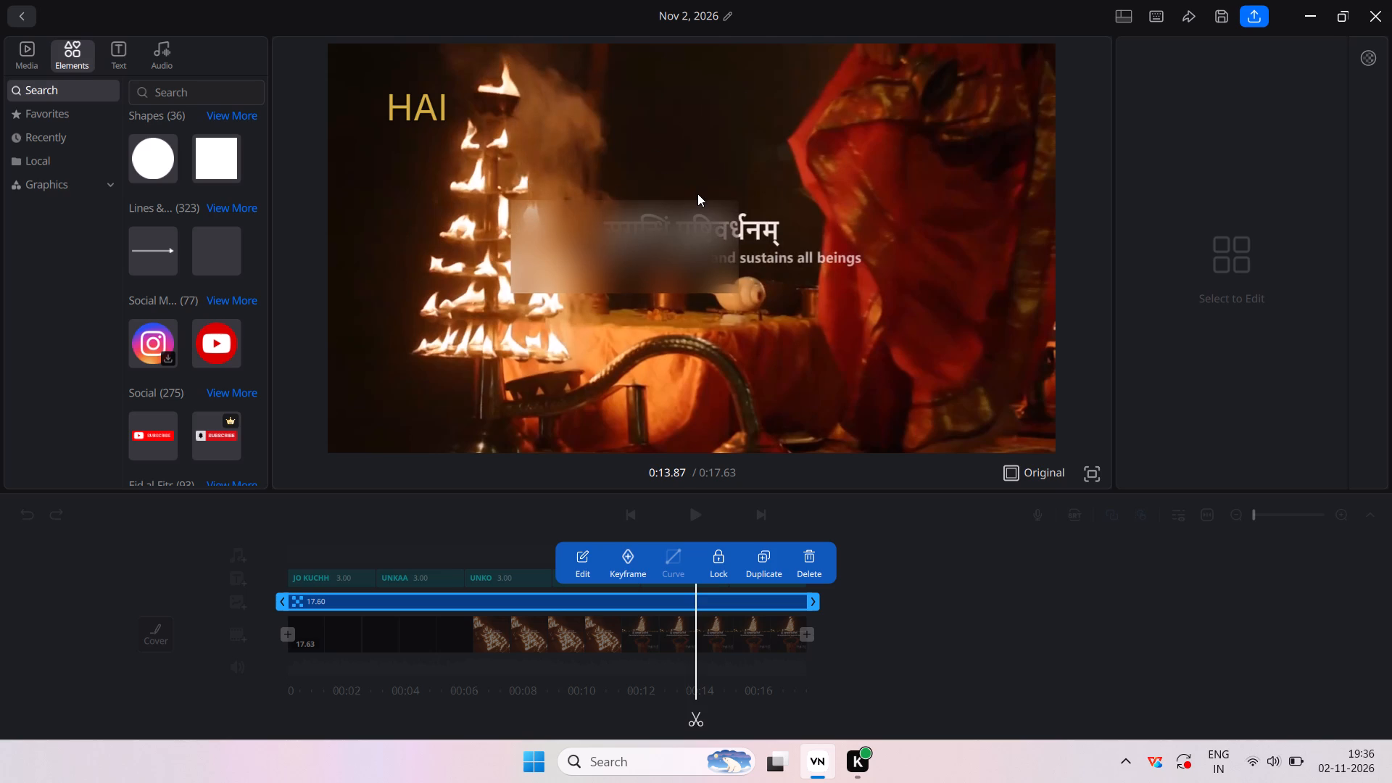
left_click_drag(697, 194, 712, 144)
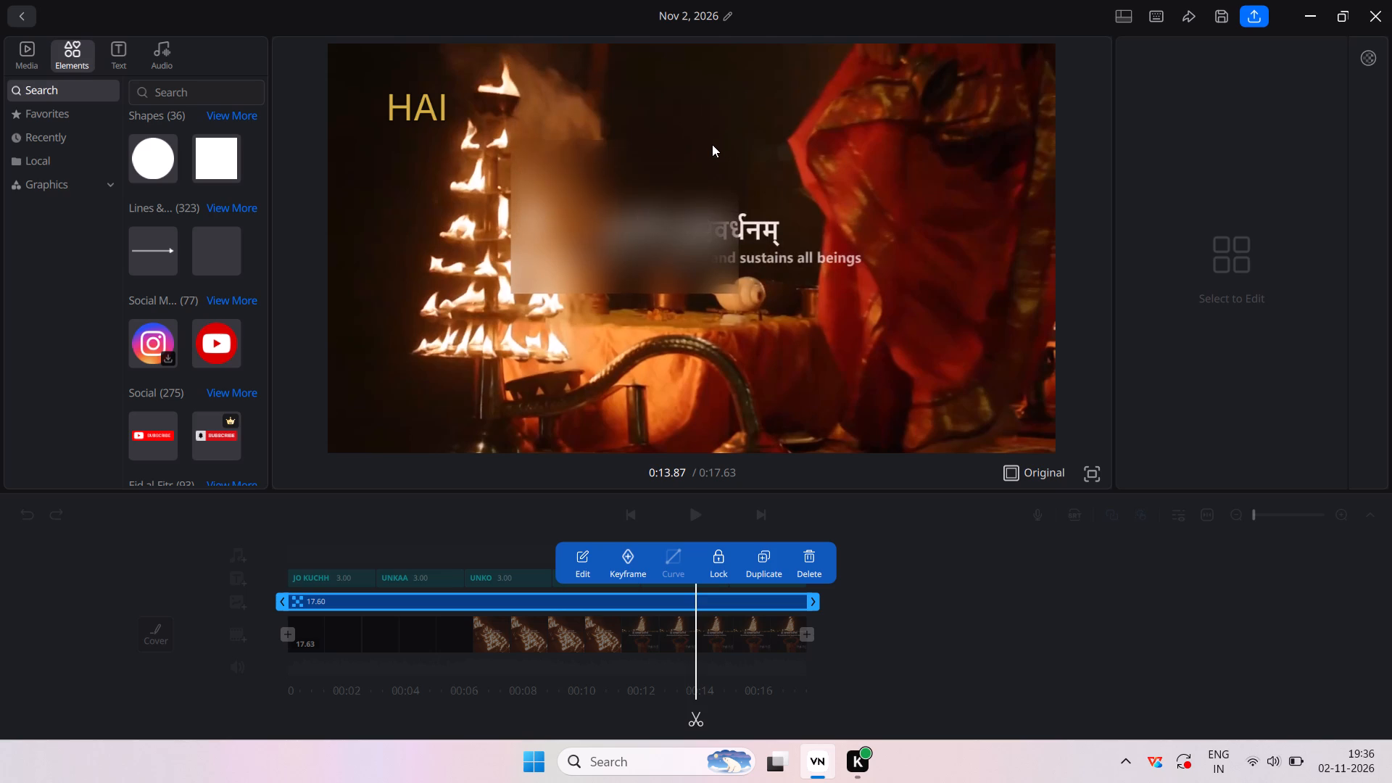
left_click_drag(712, 144, 716, 195)
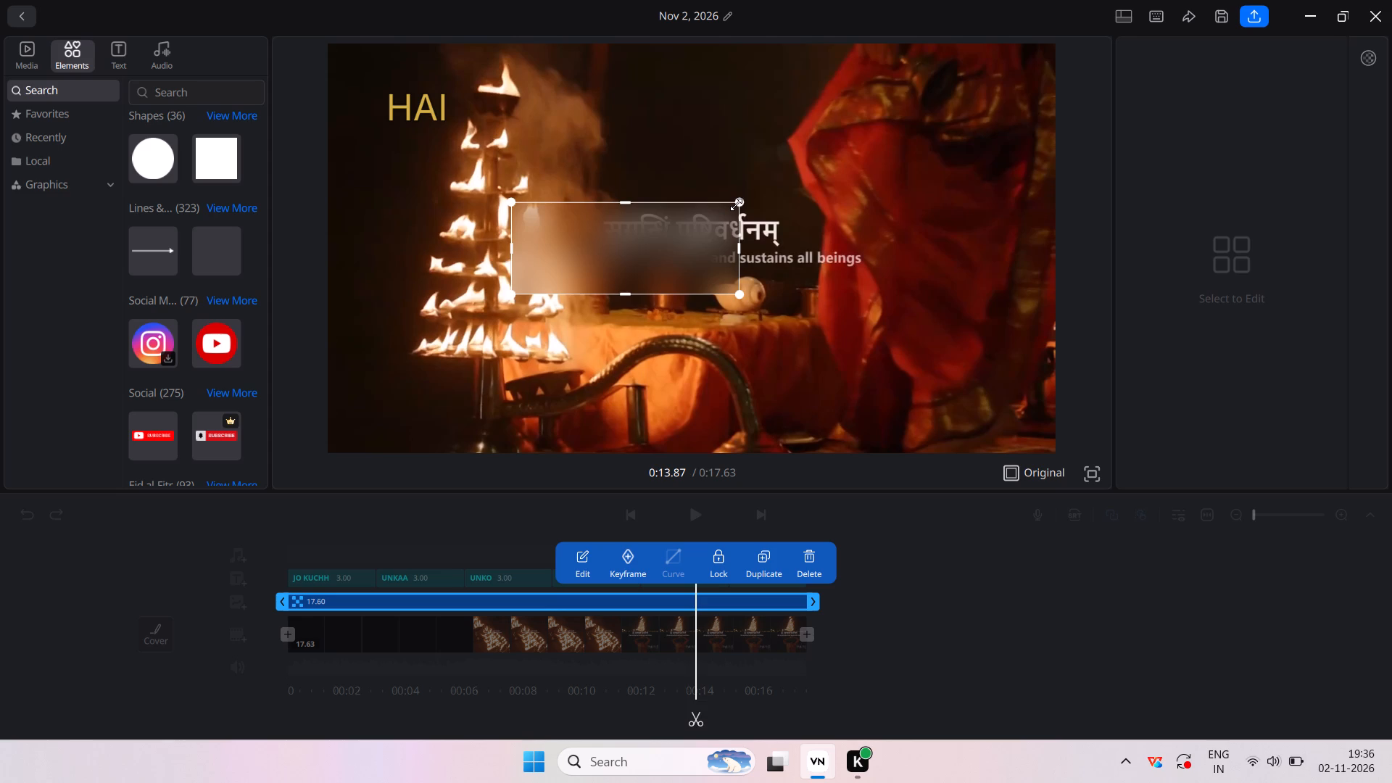
left_click_drag(736, 204, 852, 212)
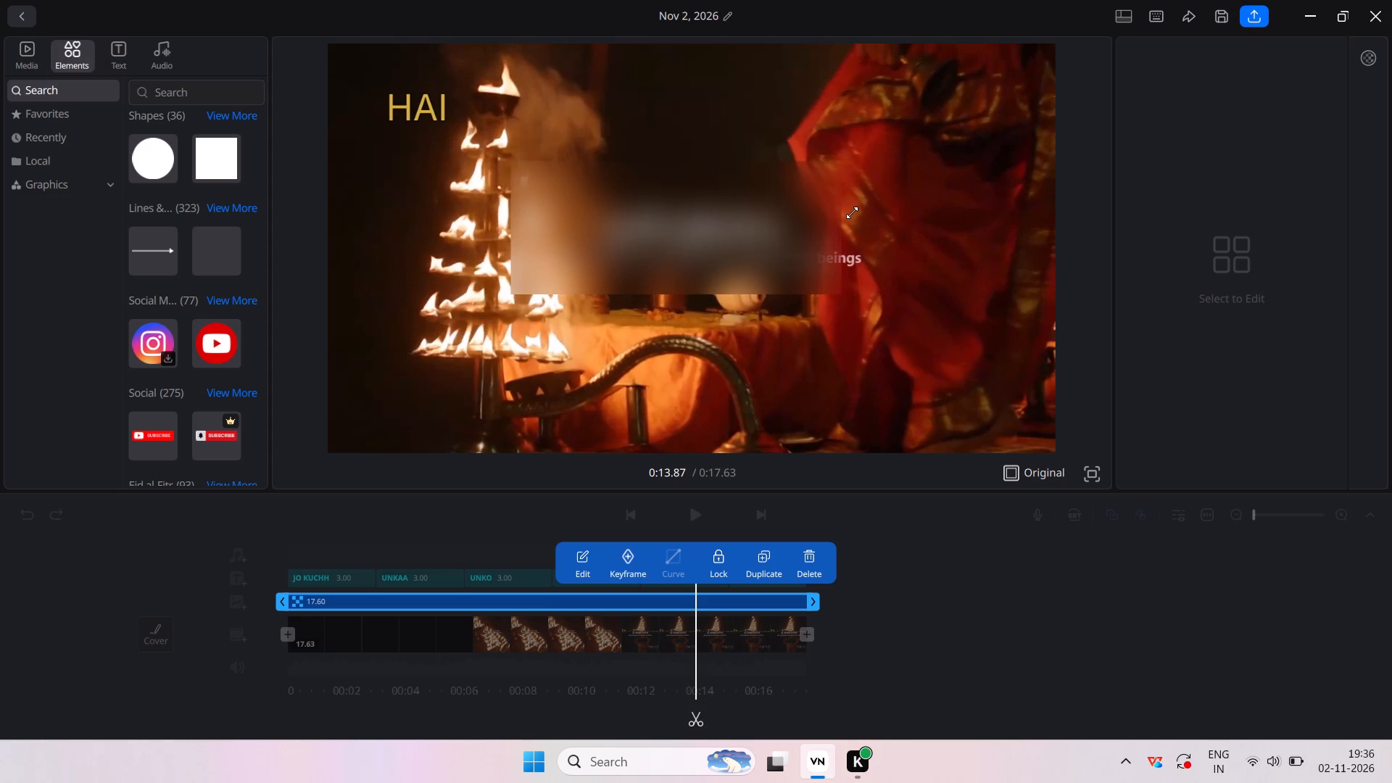
left_click_drag(852, 212, 896, 221)
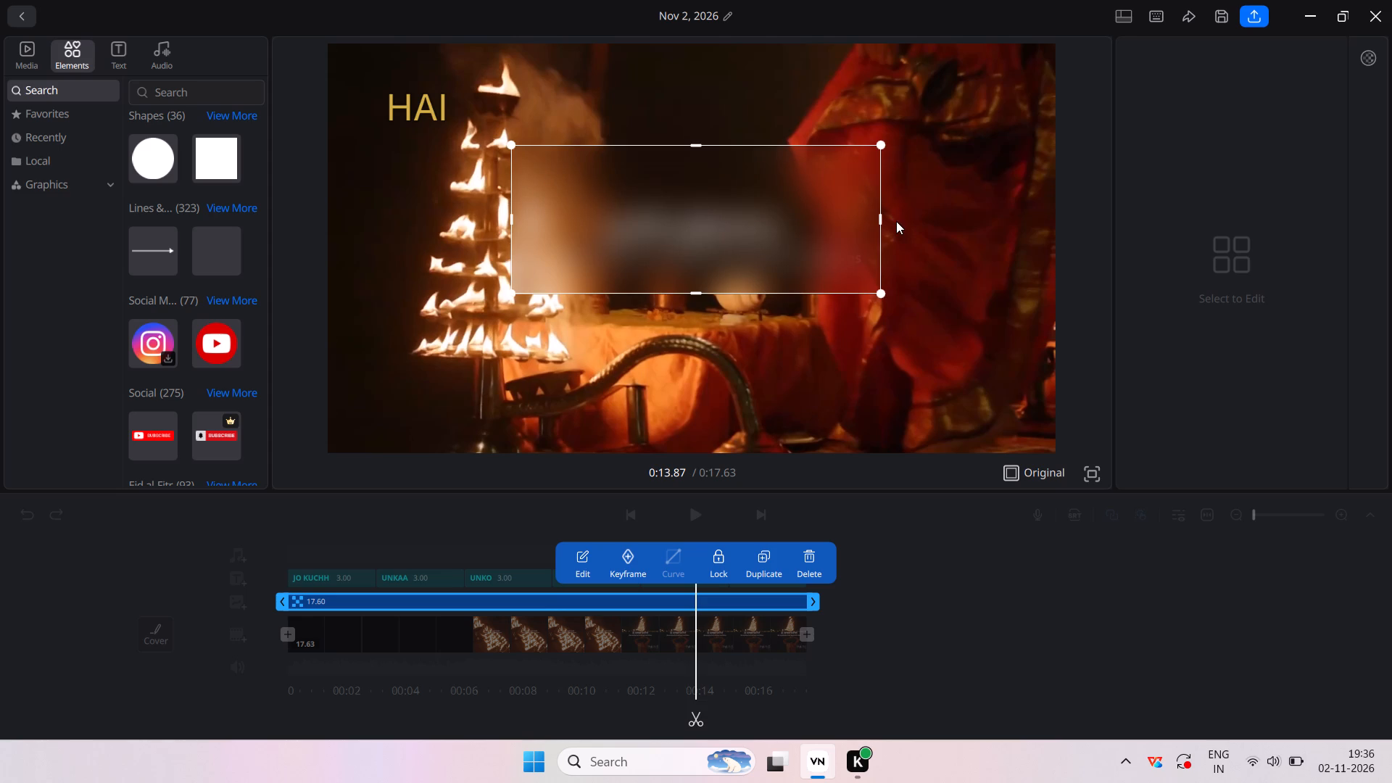
Trim the blur rectangle's left and top edges to form a low band fitted closely around the two caption lines.
triple_click(512, 140)
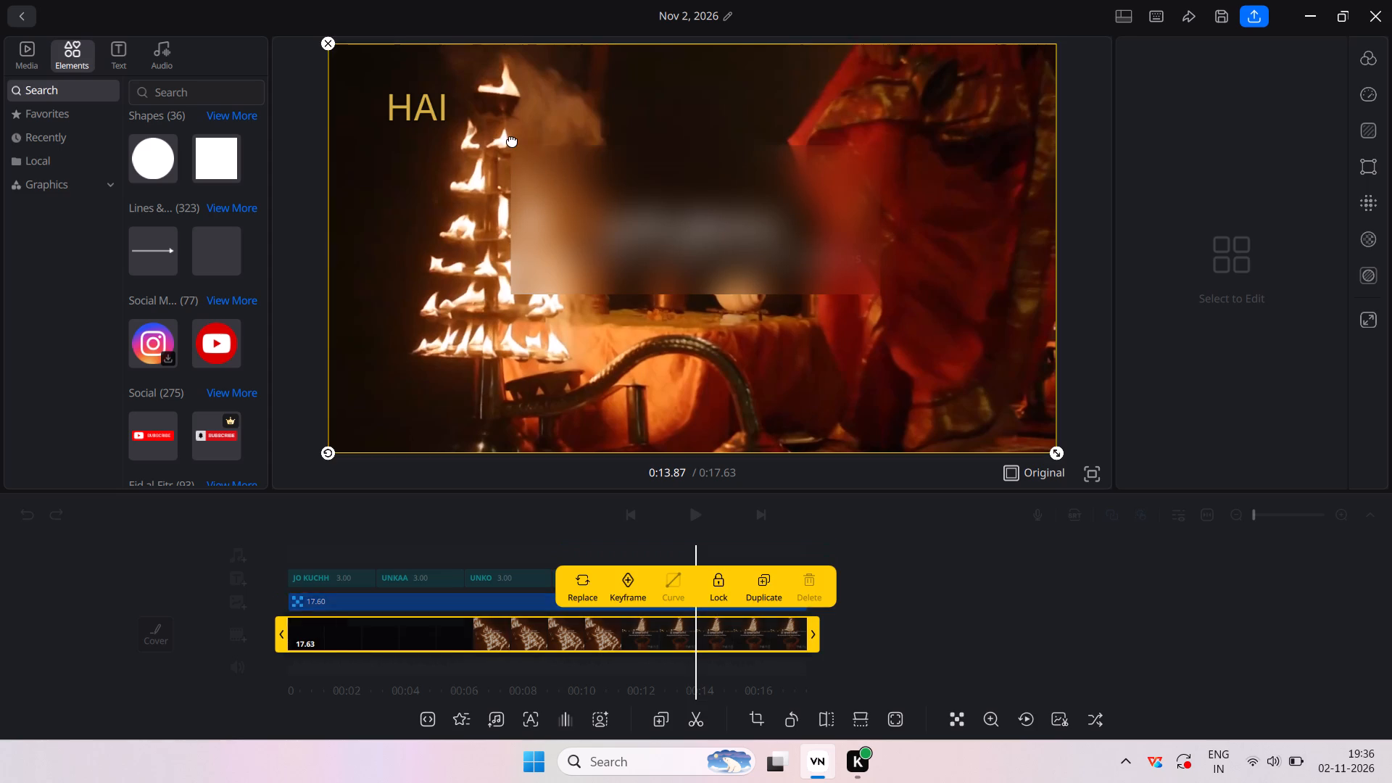
left_click(530, 152)
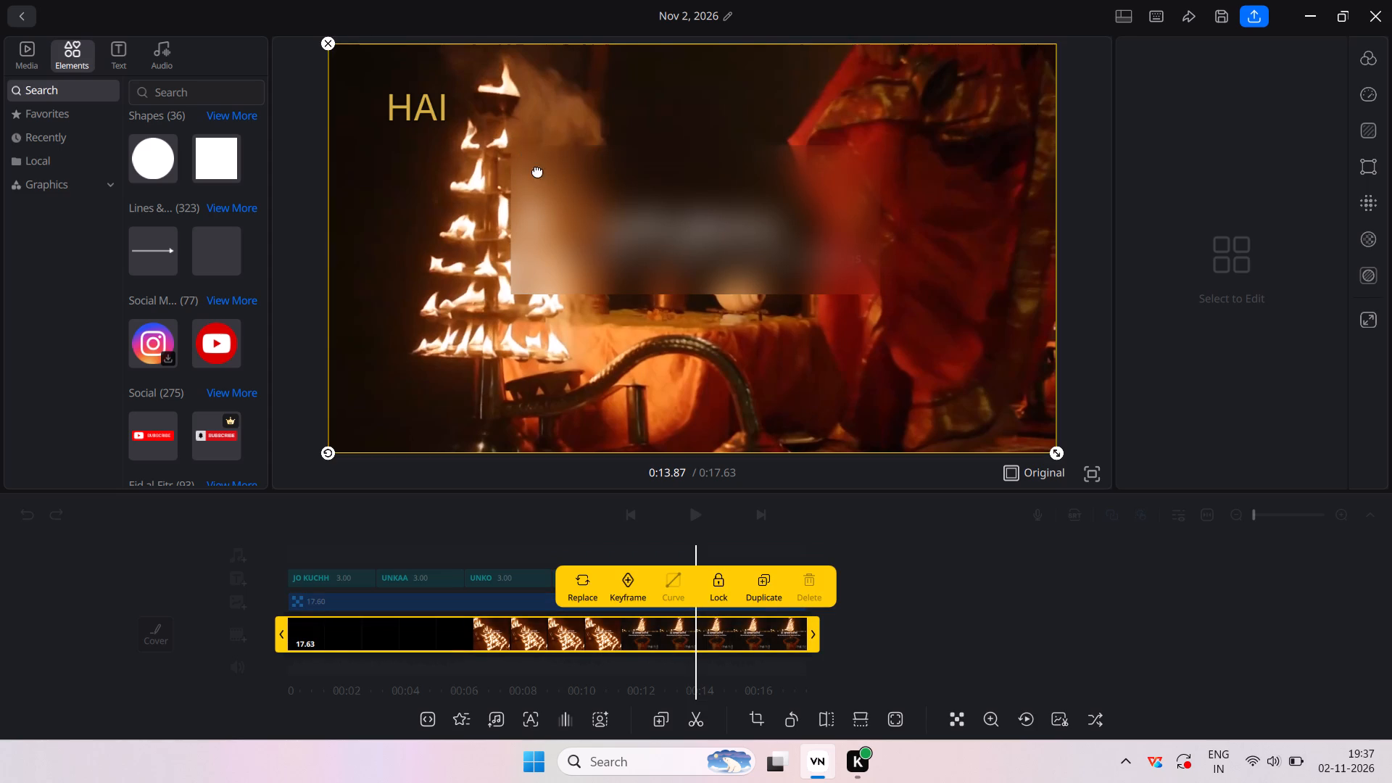
left_click(537, 170)
left_click(576, 210)
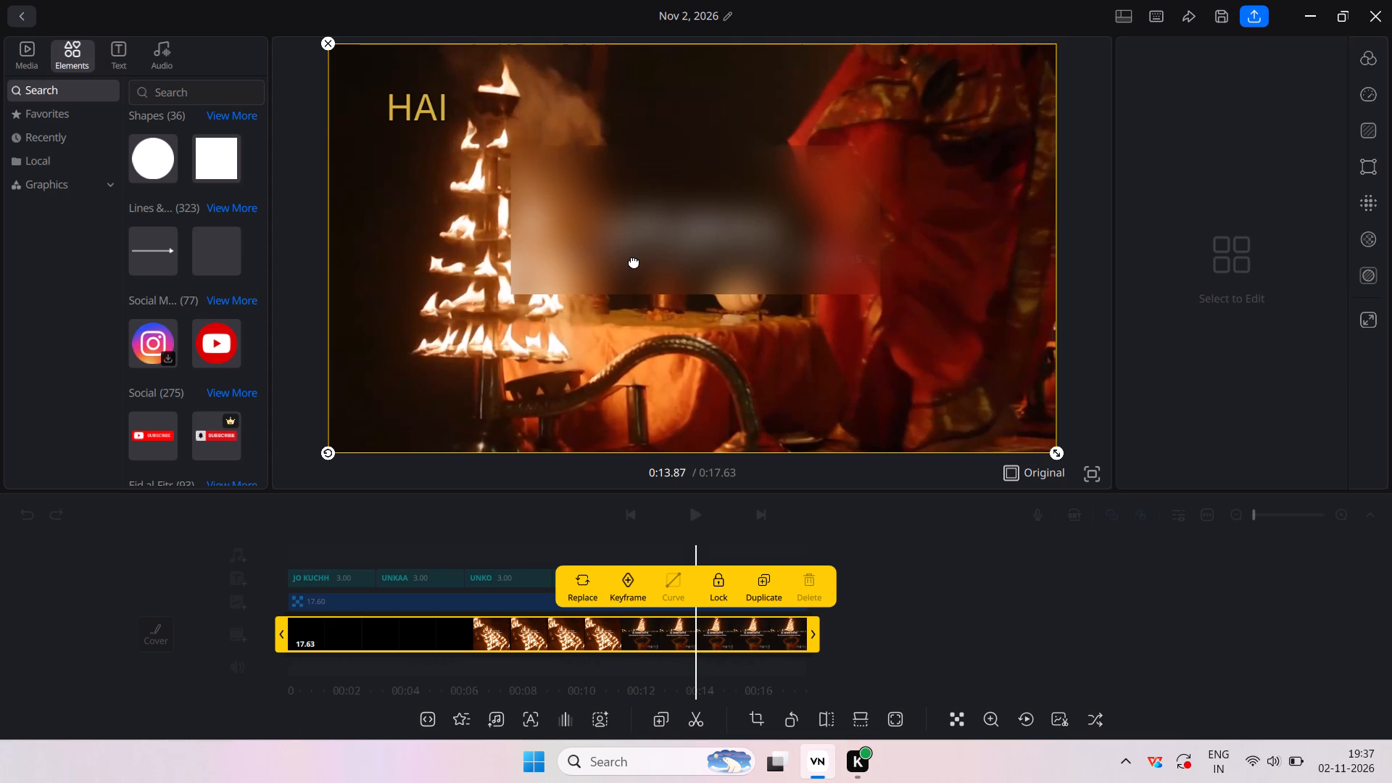
double_click(634, 261)
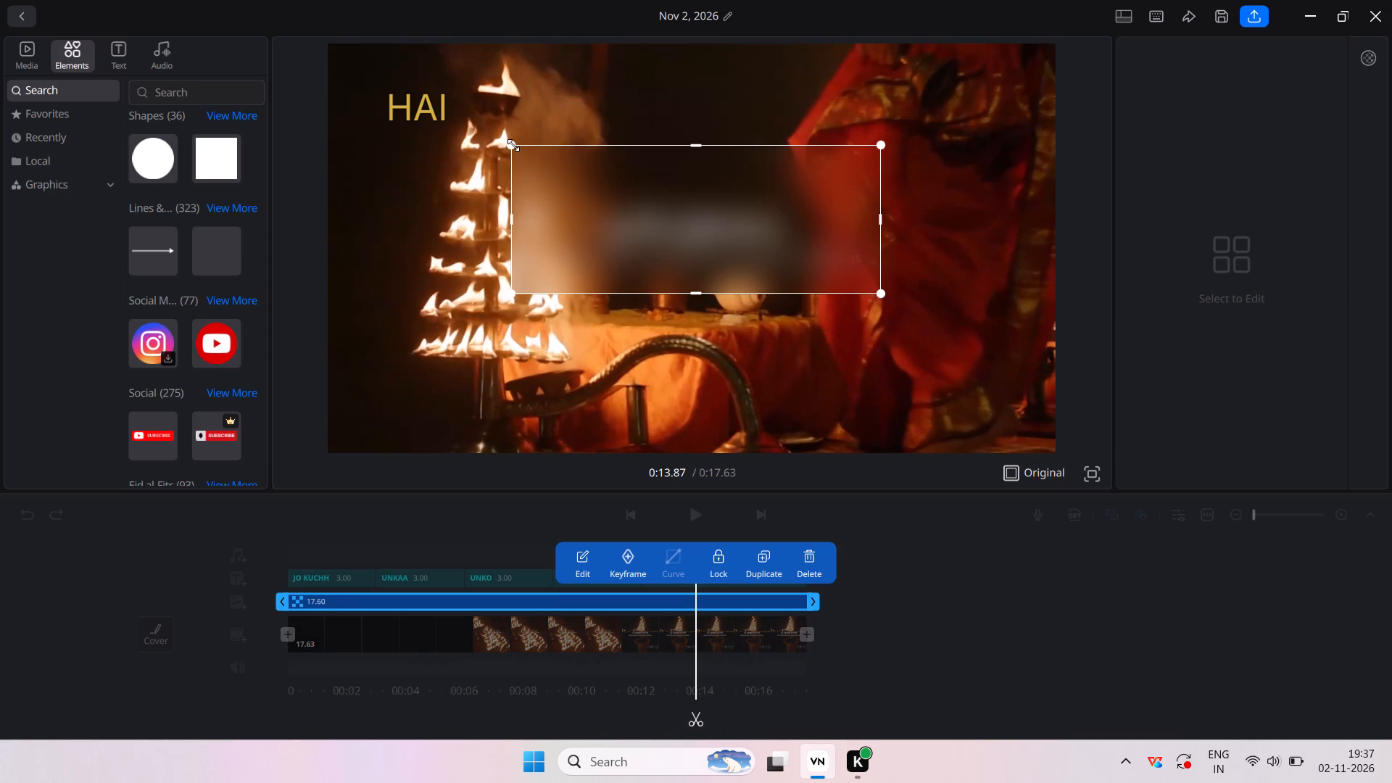
left_click_drag(513, 144, 521, 244)
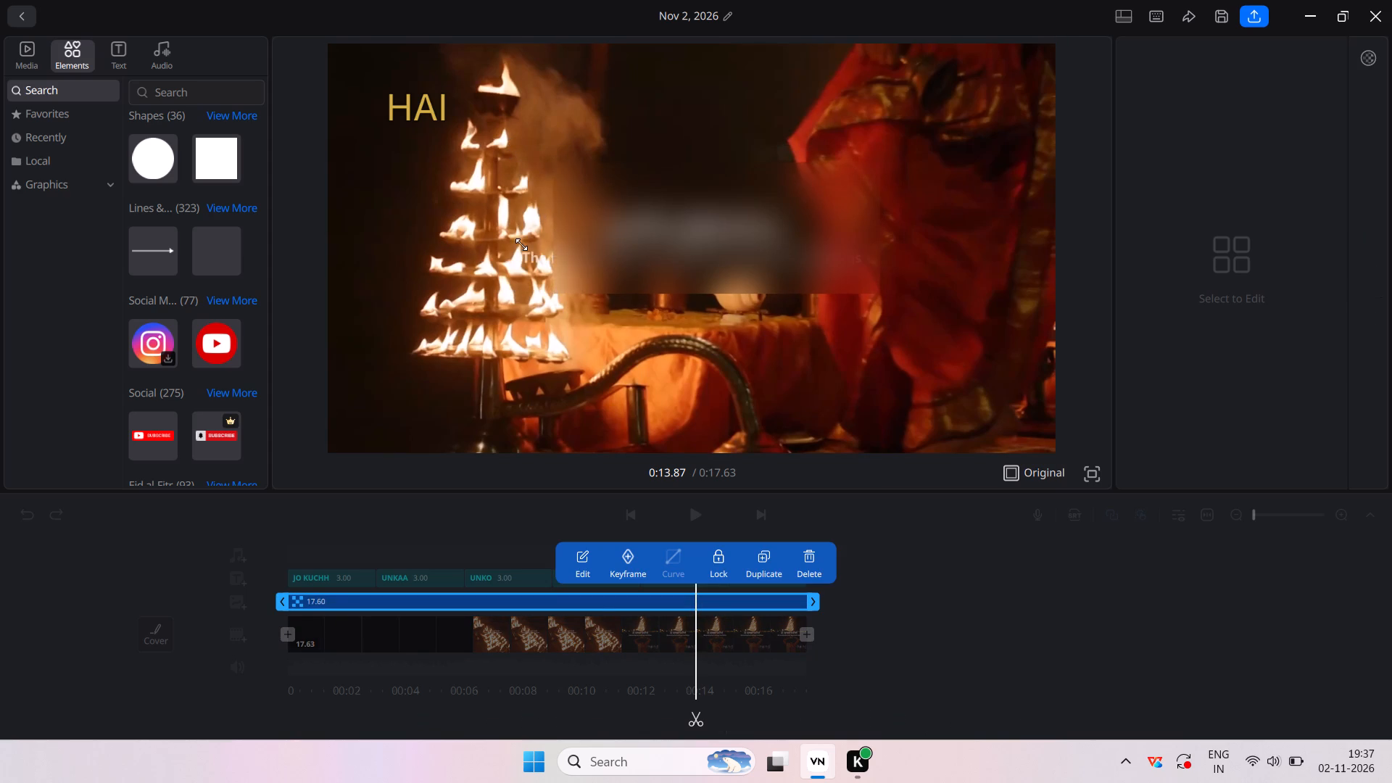
left_click_drag(521, 244, 498, 244)
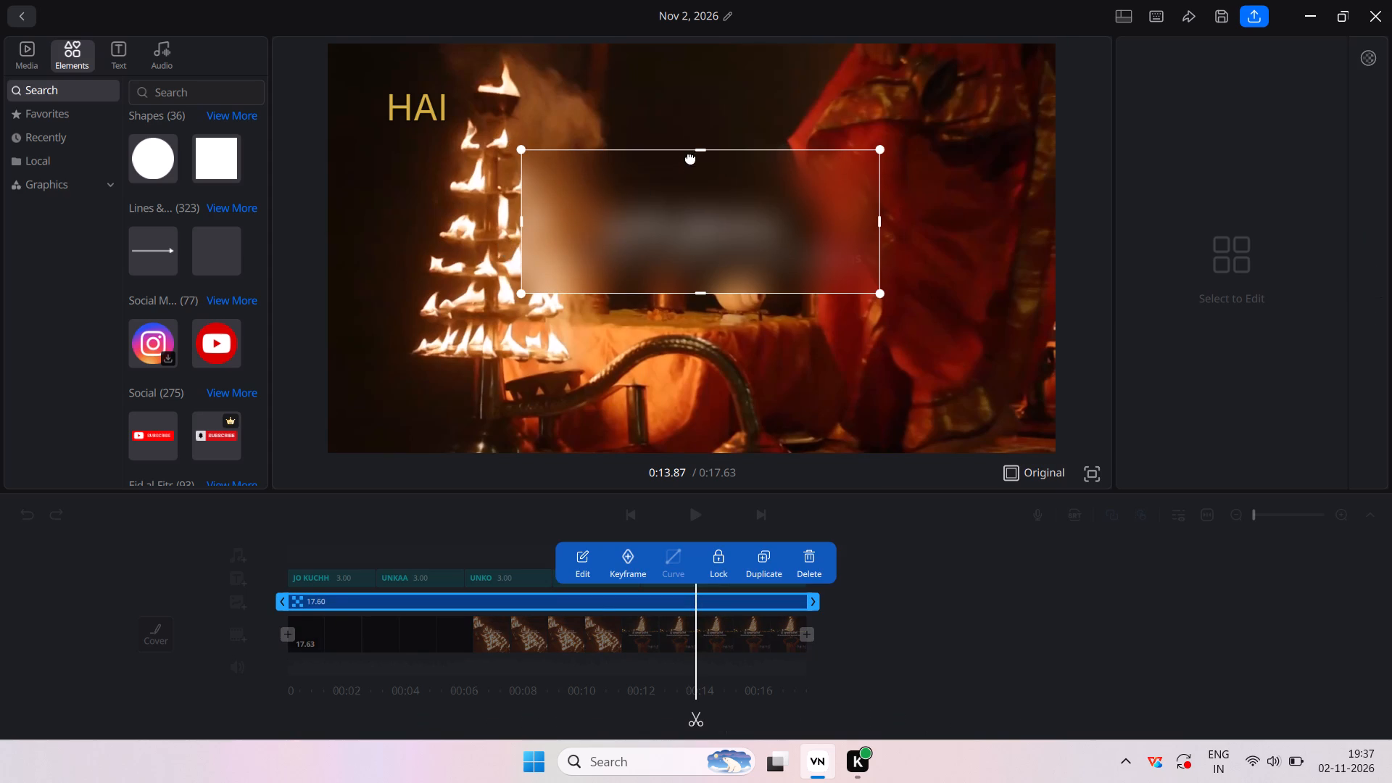
left_click_drag(698, 154, 704, 181)
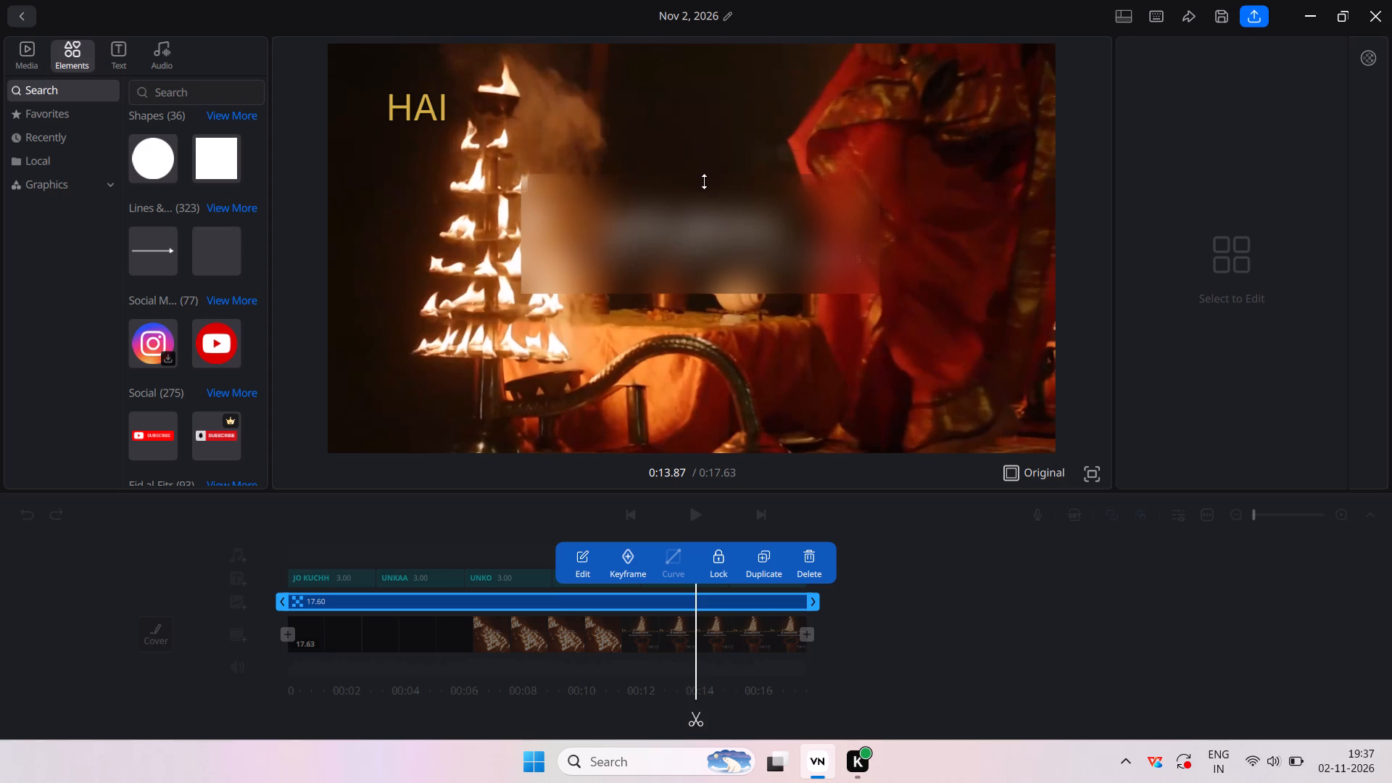
left_click_drag(704, 181, 707, 198)
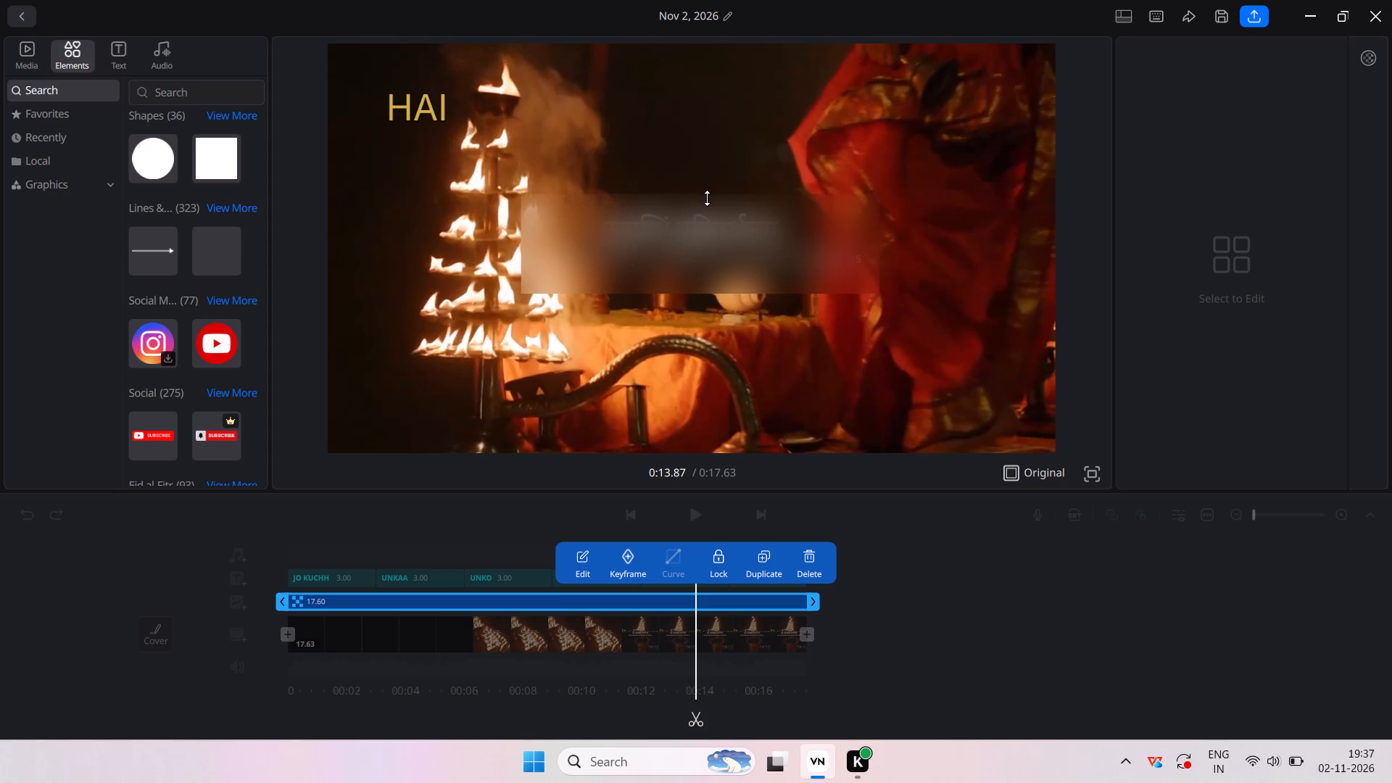
left_click_drag(707, 198, 714, 189)
left_click_drag(714, 189, 721, 181)
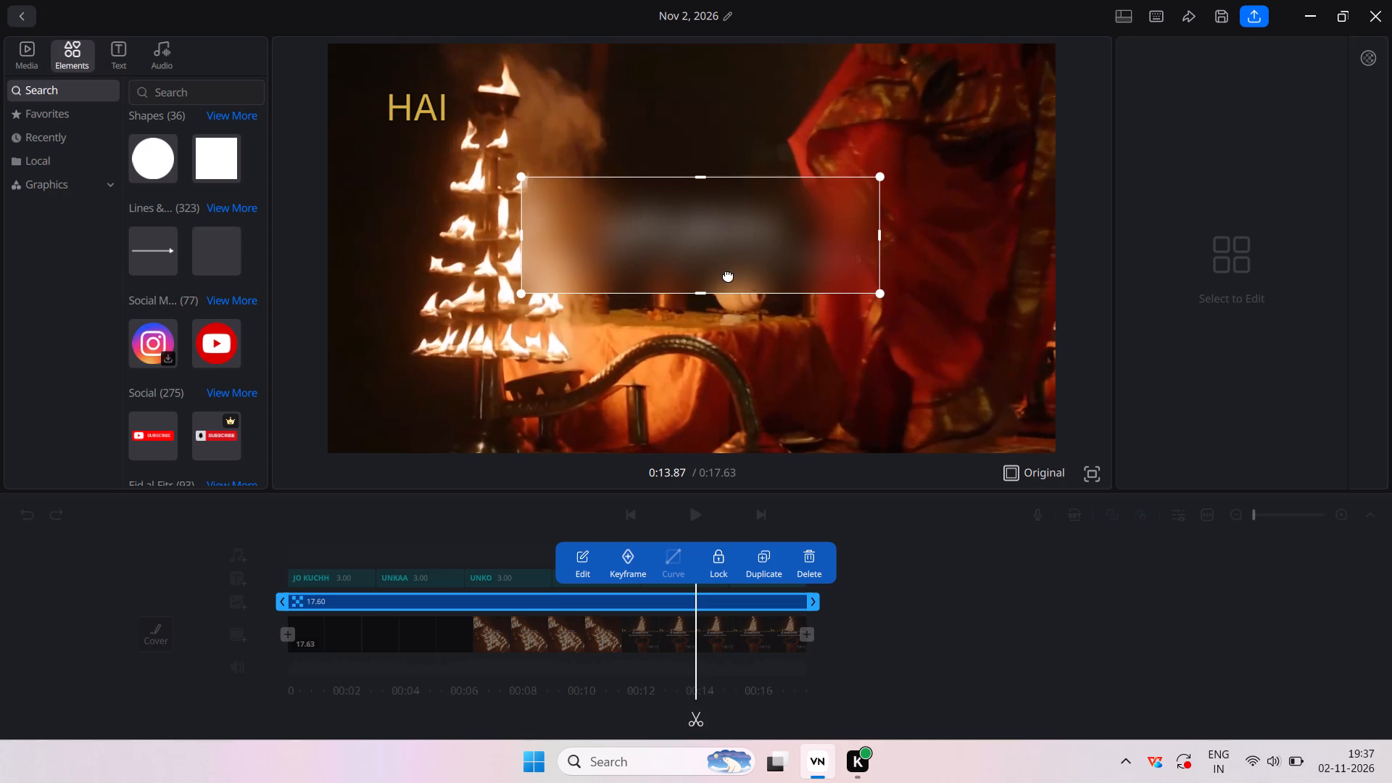
left_click(797, 388)
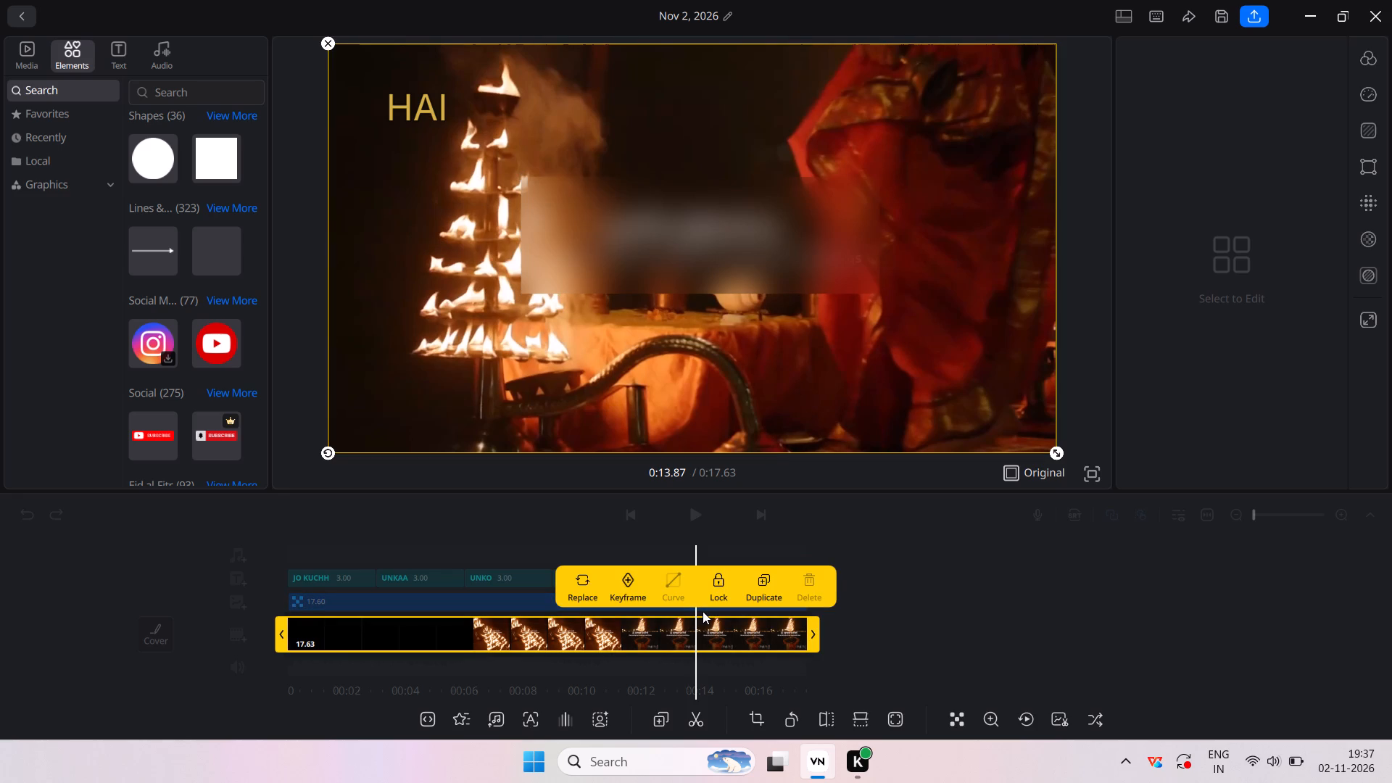
Move the JO KUCHH lyric at the start of the video onto the centre of the blurred band.
scroll(703, 611, "right", 20)
scroll(703, 611, "right", 8)
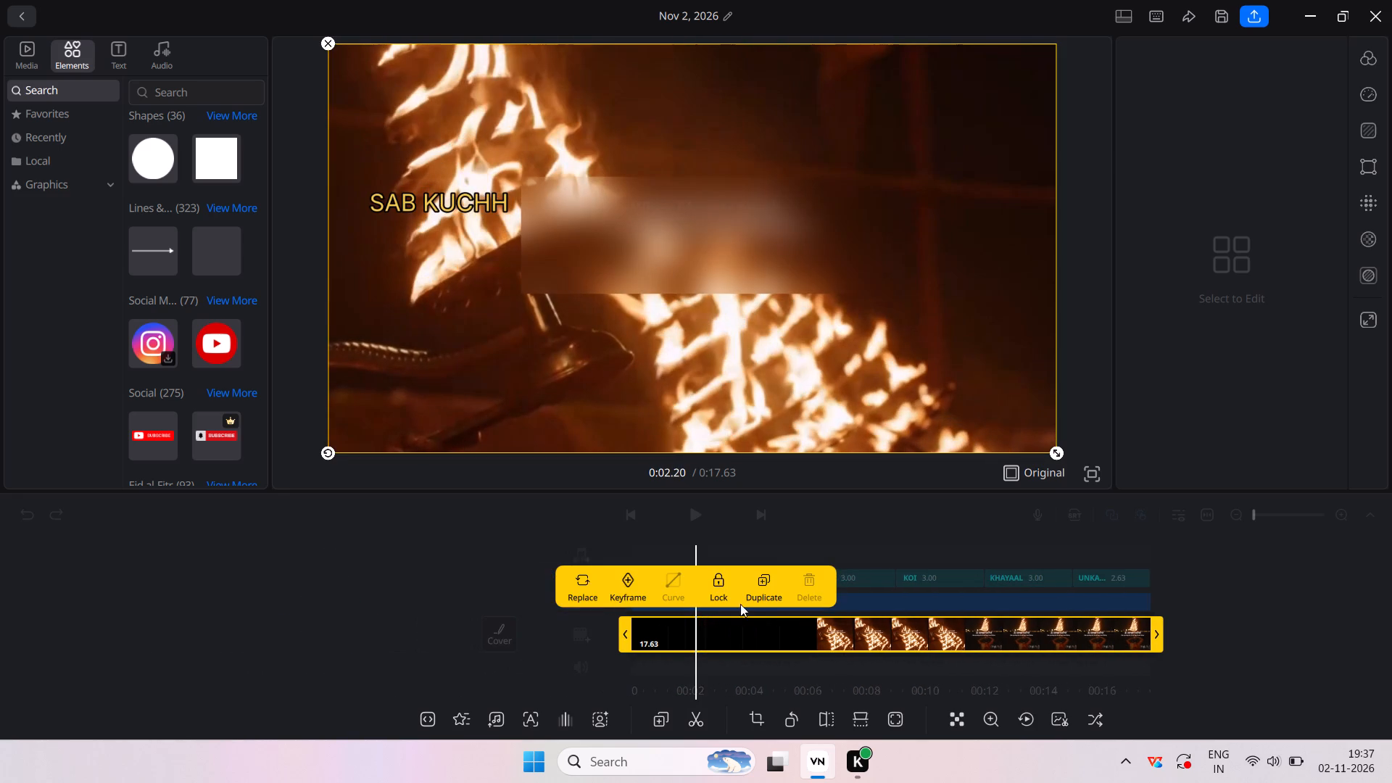
left_click(785, 637)
scroll(860, 655, "right", 3)
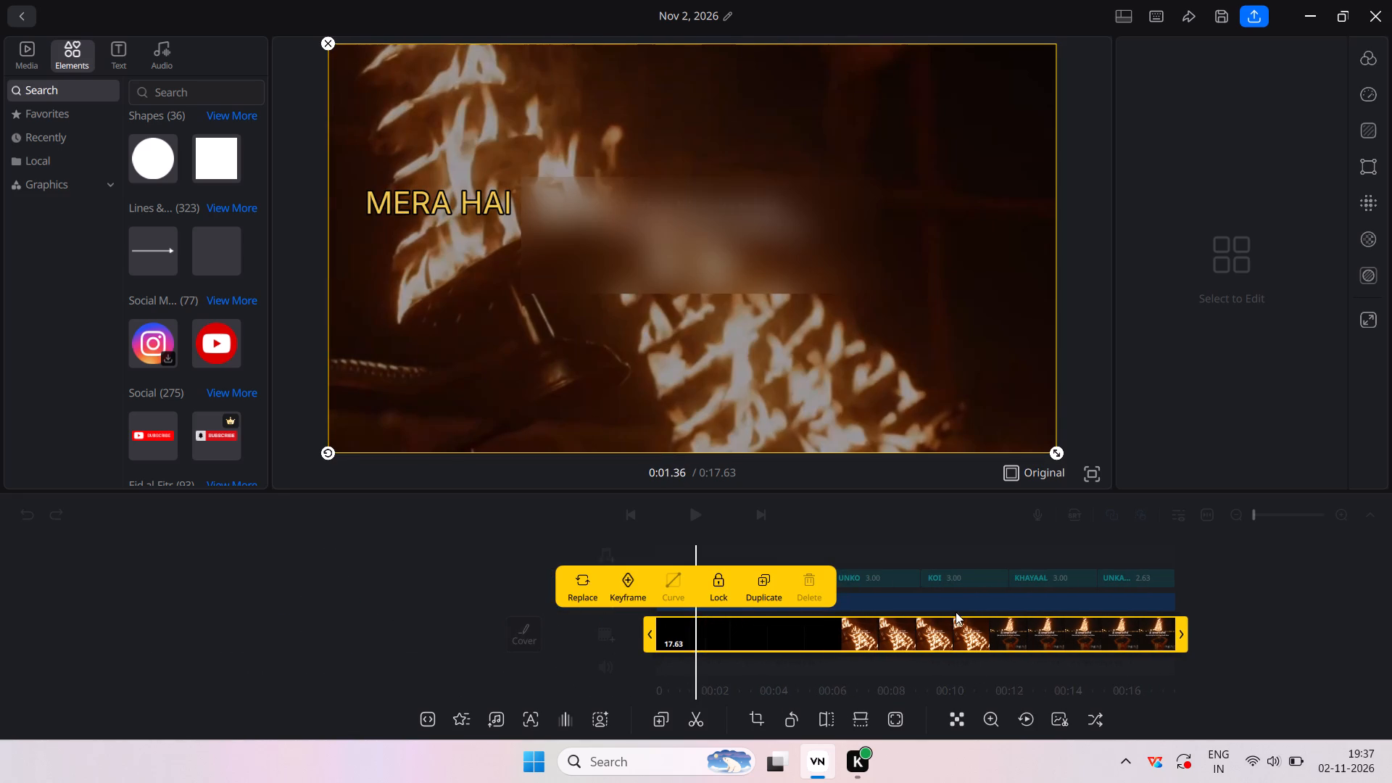
scroll(956, 589, "right", 4)
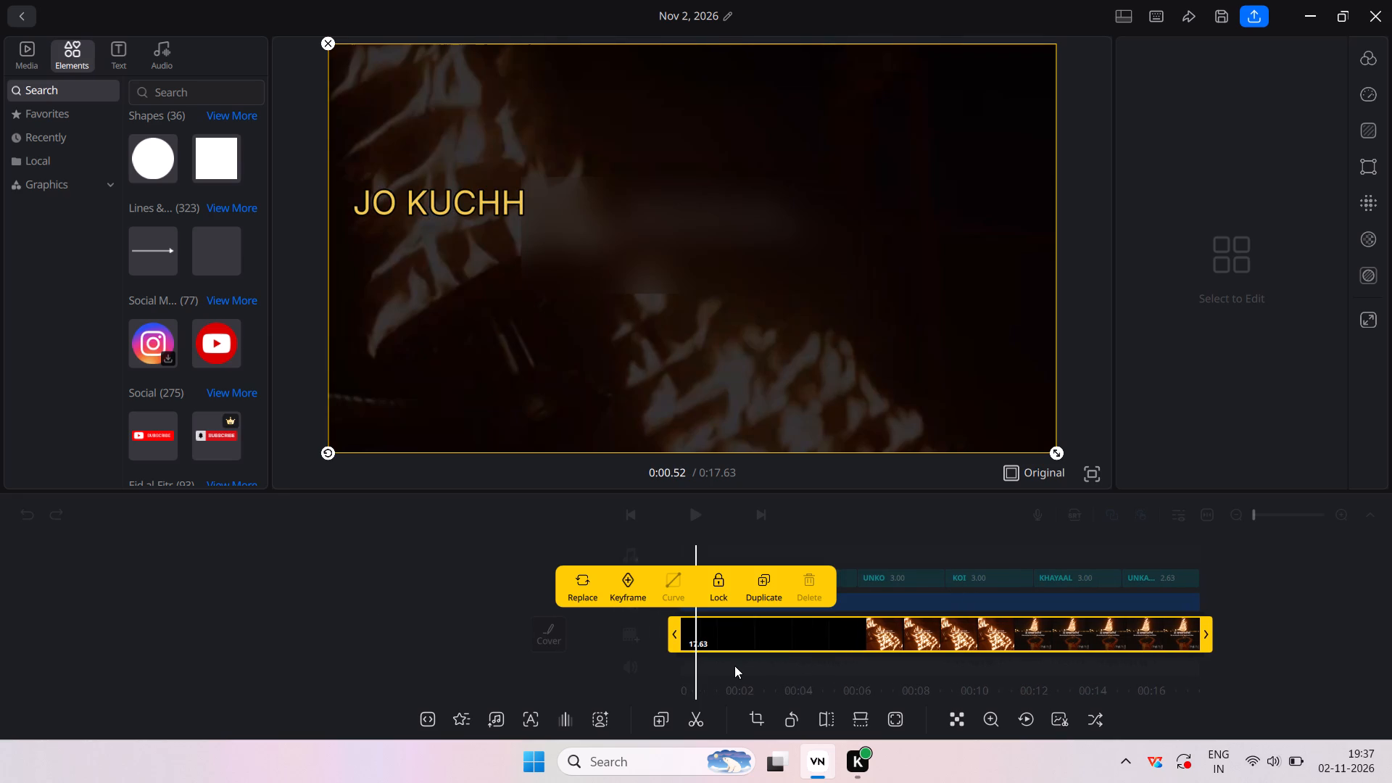
scroll(800, 628, "right", 5)
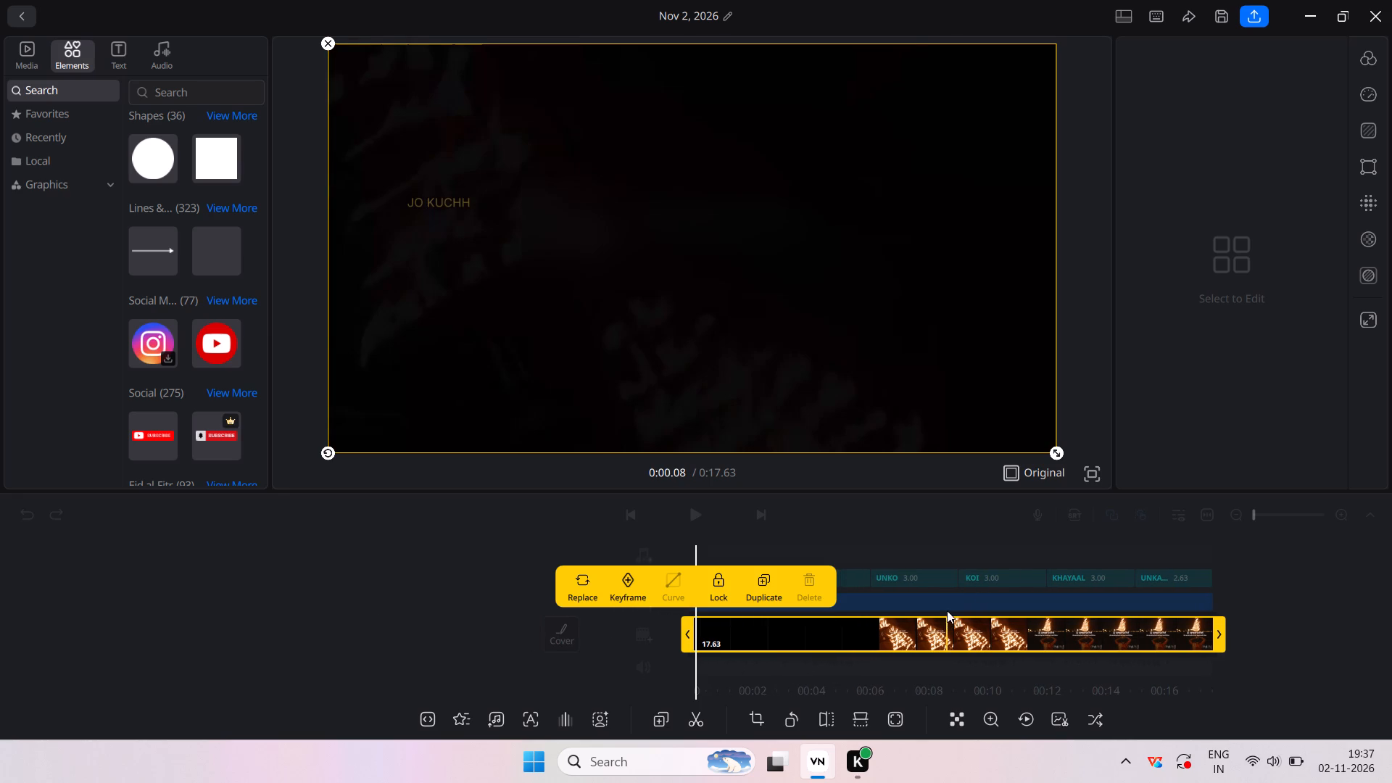
left_click(921, 573)
left_click(763, 569)
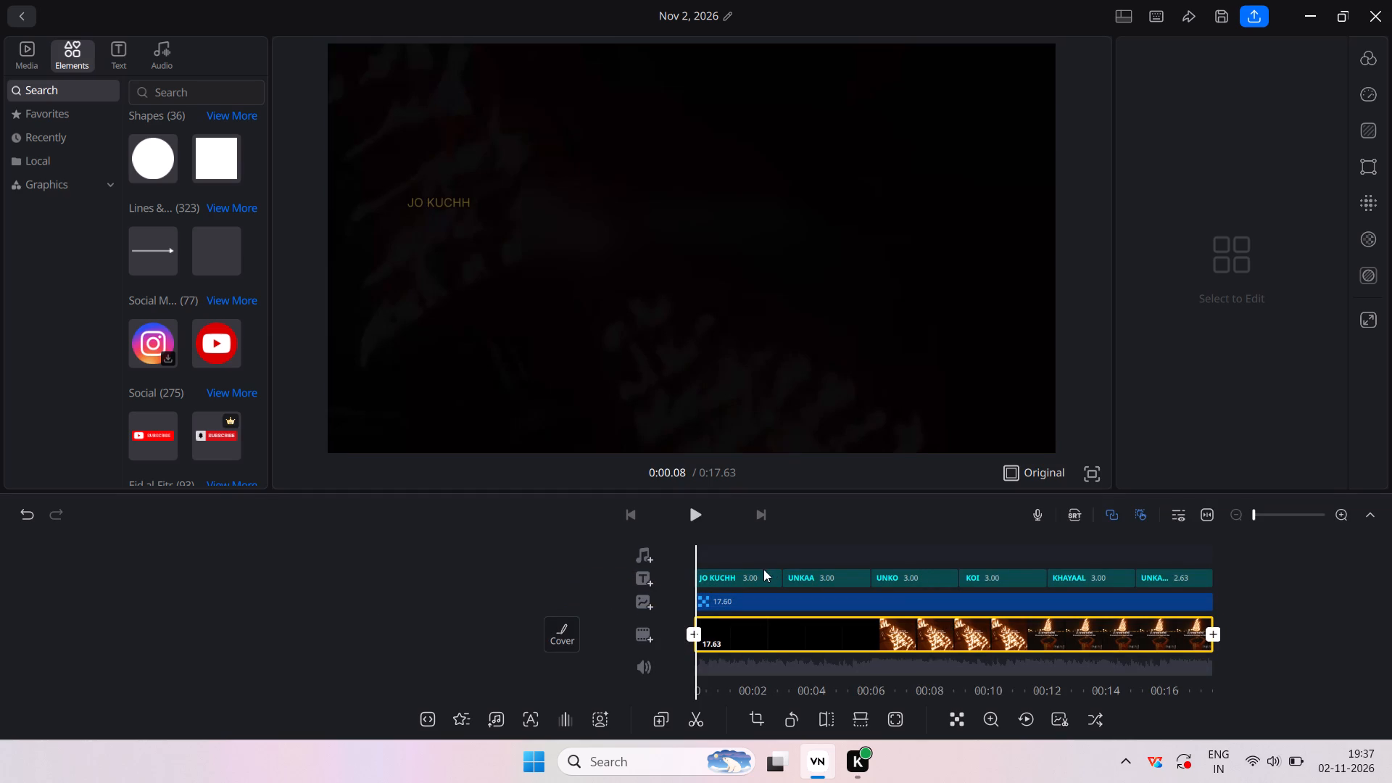
left_click_drag(449, 209, 506, 213)
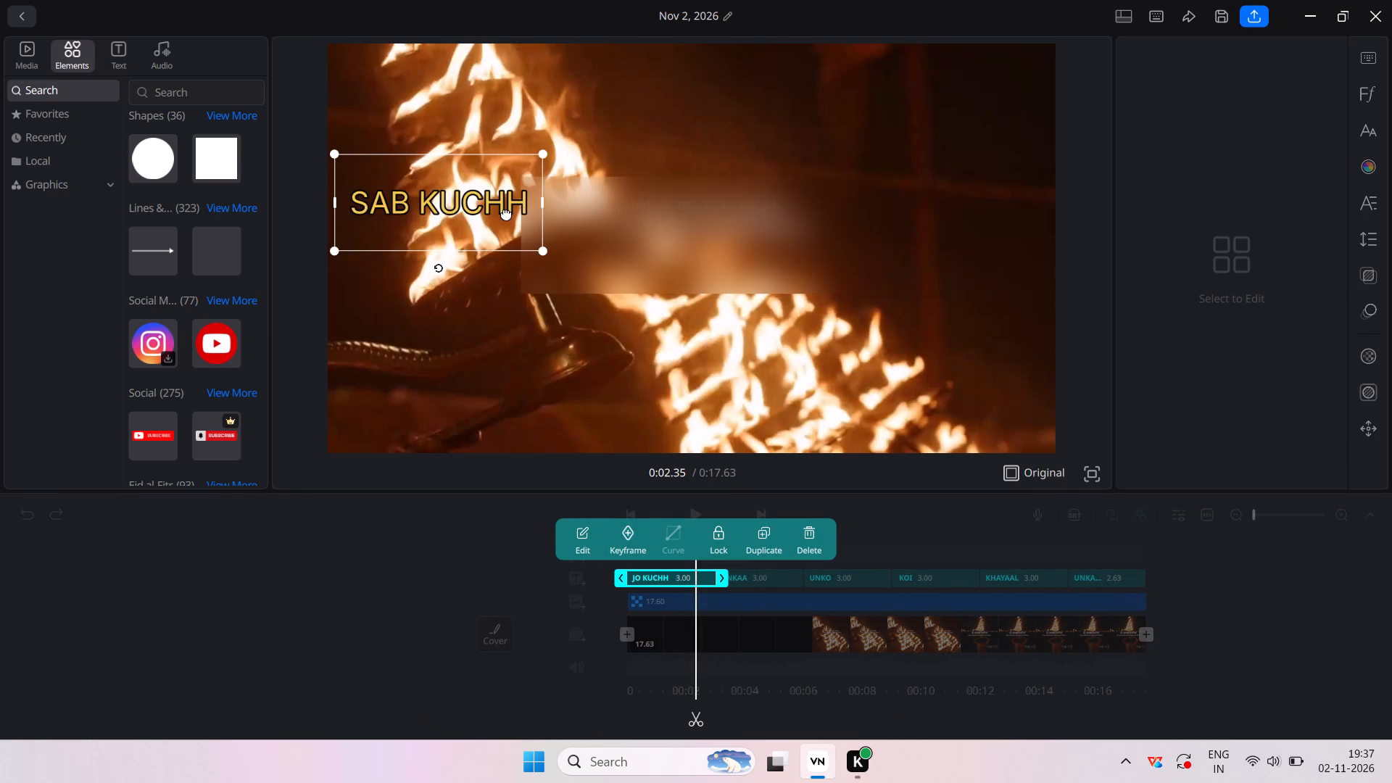
left_click_drag(506, 213, 661, 220)
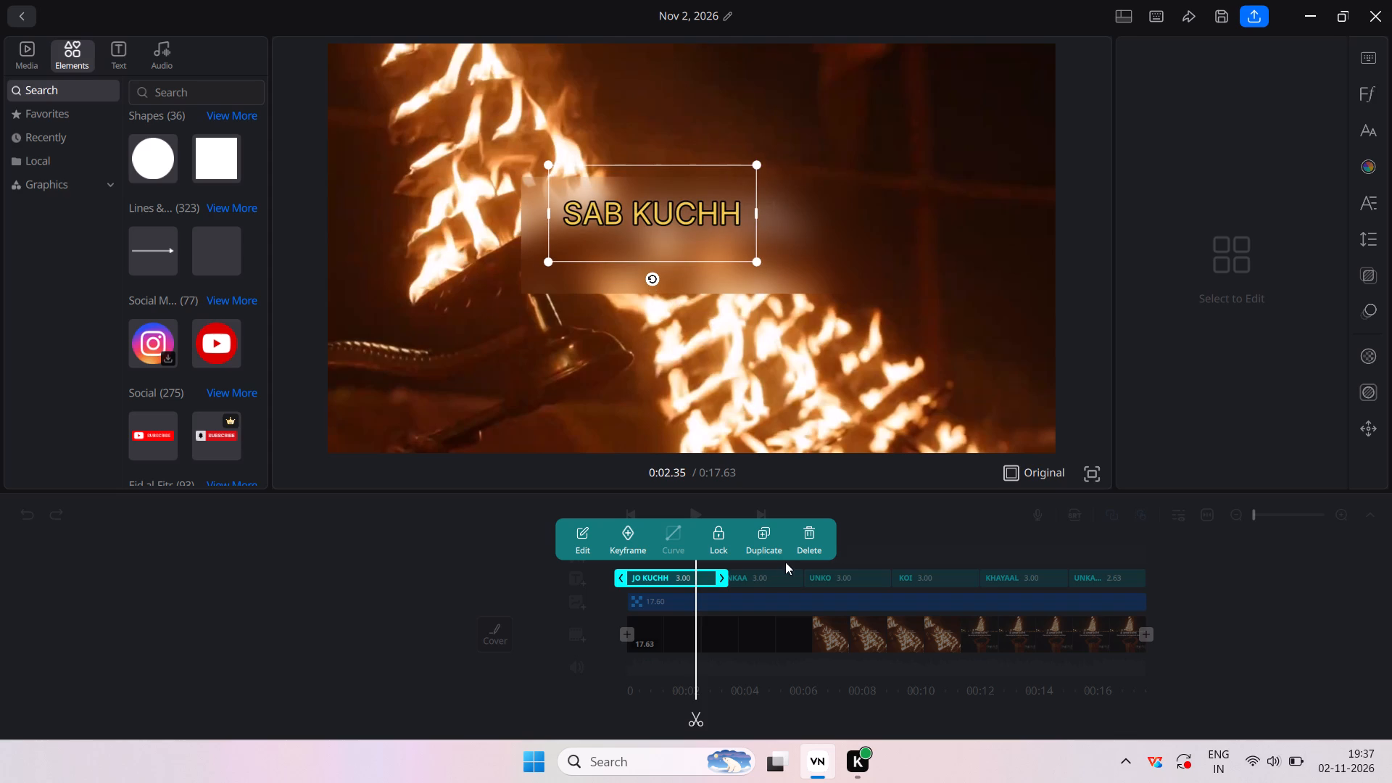
Move the UNKAA lyric up from the lower part of the frame onto the centre of the blurred band.
left_click(772, 578)
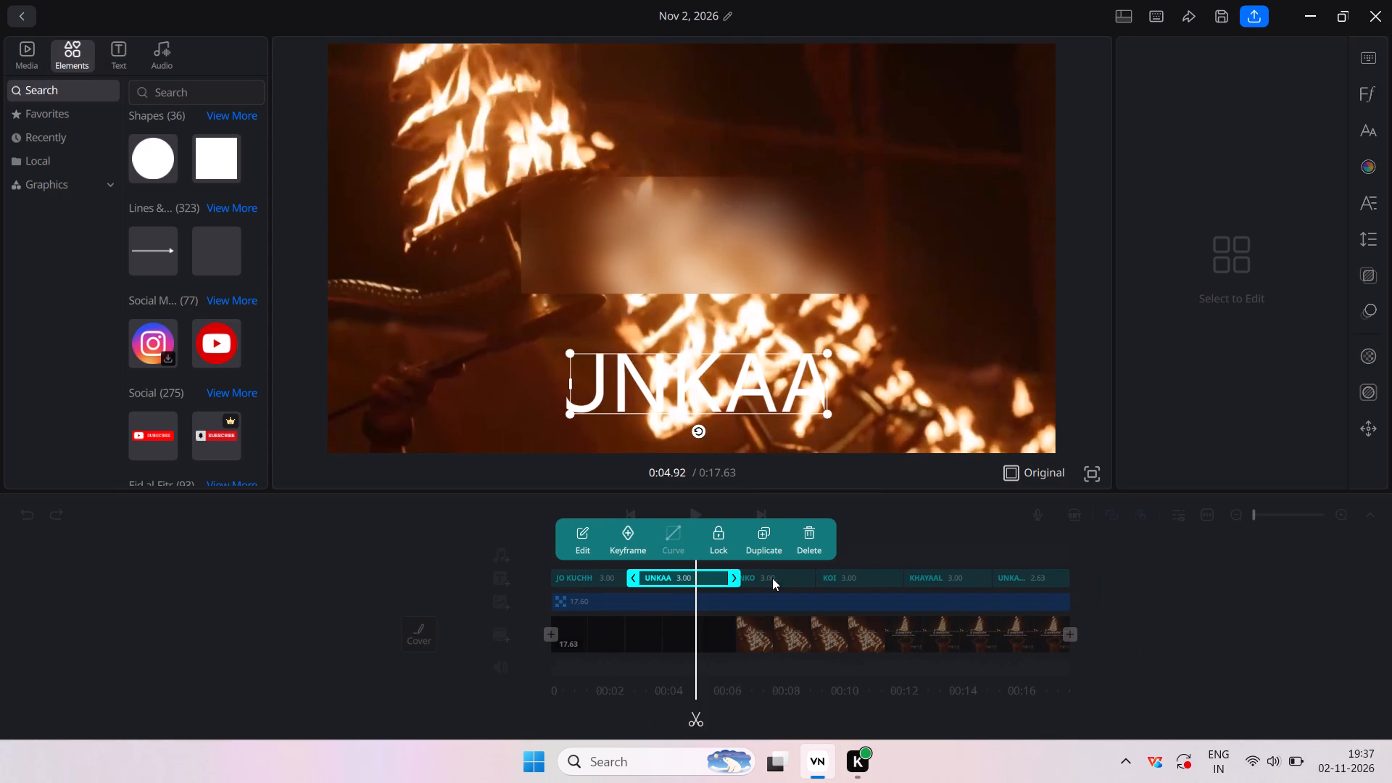
left_click_drag(737, 390, 711, 212)
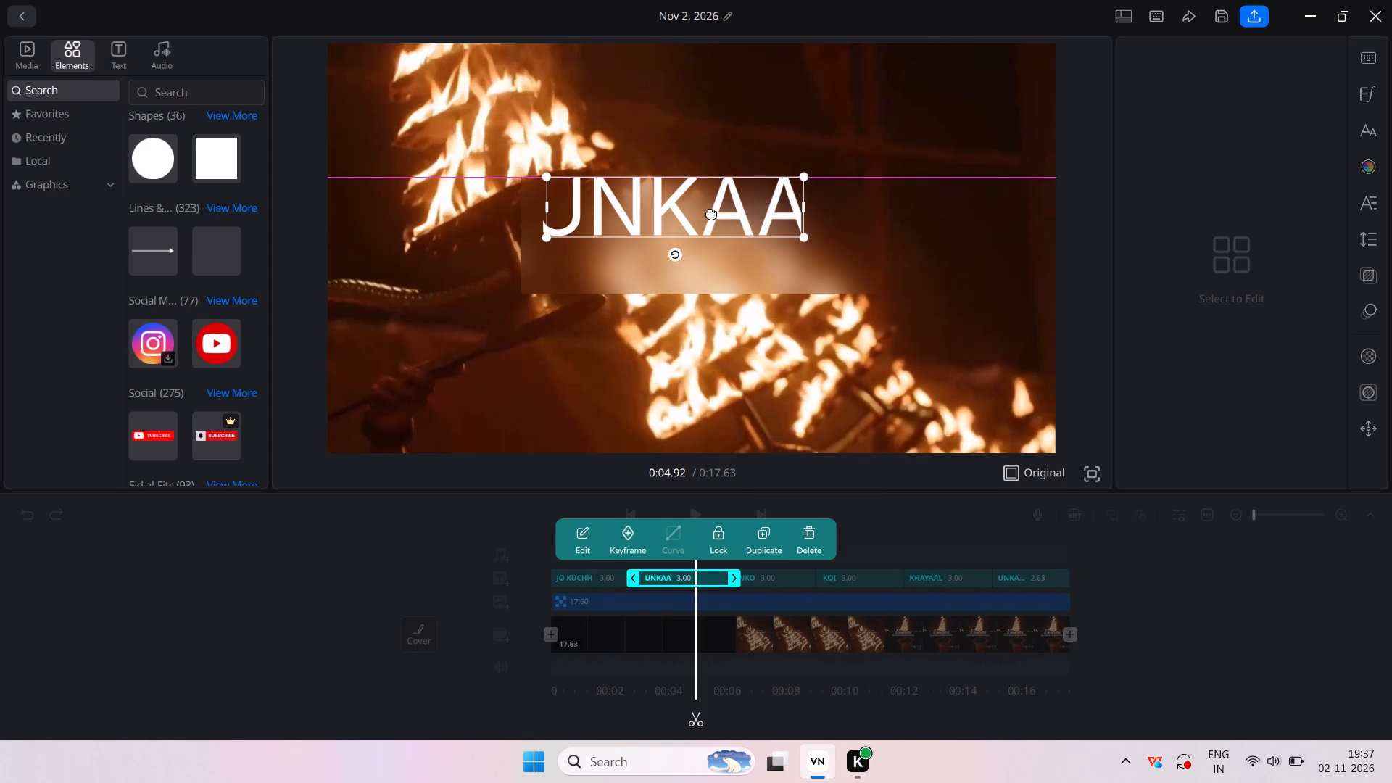
left_click_drag(711, 212, 718, 228)
left_click_drag(718, 228, 738, 243)
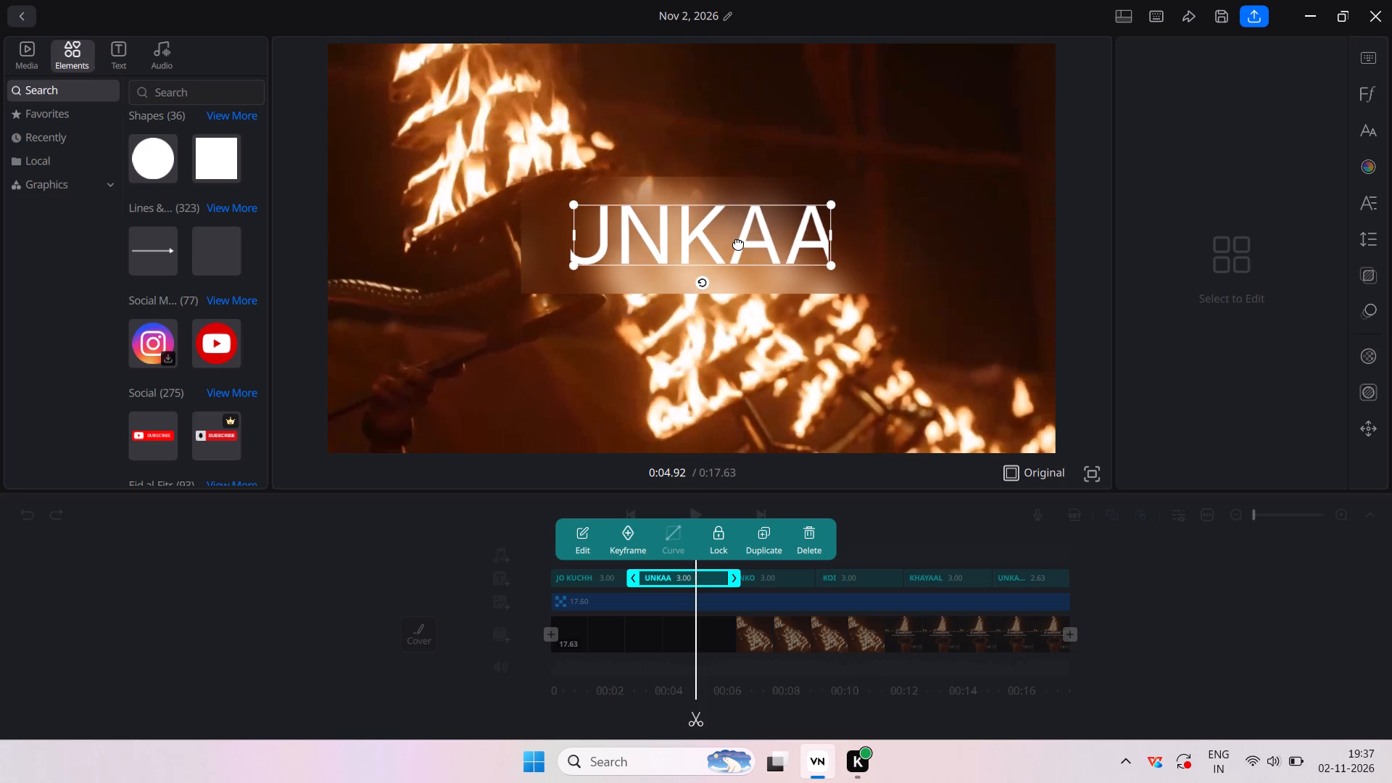
Move the UNKO lyric from the upper-left of the frame onto the centre of the blurred band and enlarge it.
left_click(768, 567)
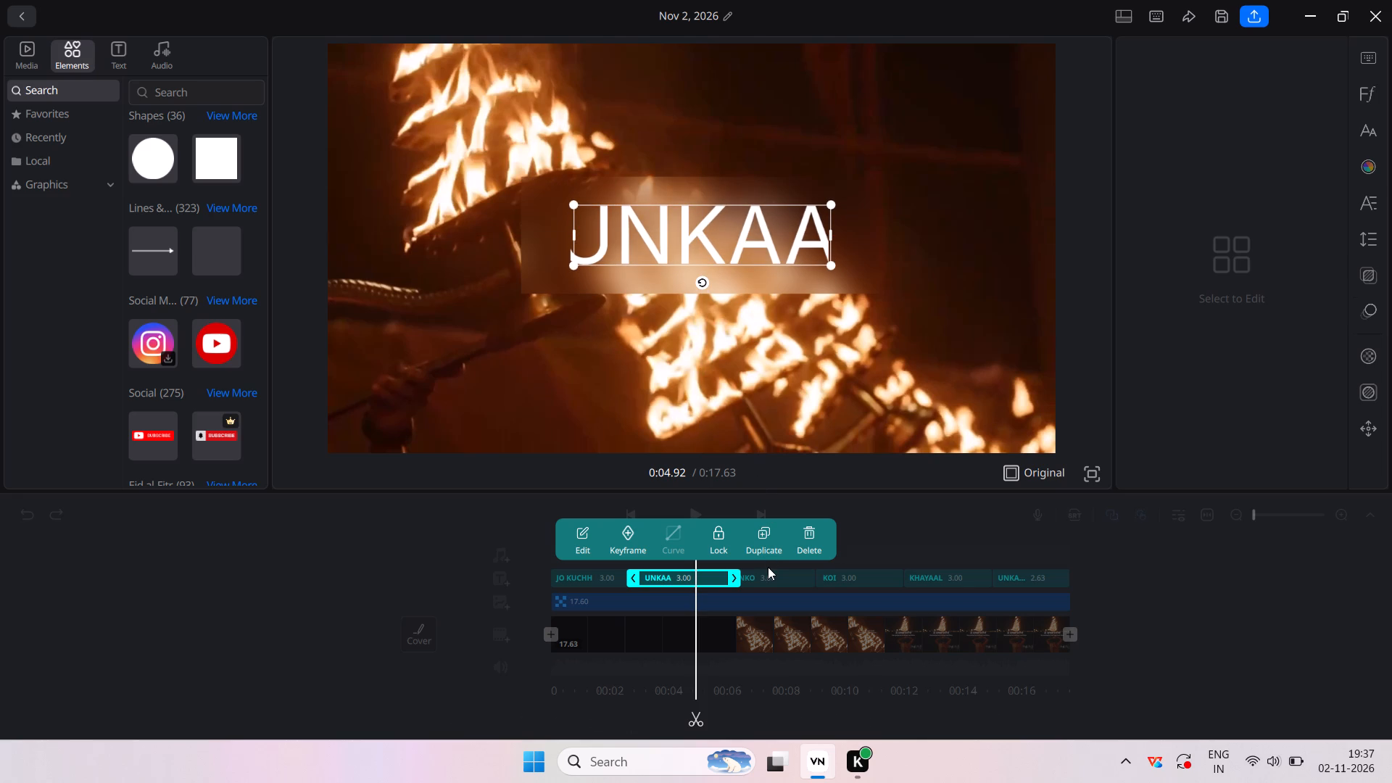
left_click(765, 573)
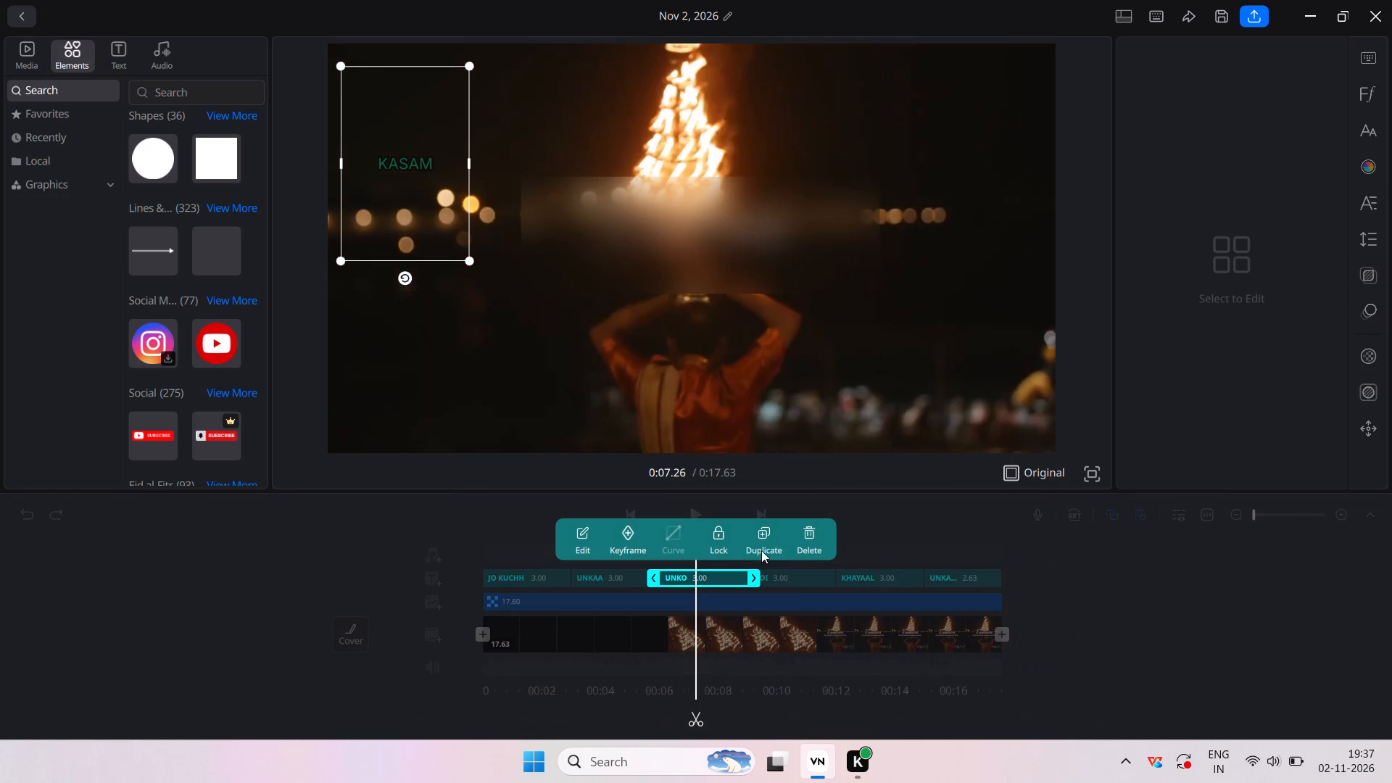
left_click_drag(404, 164, 629, 225)
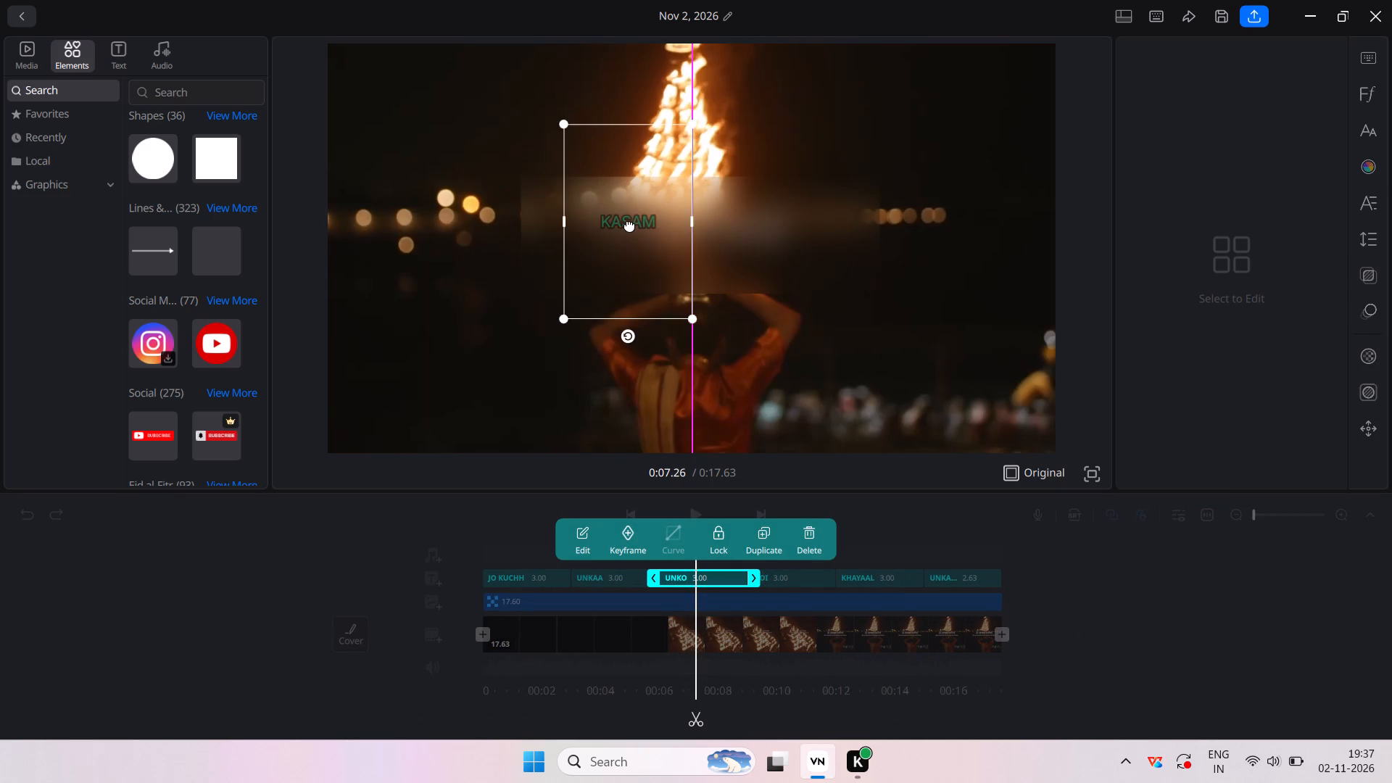
left_click_drag(629, 225, 616, 218)
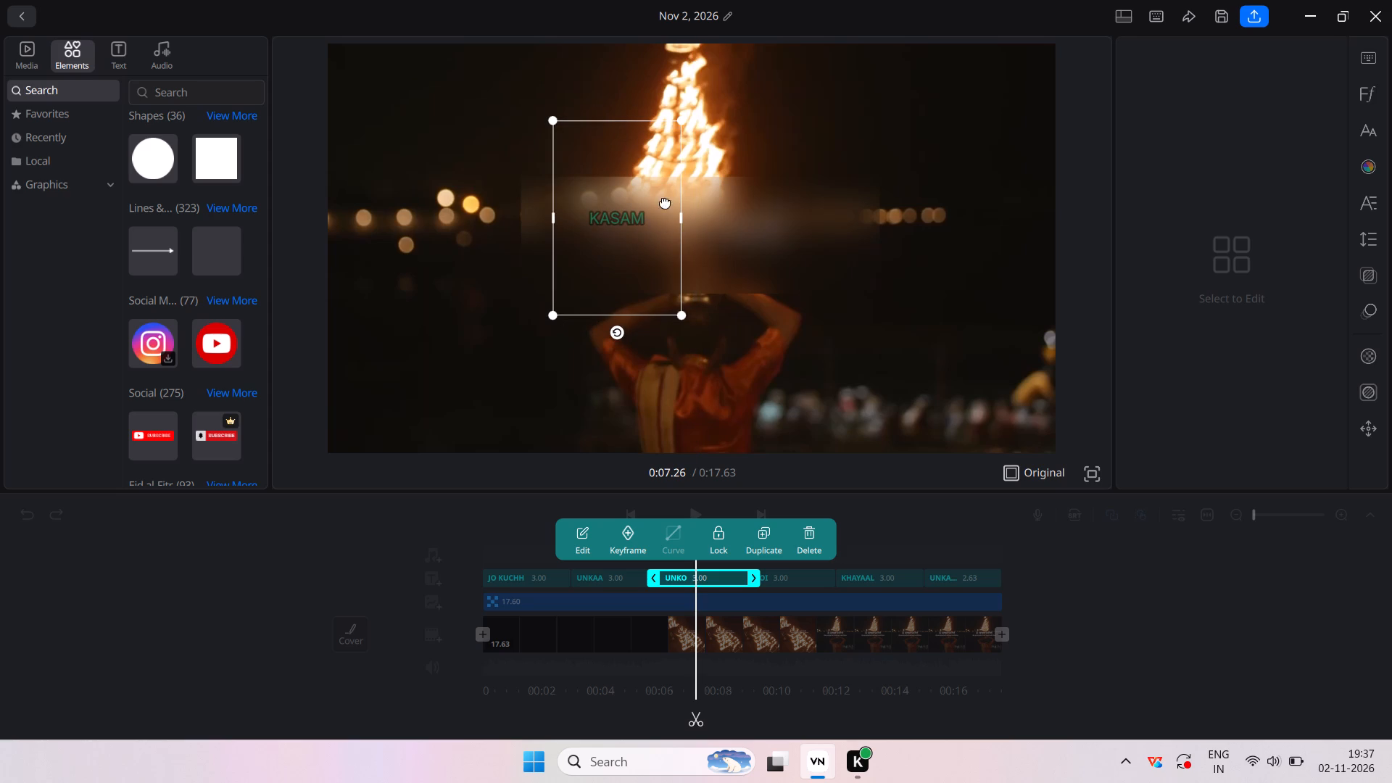
left_click_drag(682, 120, 722, 120)
left_click_drag(722, 120, 919, 123)
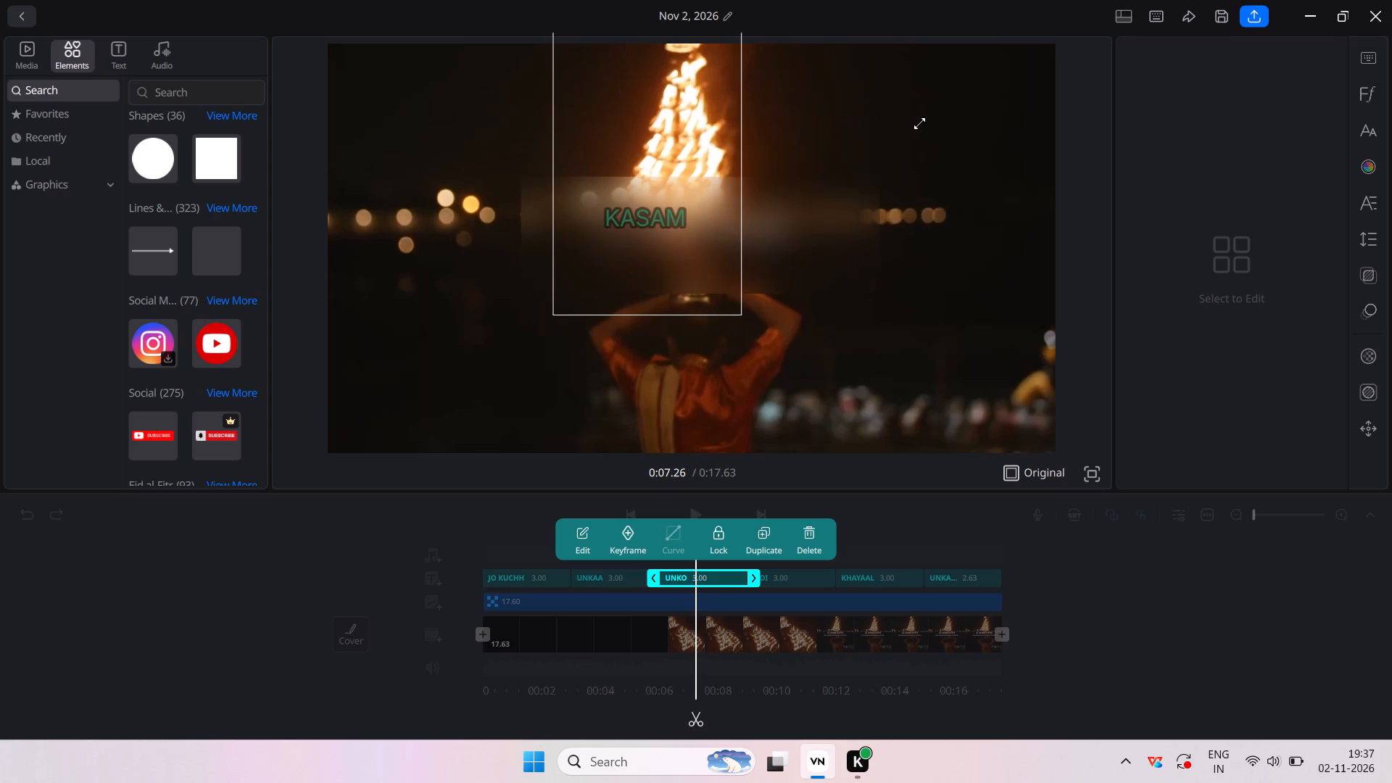
left_click_drag(919, 123, 929, 123)
left_click(691, 511)
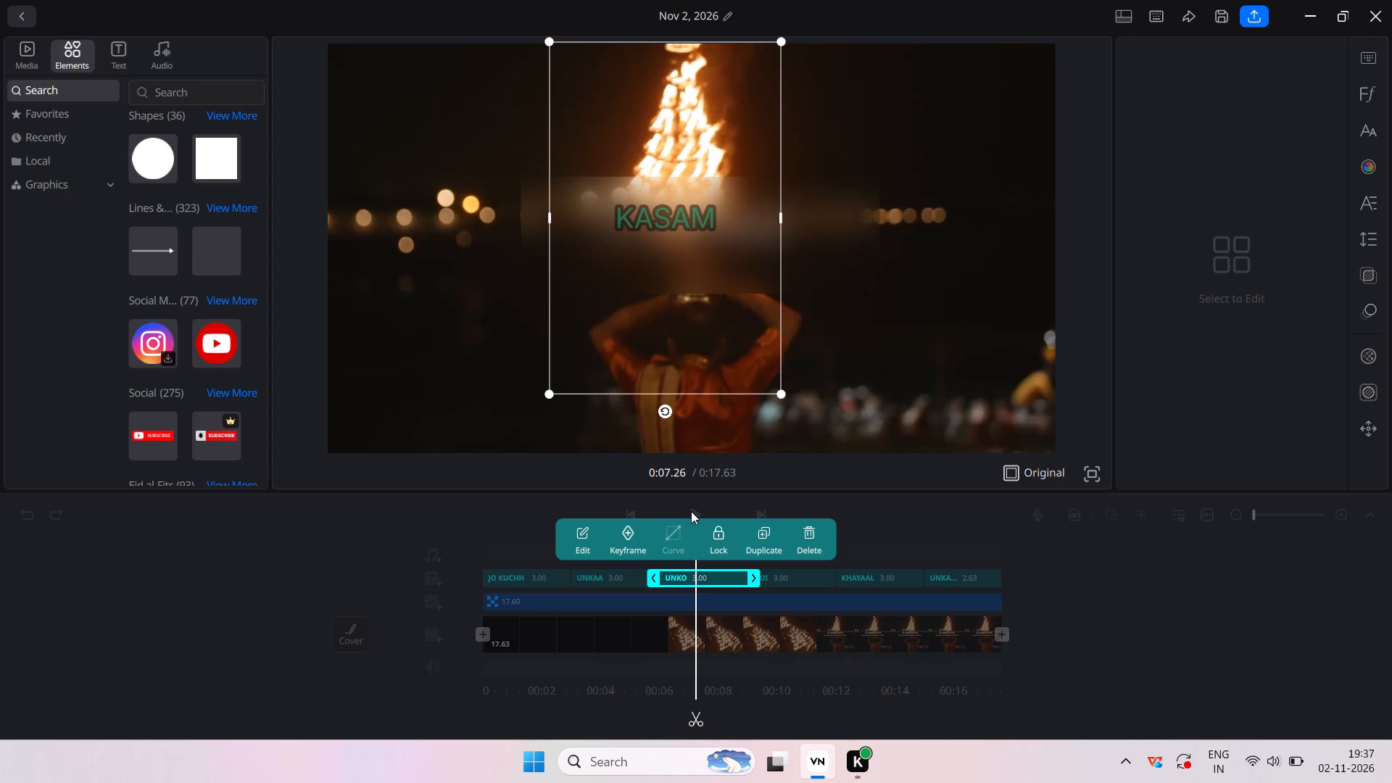
left_click(691, 511)
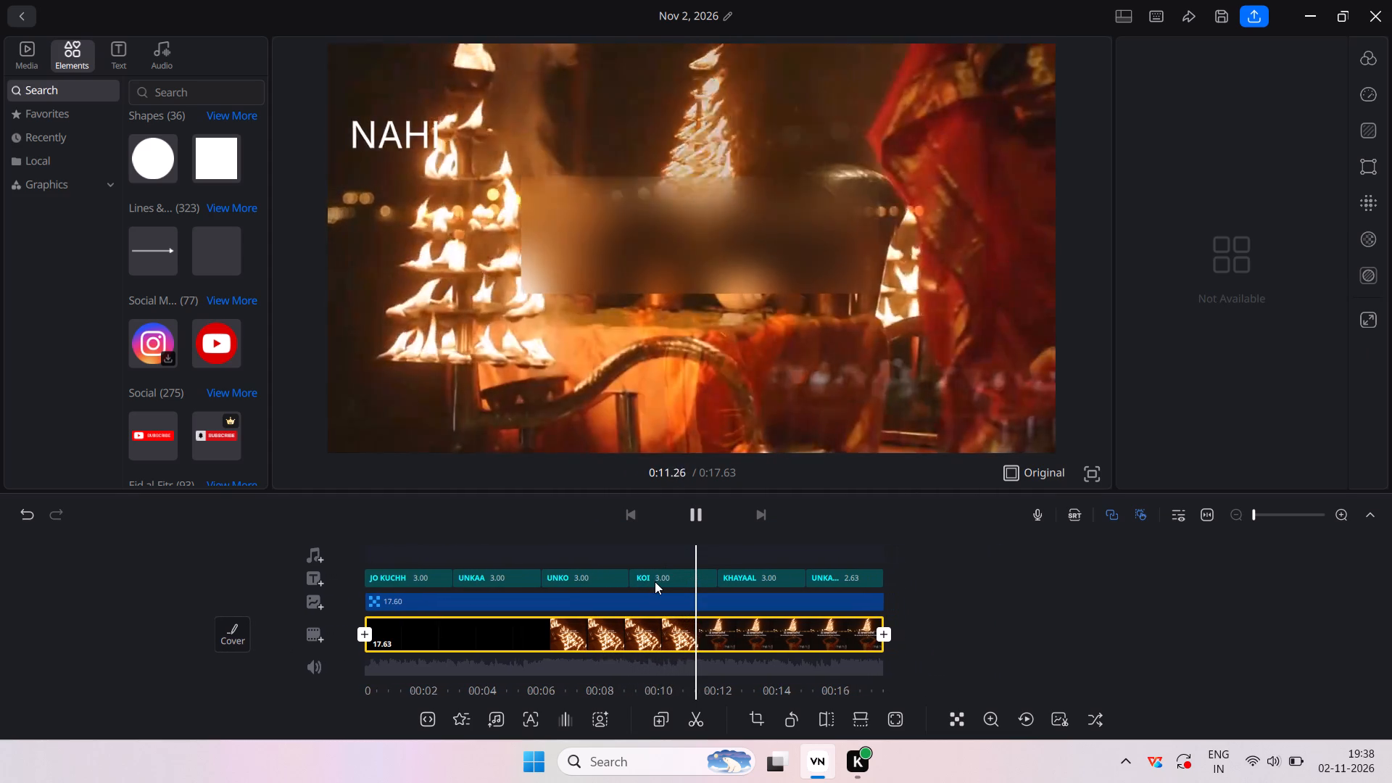
Move the KOI lyric from the upper-left of the frame onto the centre of the blurred band and enlarge it slightly.
left_click(655, 581)
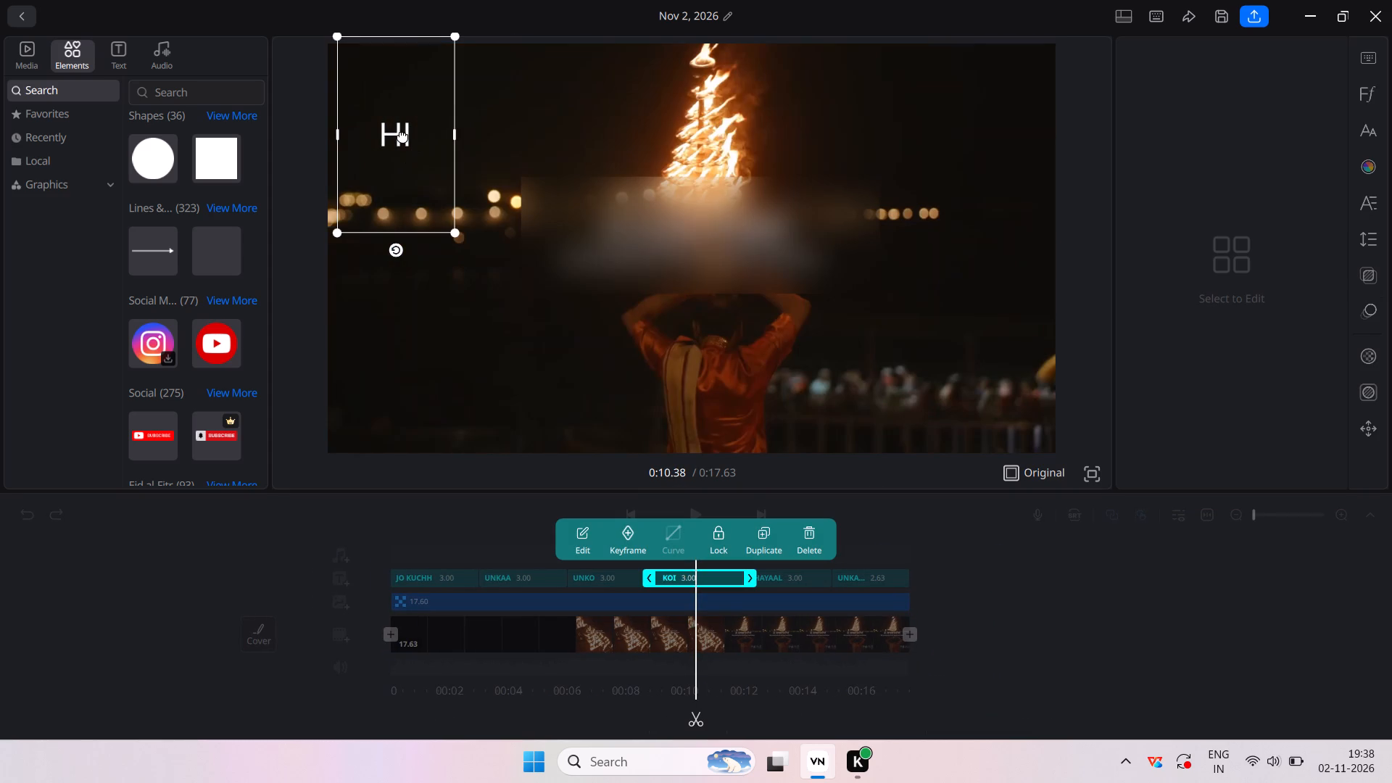
left_click_drag(402, 136, 718, 229)
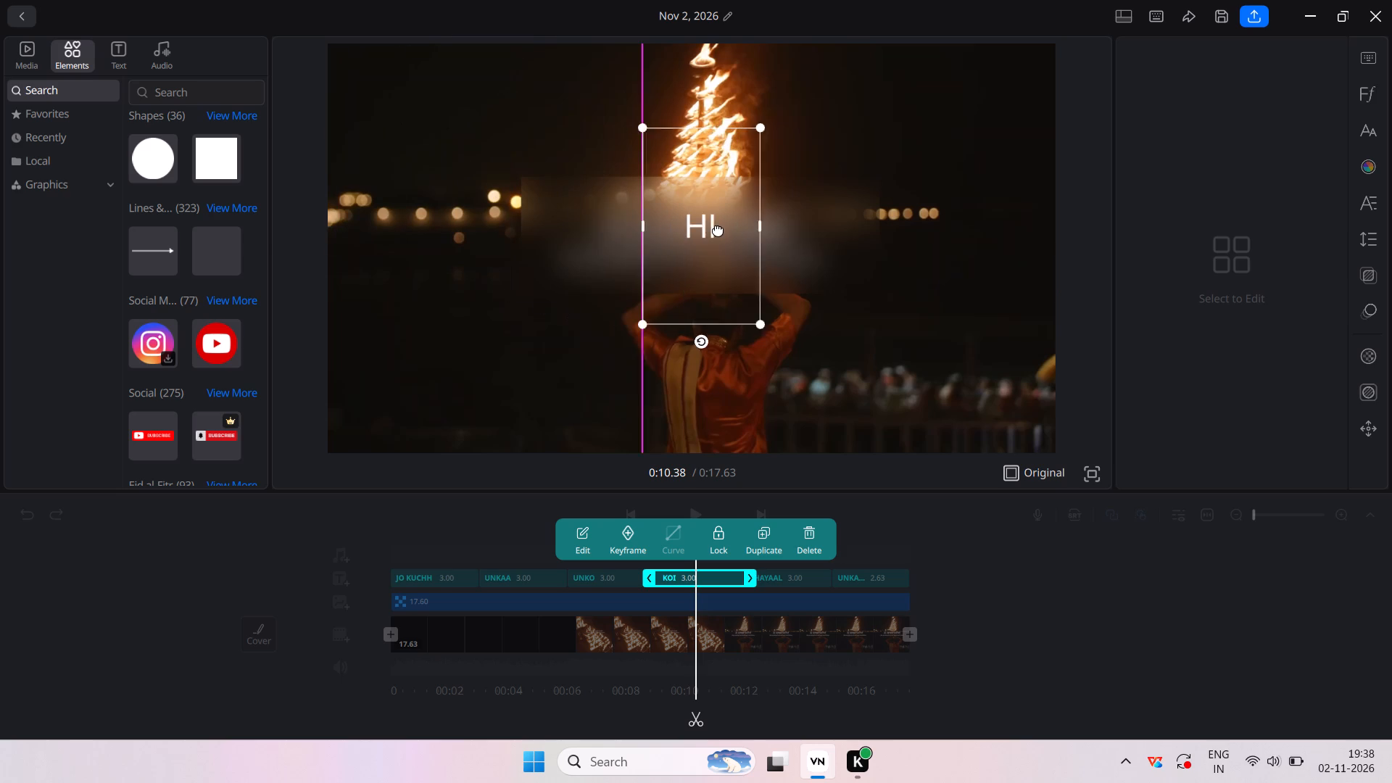
left_click_drag(718, 229, 686, 218)
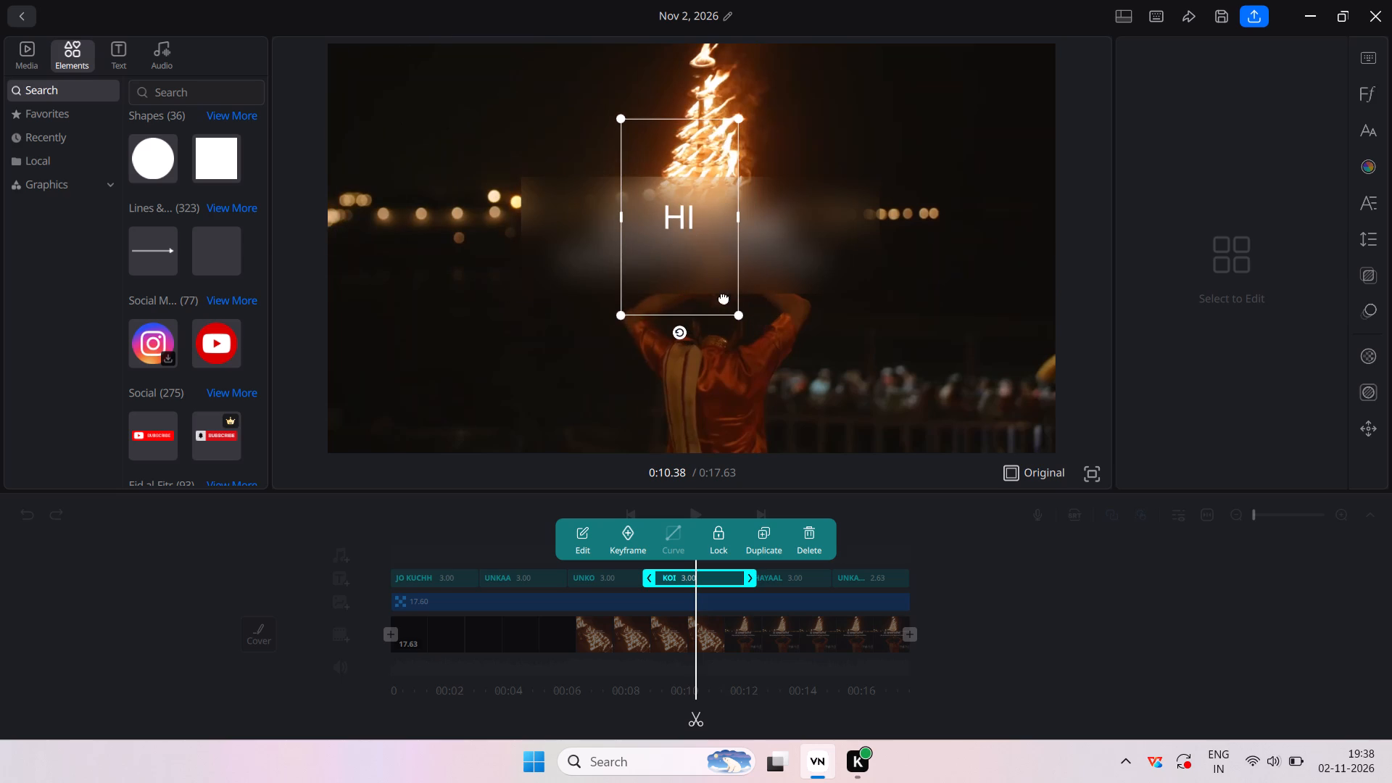
left_click_drag(739, 315, 747, 315)
left_click_drag(747, 315, 774, 325)
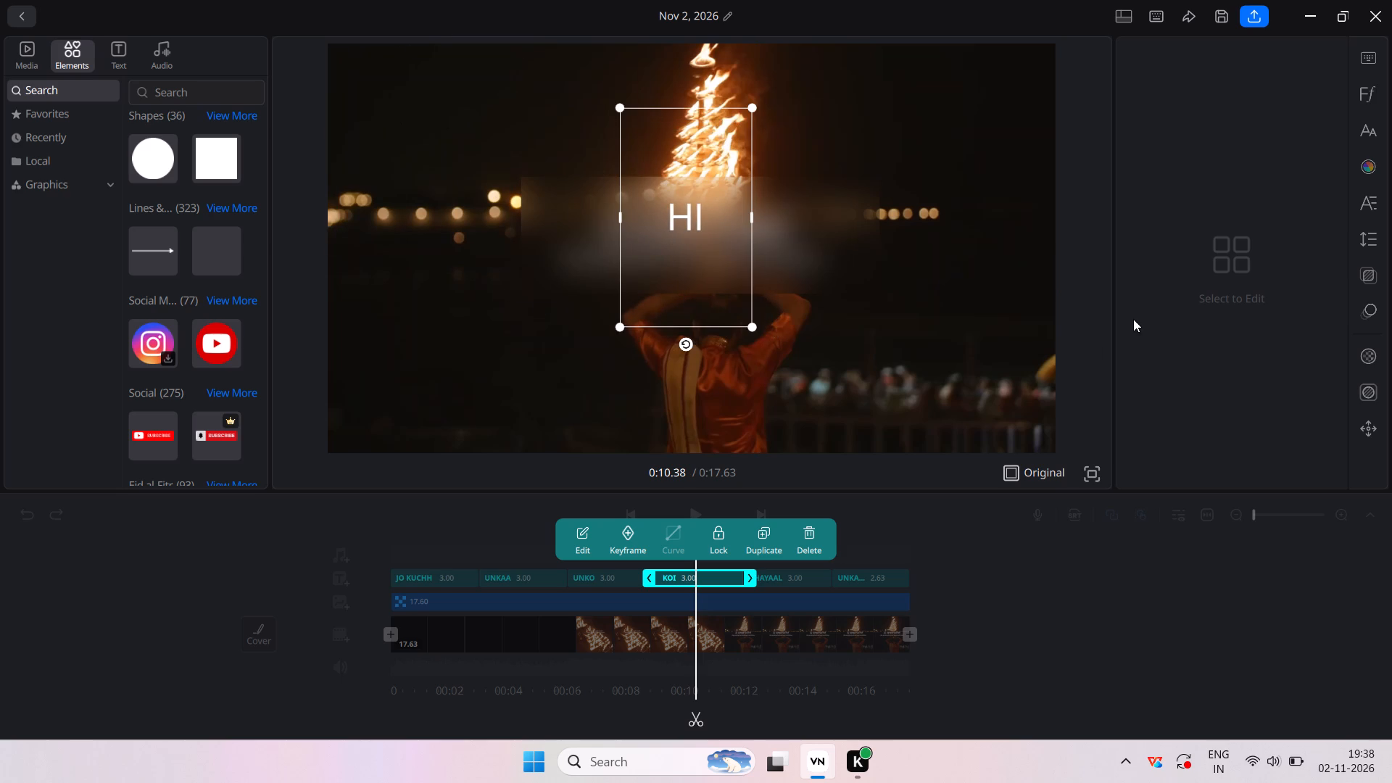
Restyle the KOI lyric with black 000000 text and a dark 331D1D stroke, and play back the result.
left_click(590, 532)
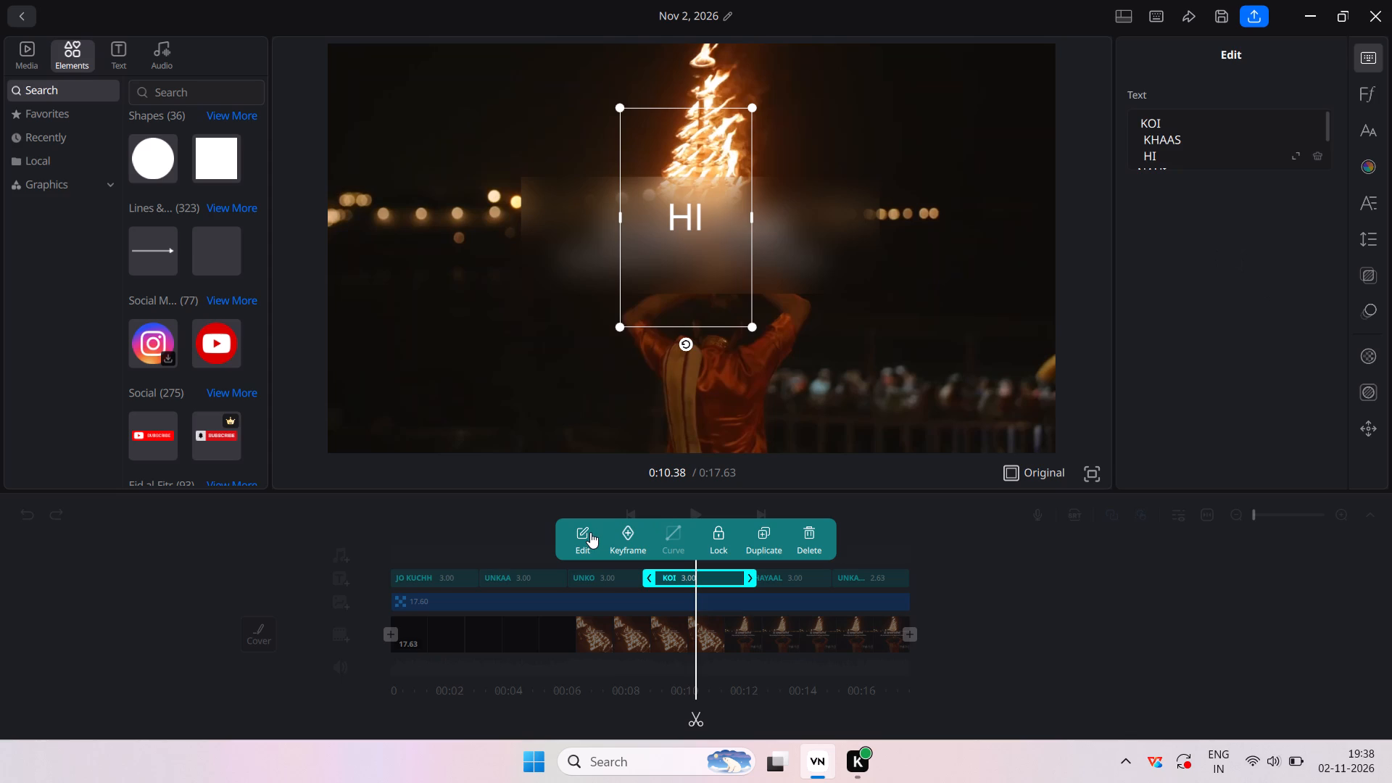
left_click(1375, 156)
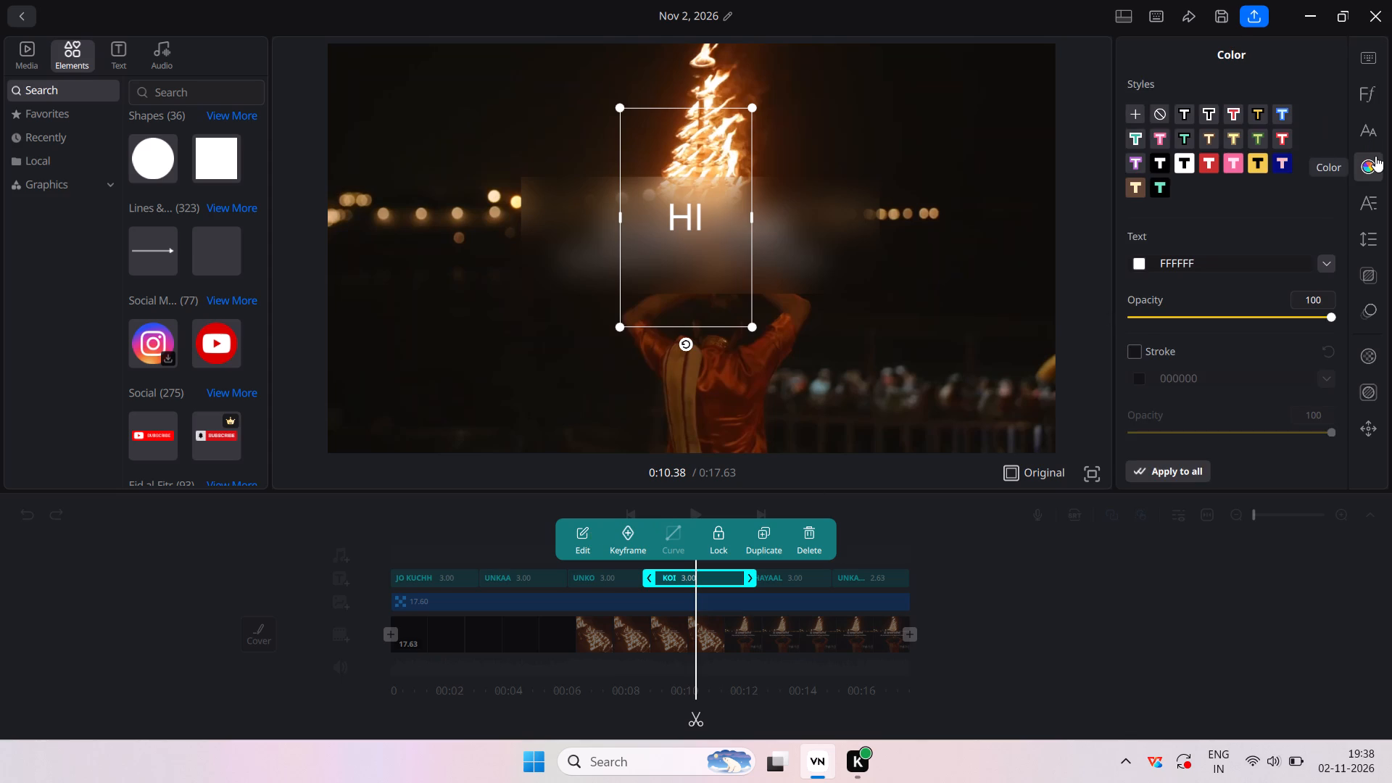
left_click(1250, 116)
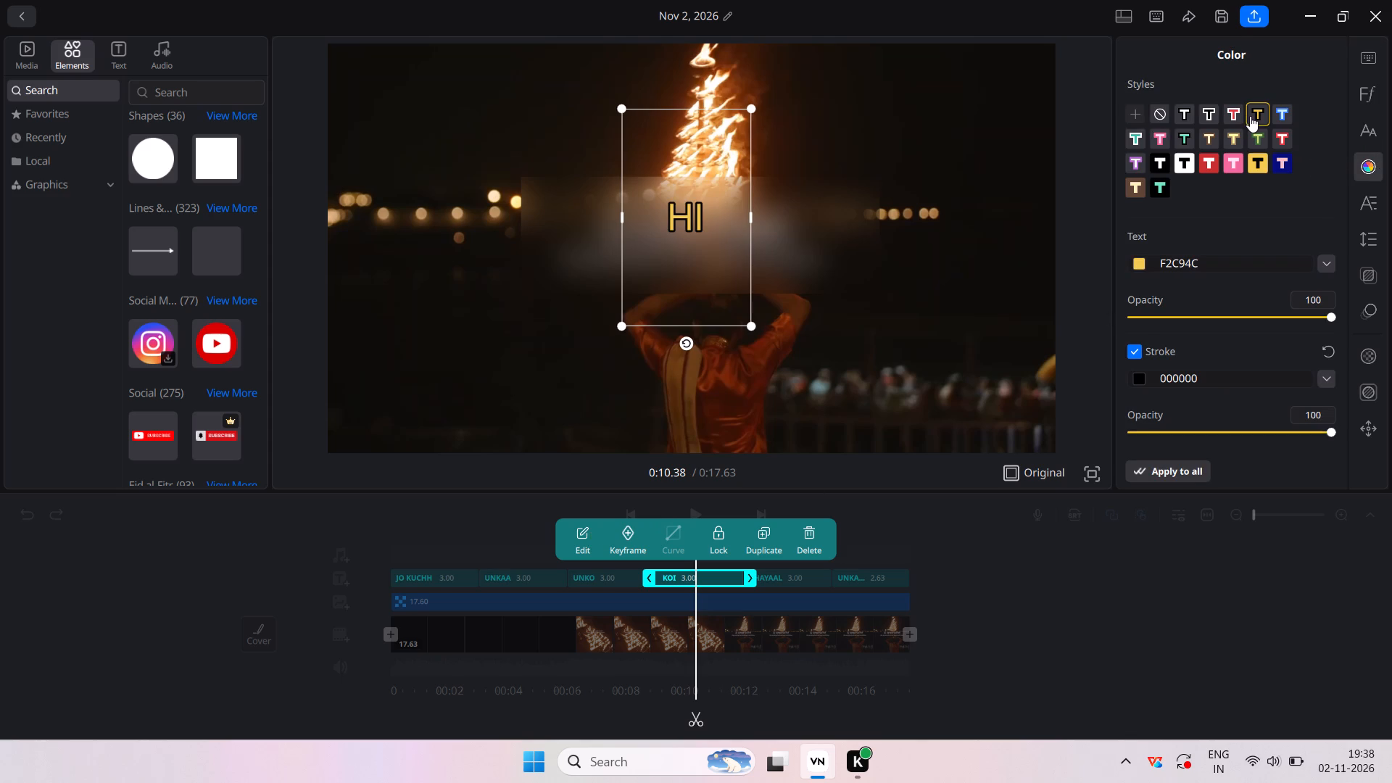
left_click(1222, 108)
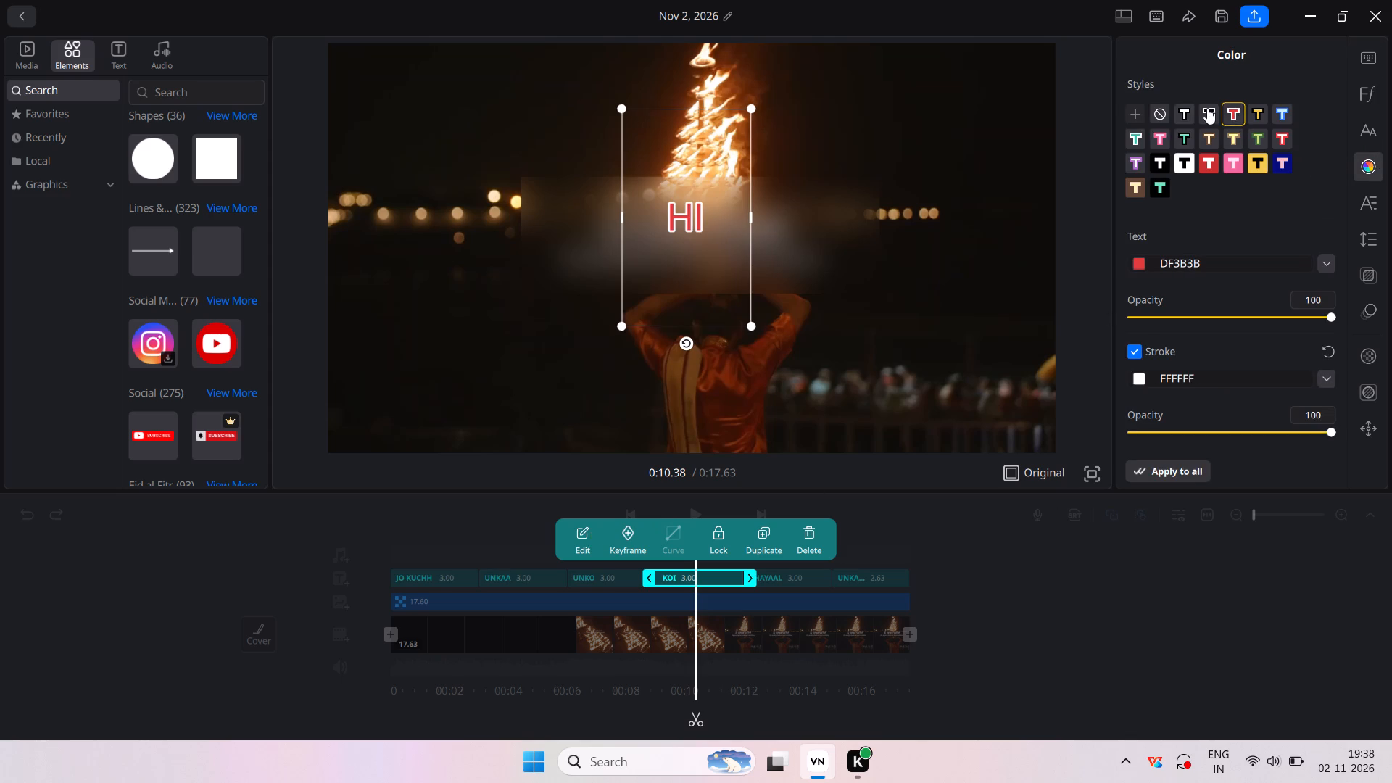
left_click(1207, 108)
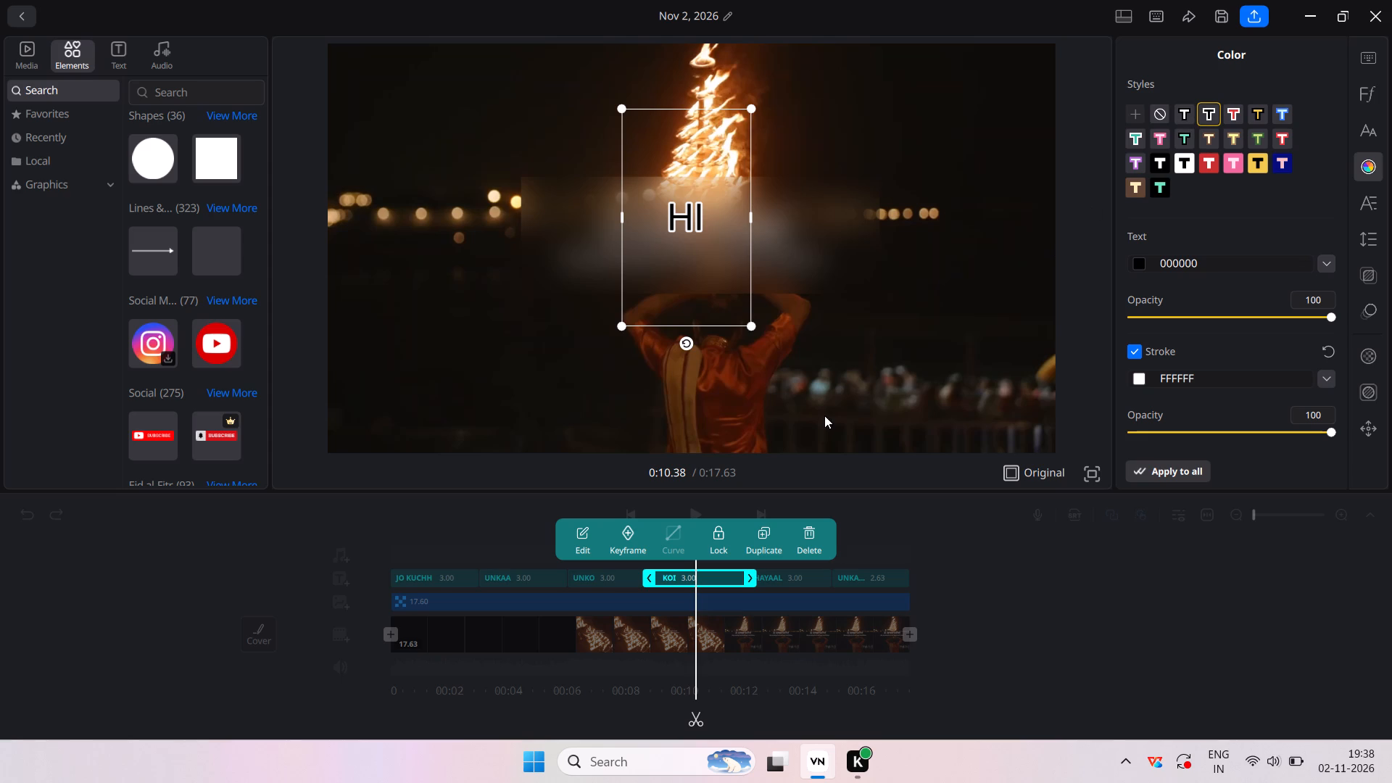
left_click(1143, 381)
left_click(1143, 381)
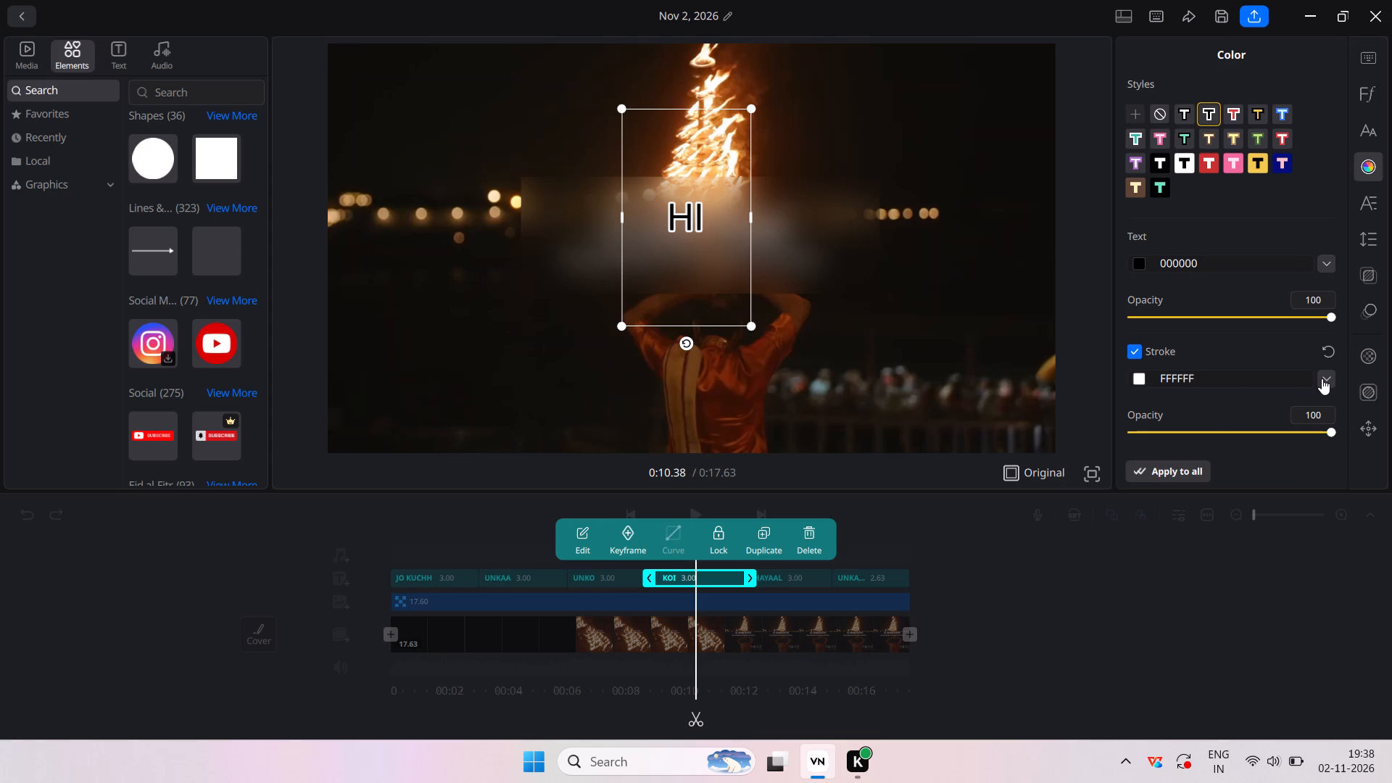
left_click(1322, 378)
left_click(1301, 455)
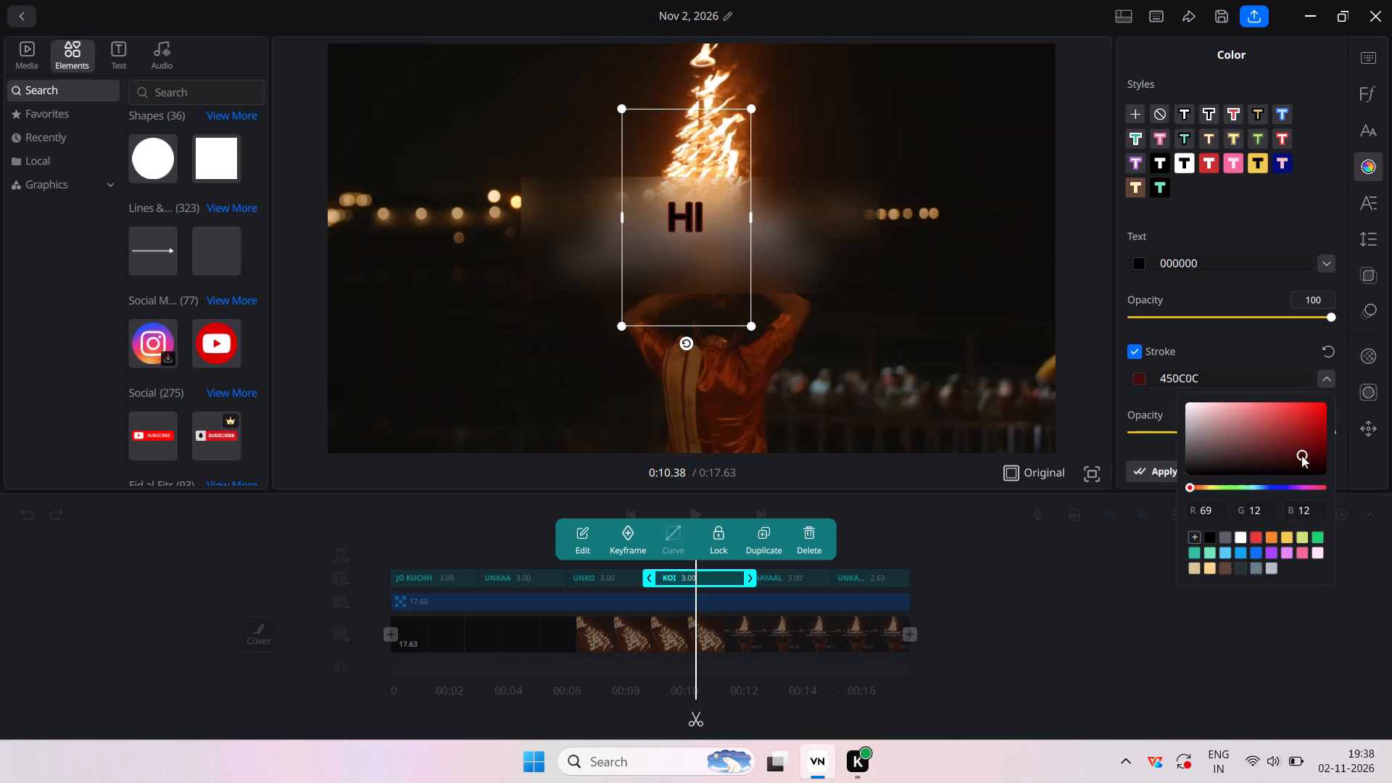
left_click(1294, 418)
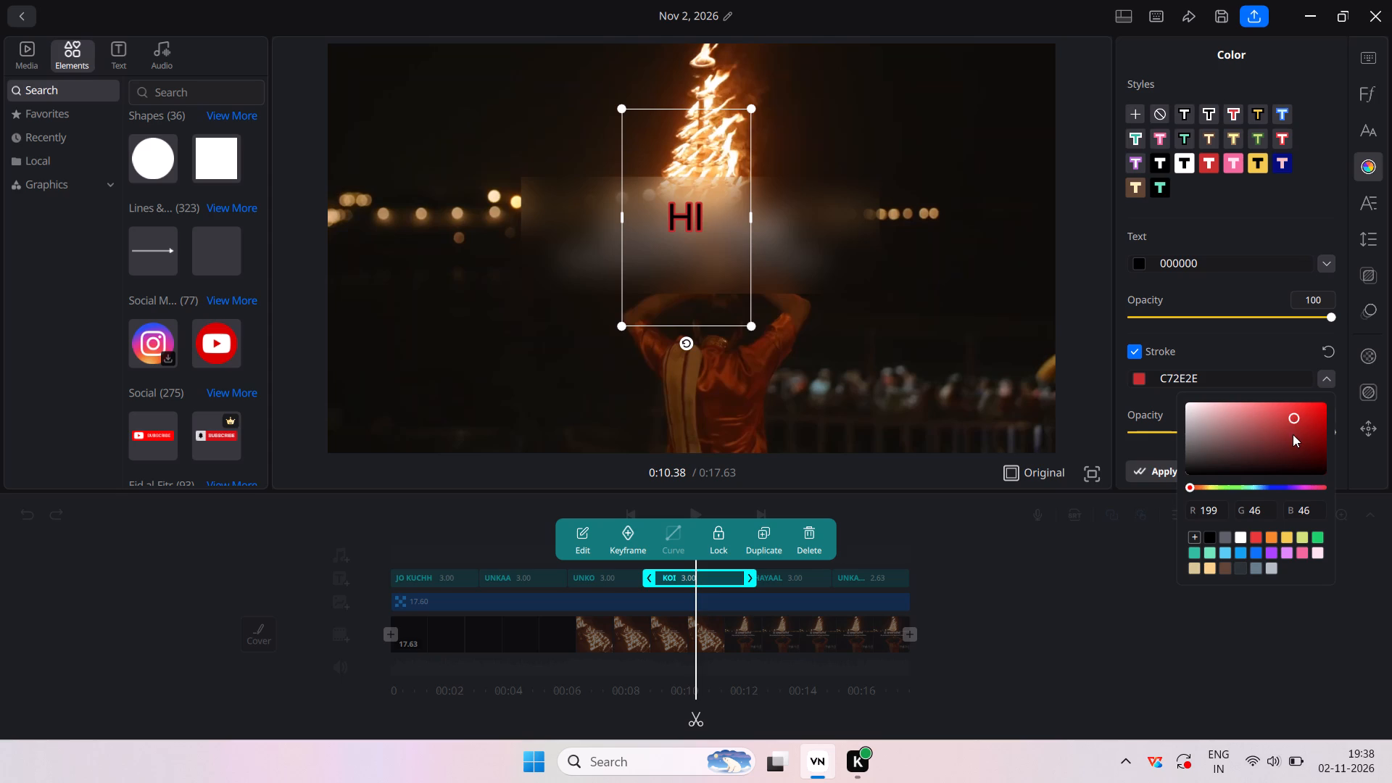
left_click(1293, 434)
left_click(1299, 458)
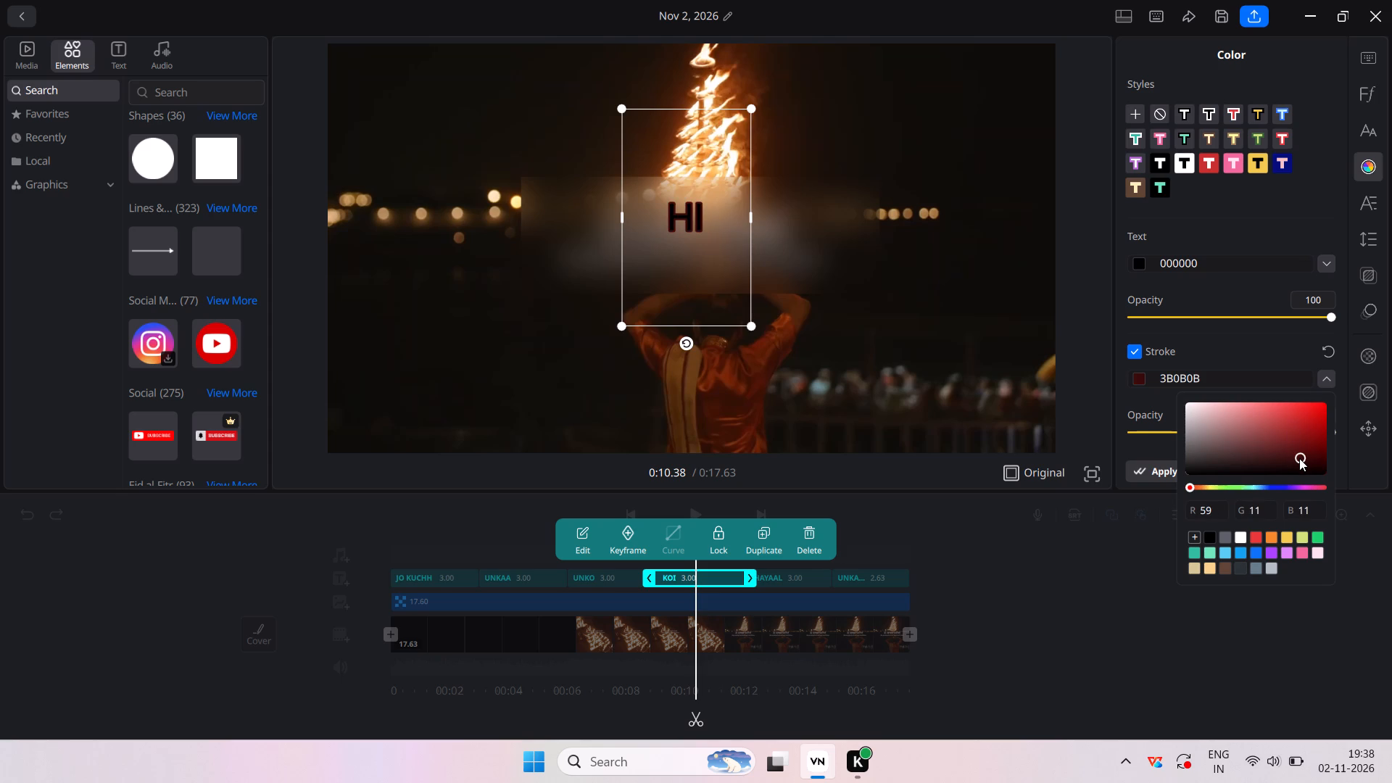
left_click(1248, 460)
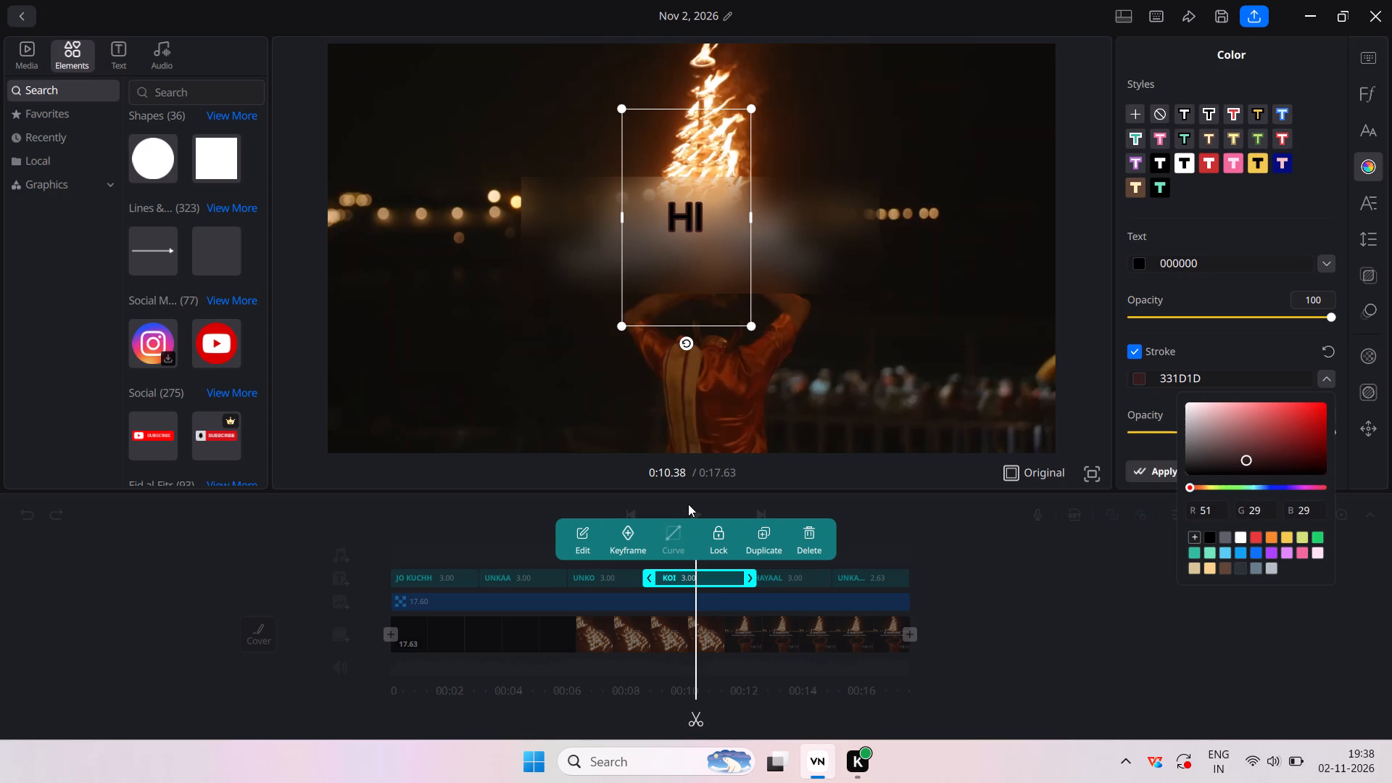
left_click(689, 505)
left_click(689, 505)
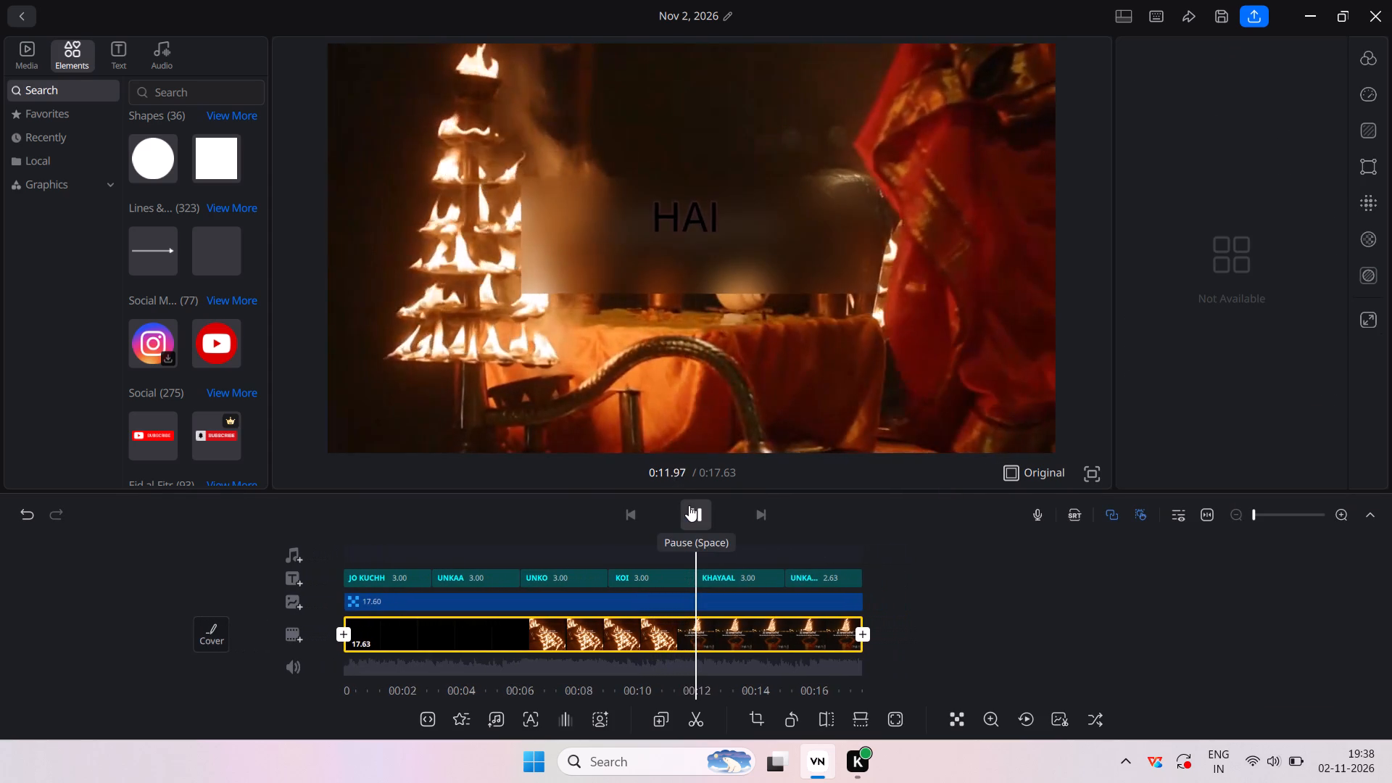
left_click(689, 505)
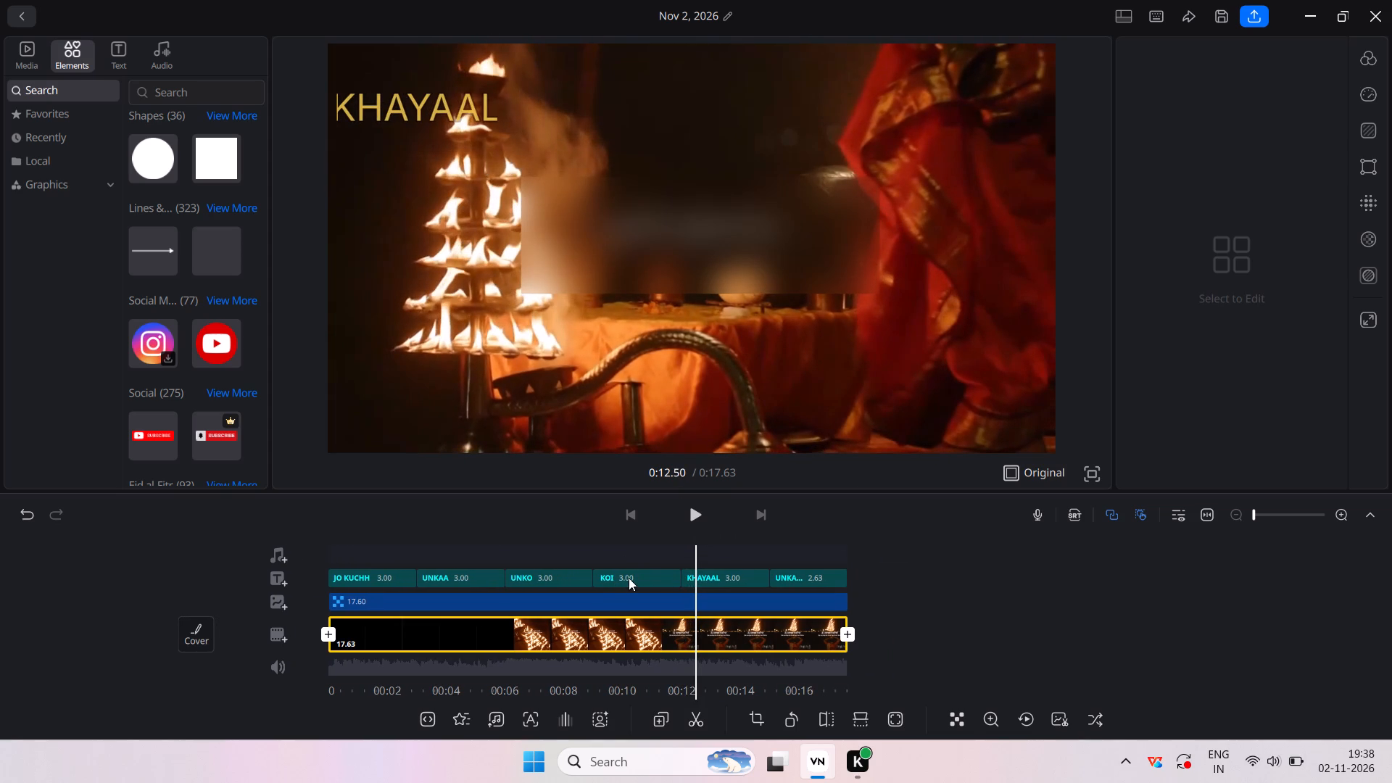
Apply the yellow F2C94C text style to the KOI lyric and set its stroke to dark red 471212.
left_click(629, 578)
left_click(580, 537)
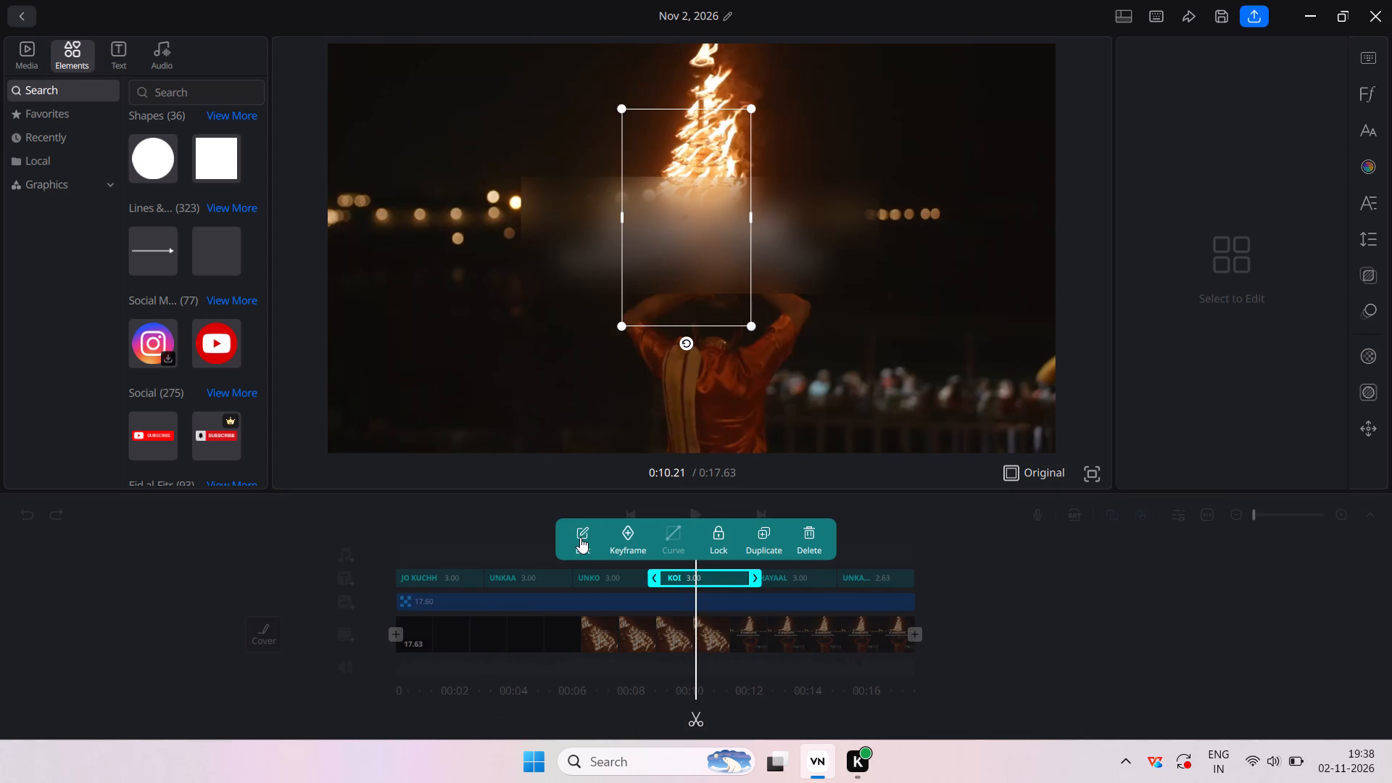
left_click(1383, 153)
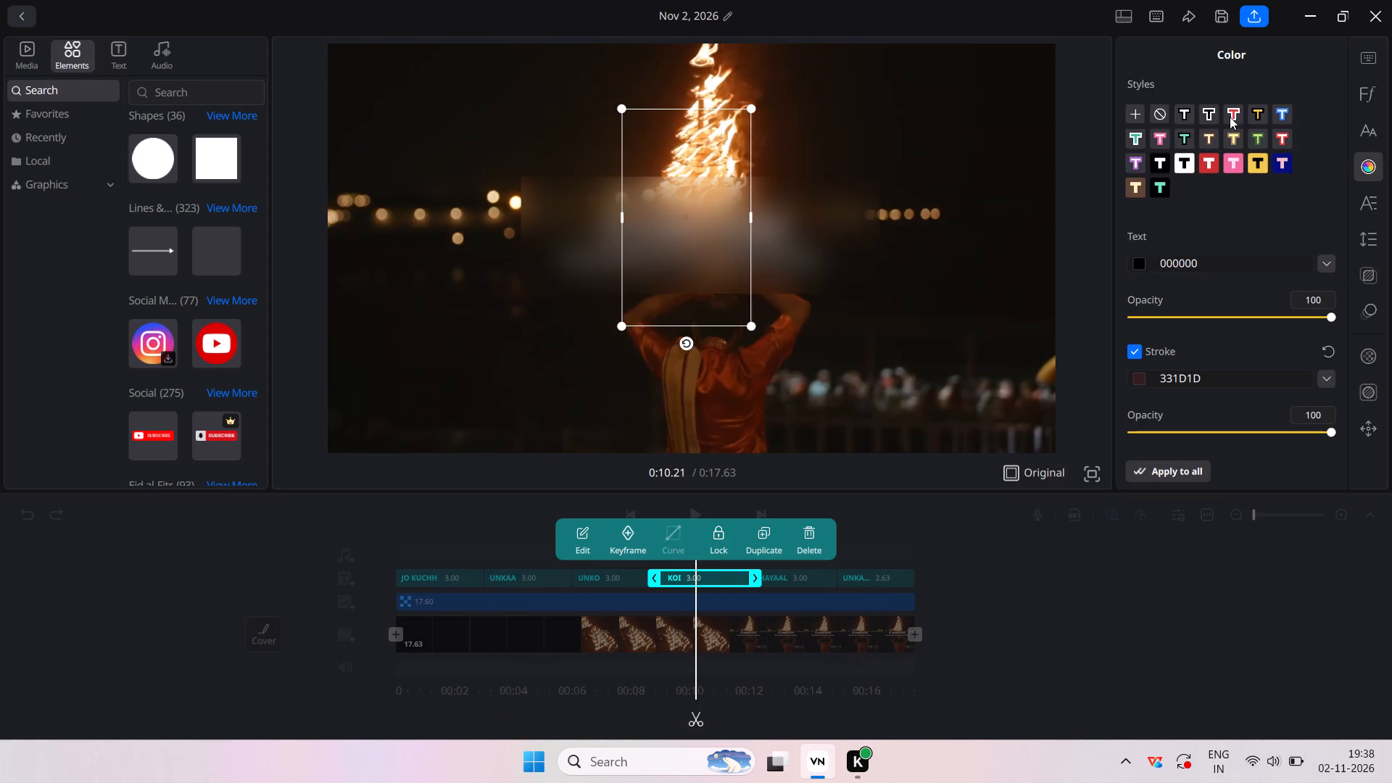
left_click(1250, 108)
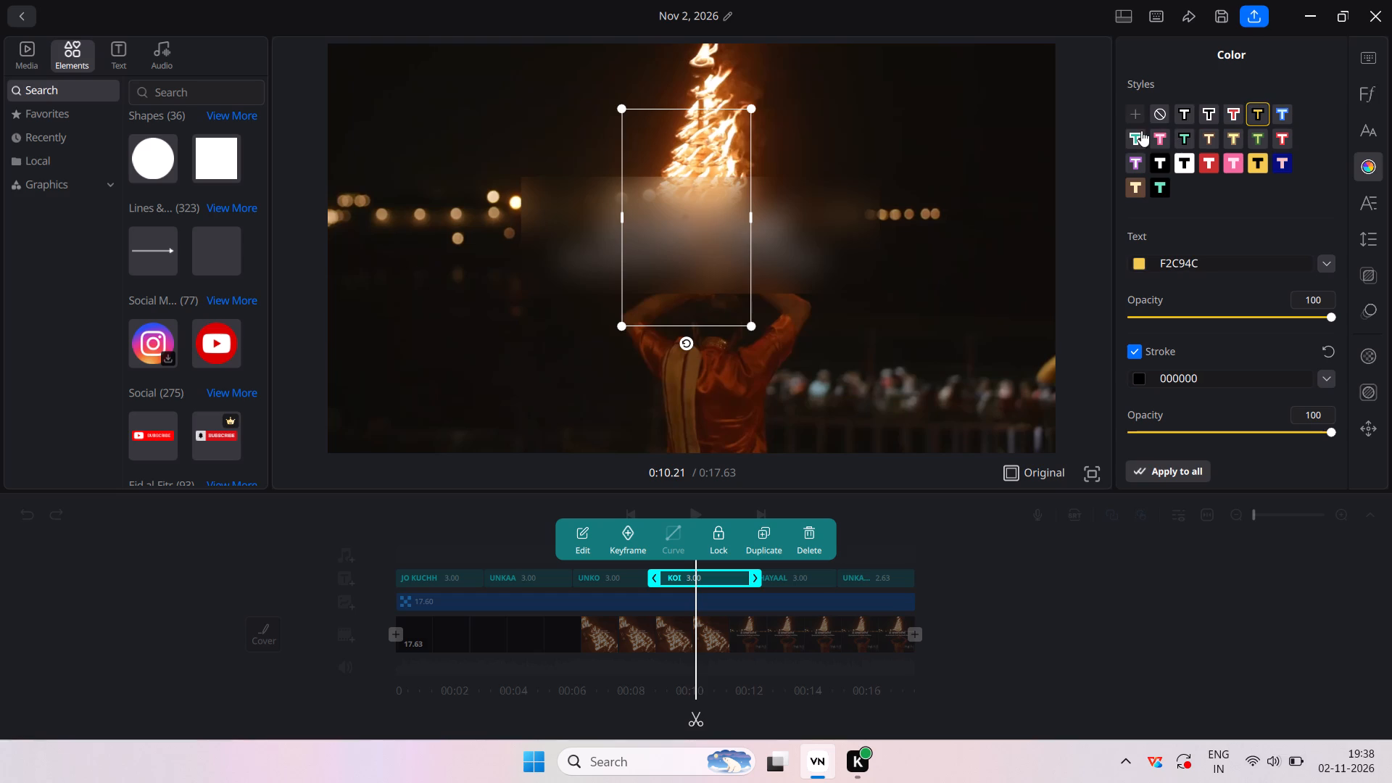
left_click(1212, 101)
left_click(1254, 116)
left_click(1327, 384)
left_click(1309, 418)
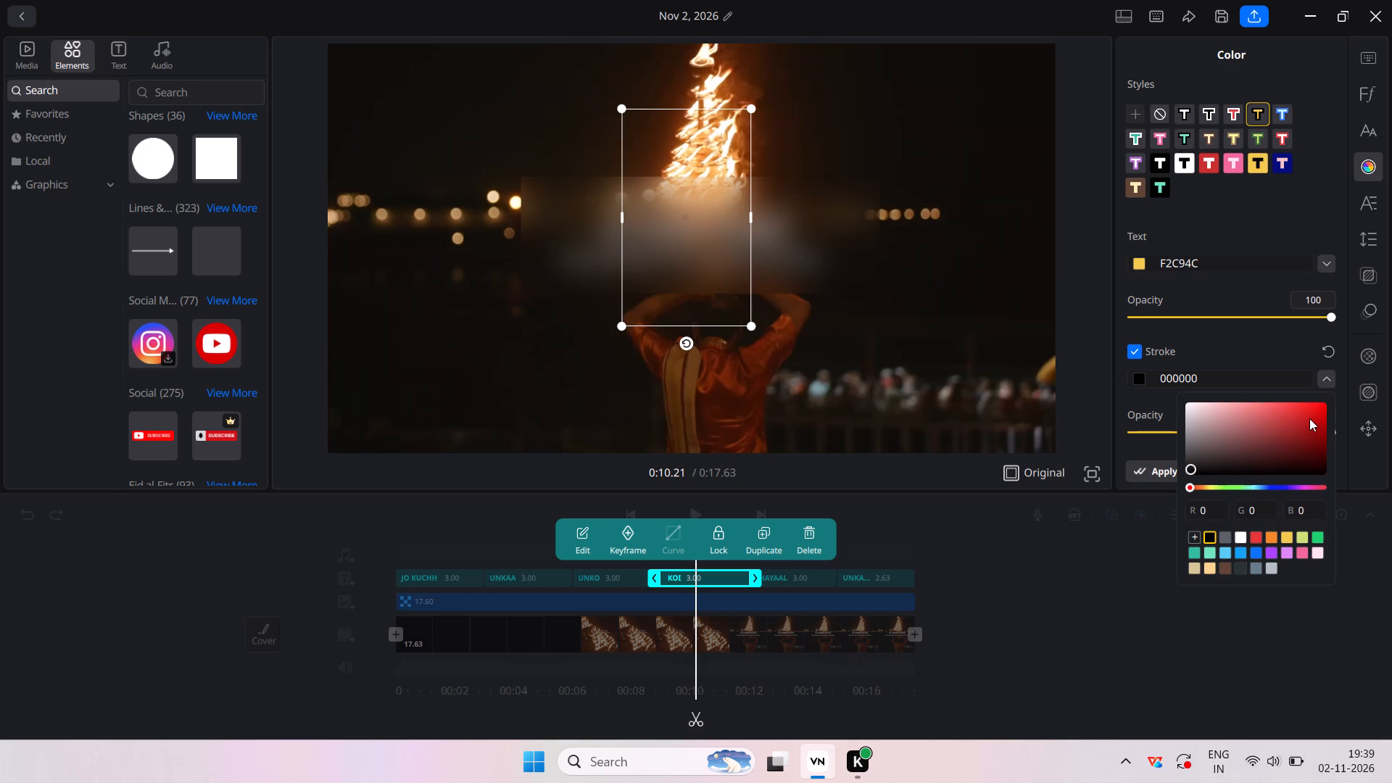
left_click(1291, 455)
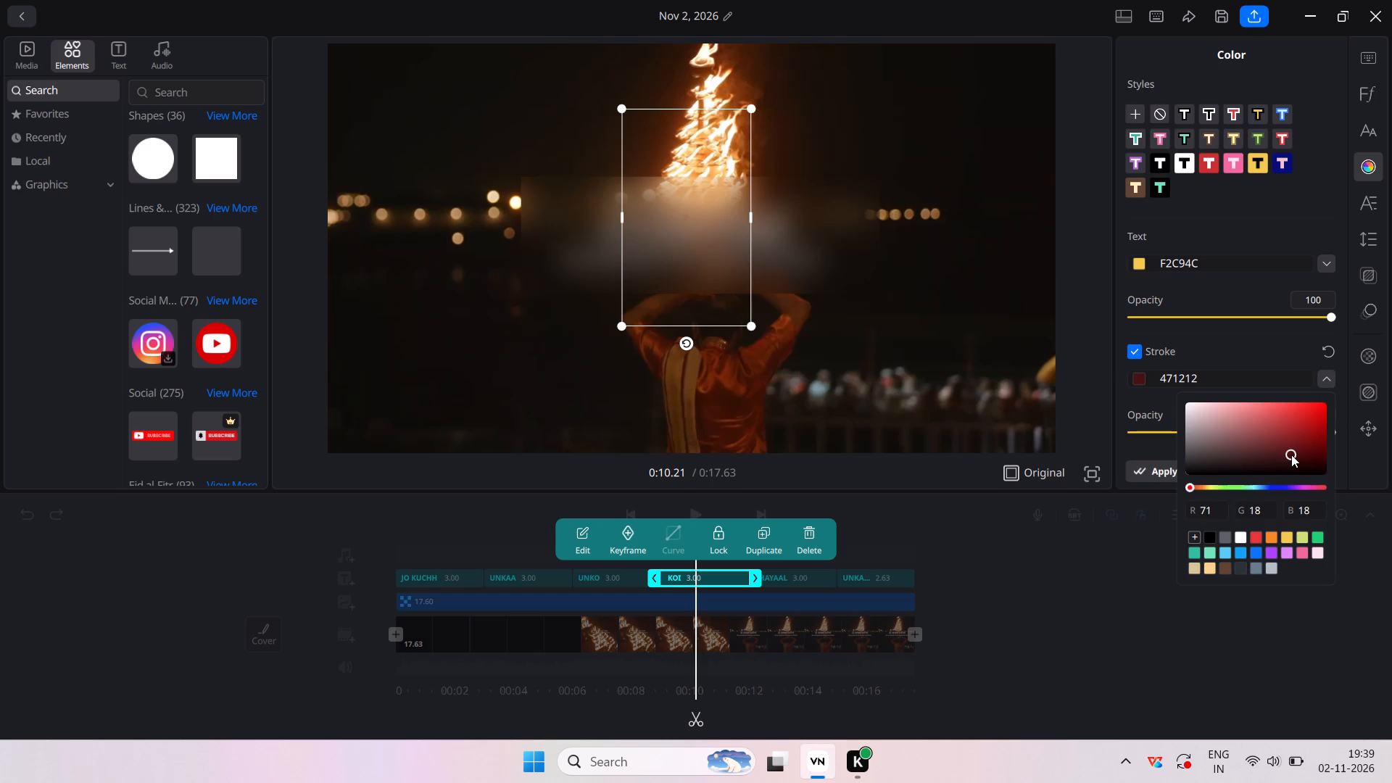
Move the KHAYAAL lyric from the upper-left of the frame onto the centre of the blurred band.
left_click(807, 576)
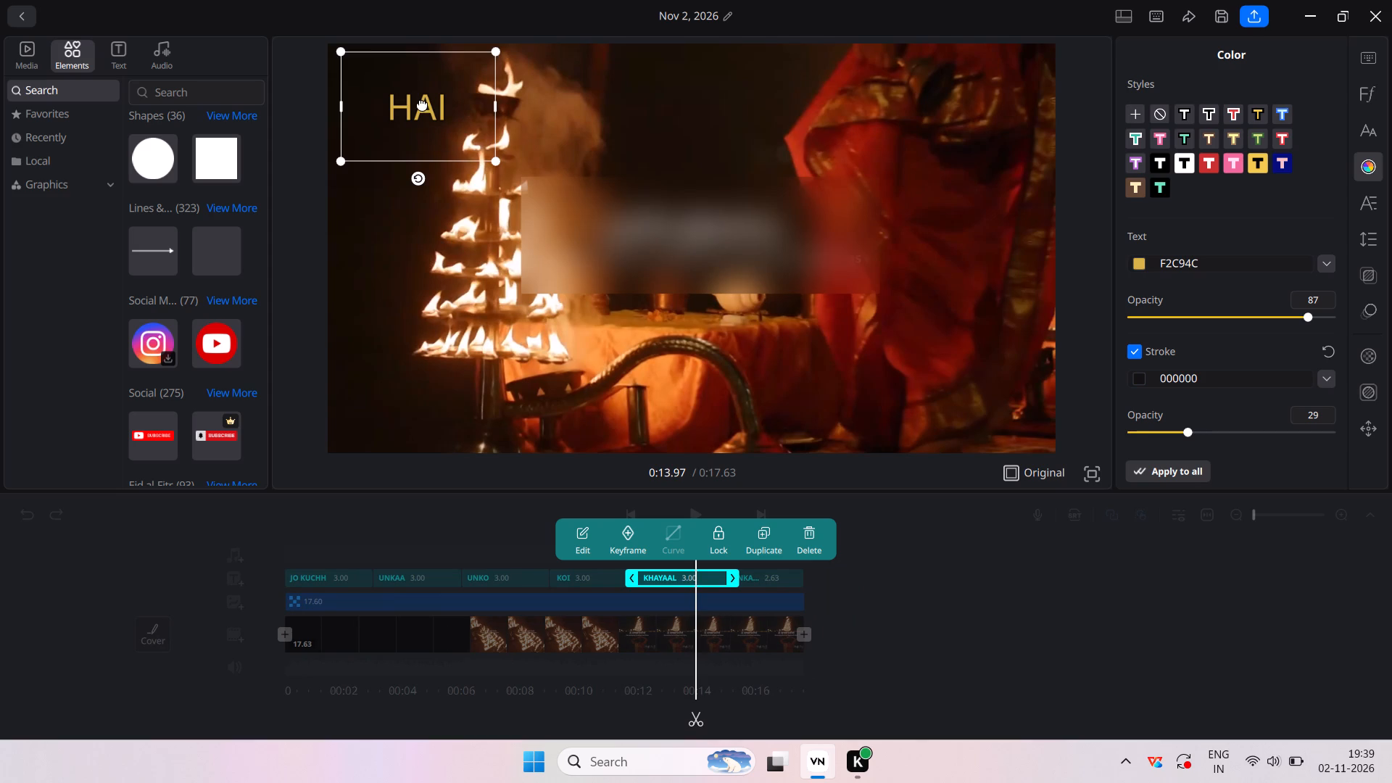
left_click_drag(422, 104, 700, 231)
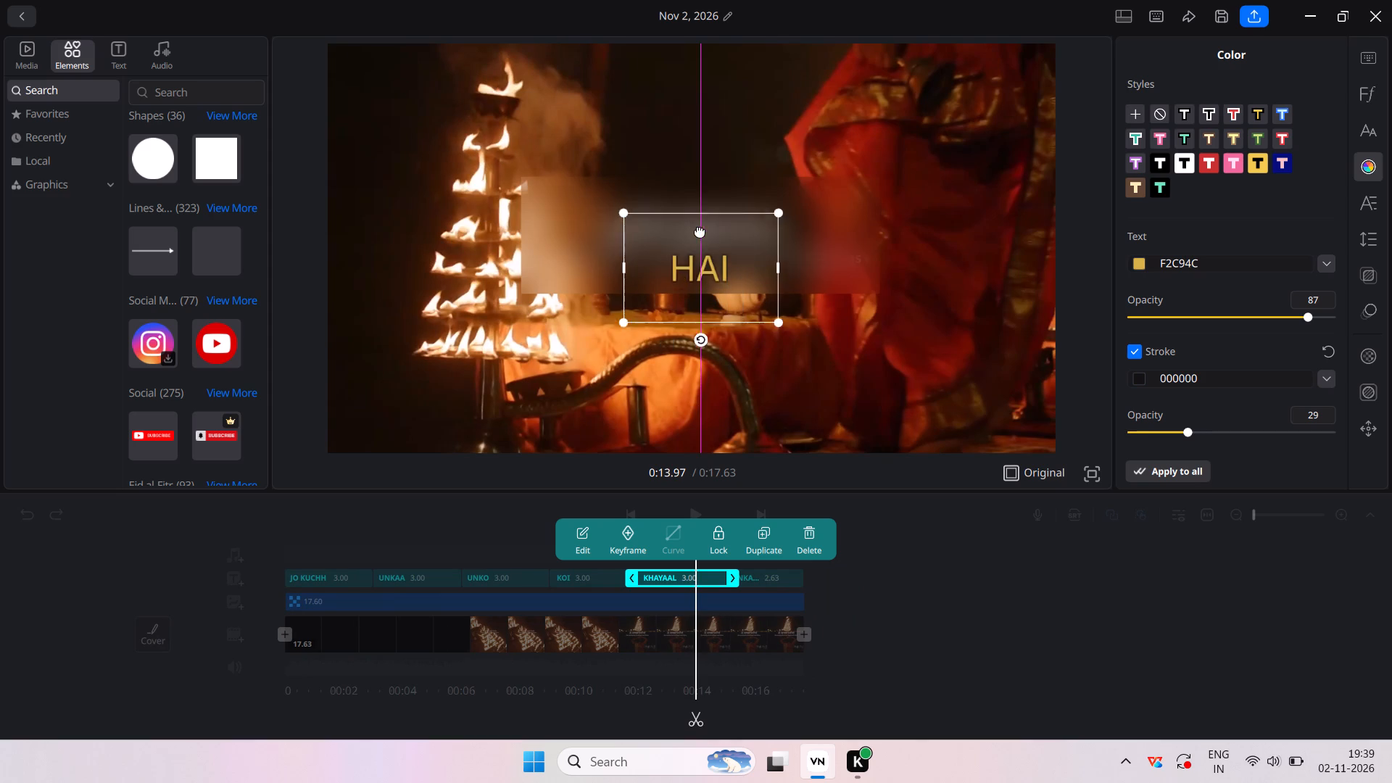
left_click_drag(700, 231, 686, 225)
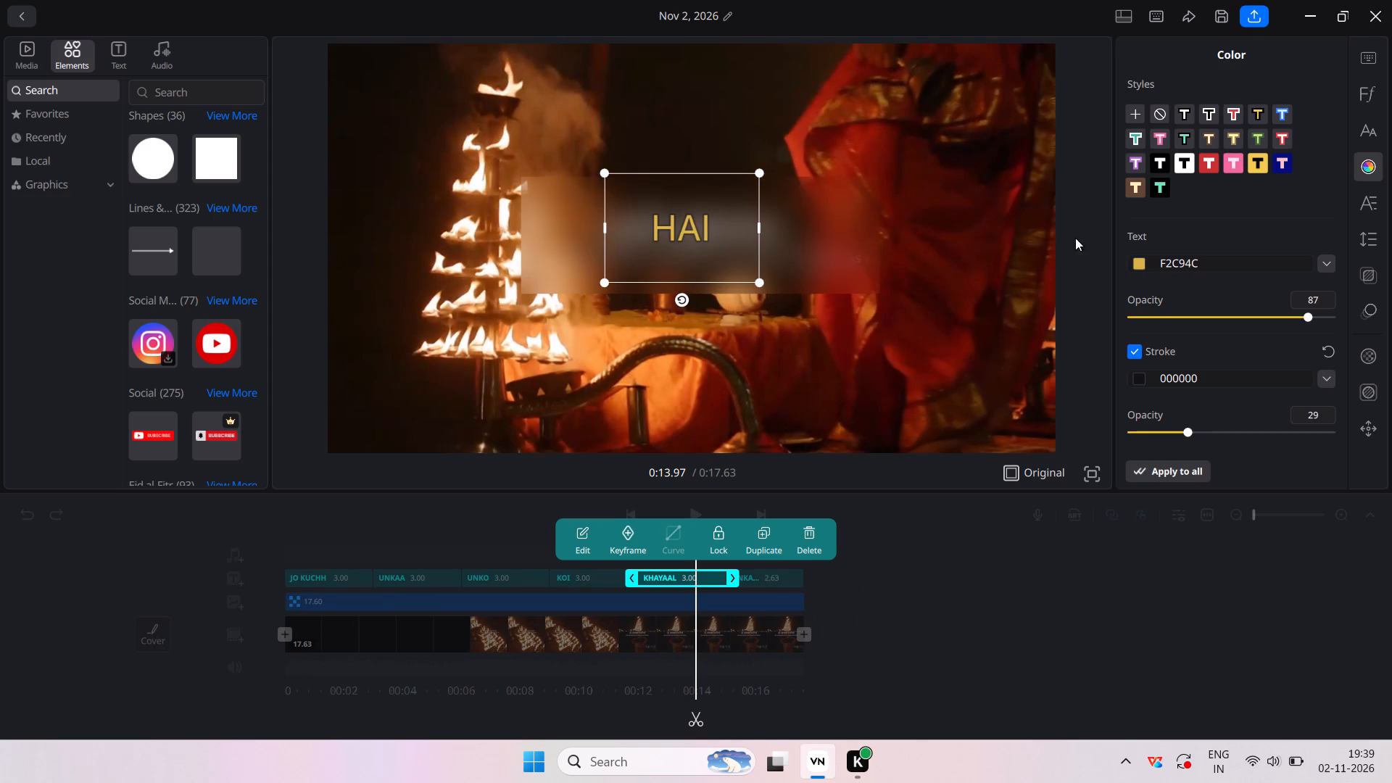
Apply the yellow F2C94C text style to the KHAYAAL lyric, try other stroke colours, and settle on a black 000000 stroke.
left_click(1252, 109)
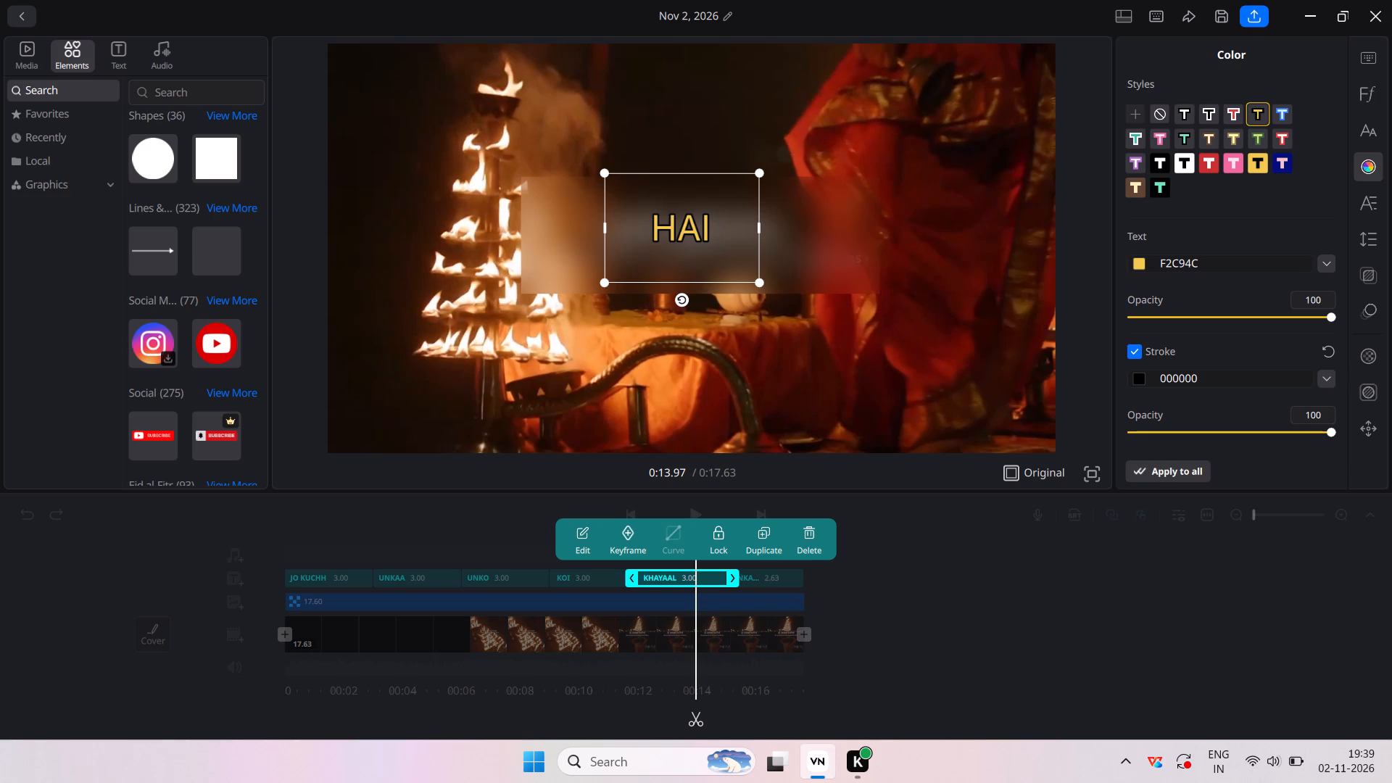
left_click(1322, 368)
left_click(1325, 380)
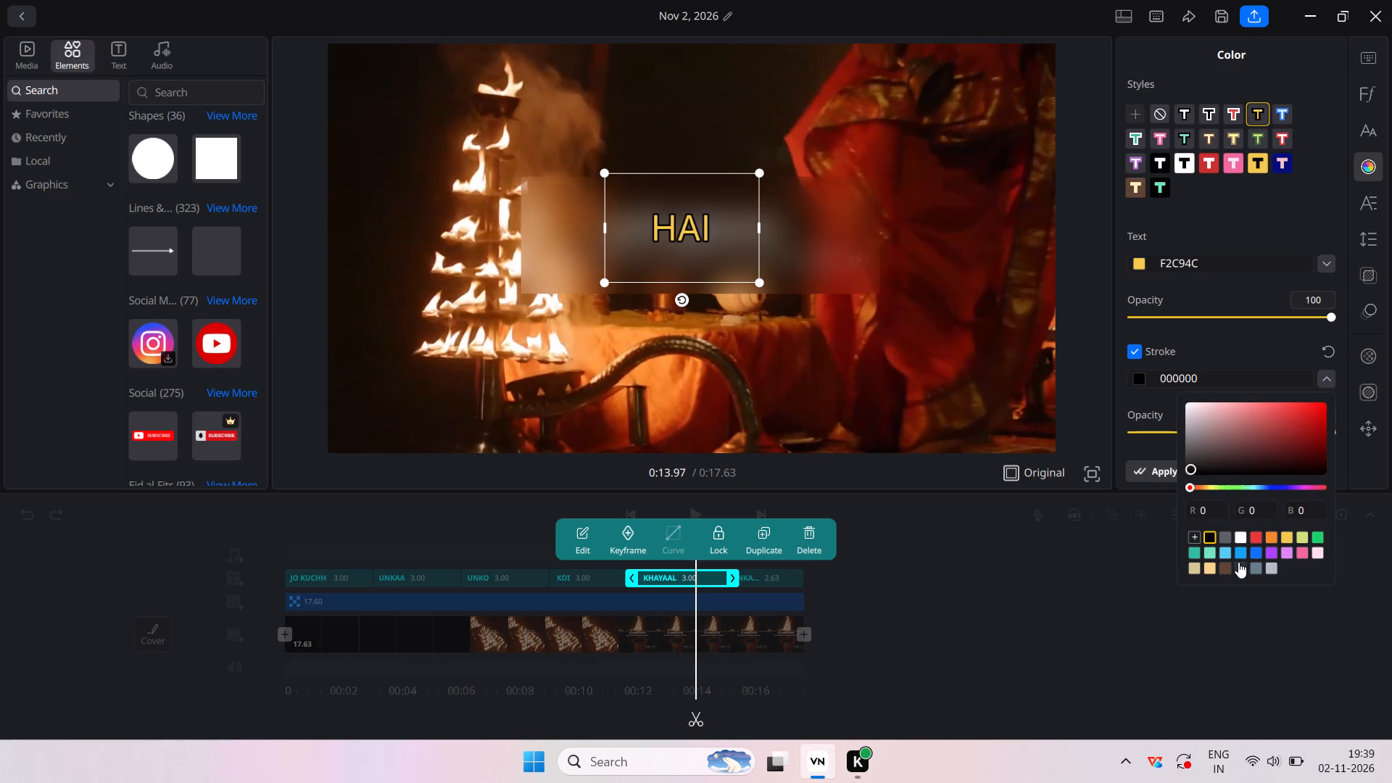
left_click(1238, 562)
left_click(1292, 534)
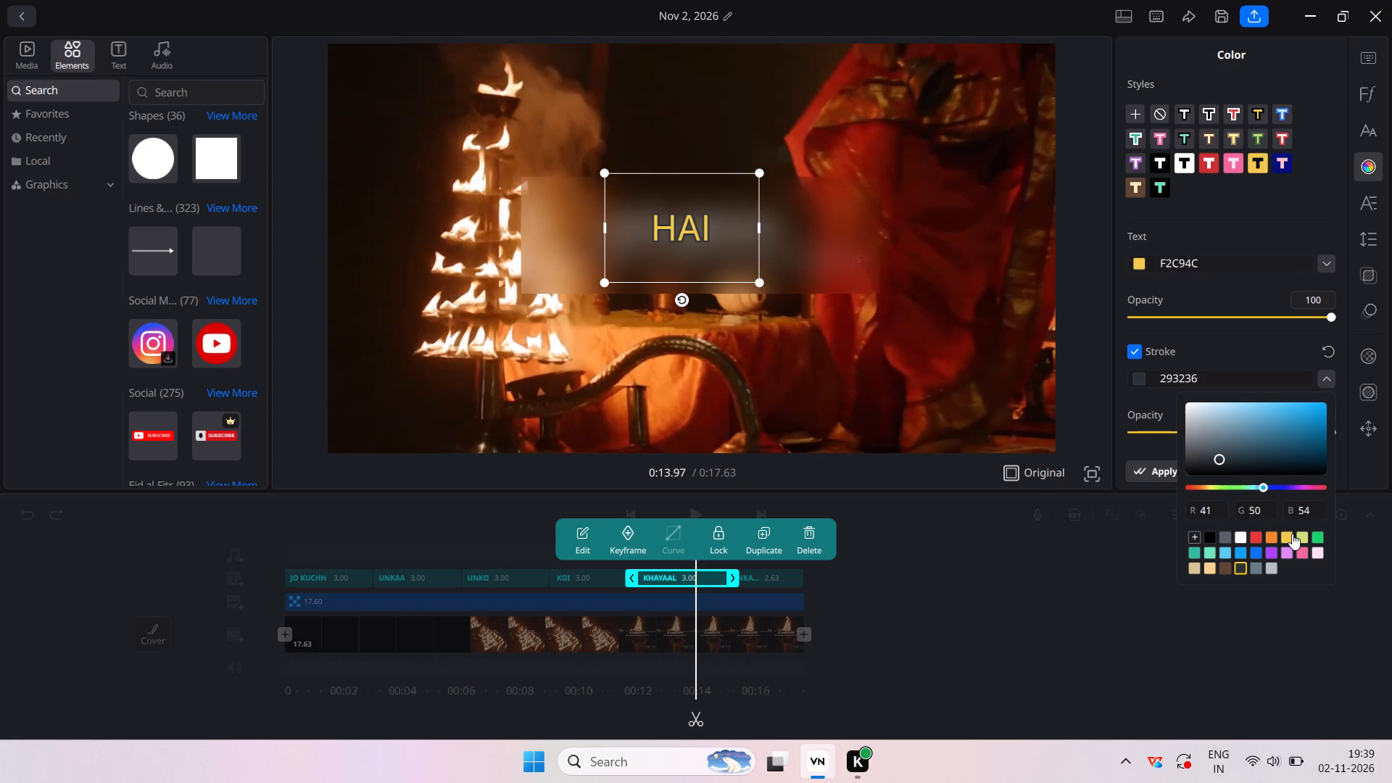
left_click(1299, 534)
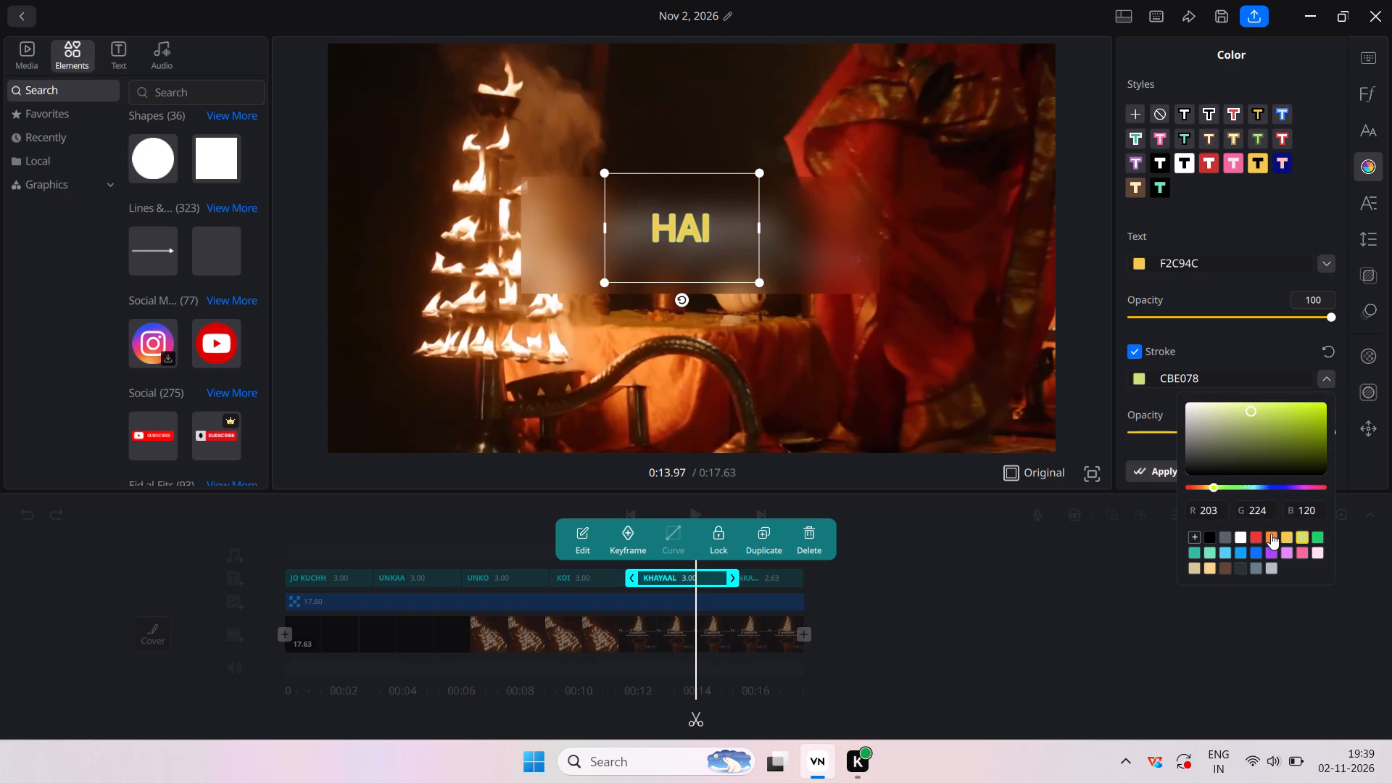
left_click(1214, 536)
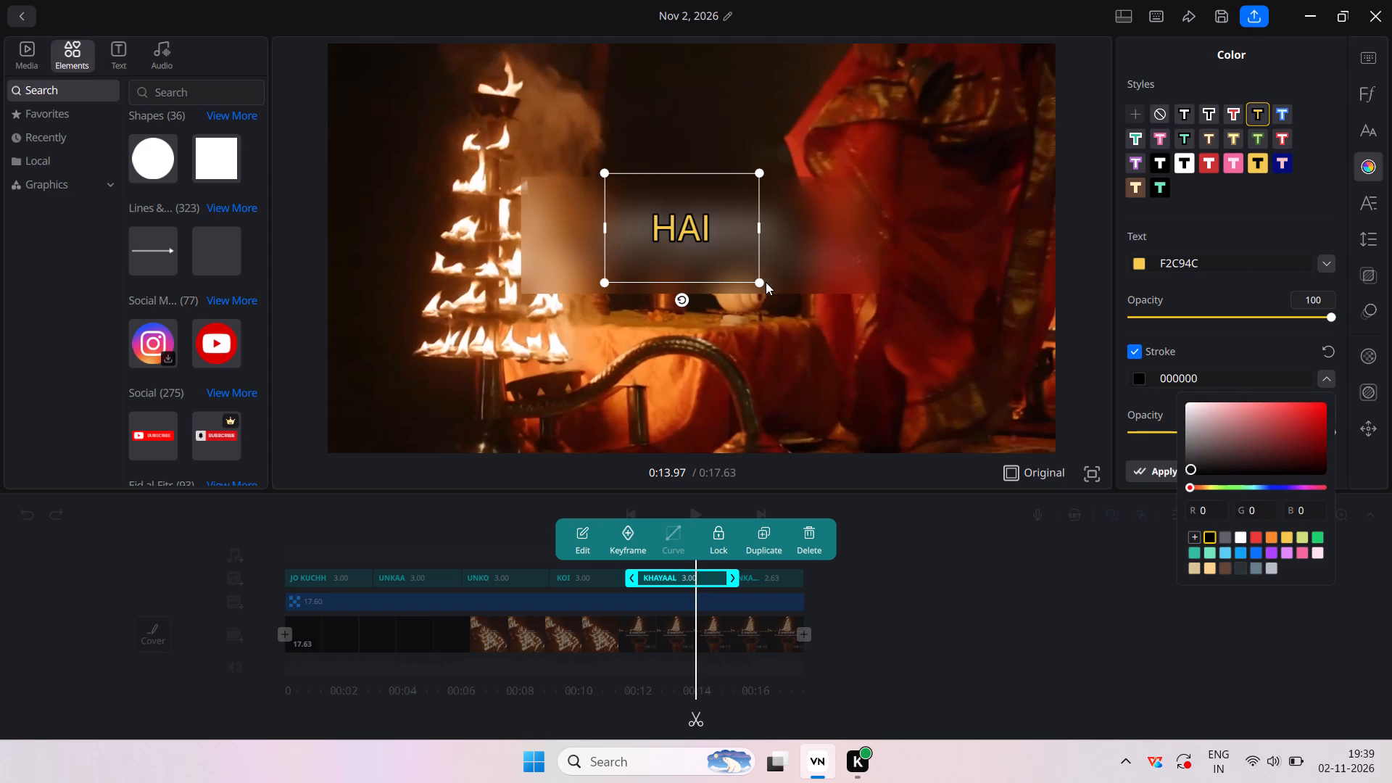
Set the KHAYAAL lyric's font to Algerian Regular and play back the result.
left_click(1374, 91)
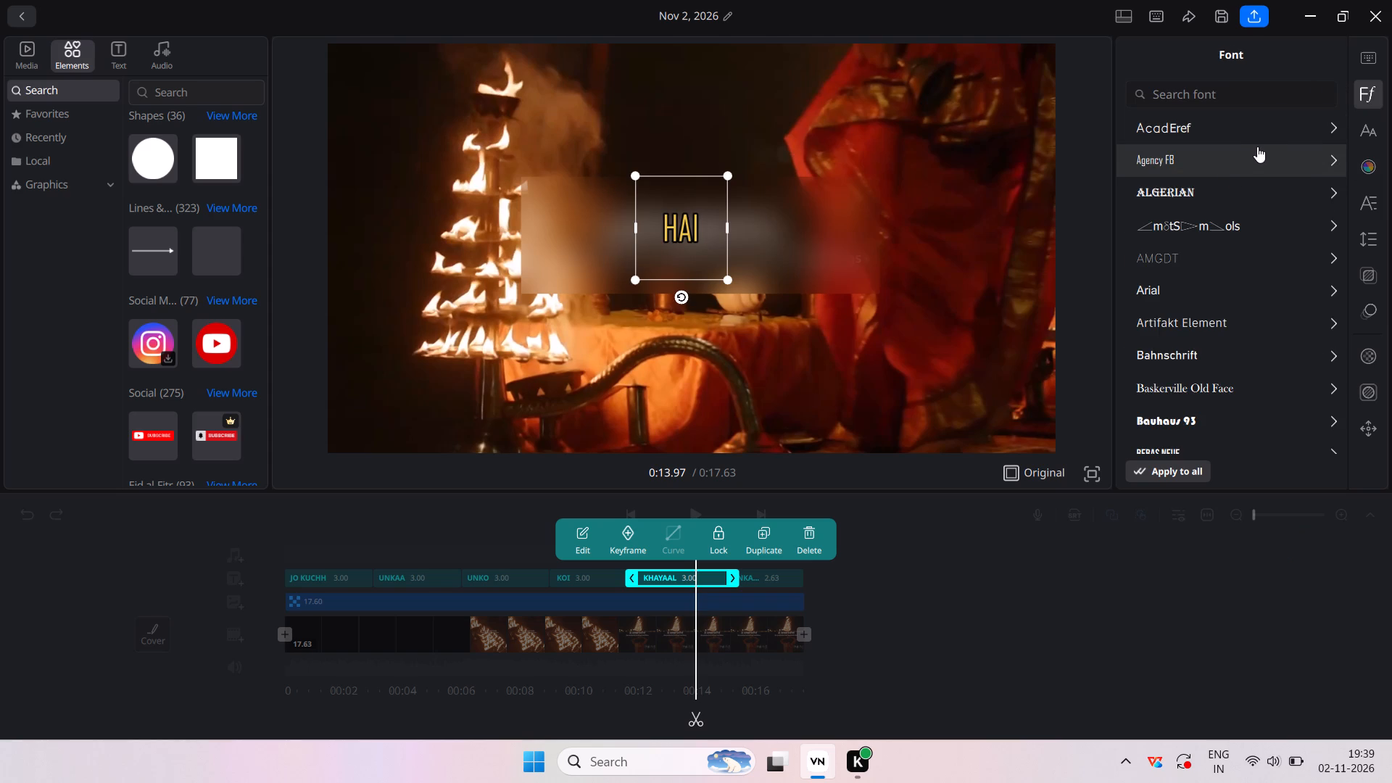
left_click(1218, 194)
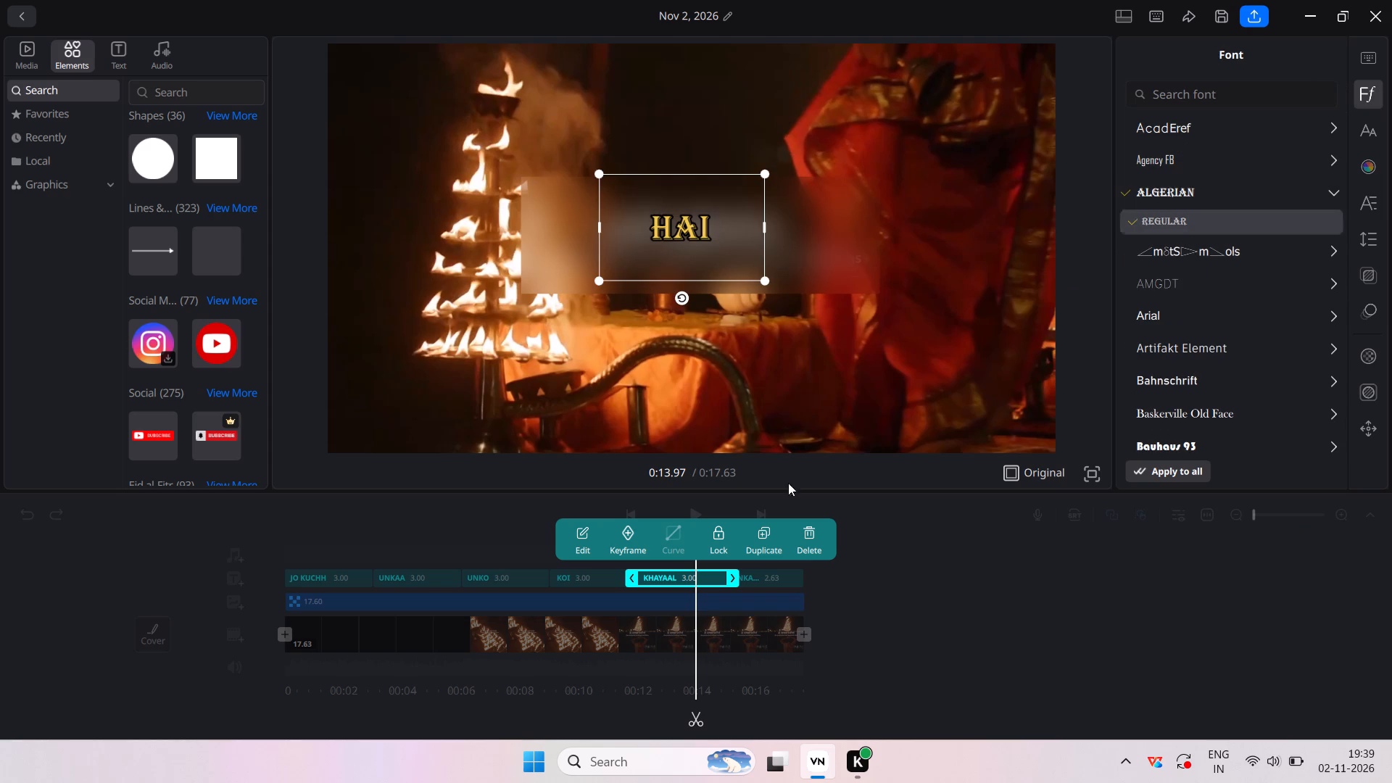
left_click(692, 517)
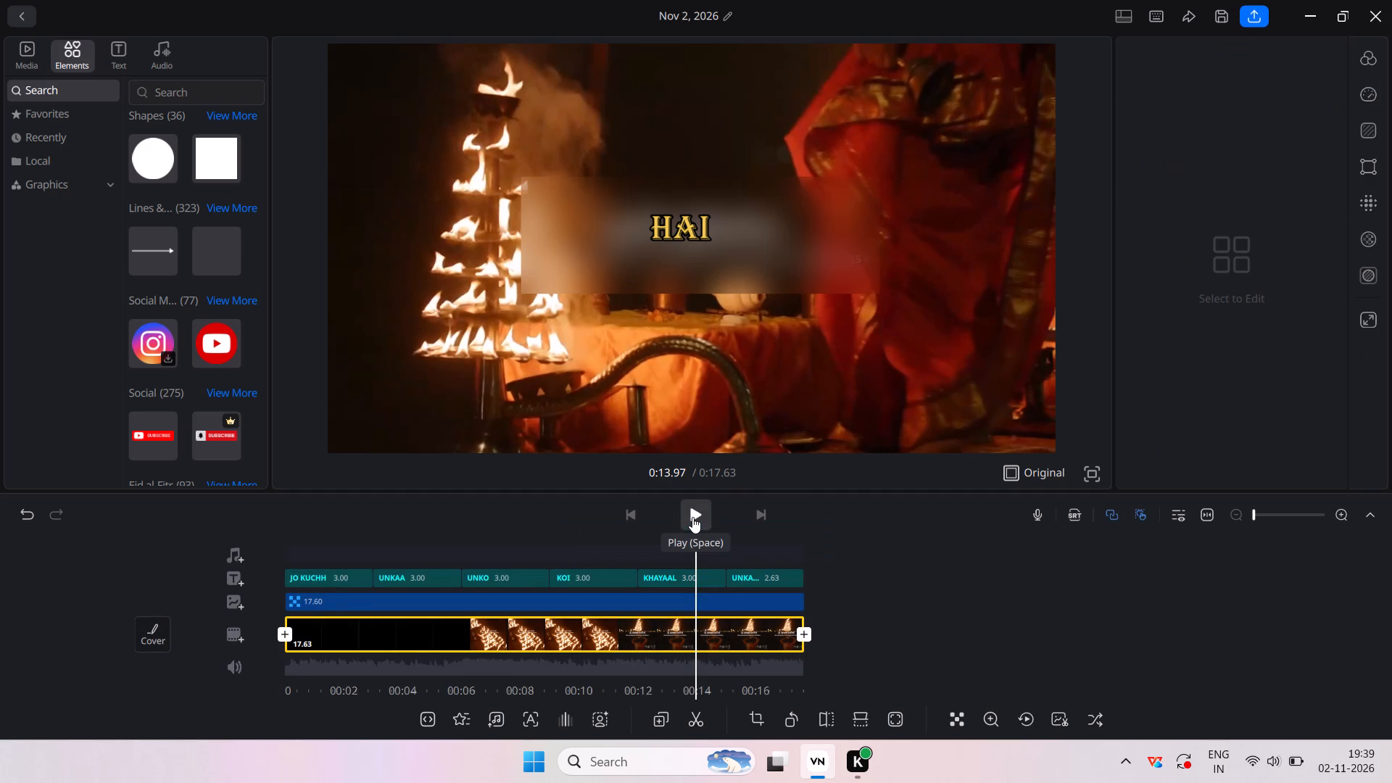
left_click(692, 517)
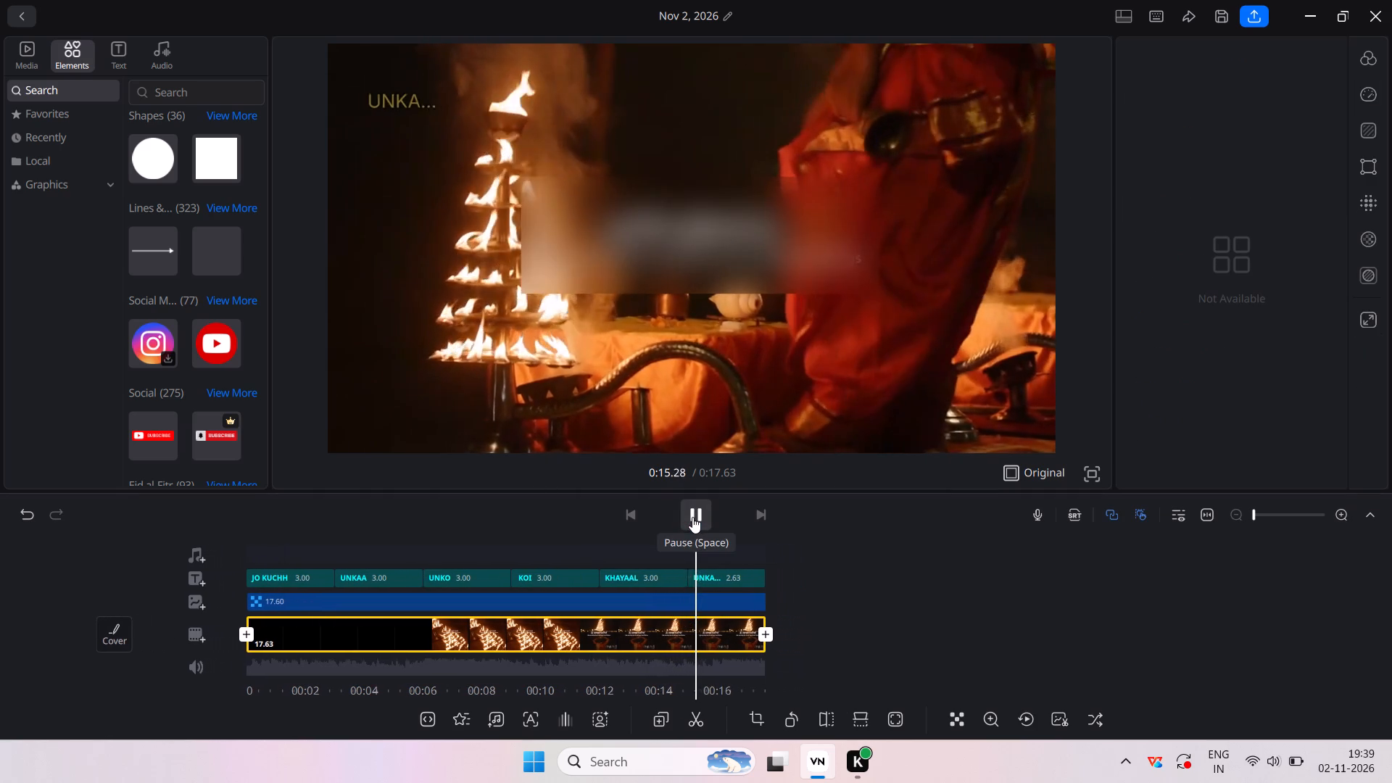
Enlarge the KHAYAAL lyric, recentre it over the blurred band, and play on into the last lyric.
left_click(598, 572)
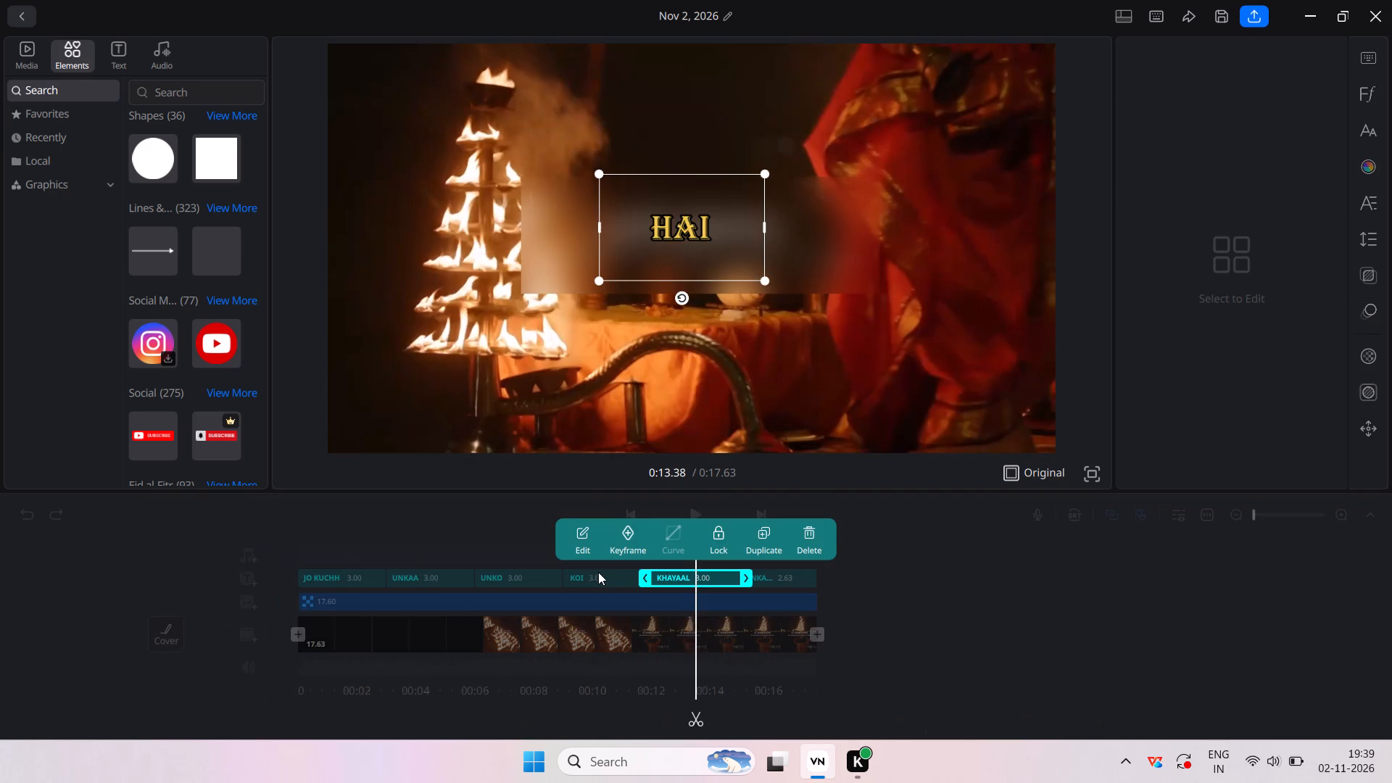
left_click_drag(763, 280, 808, 290)
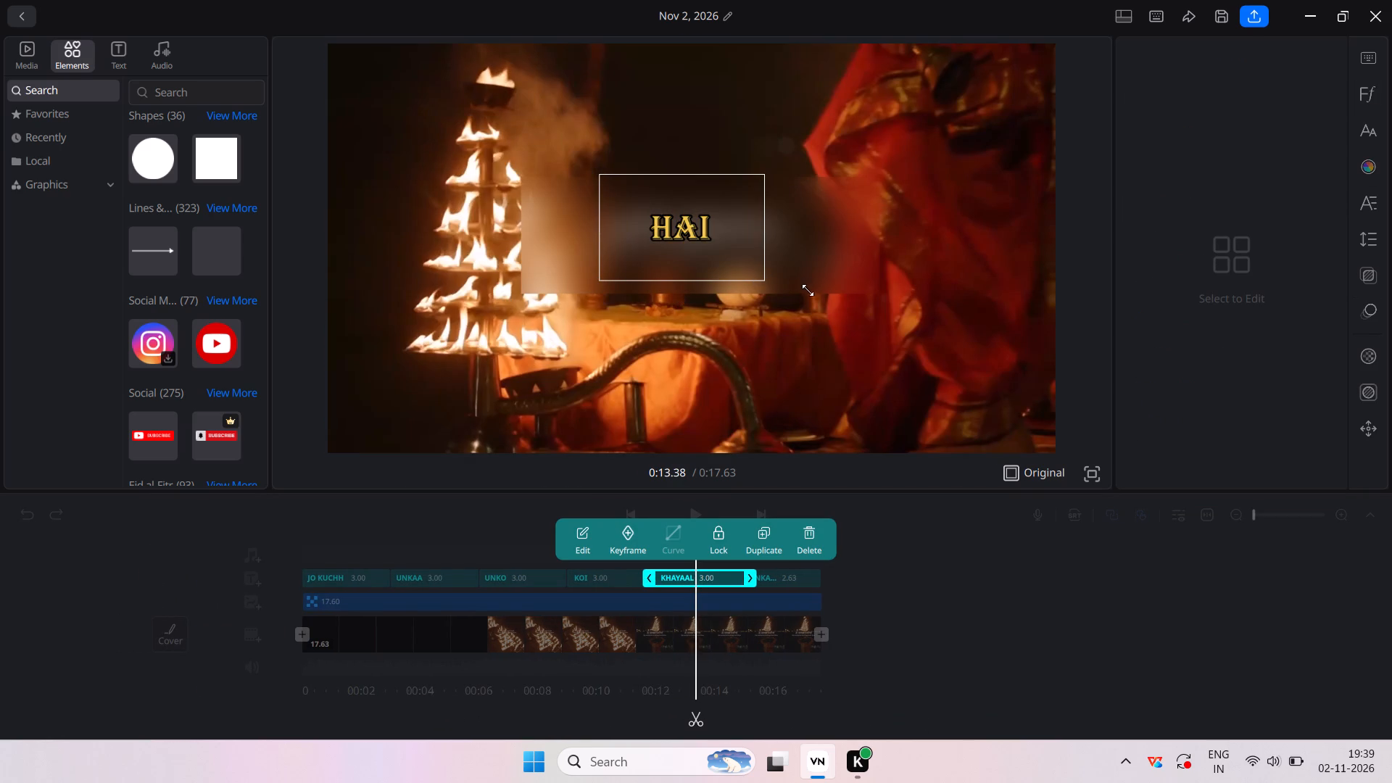
left_click_drag(808, 290, 850, 302)
left_click_drag(756, 258, 737, 265)
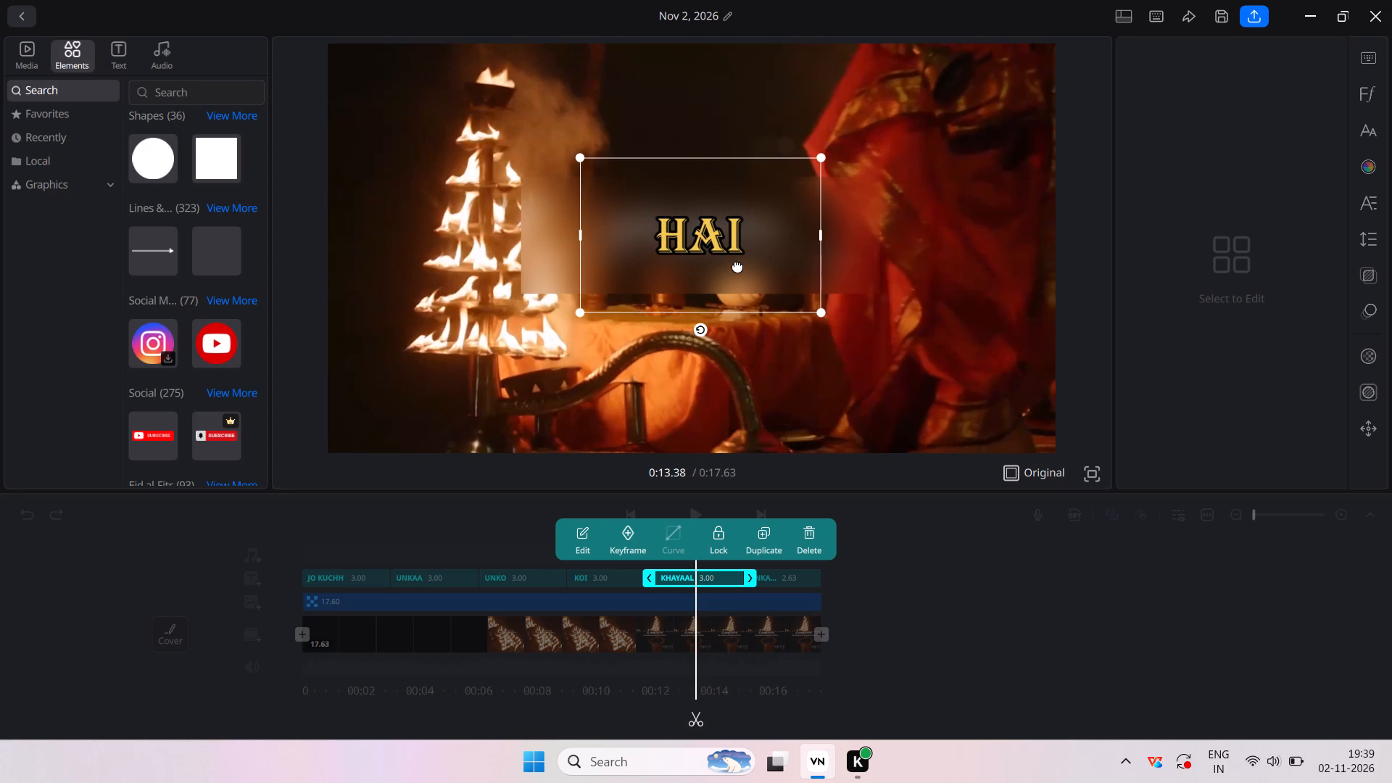
left_click(949, 635)
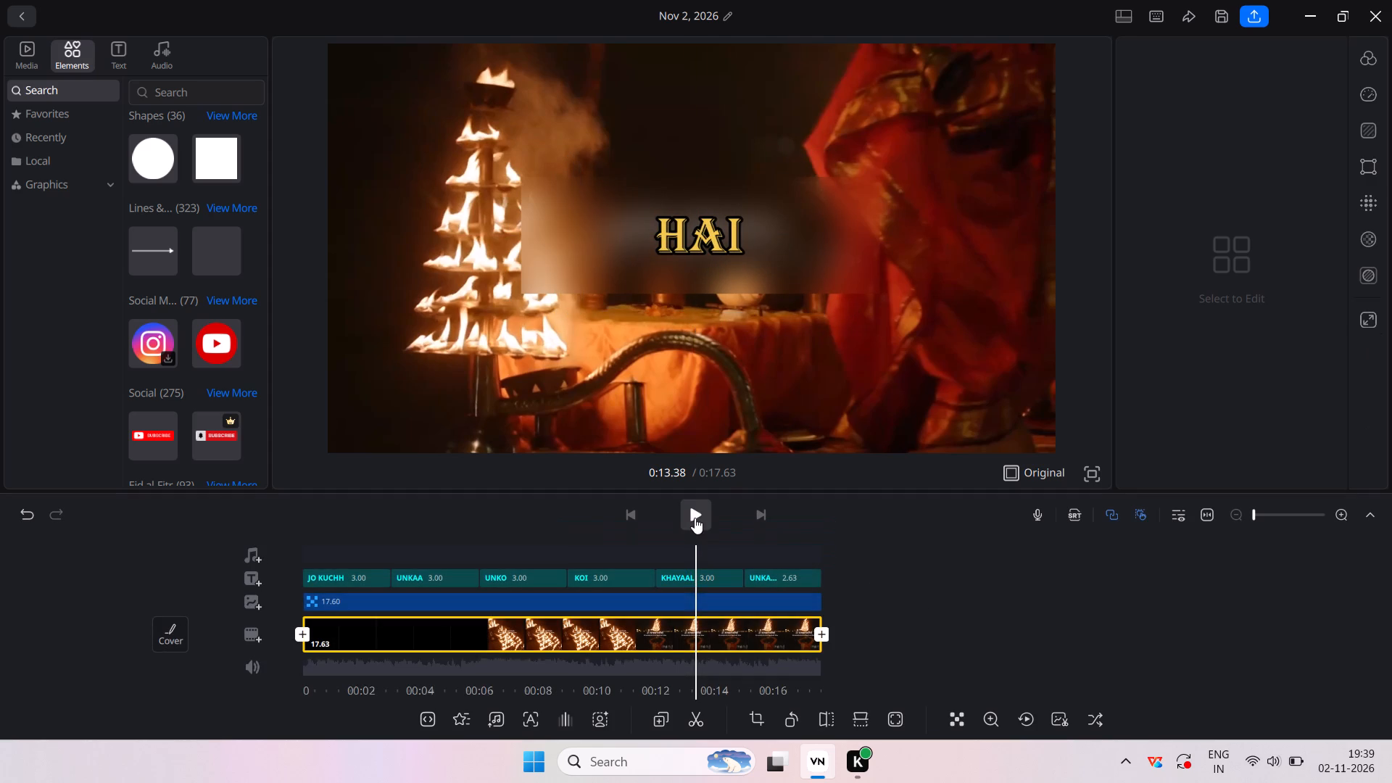
left_click(693, 517)
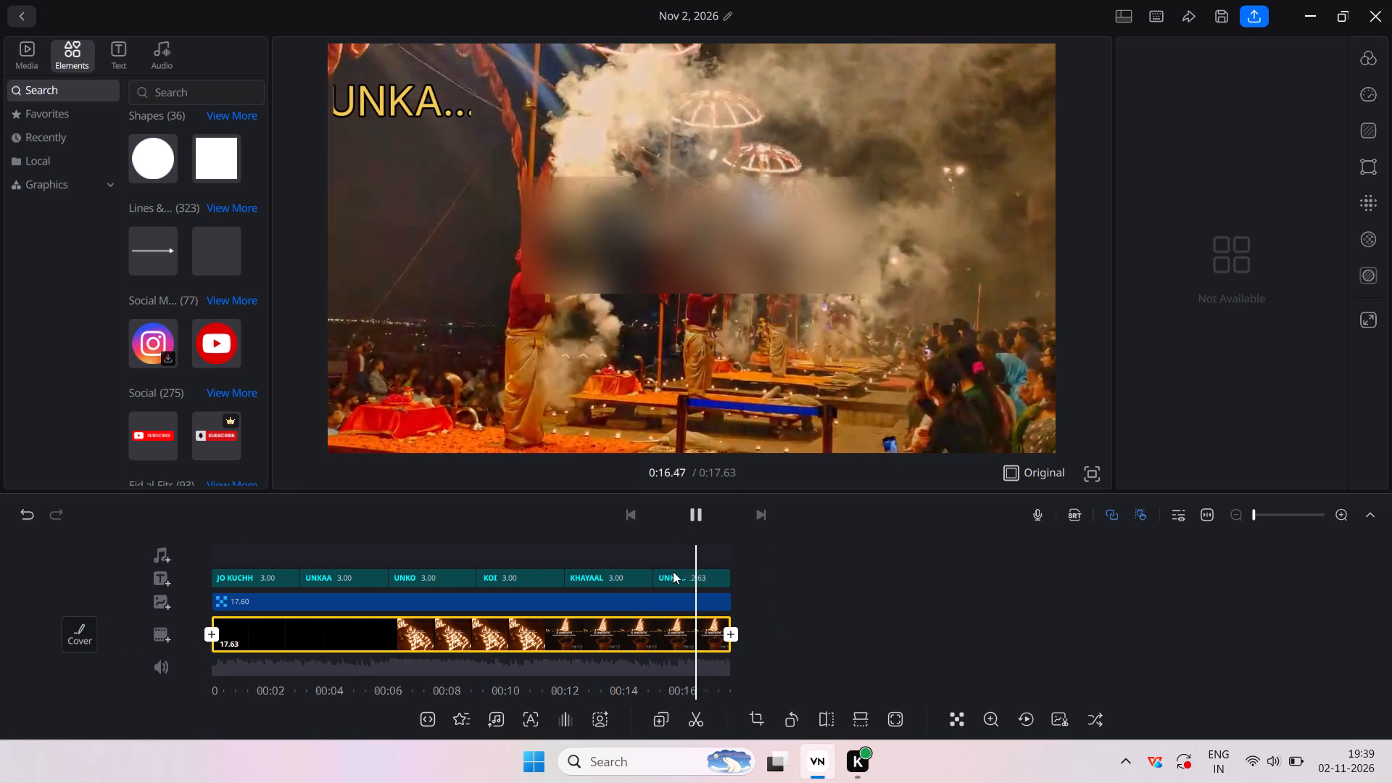
Move the last lyric, UNKA..., from the upper-left of the frame onto the blurred band and enlarge it.
left_click(673, 571)
left_click_drag(407, 95, 691, 228)
left_click_drag(753, 247, 766, 253)
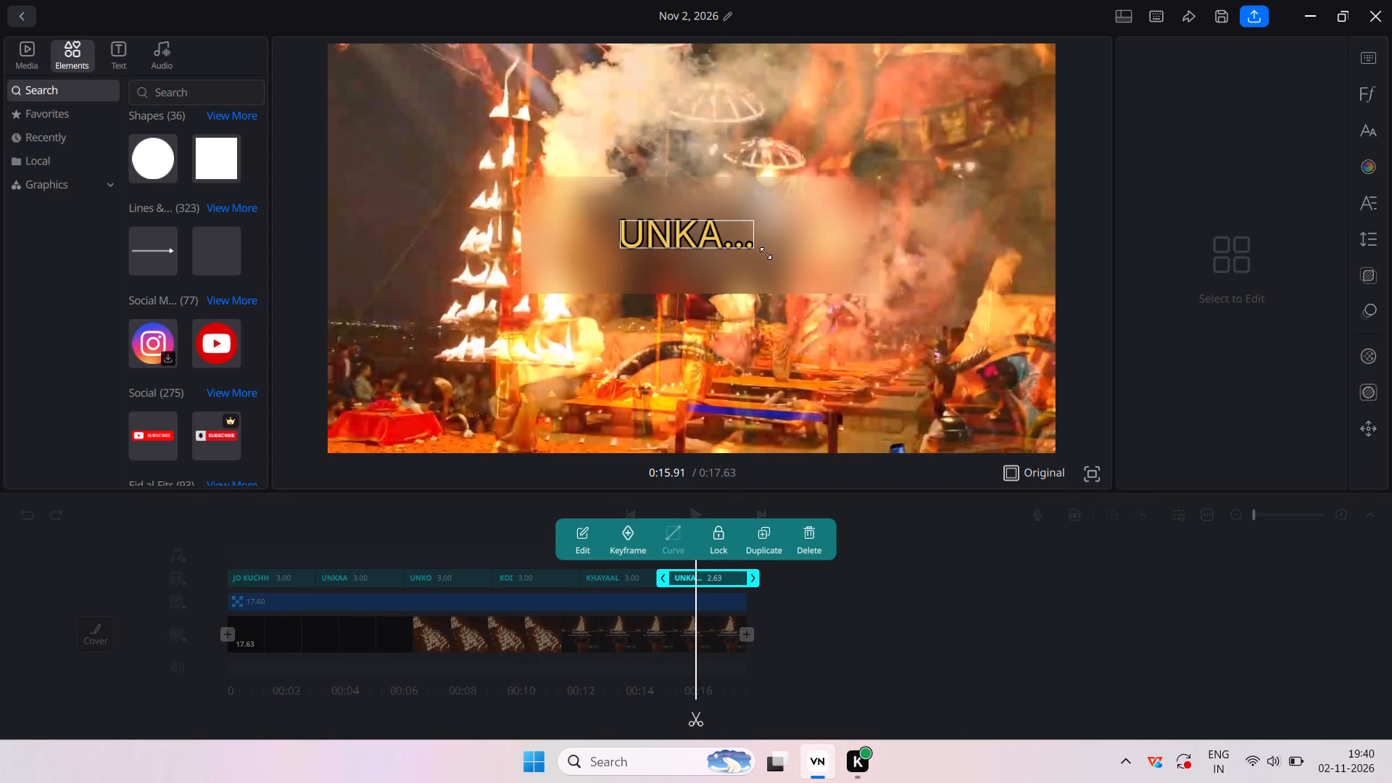
left_click_drag(766, 253, 861, 296)
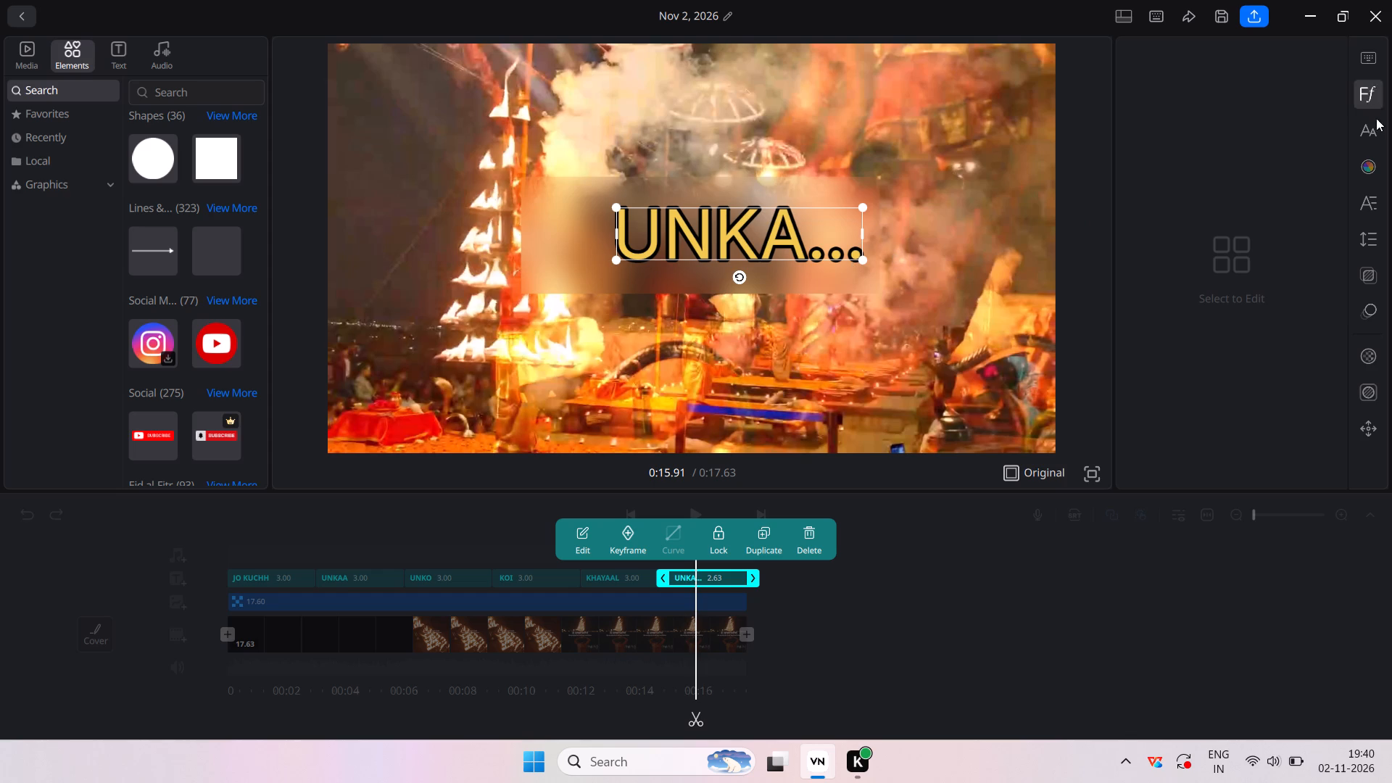
Set the last lyric's font to Bell MT Italic and apply that font to all lyrics.
left_click(1370, 96)
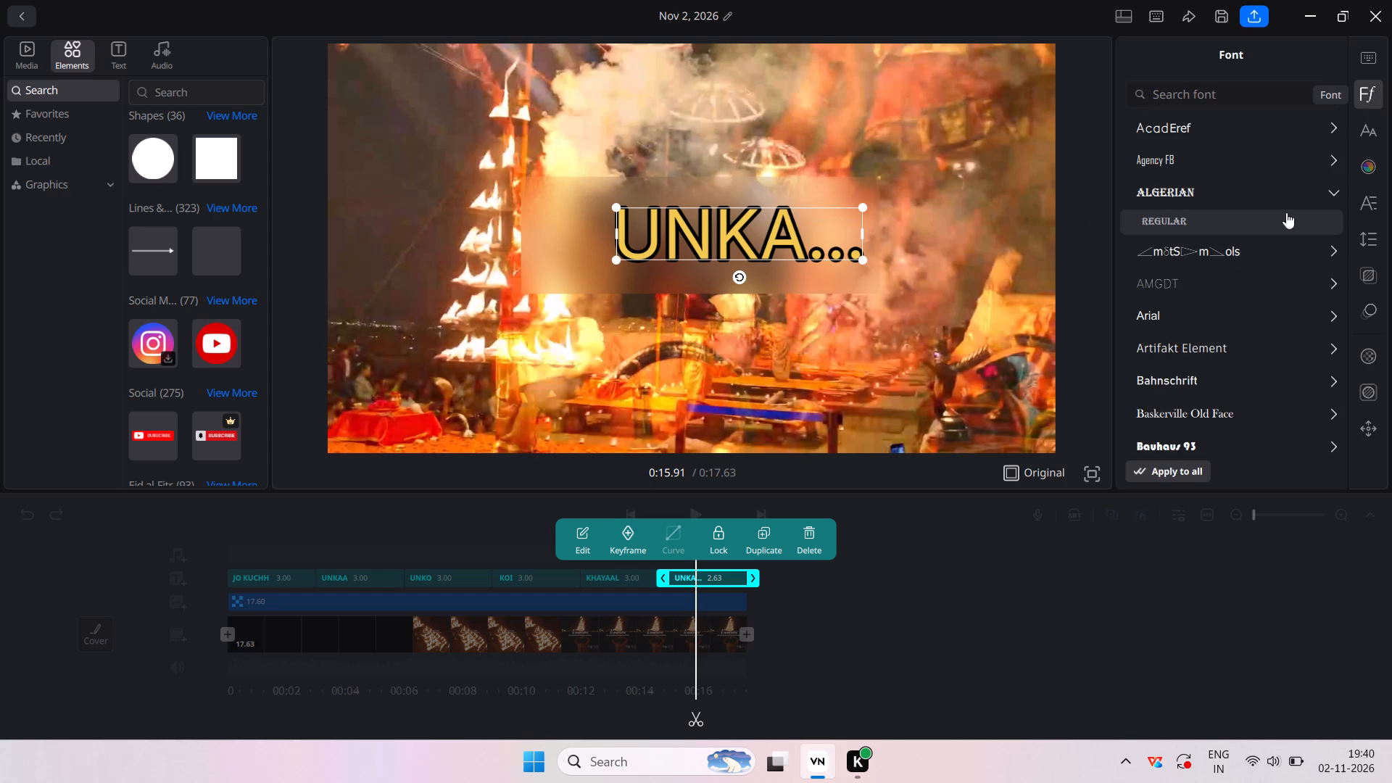
scroll(1207, 337, "down", 7)
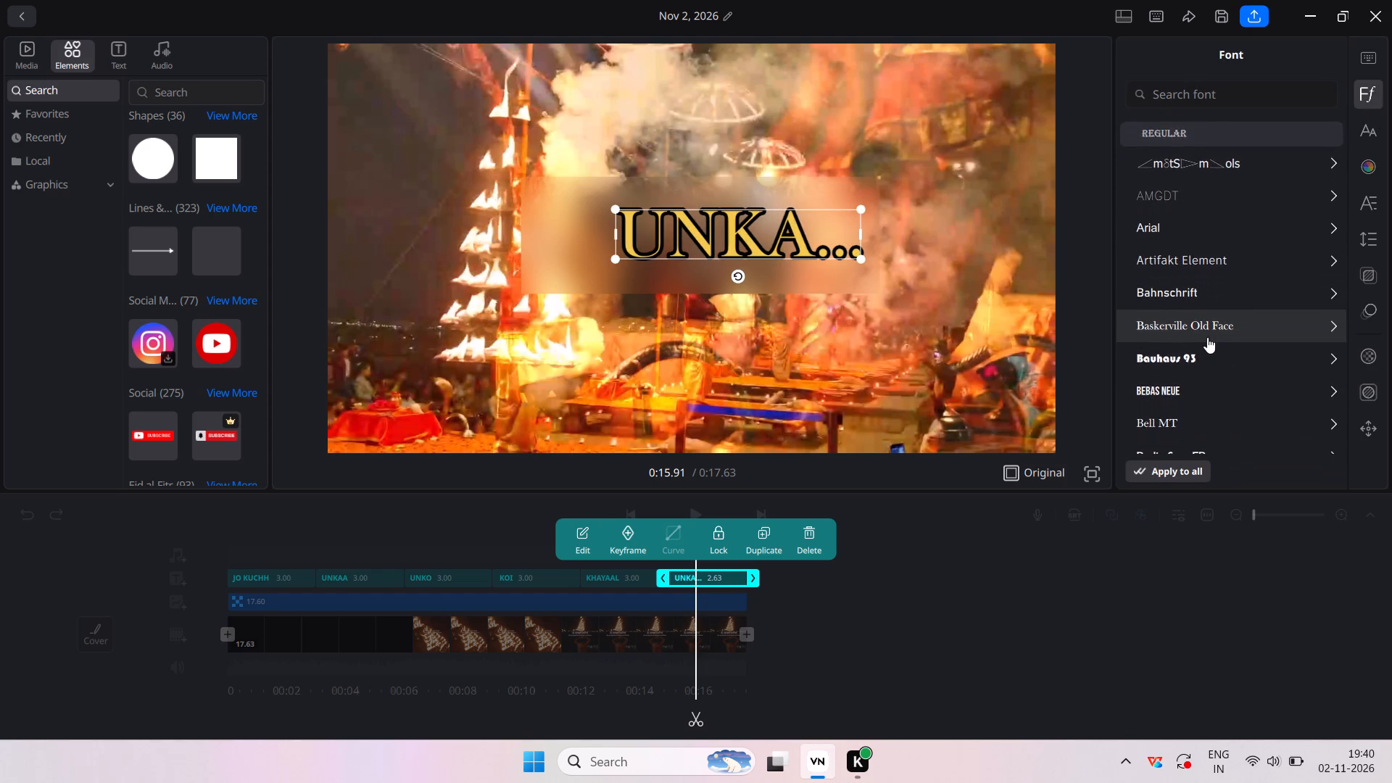
scroll(1207, 337, "down", 5)
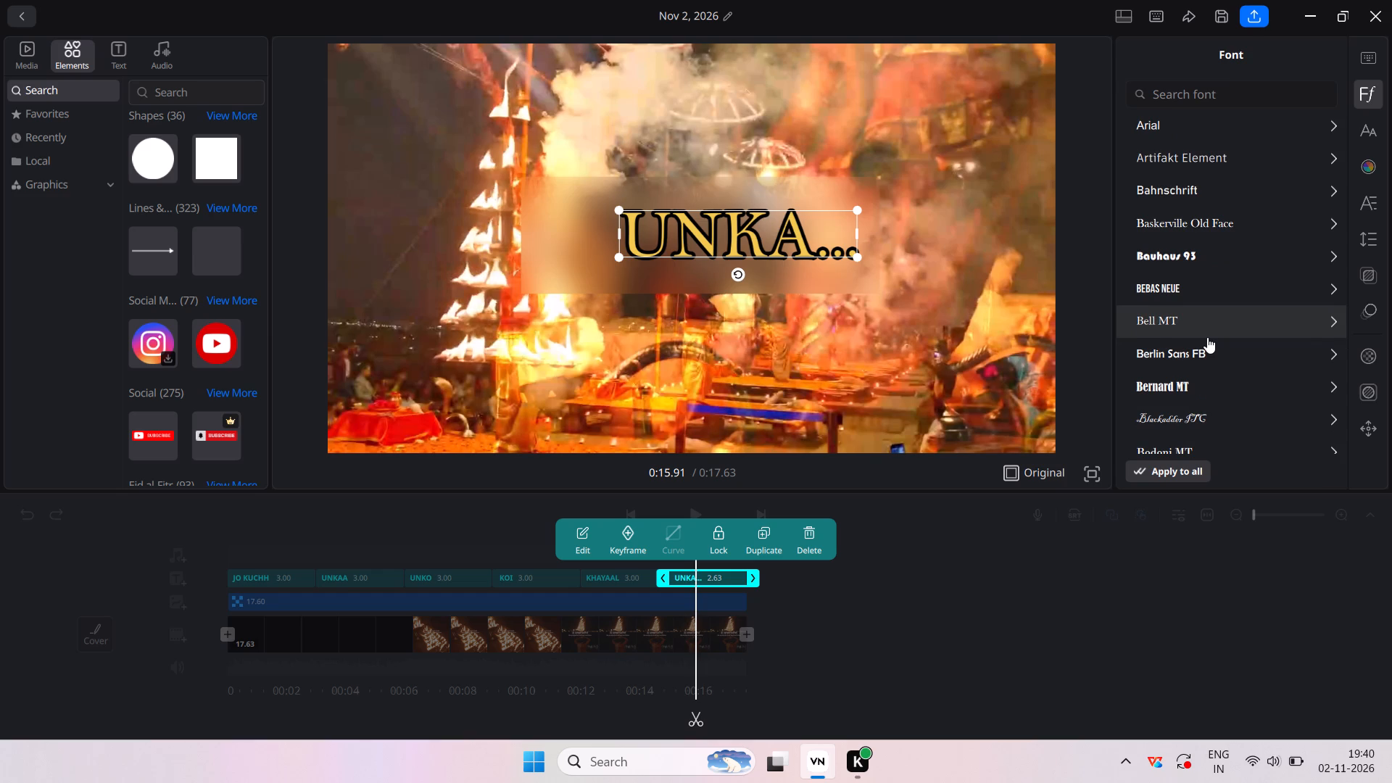
scroll(1207, 337, "down", 1)
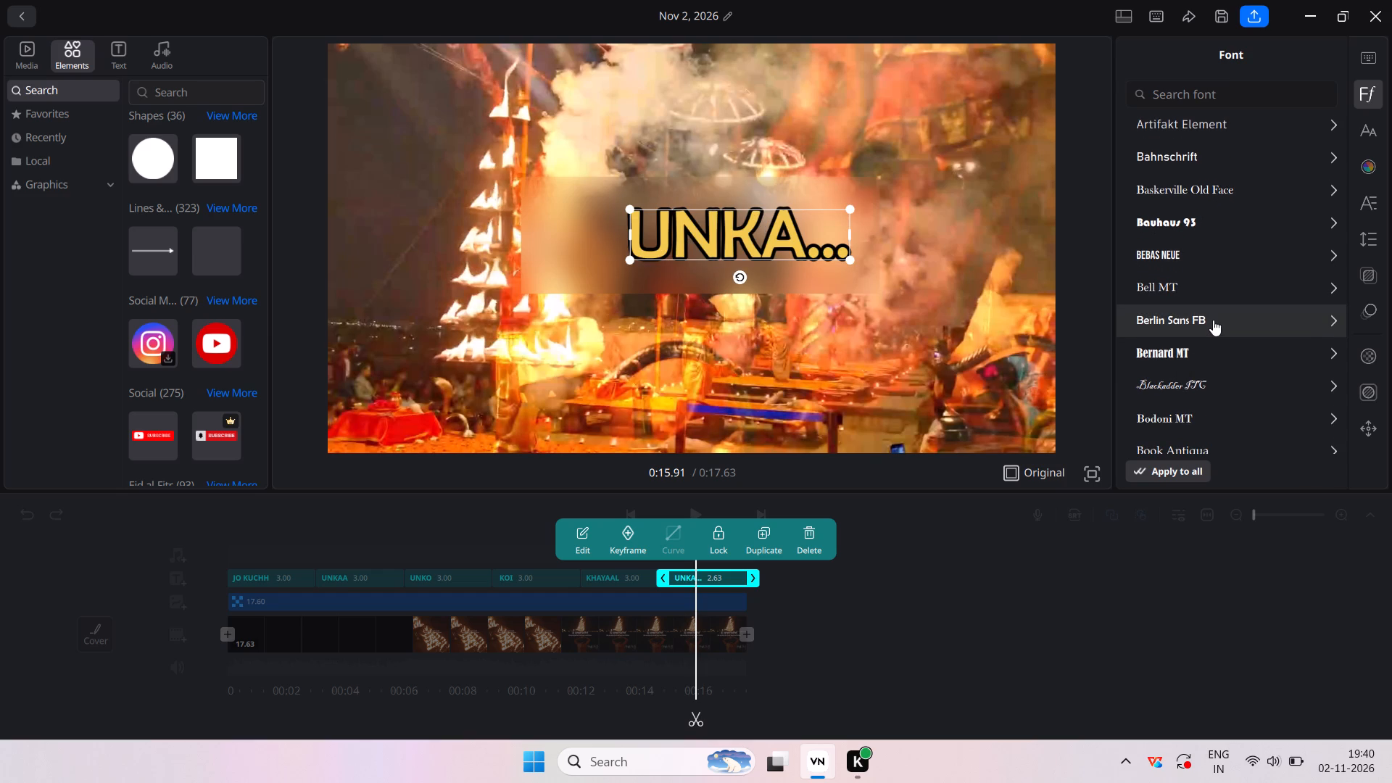
left_click(1195, 279)
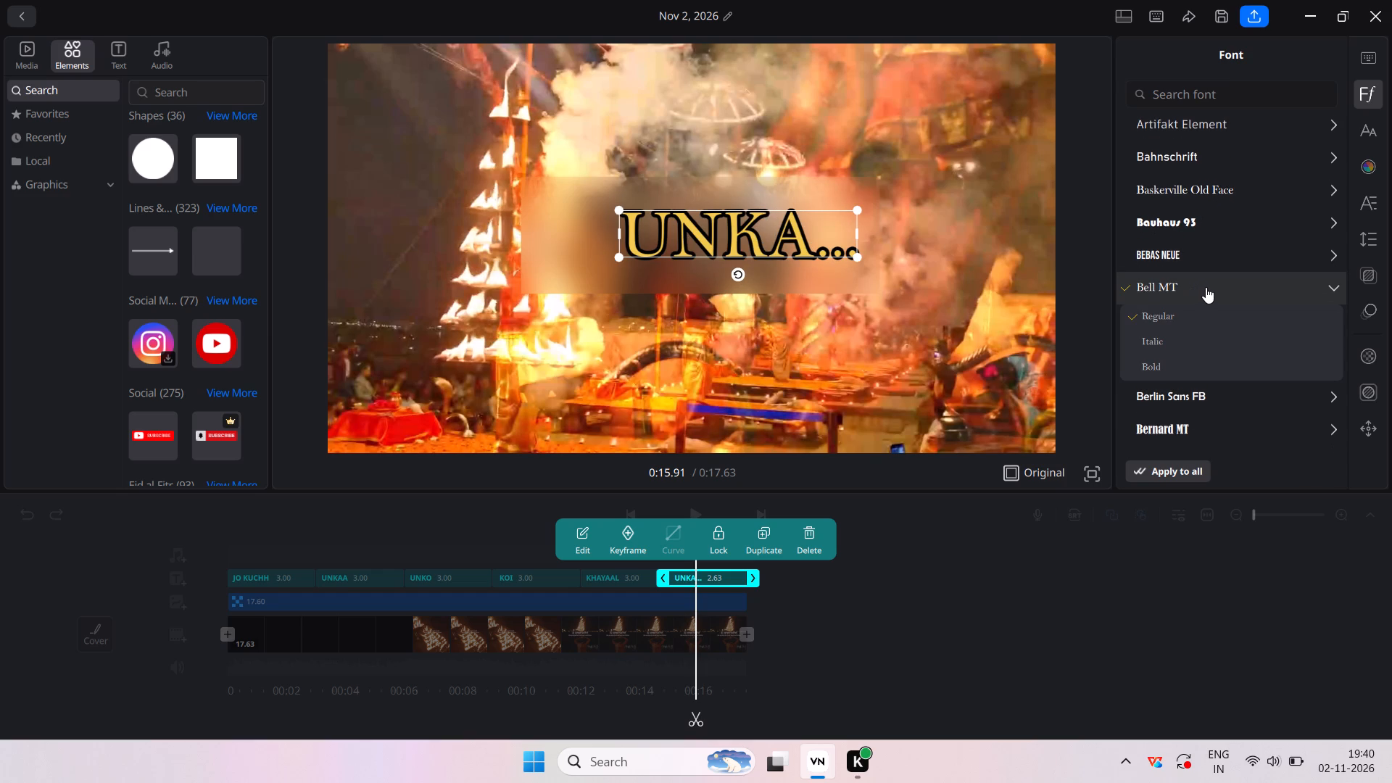
left_click(1206, 287)
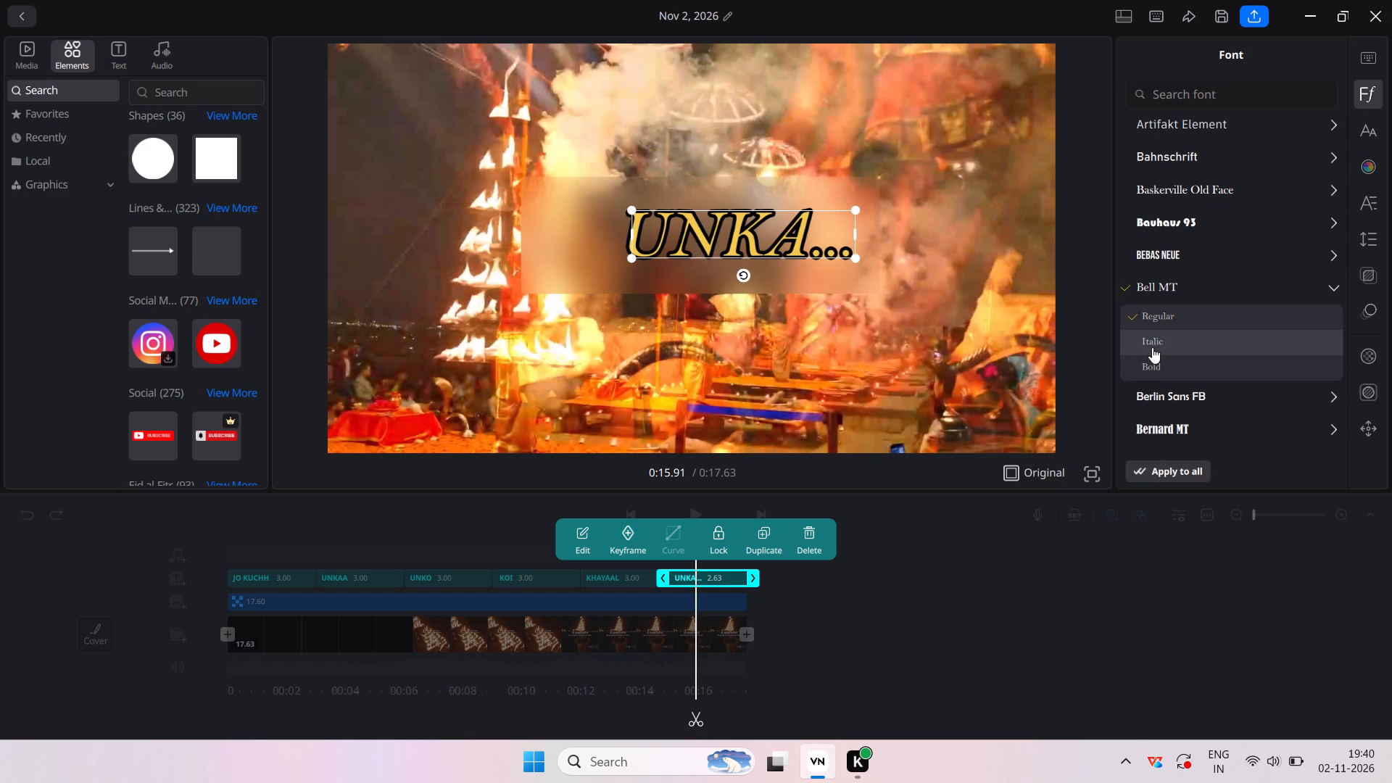
left_click(1152, 347)
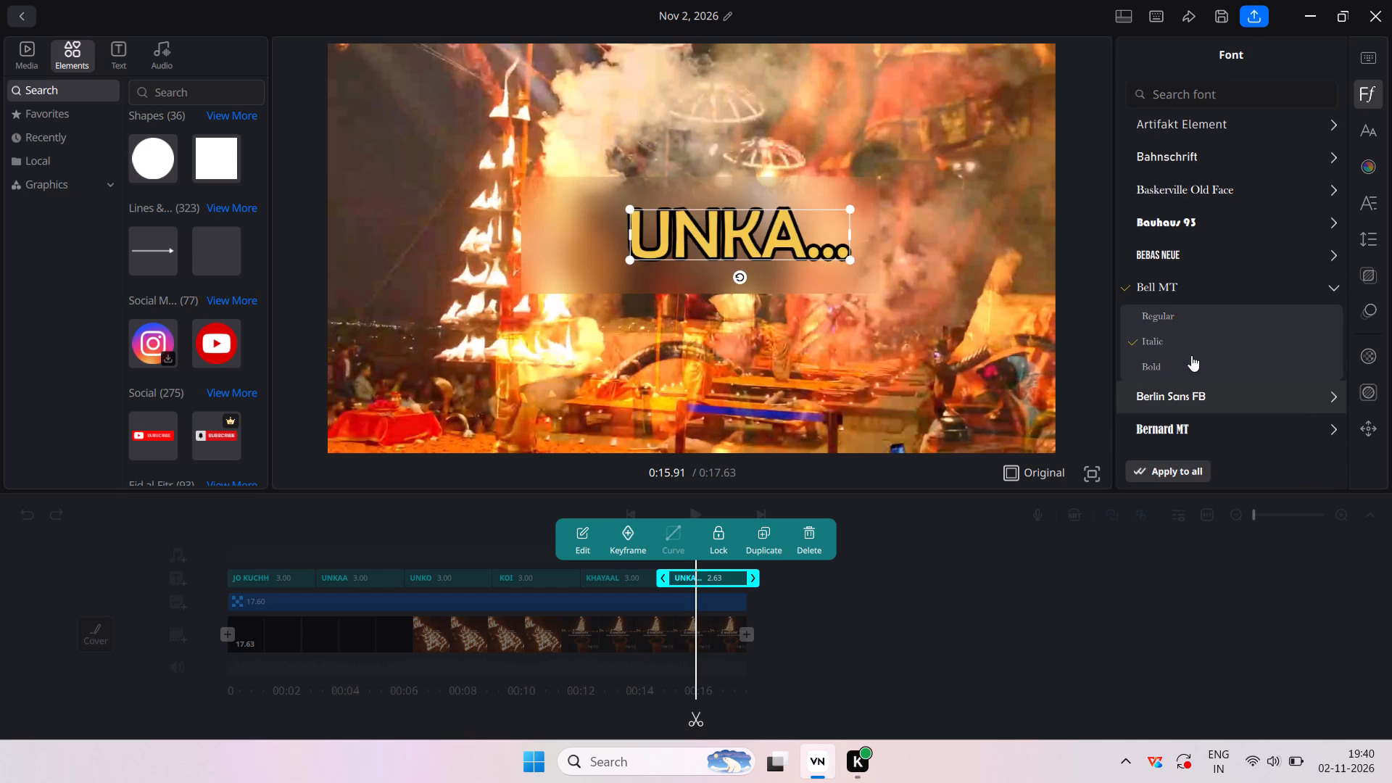
left_click(1180, 337)
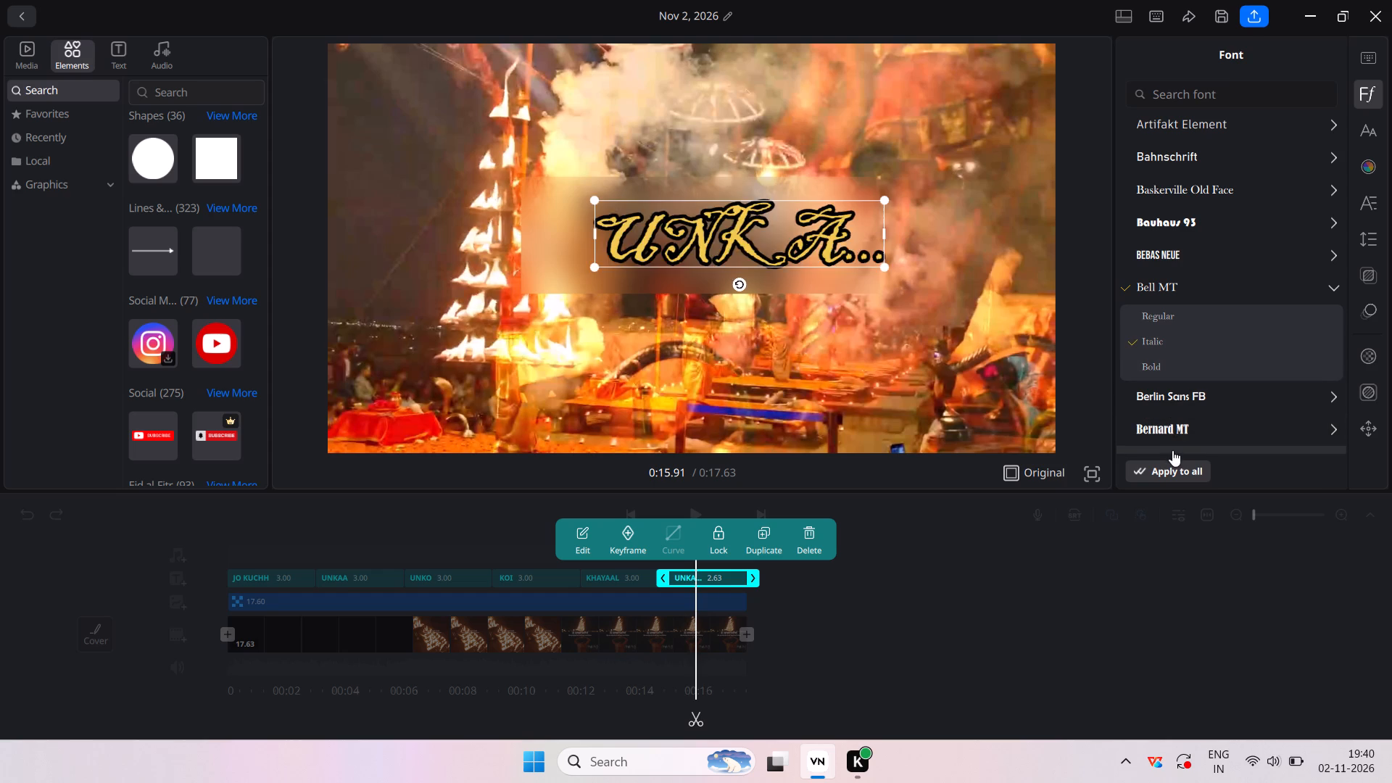
left_click(1178, 341)
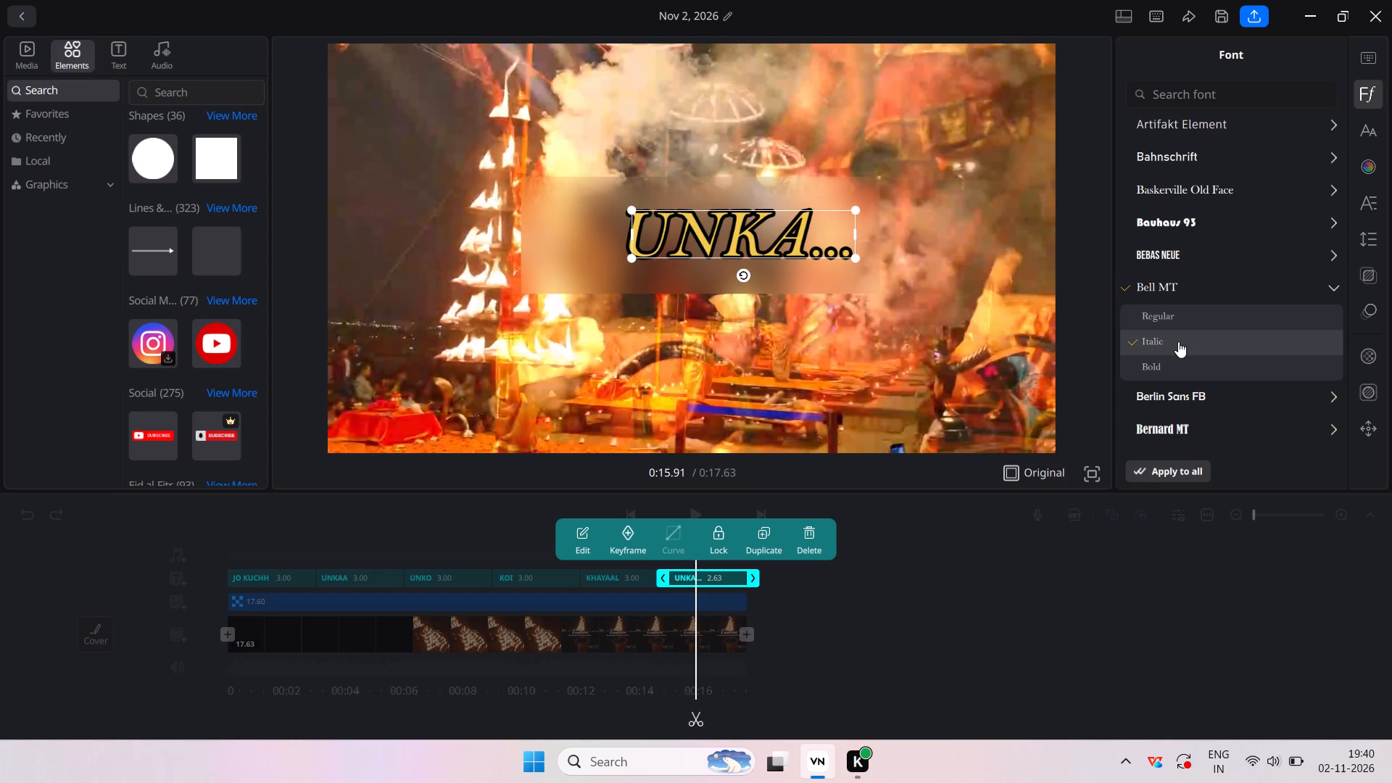
left_click(1153, 477)
Return to the start of the timeline and play the video to check the font across the lyrics.
scroll(863, 552, "right", 20)
scroll(863, 552, "right", 2)
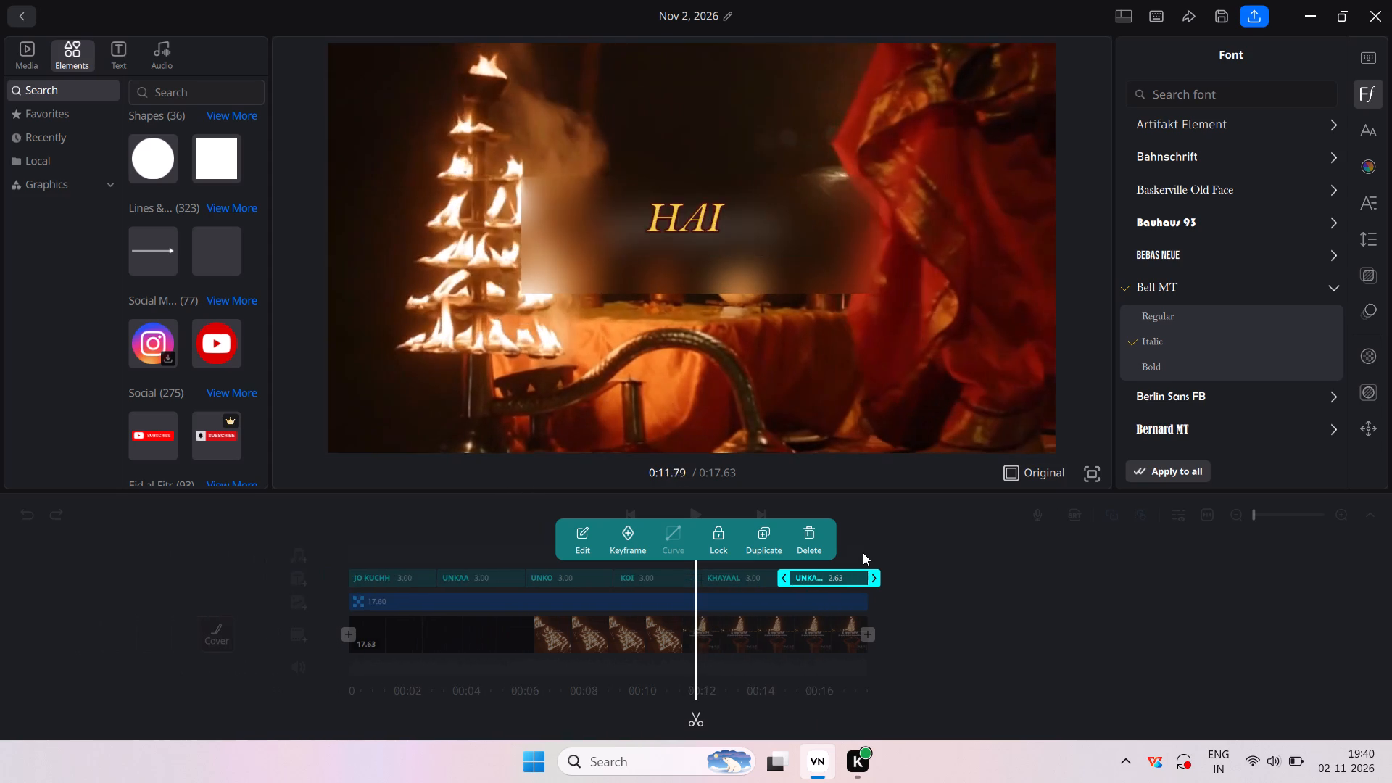
scroll(863, 552, "right", 14)
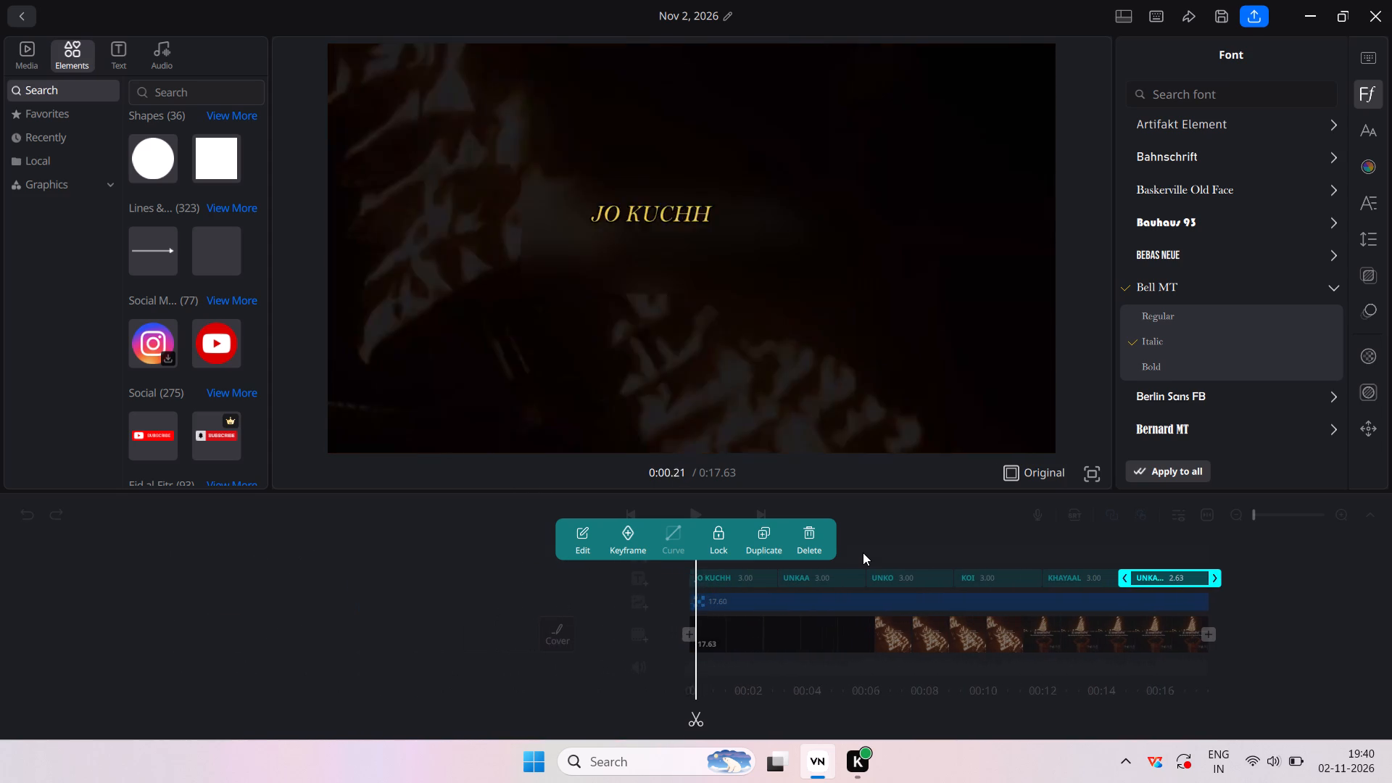
scroll(863, 552, "right", 3)
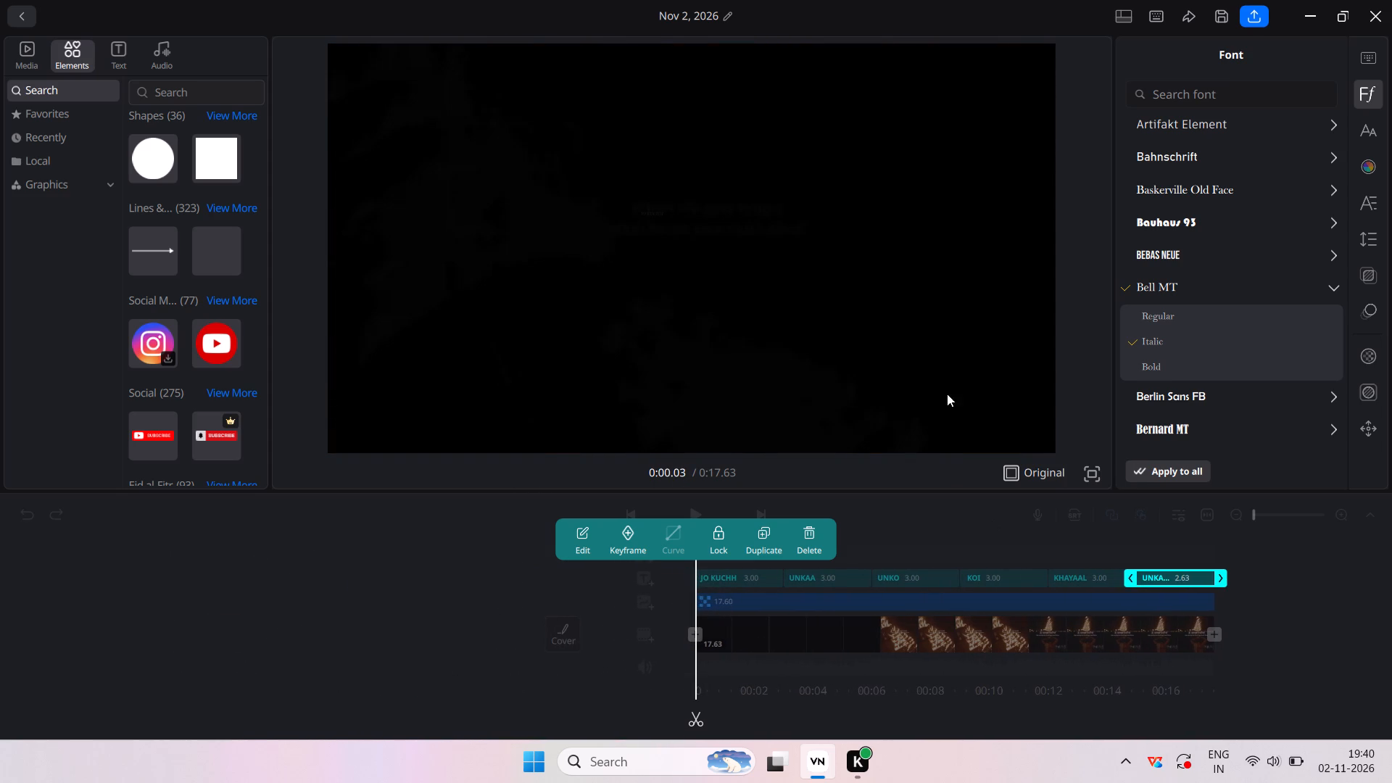
left_click(945, 392)
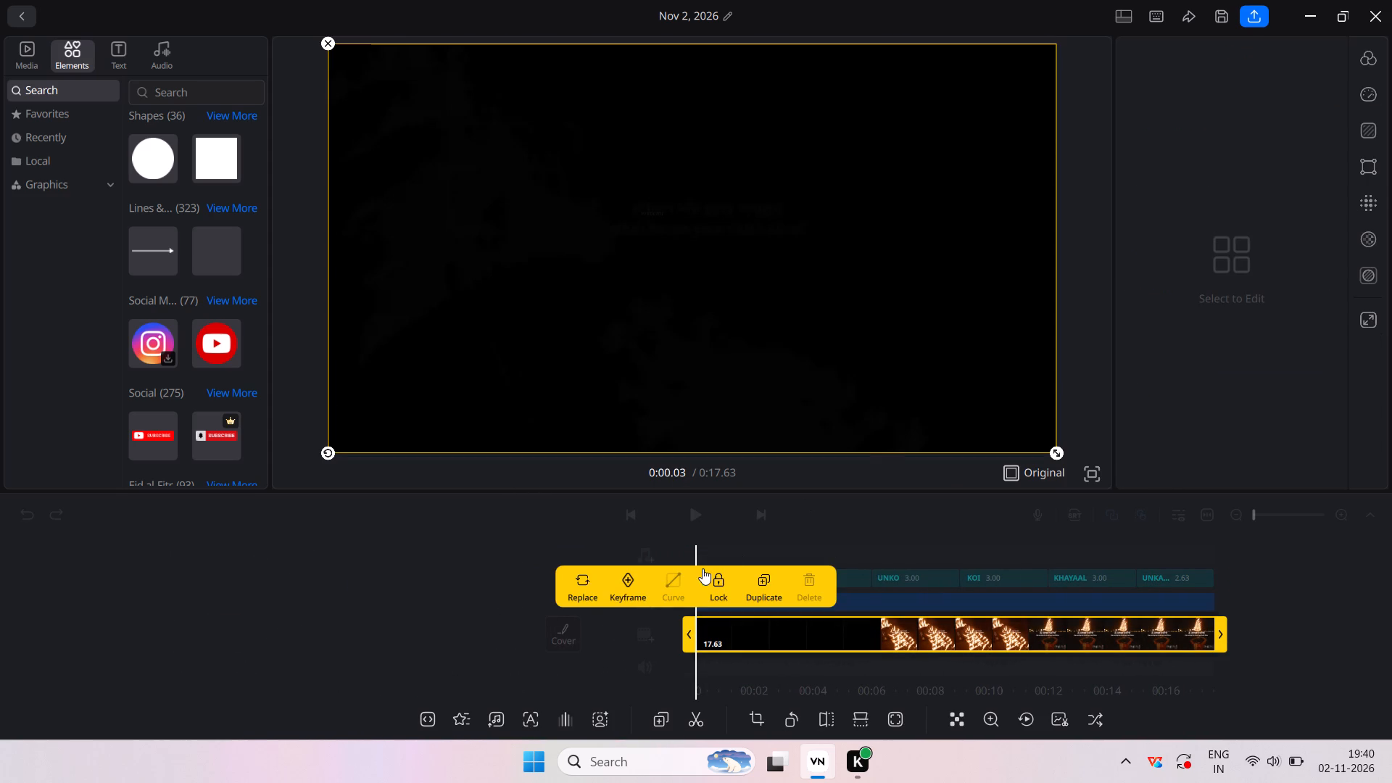
scroll(961, 603, "right", 3)
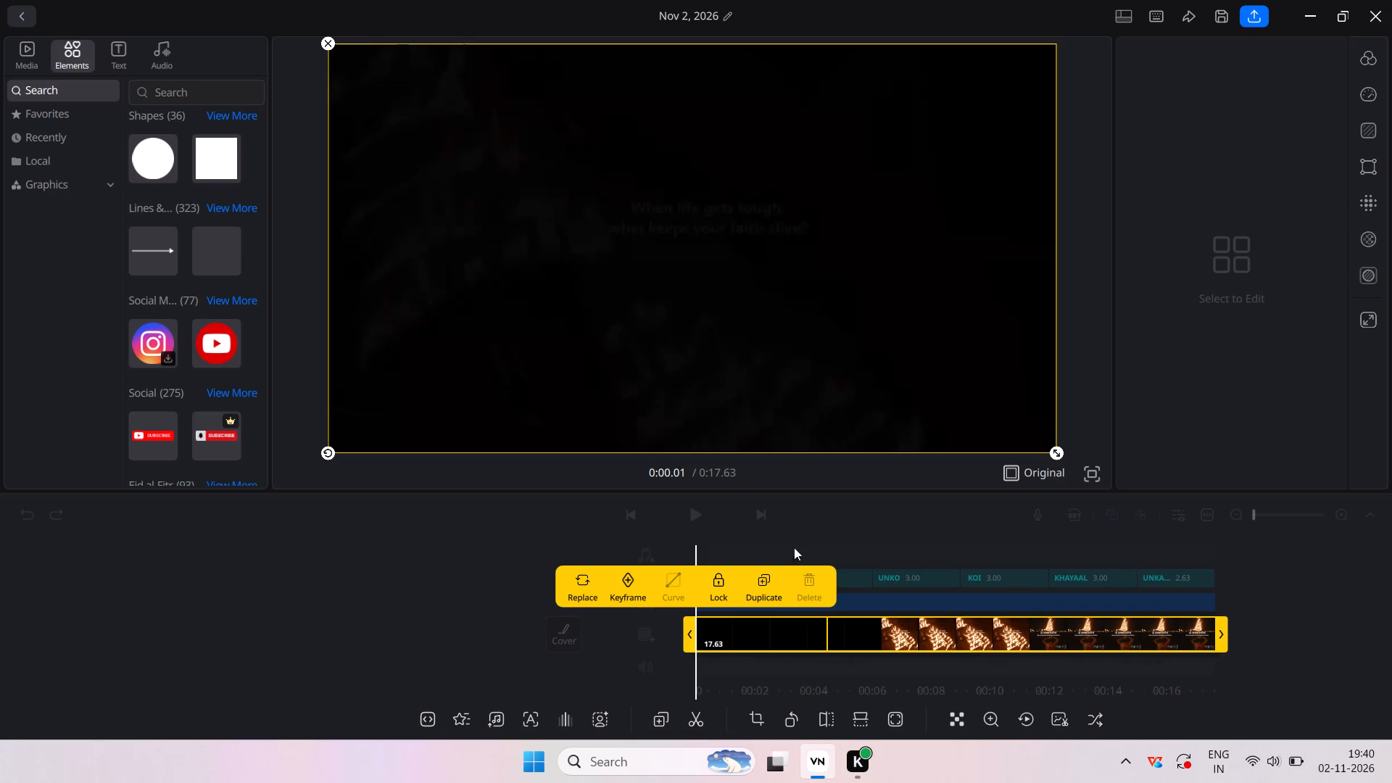
left_click(697, 513)
left_click(697, 513)
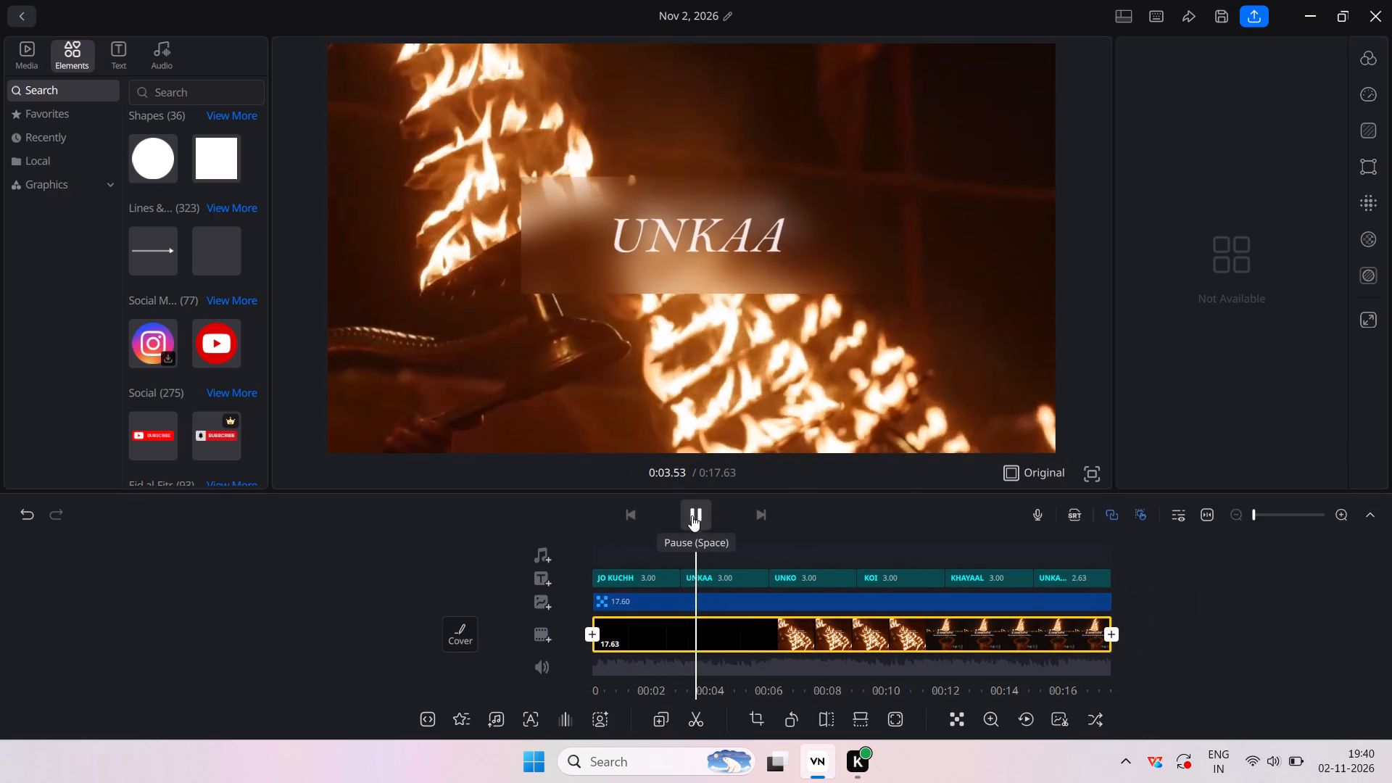
Enlarge the JO KUCHH lyric to fill more of the blurred band.
left_click(619, 581)
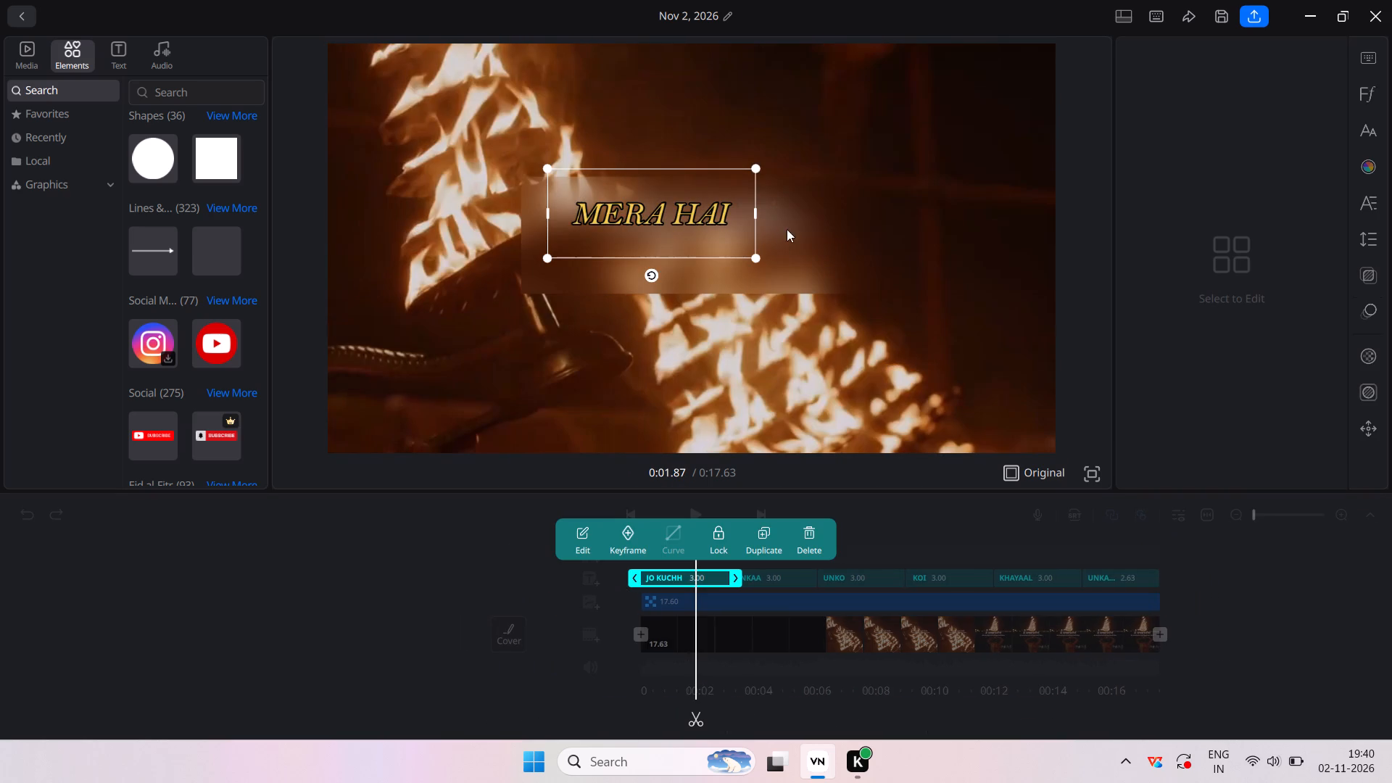
left_click_drag(758, 257, 788, 268)
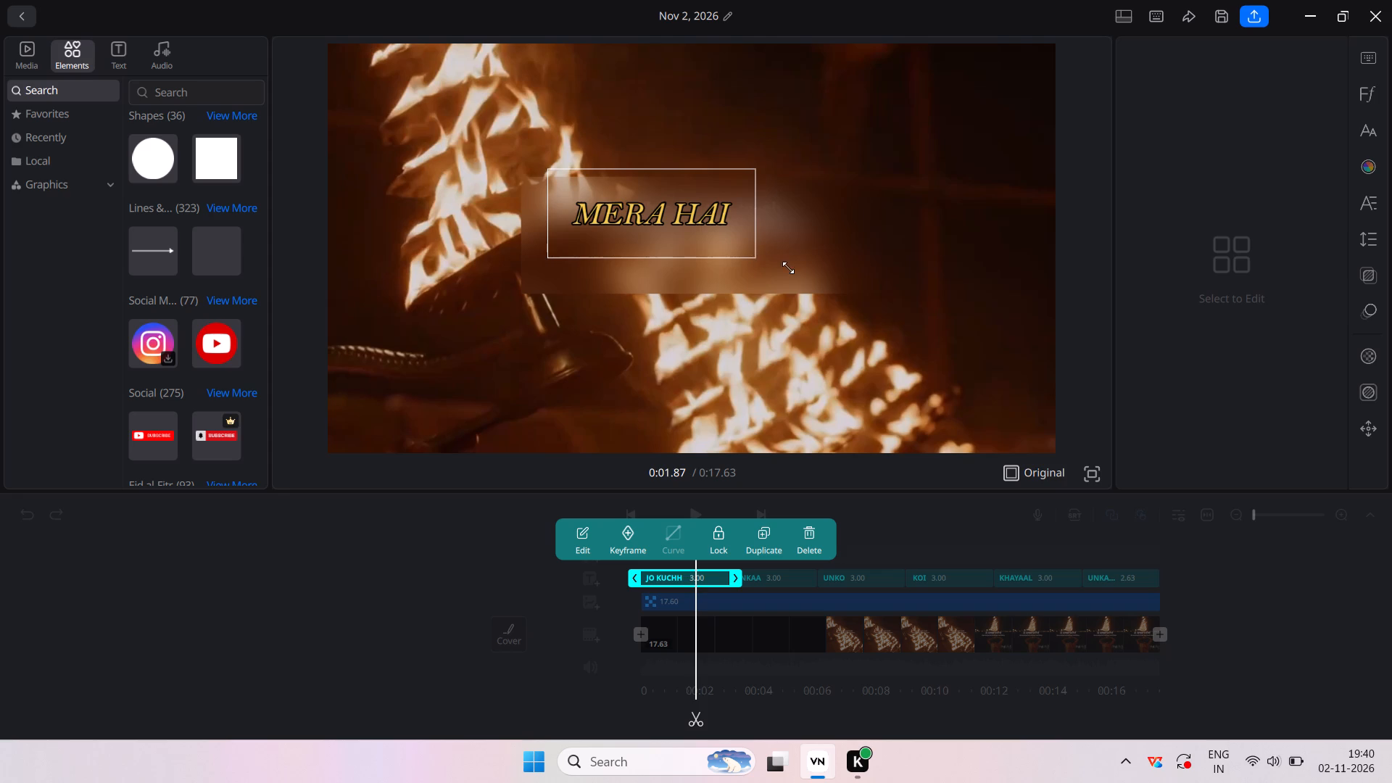
left_click_drag(788, 268, 883, 296)
scroll(886, 558, "right", 5)
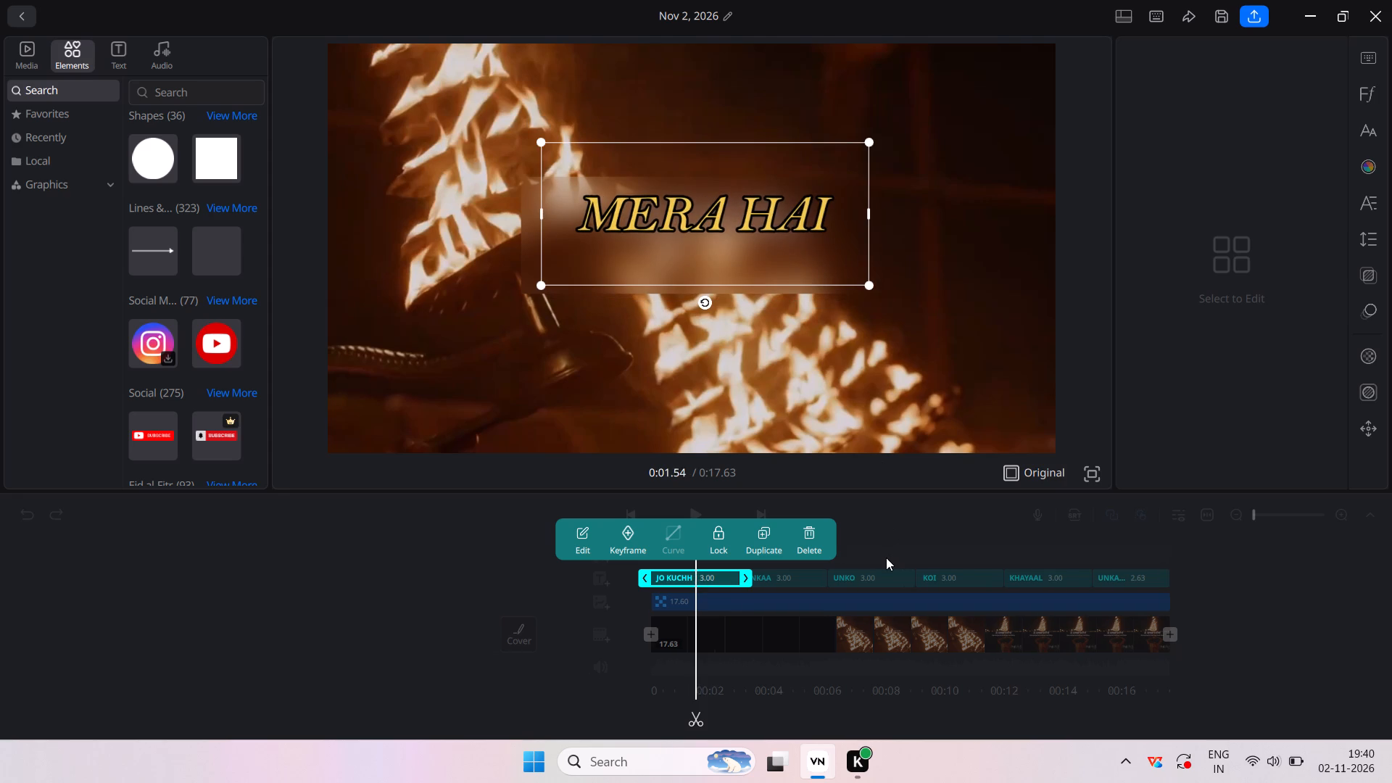
Return to the start of the timeline and play the video through to review the lyrics over the blurred band.
scroll(886, 558, "right", 8)
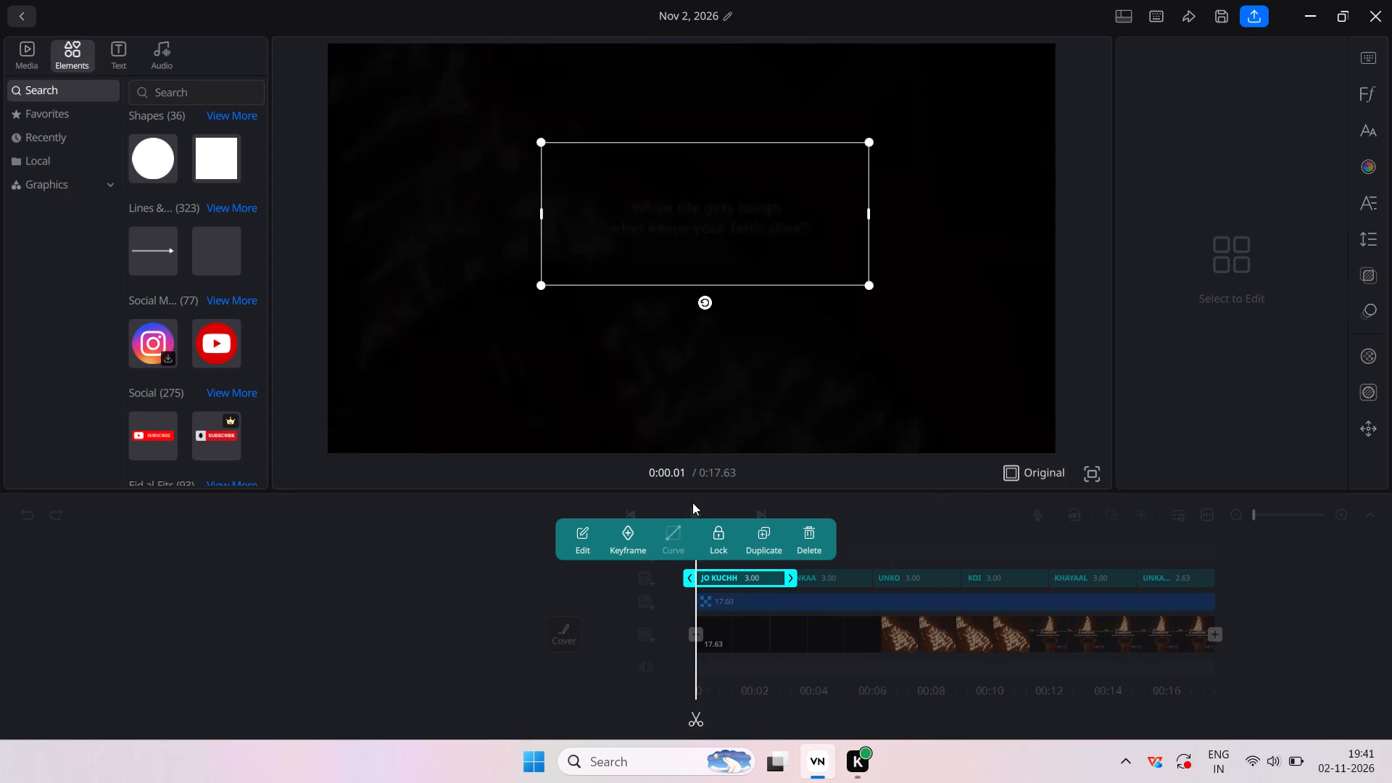
left_click(692, 502)
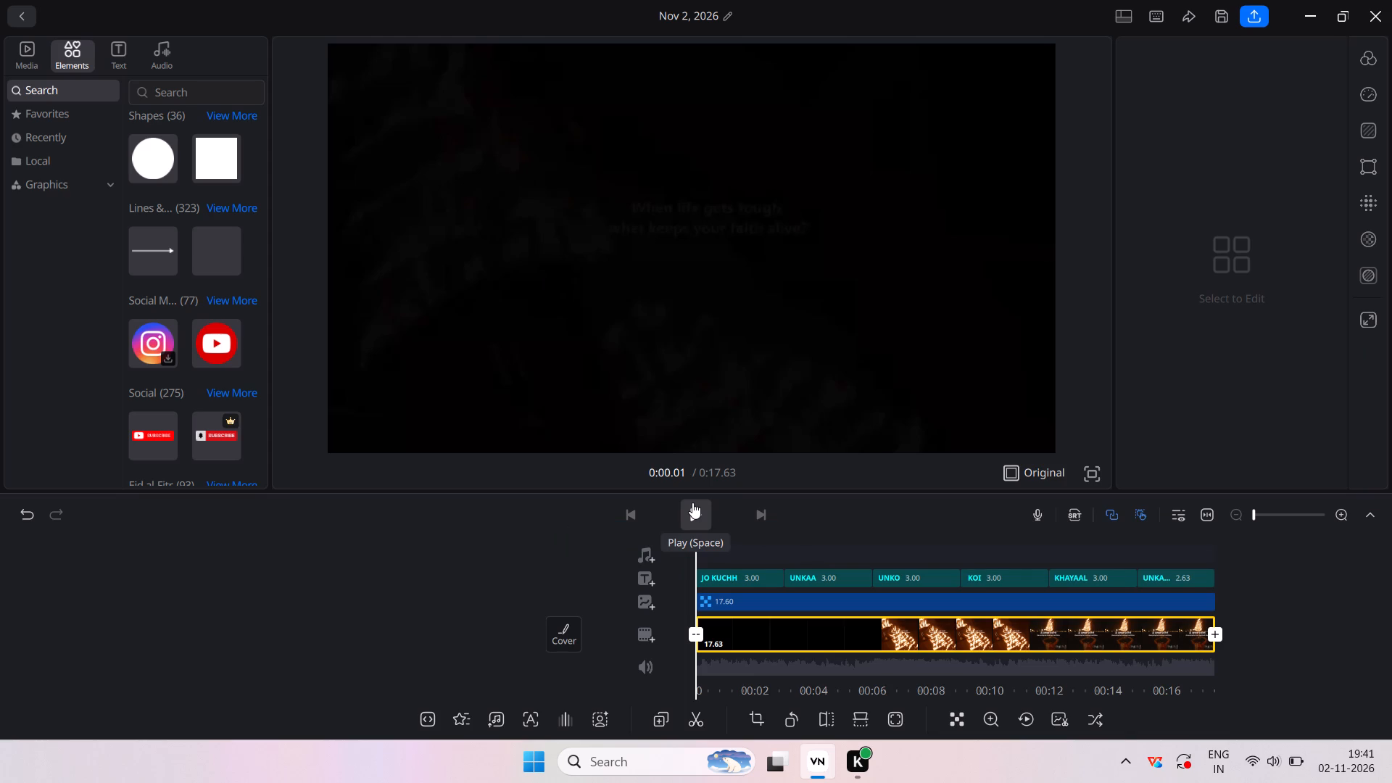
left_click(692, 502)
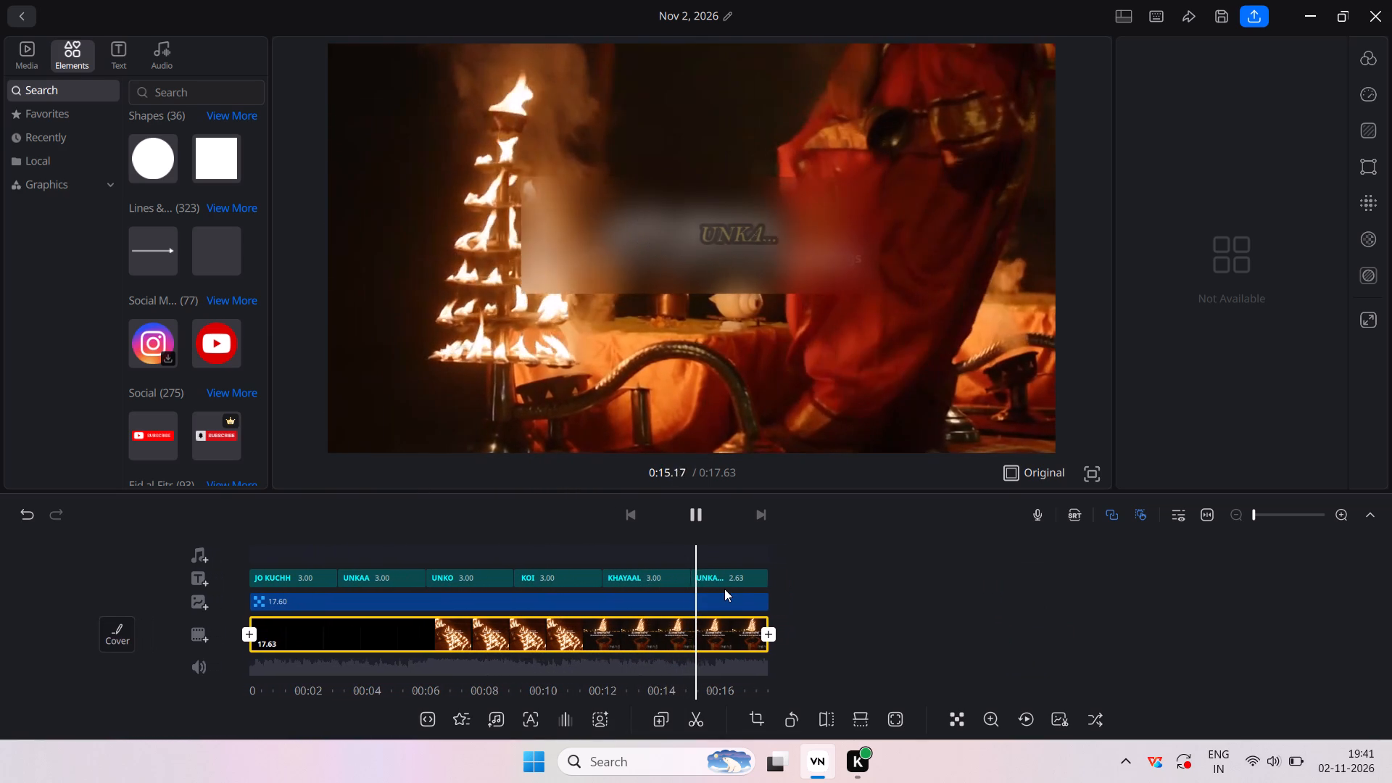
scroll(687, 566, "right", 9)
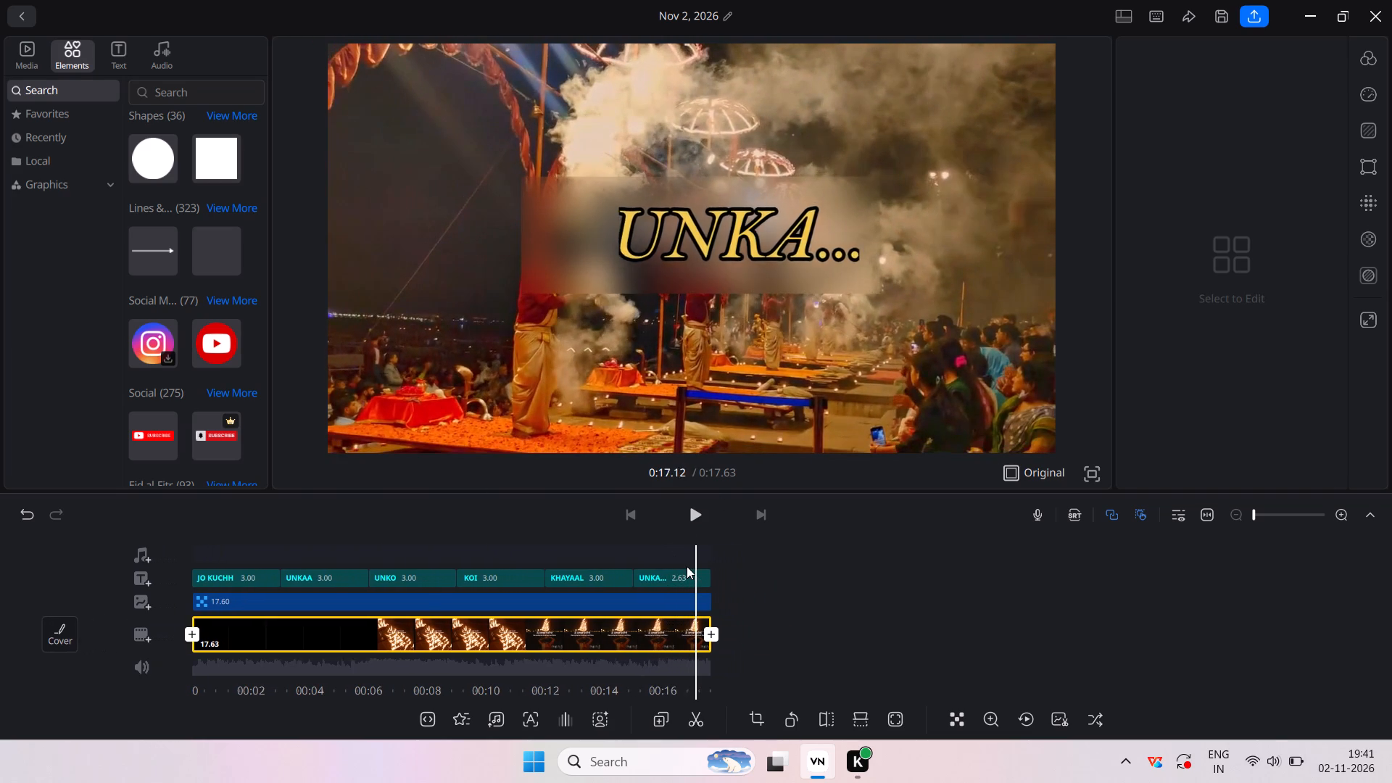
Extend the end of the main video clip to lengthen it to 21.01 seconds.
scroll(687, 566, "right", 13)
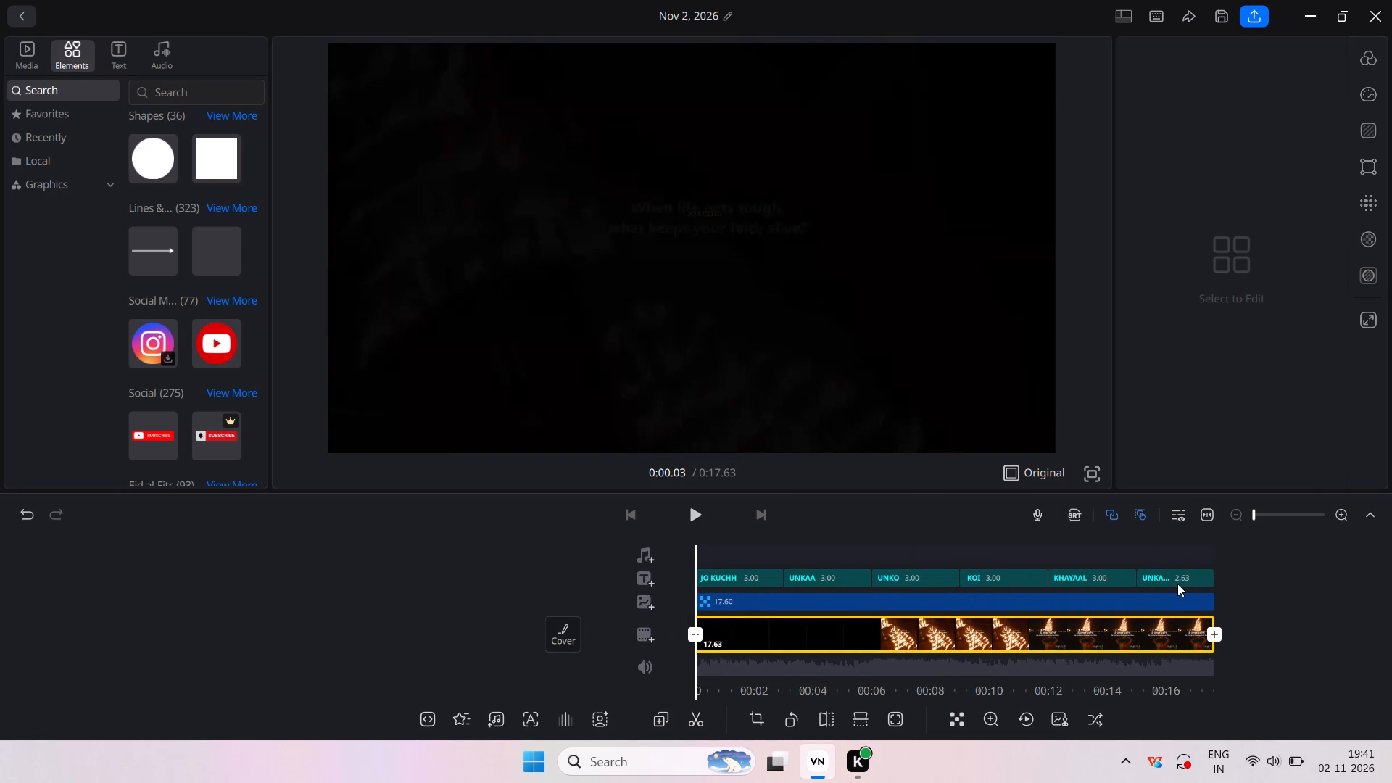
left_click(1197, 634)
left_click(1190, 632)
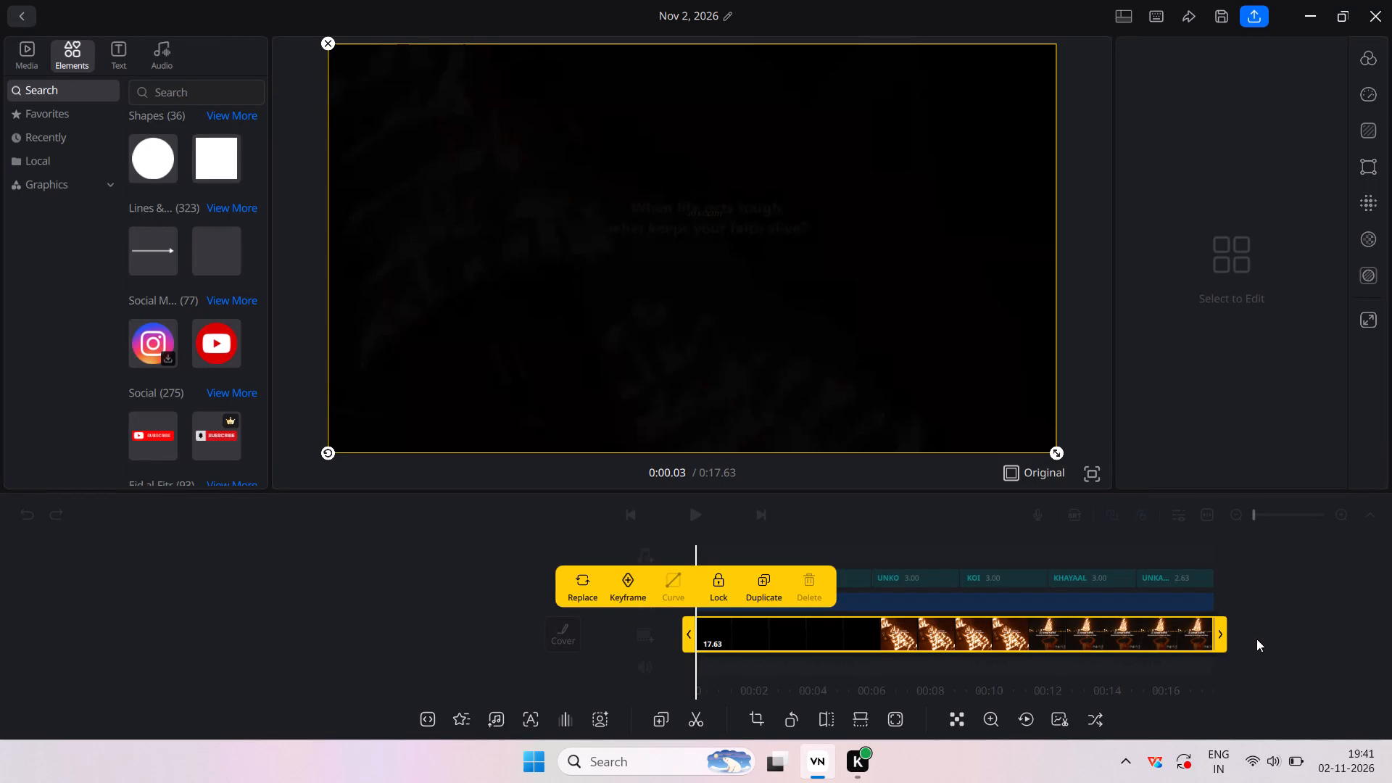
left_click_drag(1221, 639, 1379, 634)
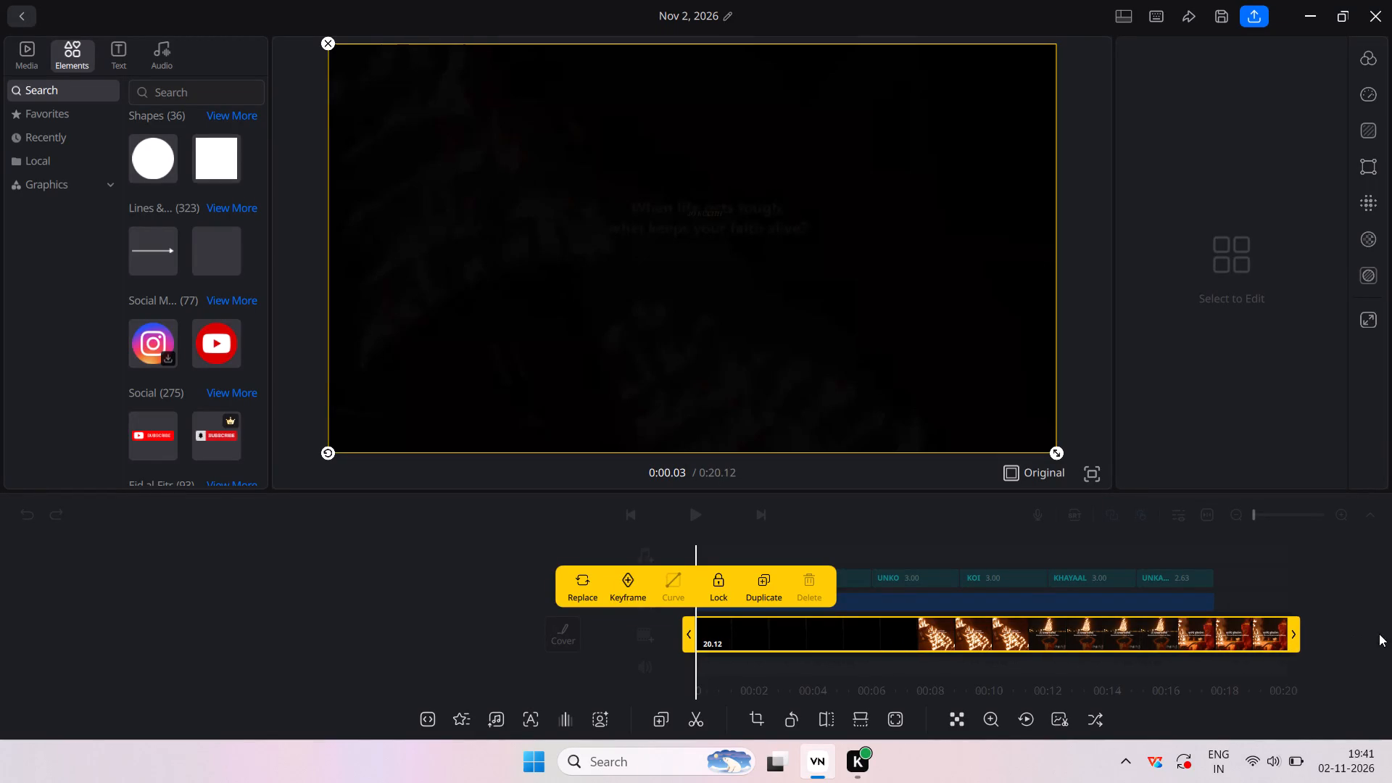
left_click_drag(1379, 634, 1391, 637)
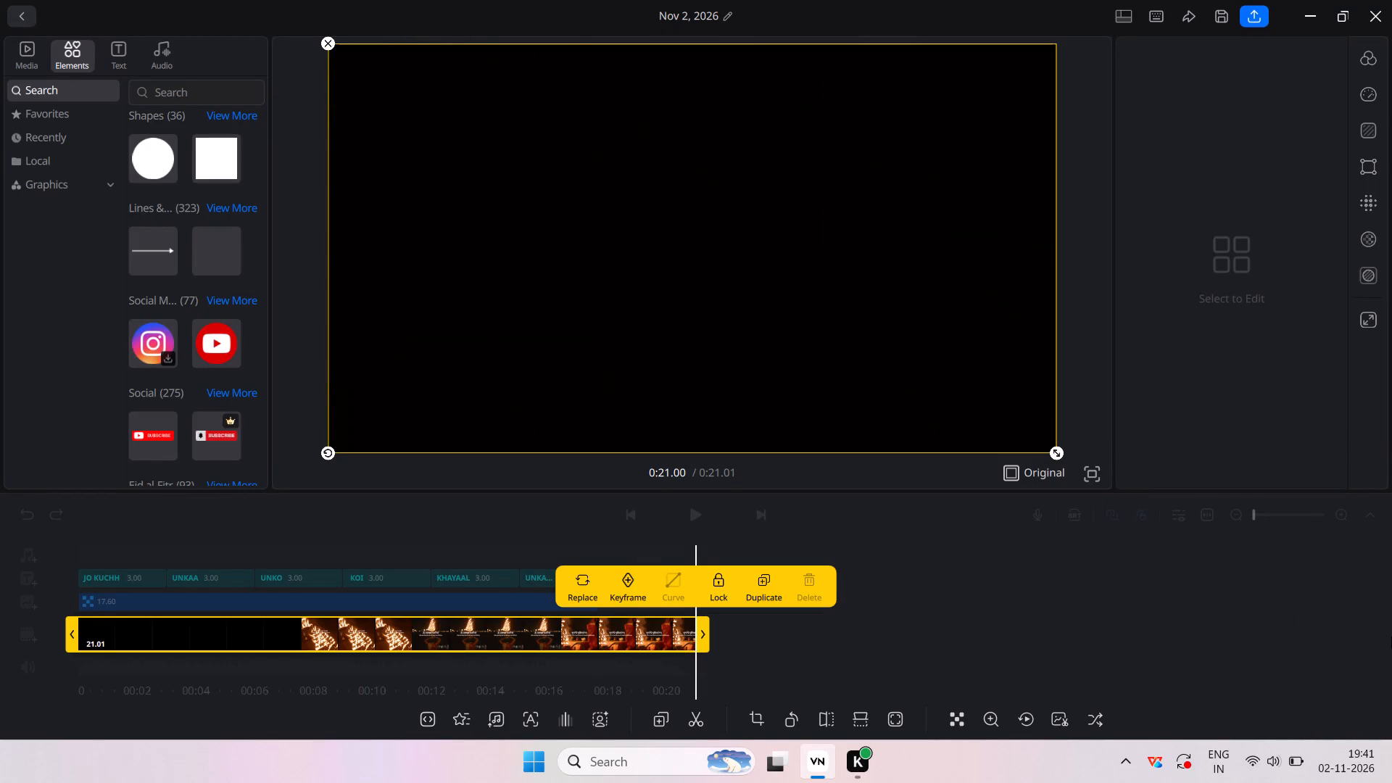
Extend the last lyric, UNKA..., to the end of the video clip for a duration of 6.00 seconds.
scroll(1073, 629, "right", 9)
scroll(1073, 629, "left", 1)
scroll(1073, 629, "right", 6)
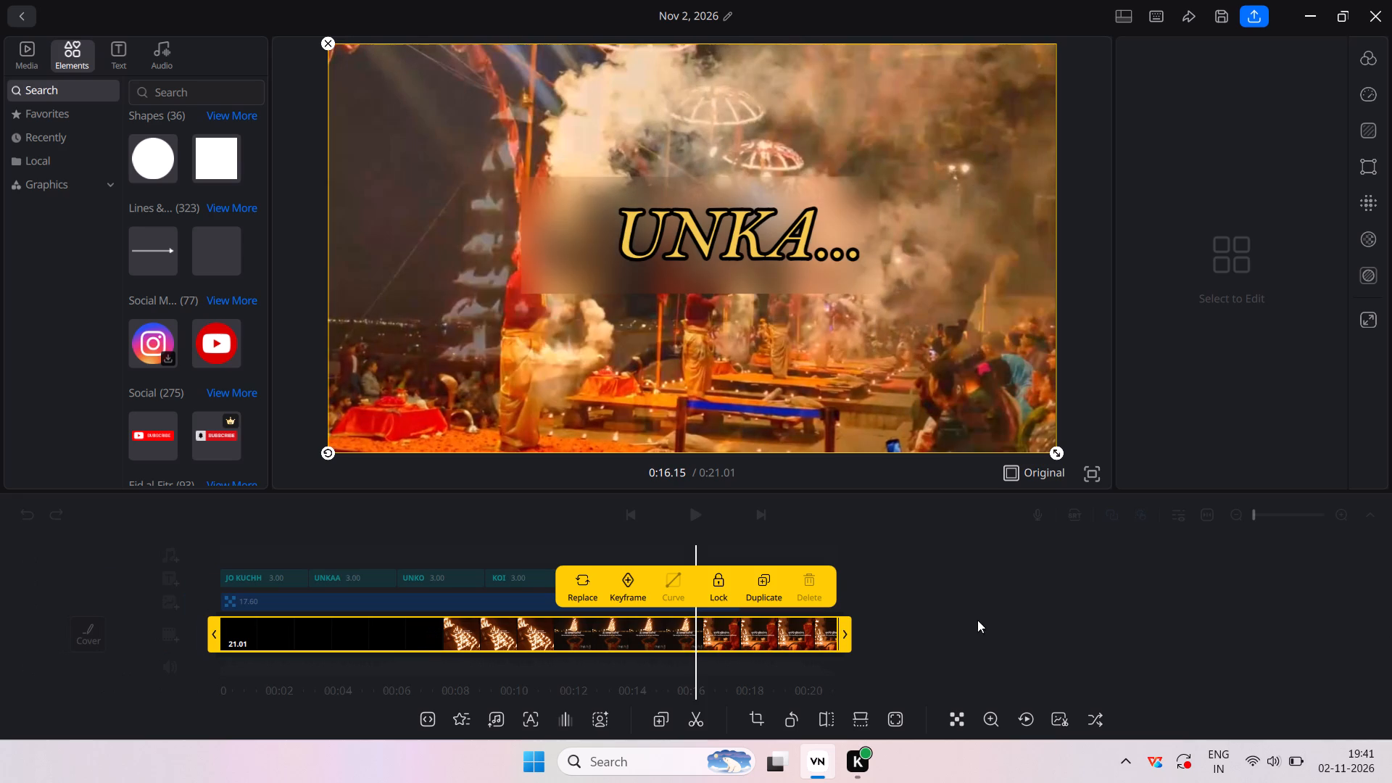
left_click(963, 616)
left_click(726, 574)
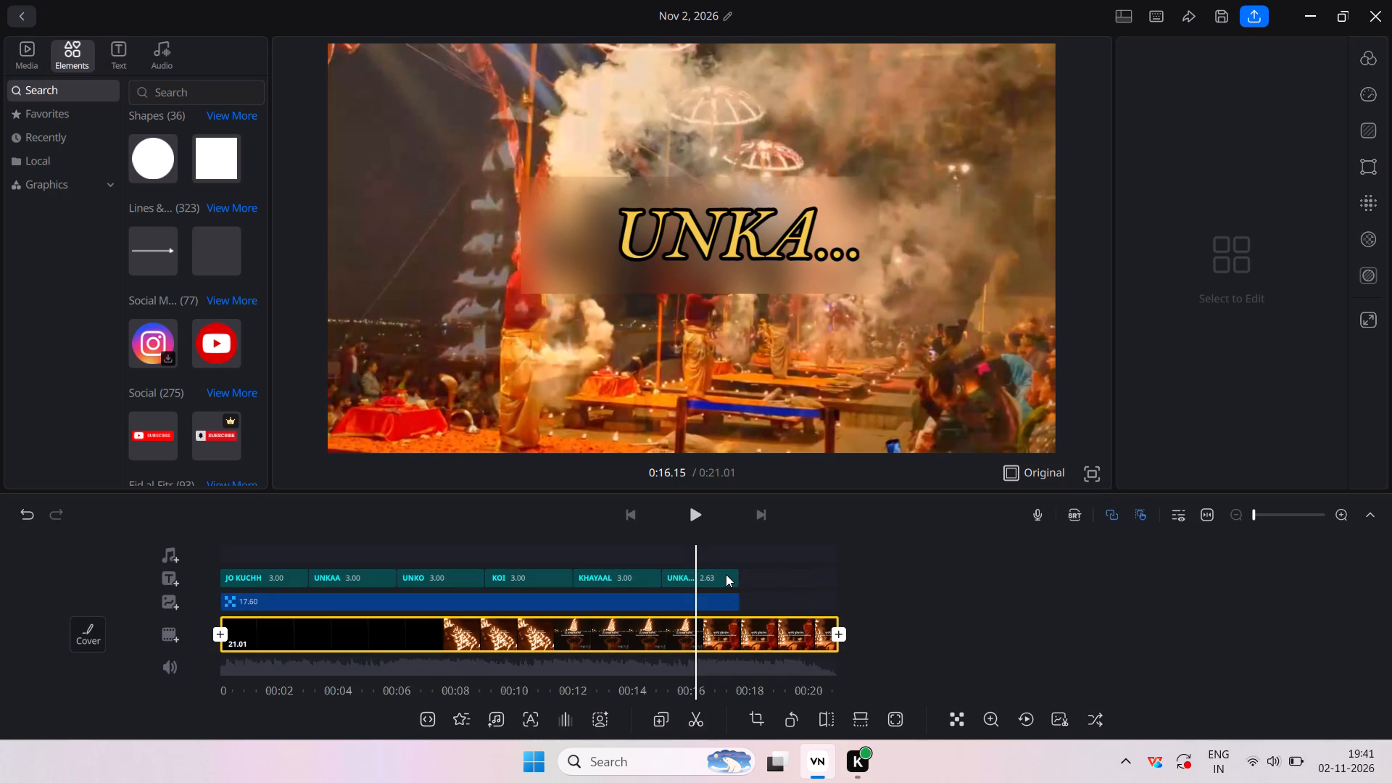
left_click(712, 577)
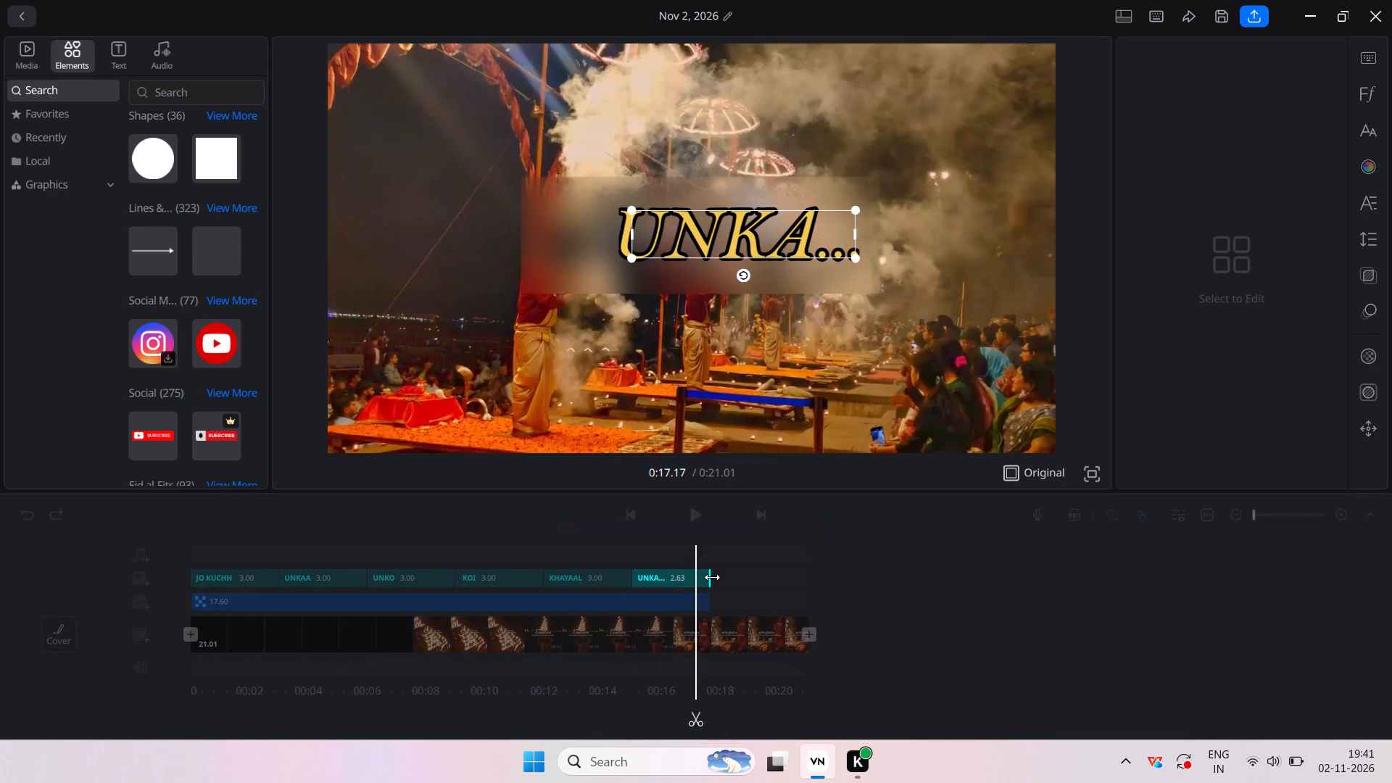
left_click_drag(712, 577, 805, 587)
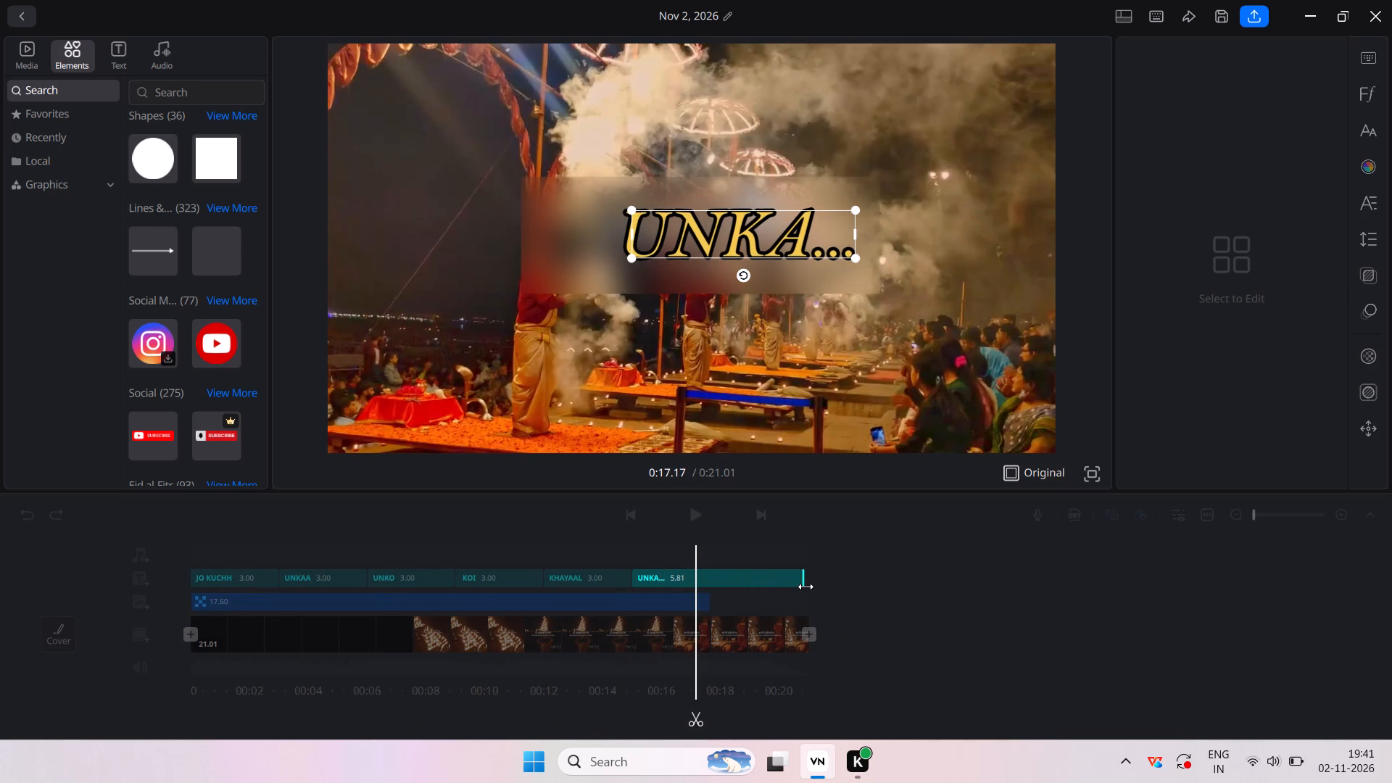
left_click_drag(805, 587, 808, 588)
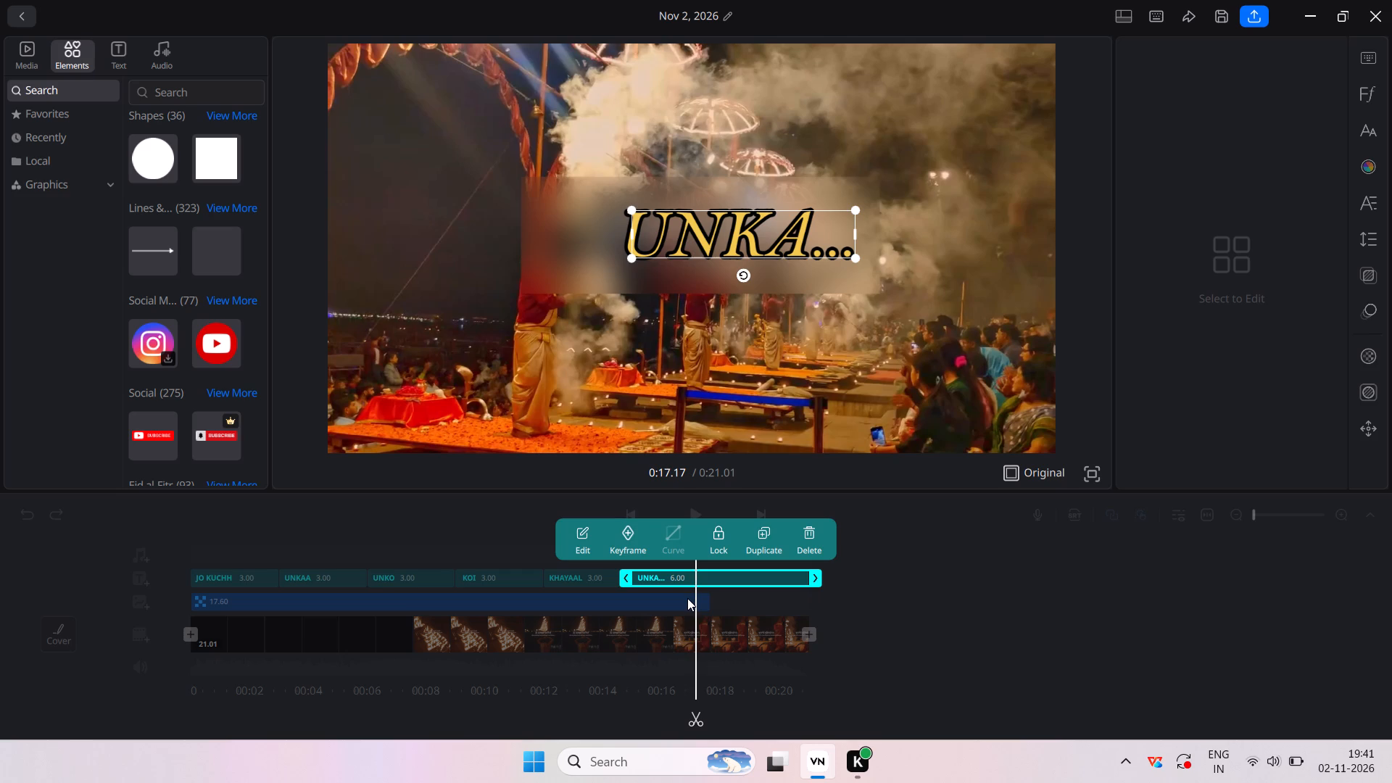
Extend the blur effect on the timeline to 20.98 seconds so it spans nearly the whole video.
left_click(687, 598)
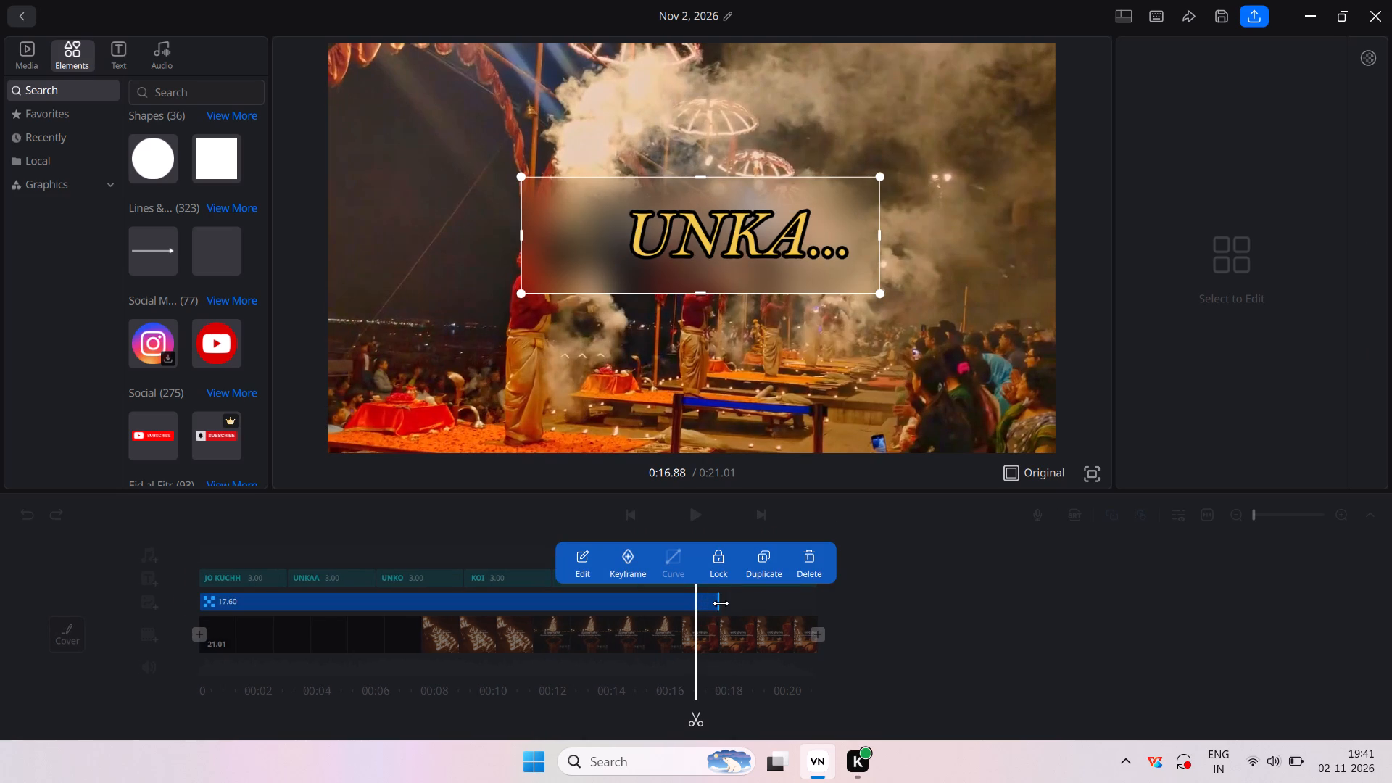
left_click_drag(721, 603, 813, 611)
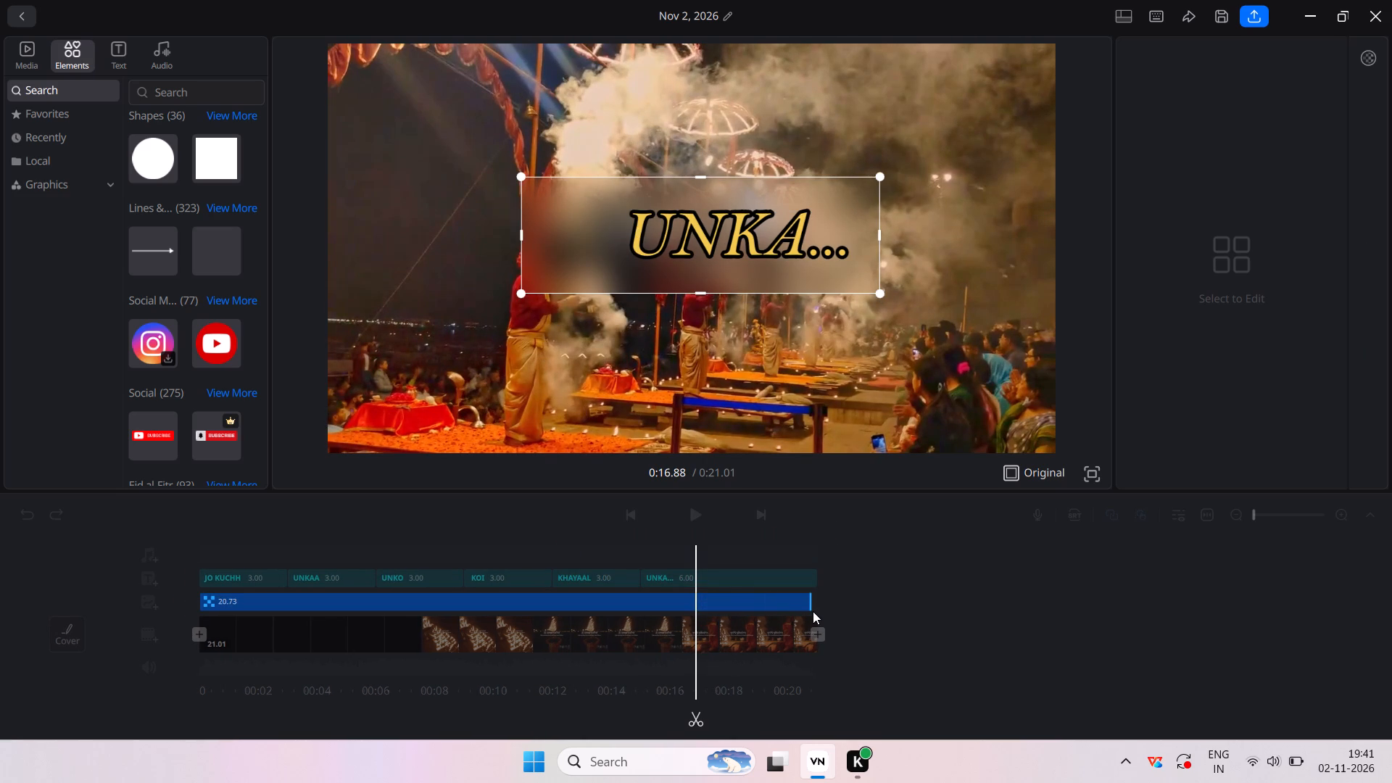
left_click_drag(813, 611, 819, 613)
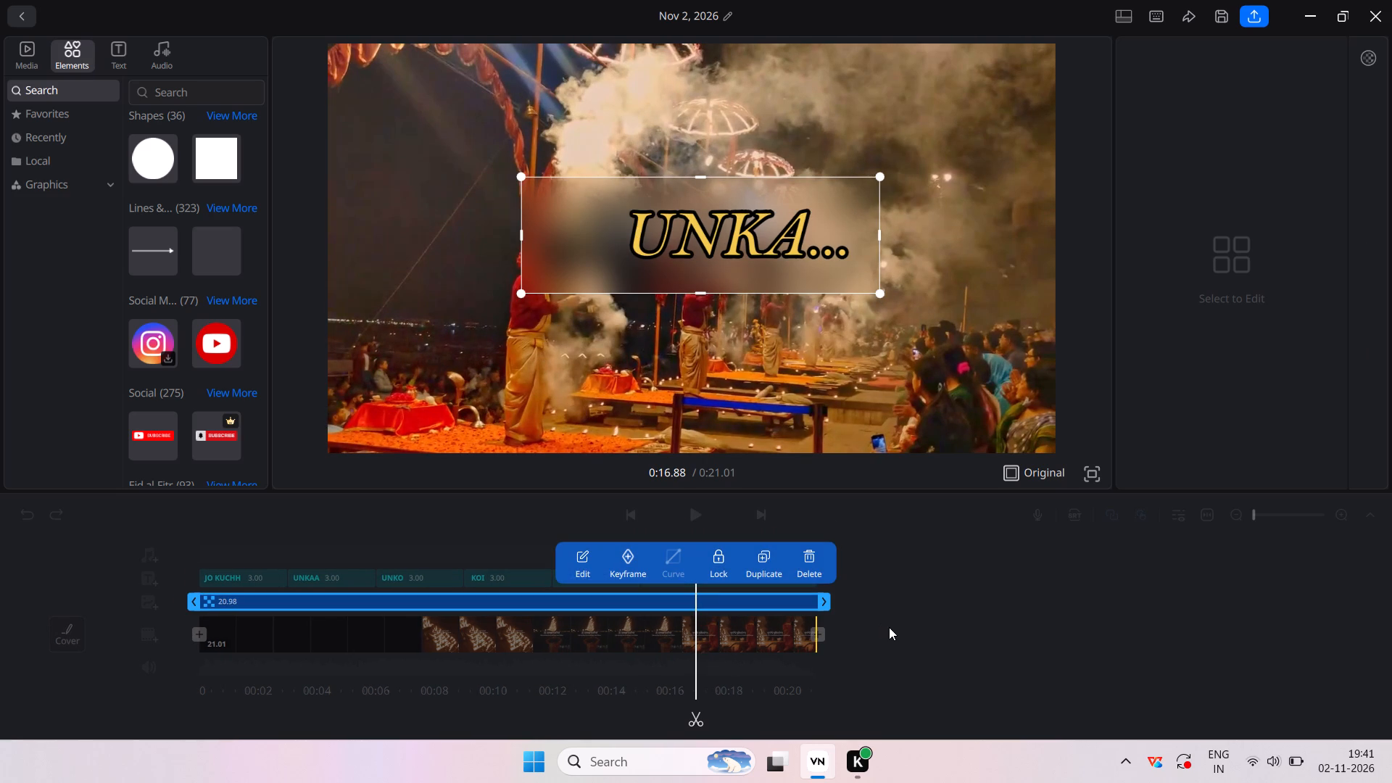
left_click(889, 627)
Shrink the blurred band from its lower-left corner, checking it against the NAHI lyric.
scroll(761, 583, "right", 6)
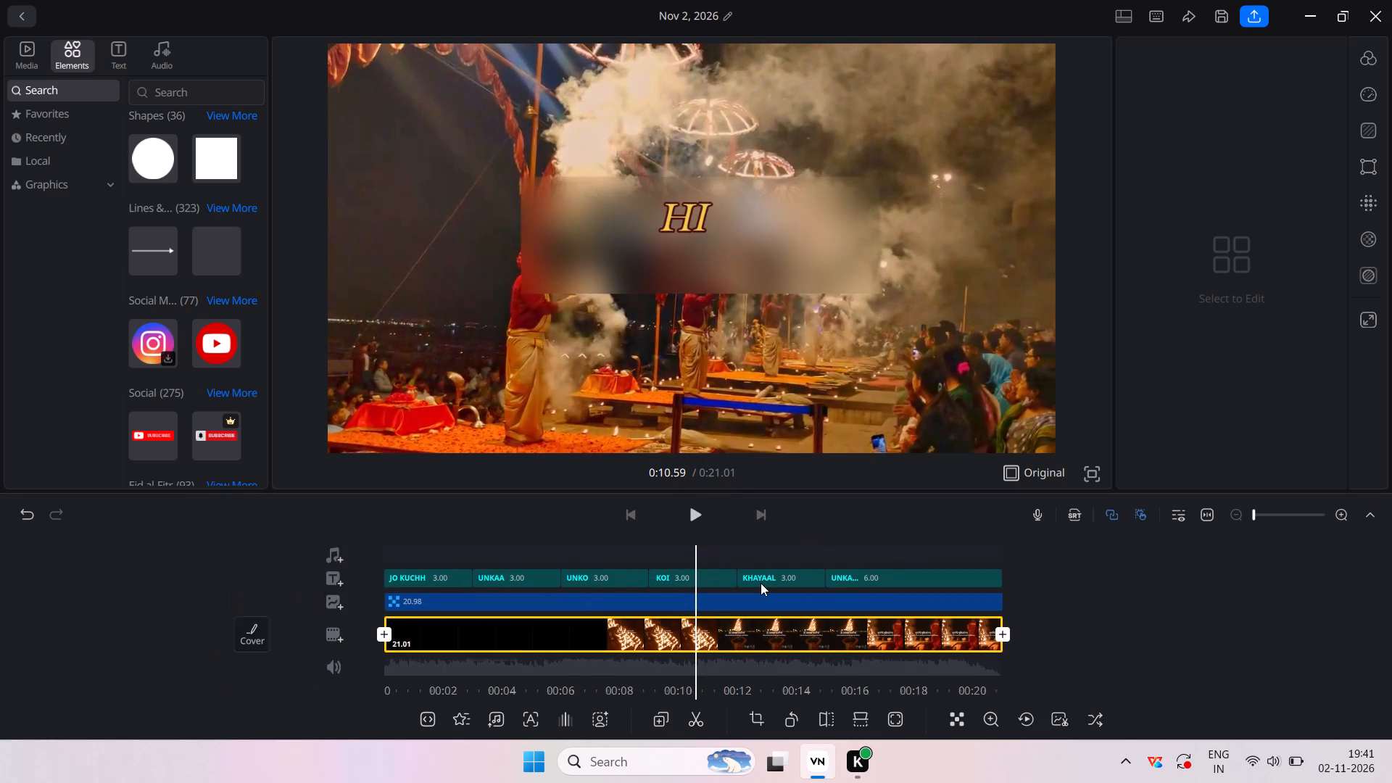
scroll(761, 583, "right", 2)
left_click(707, 607)
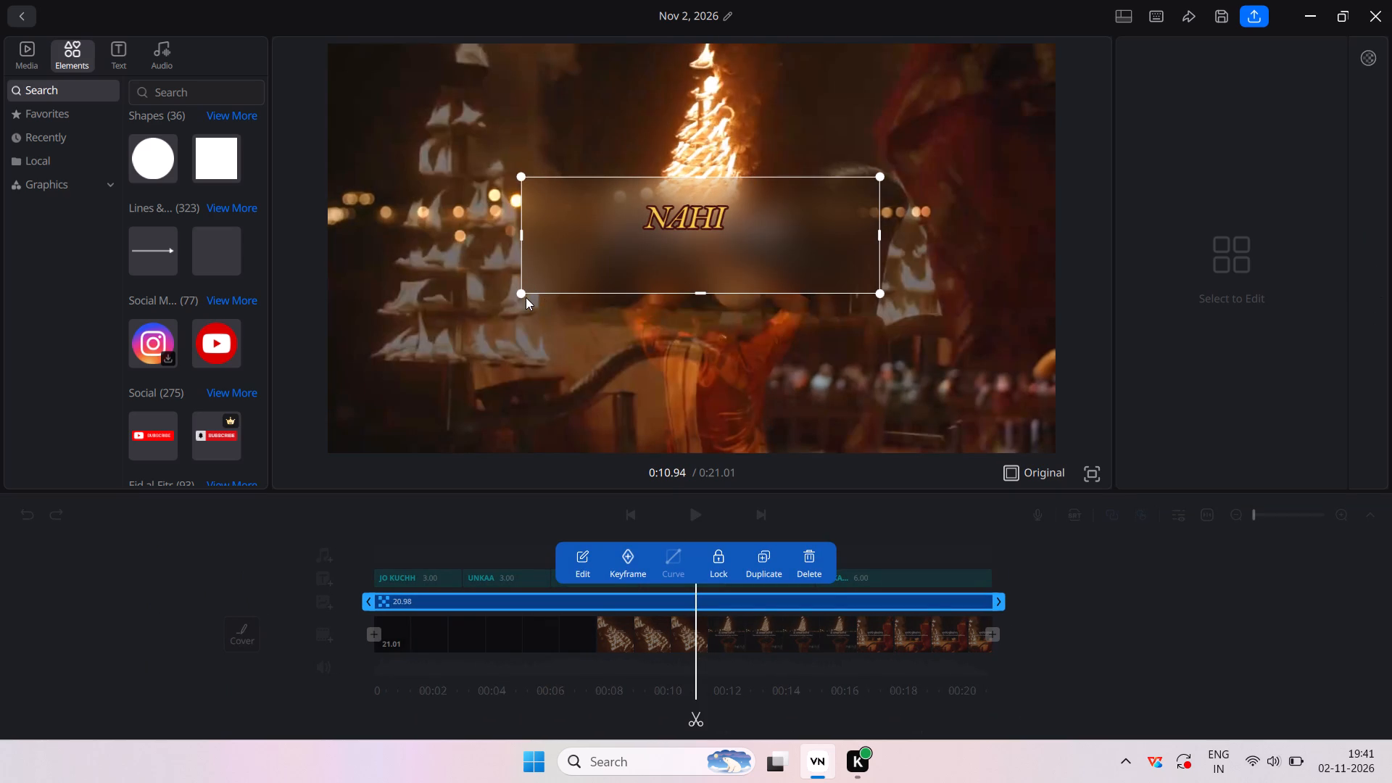
left_click_drag(521, 293, 544, 294)
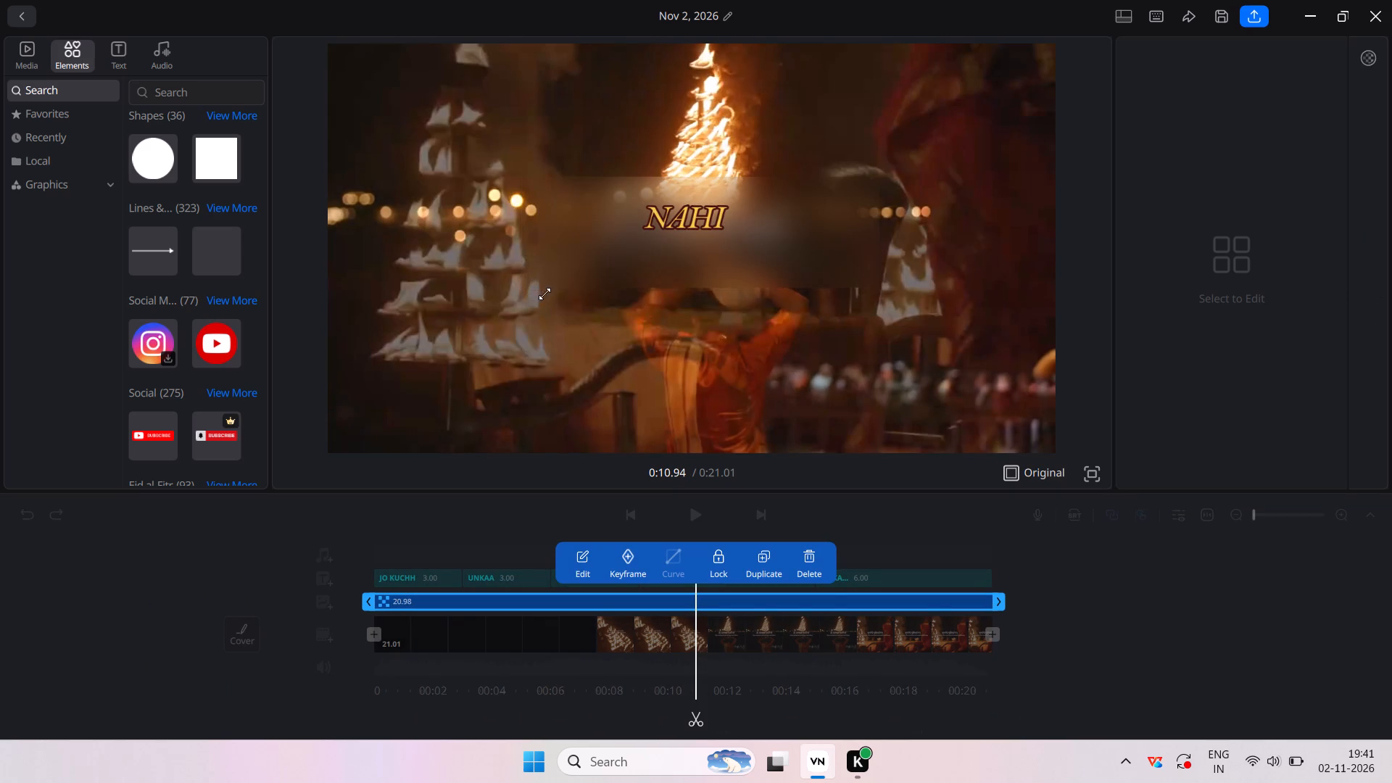
left_click_drag(544, 294, 573, 303)
left_click_drag(573, 303, 571, 305)
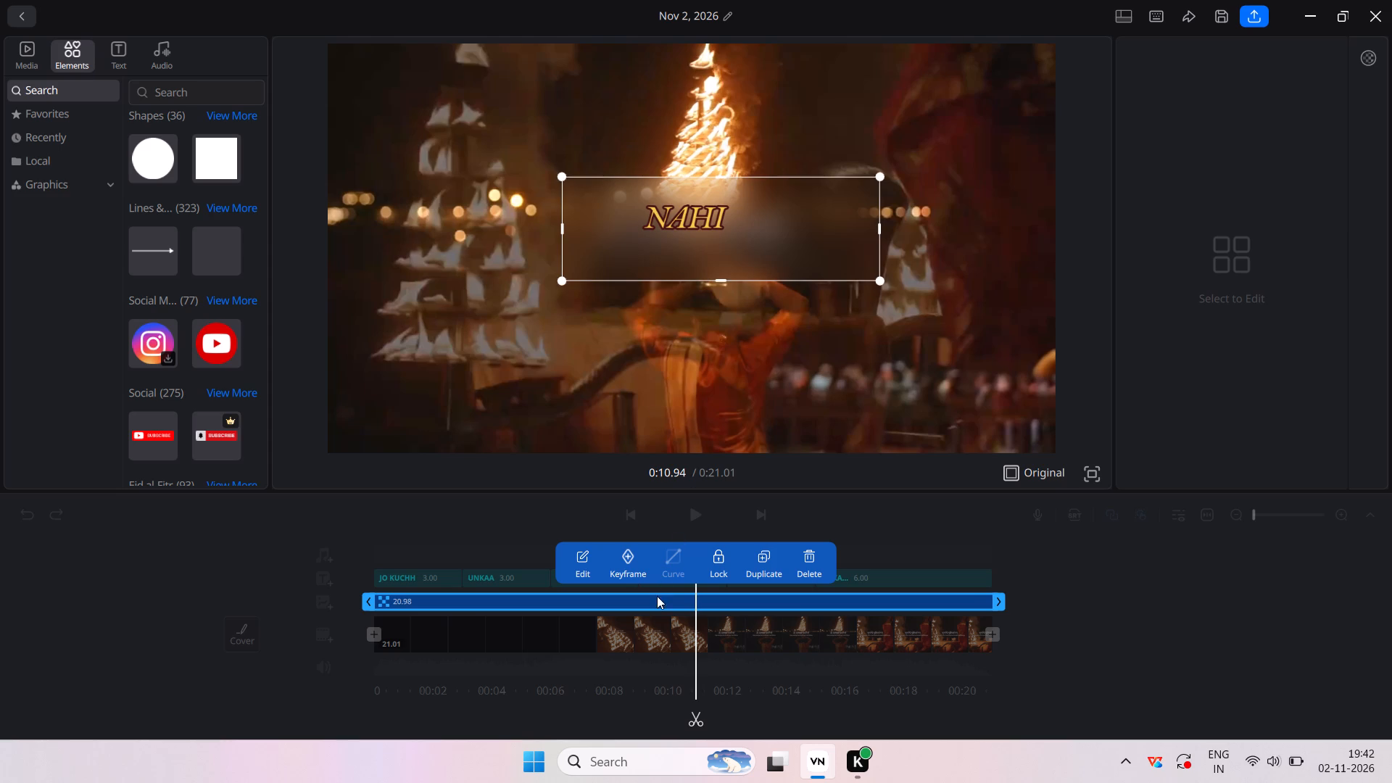
At the SAB KUCHH lyric, shrink the blurred band from its upper-right corner and raise its bottom edge to fit the text closely.
scroll(652, 626, "right", 5)
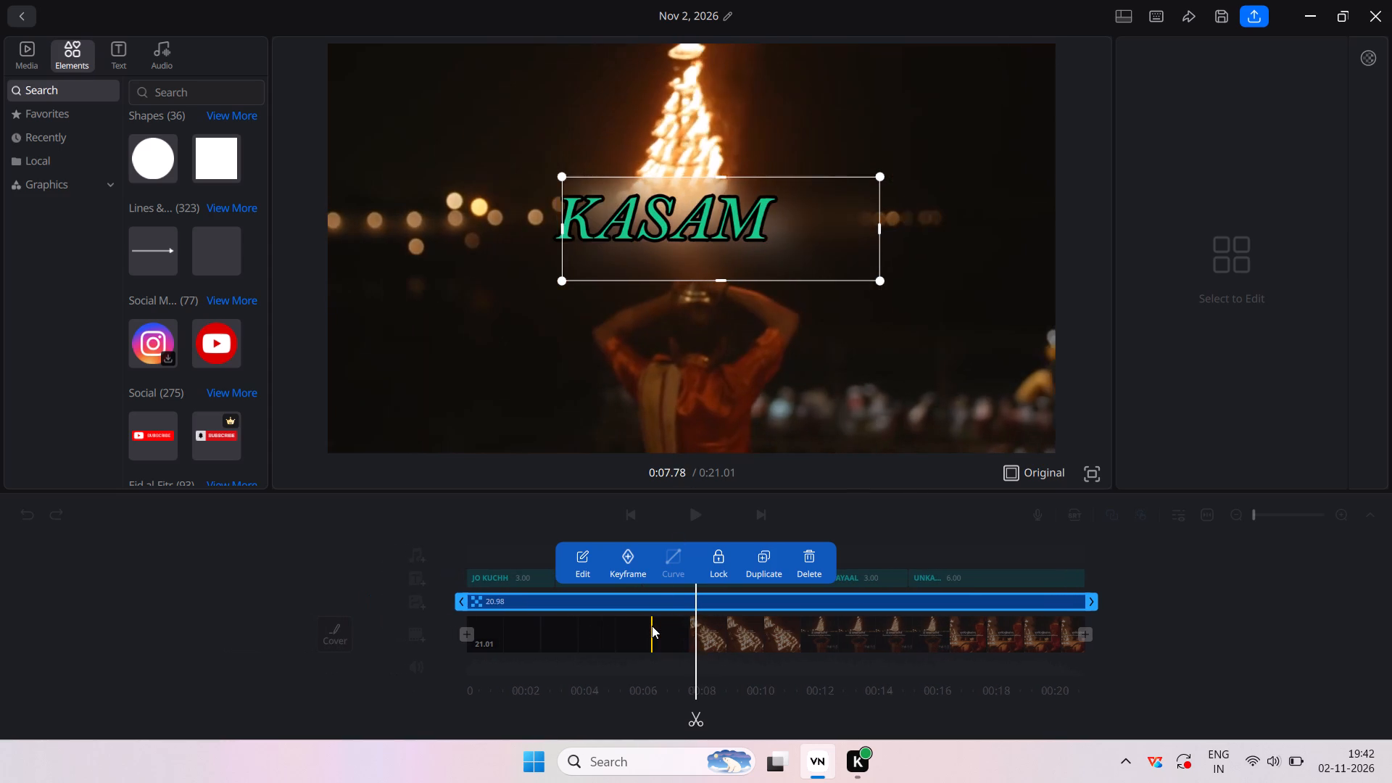
scroll(652, 626, "right", 4)
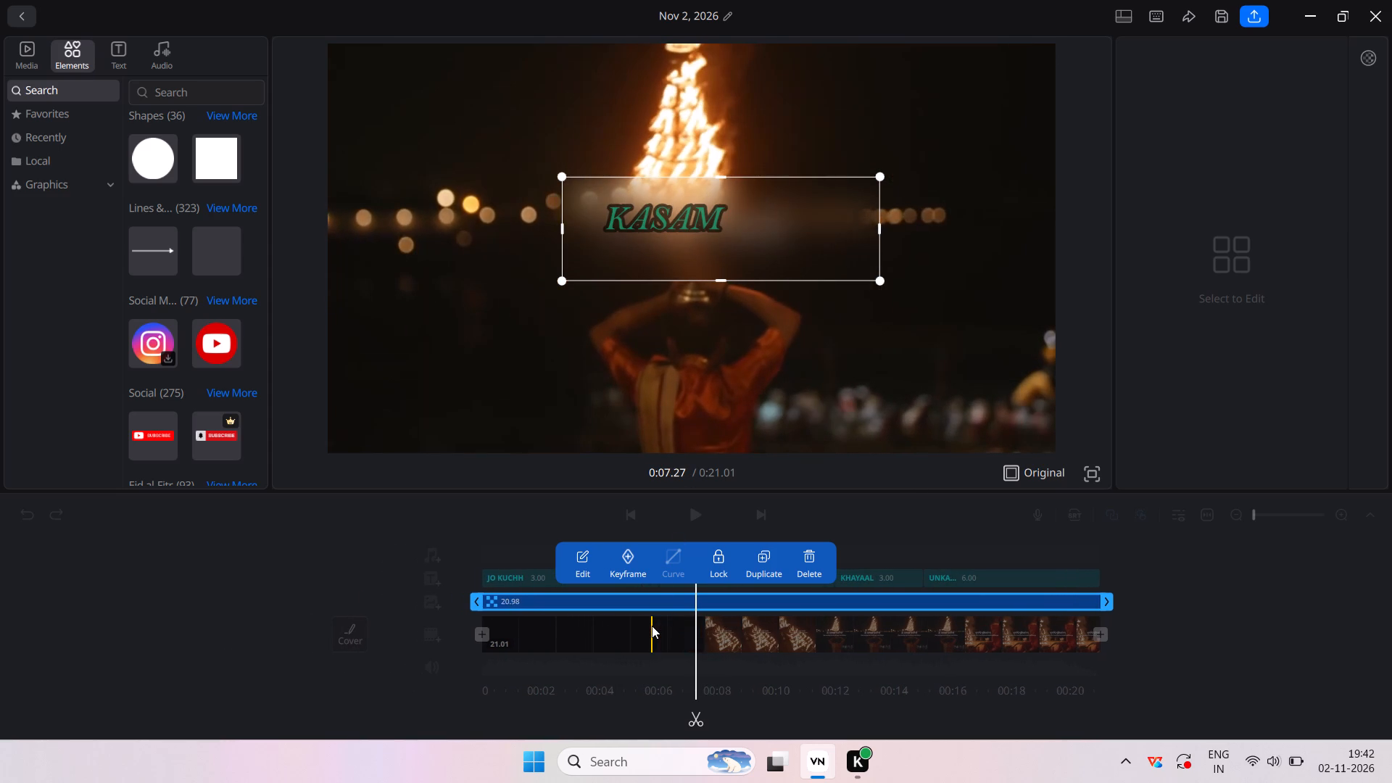
scroll(652, 626, "right", 9)
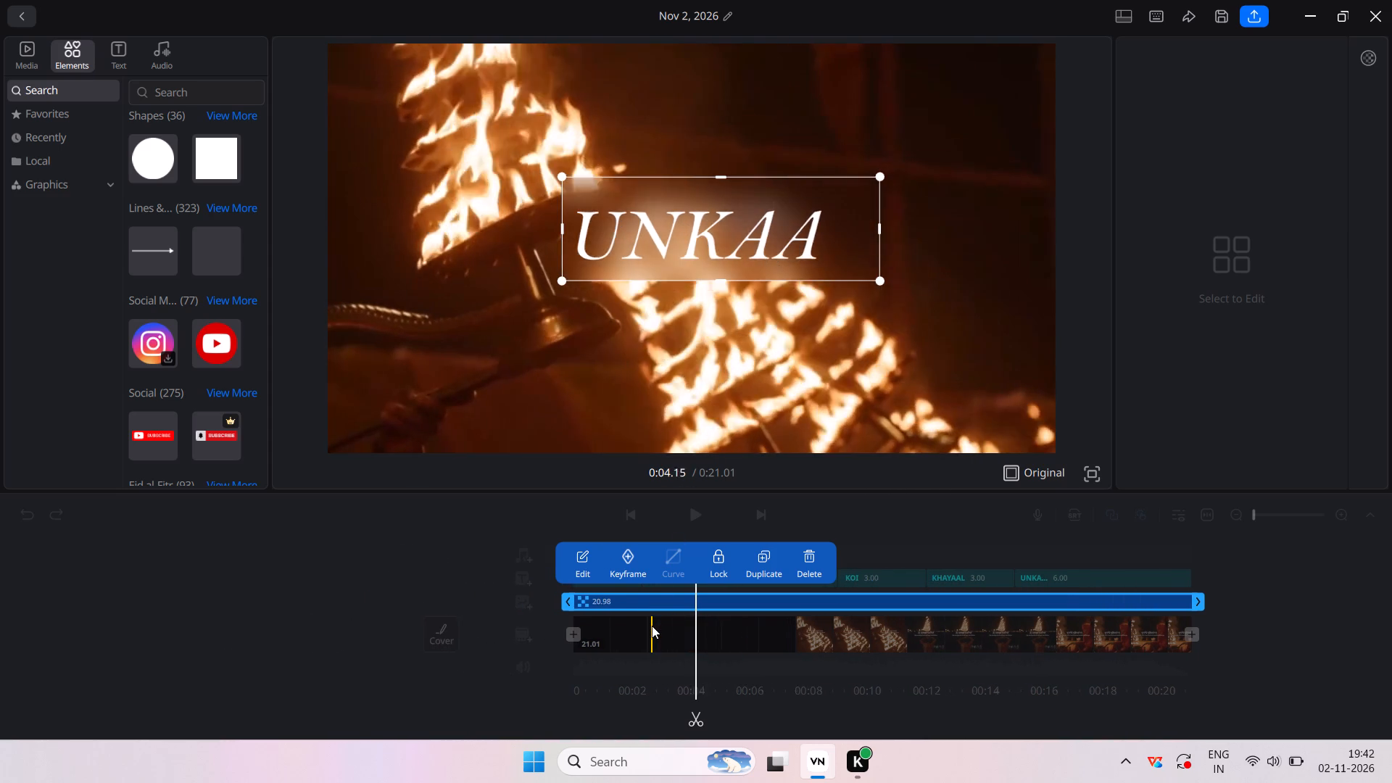
scroll(652, 626, "right", 5)
right_click(652, 626)
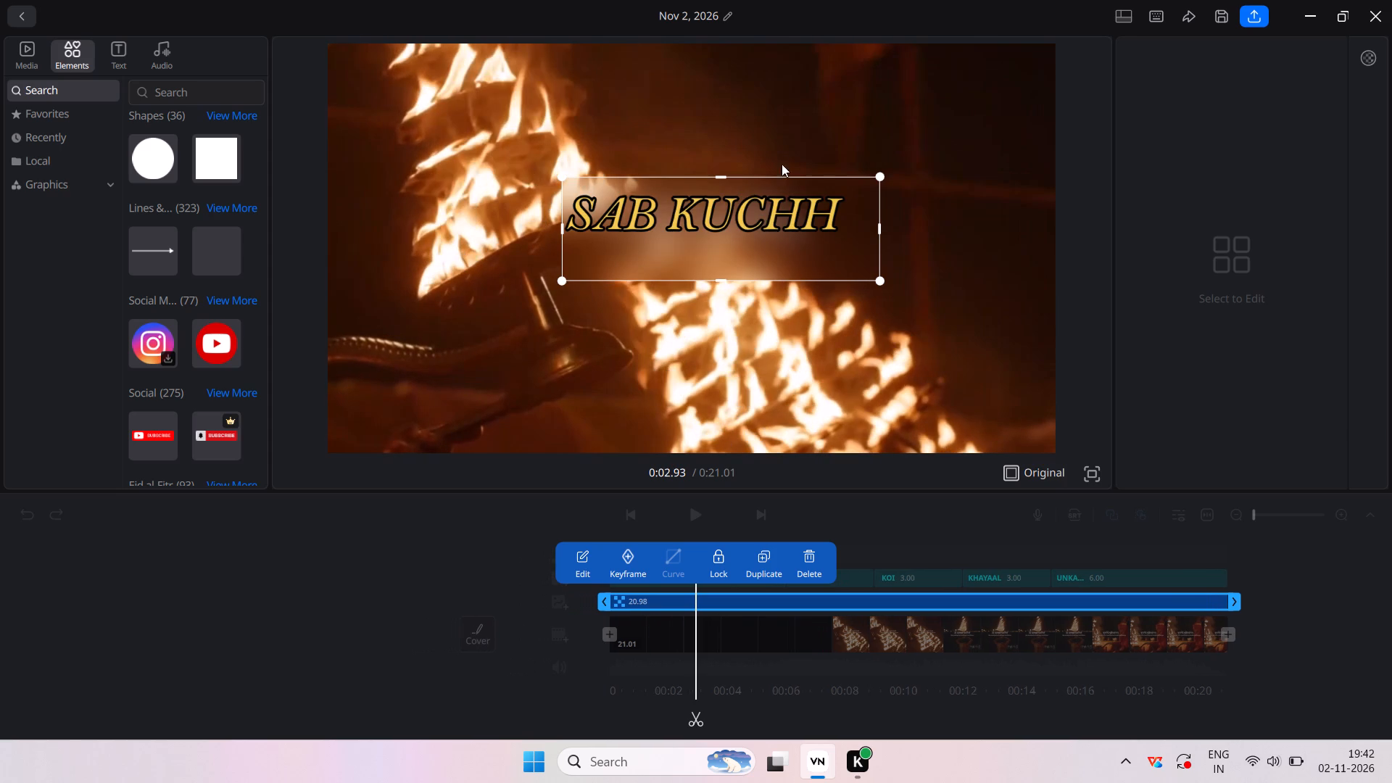
left_click_drag(882, 174, 861, 196)
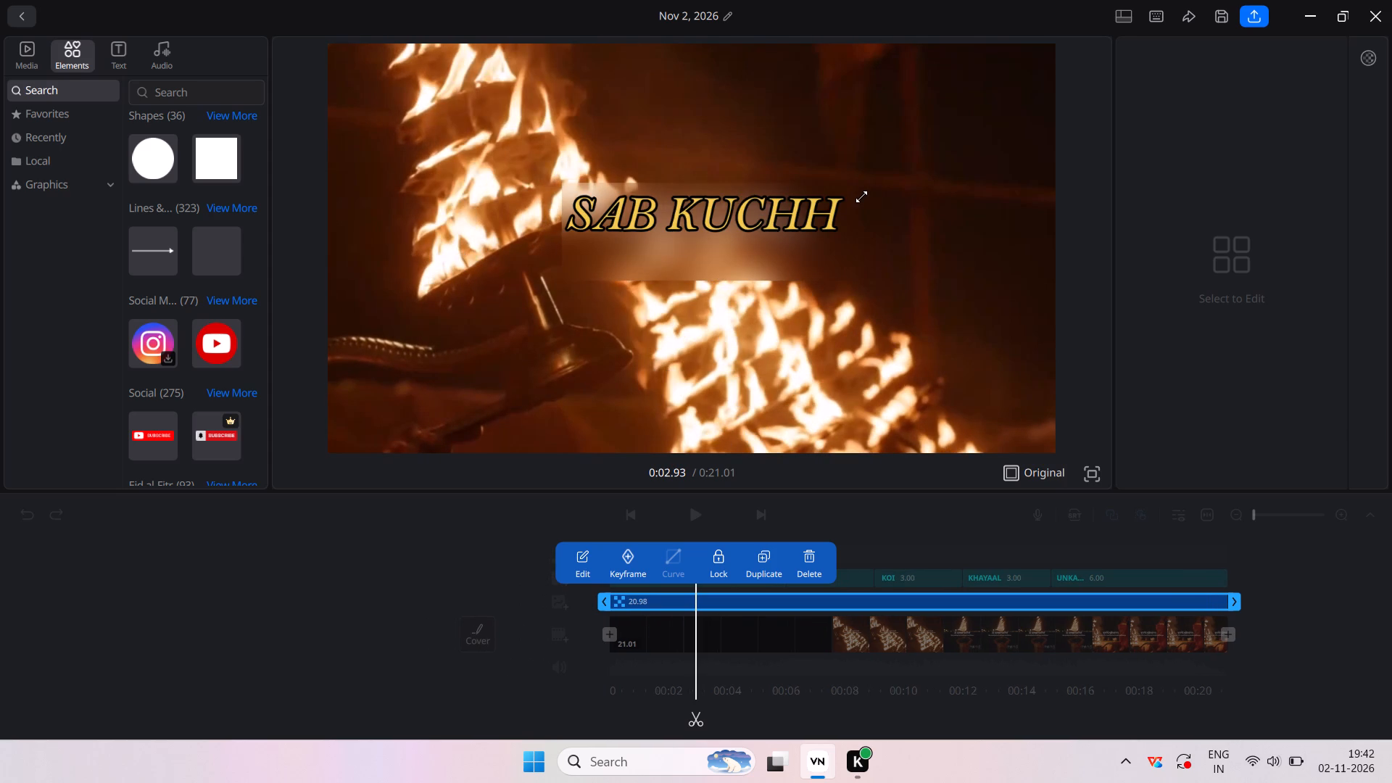
left_click_drag(861, 196, 858, 204)
left_click_drag(858, 204, 865, 199)
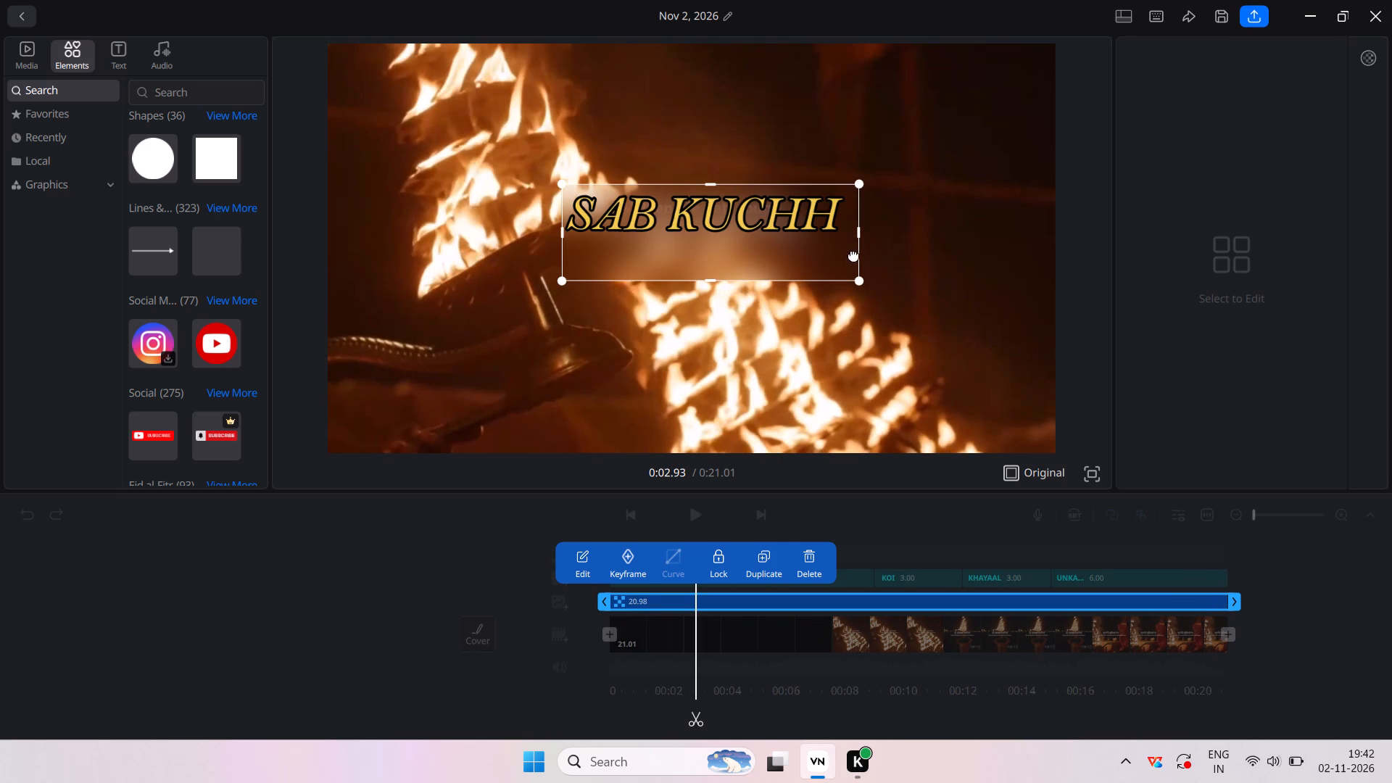
left_click_drag(715, 278, 713, 247)
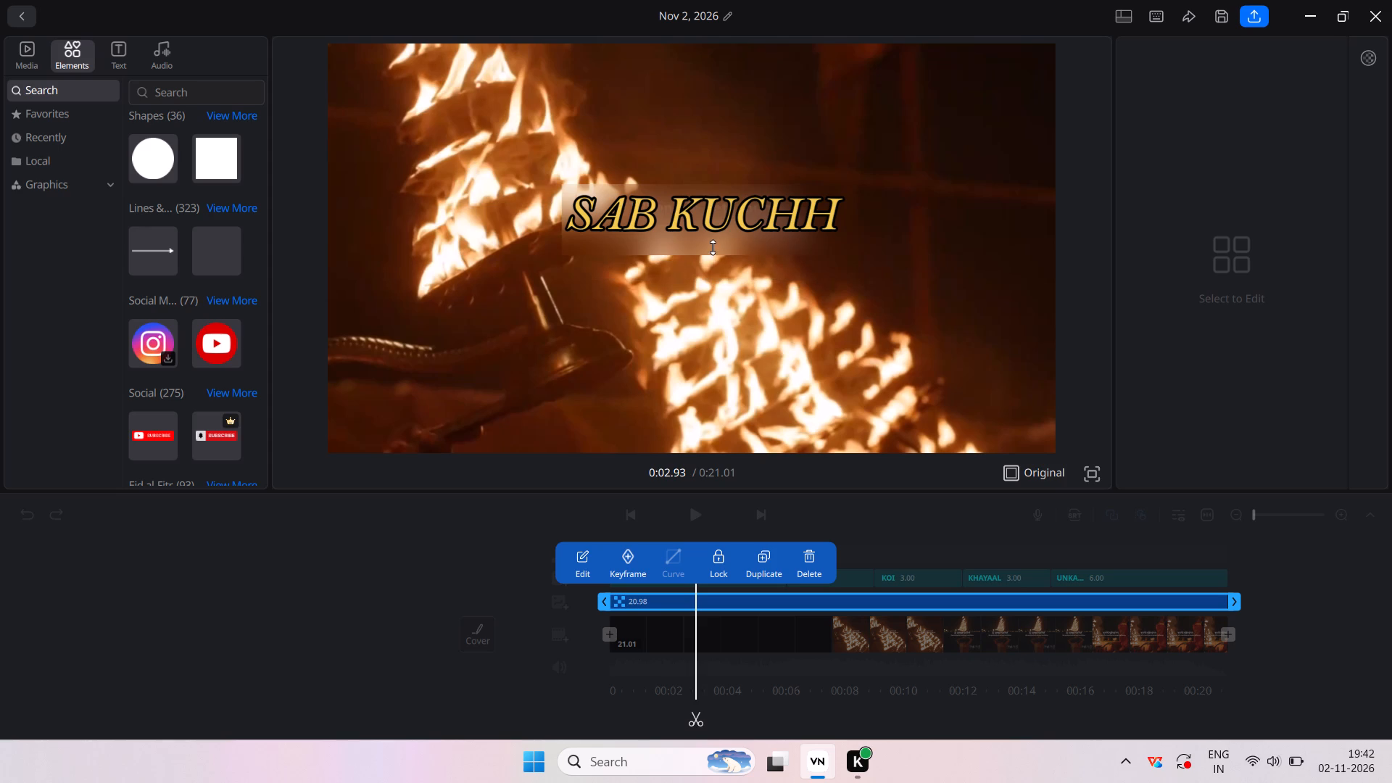
left_click_drag(713, 247, 713, 248)
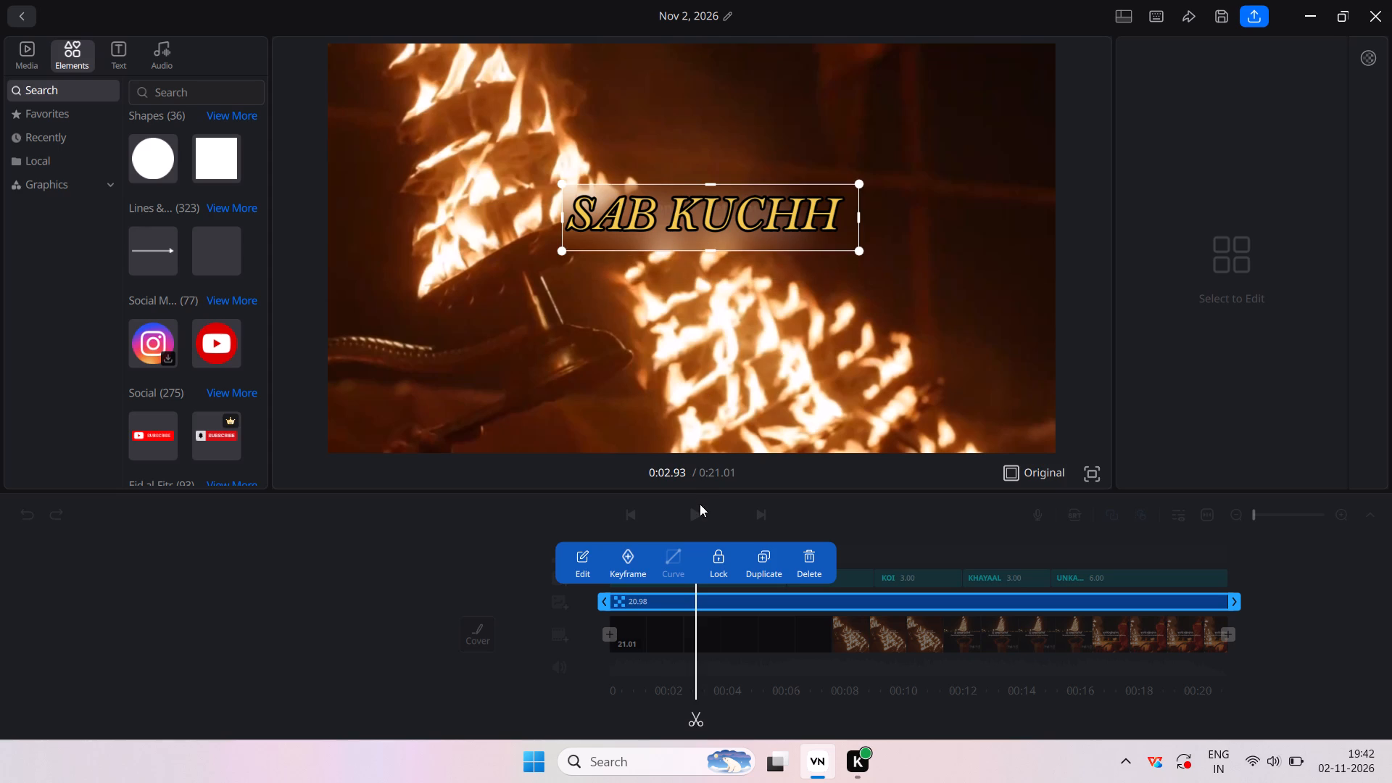
Play on to the UNKAA lyric and make the blurred band taller at top and bottom to cover the caption and lyric.
left_click(700, 504)
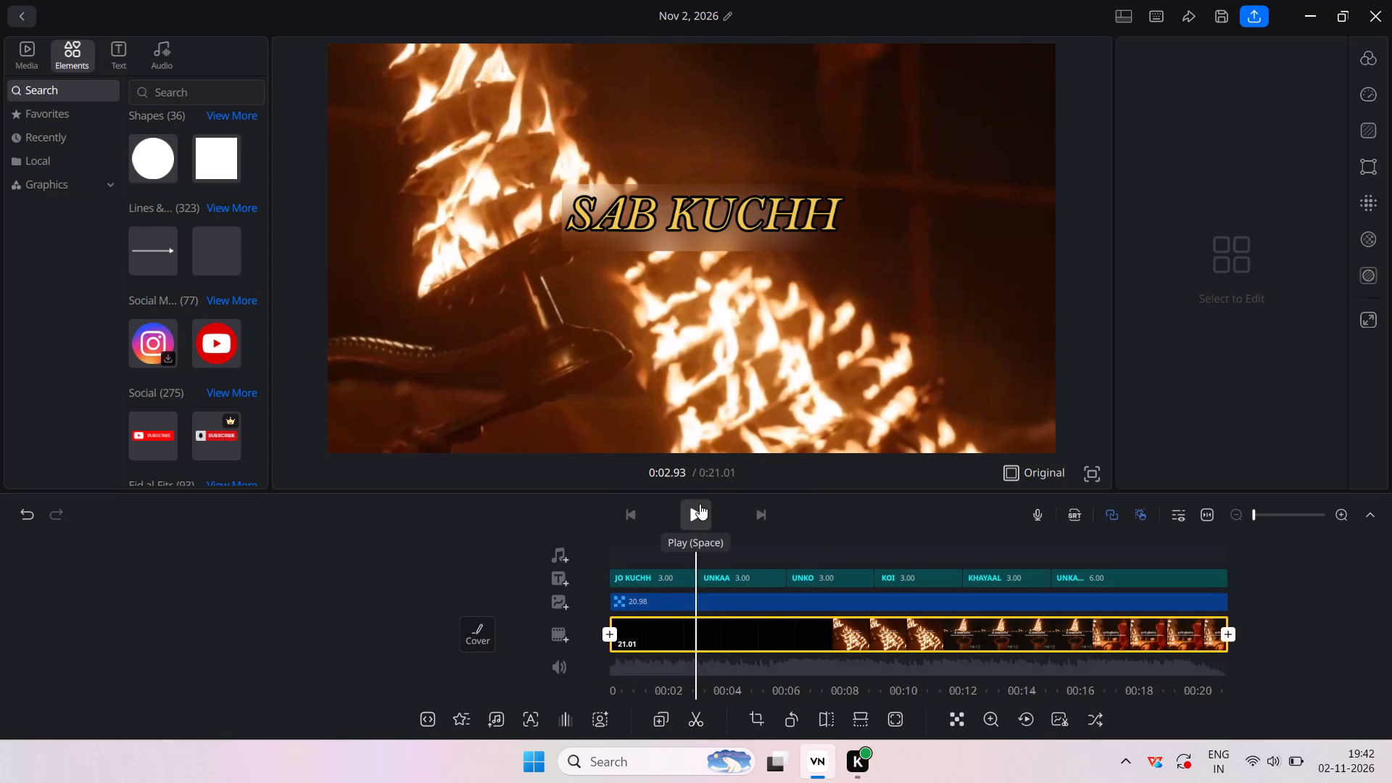
left_click(700, 504)
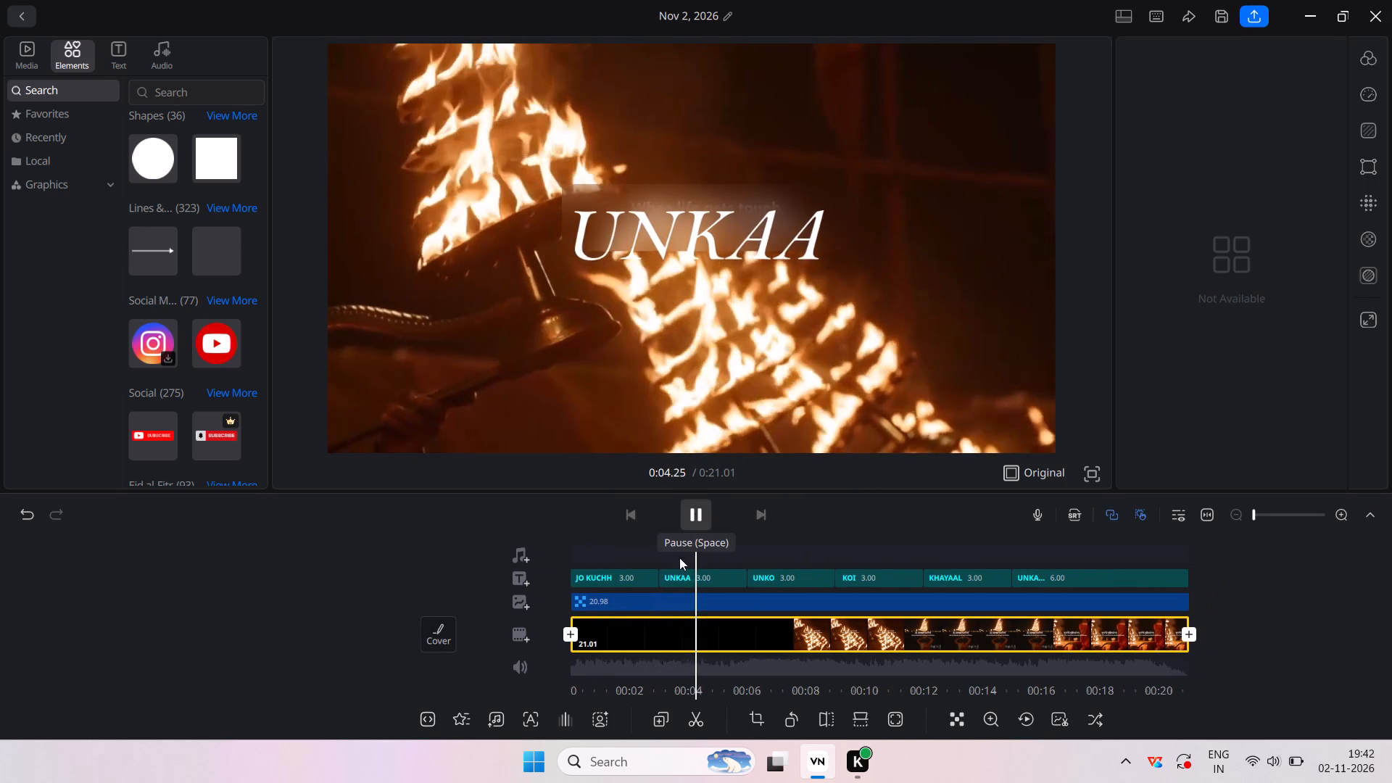
left_click(643, 606)
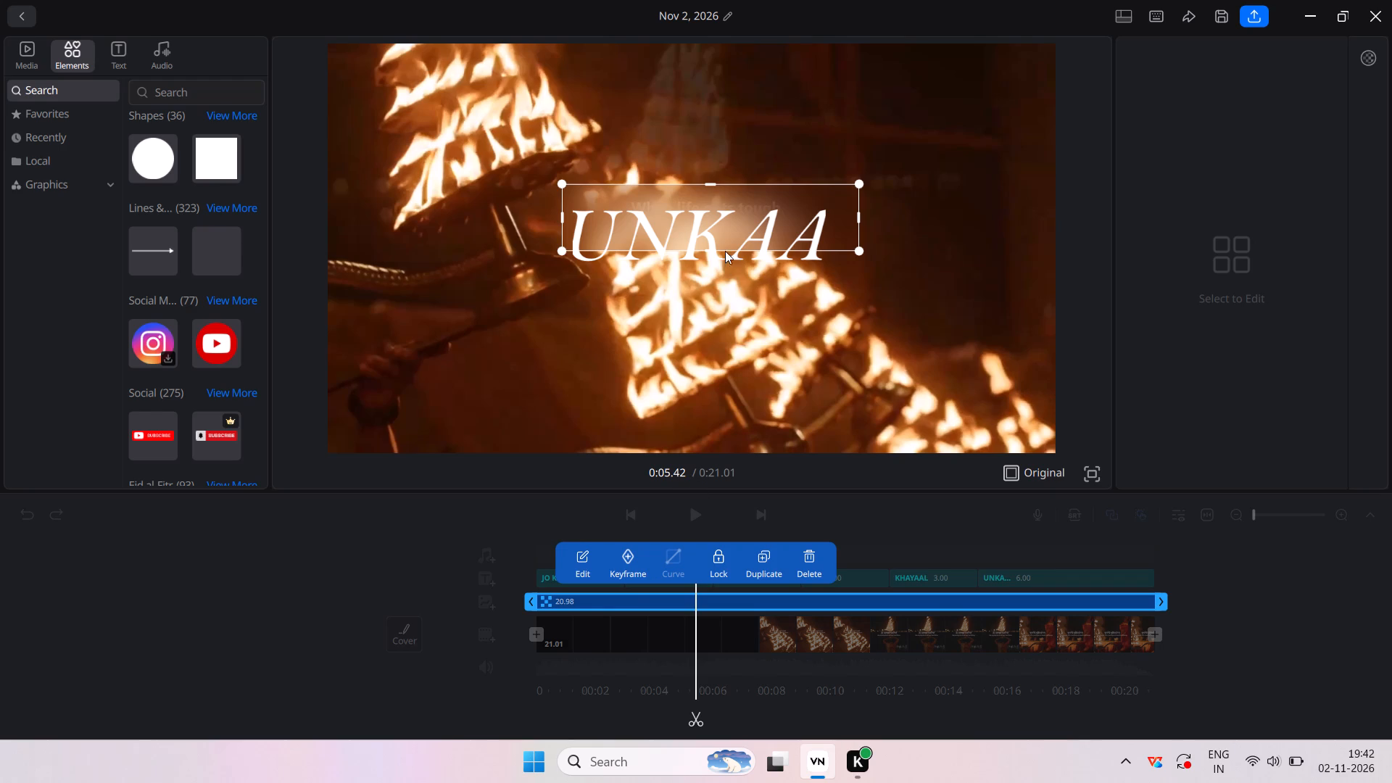
left_click_drag(713, 185, 713, 168)
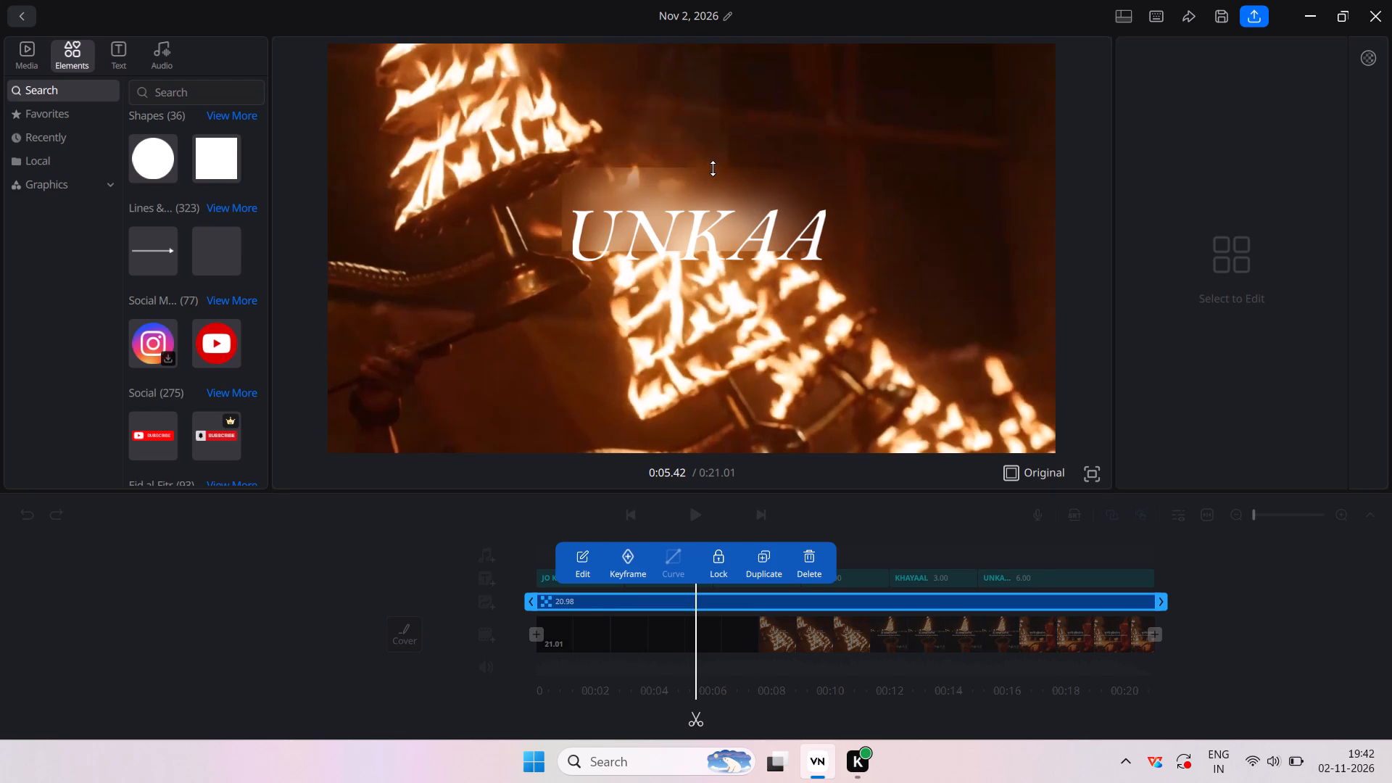
left_click_drag(713, 168, 713, 177)
left_click_drag(707, 252, 707, 273)
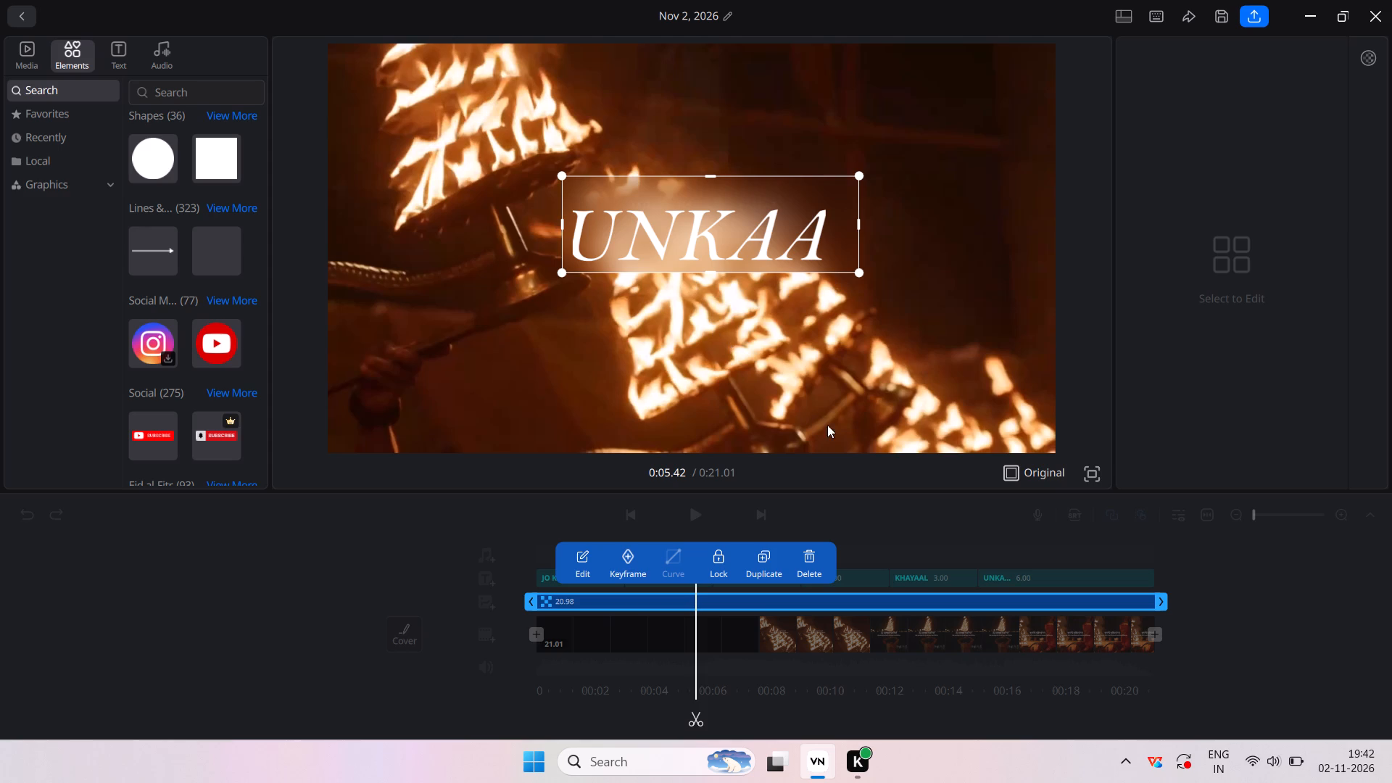
Play the video from the UNKAA lyric to its end and check the KHAYAAL lyric's text, colour and font settings.
left_click(836, 618)
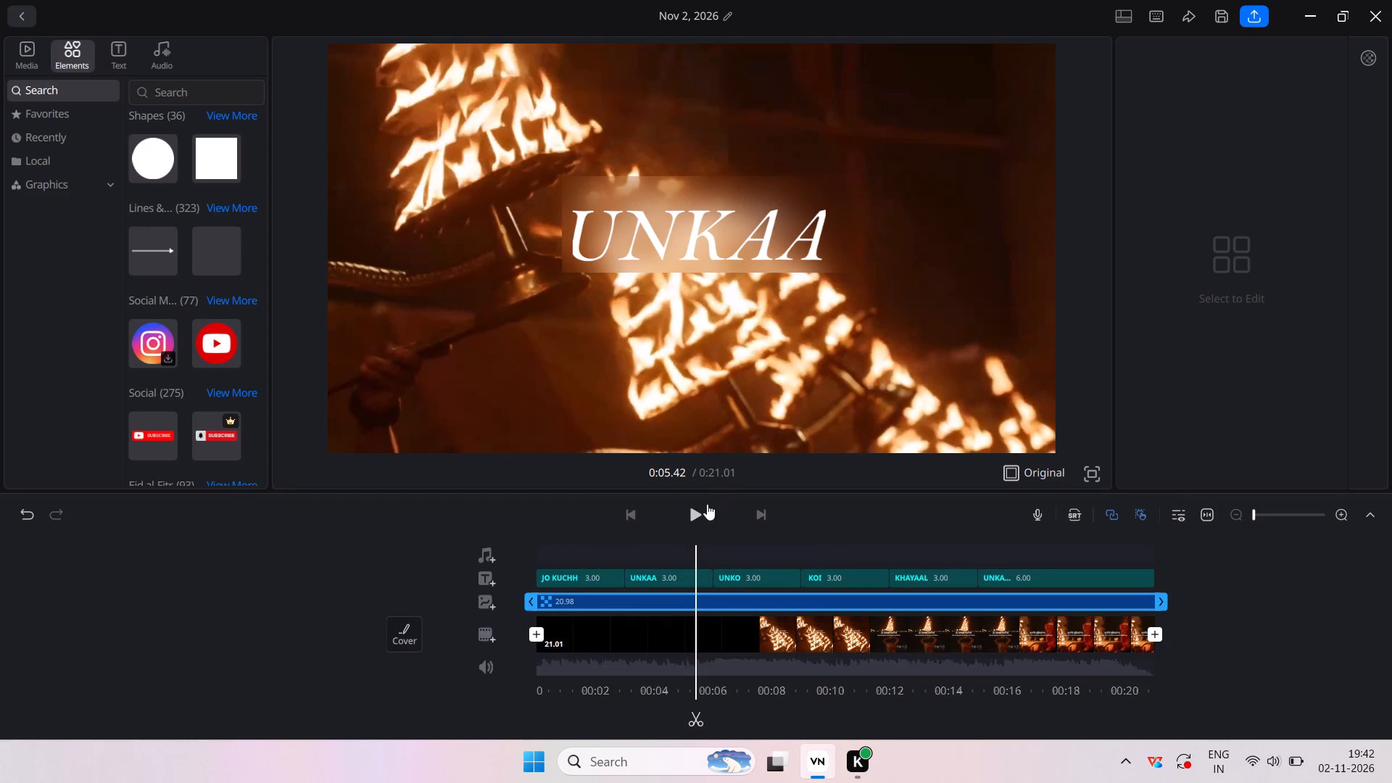
left_click(698, 515)
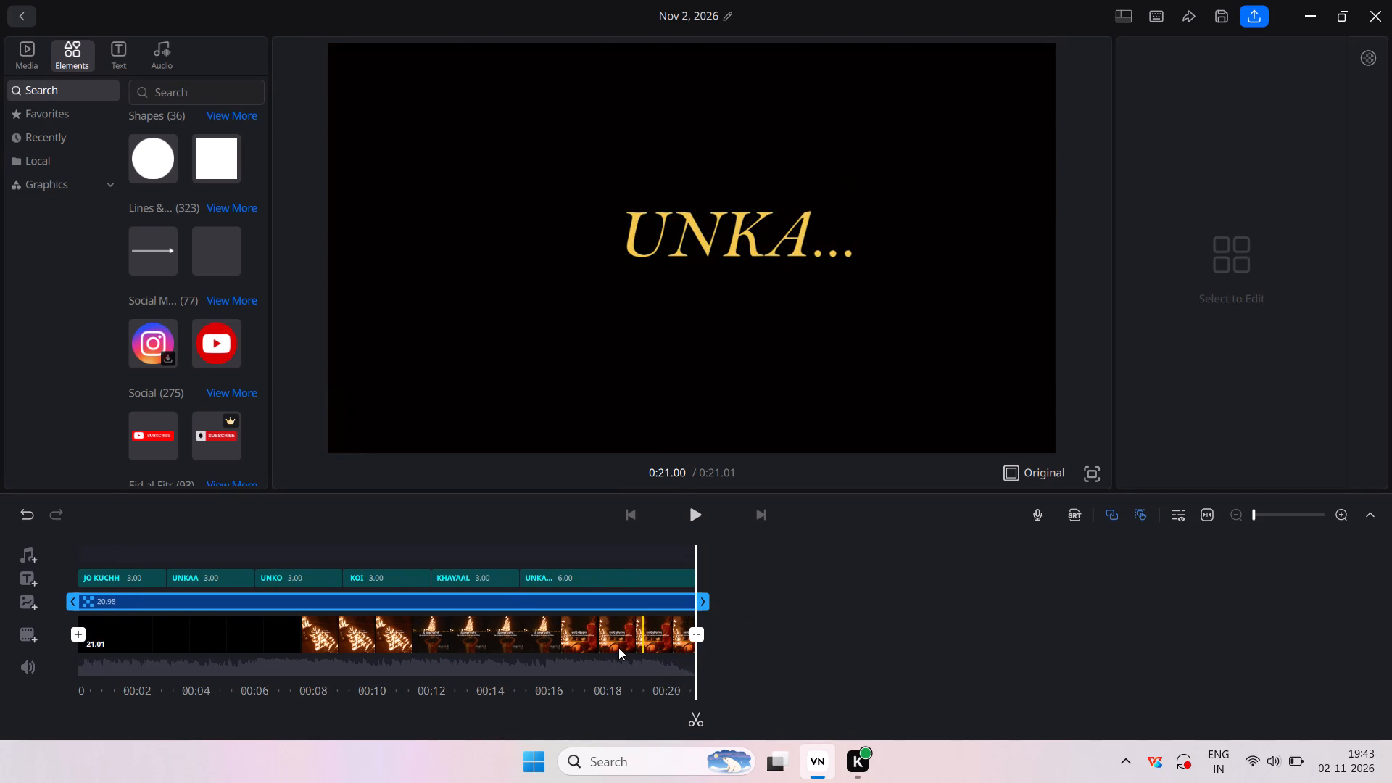
left_click(492, 581)
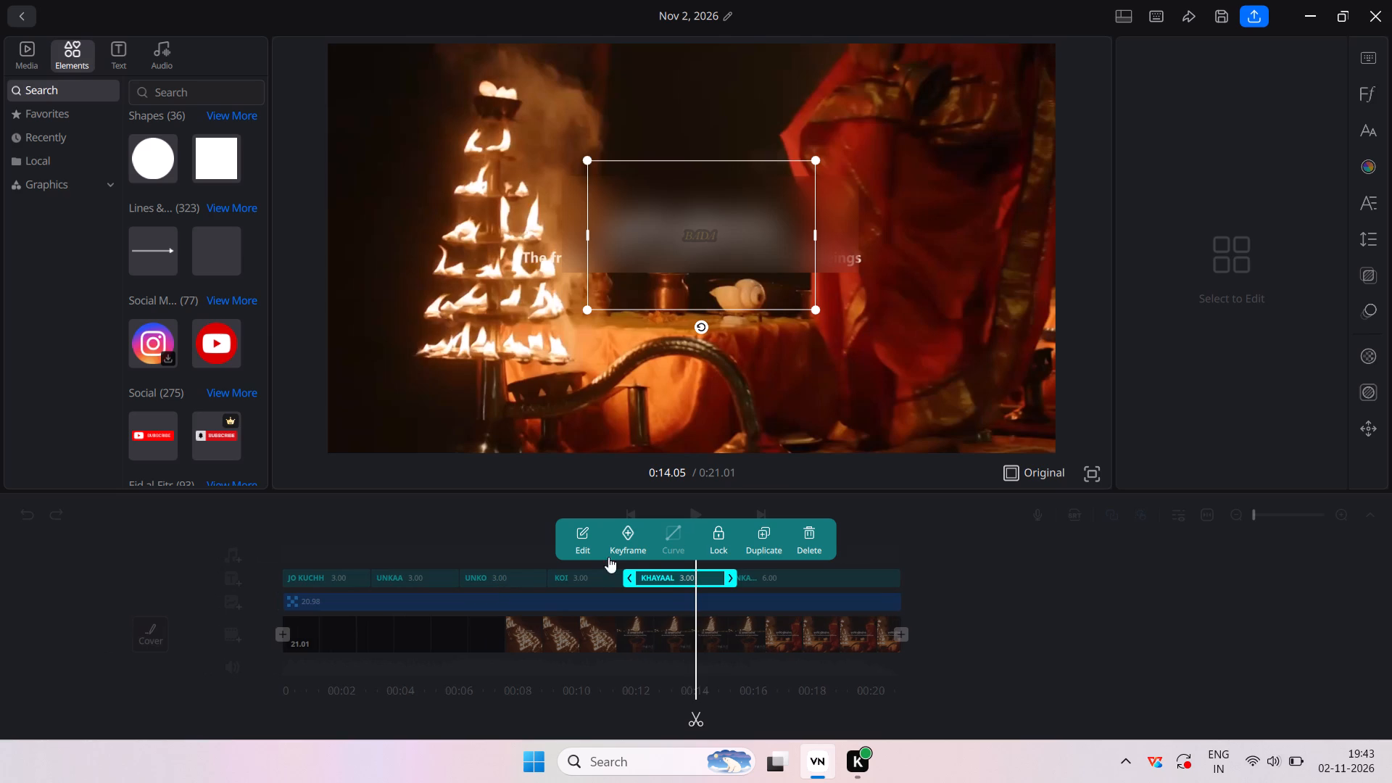
left_click(568, 537)
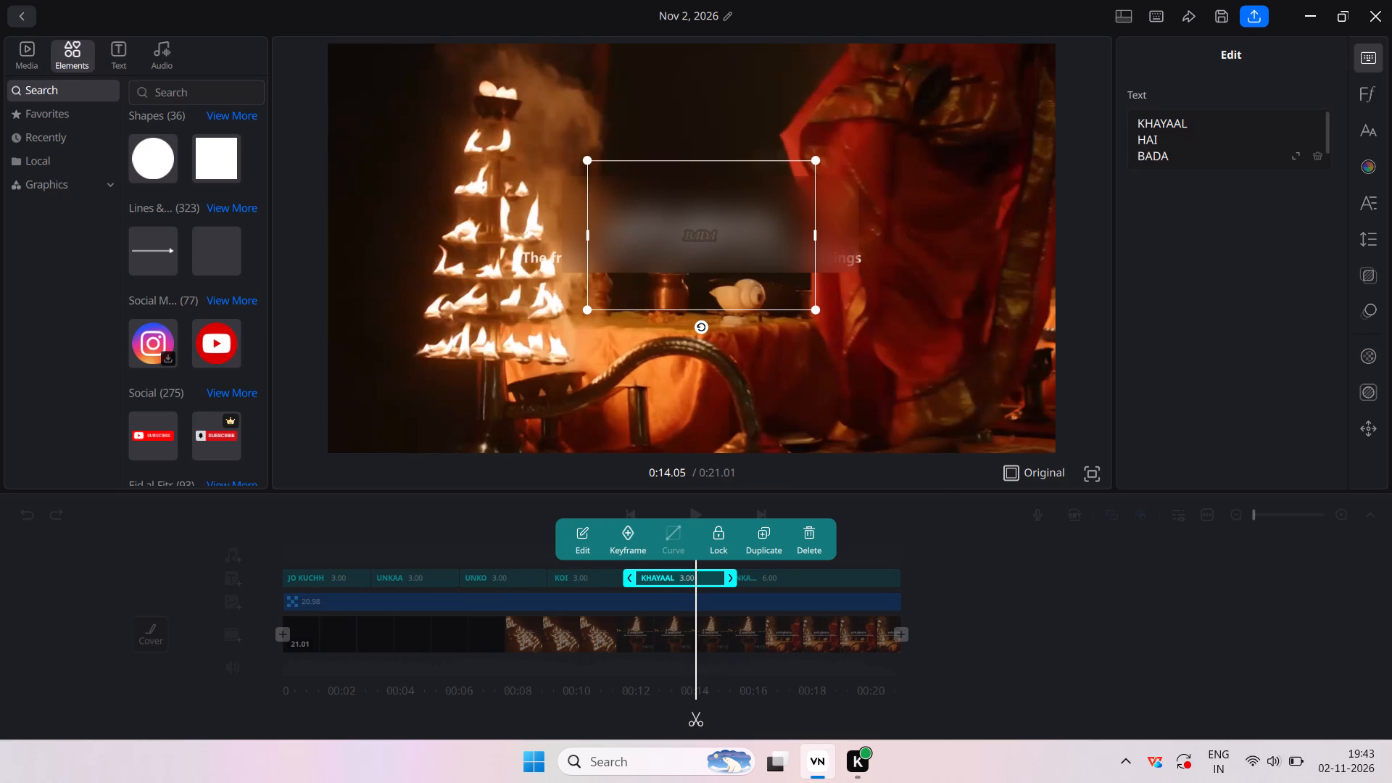
left_click(1372, 173)
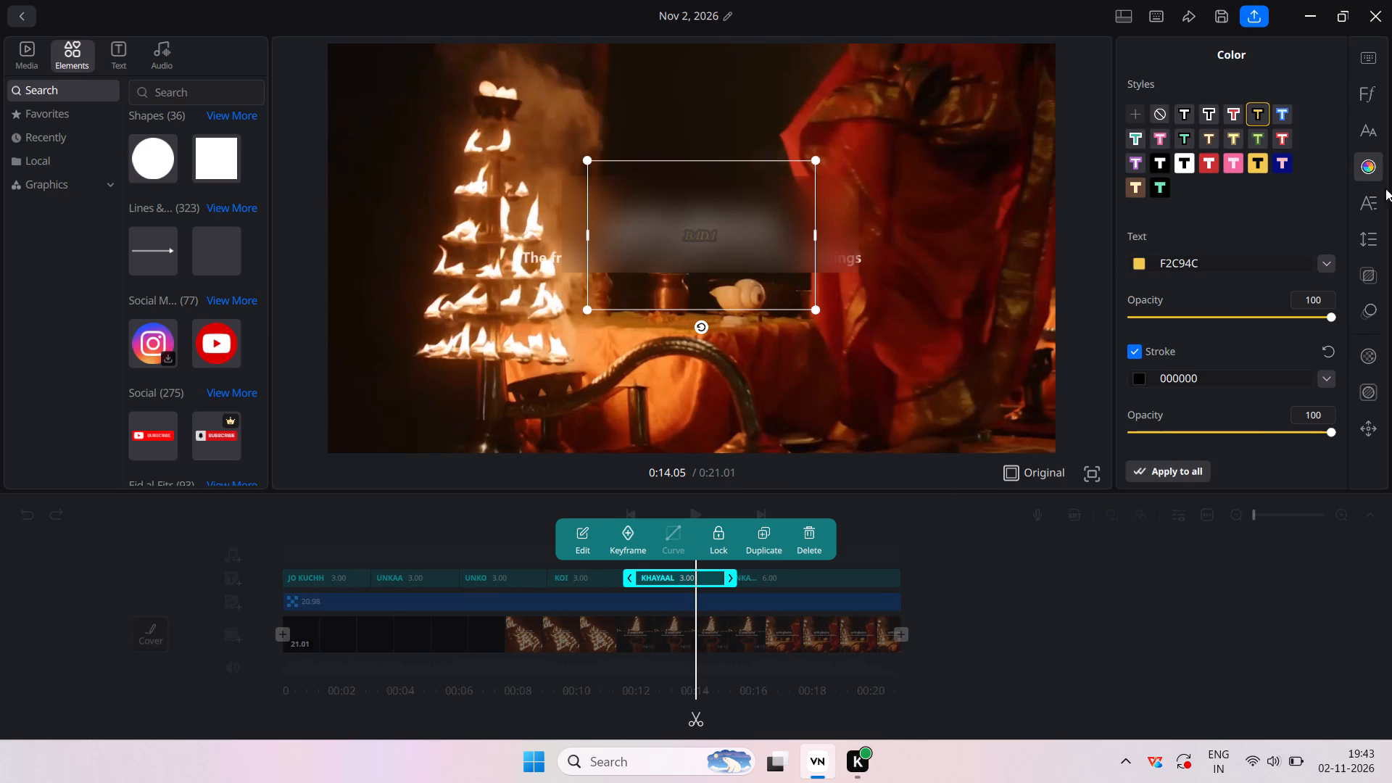
left_click(1370, 98)
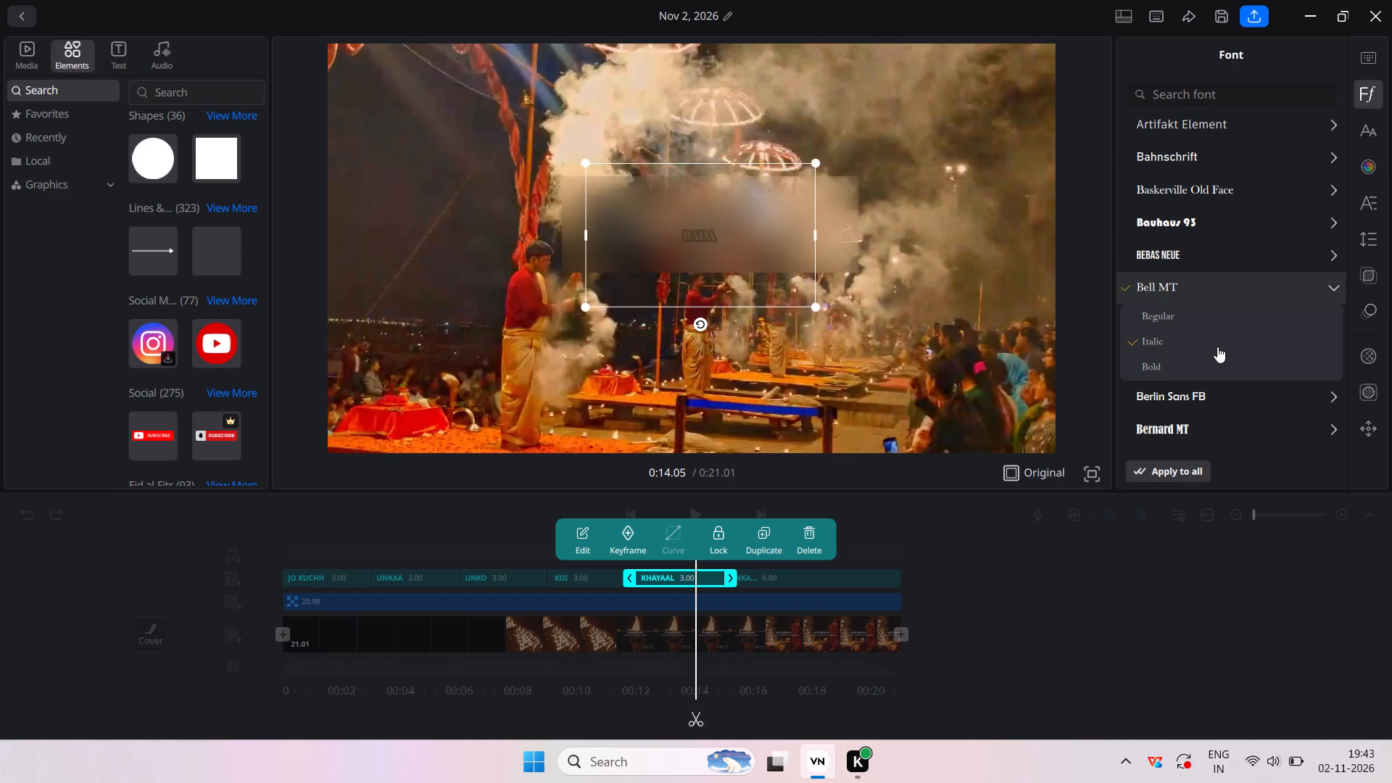
left_click(1200, 676)
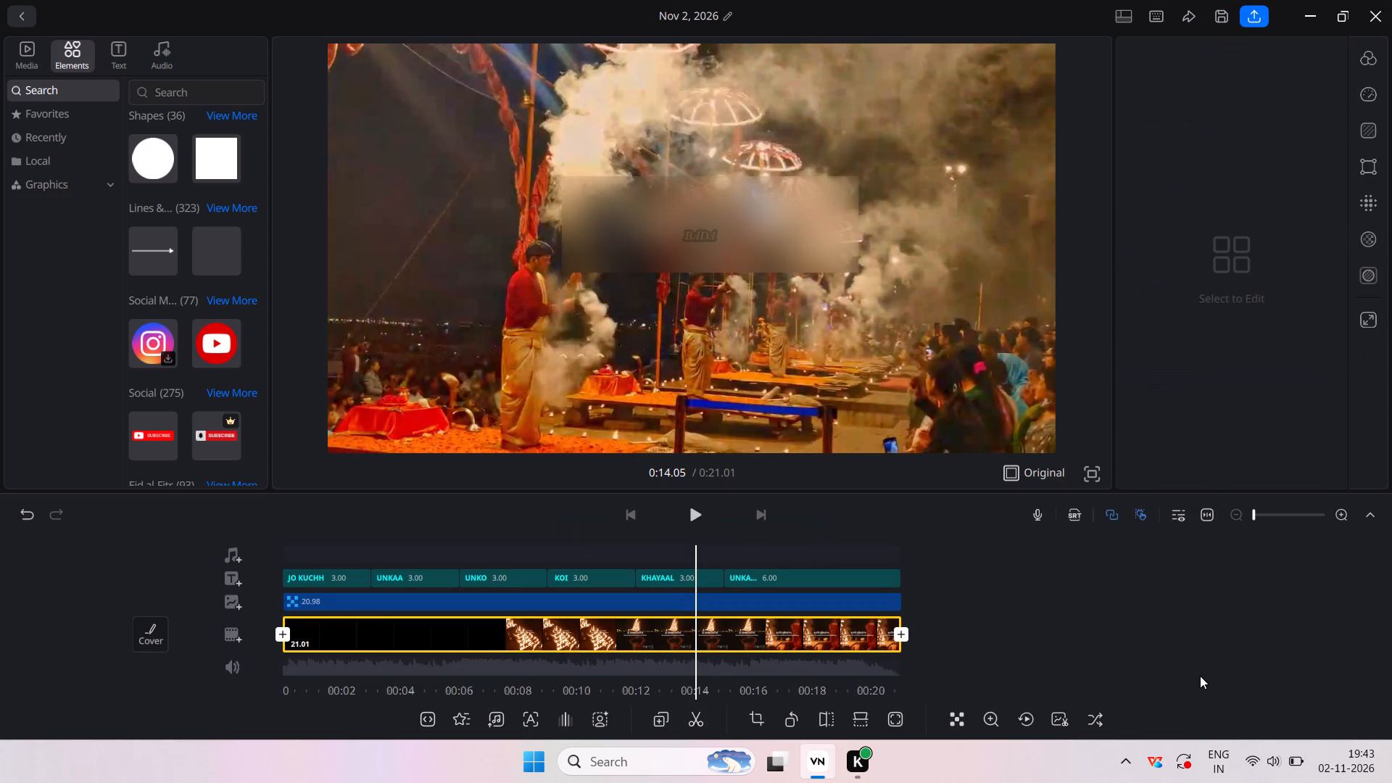
Browse the built-in Vlog music tracks and search them for "chalre chalre w", clearing the search text.
scroll(647, 676, "right", 8)
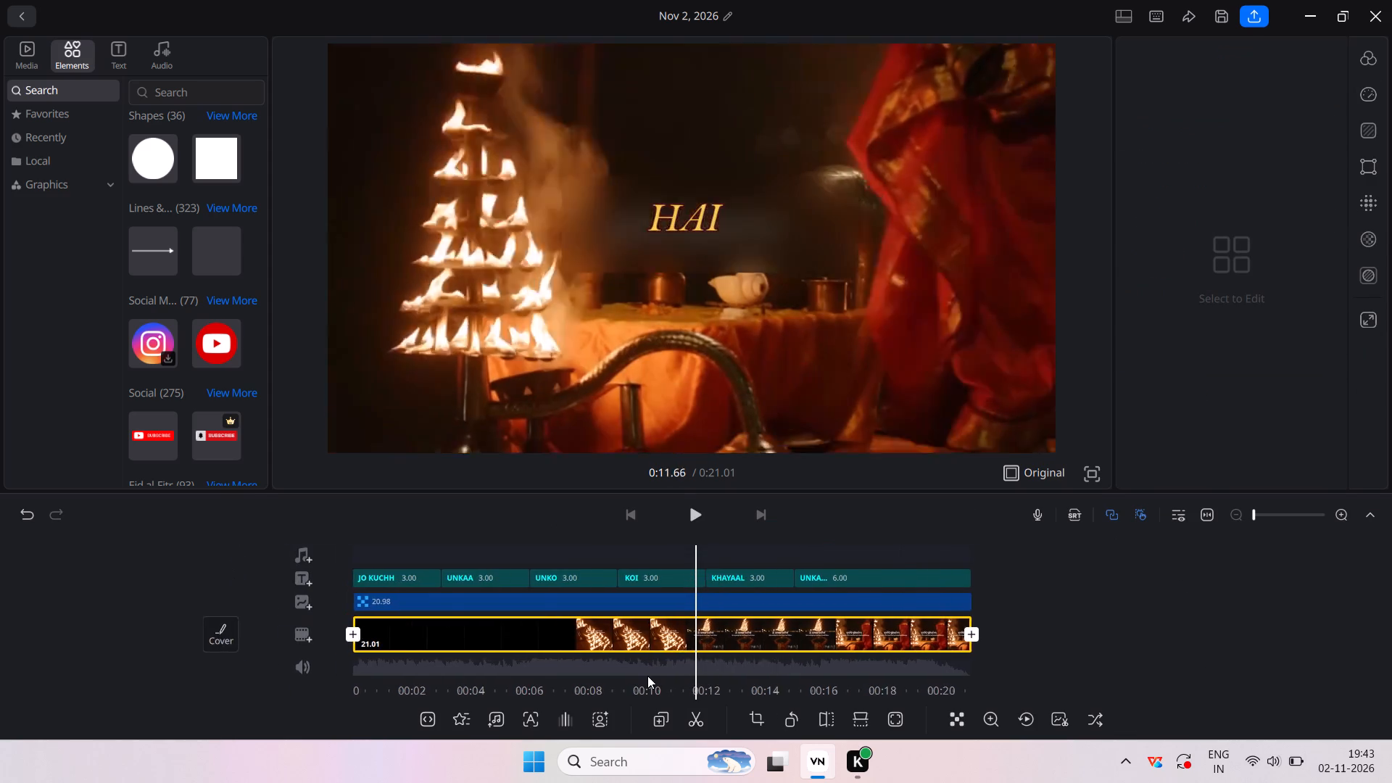
scroll(647, 676, "right", 11)
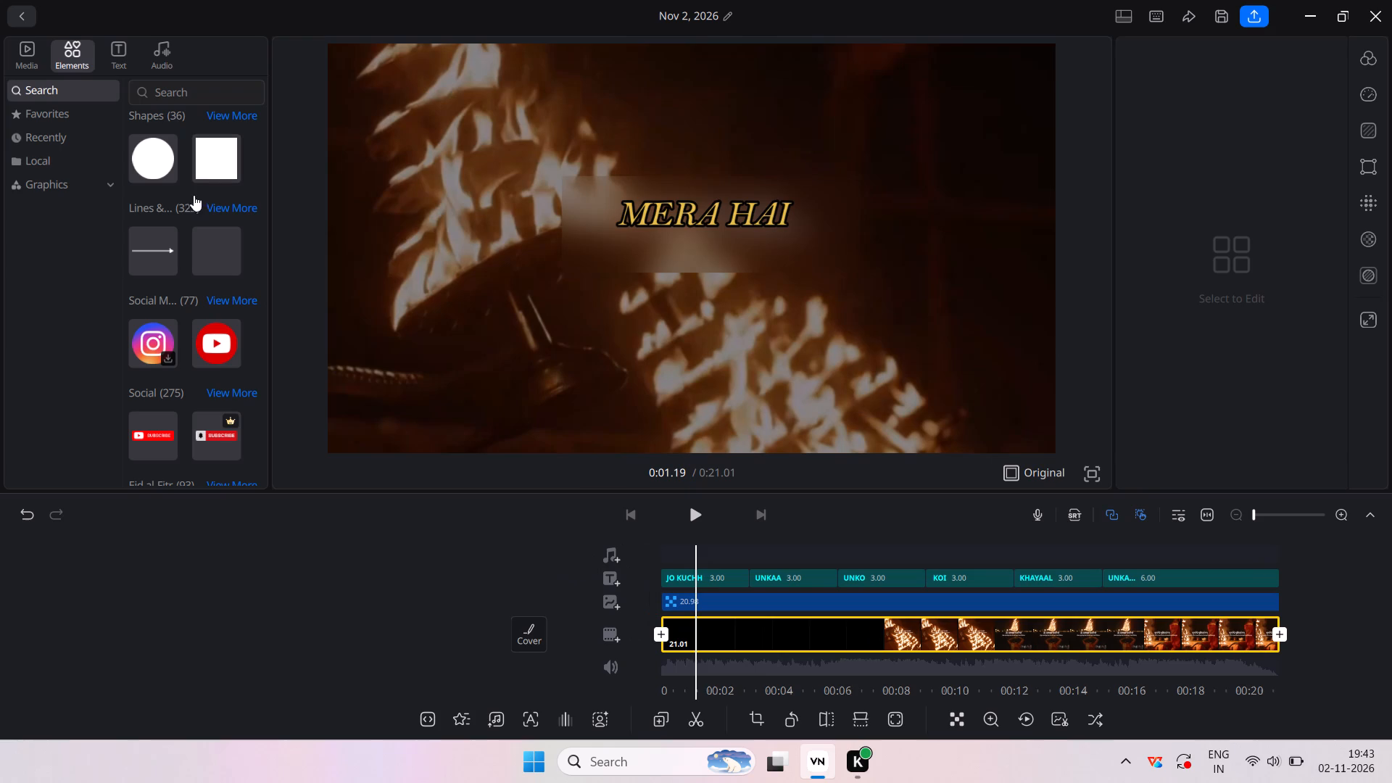
left_click(167, 56)
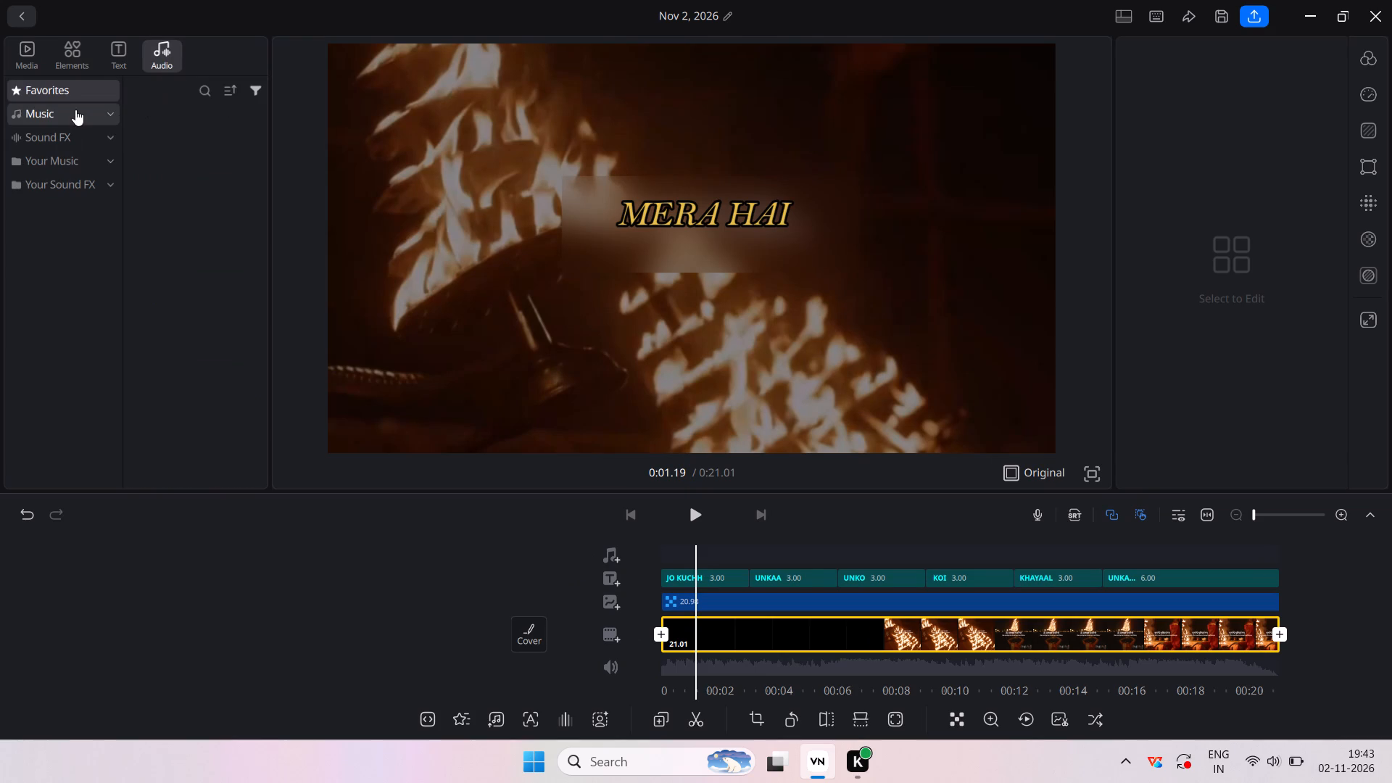
left_click(70, 110)
left_click(64, 136)
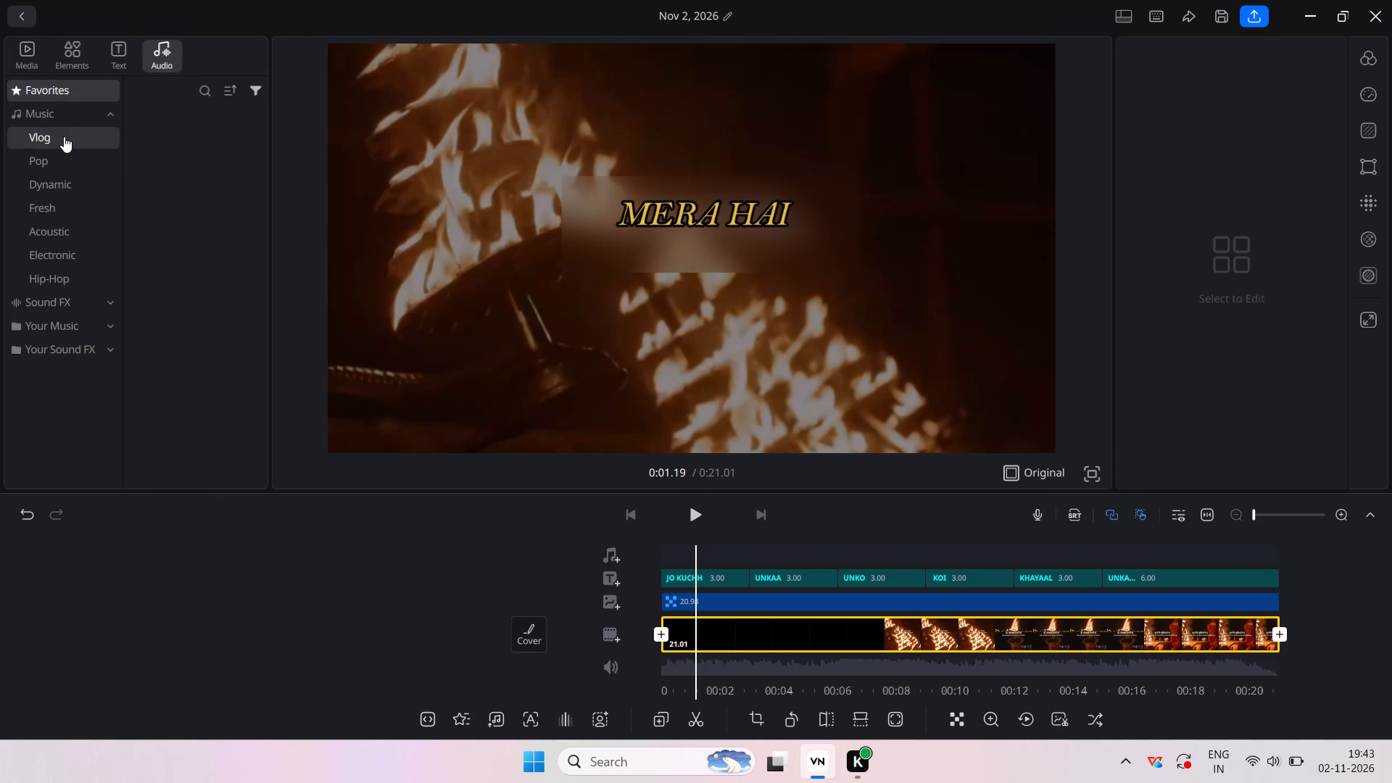
left_click(63, 108)
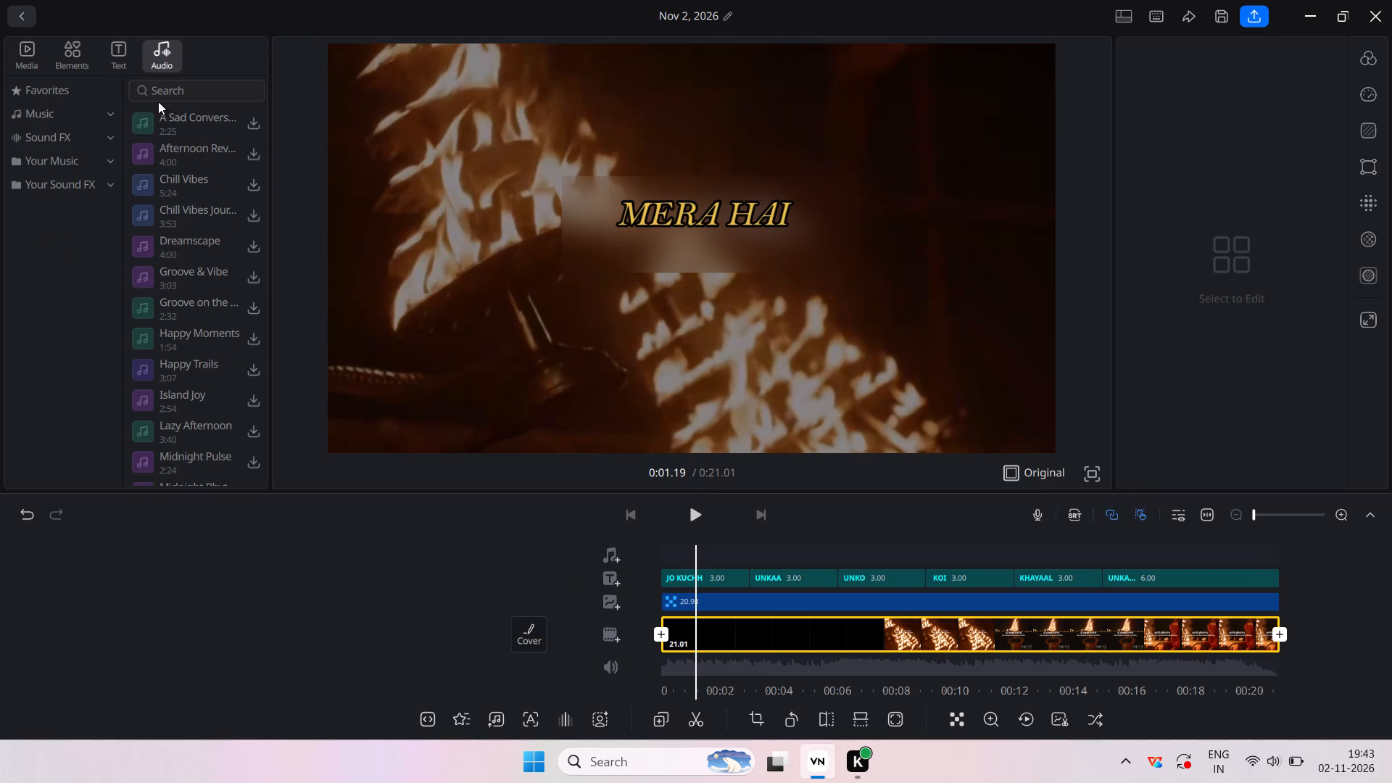
left_click(181, 91)
type("chalre chalre w")
key("BackSpace")
key("BackSpace")
key("BackSpace")
key("BackSpace")
key("BackSpace")
key("BackSpace")
key("BackSpace")
key("BackSpace")
key("BackSpace")
key("BackSpace")
key("BackSpace")
key("BackSpace")
key("BackSpace")
key("BackSpace")
key("BackSpace")
key("BackSpace")
key("BackSpace")
key("BackSpace")
key("BackSpace")
key("BackSpace")
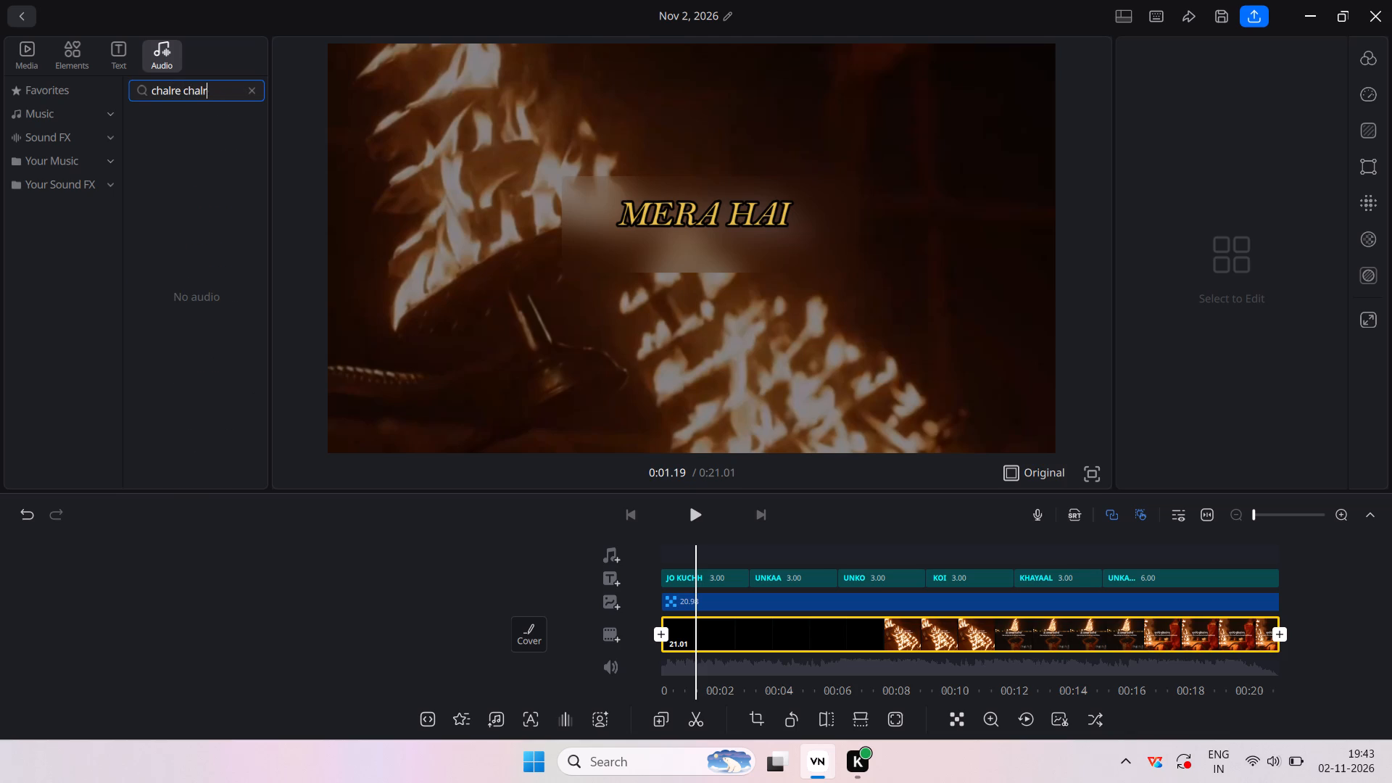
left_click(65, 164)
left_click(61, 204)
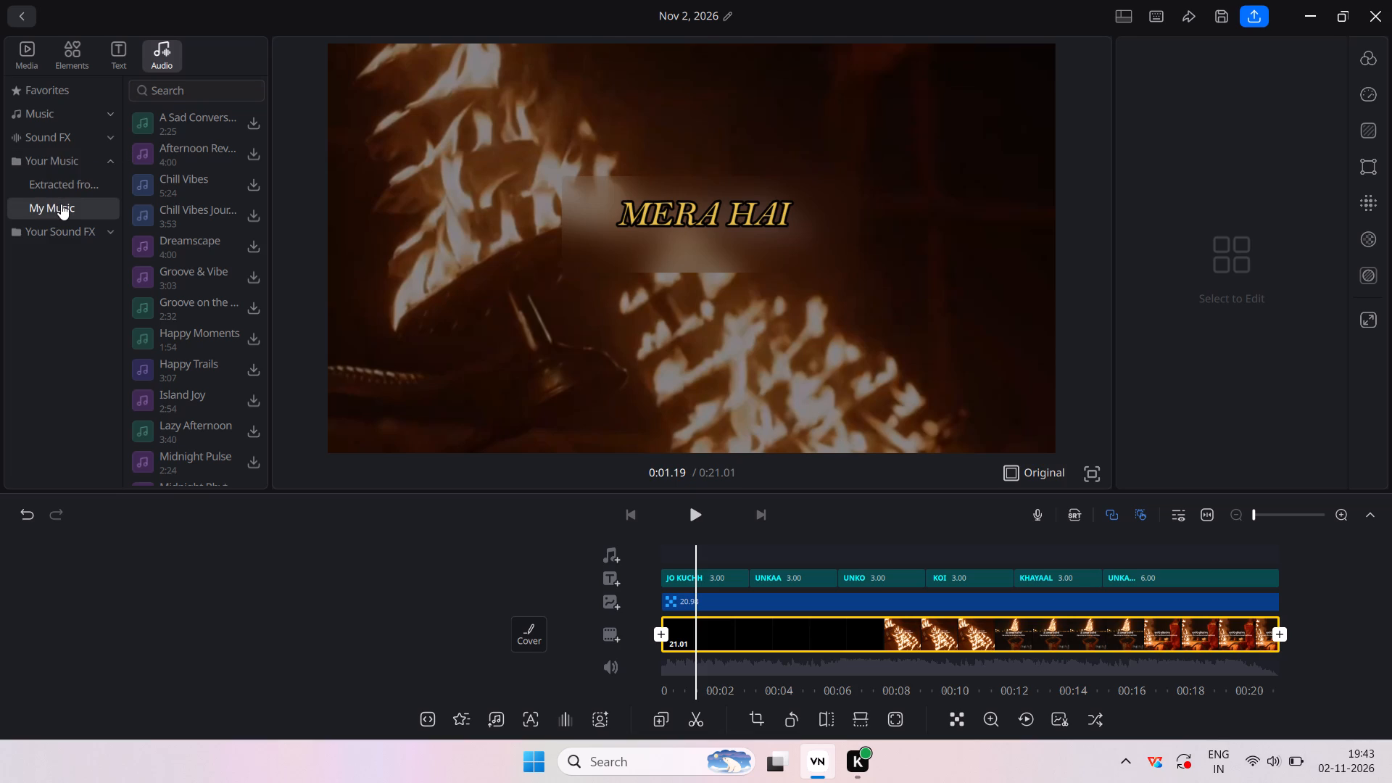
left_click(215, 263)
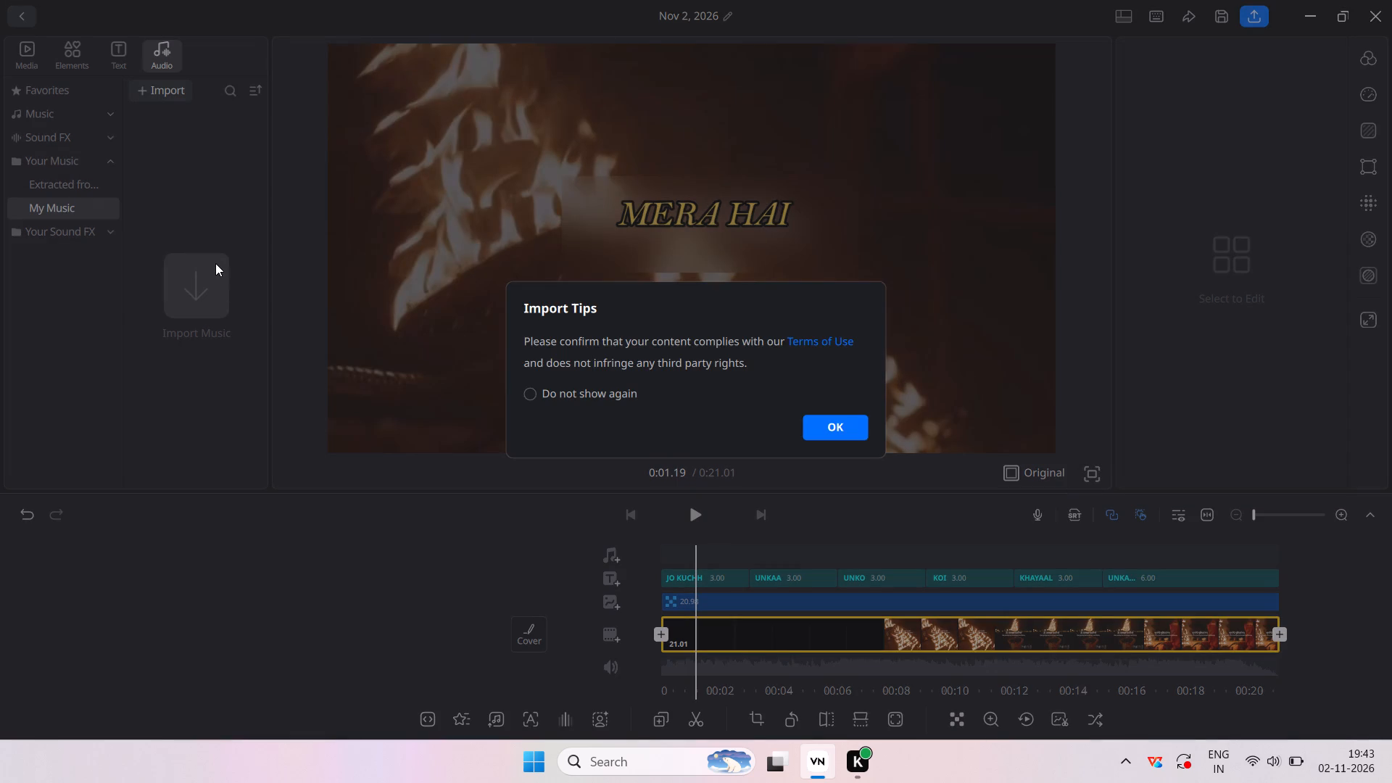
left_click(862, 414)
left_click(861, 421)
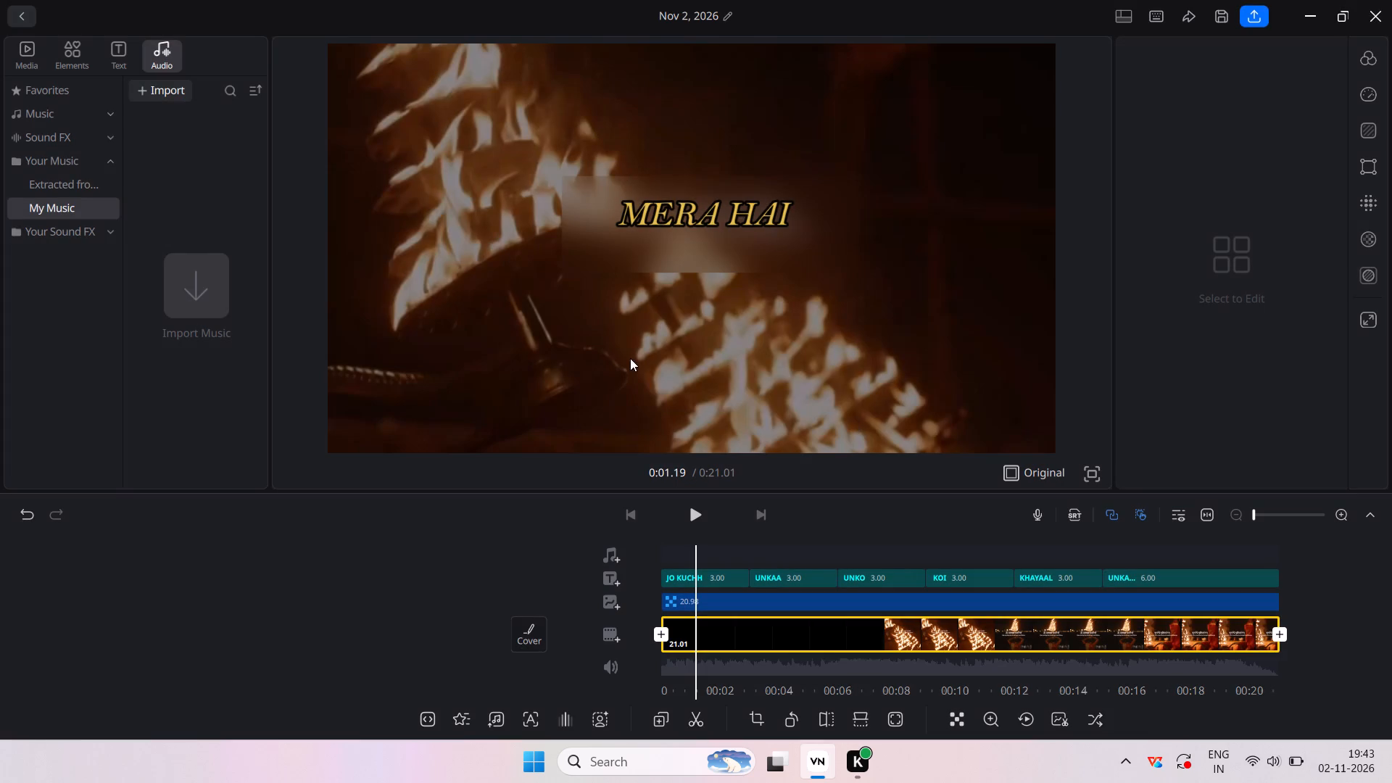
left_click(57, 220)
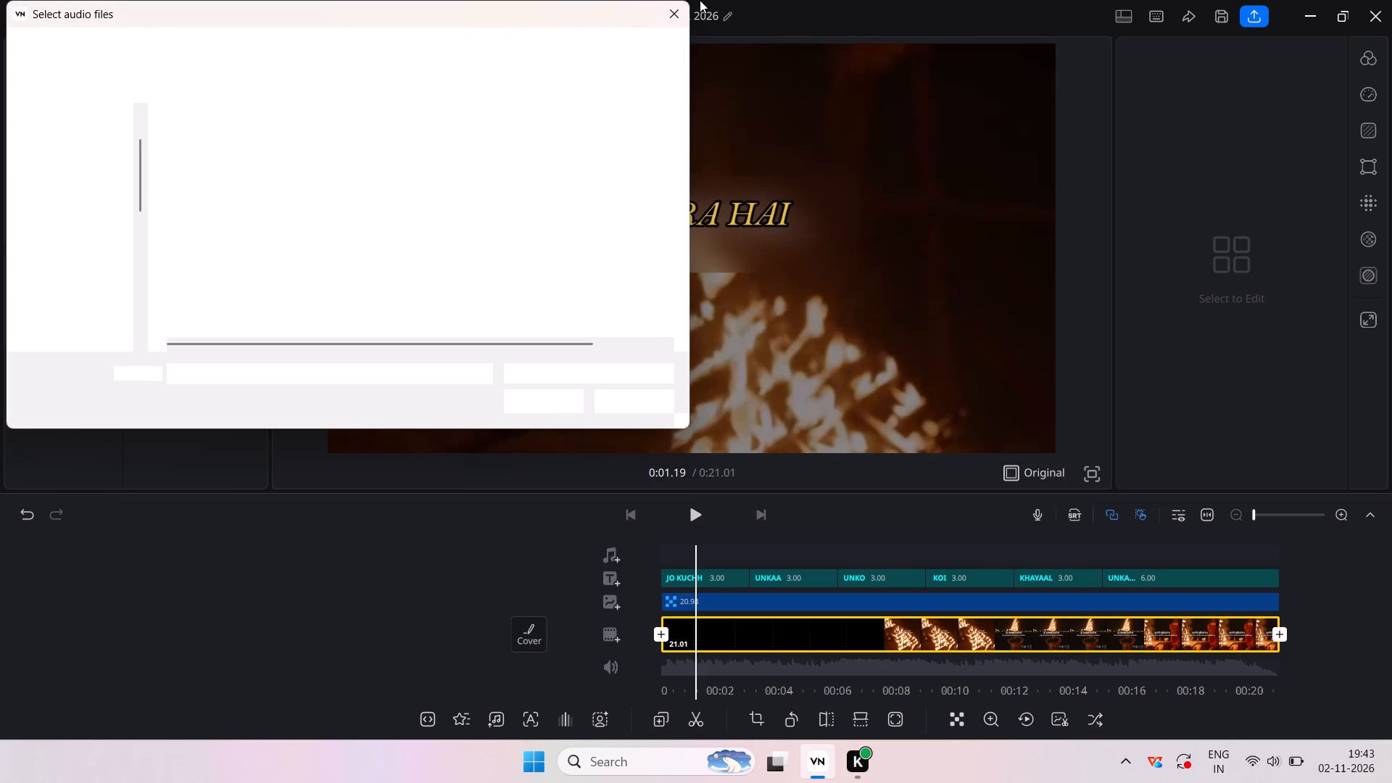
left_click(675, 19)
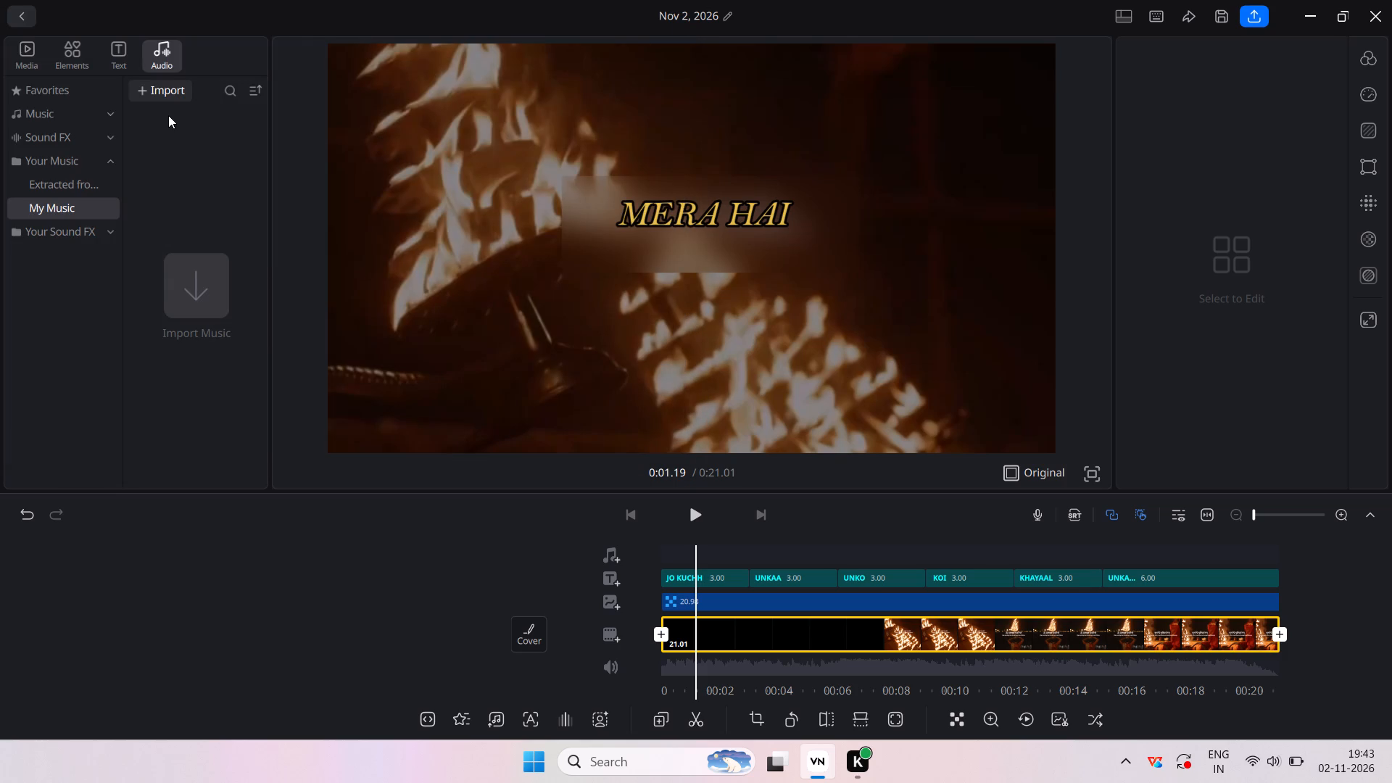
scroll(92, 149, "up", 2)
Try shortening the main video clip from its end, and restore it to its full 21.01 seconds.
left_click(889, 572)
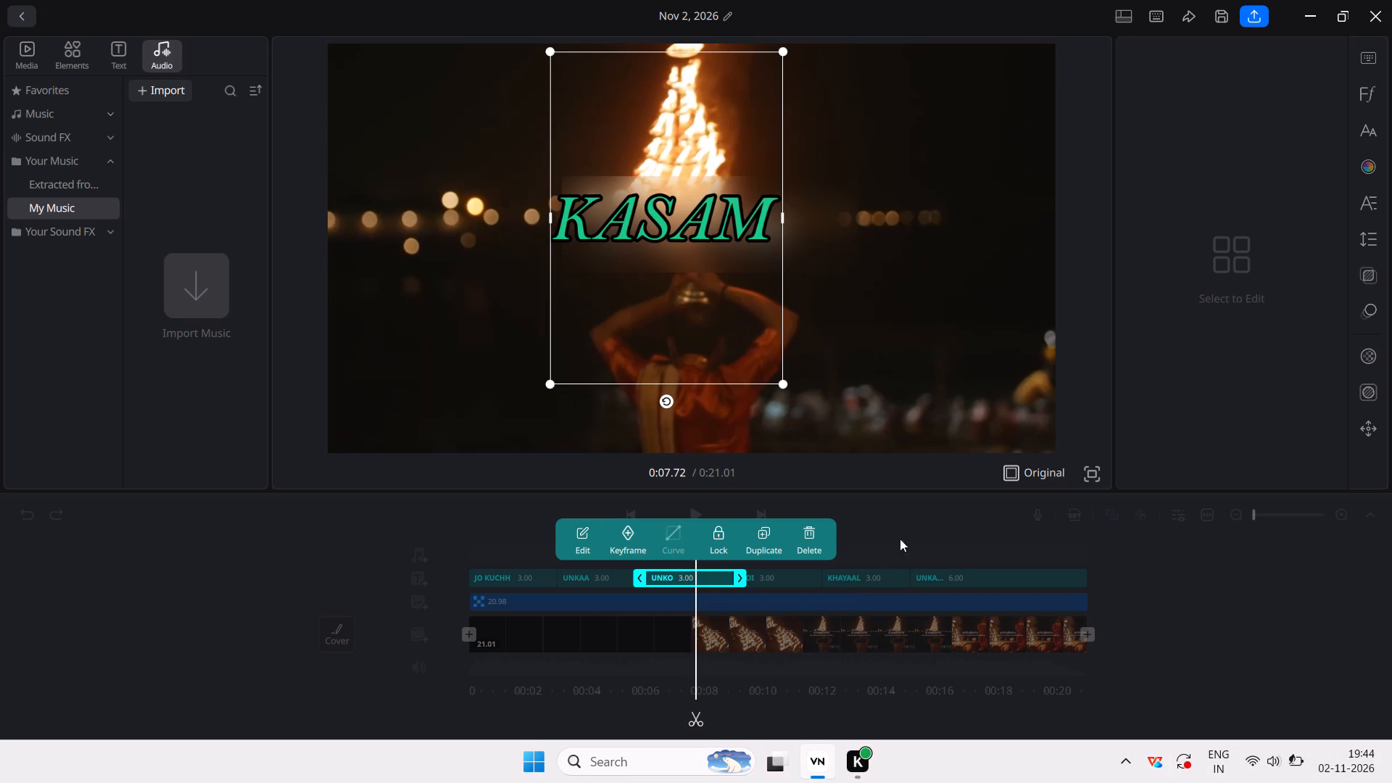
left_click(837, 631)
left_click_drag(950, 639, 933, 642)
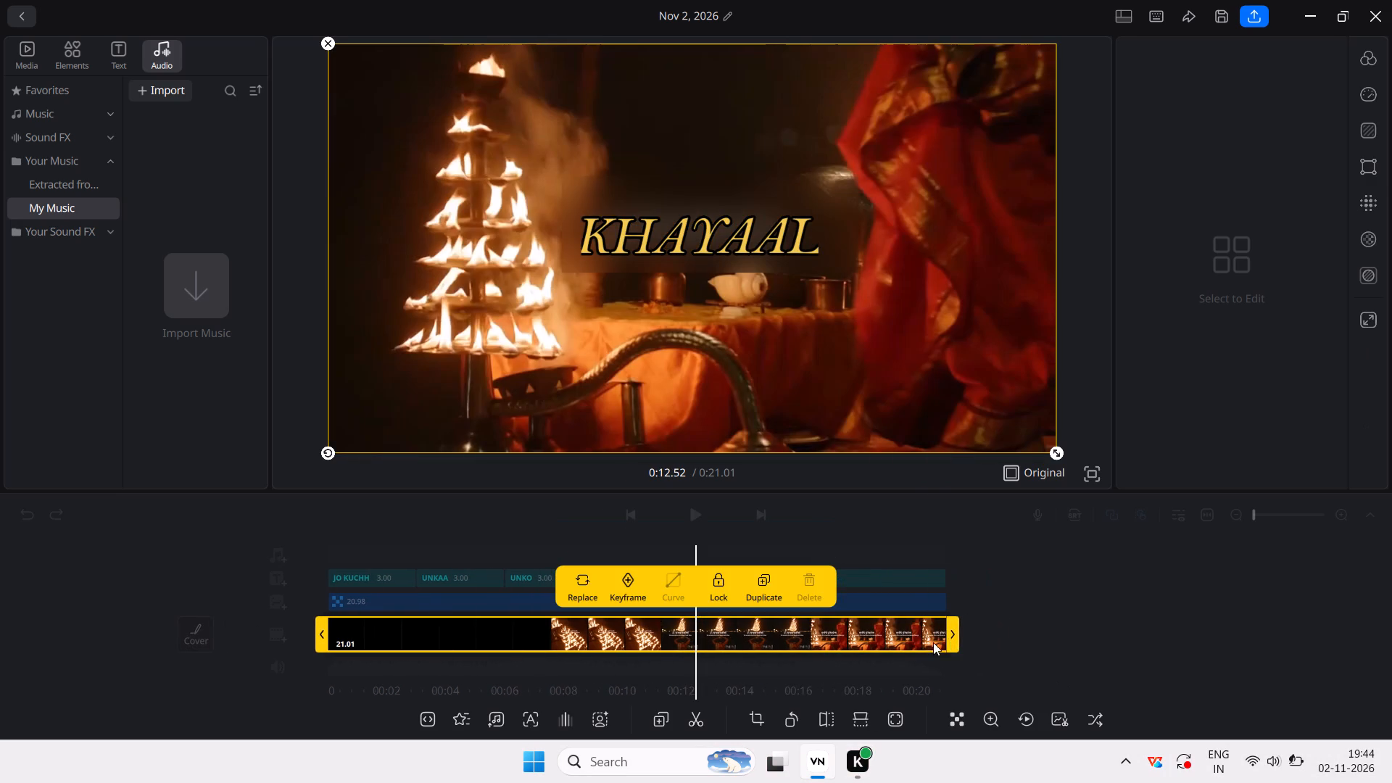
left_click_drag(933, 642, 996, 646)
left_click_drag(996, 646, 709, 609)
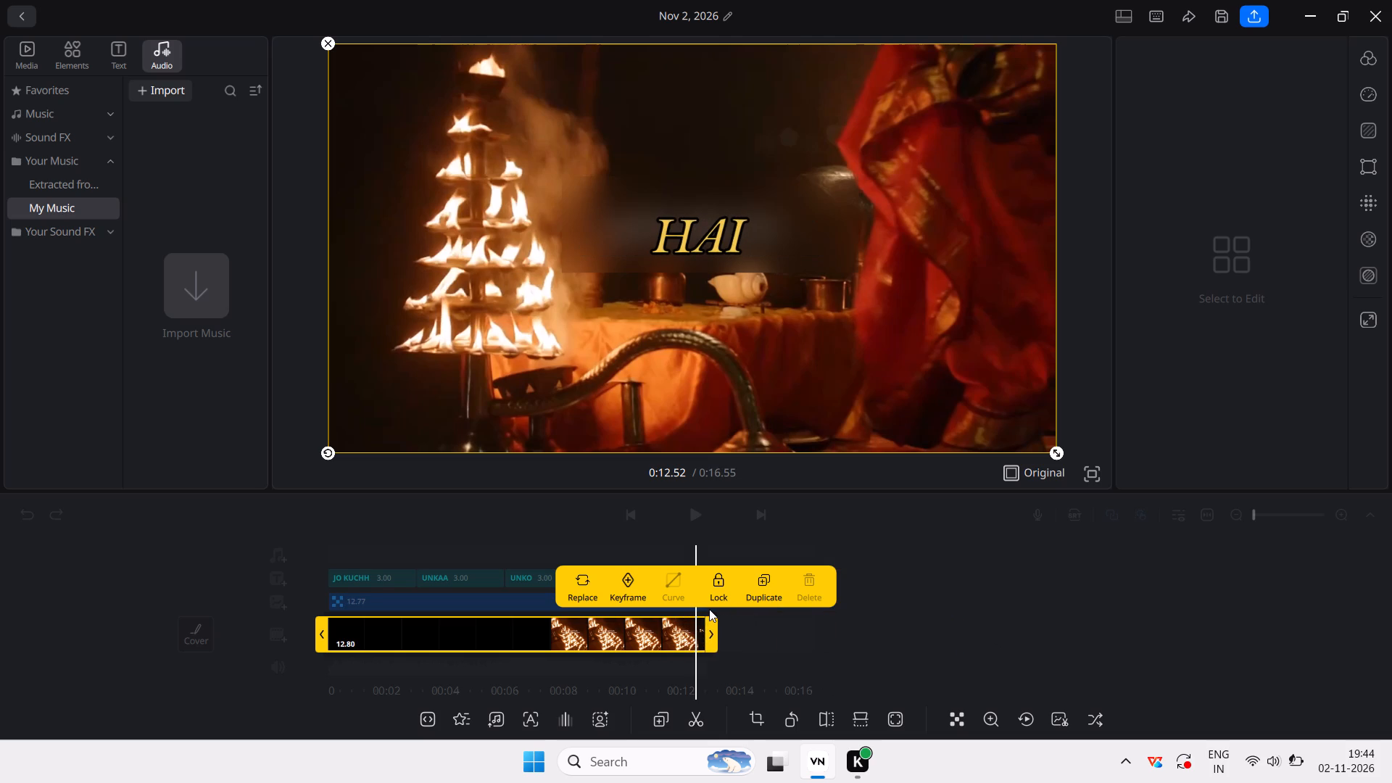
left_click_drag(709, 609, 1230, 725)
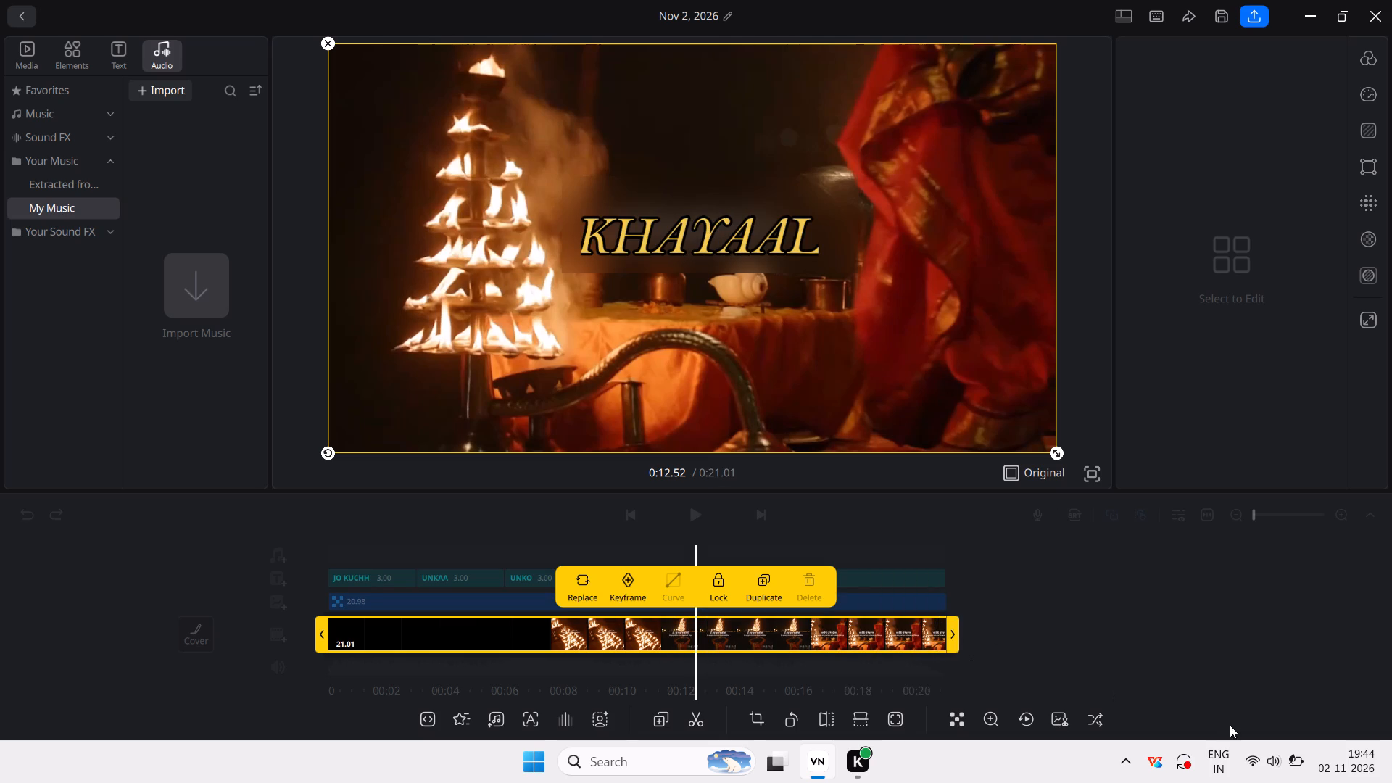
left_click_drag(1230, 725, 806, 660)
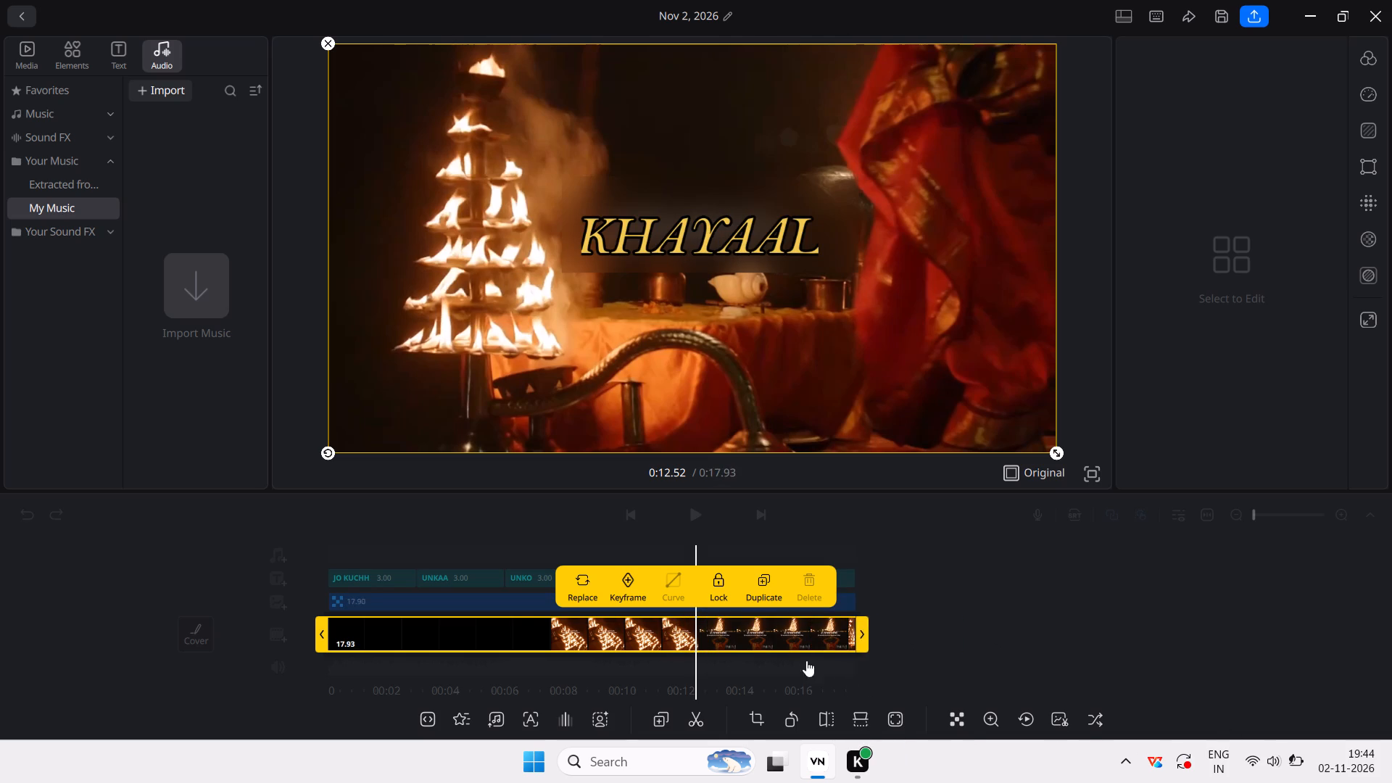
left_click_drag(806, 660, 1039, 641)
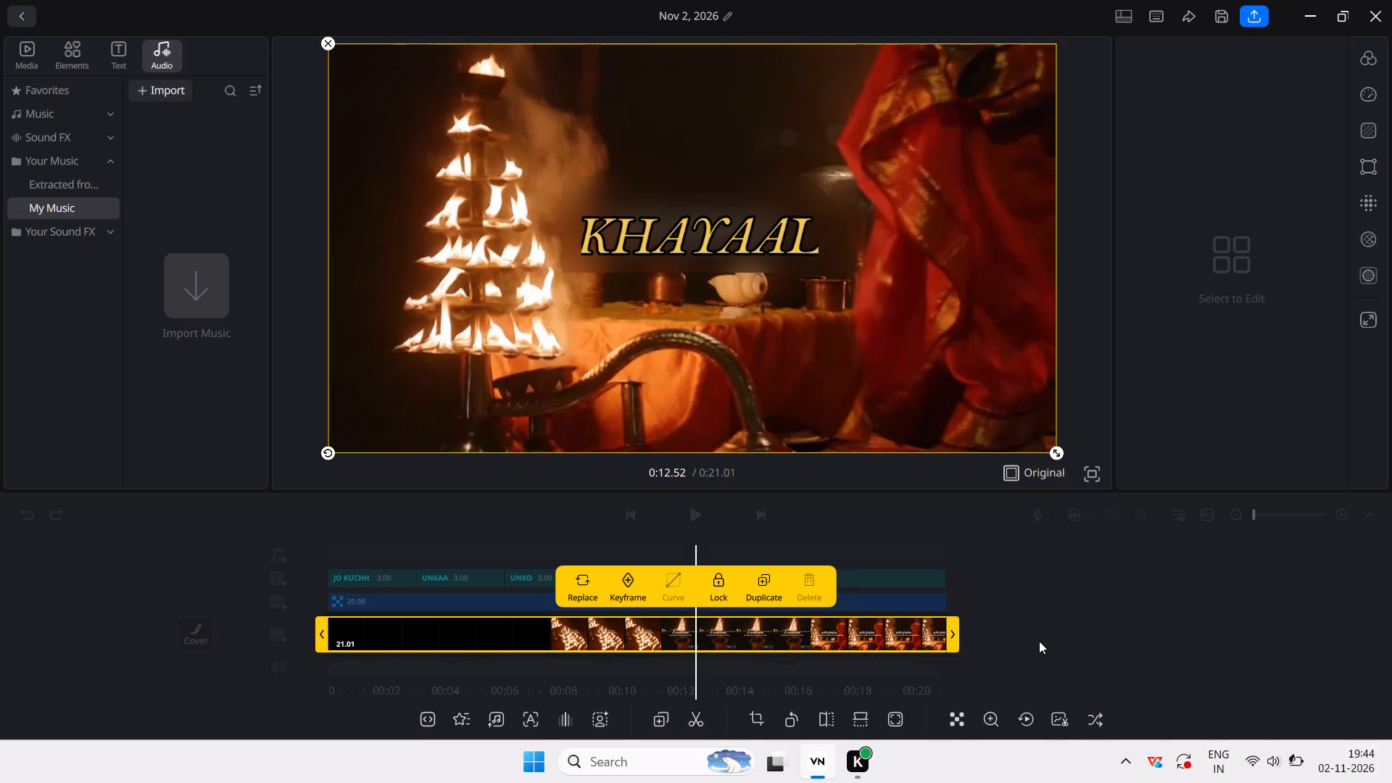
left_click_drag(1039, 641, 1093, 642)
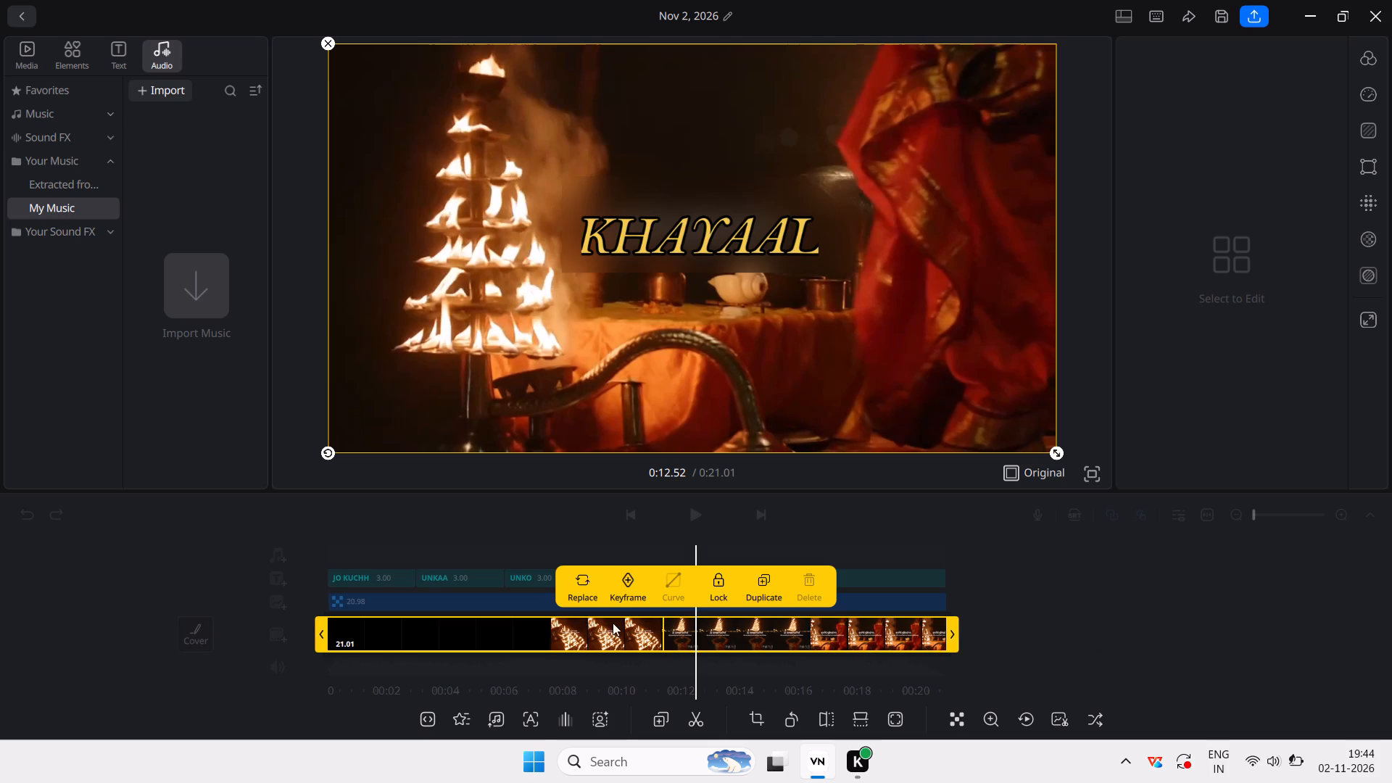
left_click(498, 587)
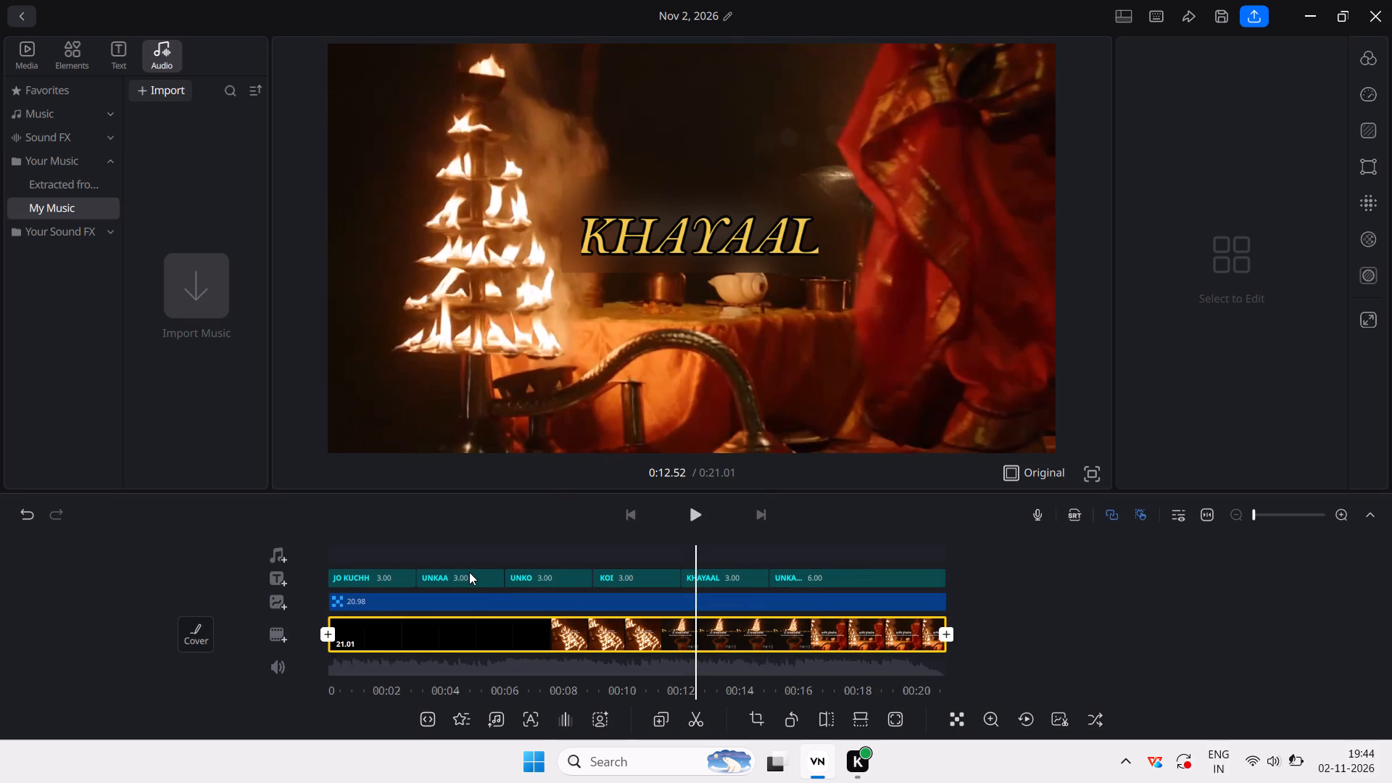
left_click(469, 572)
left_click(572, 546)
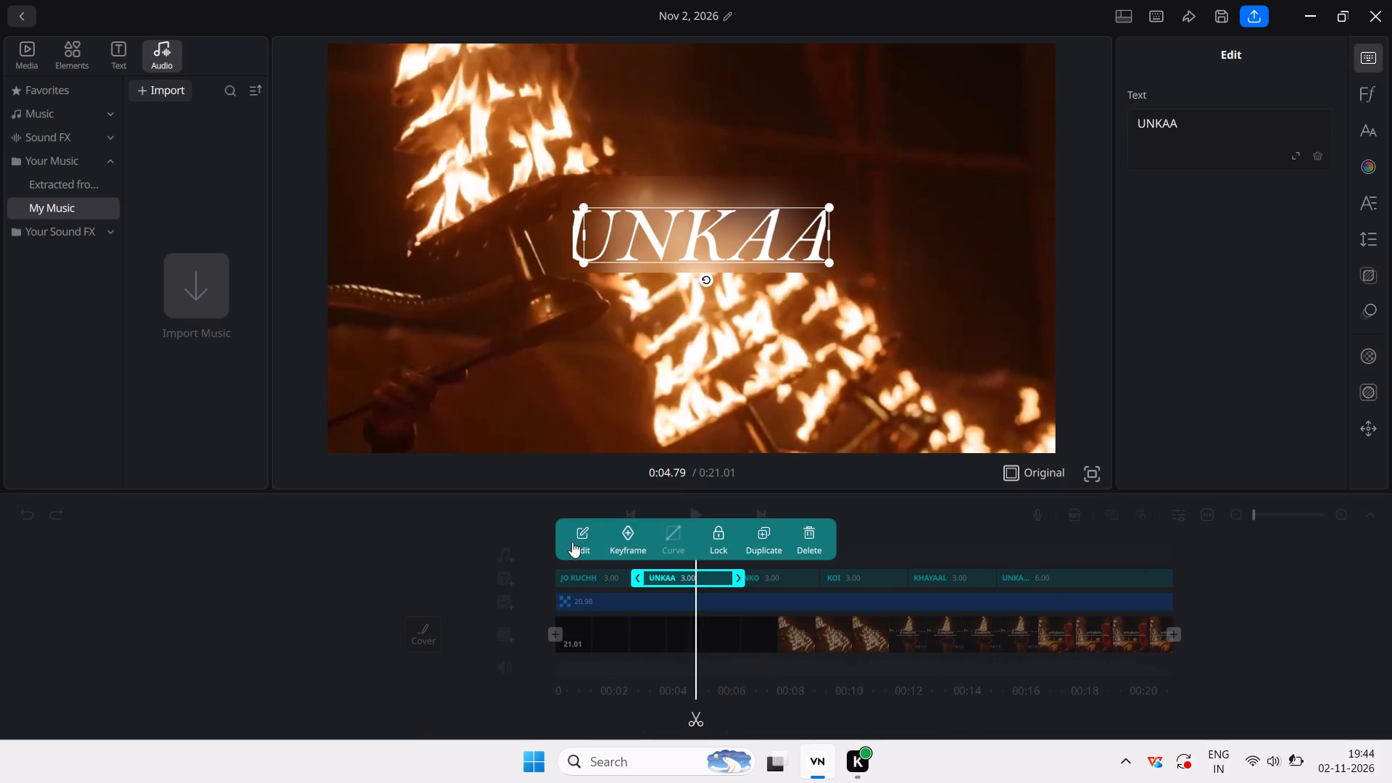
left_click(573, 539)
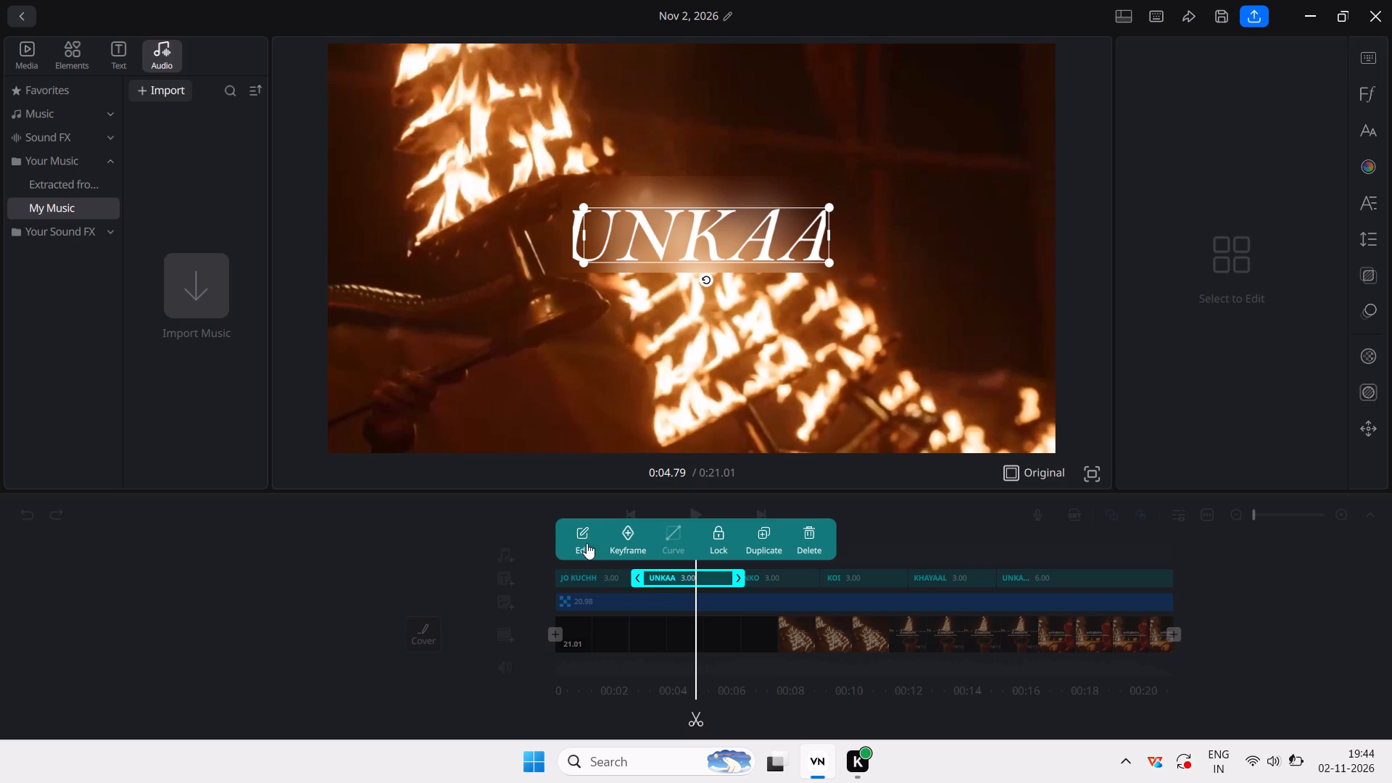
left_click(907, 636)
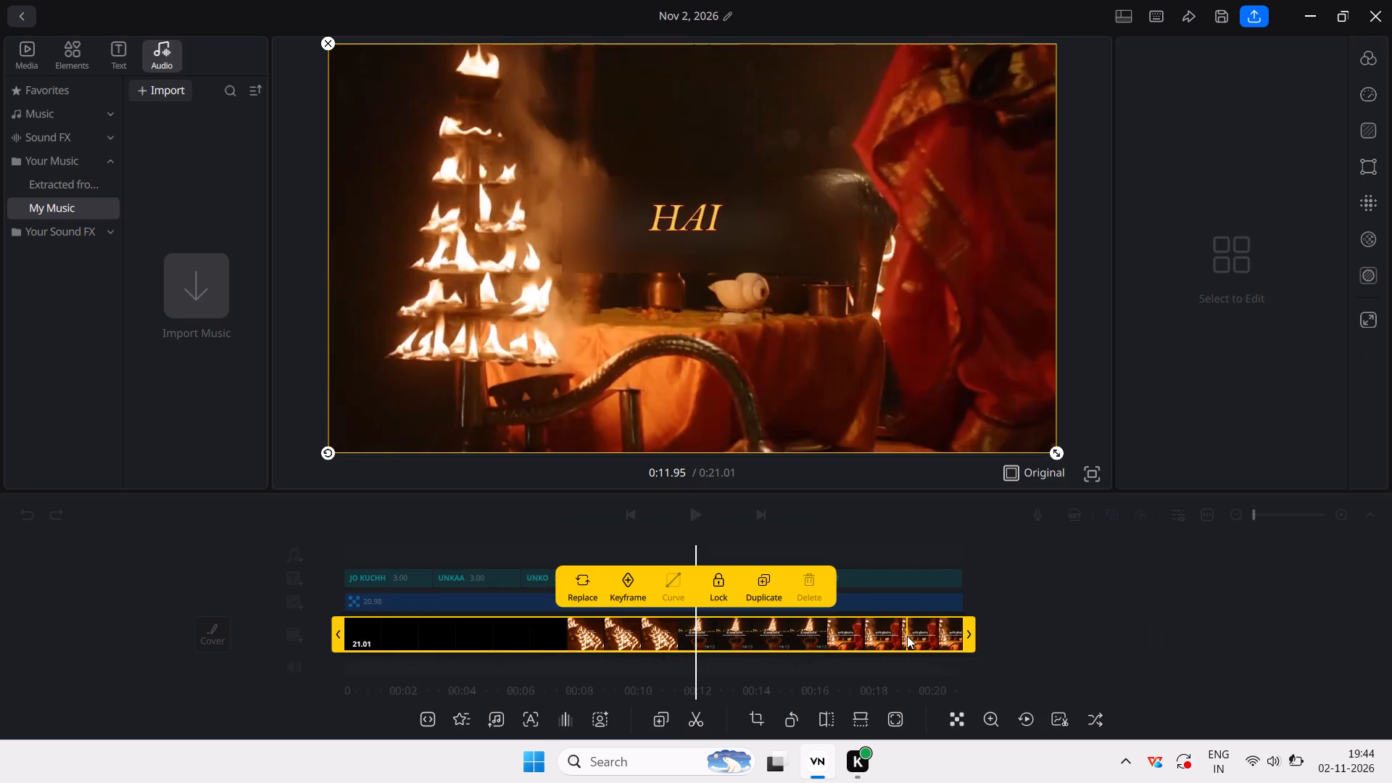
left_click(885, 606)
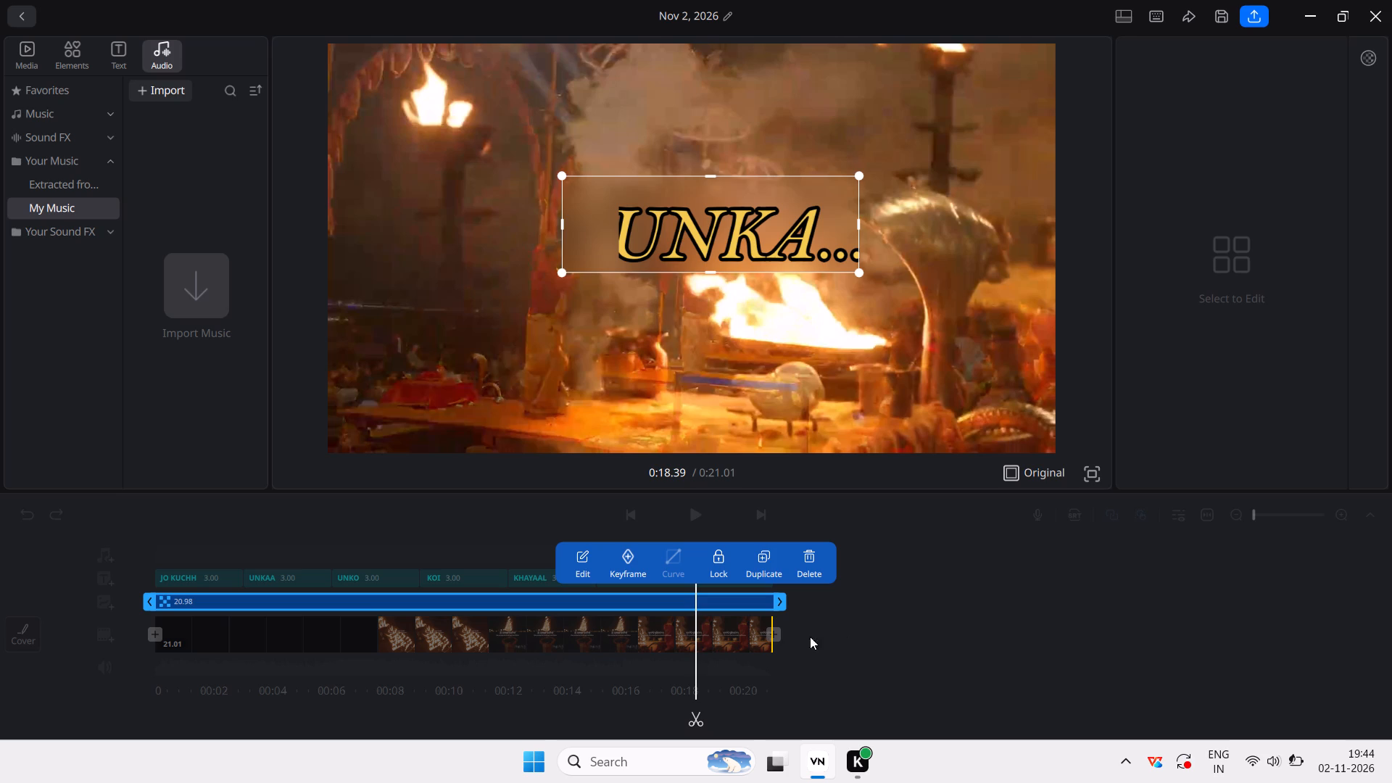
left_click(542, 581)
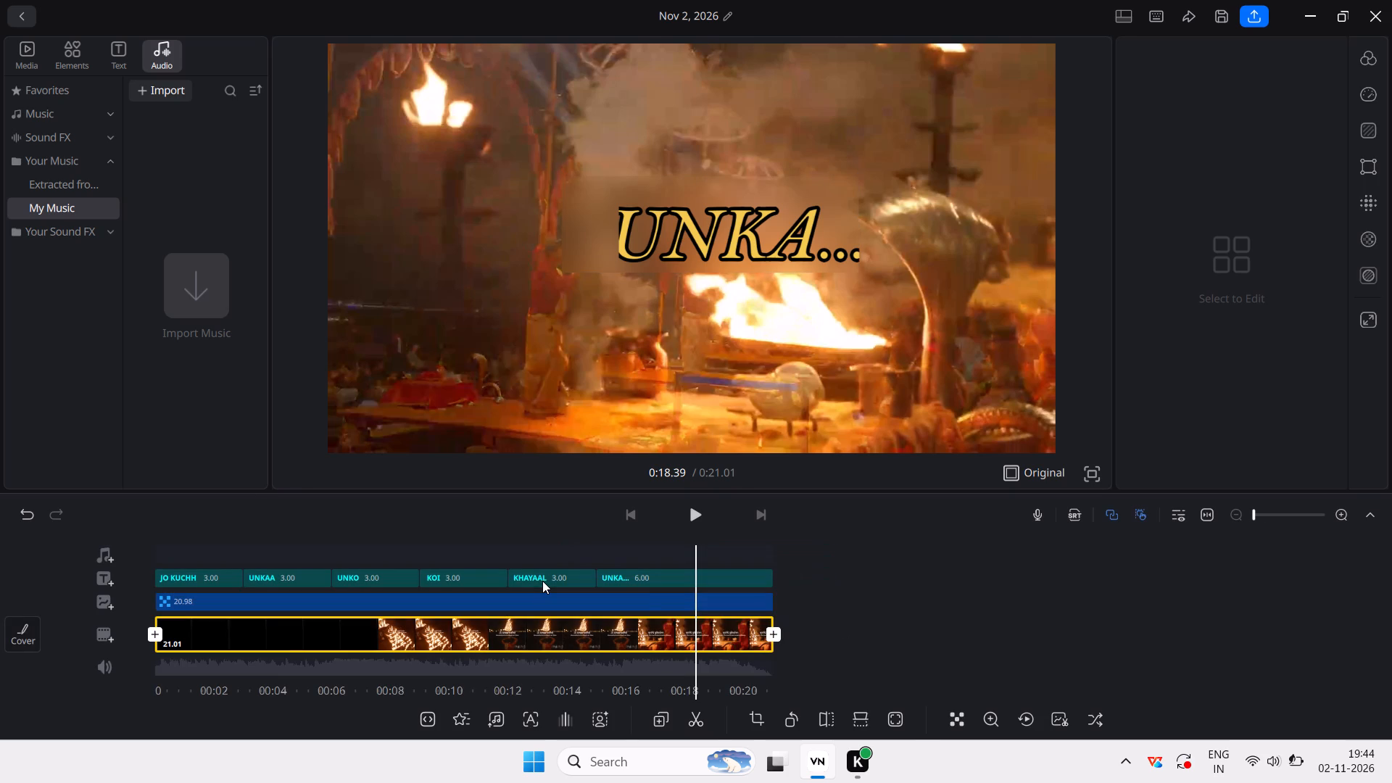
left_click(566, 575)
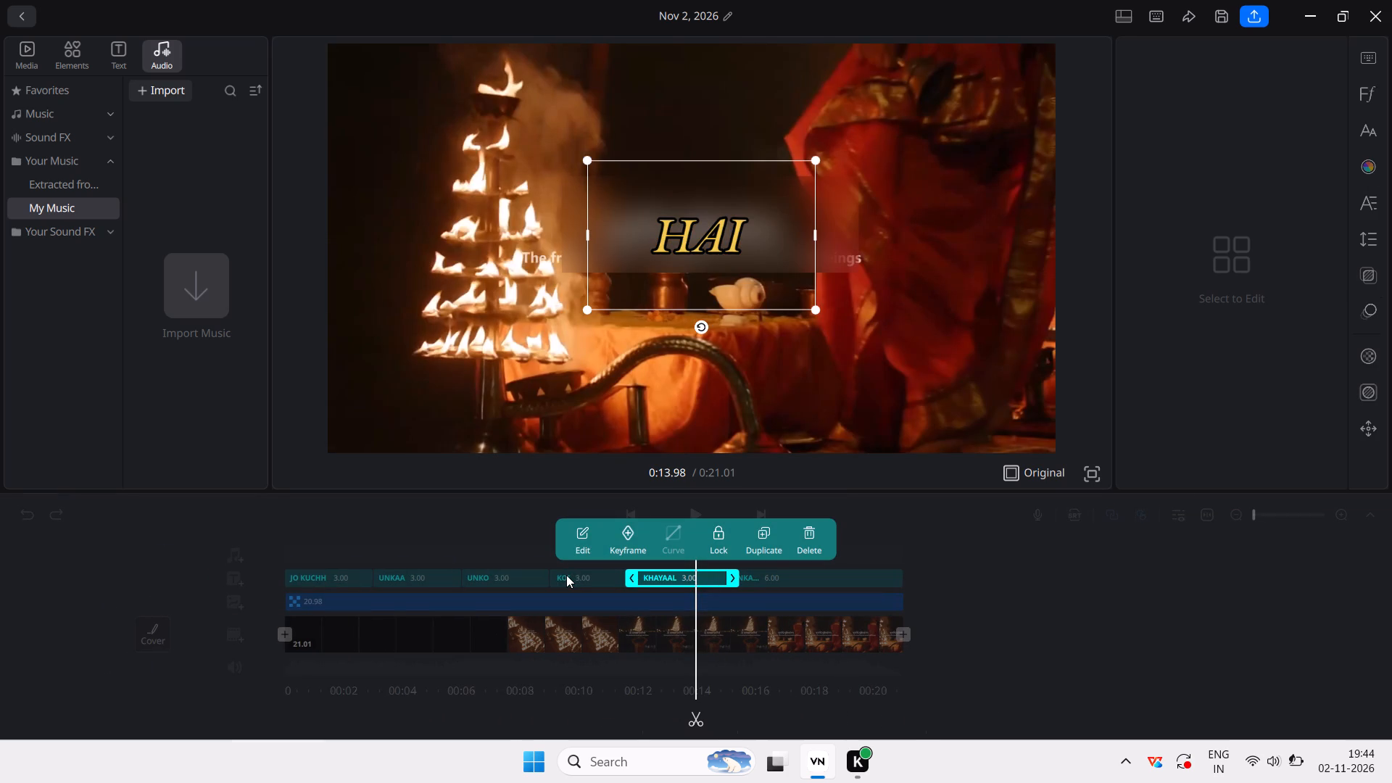
Widen the blur band on both sides and extend it downward, playing on from the UNKO lyric to the final UNKA... lyric between adjustments.
left_click(478, 598)
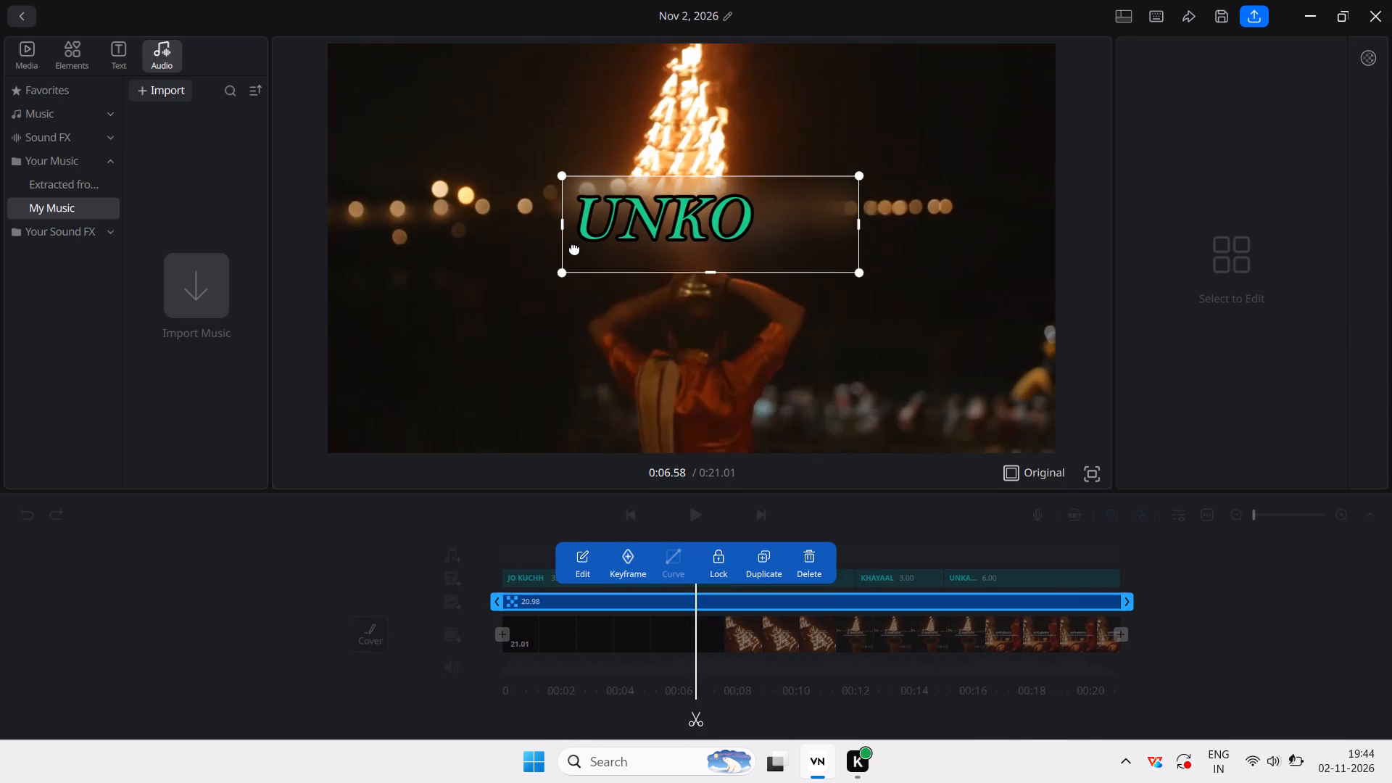
left_click_drag(561, 275, 536, 287)
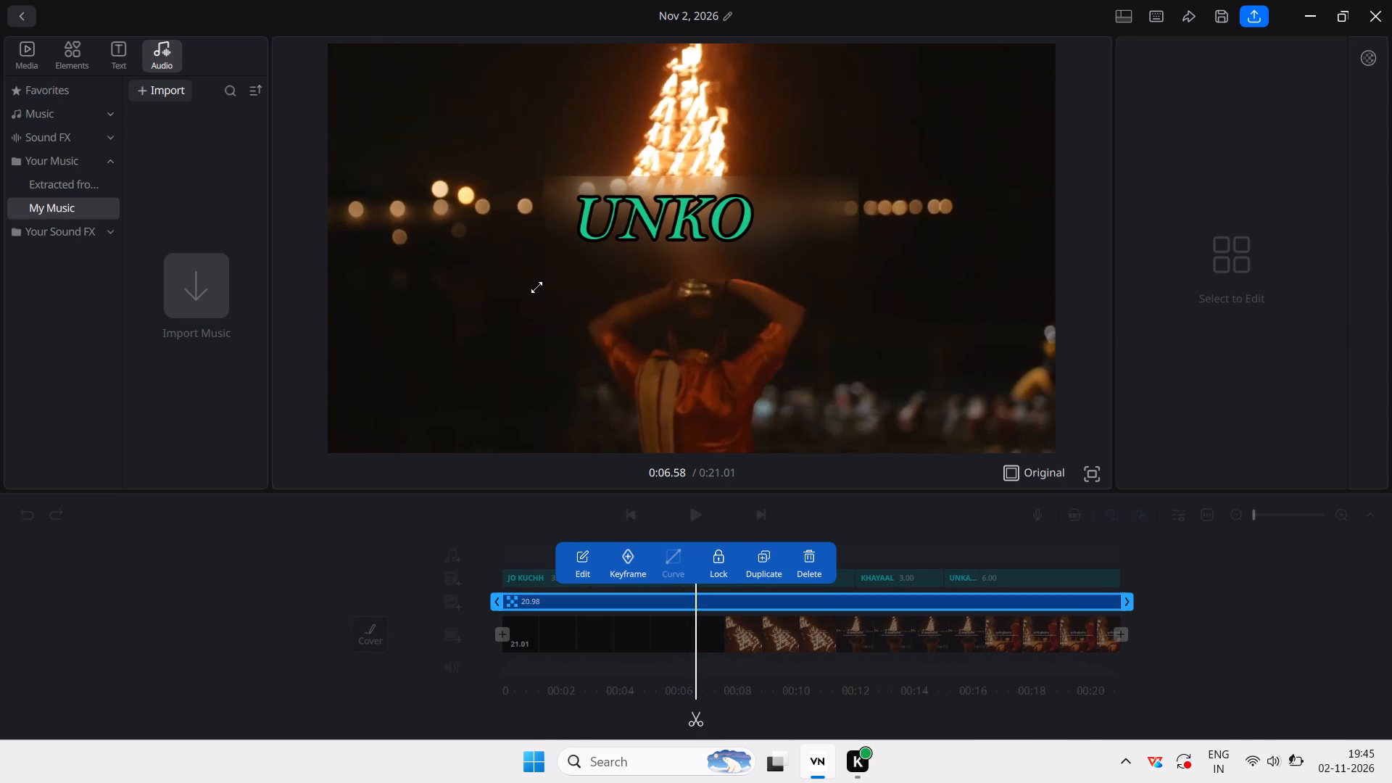
left_click_drag(536, 287, 515, 296)
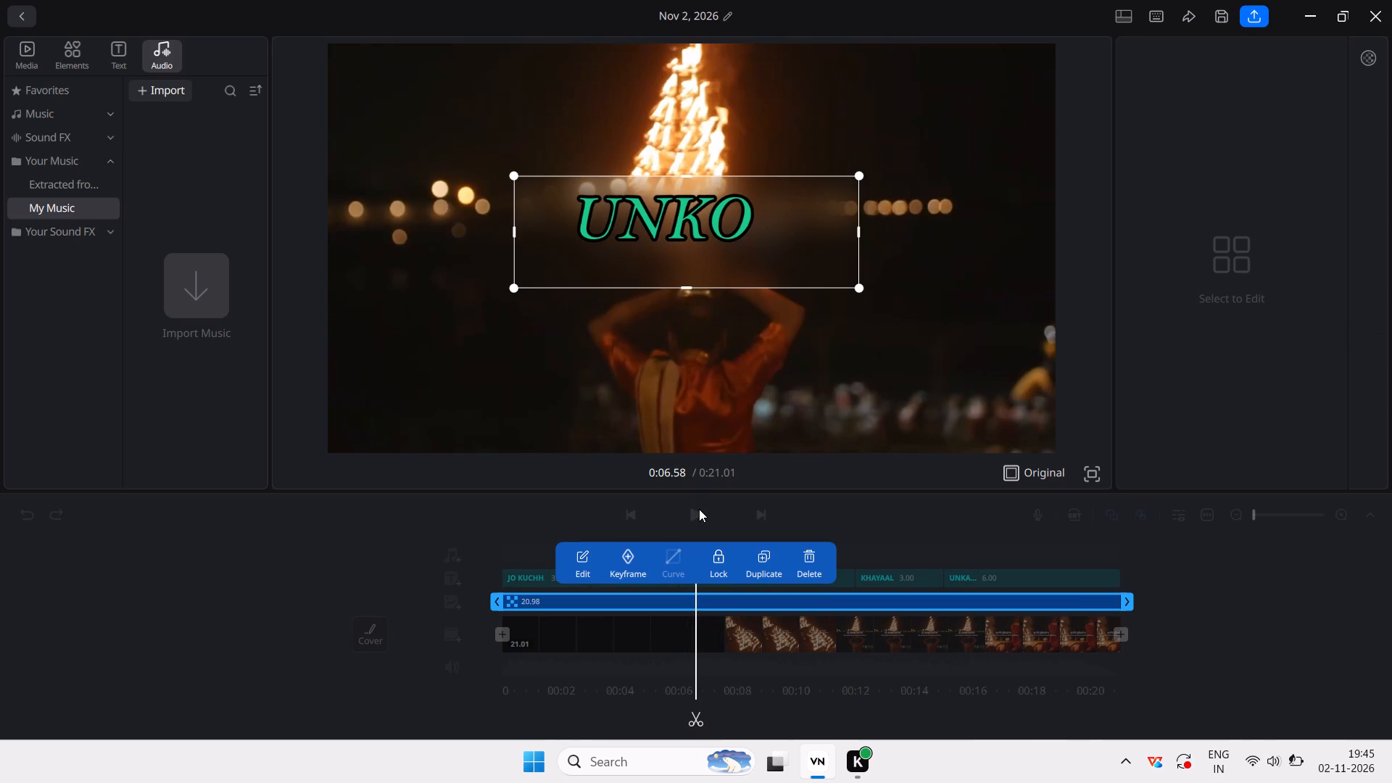
left_click(699, 509)
left_click(699, 509)
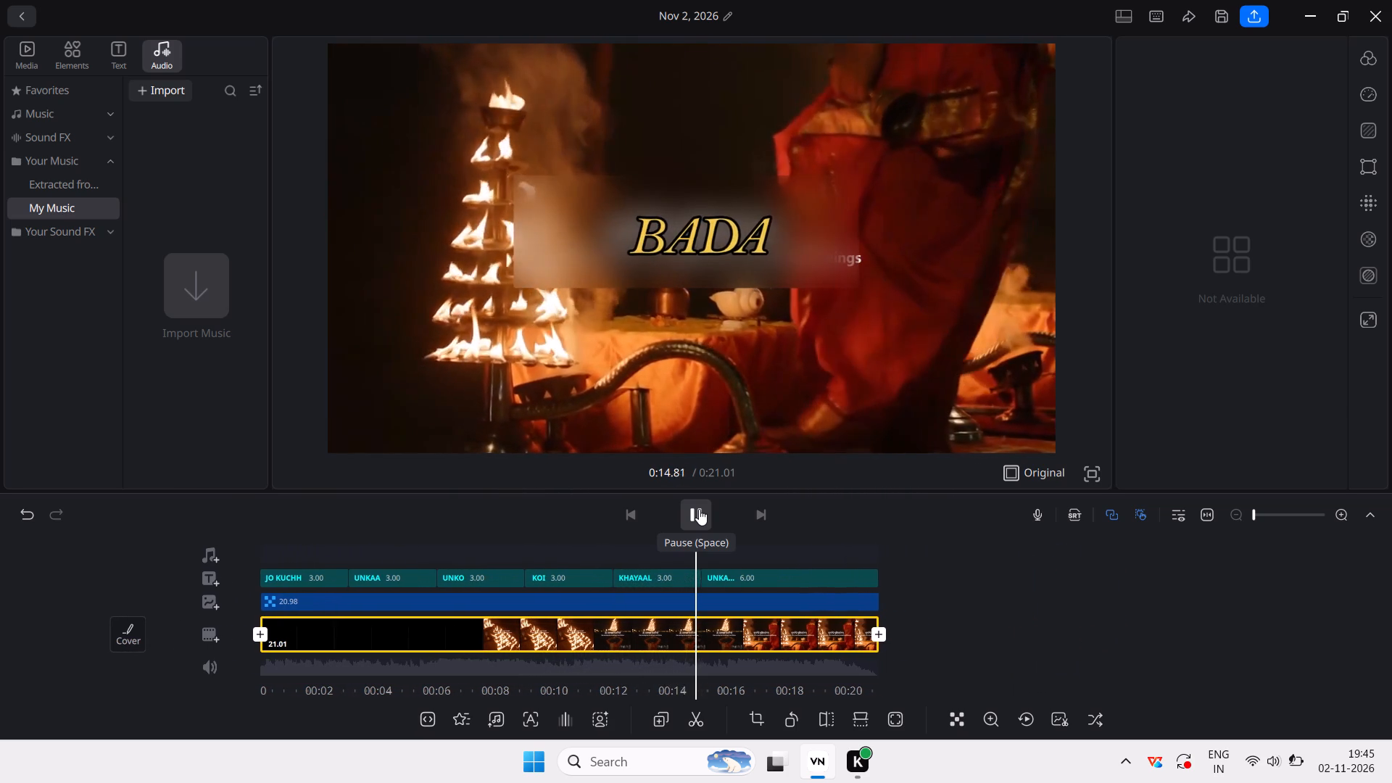
left_click(646, 596)
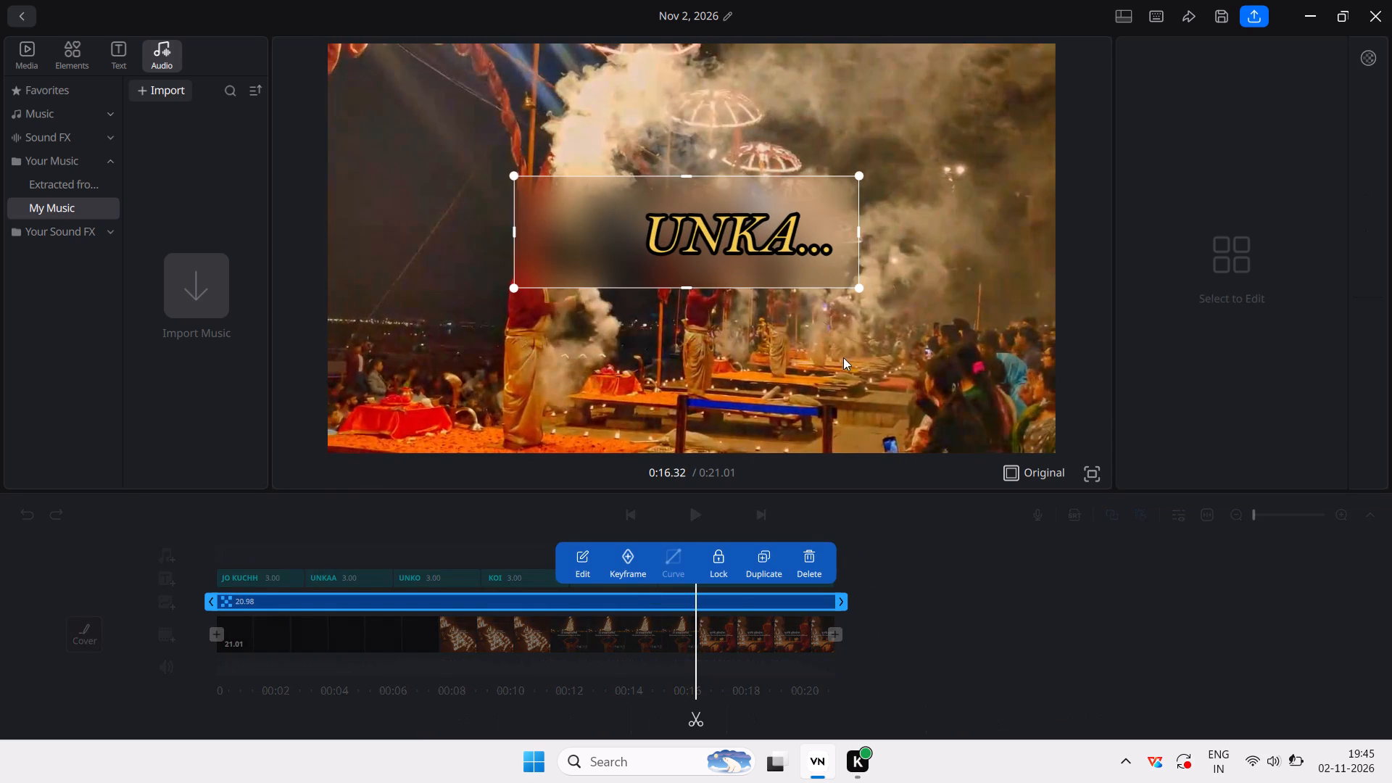
left_click_drag(863, 291, 888, 291)
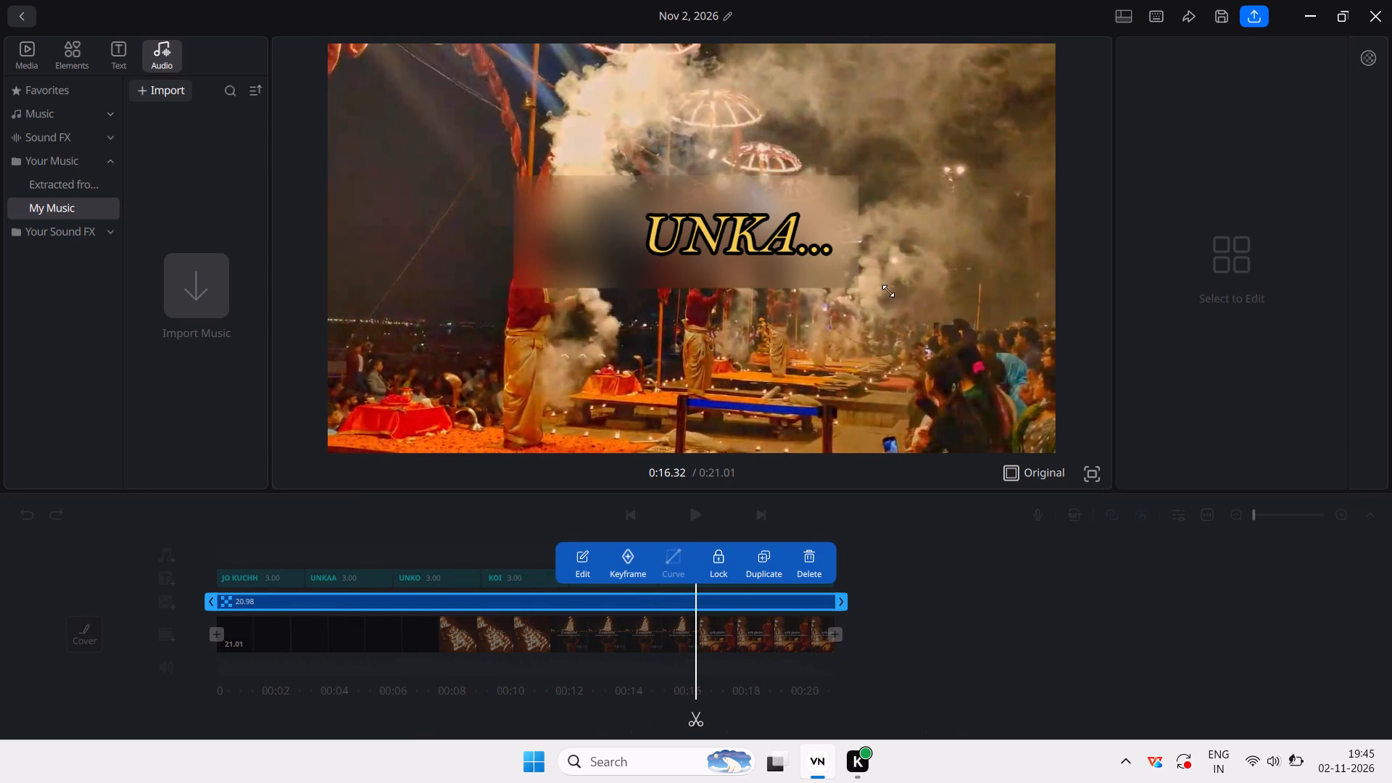
left_click_drag(888, 291, 902, 294)
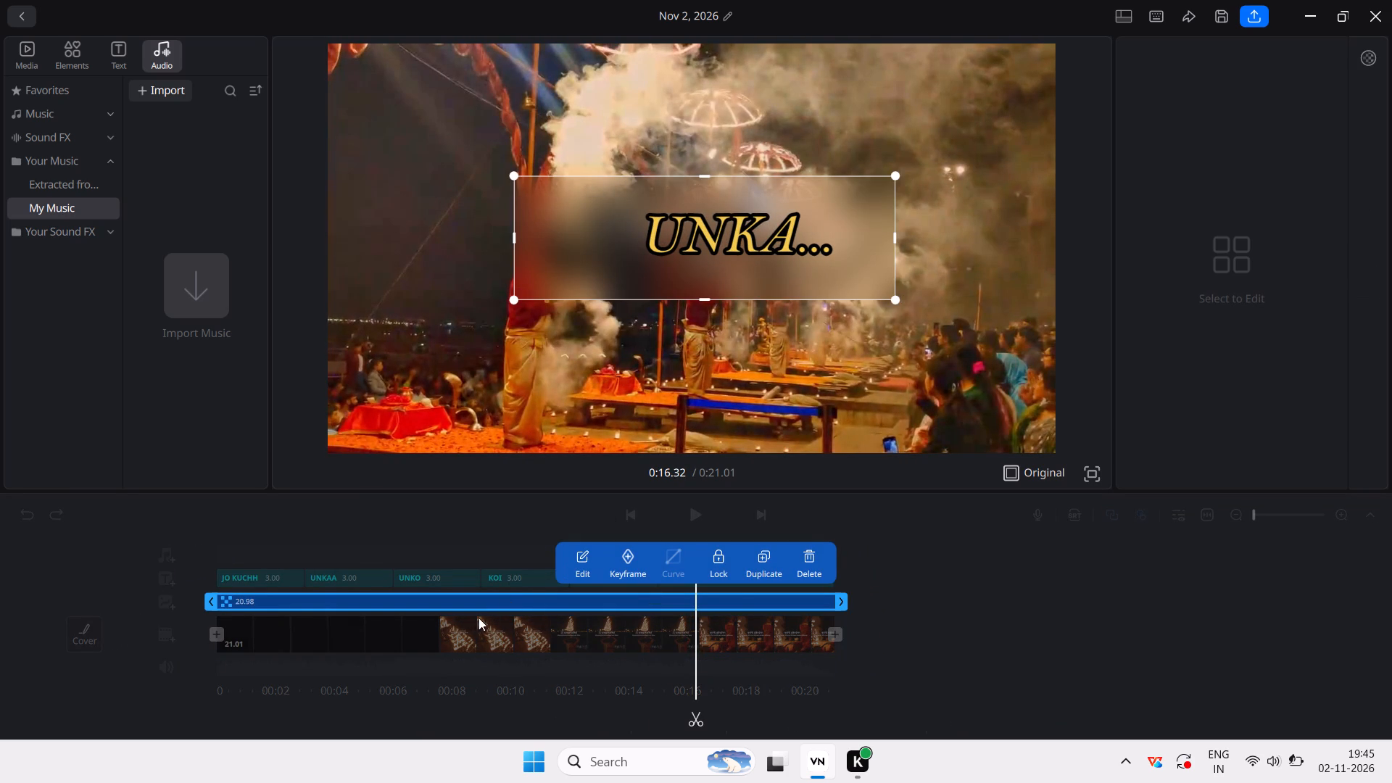
Scrub back to the JO KUCHH lyric and forward to about 11.5 seconds to check the enlarged blur band behind the lyrics.
scroll(474, 618, "right", 17)
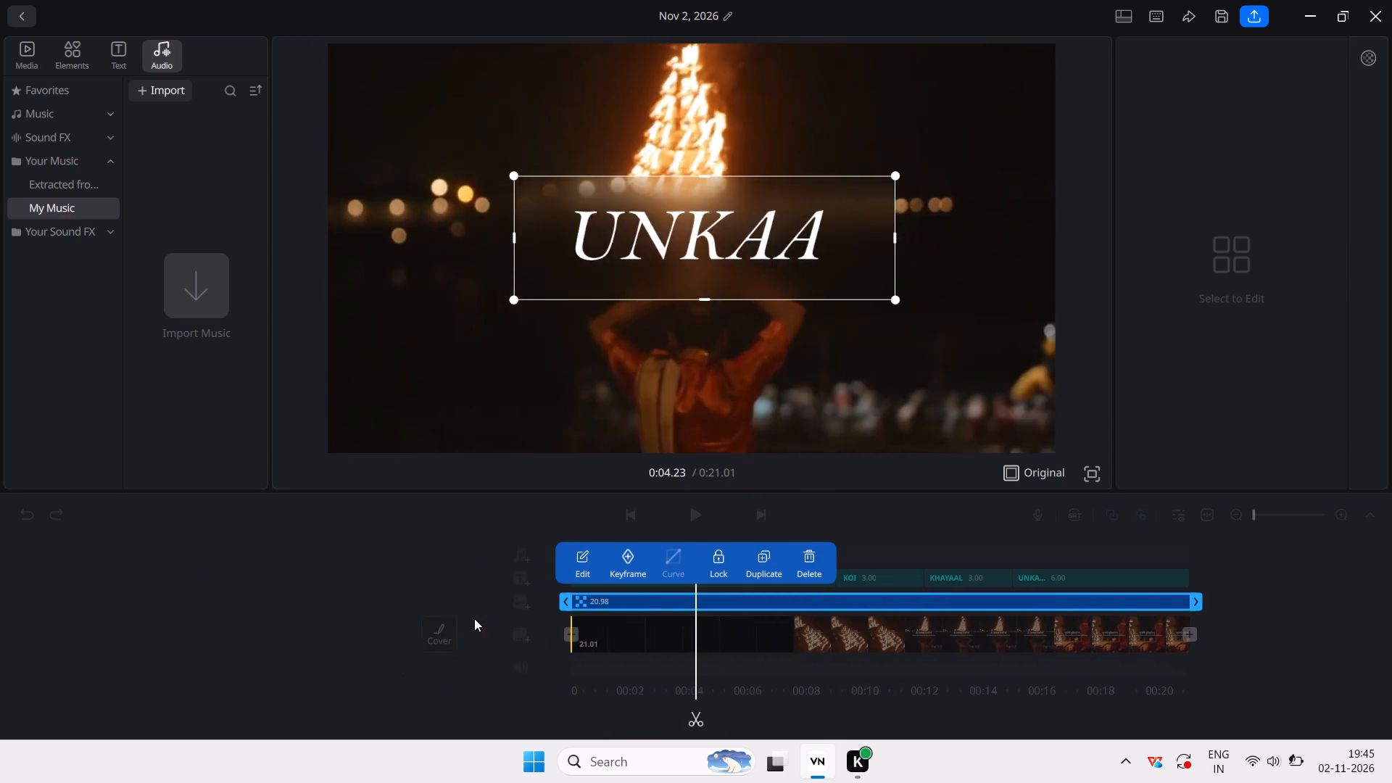
scroll(474, 618, "right", 3)
scroll(474, 618, "left", 2)
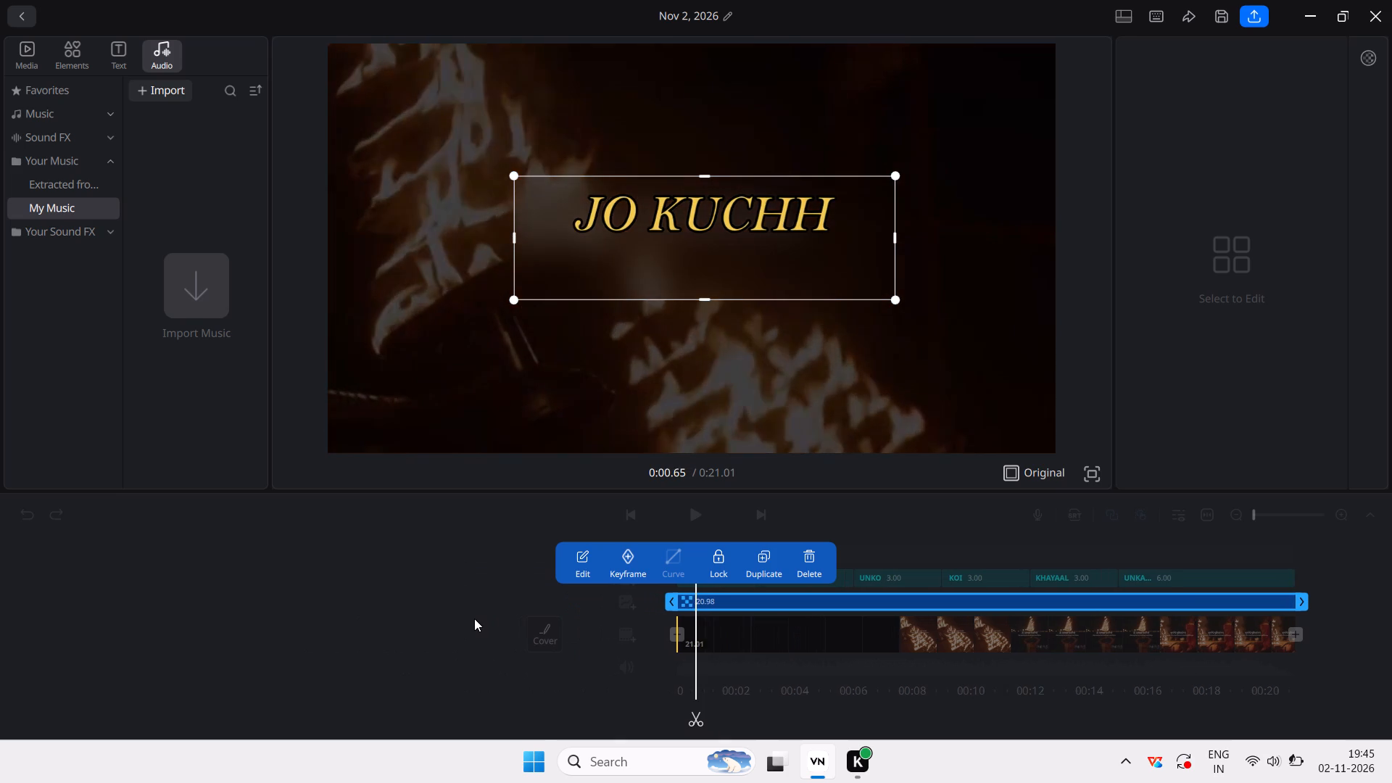
scroll(474, 618, "left", 13)
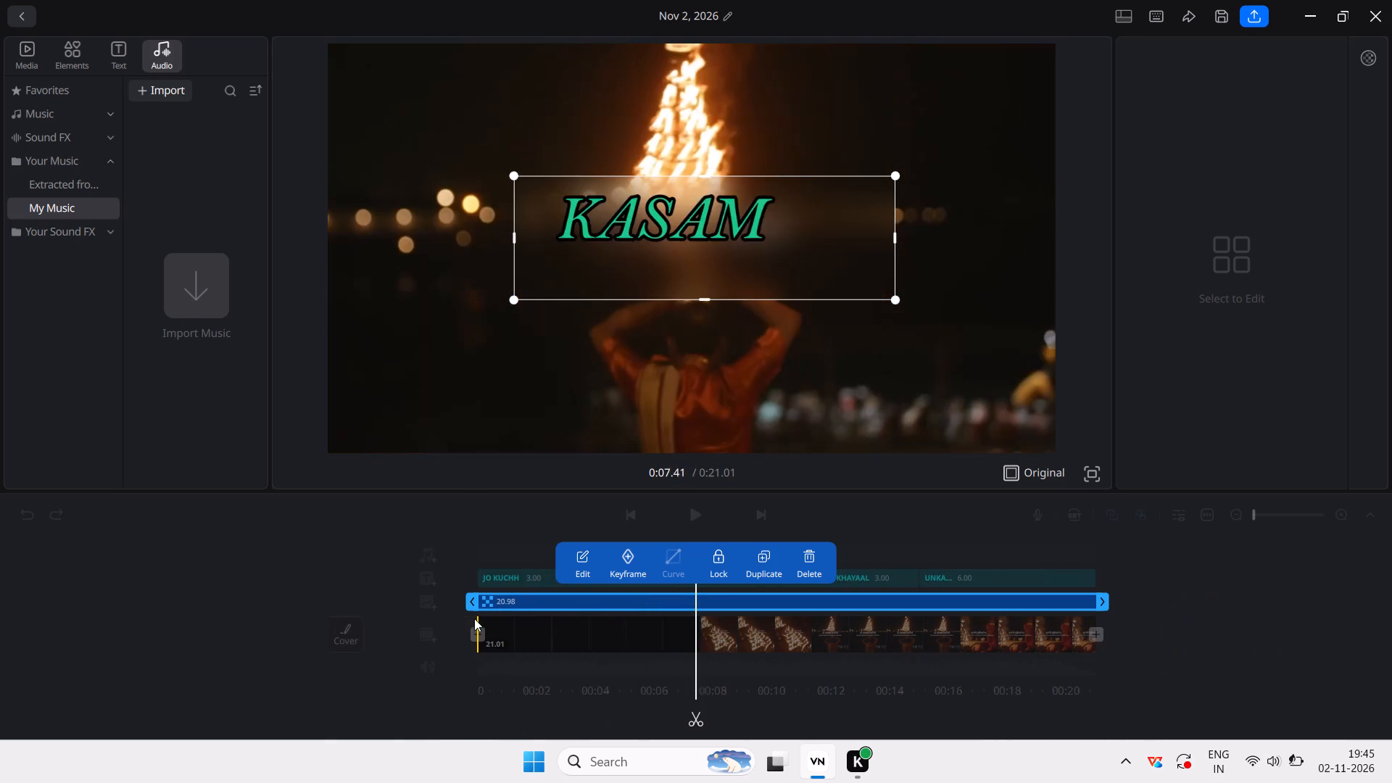
scroll(474, 618, "left", 6)
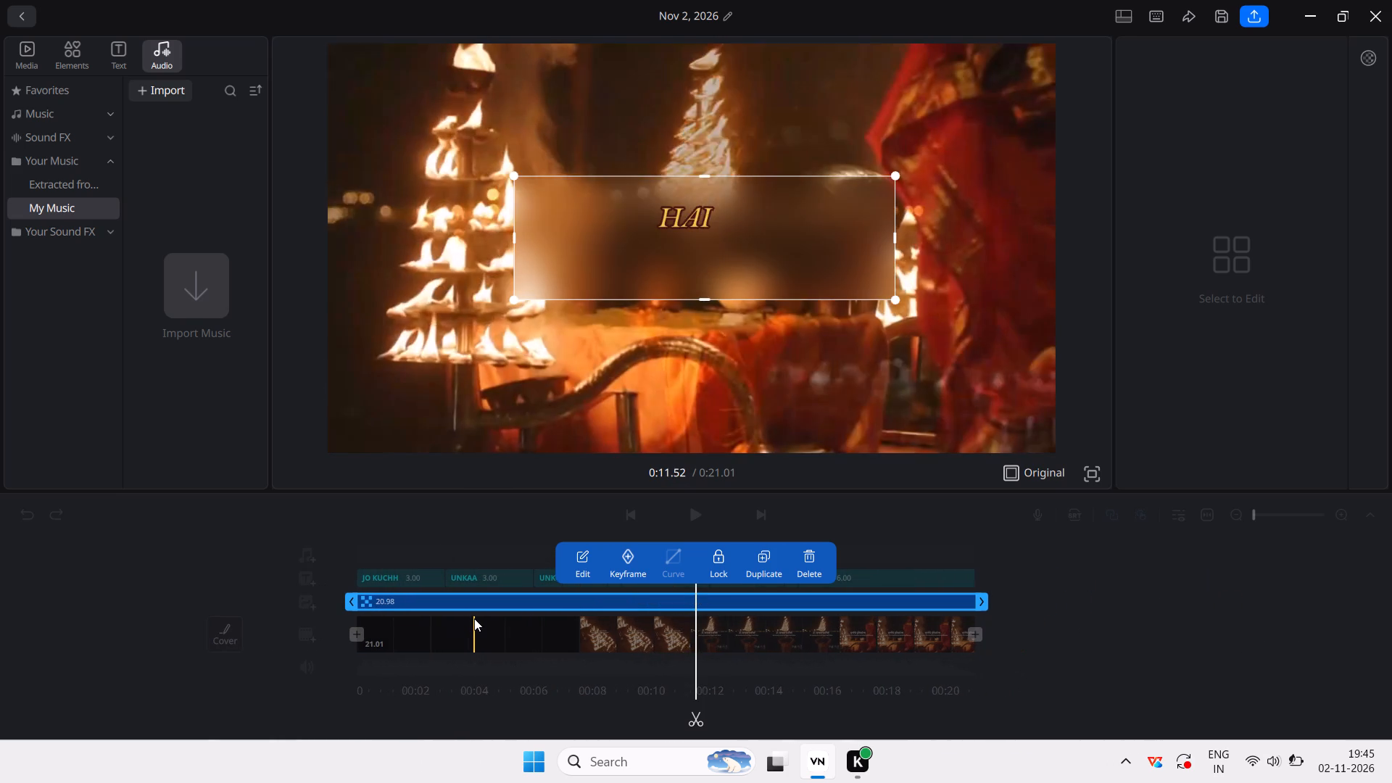
scroll(474, 618, "left", 1)
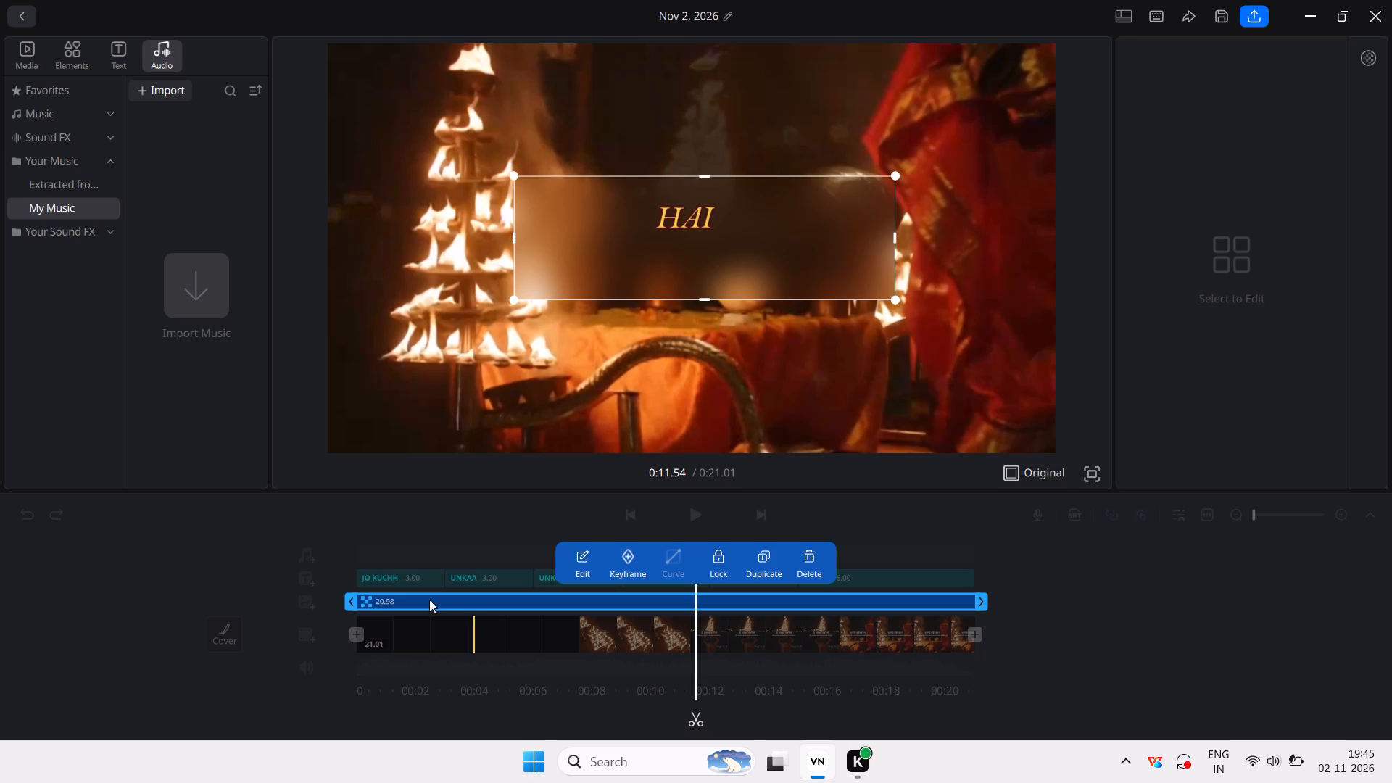
Play the video from the SAB KUCHH lyric to the BADA lyric to review the blur band's coverage.
left_click(426, 648)
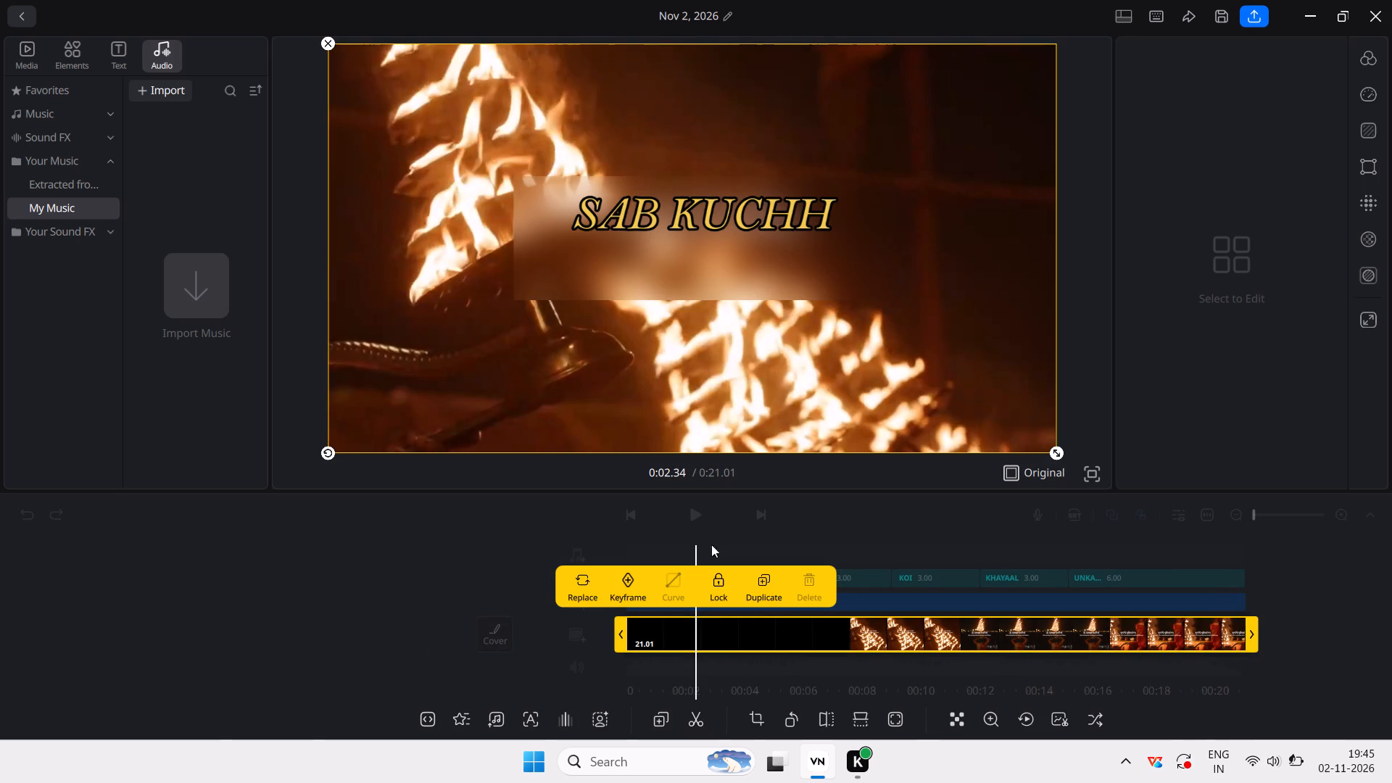
left_click(698, 506)
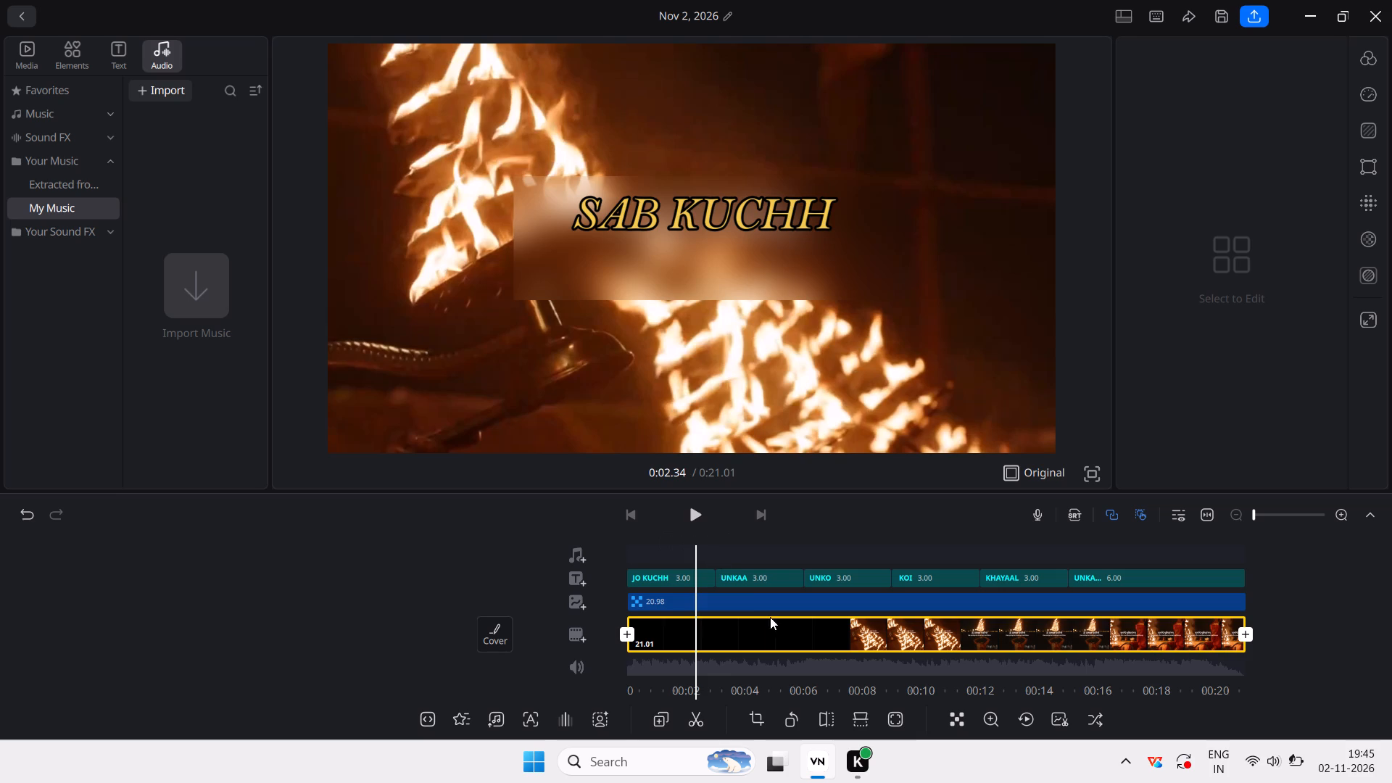
left_click(706, 518)
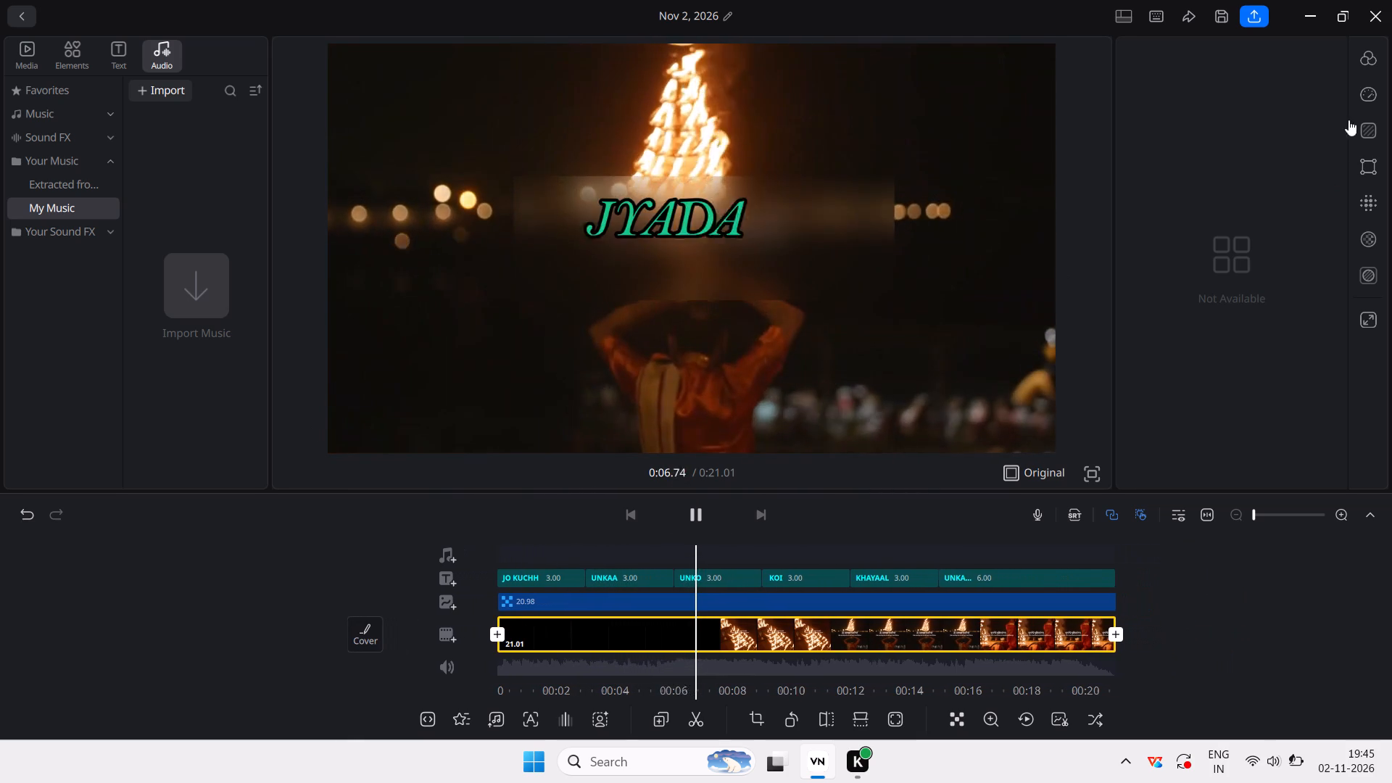
left_click(1377, 121)
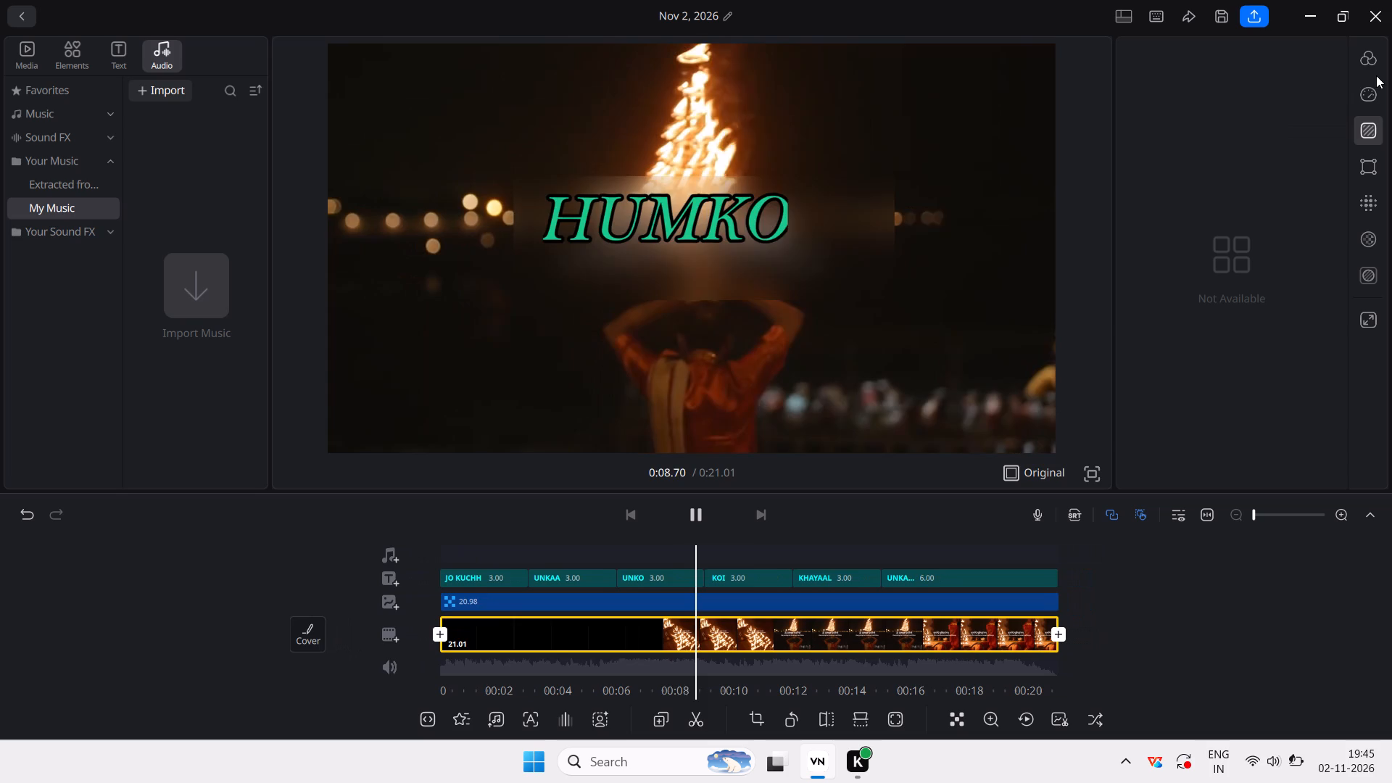
left_click(1374, 63)
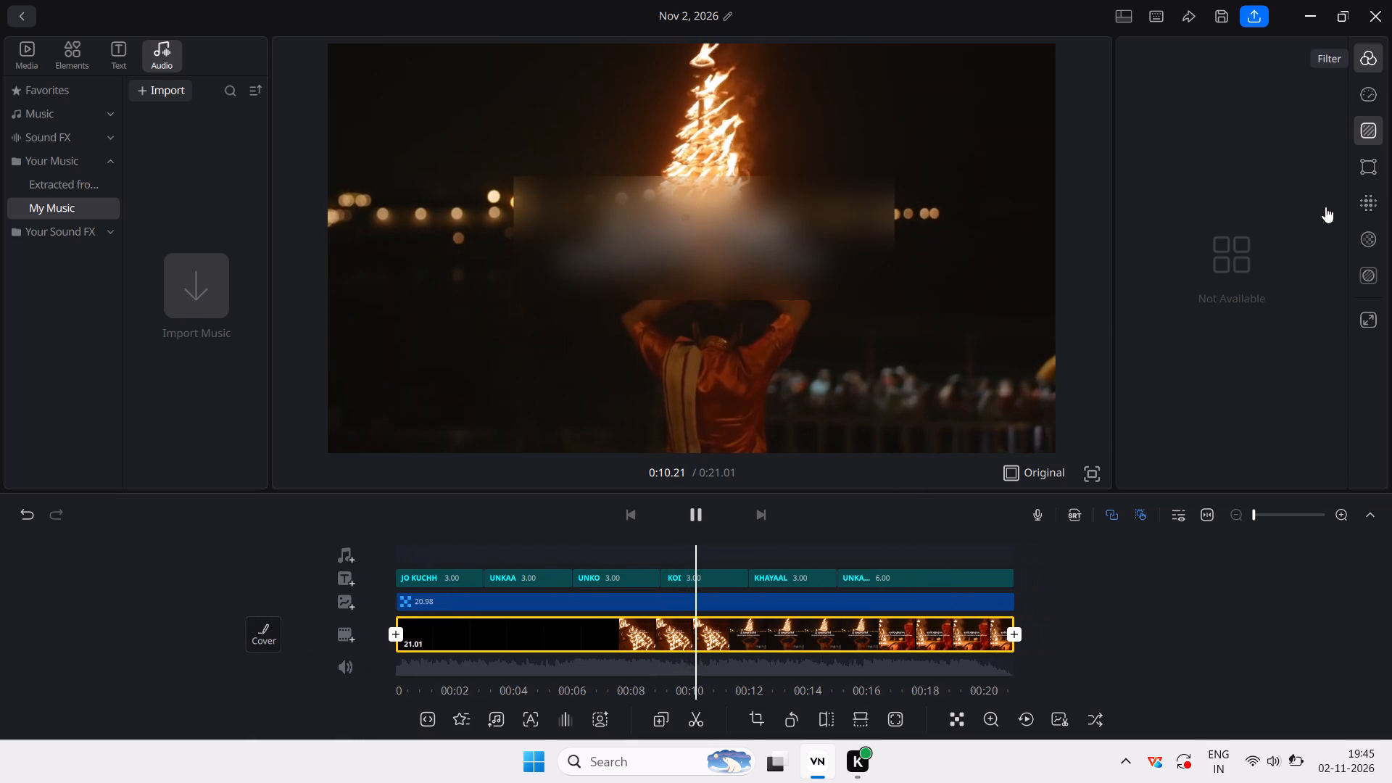
left_click(1361, 194)
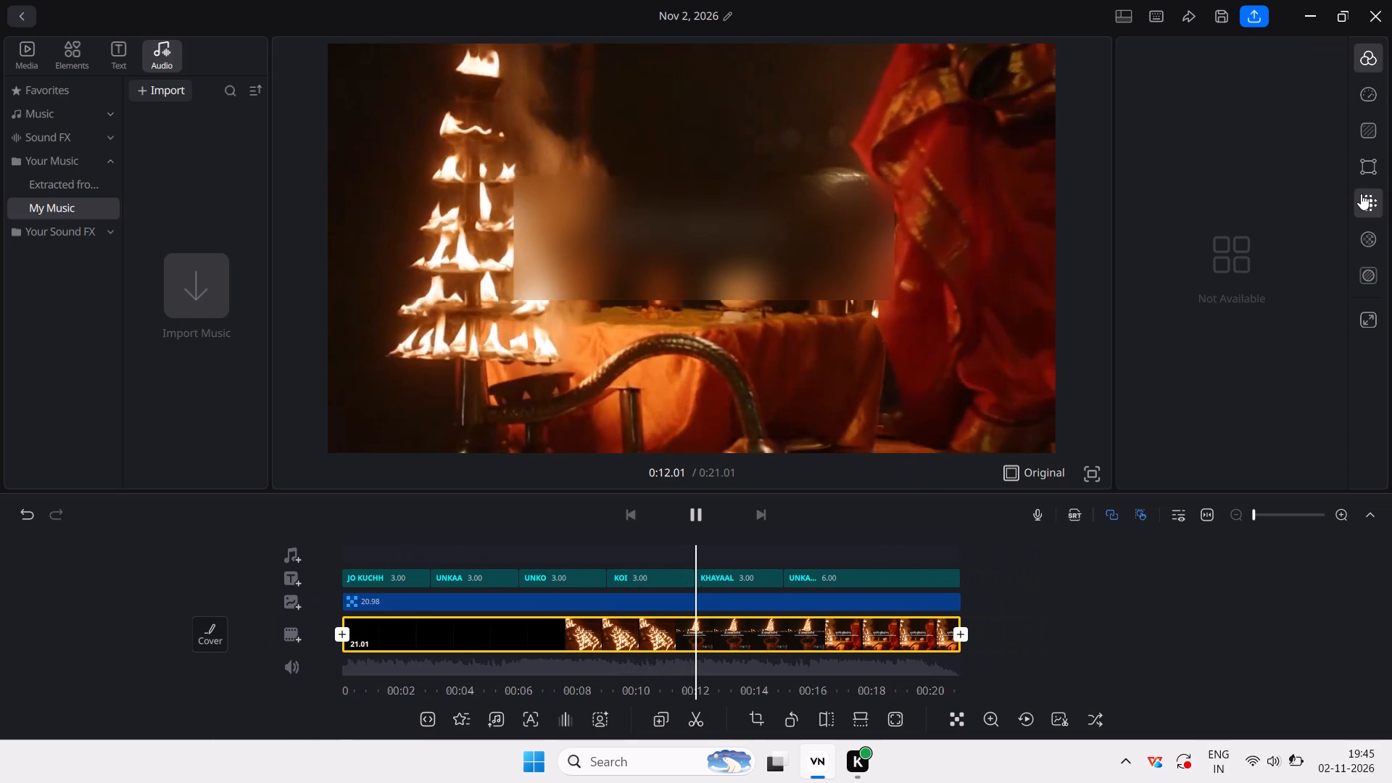
left_click(747, 602)
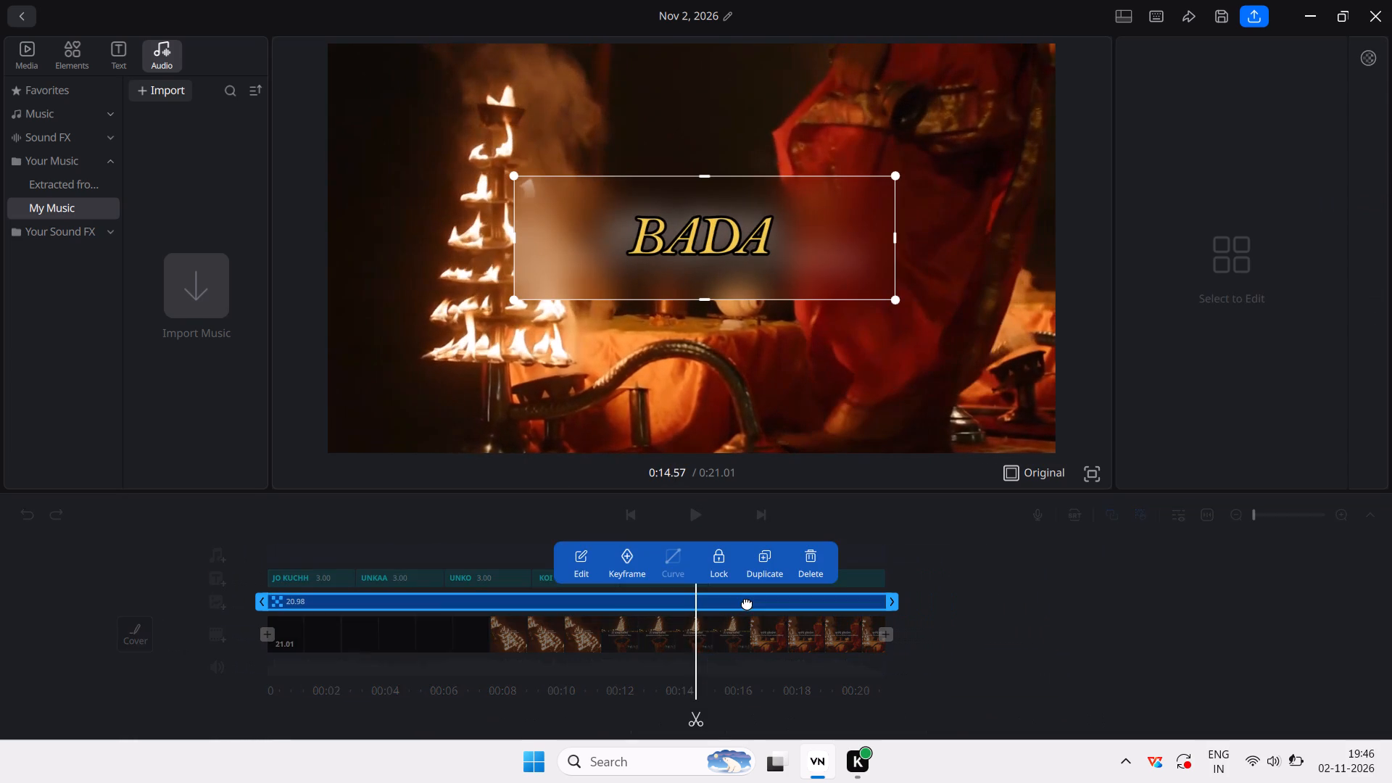
left_click(966, 663)
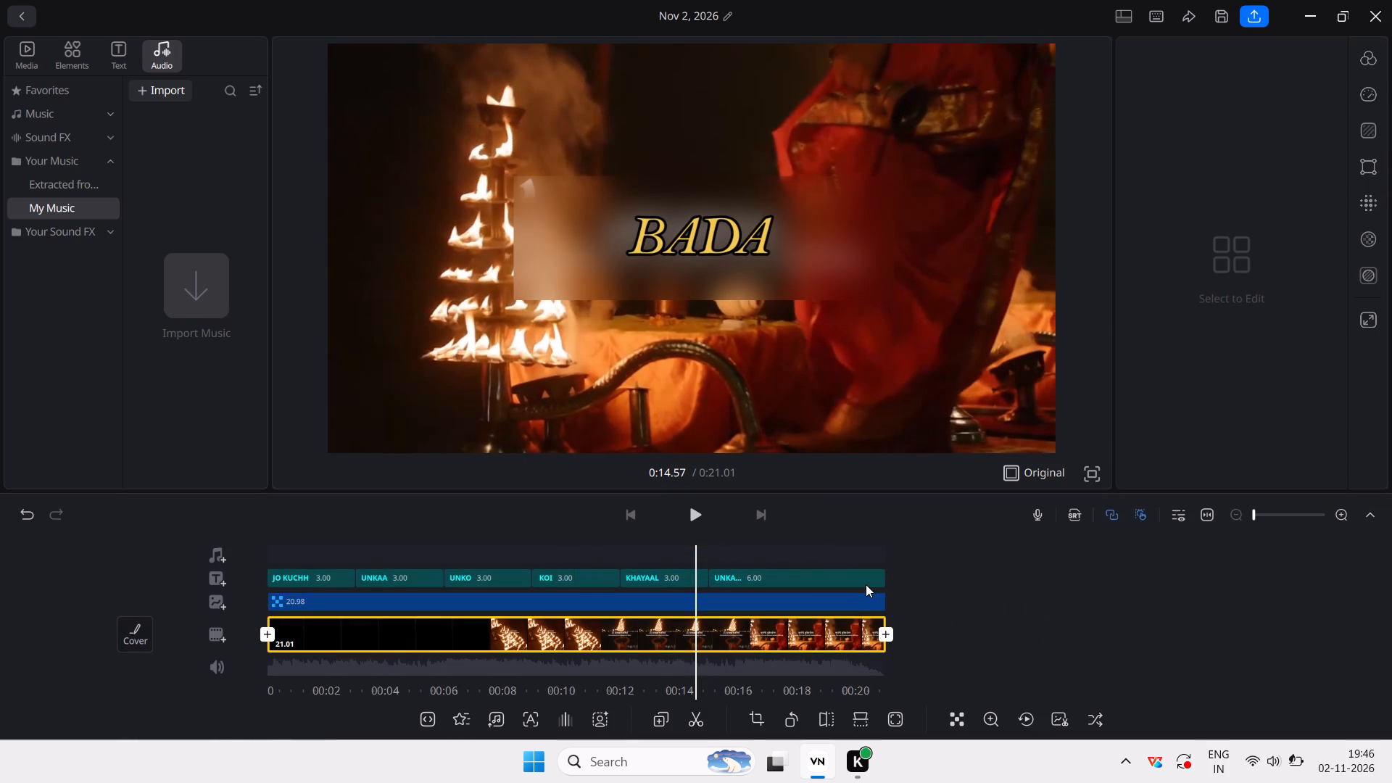
Replace the text of the final UNKA... lyric with "Unka".
left_click(866, 584)
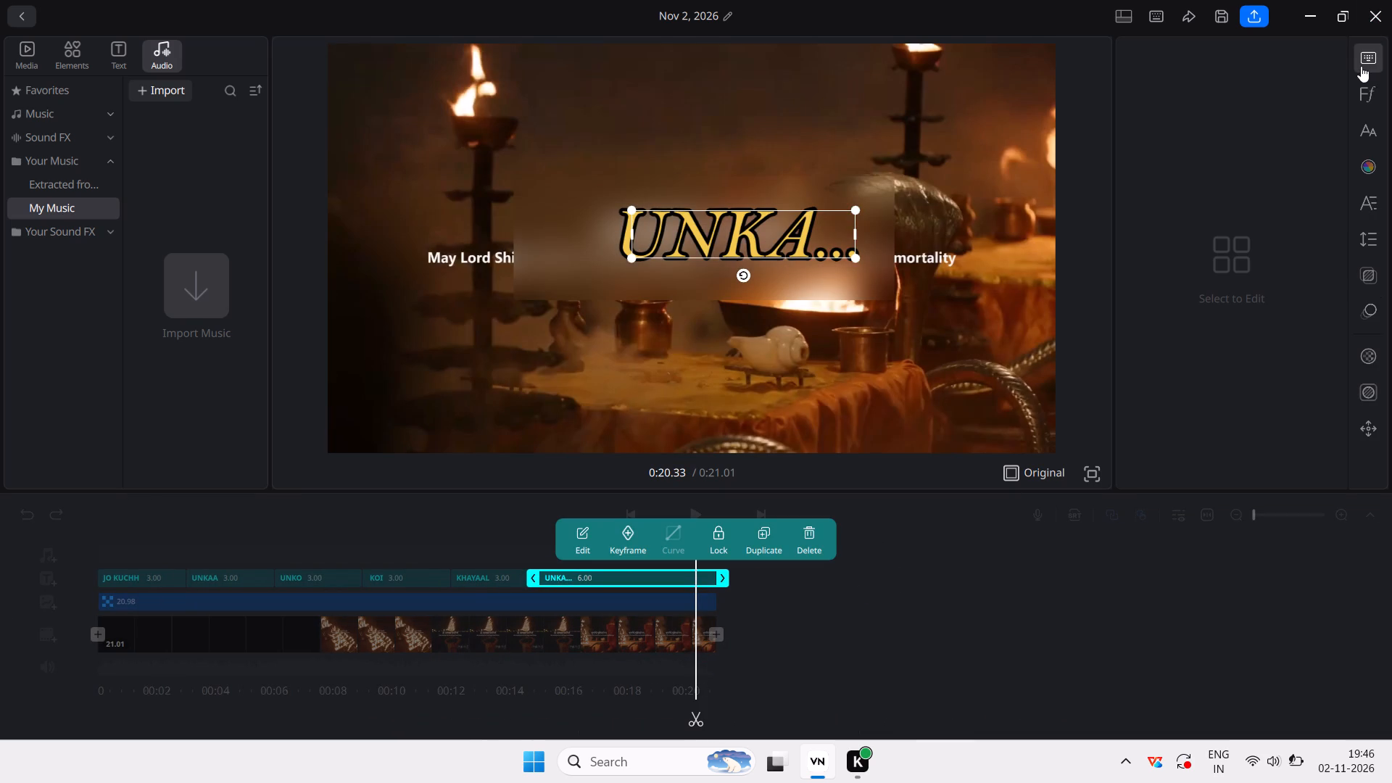
left_click(1361, 66)
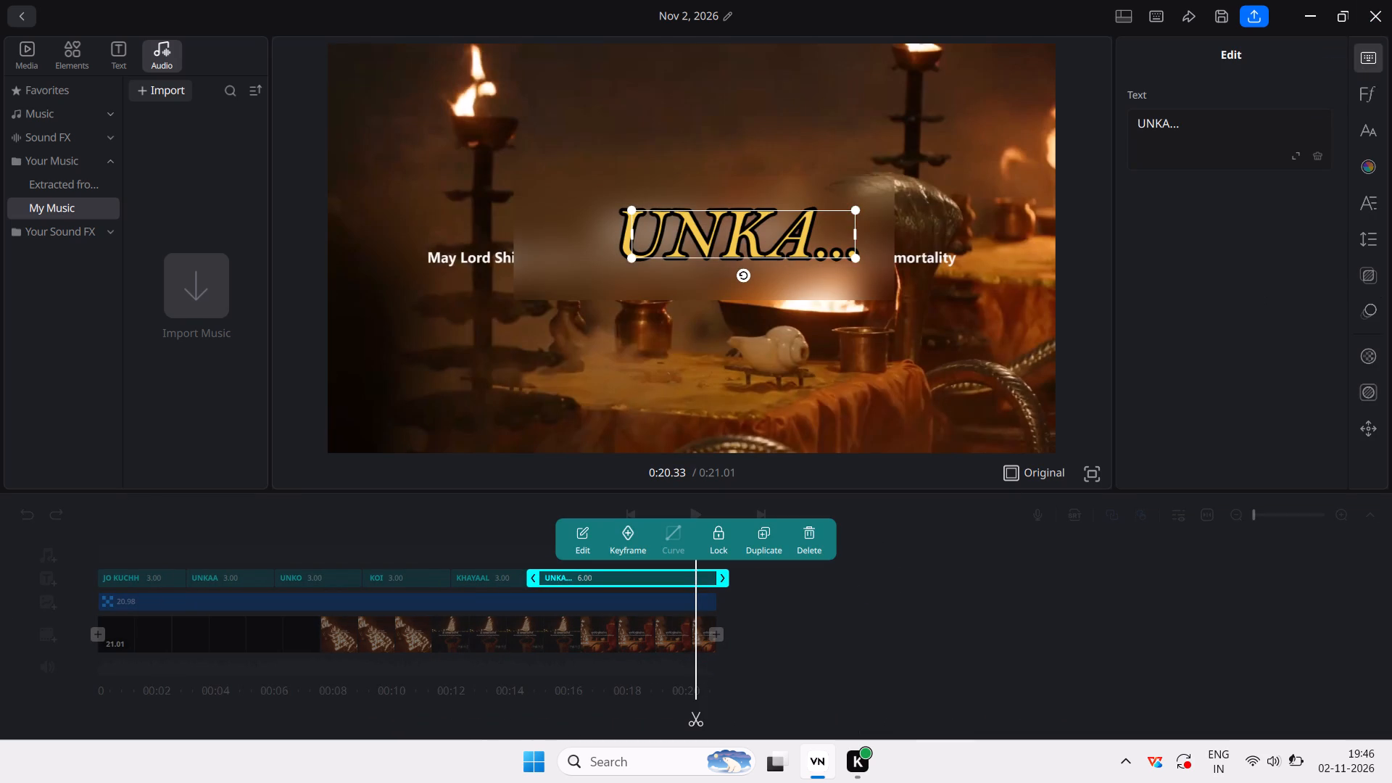
left_click(1190, 125)
key("period")
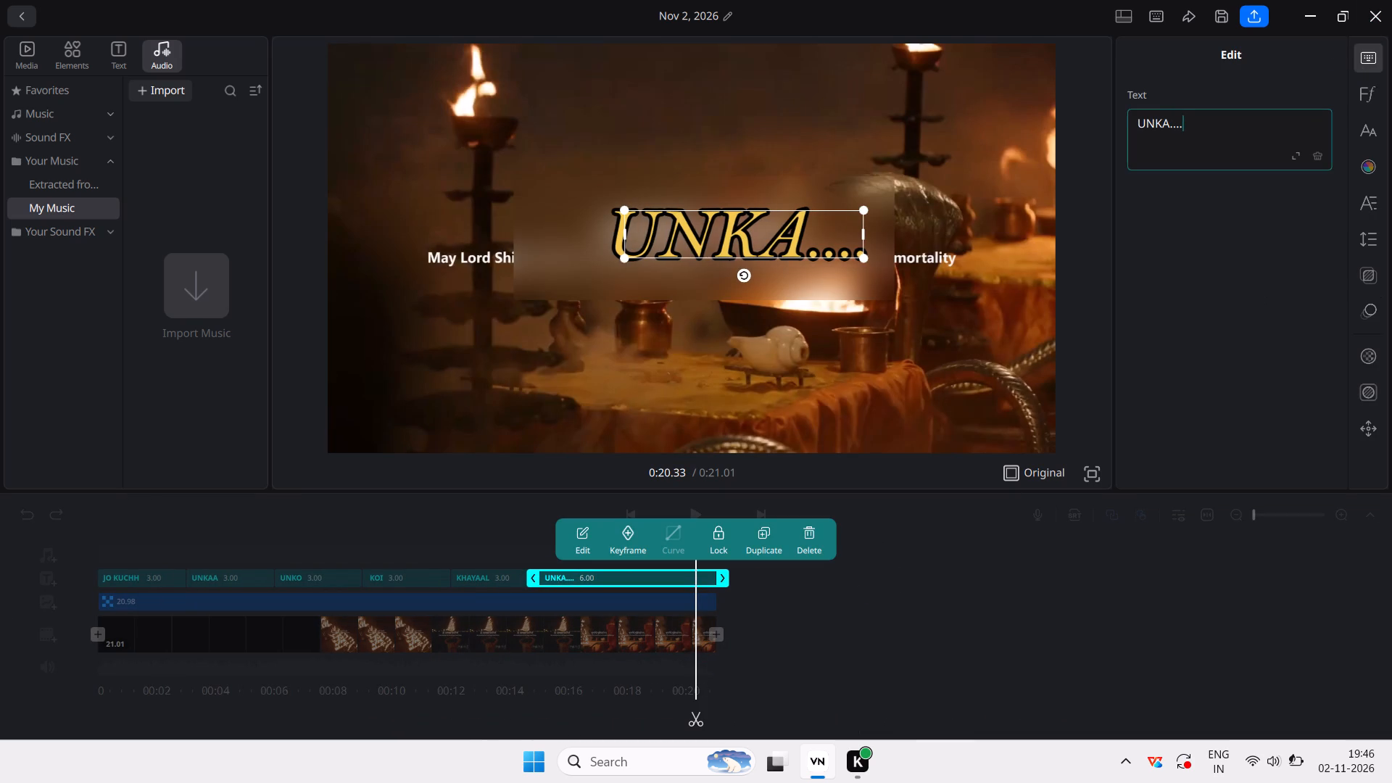
type("..")
key("period")
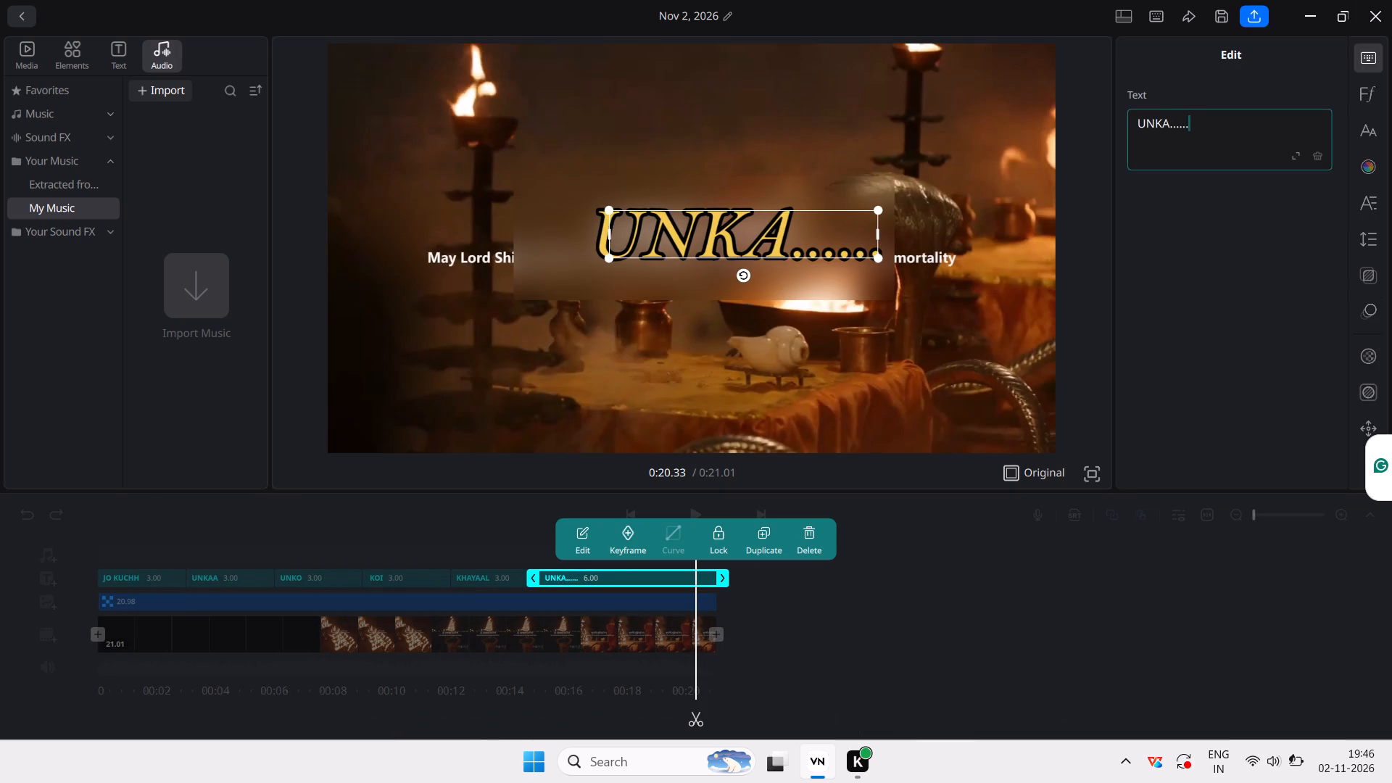
key("BackSpace")
key("BackSpace")
key("BackSpace")
key("BackSpace")
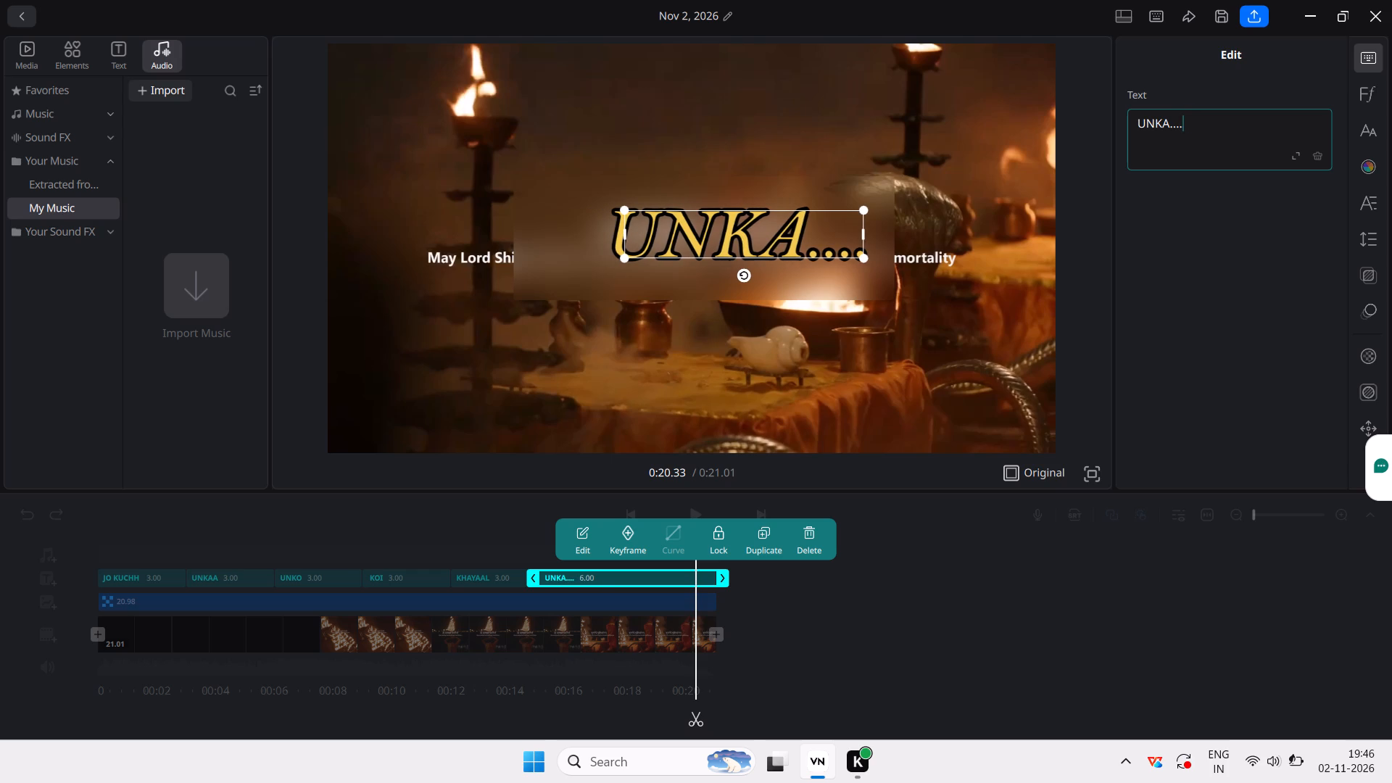
key("BackSpace")
key("BackSpace")
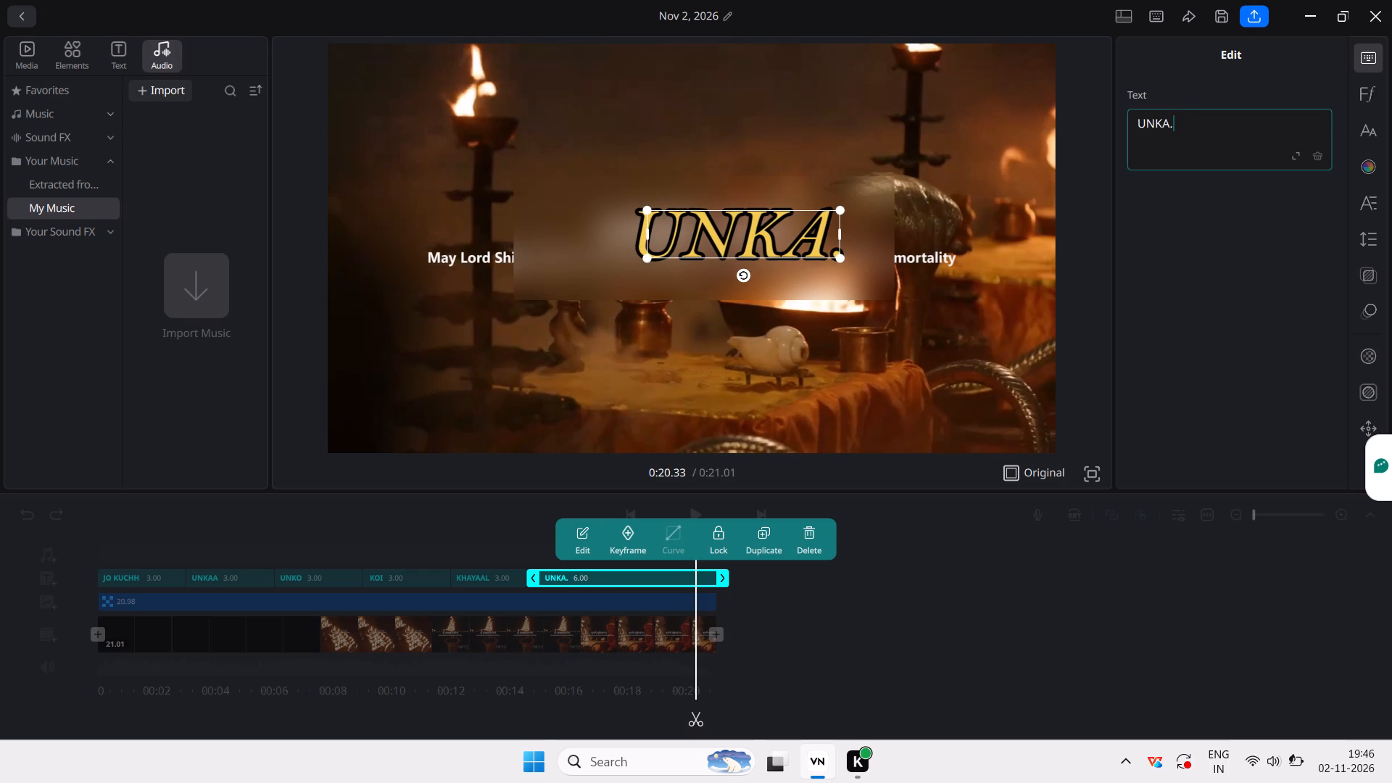
key("BackSpace")
key("BackSpace")
key("BackSpace")
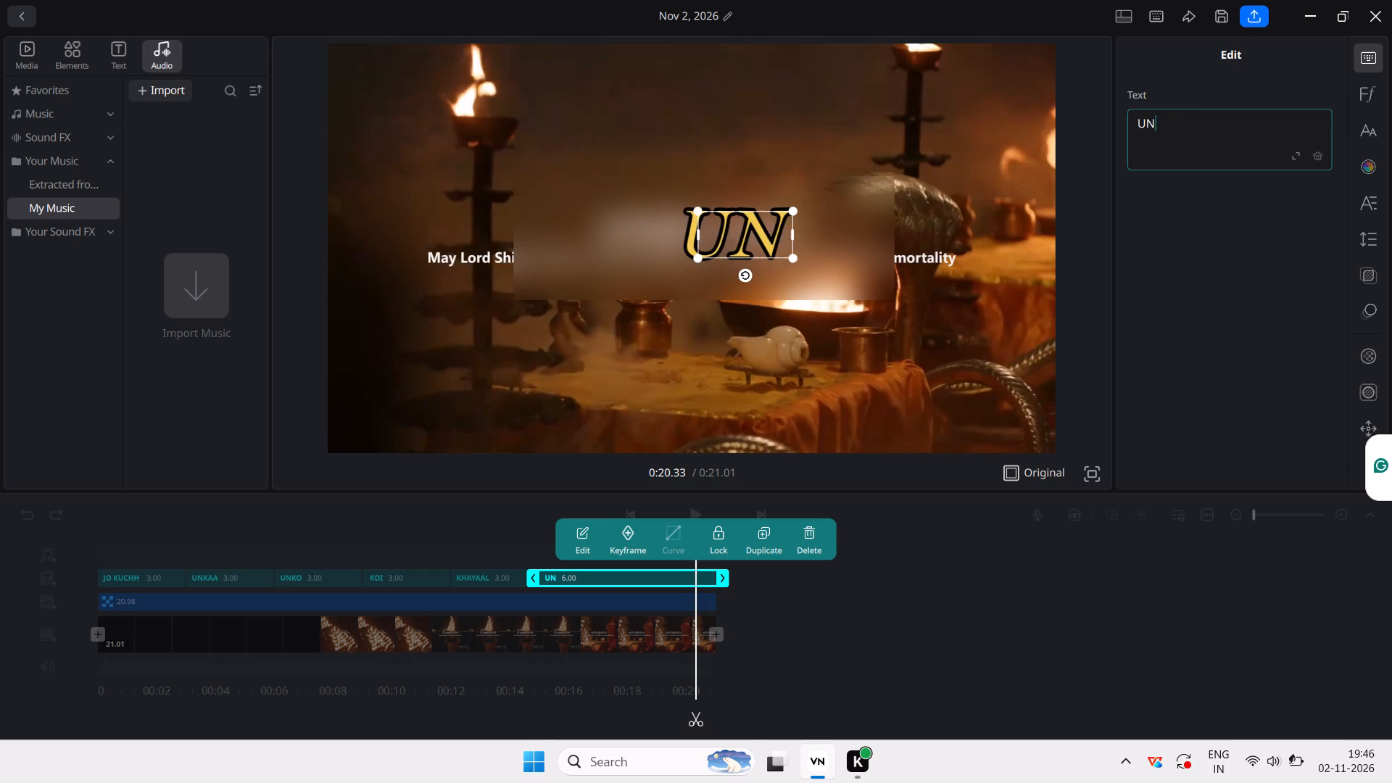
key("BackSpace")
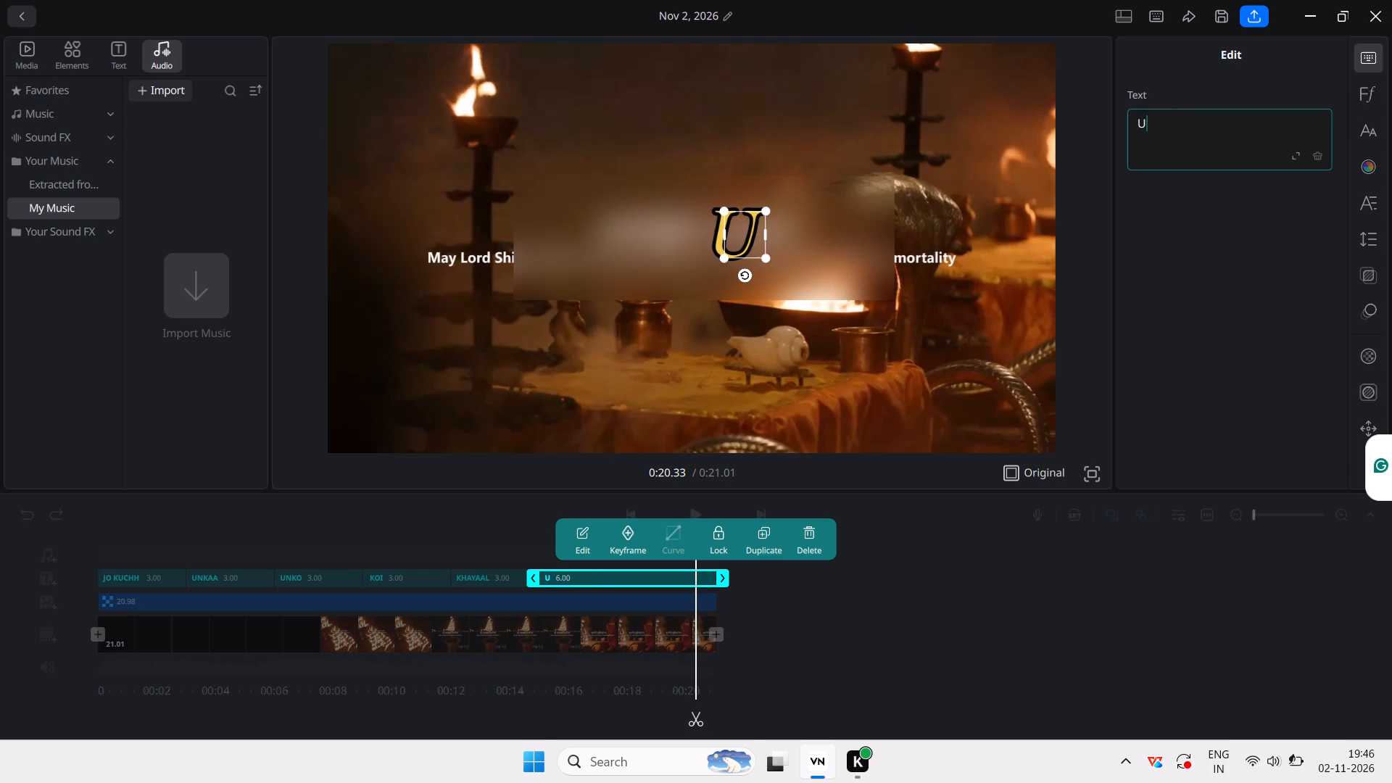
key("n")
key("BackSpace")
key("BackSpace")
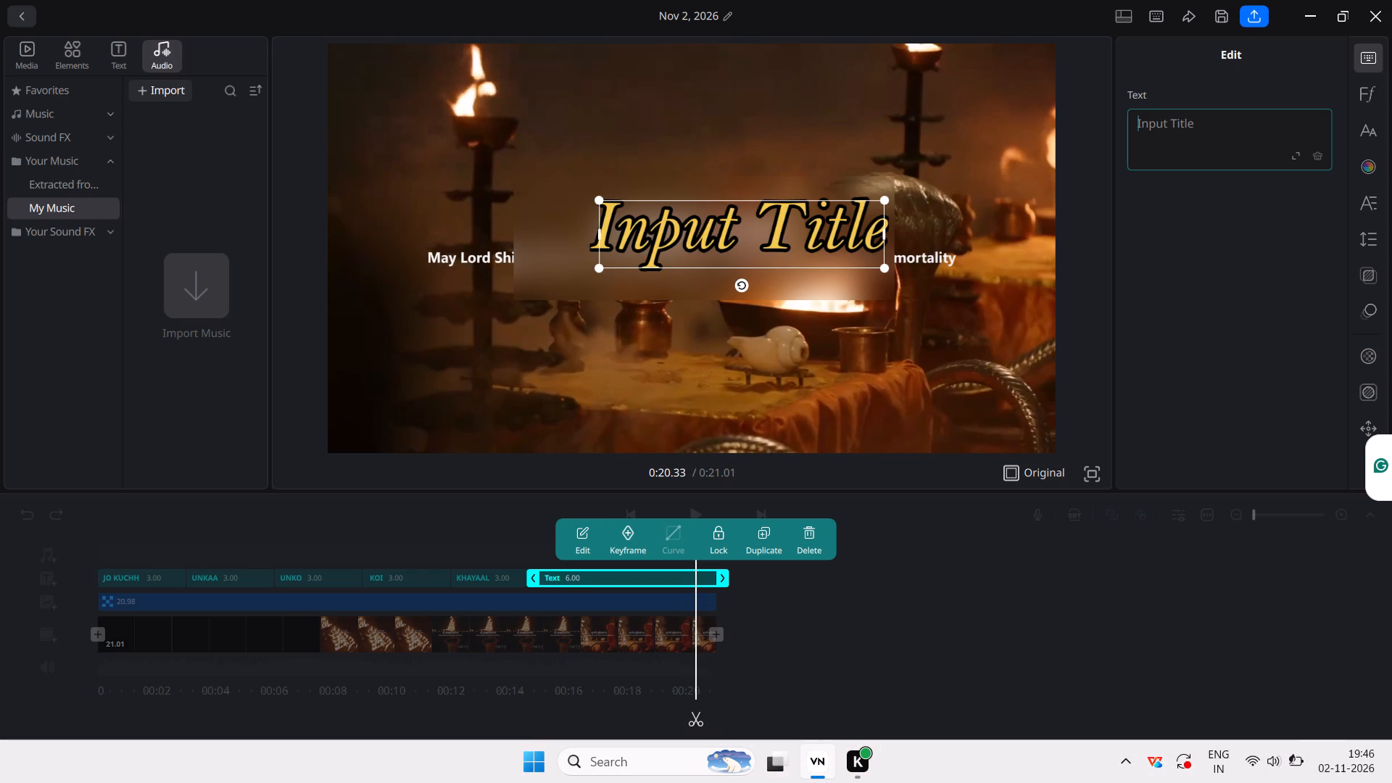
type("nka")
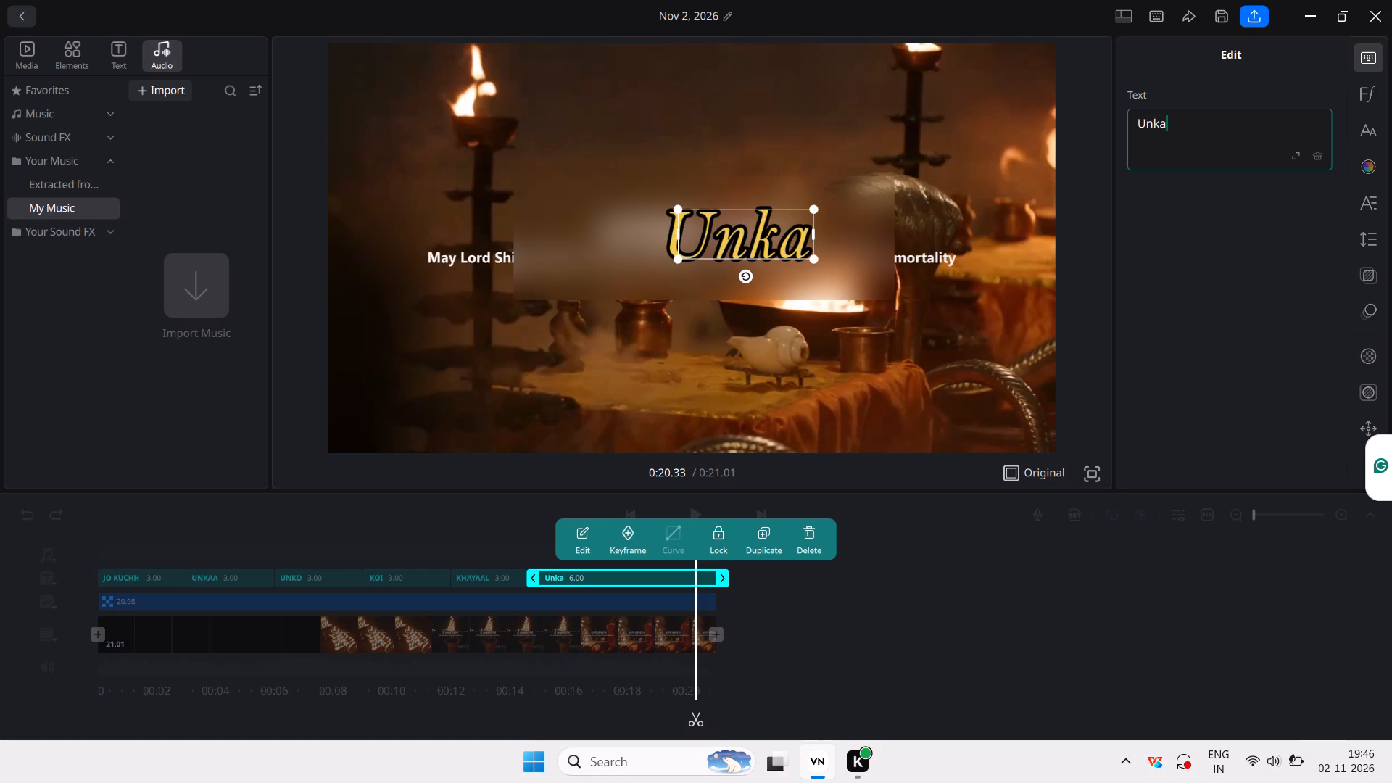
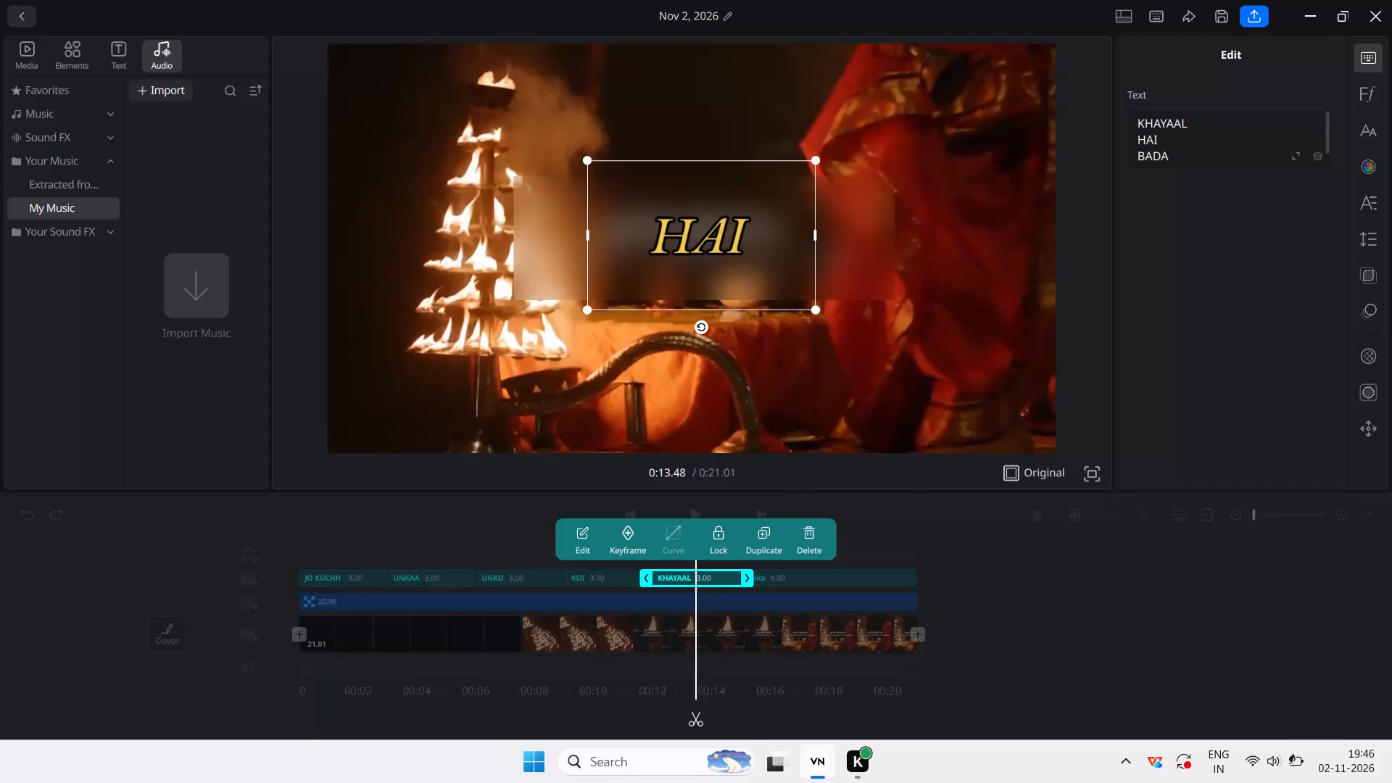
Change the first line of the KHAYAAL caption to "Khayaal".
left_click(1198, 125)
key("BackSpace")
key("BackSpace")
key("BackSpace")
key("BackSpace")
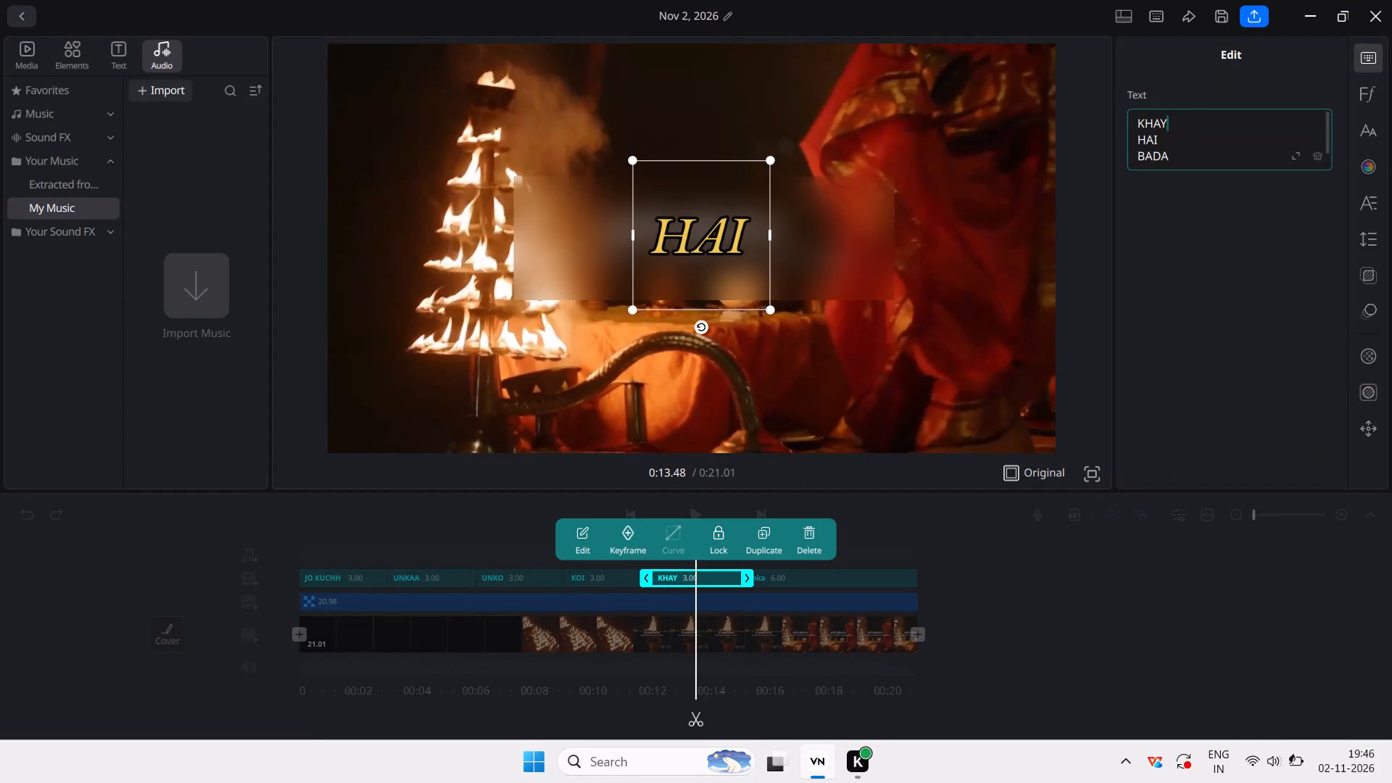
key("BackSpace")
key("BackSpace")
type("hayaa")
key("l")
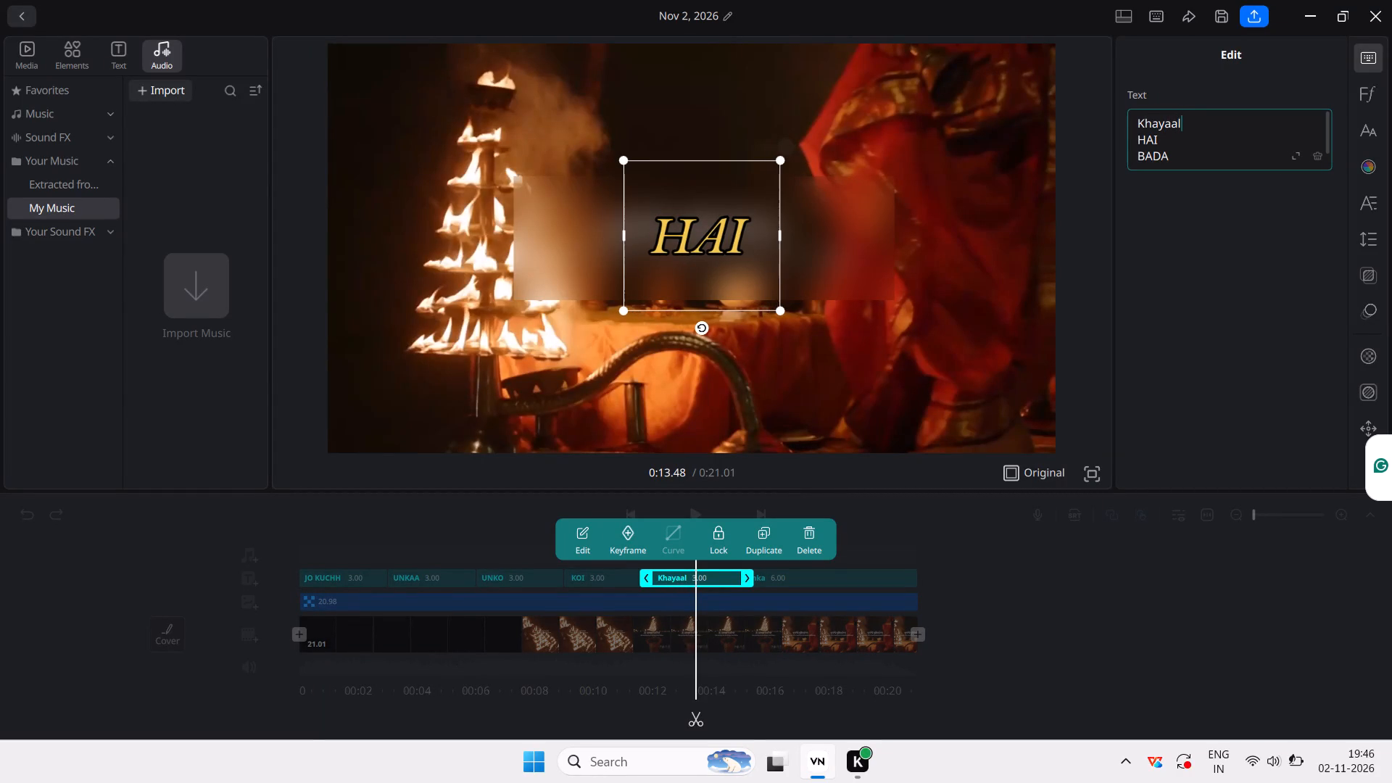
Change the second and third lines of the Khayaal caption to "Hai" and "Bada".
left_click(1177, 142)
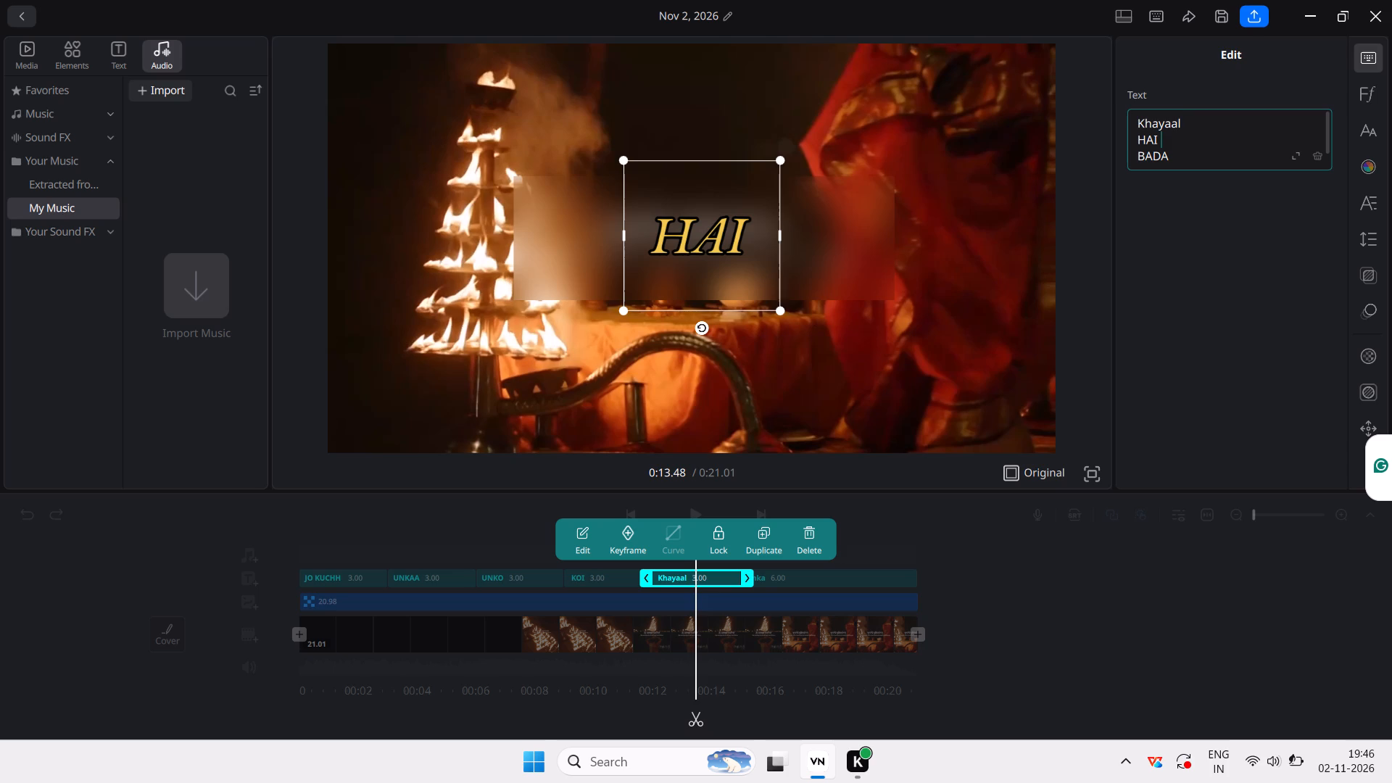
key("BackSpace")
key("BackSpace")
key("BackSpace")
type("ai")
left_click(1172, 157)
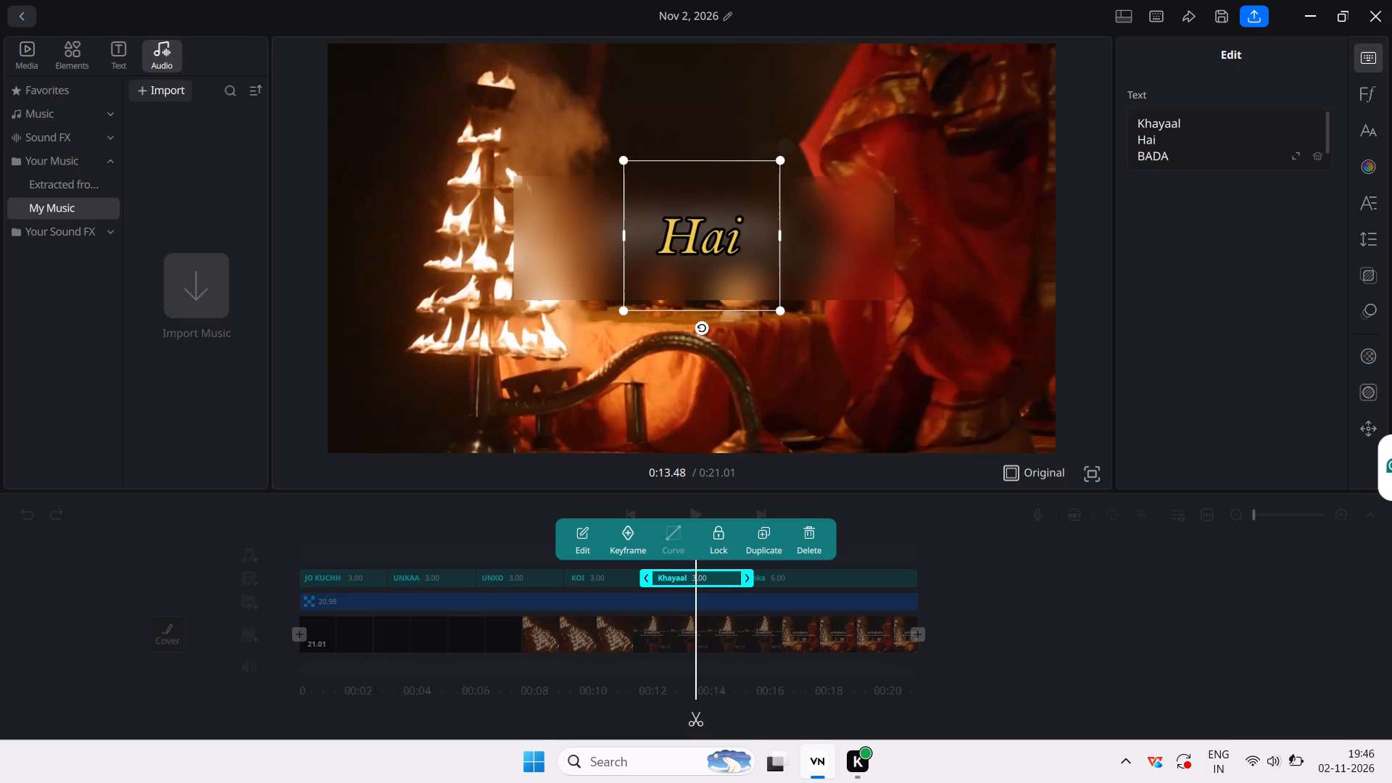
key("BackSpace")
key("BackSpace")
key("BackSpace")
type("ada")
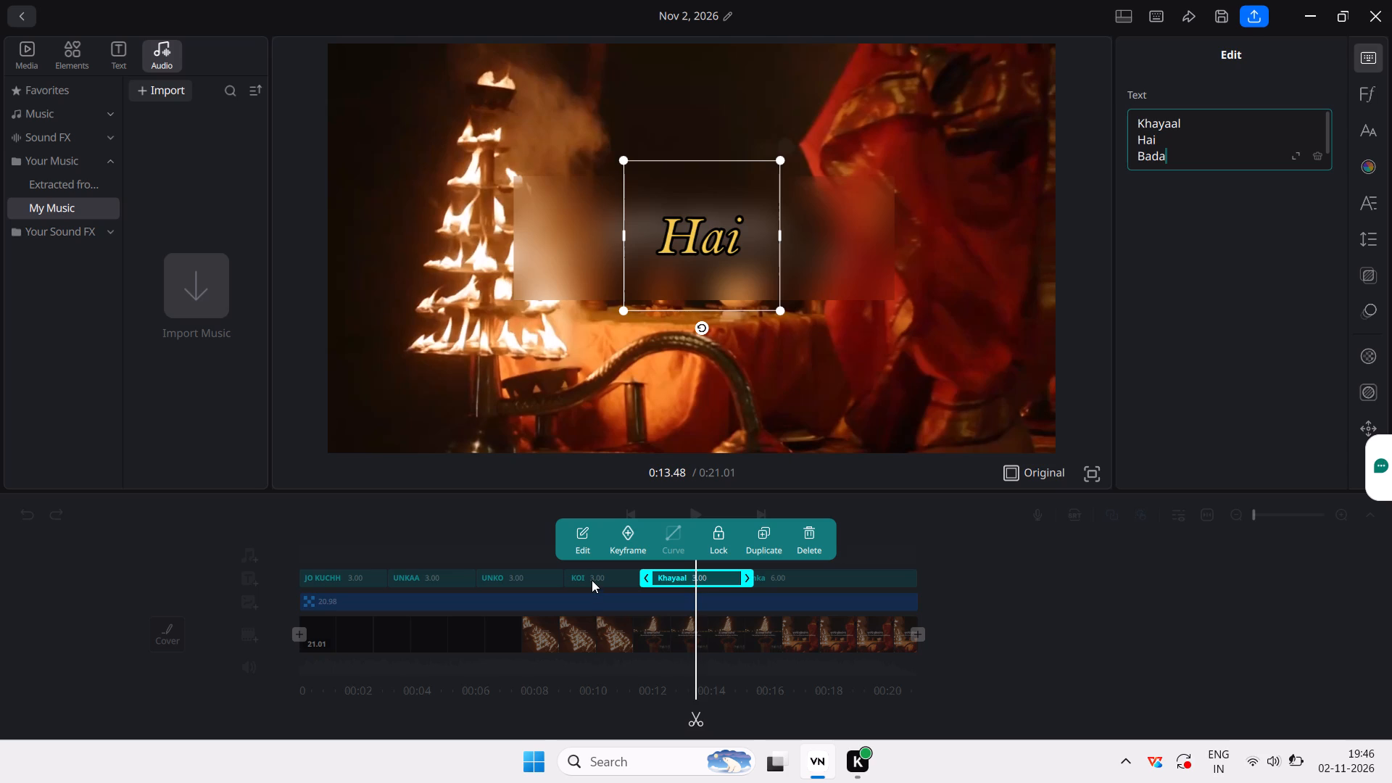
Change the first two lines of the KOI caption to "Koi" and "Khaas".
left_click(592, 580)
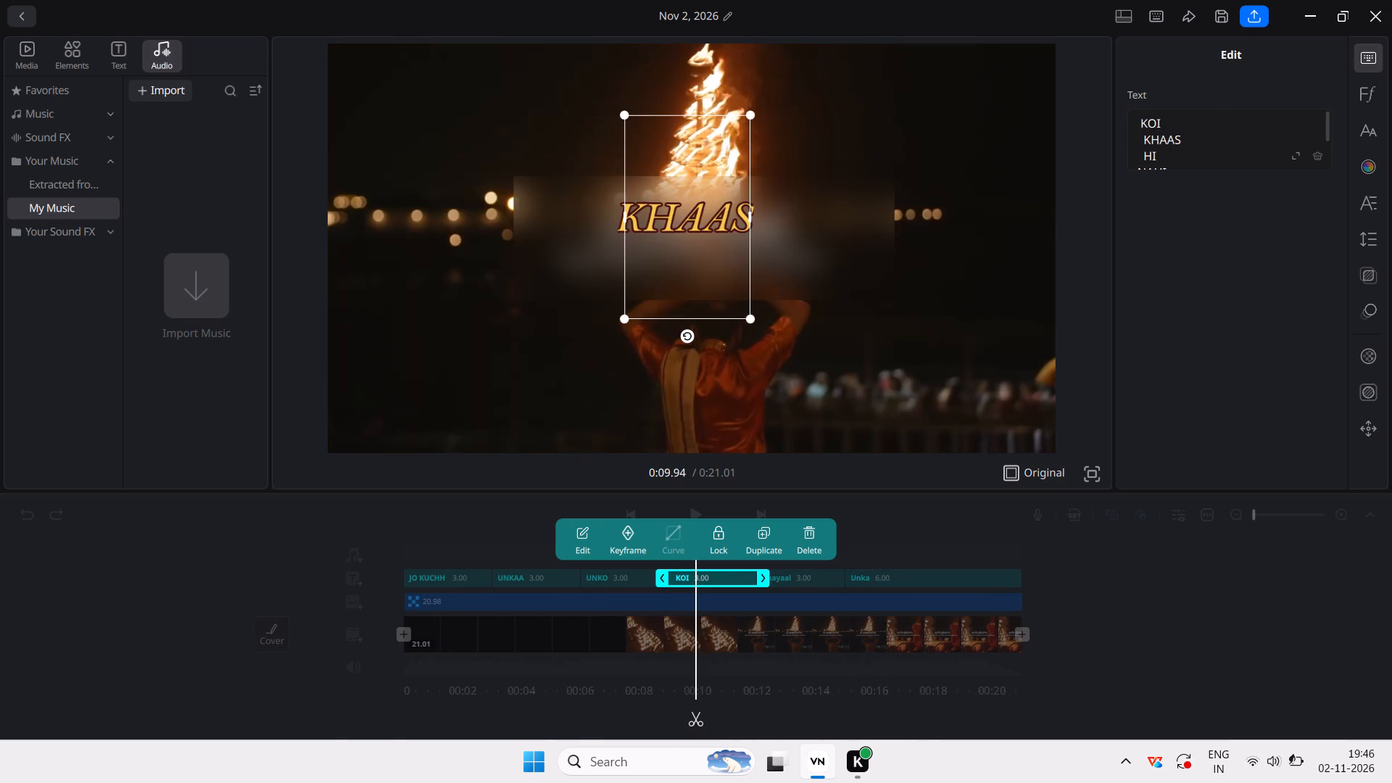
left_click(1166, 117)
key("BackSpace")
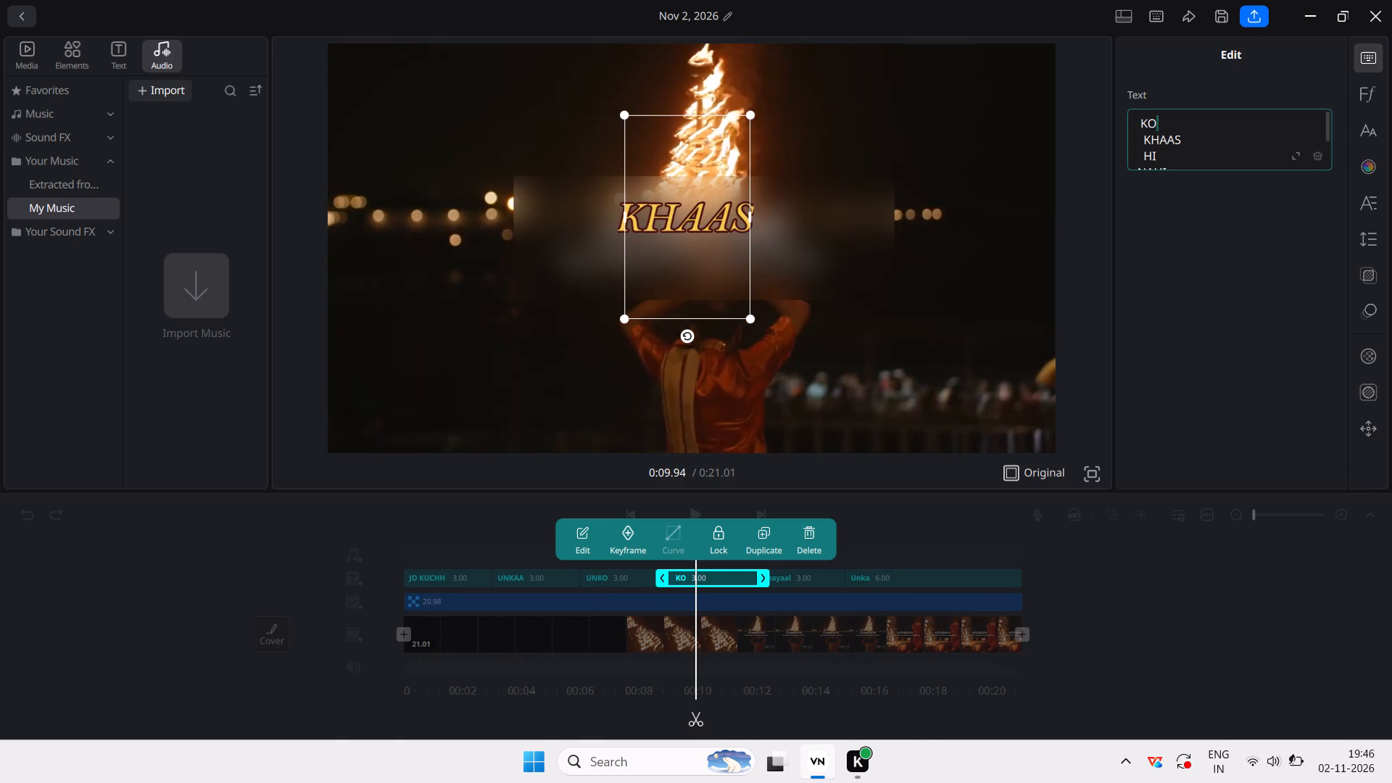
key("BackSpace")
type("oi")
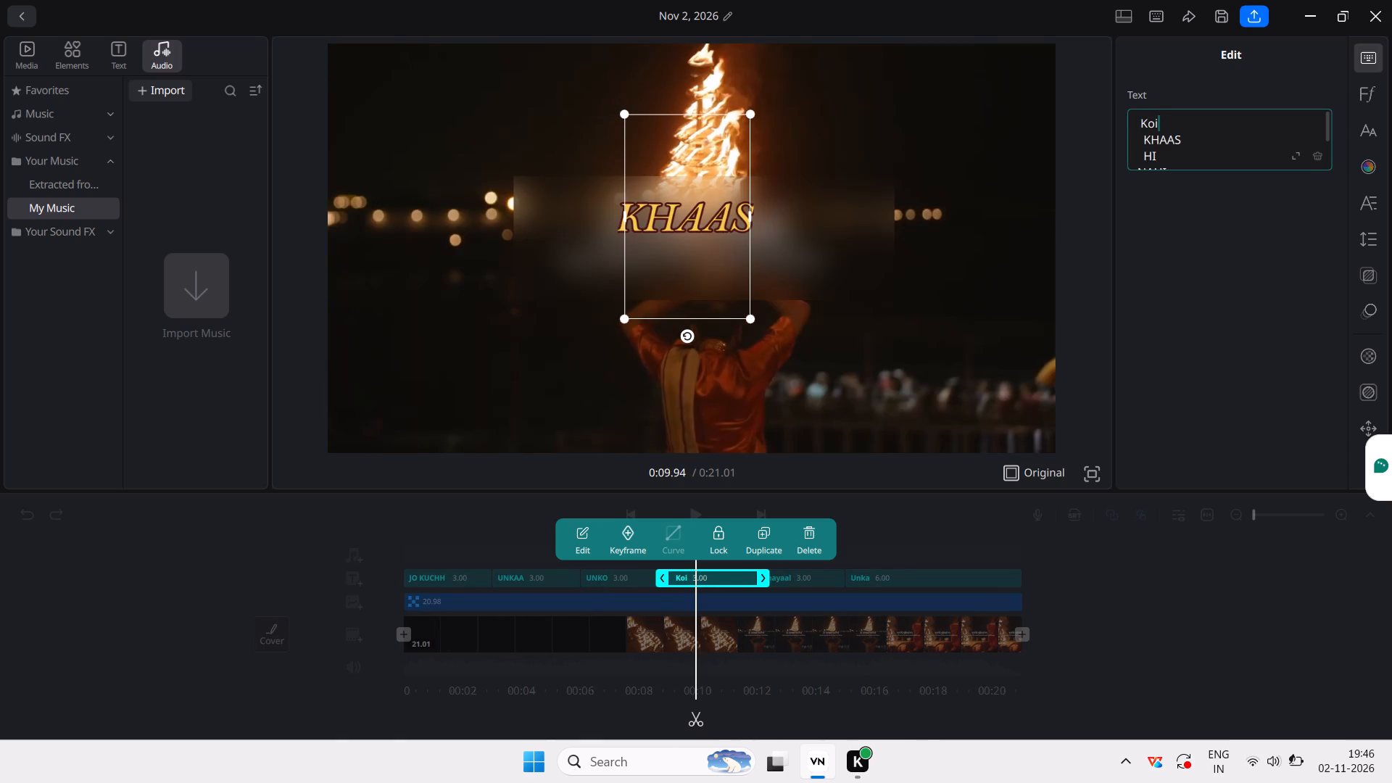
left_click(1185, 140)
key("BackSpace")
key("BackSpace")
key("BackSpace")
key("BackSpace")
key("BackSpace")
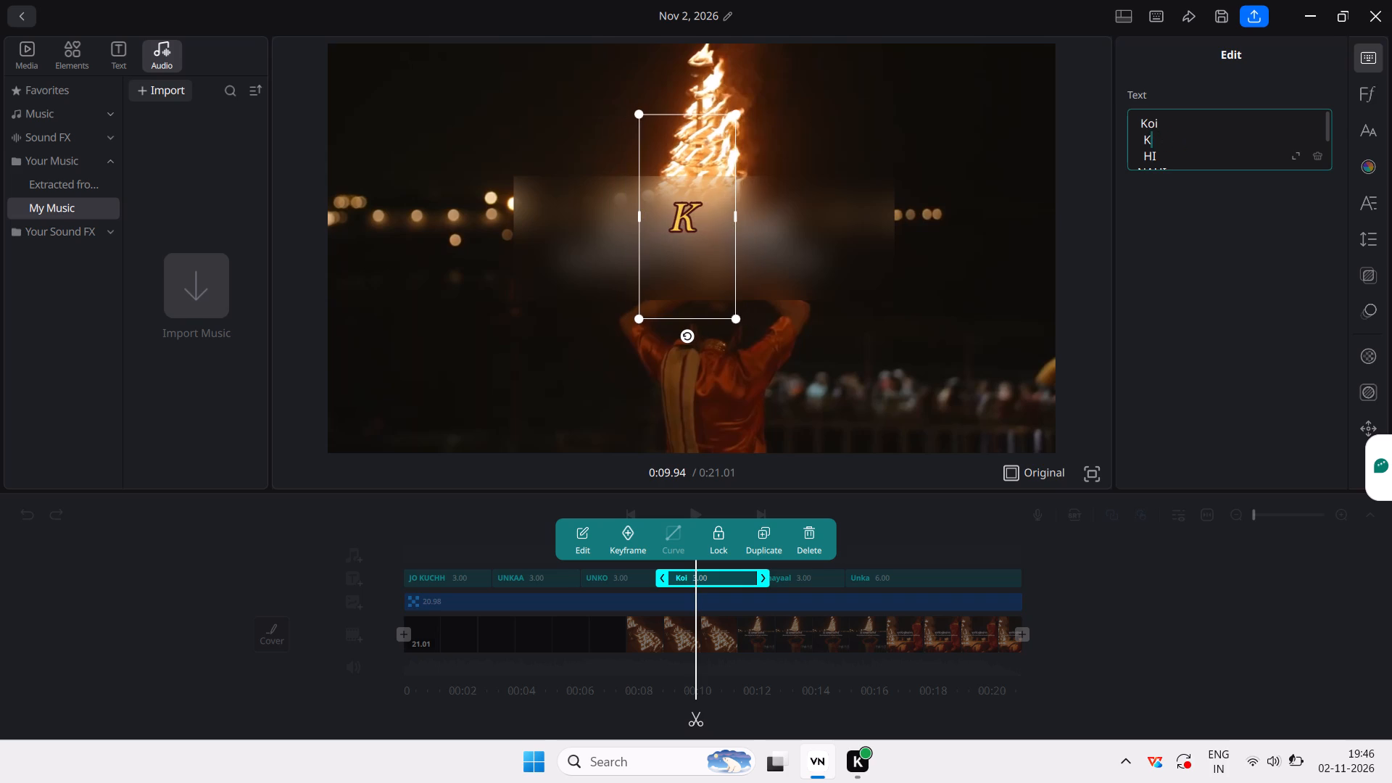
type("haas")
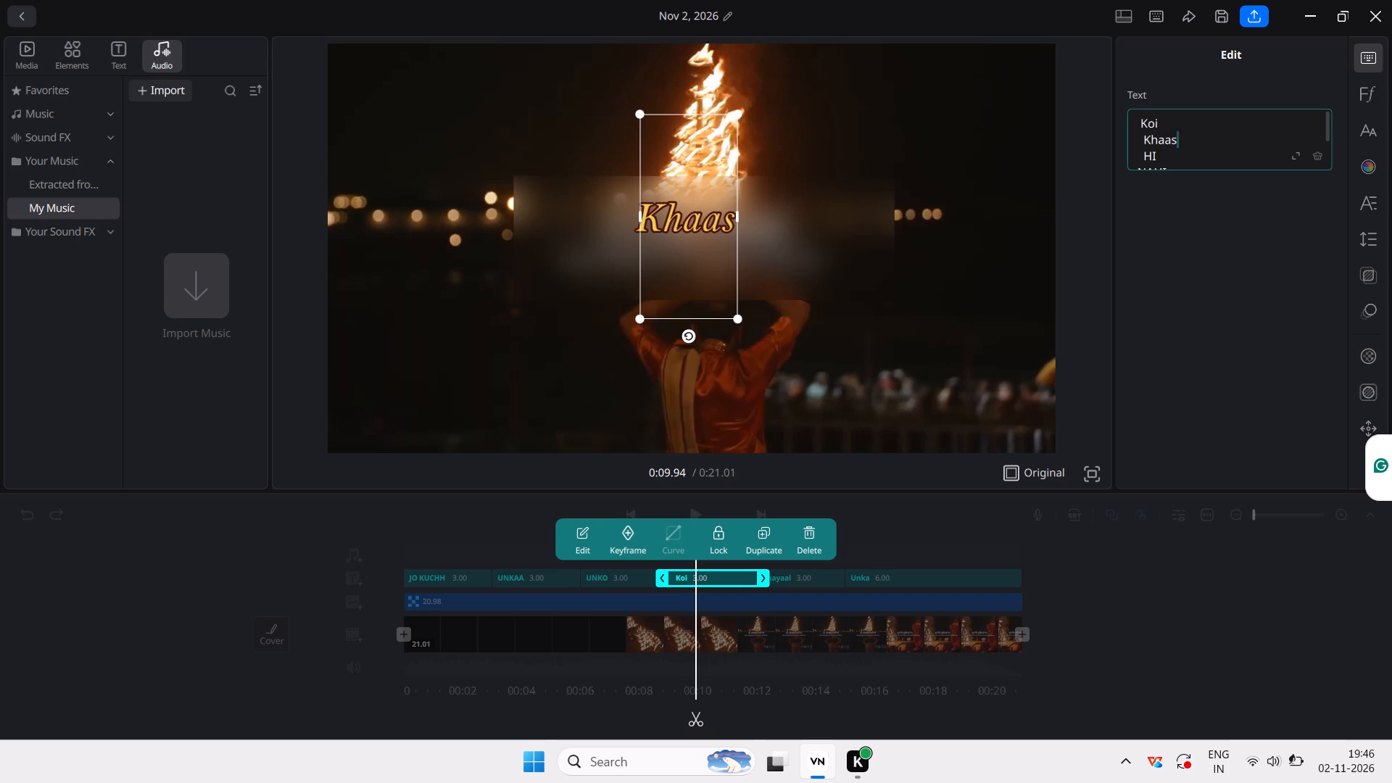
Change the third line of the Koi caption to lowercase "hi".
left_click(1159, 146)
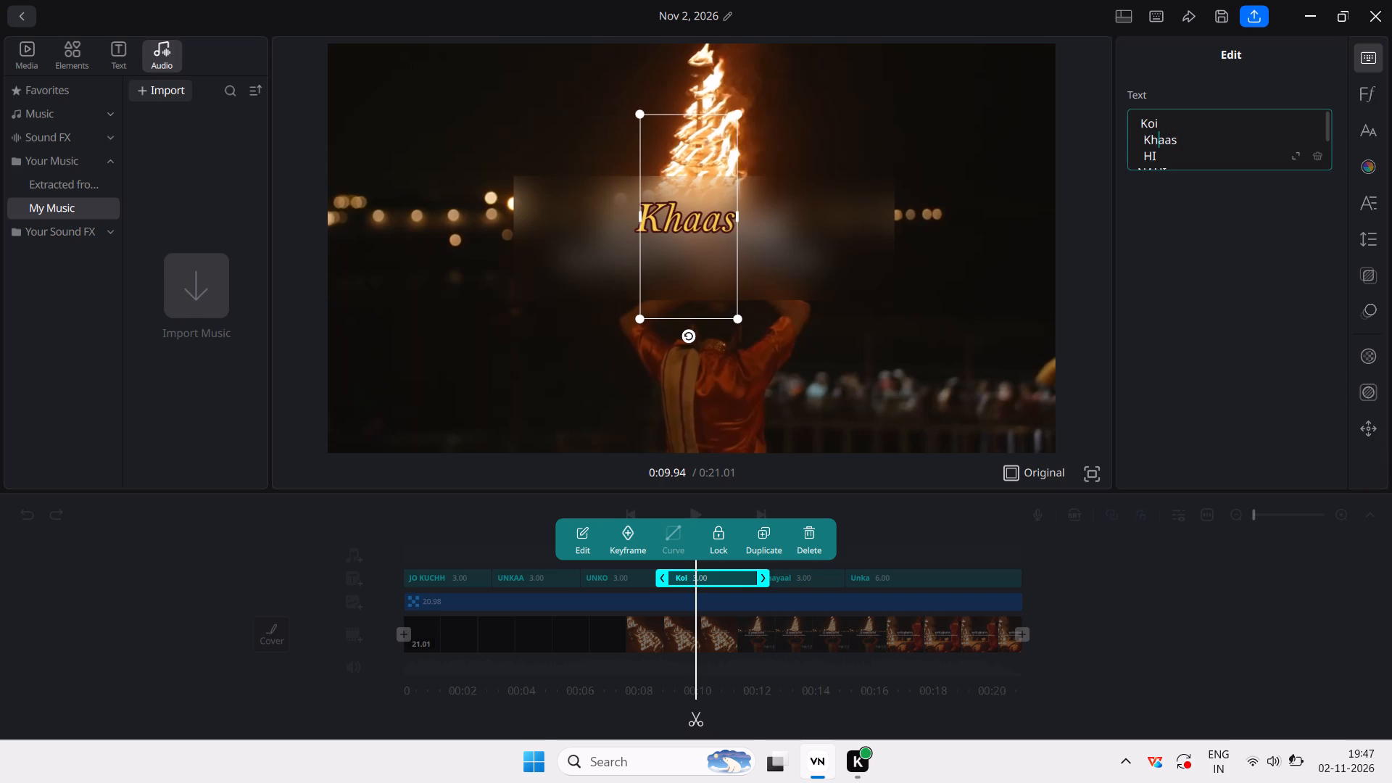
left_click(1156, 159)
key("BackSpace")
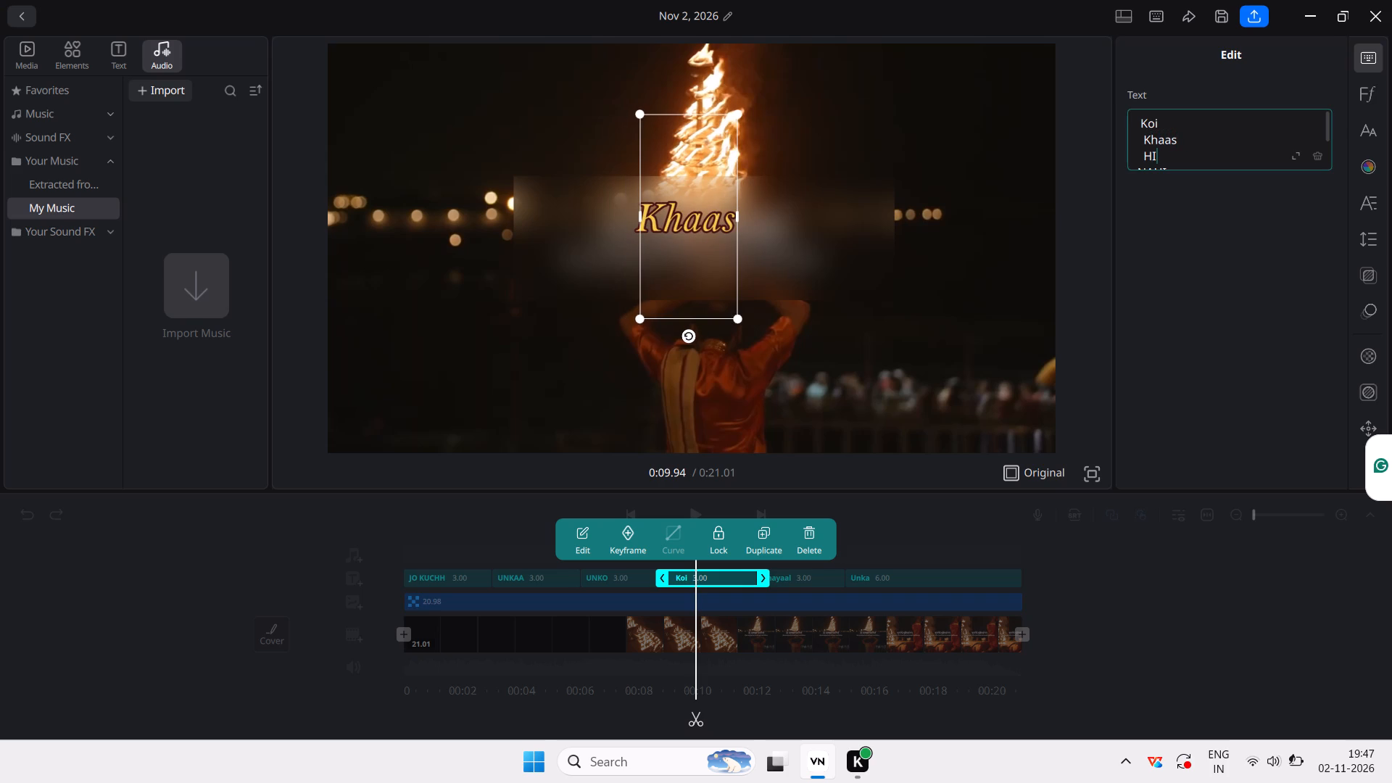
key("BackSpace")
type("hi")
Change the last two lines of the Koi caption to "Nahi" and "Hai".
scroll(1156, 159, "down", 2)
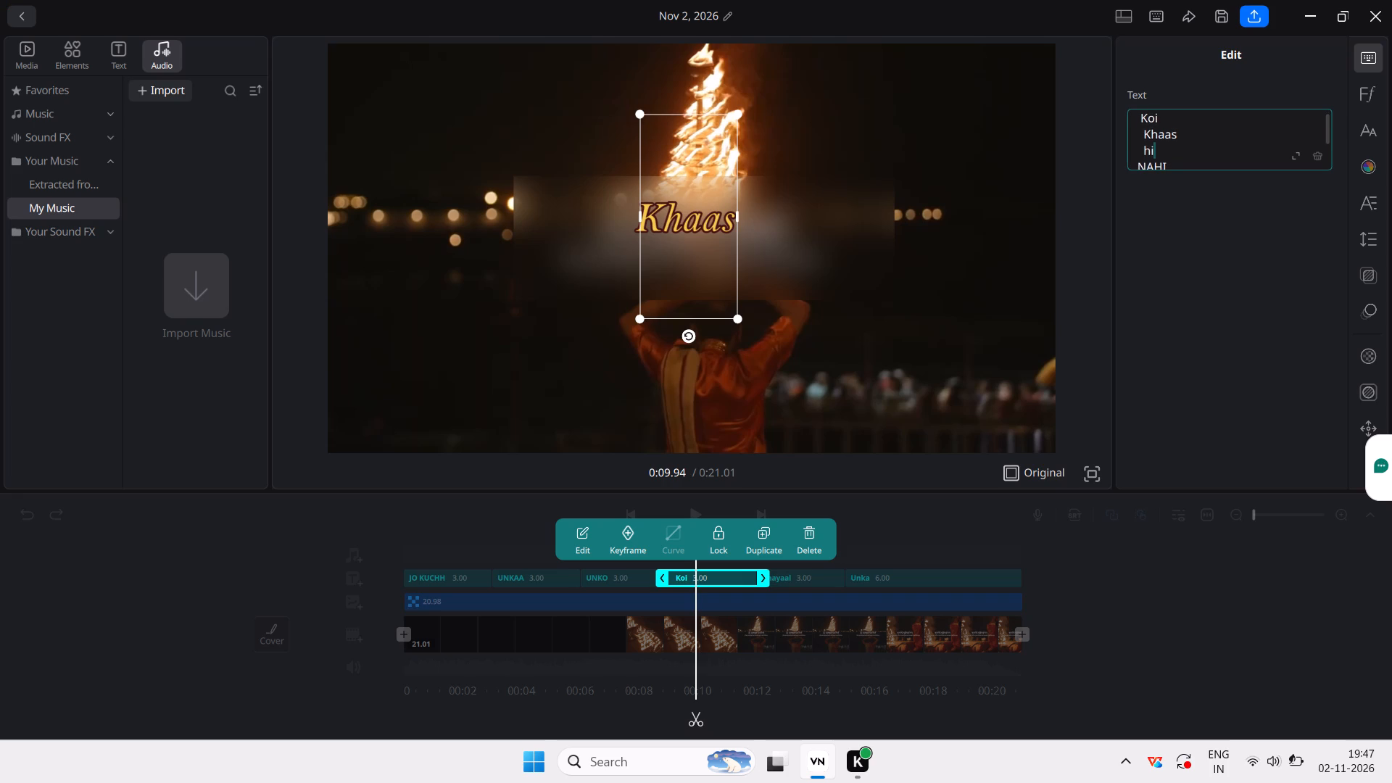
scroll(1175, 146, "down", 1)
left_click(1177, 117)
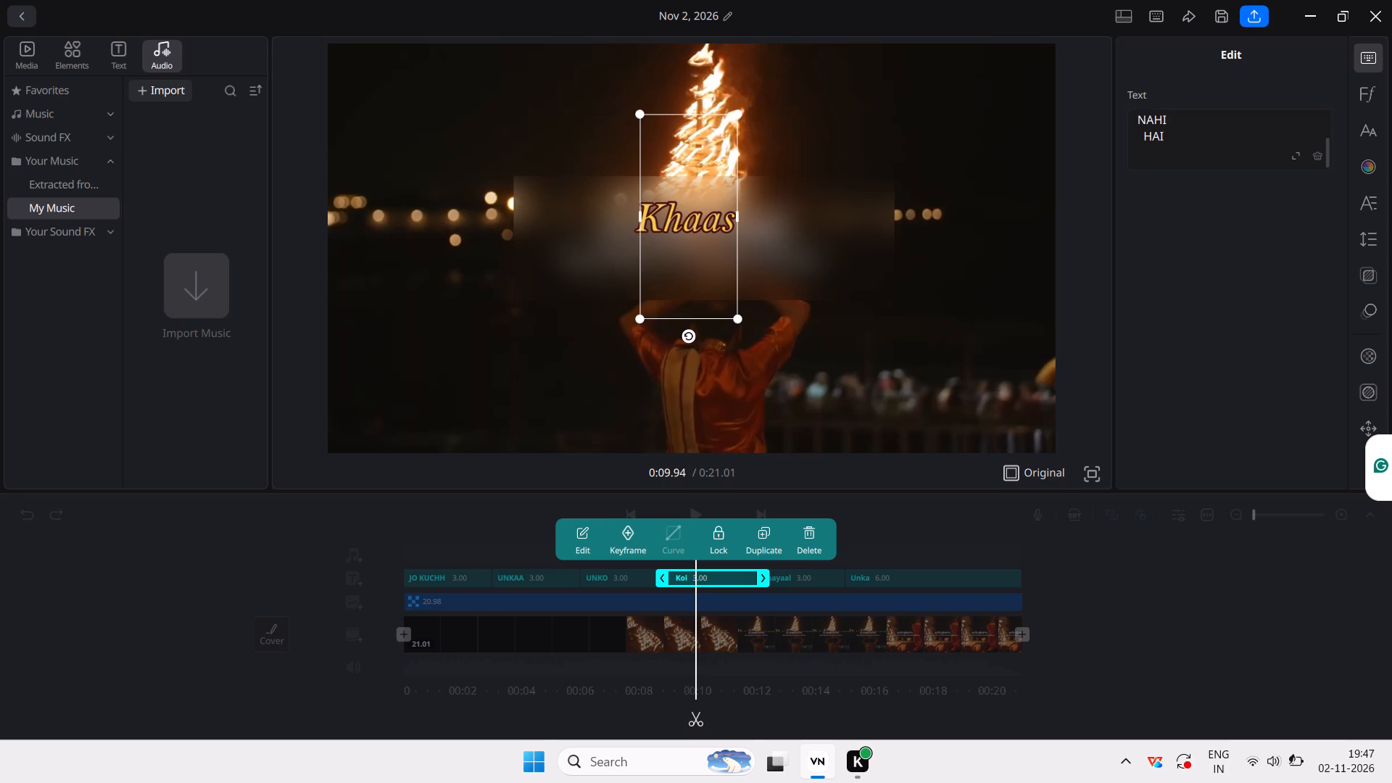
key("BackSpace")
key("BackSpace")
key("BackSpace")
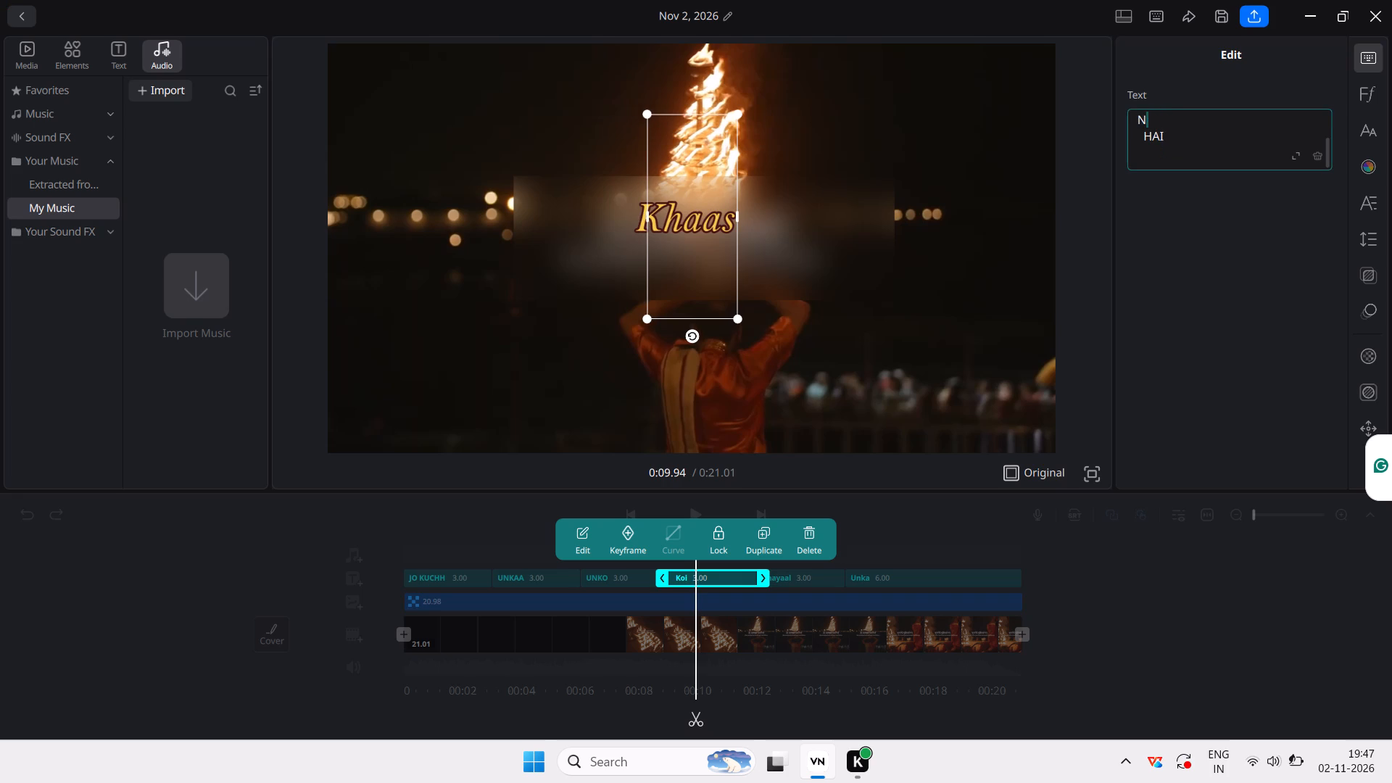
type("ahi")
left_click(1173, 130)
key("BackSpace")
key("BackSpace")
key("BackSpace")
type("ai")
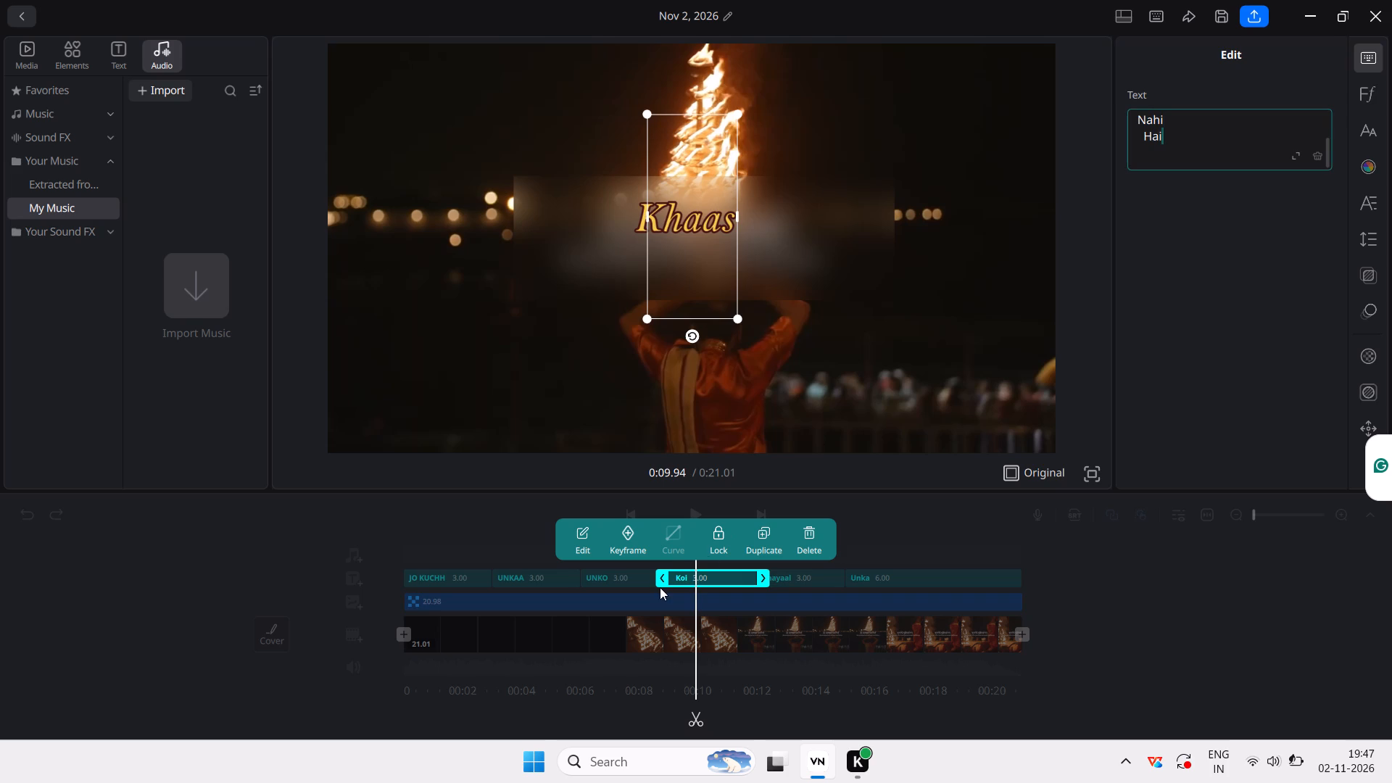
Change the first line of the UNKO caption to "Unko".
left_click(610, 569)
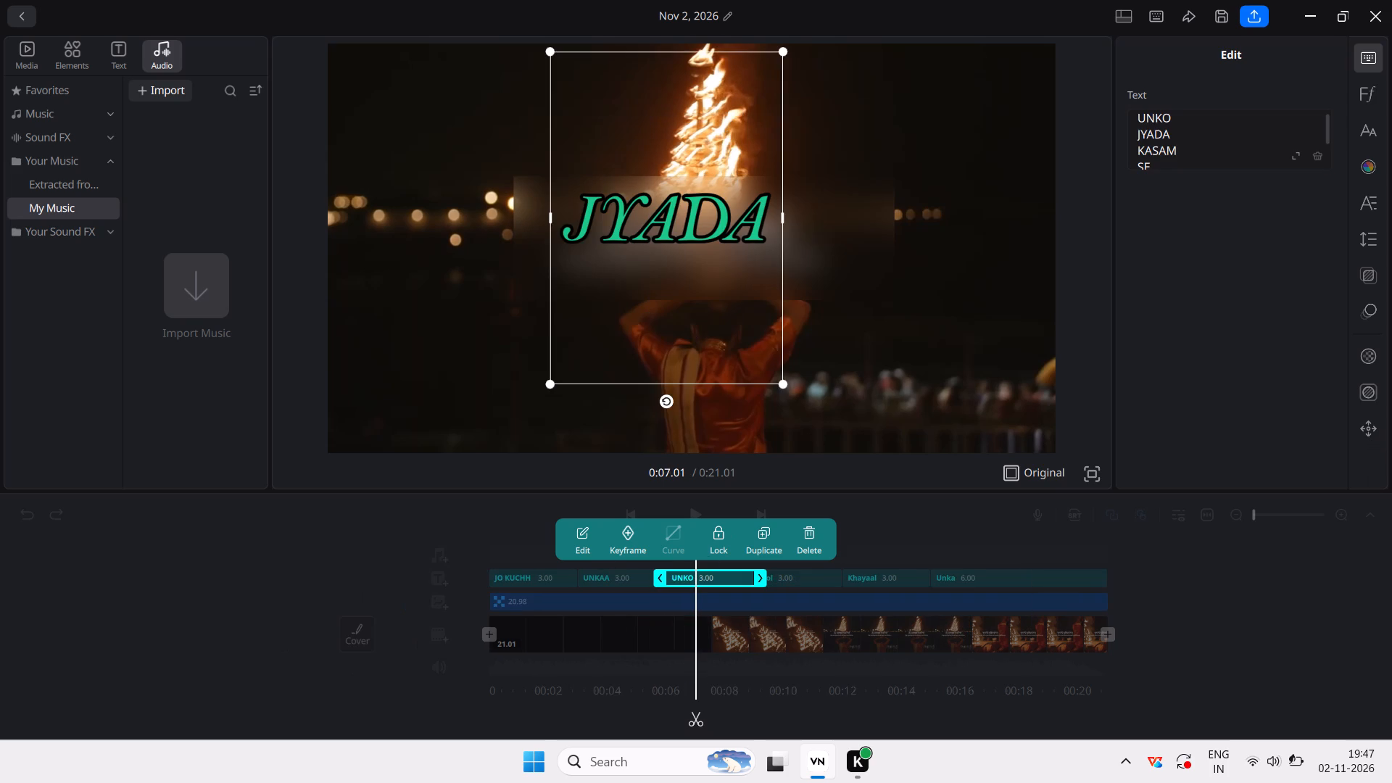
left_click(1174, 112)
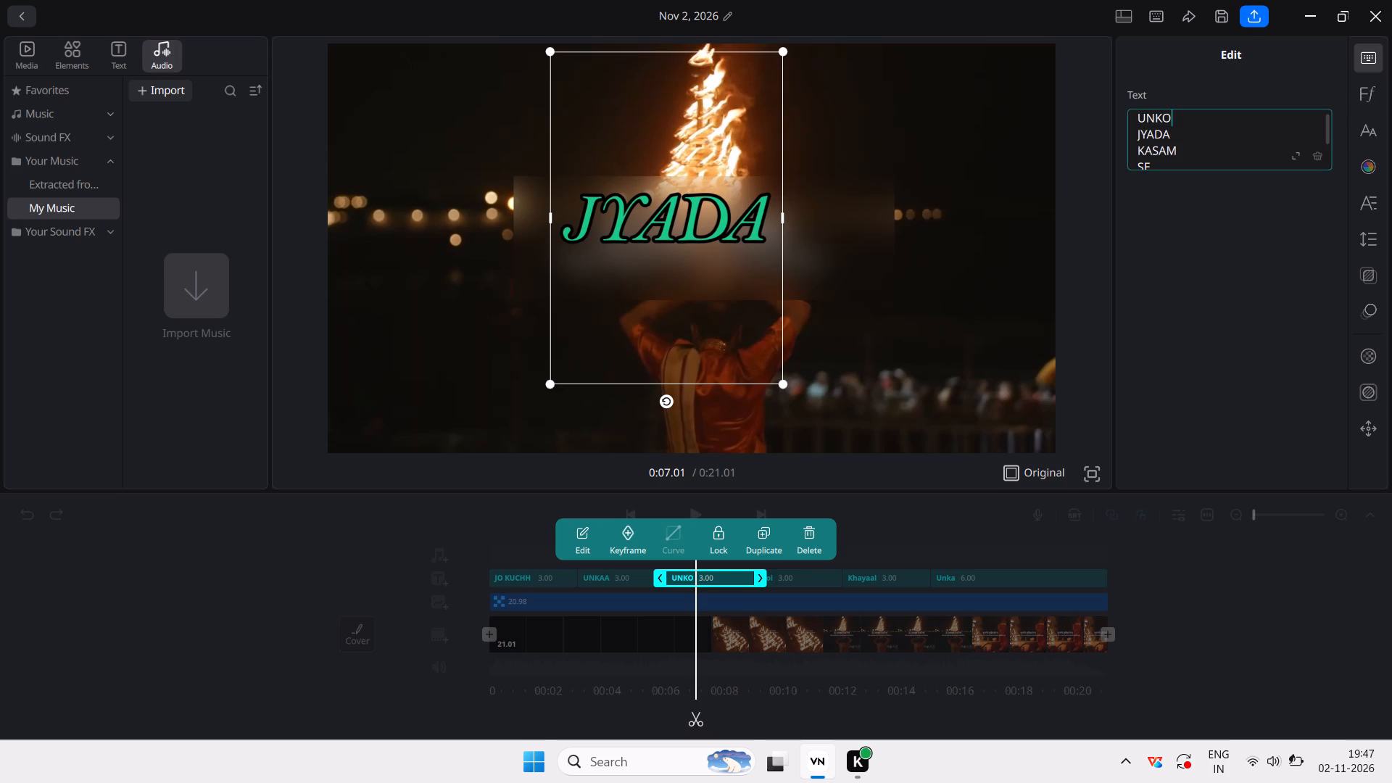
key("BackSpace")
key("BackSpace")
key("BackSpace")
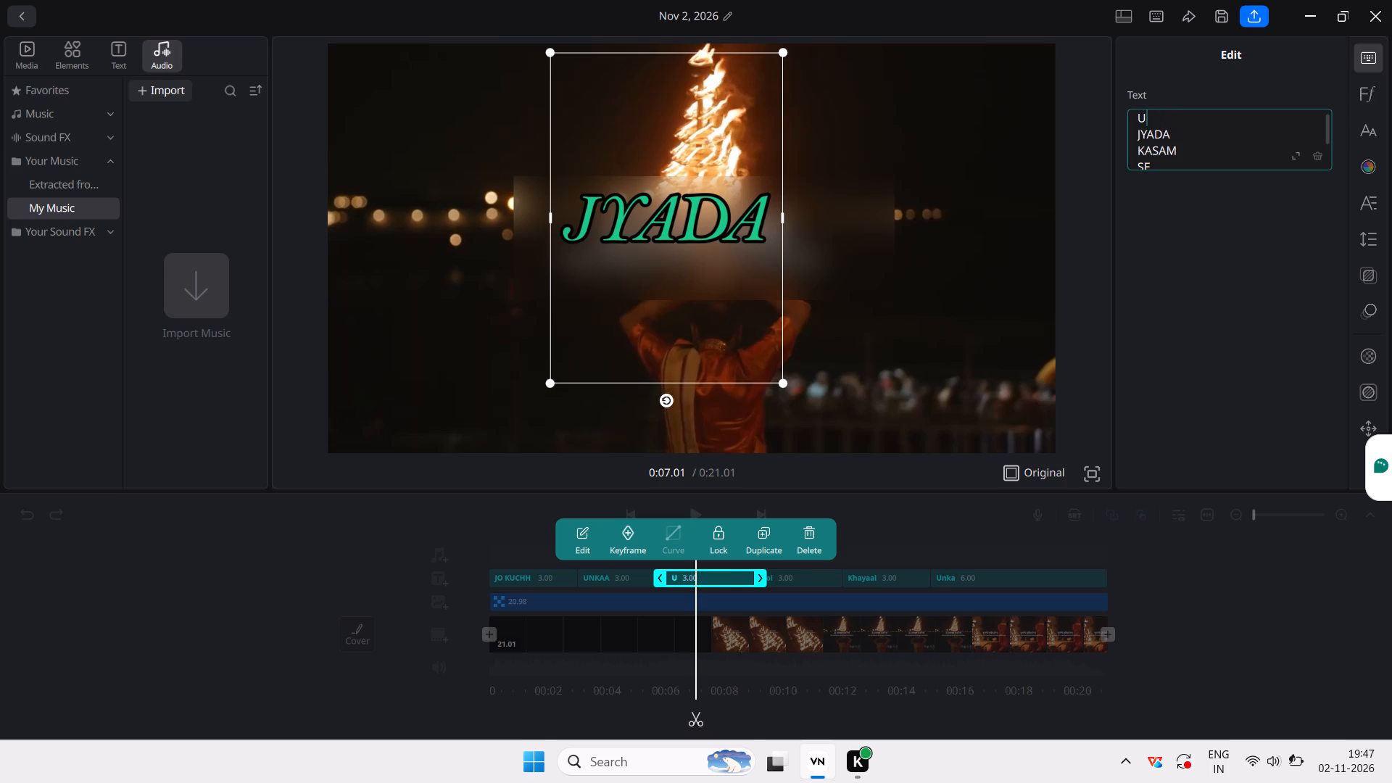
type("nko")
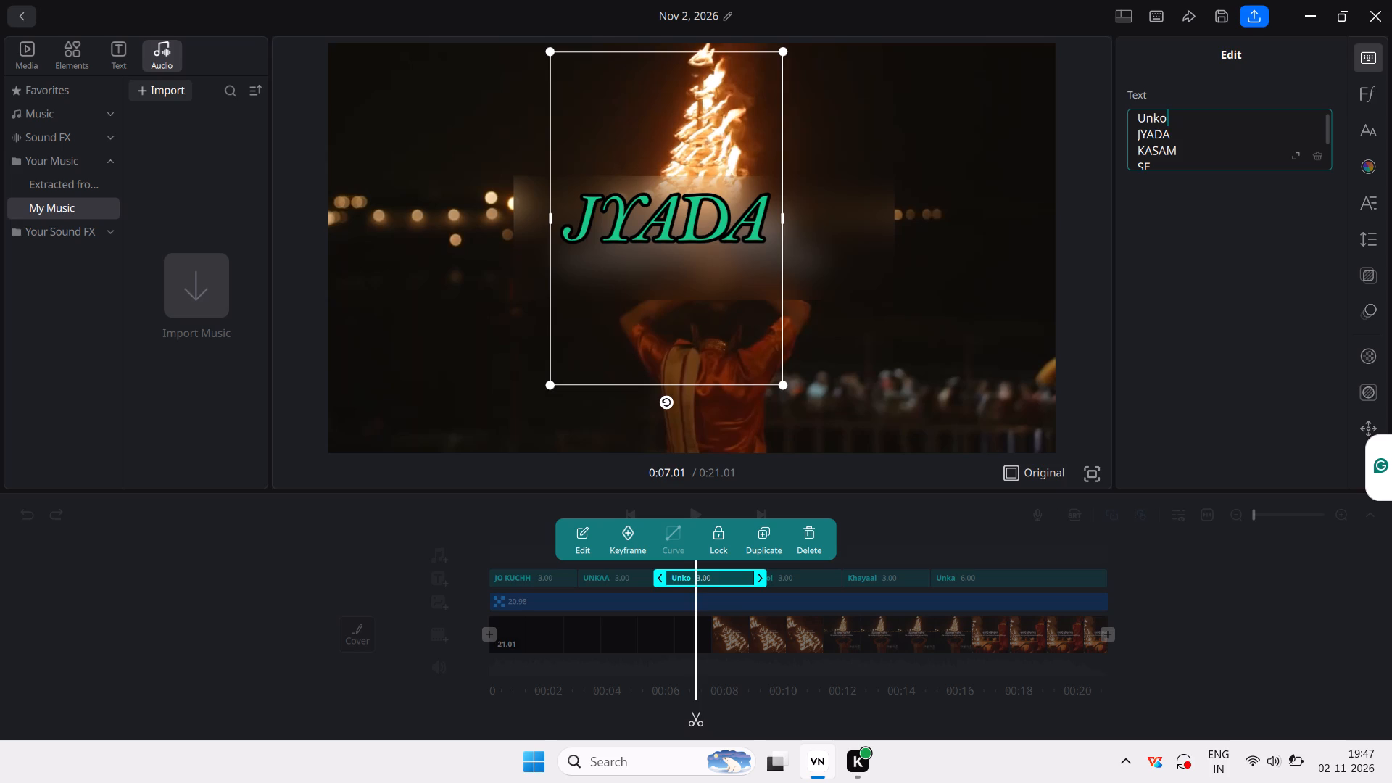
key("ctrl+z")
key("ctrl+z")
key("BackSpace")
key("BackSpace")
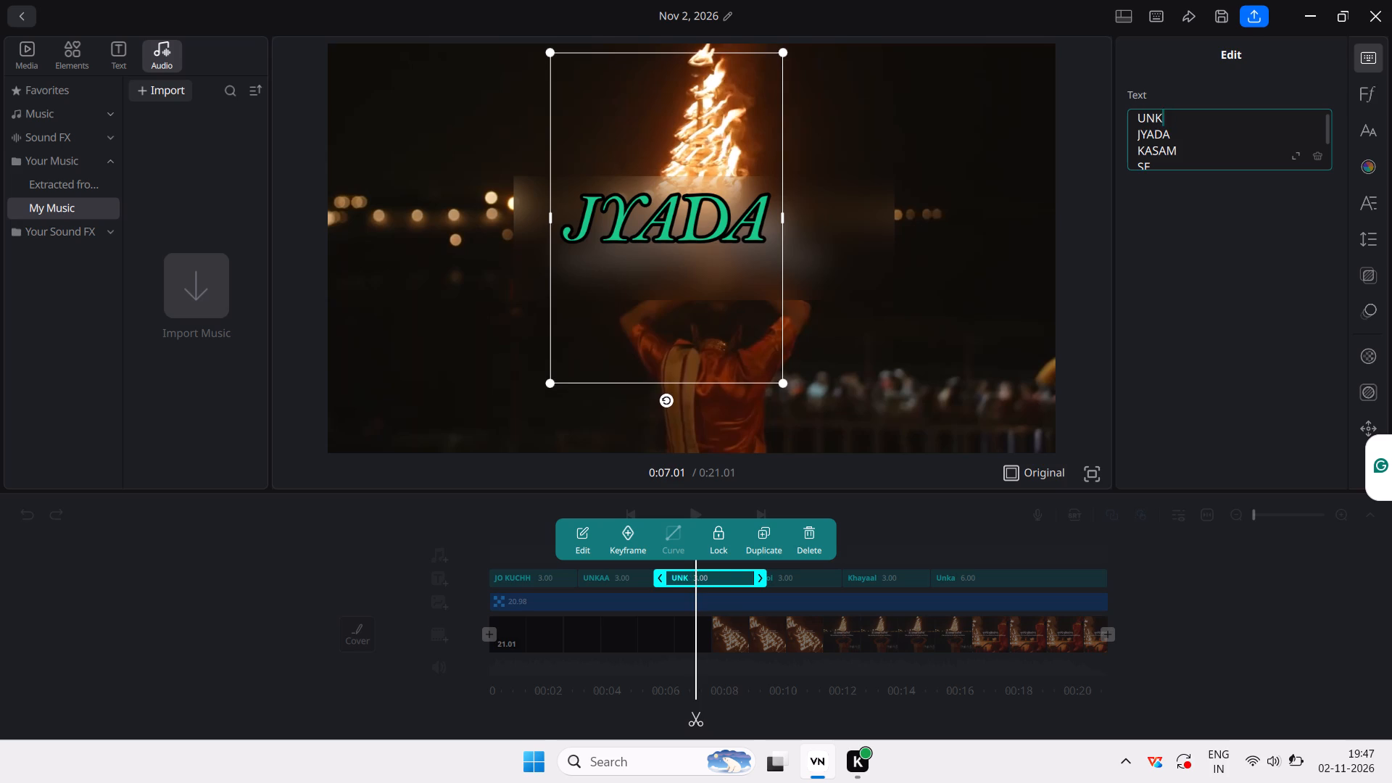
key("BackSpace")
type("nko")
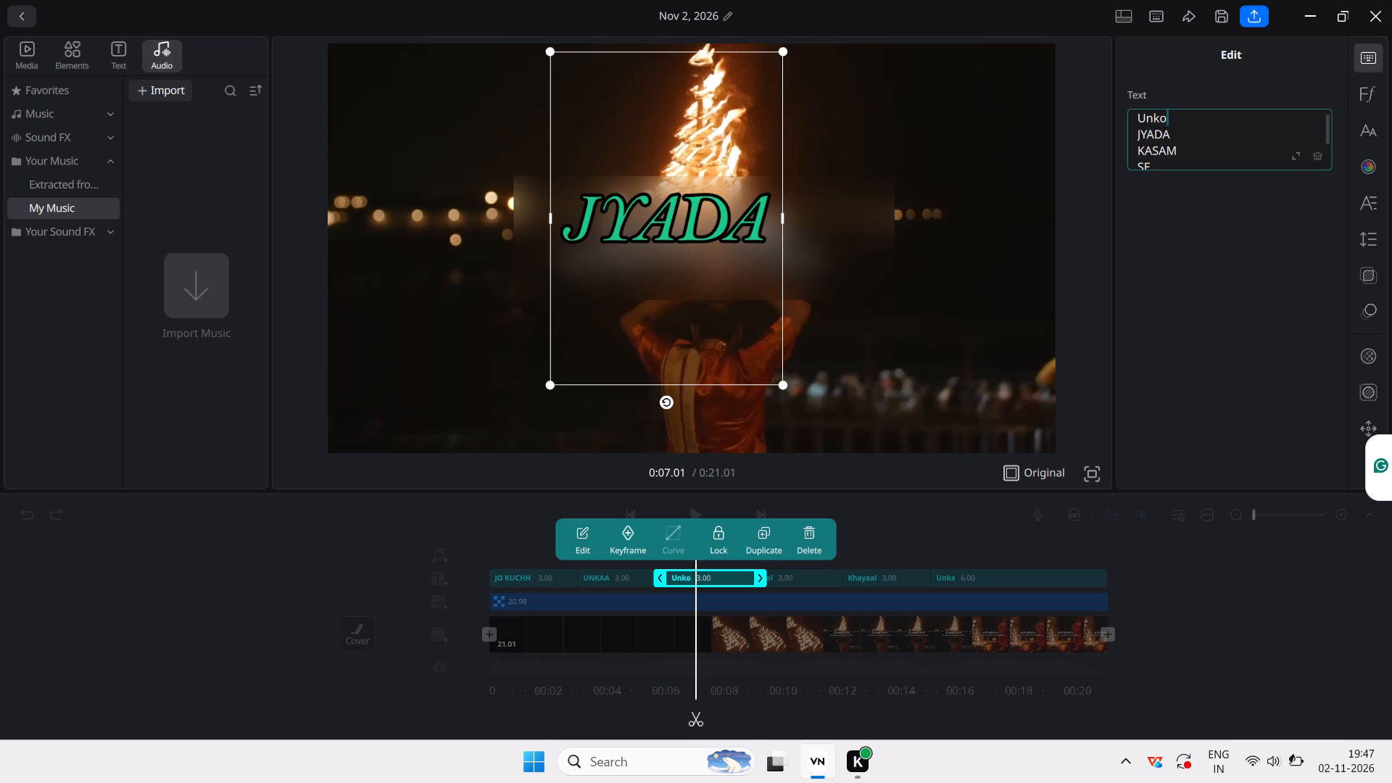
Change the second line of the Unko caption to "Jyada".
left_click(1174, 134)
key("BackSpace")
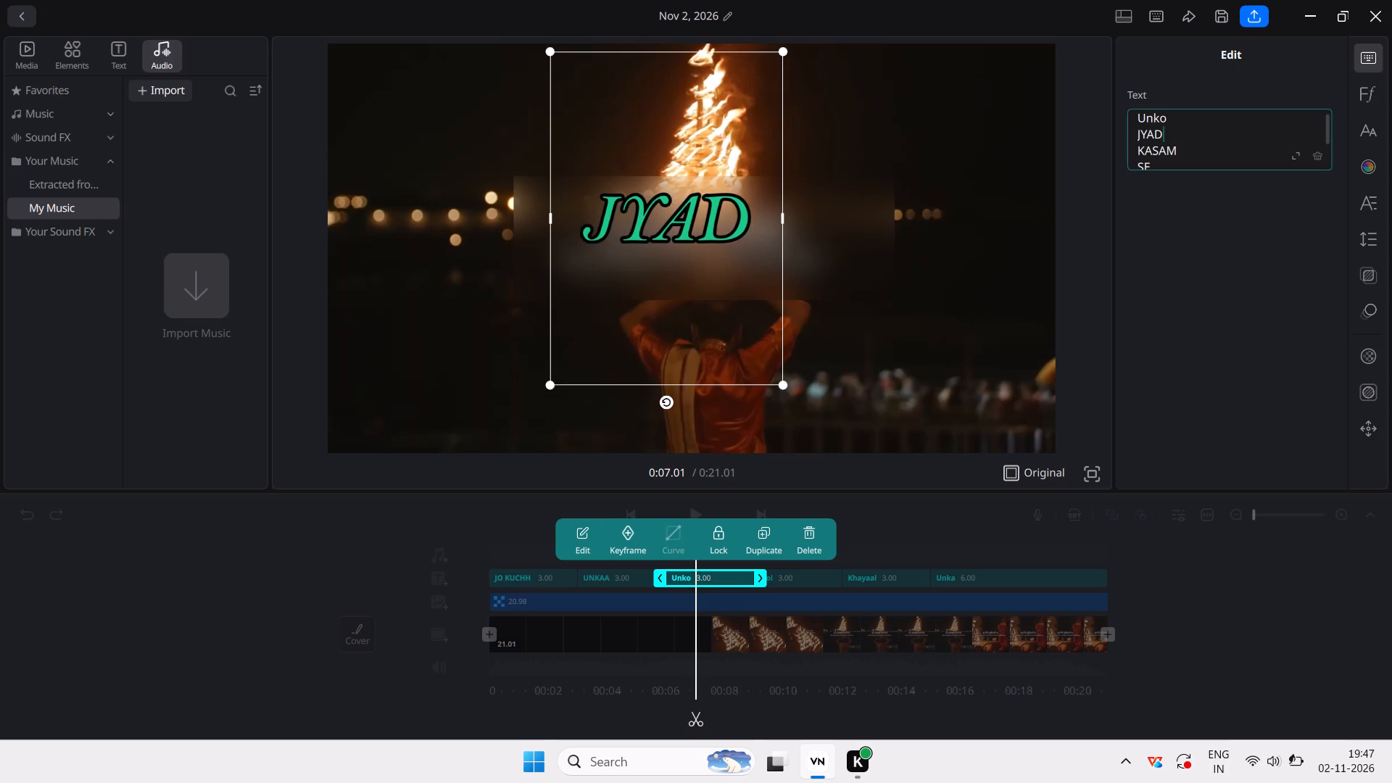
key("BackSpace")
key("BackSpace")
key("BackSpace")
key("y")
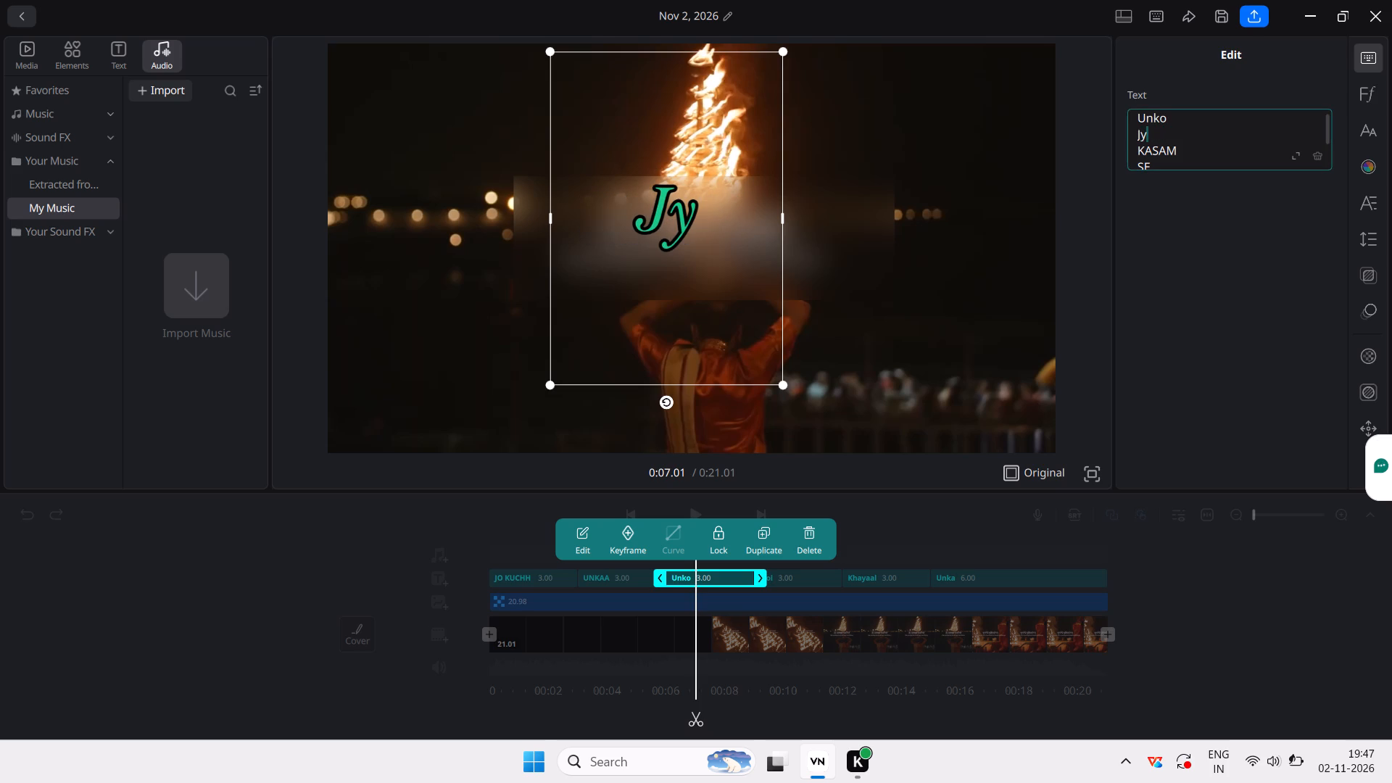
type("ada")
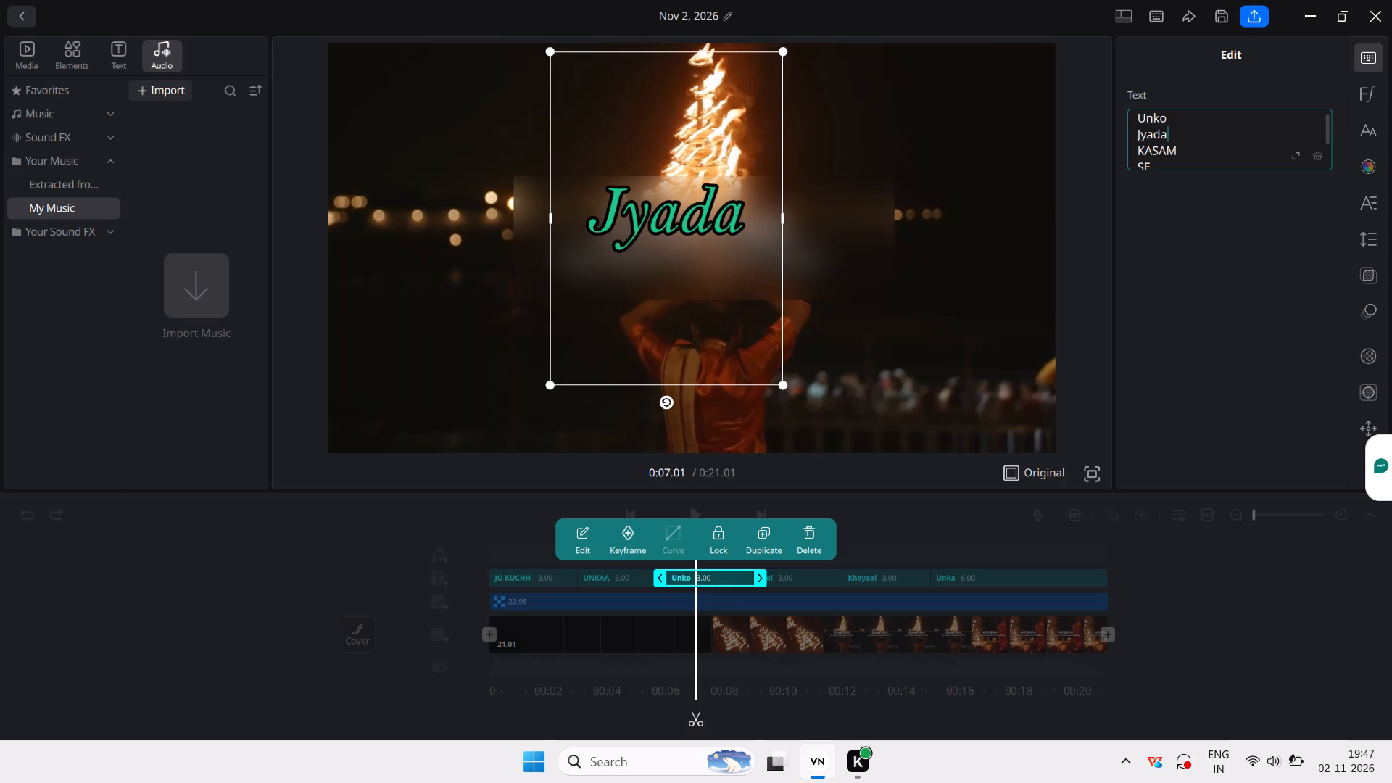
Change the third line of the Unko caption to "Kasam".
left_click(1180, 156)
key("BackSpace")
key("BackSpace")
key("BackSpace")
key("BackSpace")
key("BackSpace")
type("asam")
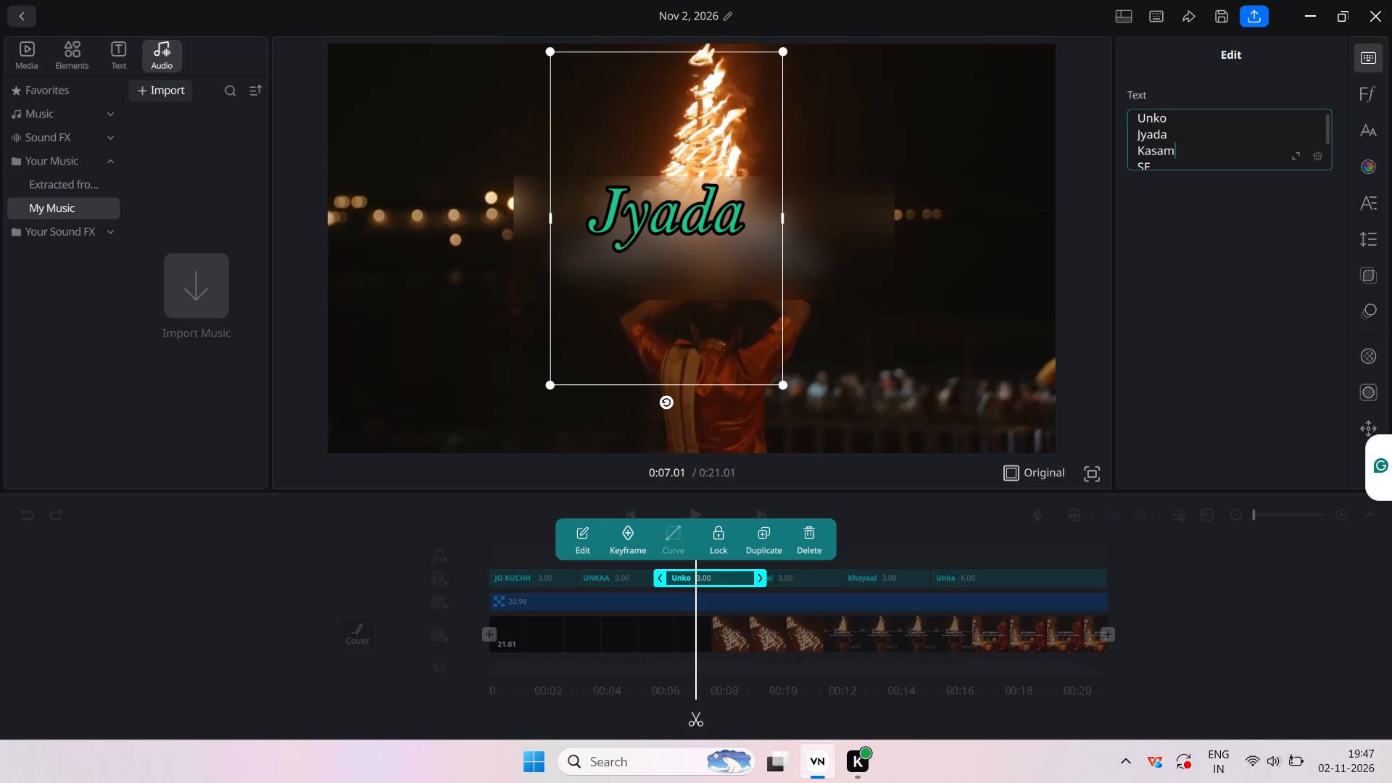
Change the last two lines of the Unko caption to "Se" and "Humko".
scroll(1169, 158, "down", 1)
left_click(1159, 156)
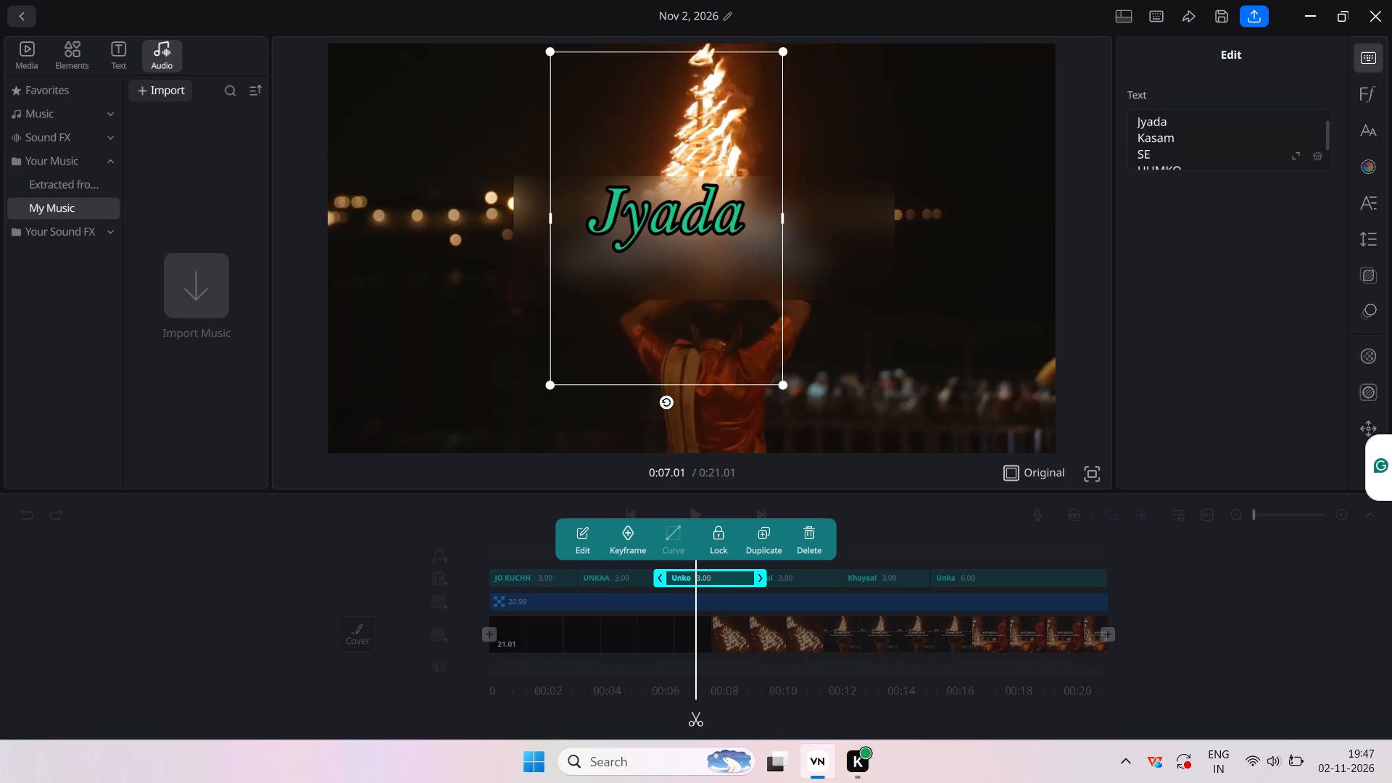
key("BackSpace")
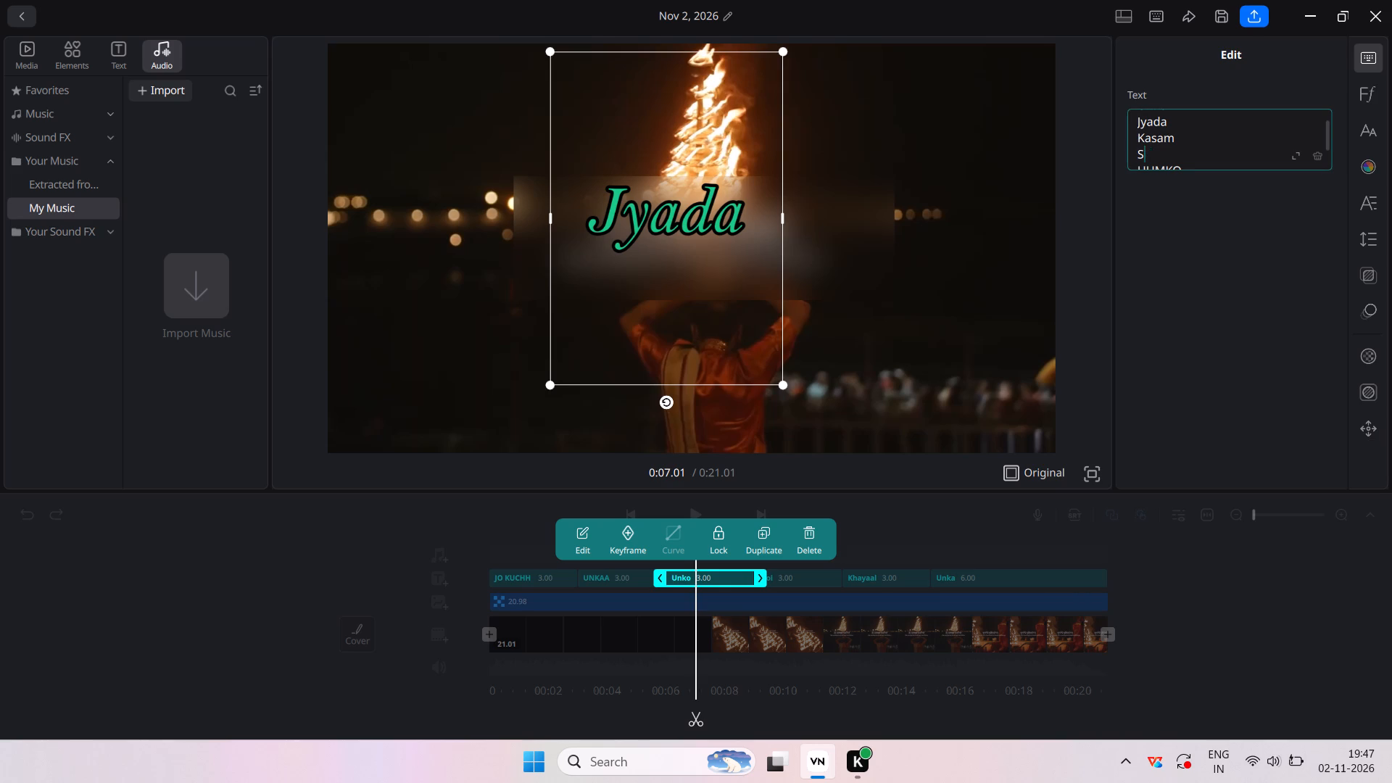
key("e")
scroll(1159, 156, "down", 1)
left_click(1201, 135)
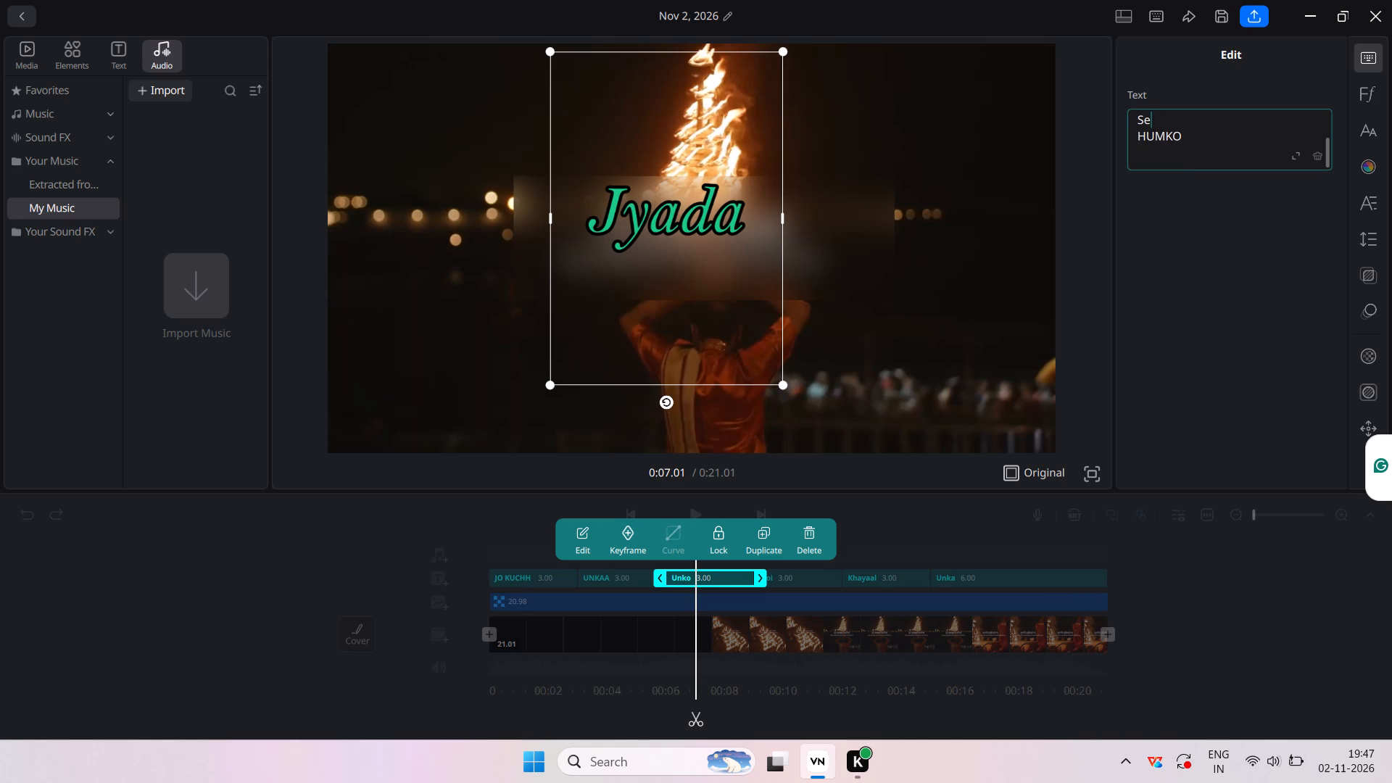
key("BackSpace")
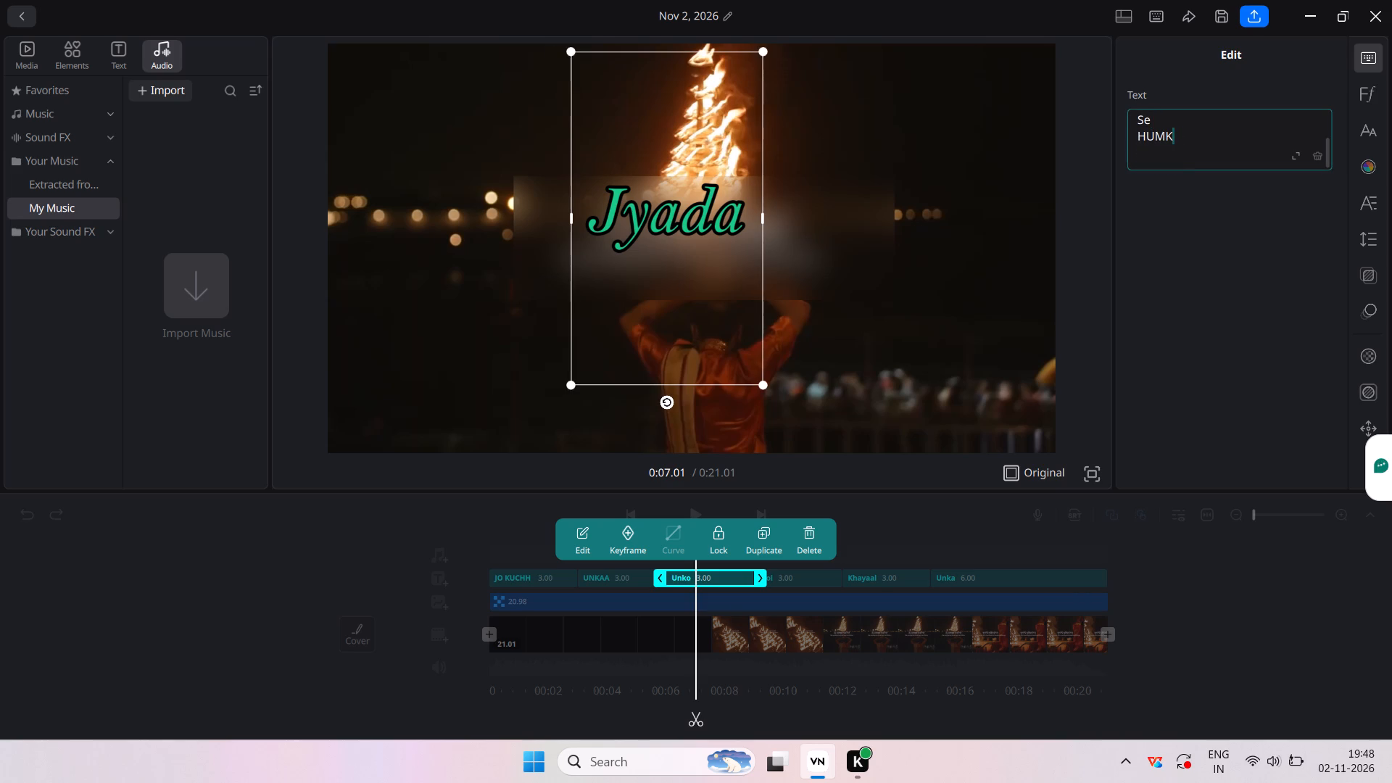
key("BackSpace")
key("BackSpace")
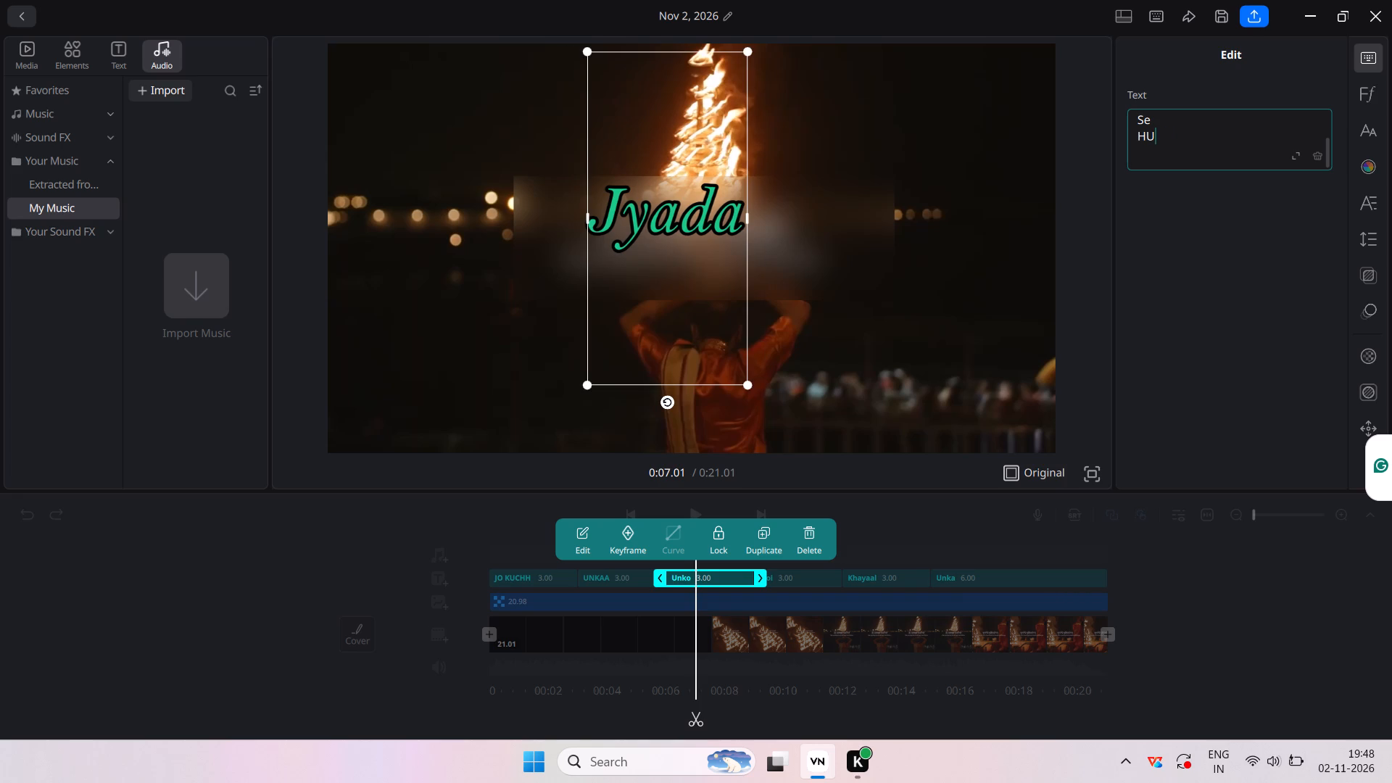
key("BackSpace")
type("umko")
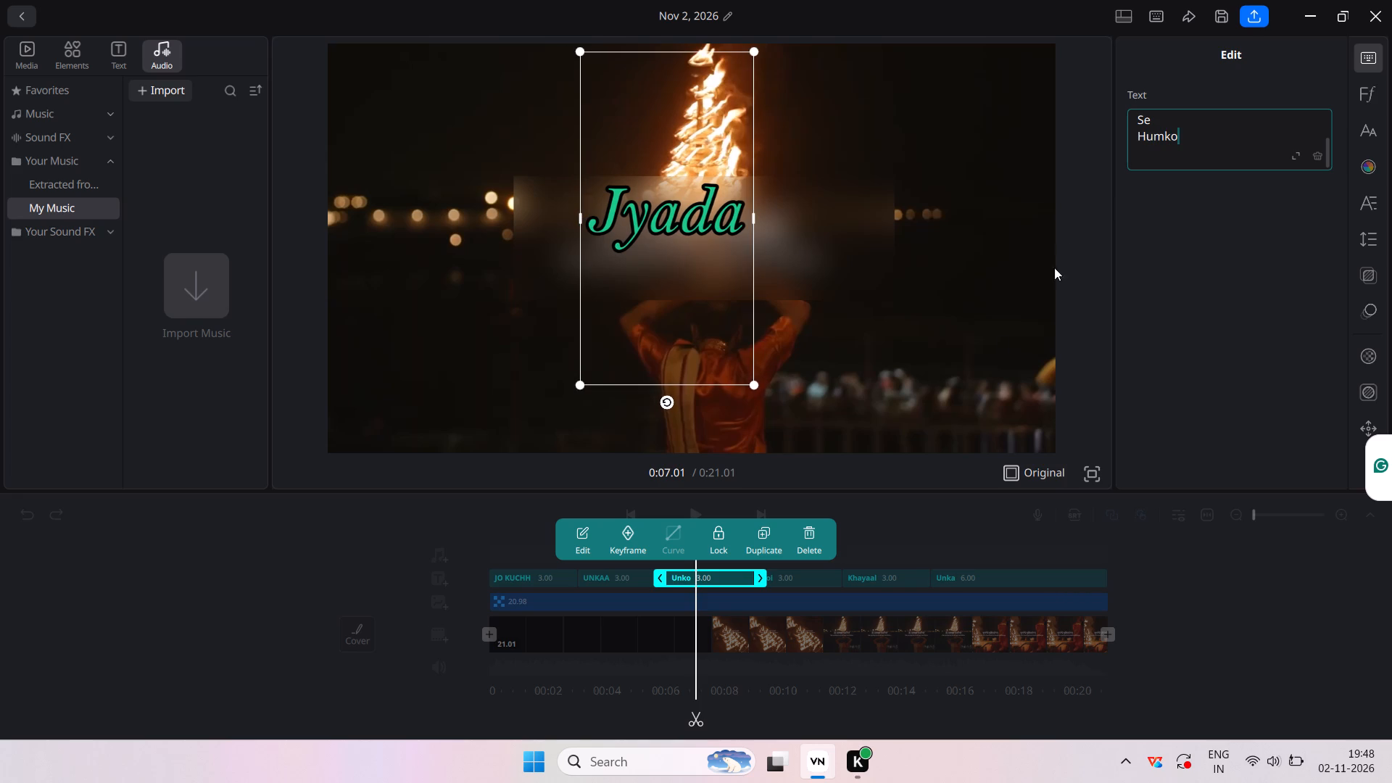
Change the UNKAA caption's text to "Unkaa...".
left_click(602, 571)
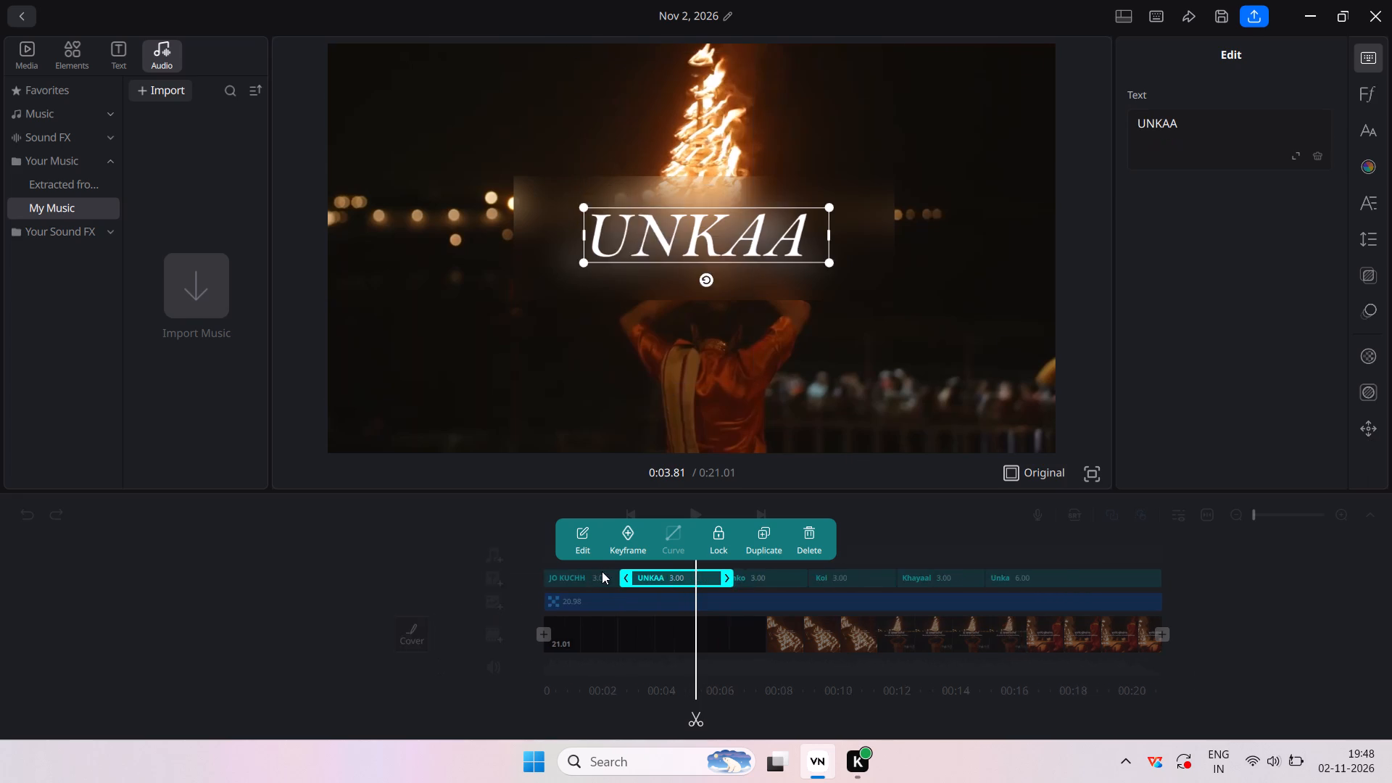
left_click(1182, 128)
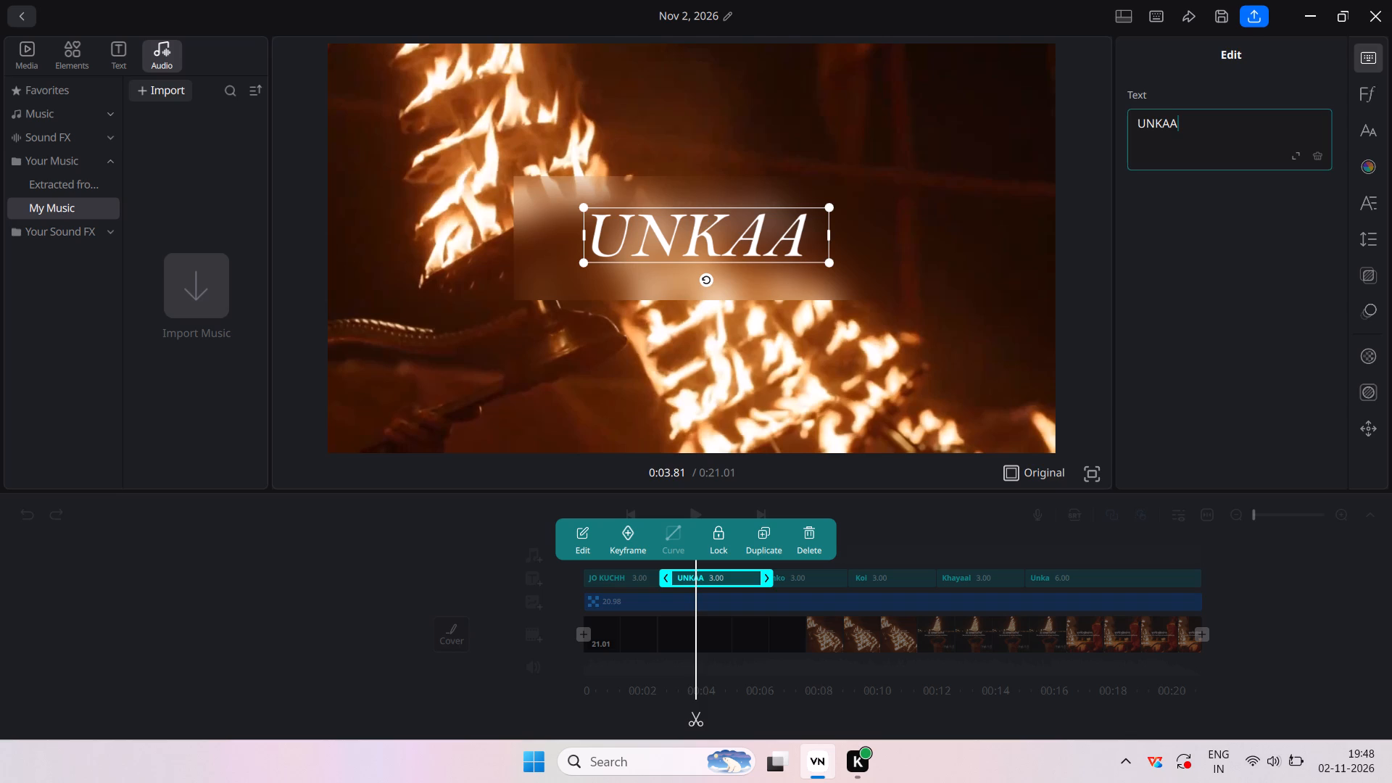
key("BackSpace")
key("BackSpace")
key("BackSpace")
key("BackSpace")
type("nkaa")
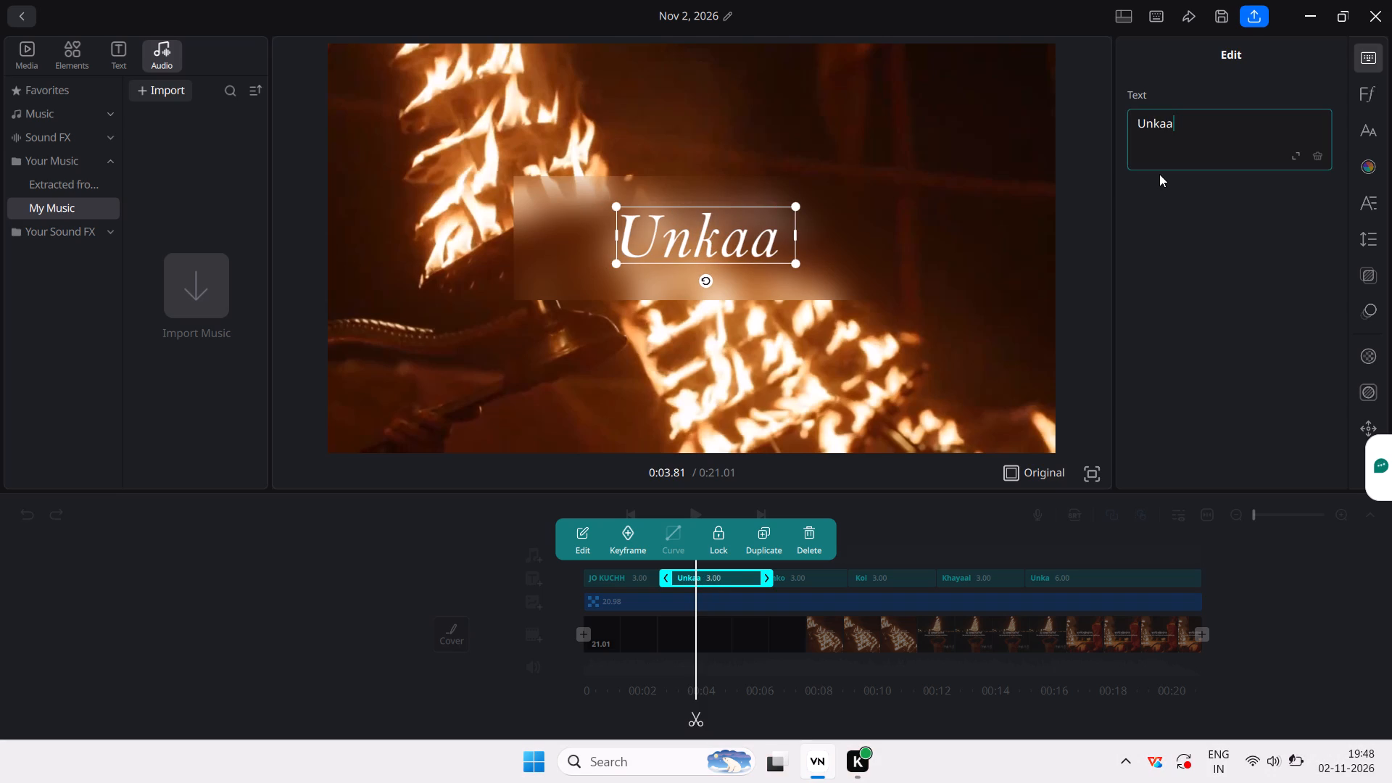
type("..")
key("period")
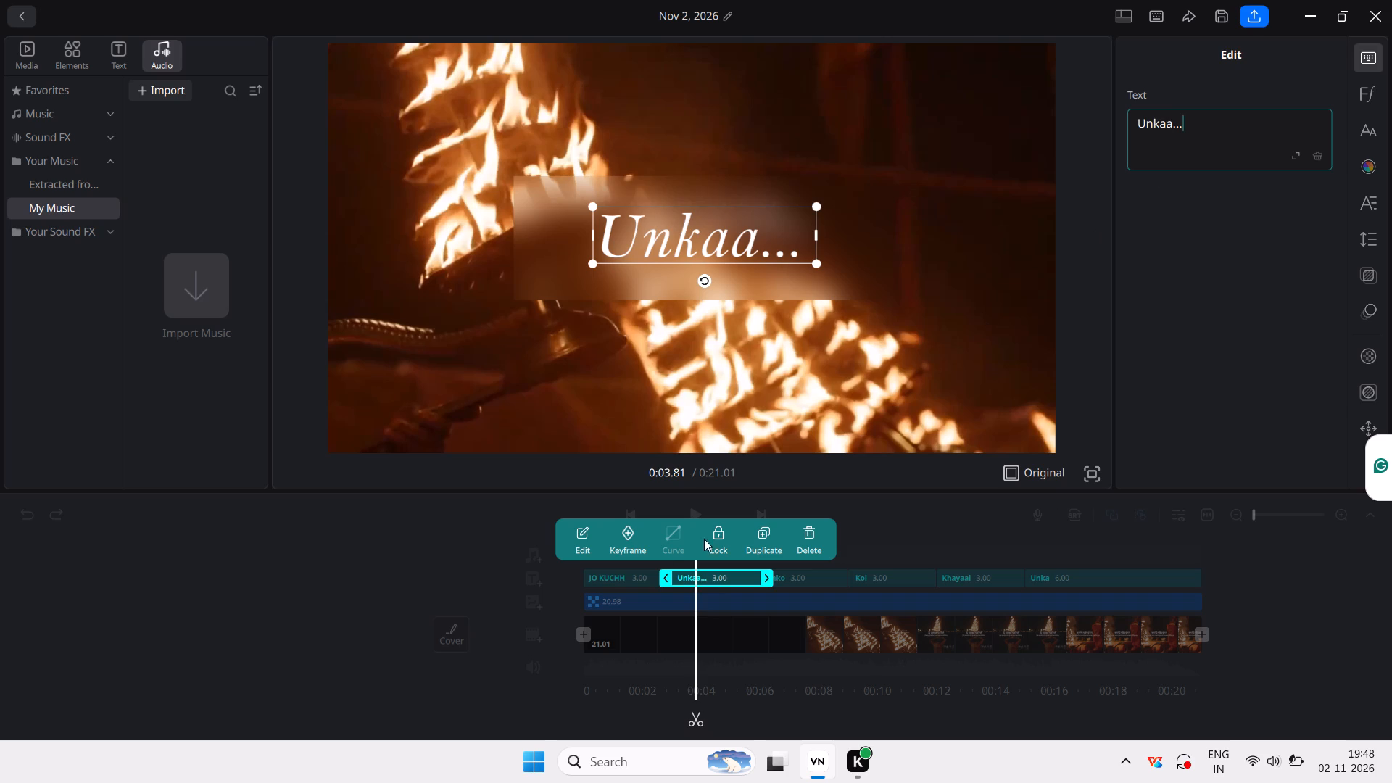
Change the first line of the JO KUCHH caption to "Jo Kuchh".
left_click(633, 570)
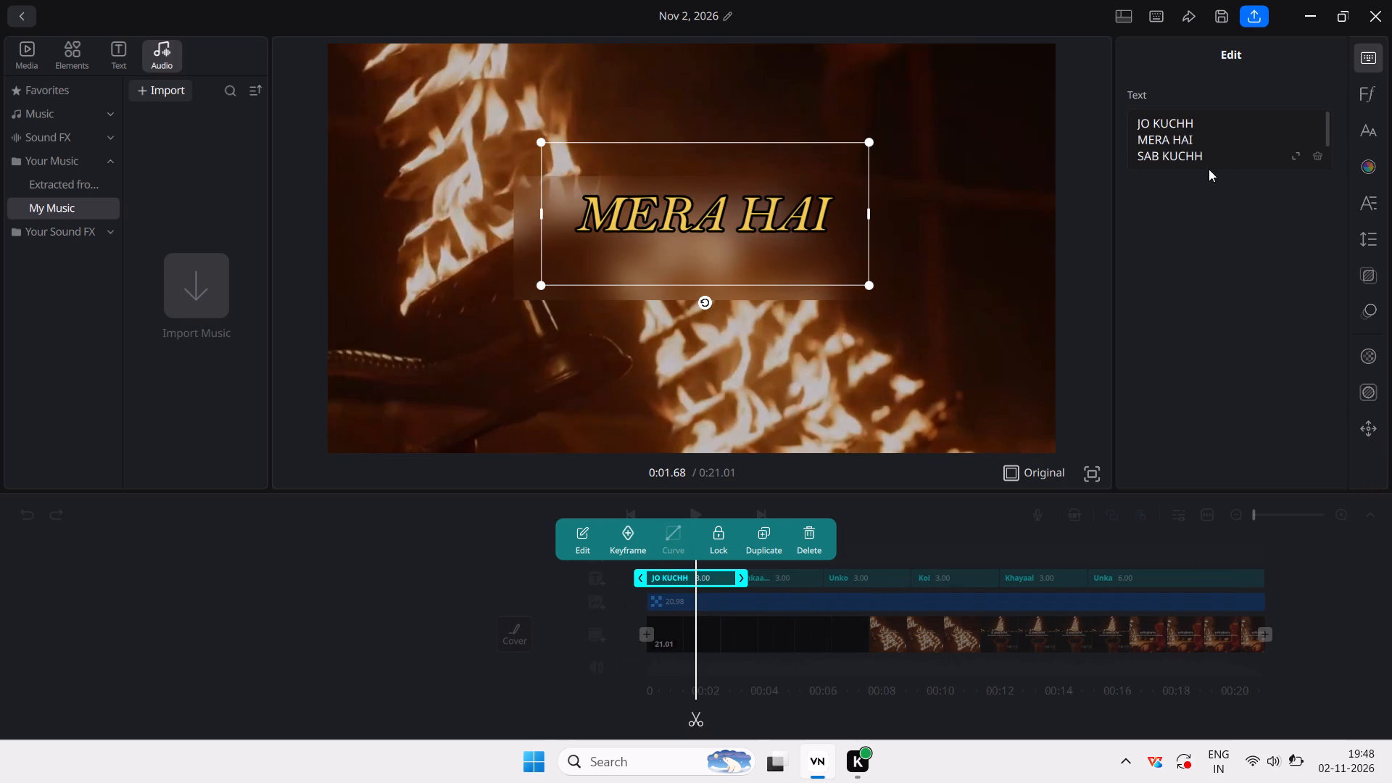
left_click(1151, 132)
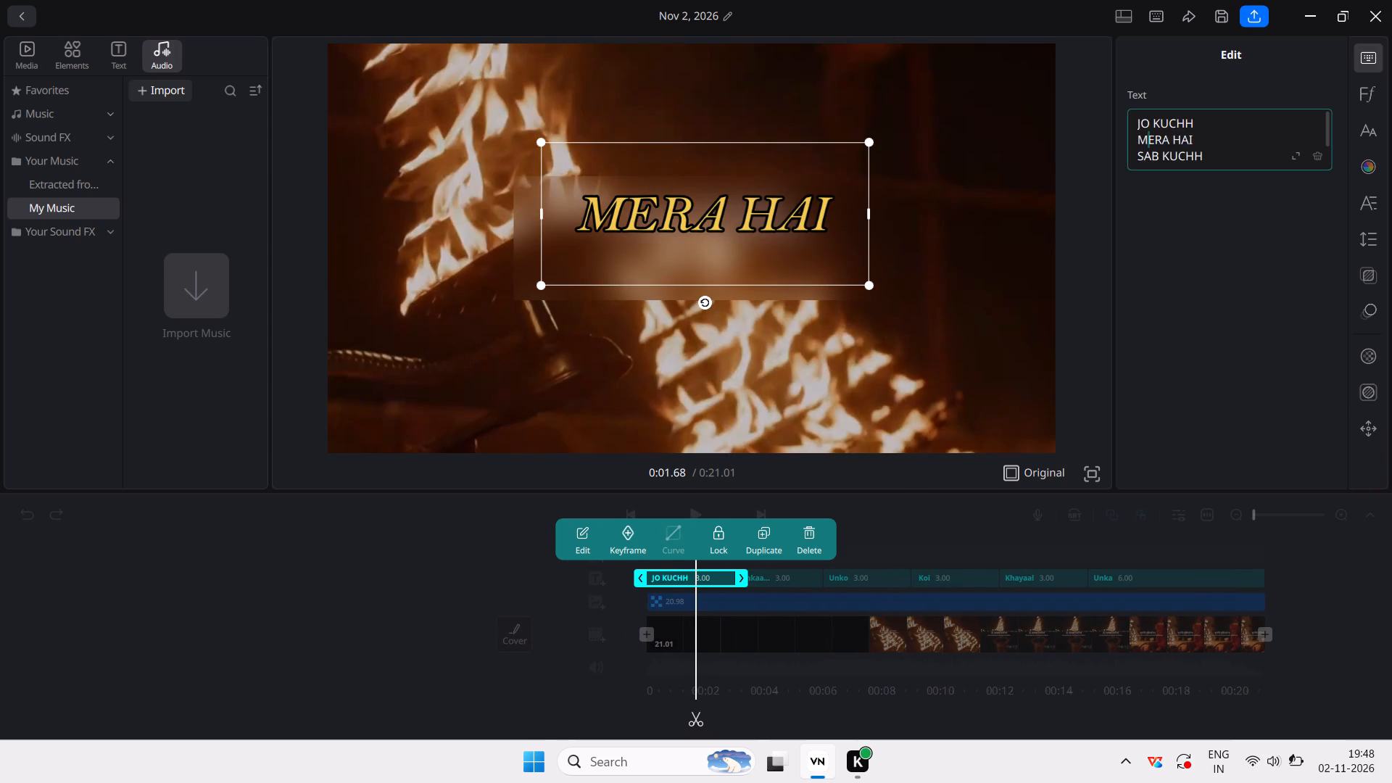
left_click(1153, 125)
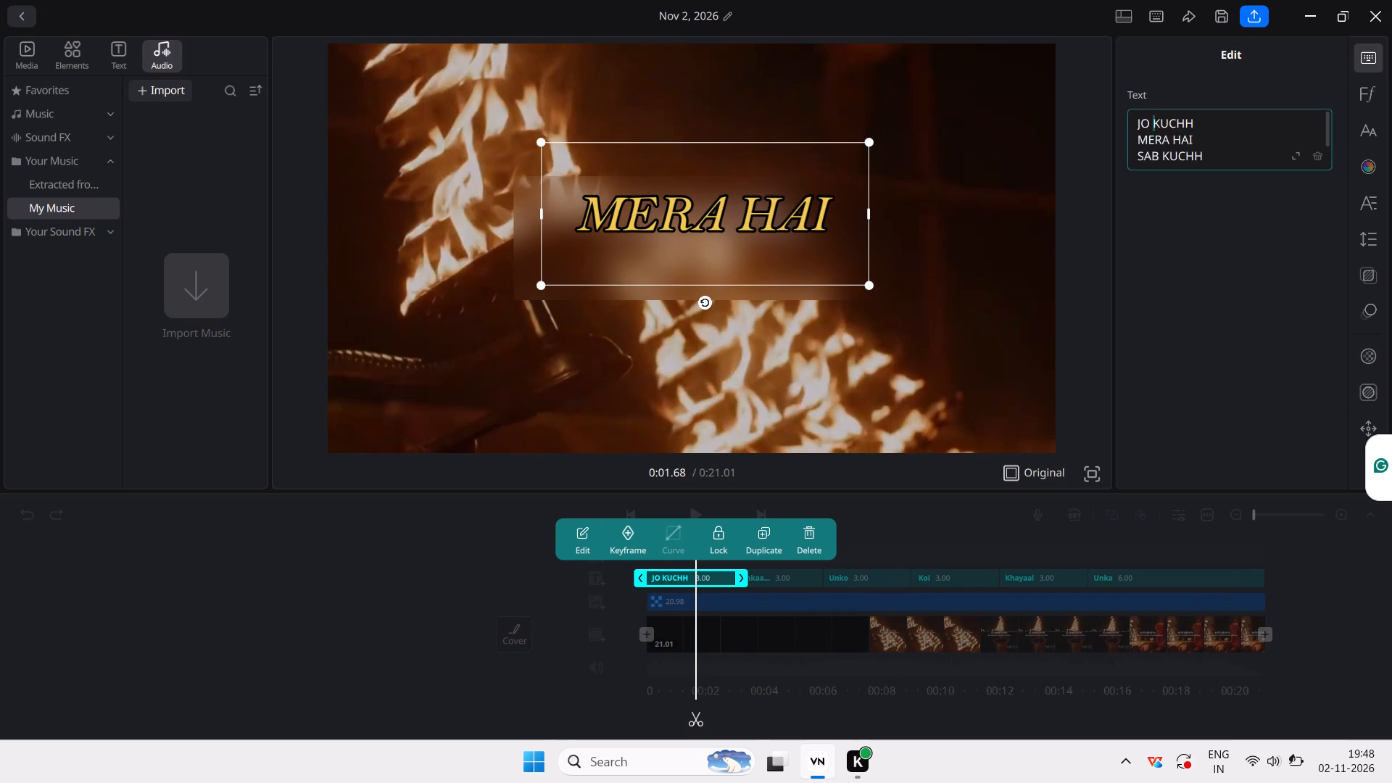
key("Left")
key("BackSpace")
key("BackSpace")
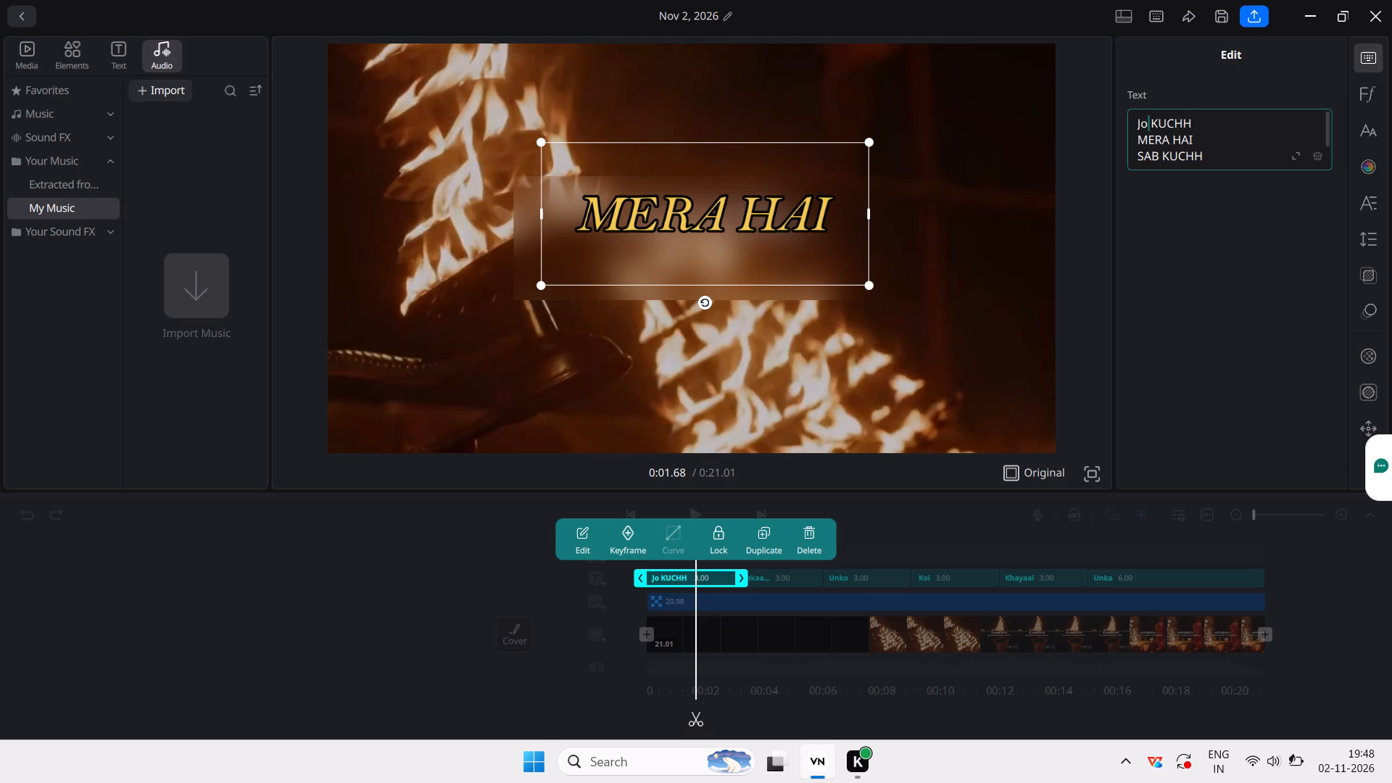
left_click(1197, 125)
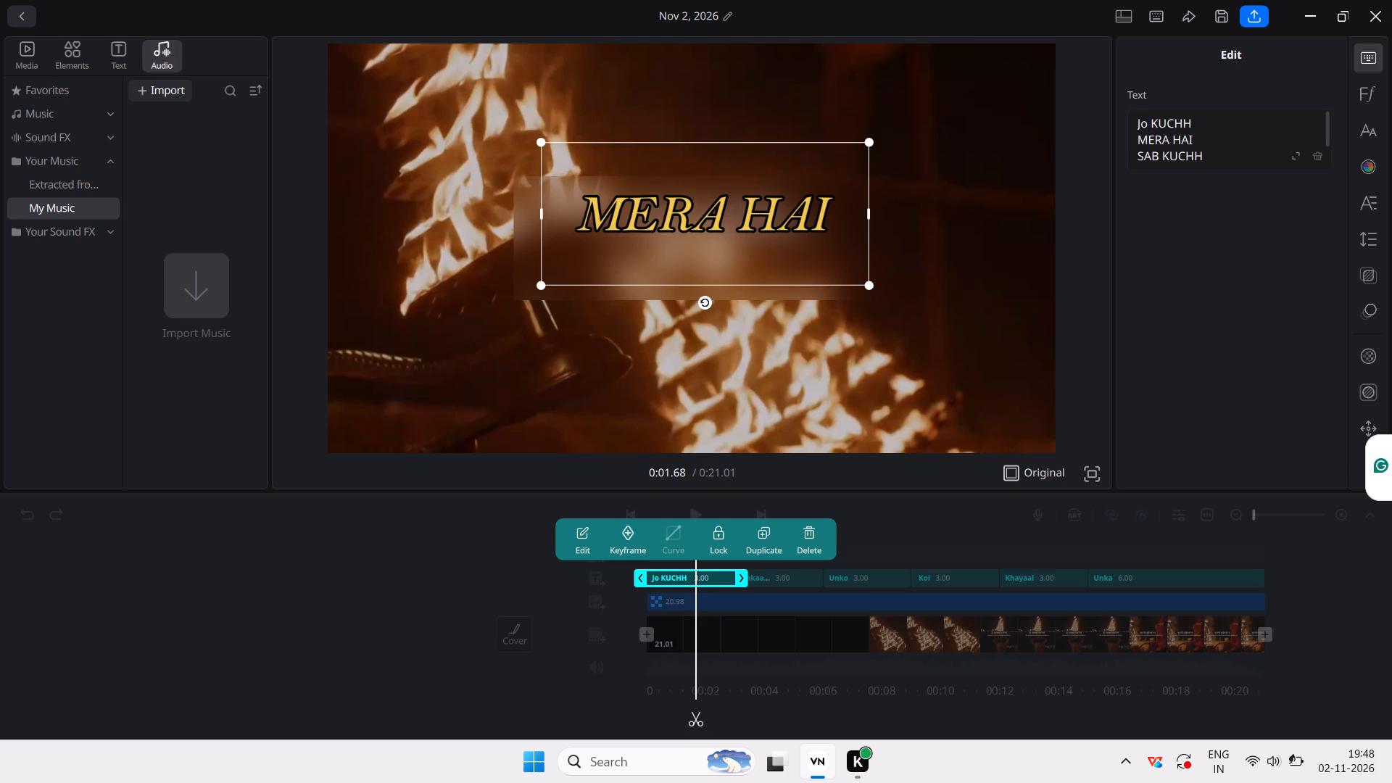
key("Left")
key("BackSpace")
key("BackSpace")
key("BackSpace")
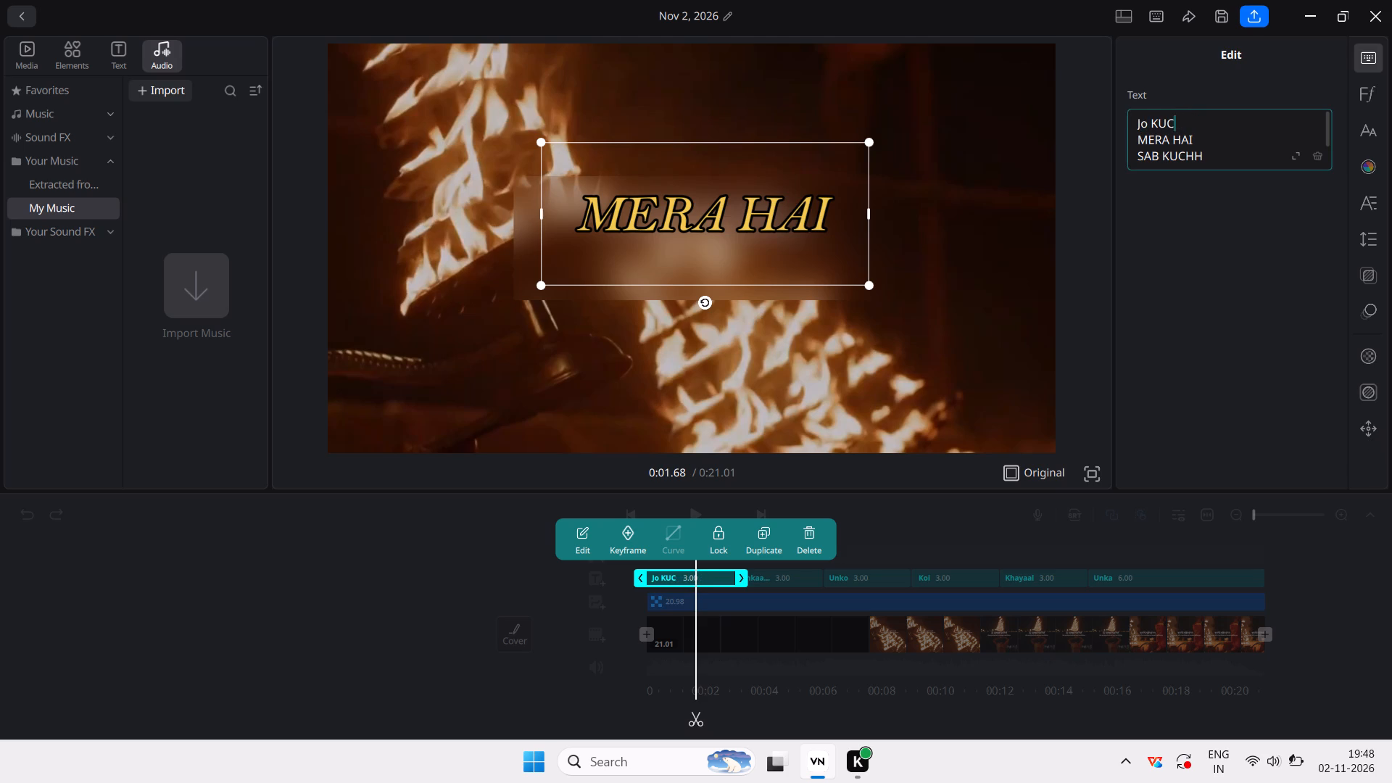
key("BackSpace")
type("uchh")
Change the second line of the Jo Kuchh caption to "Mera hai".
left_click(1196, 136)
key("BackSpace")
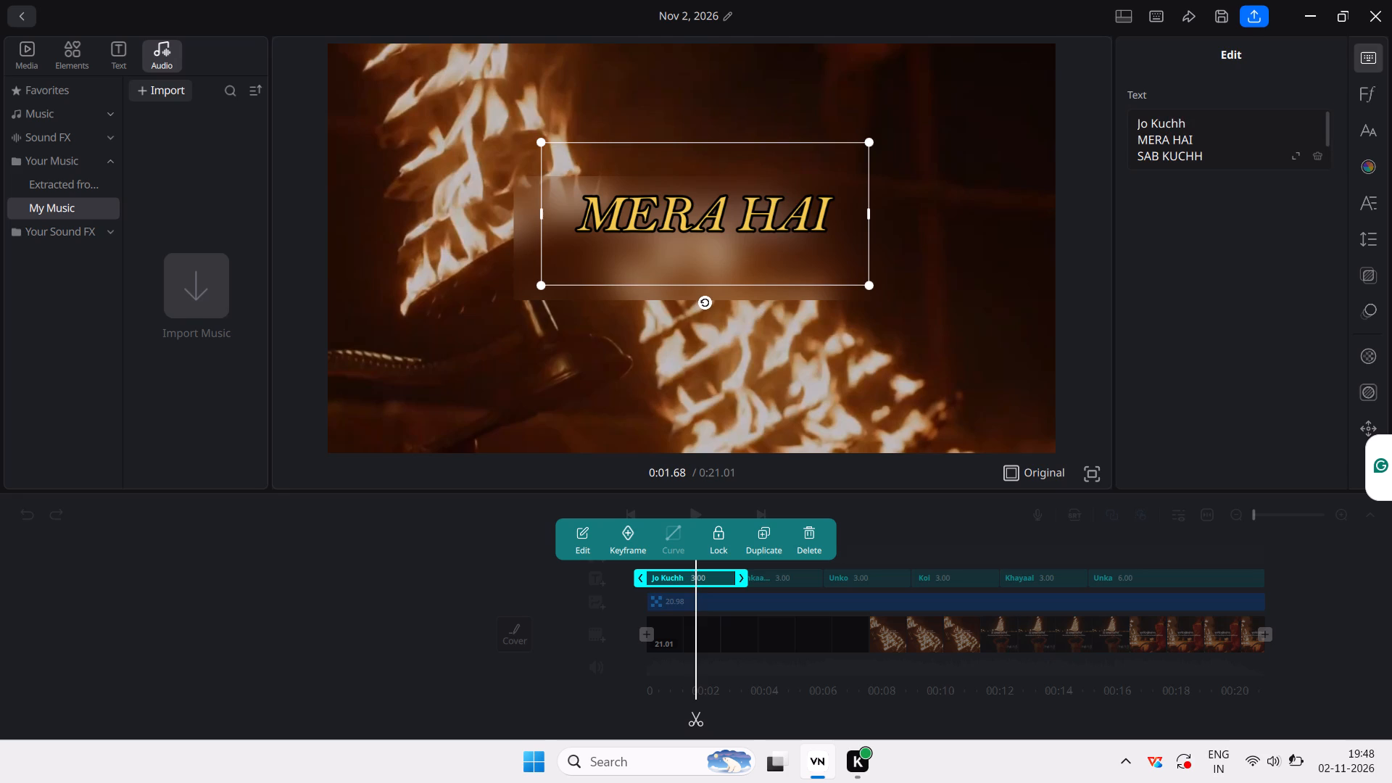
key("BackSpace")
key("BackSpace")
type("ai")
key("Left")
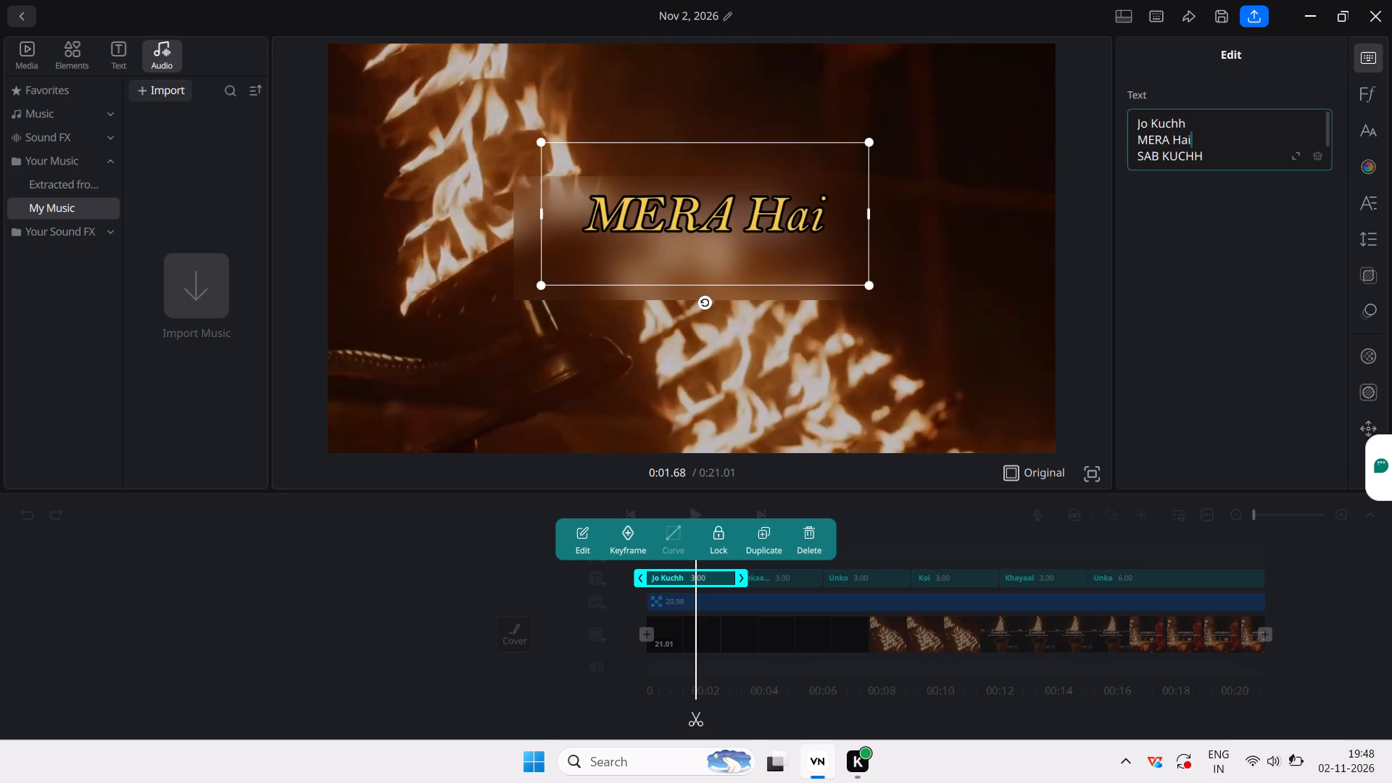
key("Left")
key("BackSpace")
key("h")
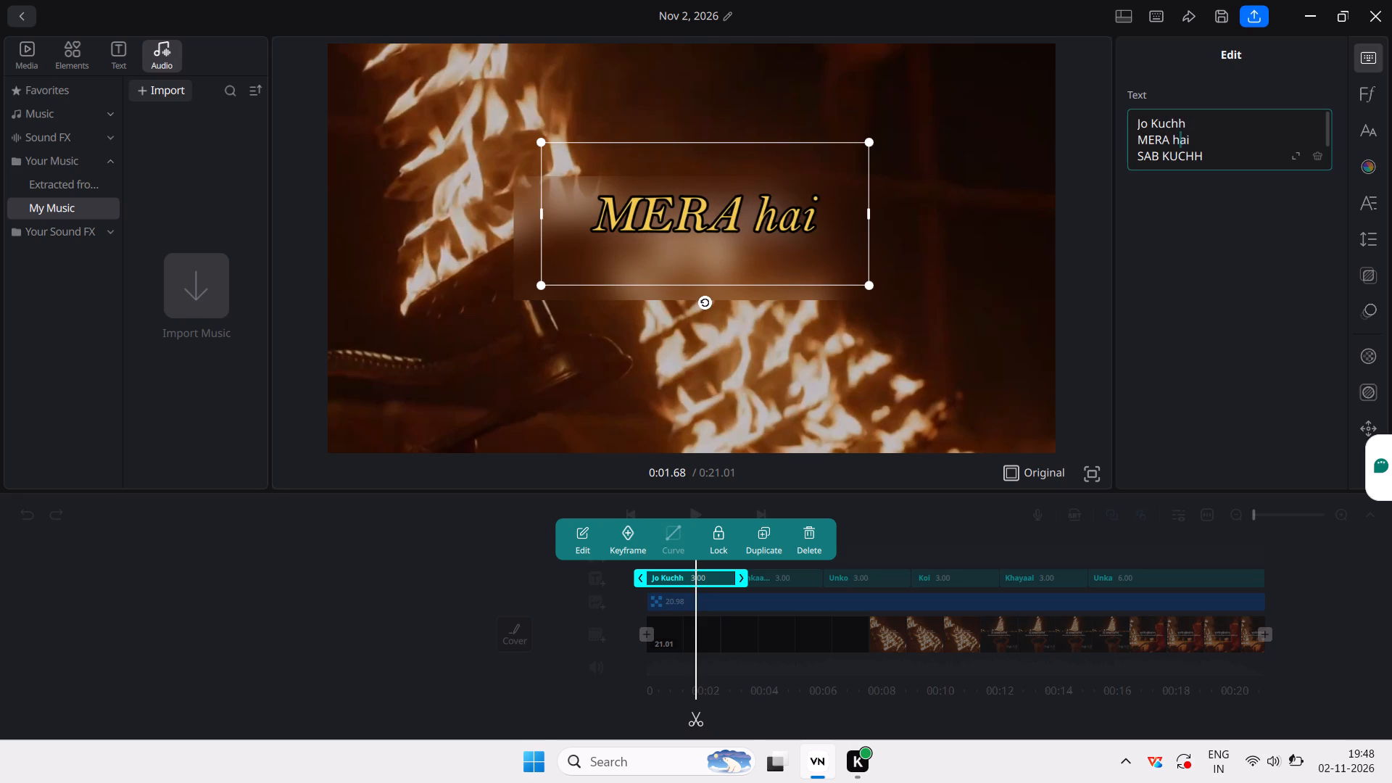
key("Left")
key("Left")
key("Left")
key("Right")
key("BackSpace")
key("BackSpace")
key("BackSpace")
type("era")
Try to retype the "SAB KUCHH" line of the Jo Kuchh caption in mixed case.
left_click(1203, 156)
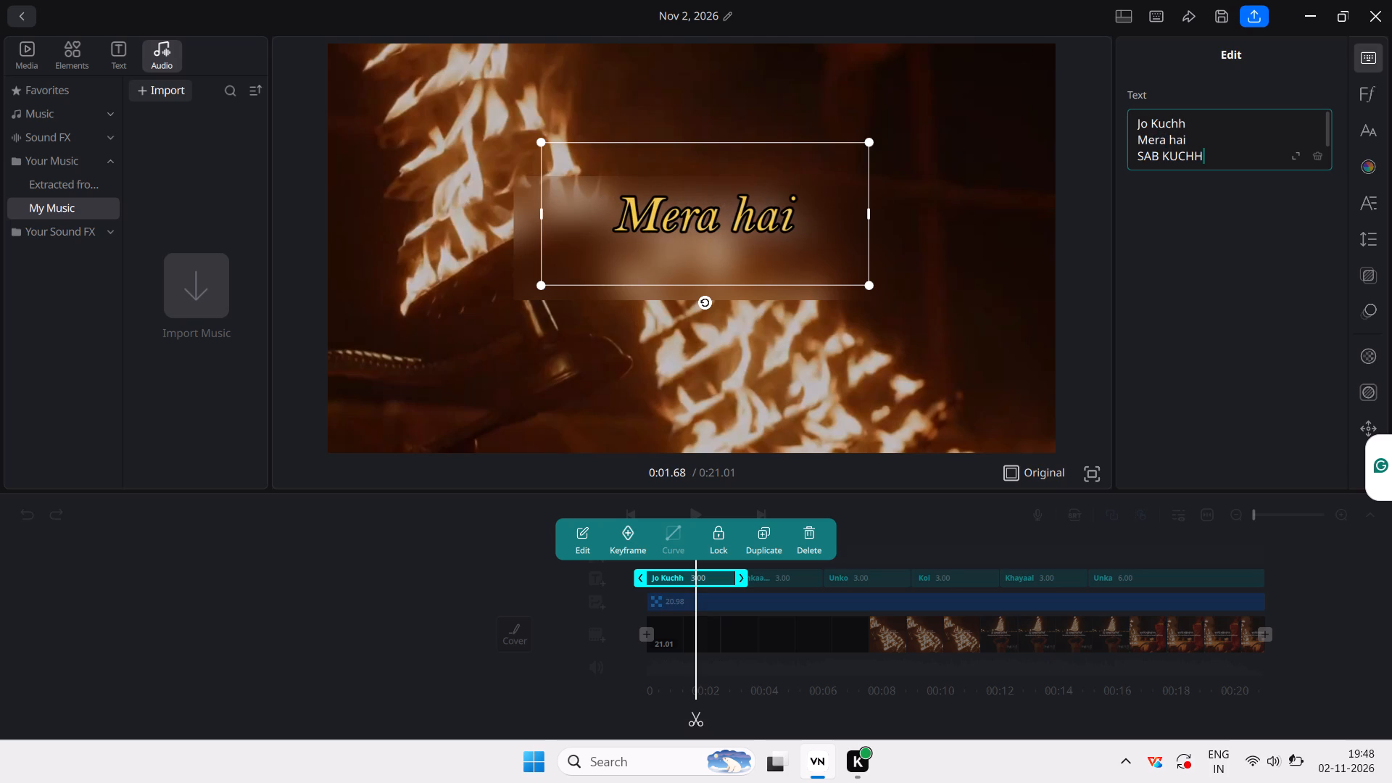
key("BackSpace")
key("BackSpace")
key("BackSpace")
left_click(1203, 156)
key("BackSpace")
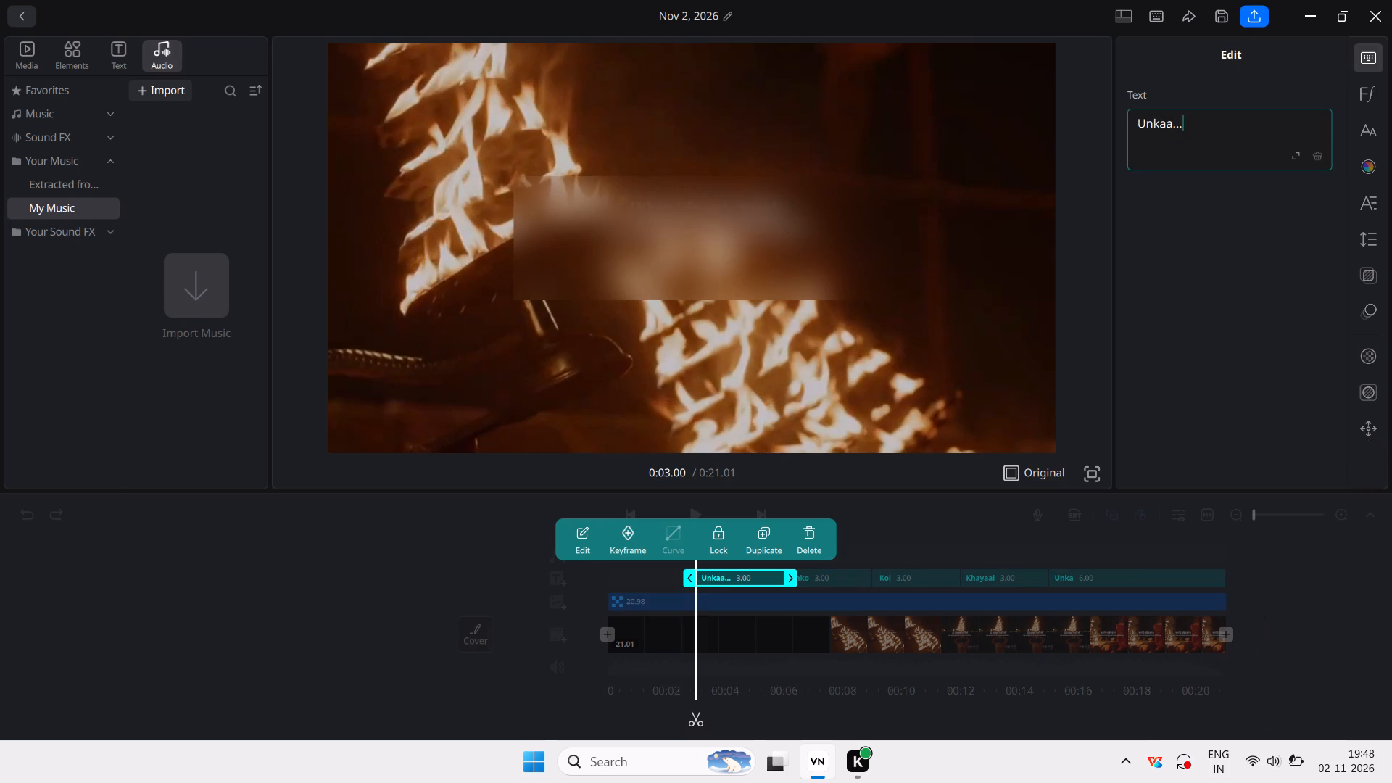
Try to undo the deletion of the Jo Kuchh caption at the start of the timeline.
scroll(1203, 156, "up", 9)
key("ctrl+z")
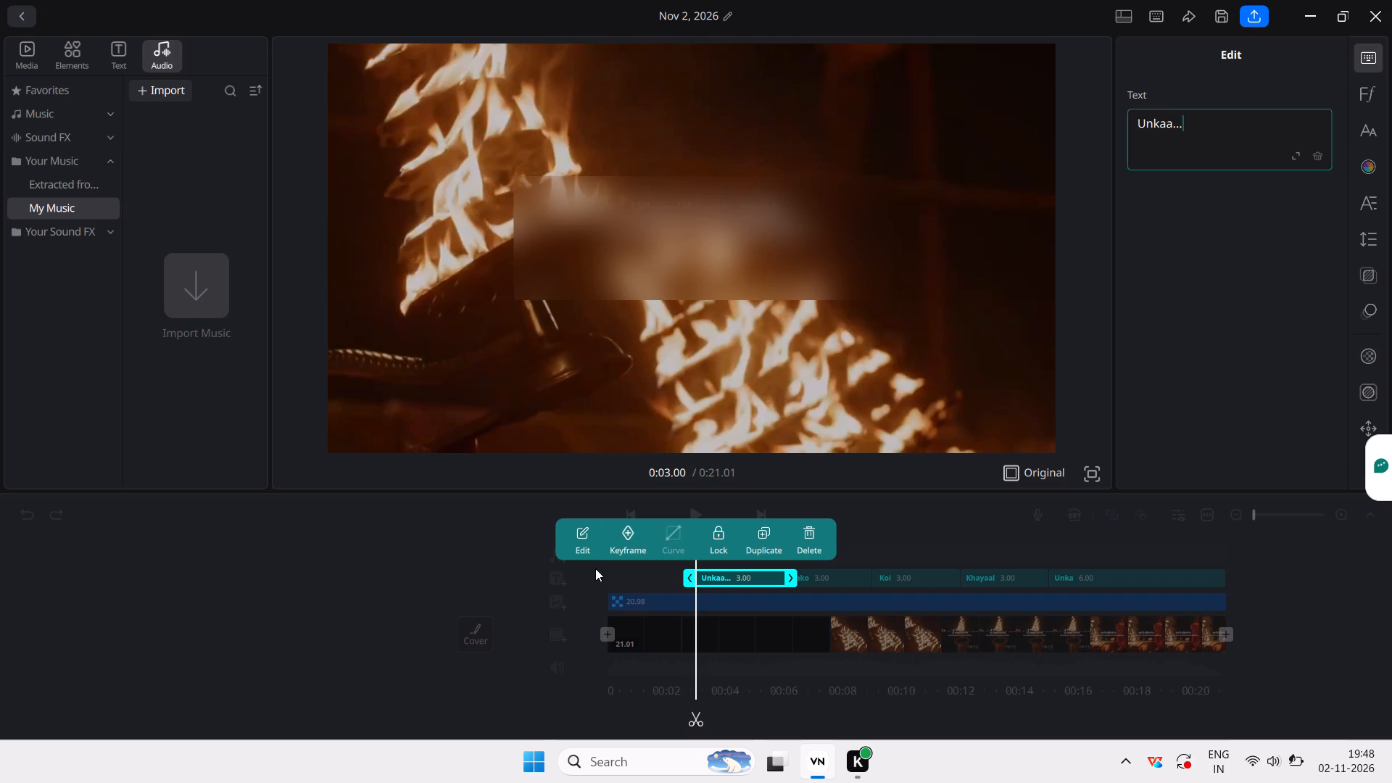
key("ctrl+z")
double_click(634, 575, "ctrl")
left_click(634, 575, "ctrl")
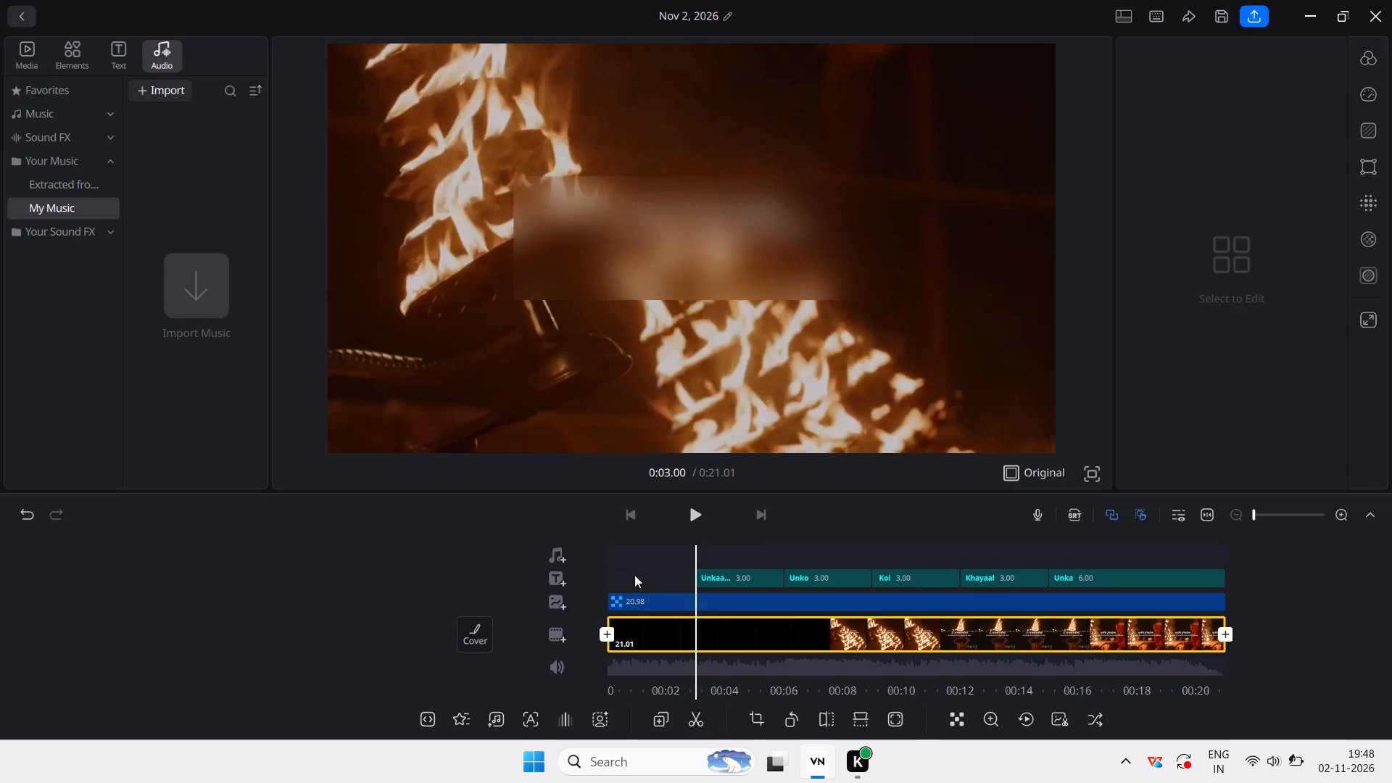
Add a new text clip and place it at the start of the text track, directly before the Unkaa... caption.
left_click(563, 579)
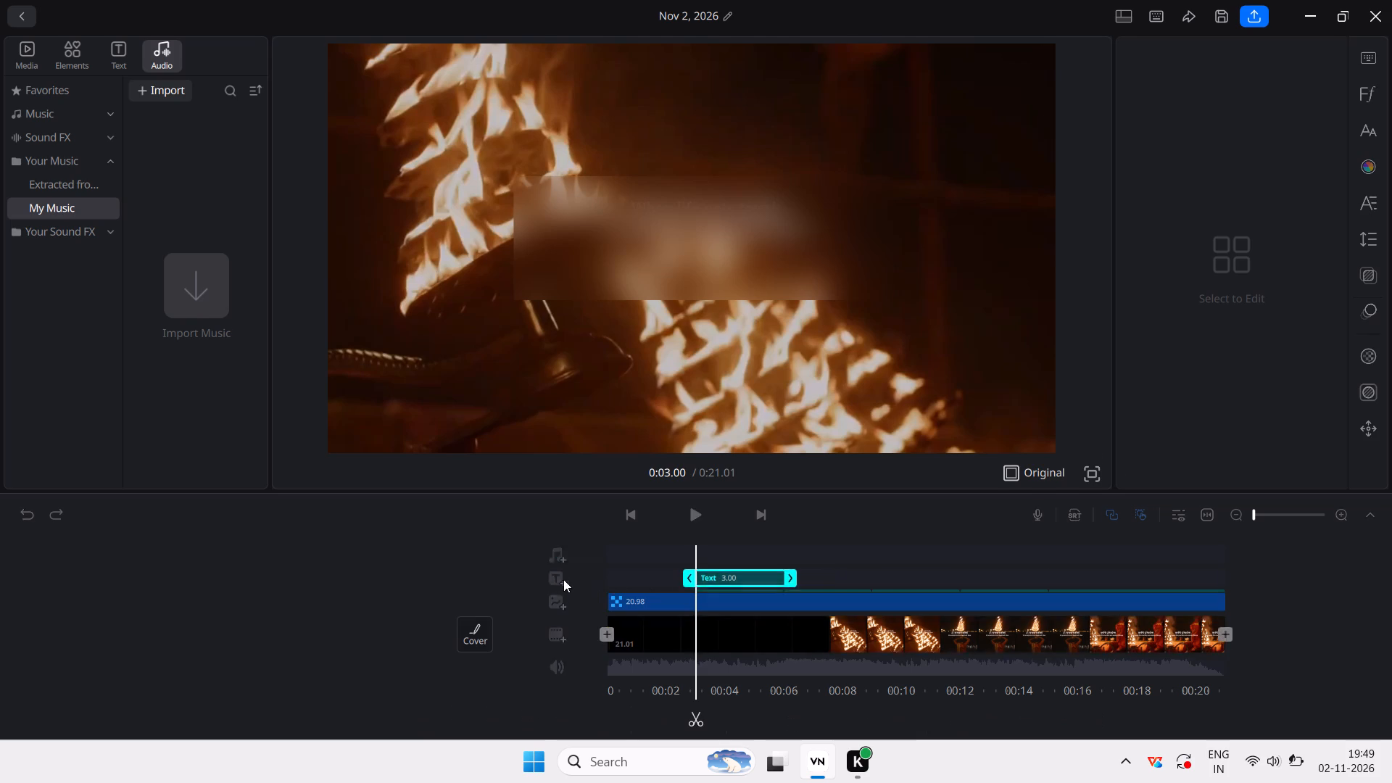
left_click_drag(715, 559, 657, 580)
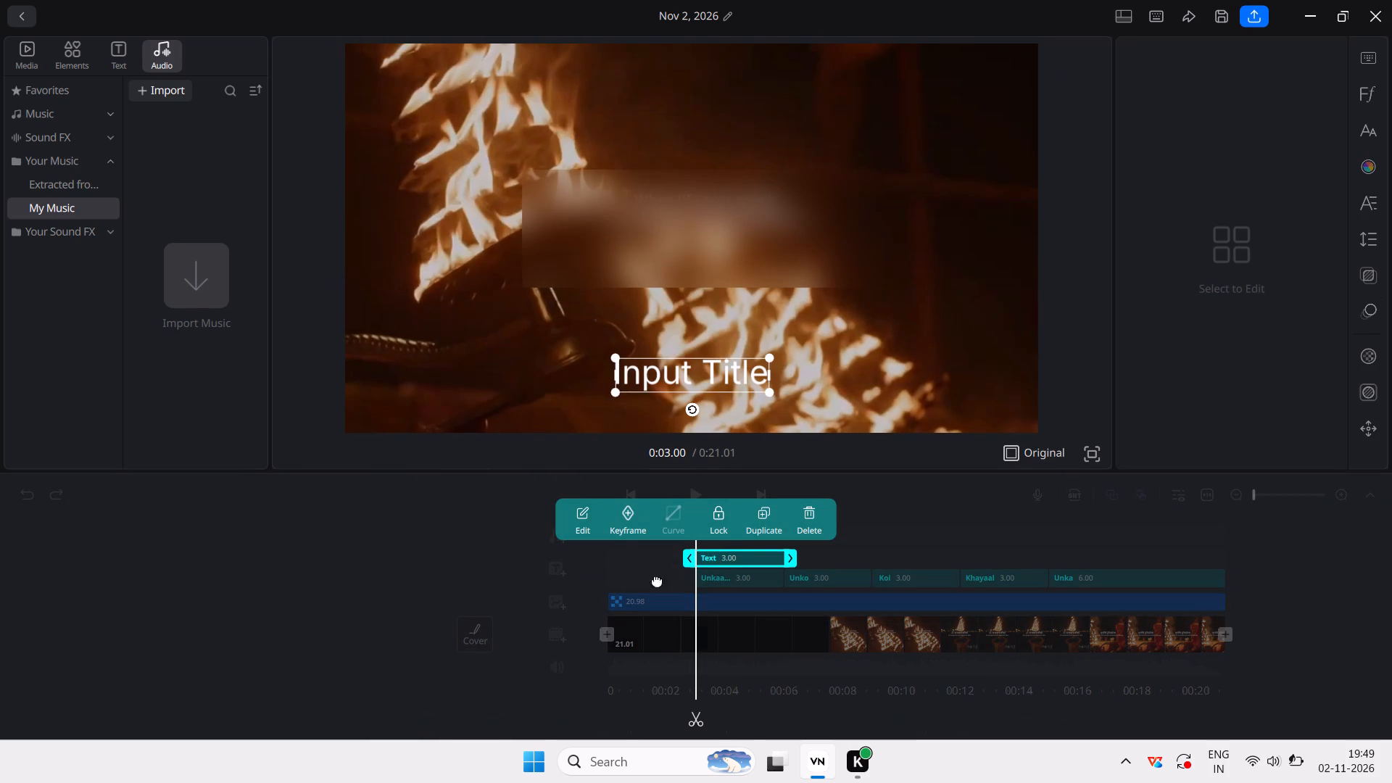
left_click_drag(657, 580, 634, 583)
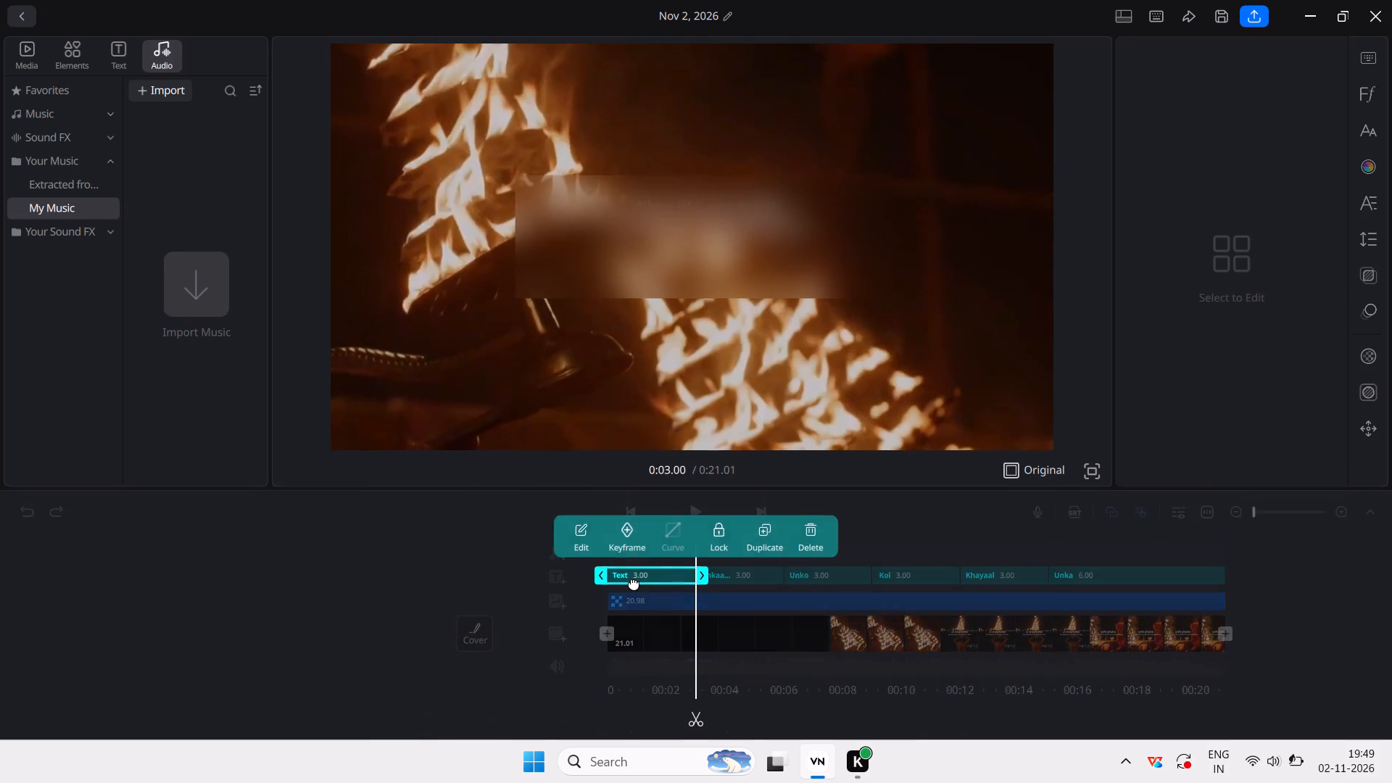
Enter "Jo Kuchh" as the first line of the new caption.
left_click(589, 545)
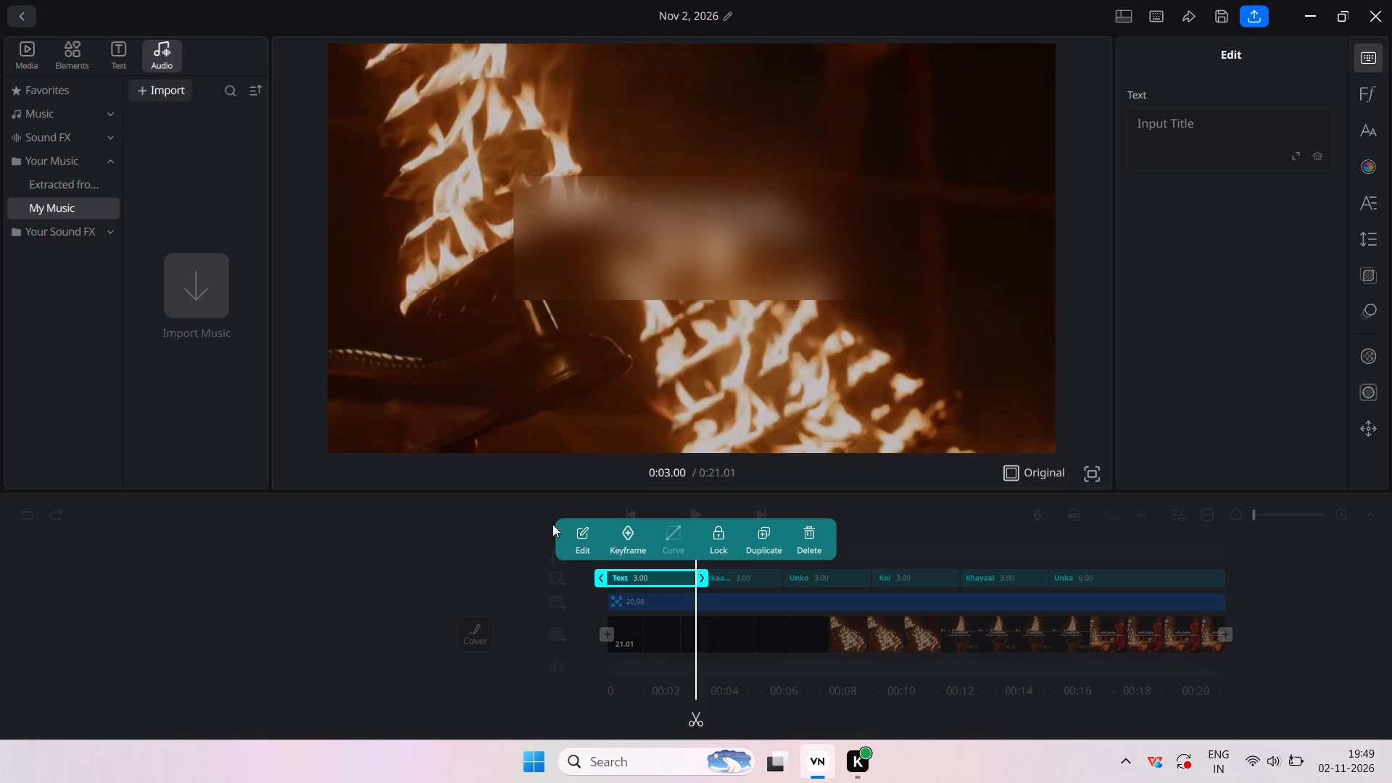
left_click(1204, 145)
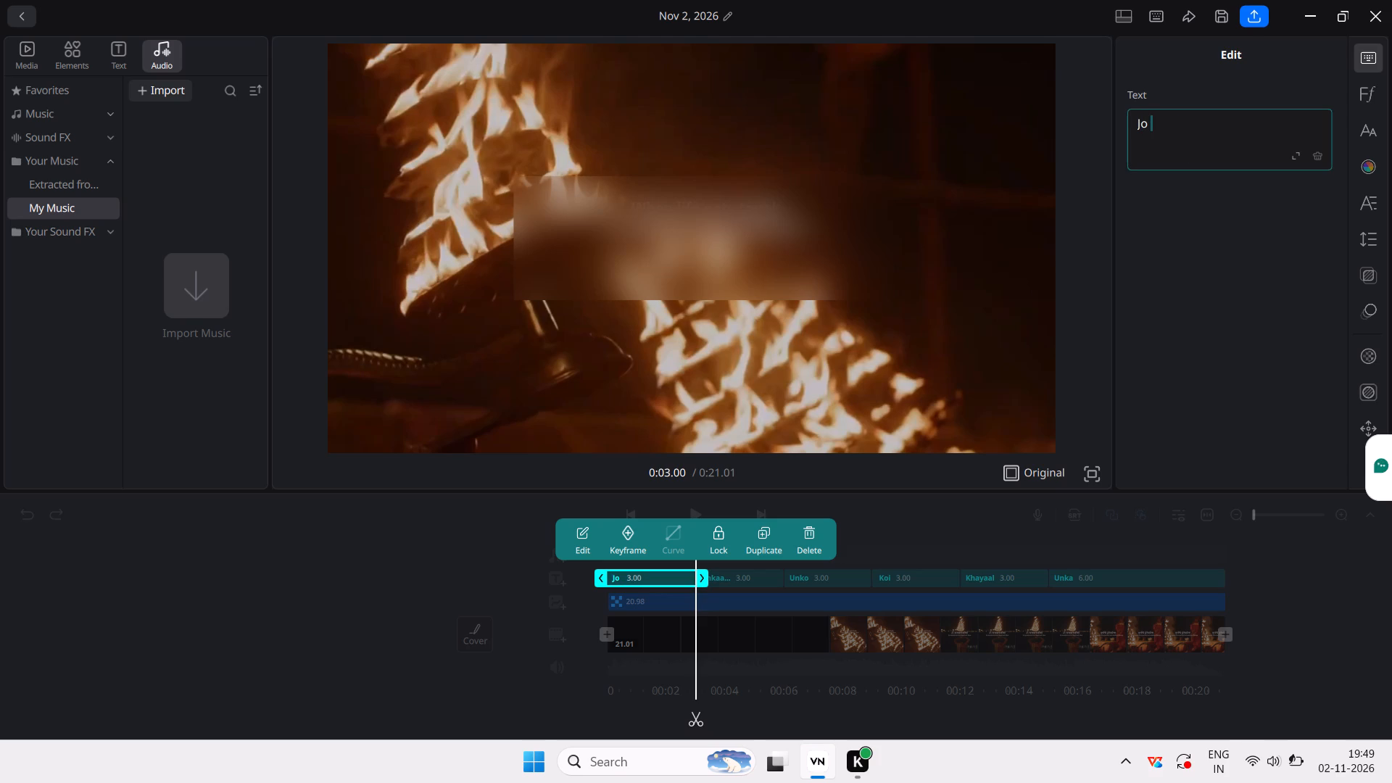
type("uchh")
key("space")
Complete the new Jo Kuchh caption with "Mera hai" as its second line and "Sab Kuchh" as its third.
key("Return")
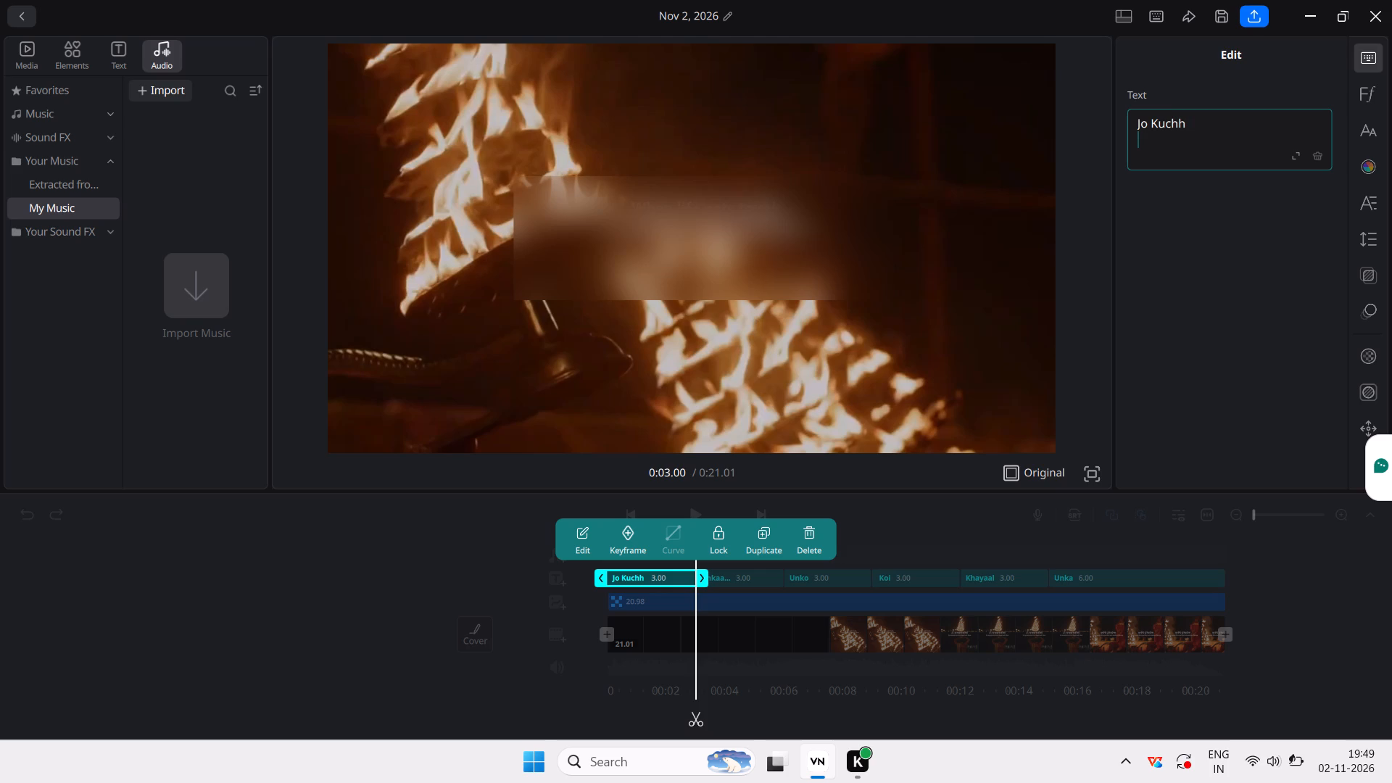
type("era")
key("space")
type("ai")
key("BackSpace")
key("BackSpace")
key("BackSpace")
type("hi")
key("BackSpace")
type("ai")
key("Return")
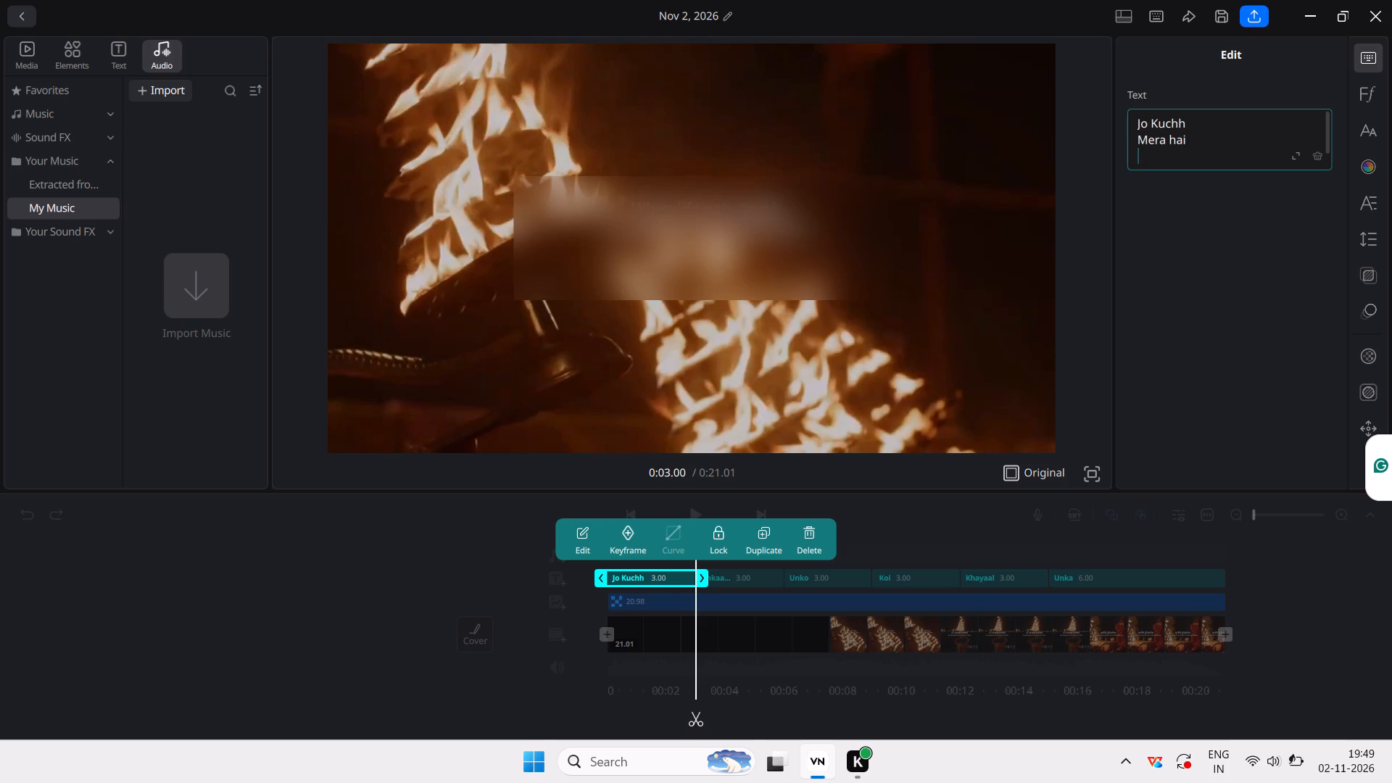
key("shift+s")
type("ab")
key("space")
left_click(862, 552)
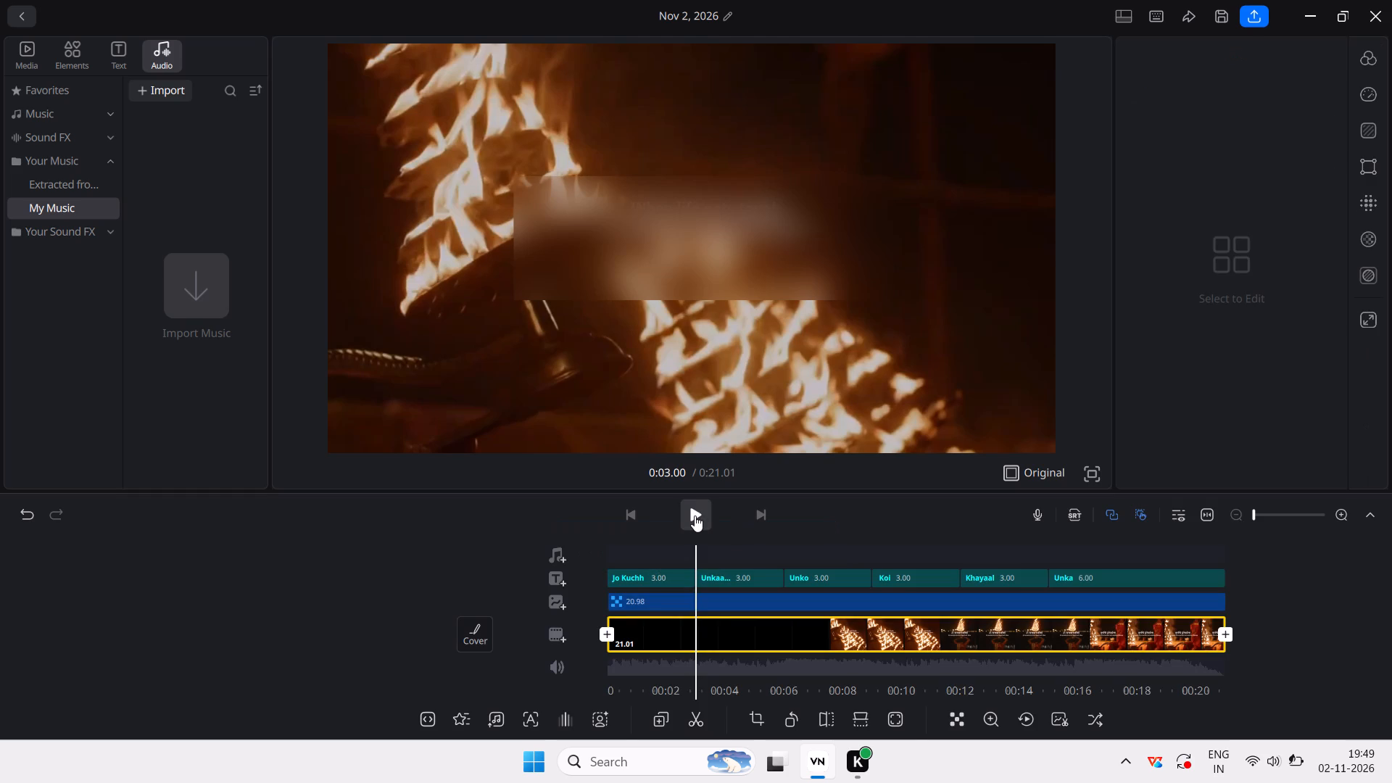
Move the Jo Kuchh caption up from the bottom of the frame onto the blurred box, aligned with its top edge.
left_click(695, 515)
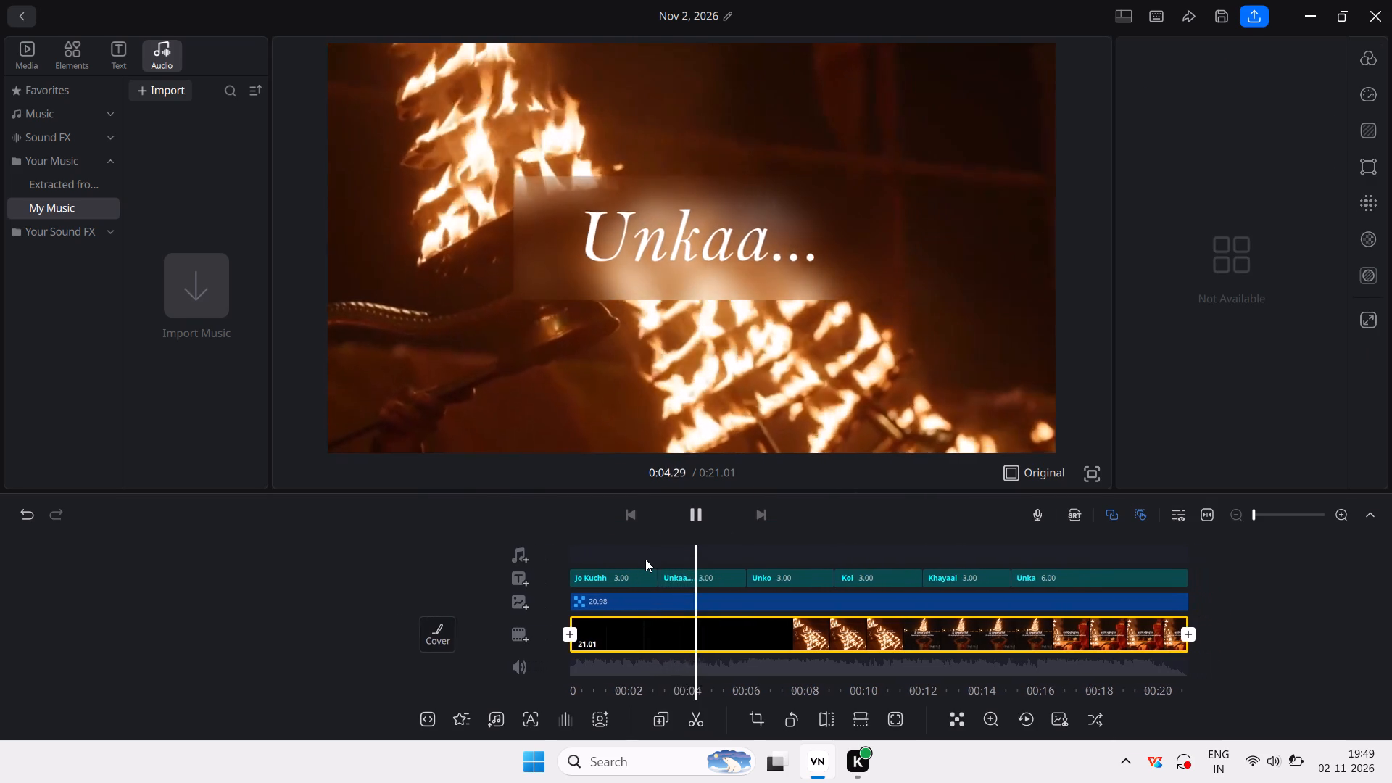
scroll(645, 559, "right", 11)
left_click(708, 415)
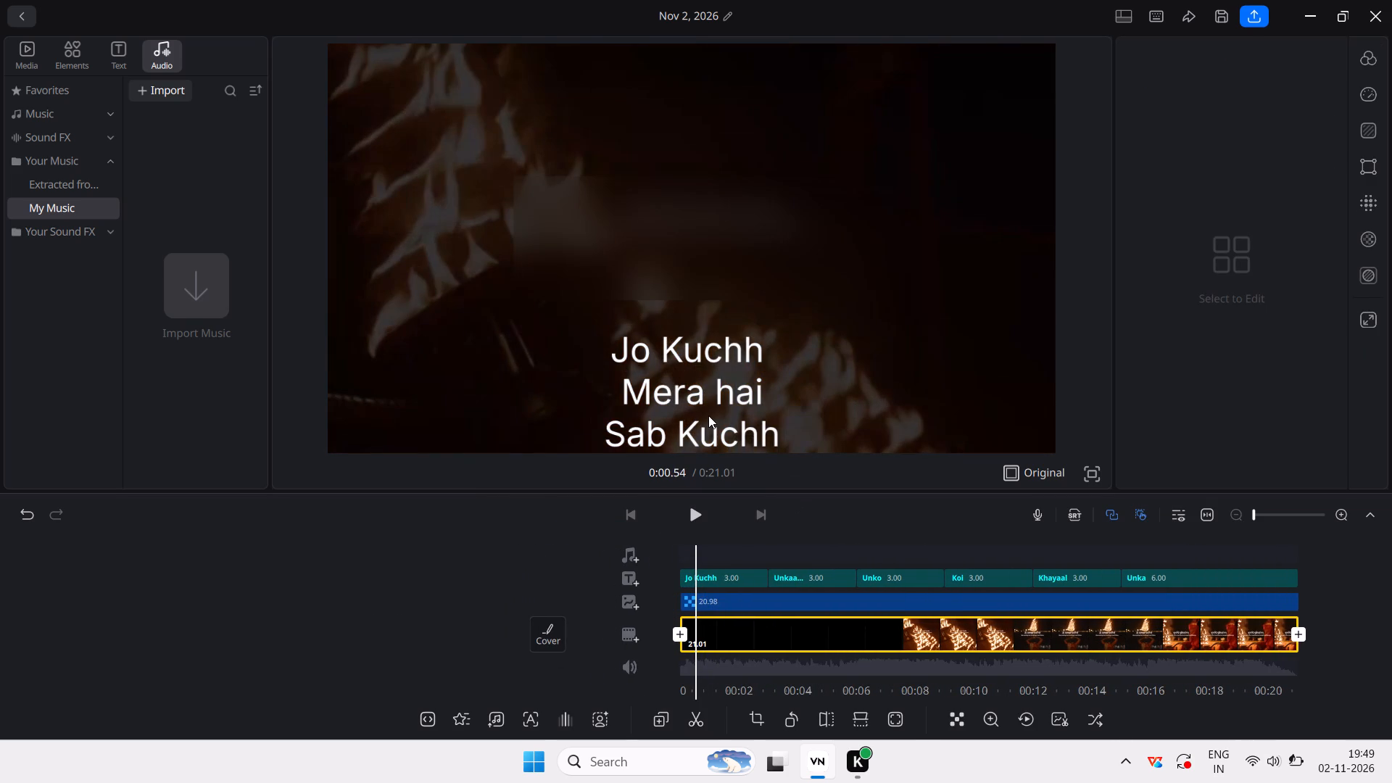
left_click_drag(708, 415, 689, 223)
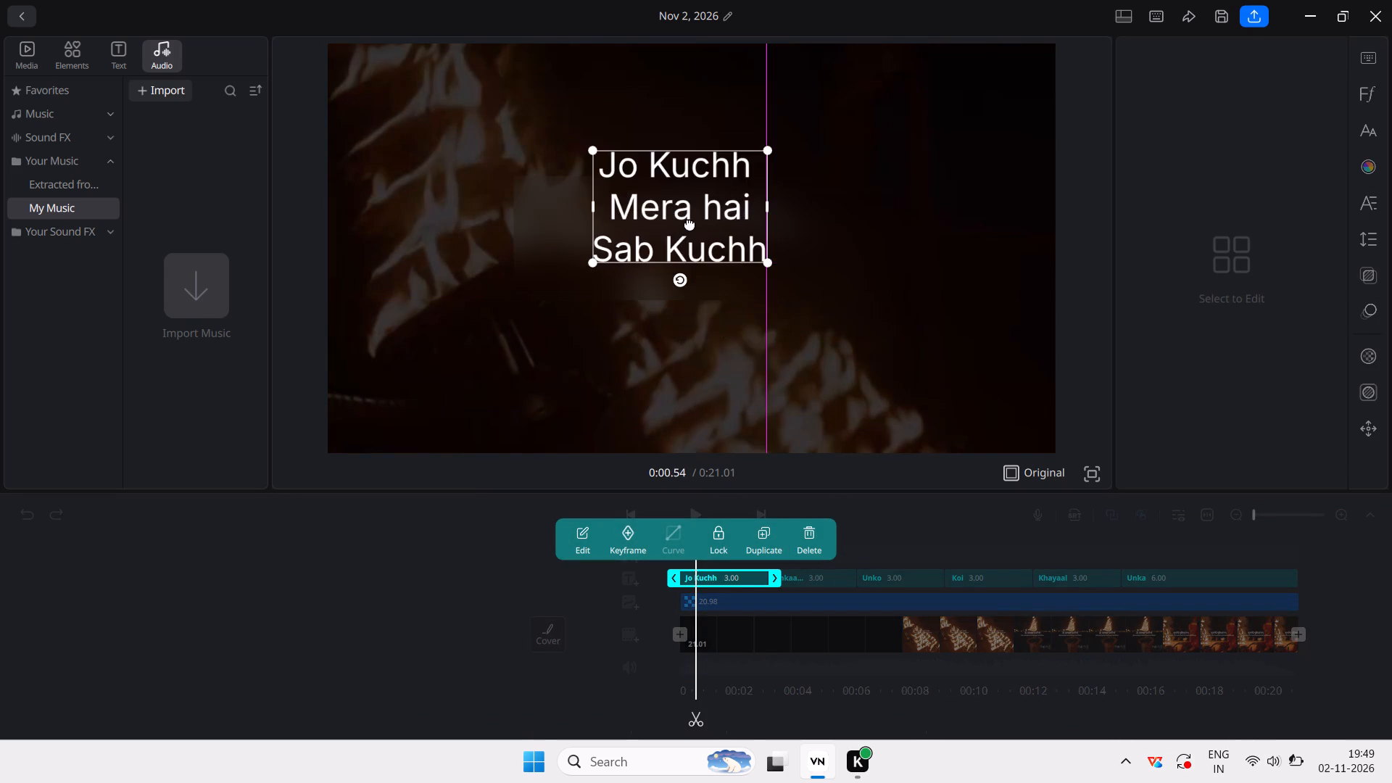
left_click_drag(689, 223, 688, 256)
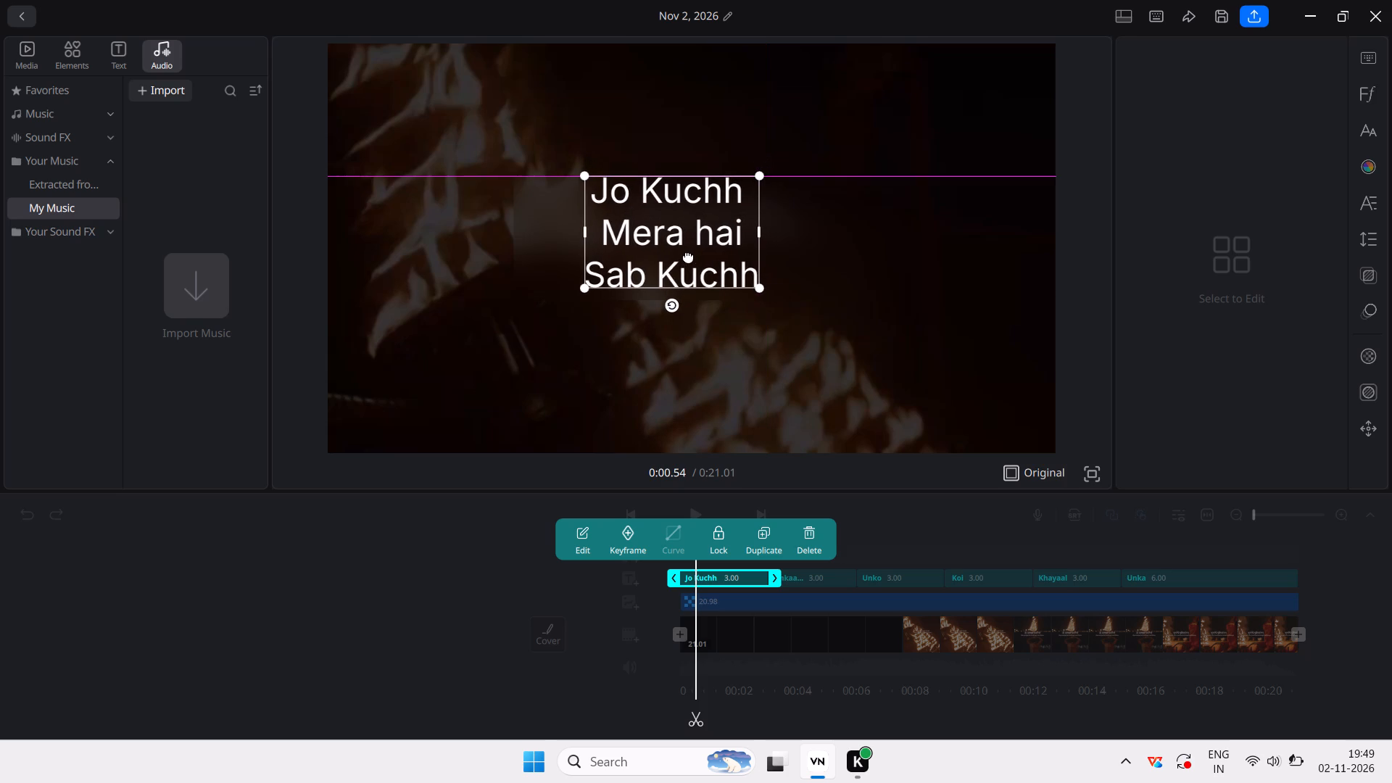
left_click_drag(688, 256, 688, 255)
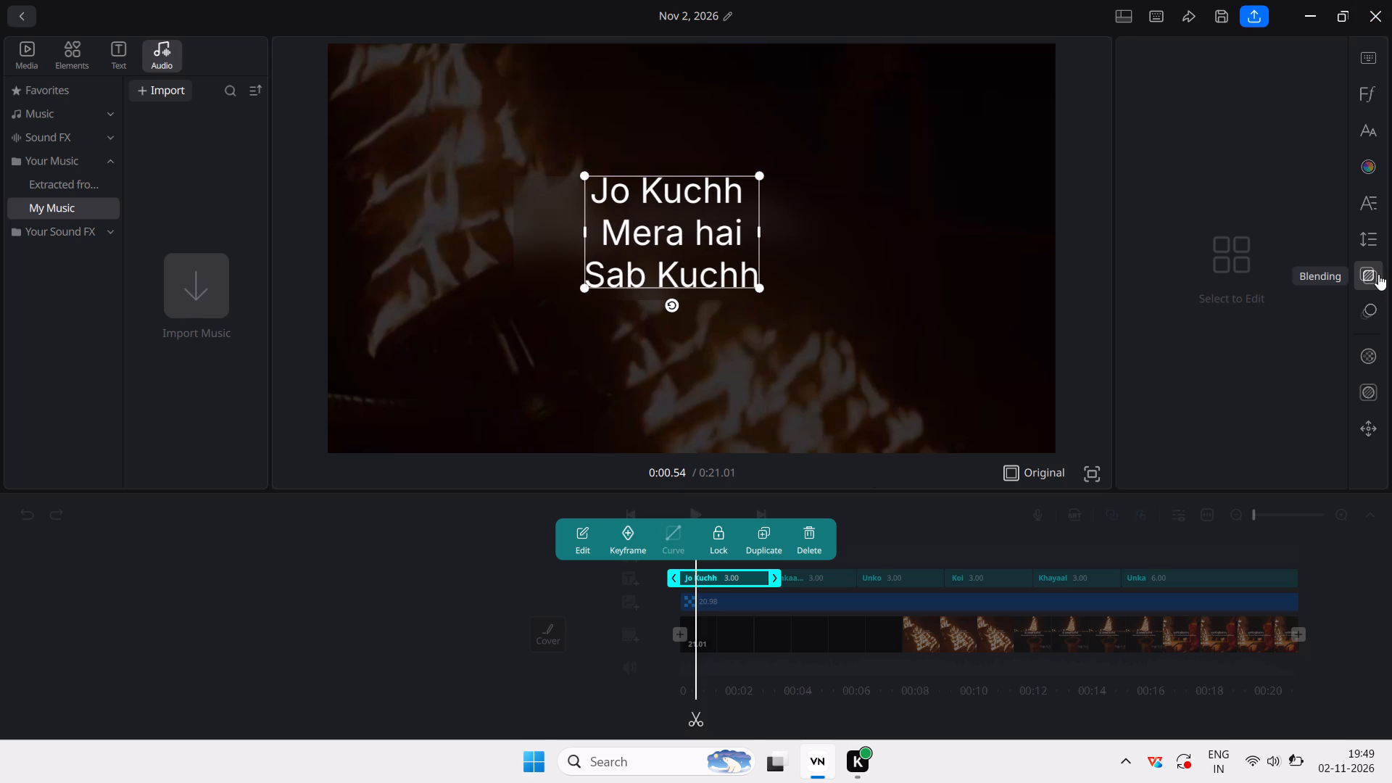
Apply the popping subtitle animation that shows one line at a time to all captions, and preview it from the start.
left_click(1370, 353)
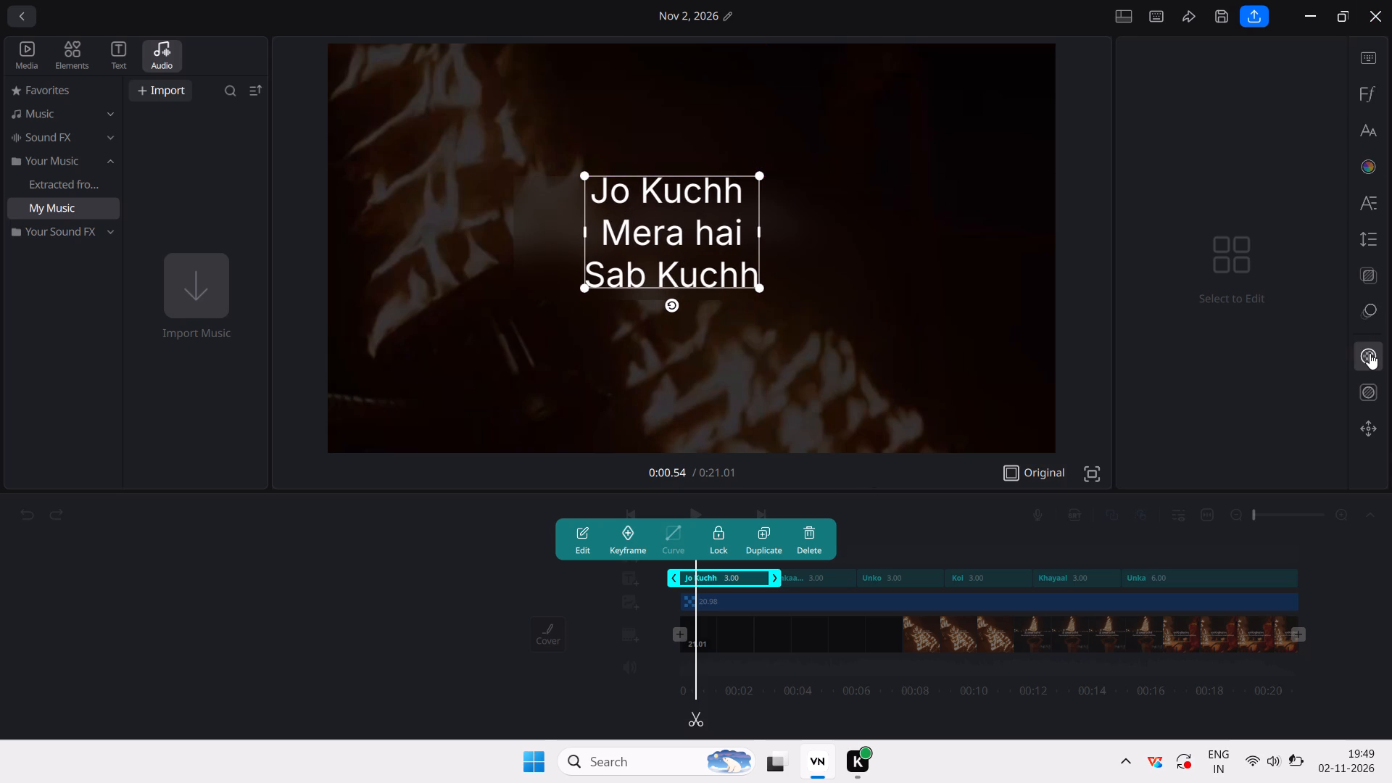
left_click(1376, 309)
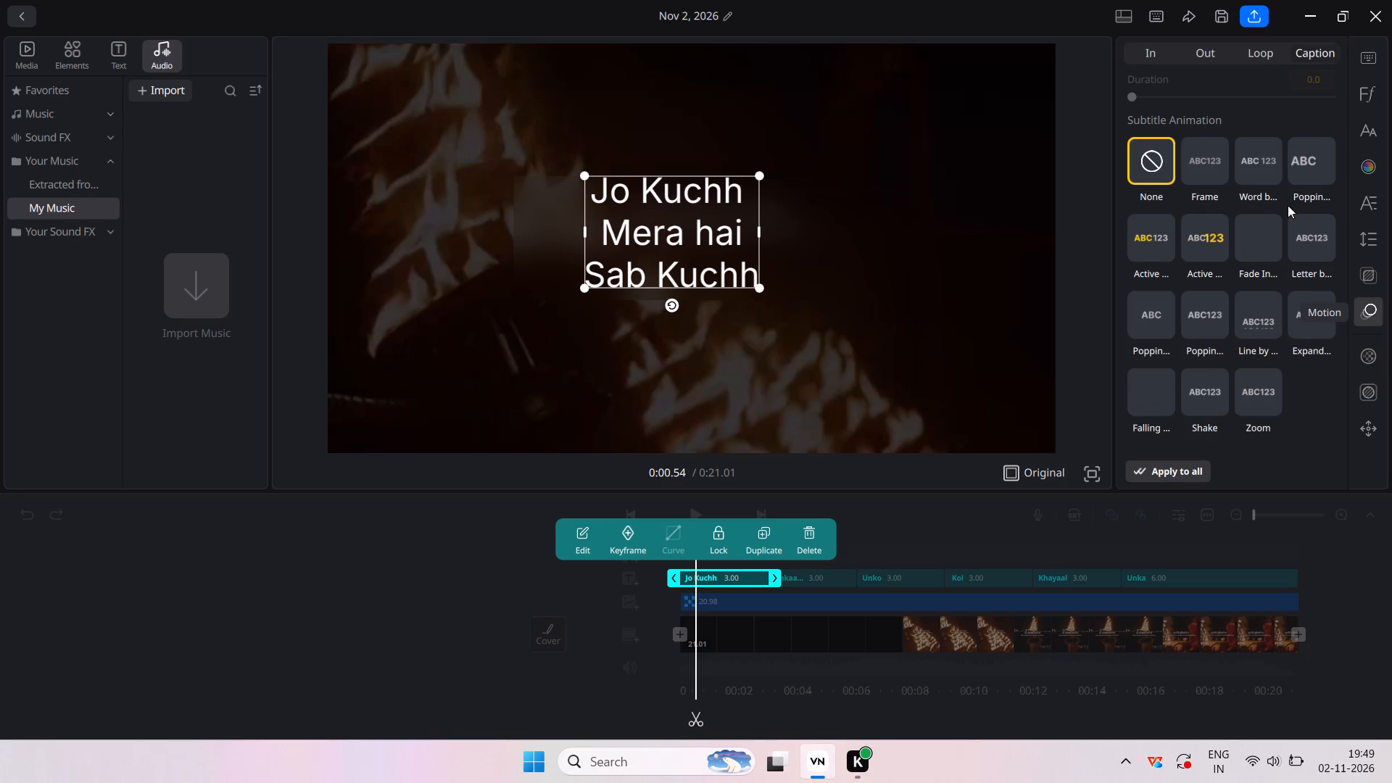
left_click(1225, 310)
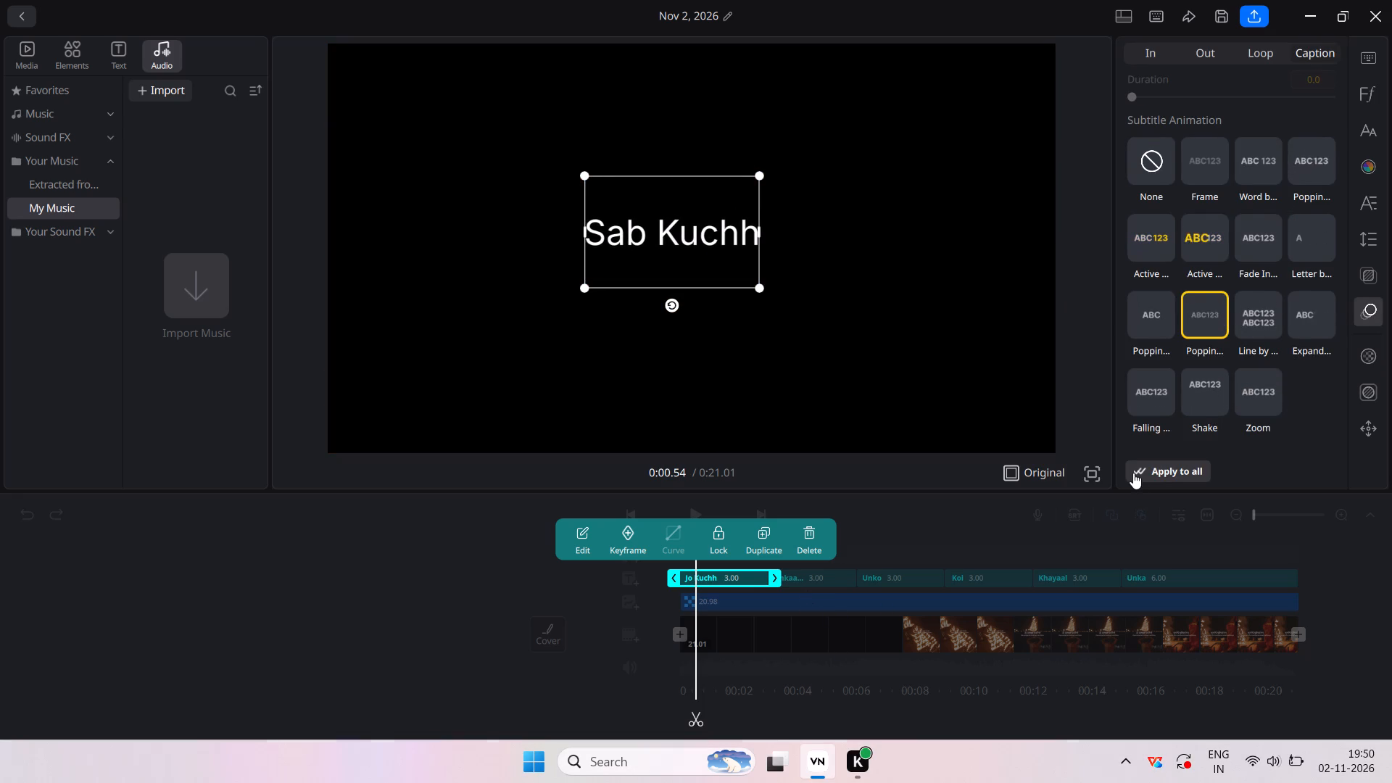
left_click(1147, 468)
left_click(794, 608)
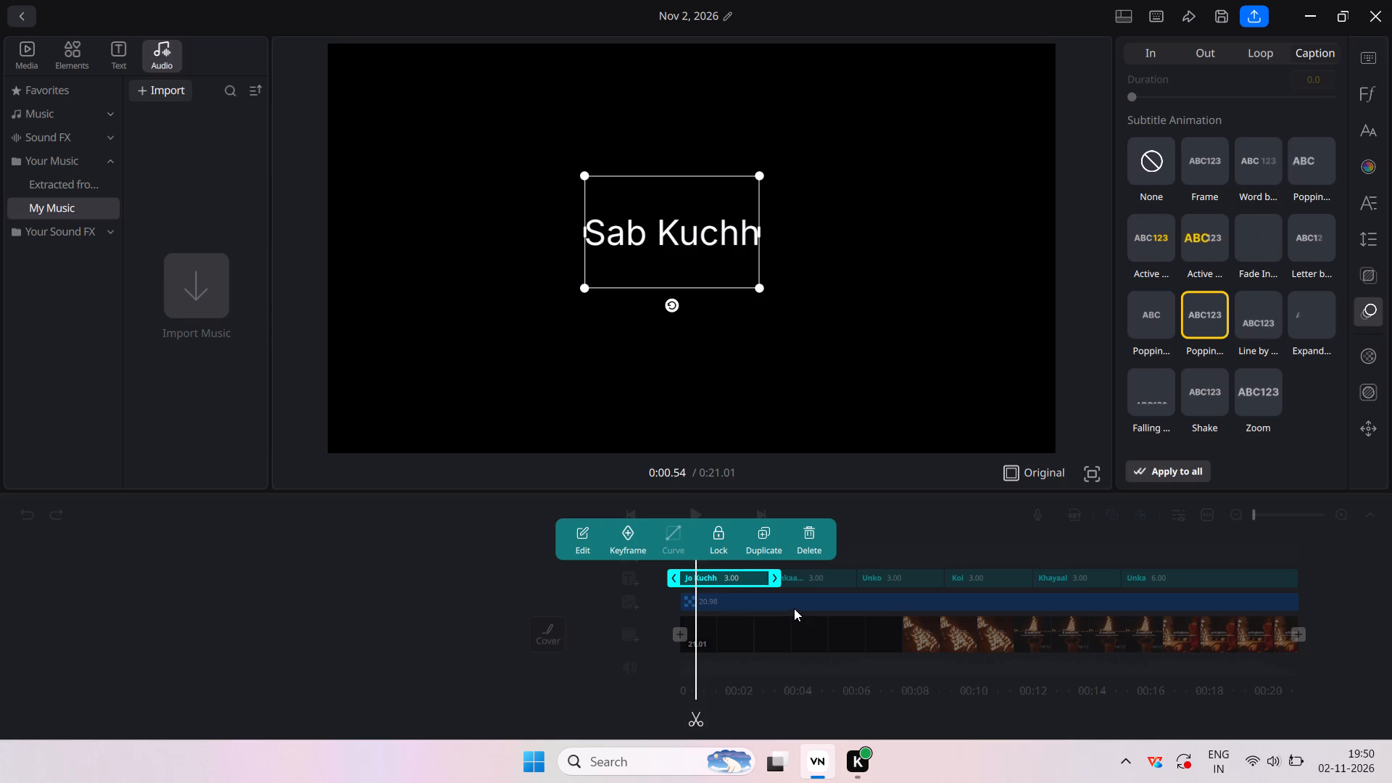
scroll(712, 619, "right", 12)
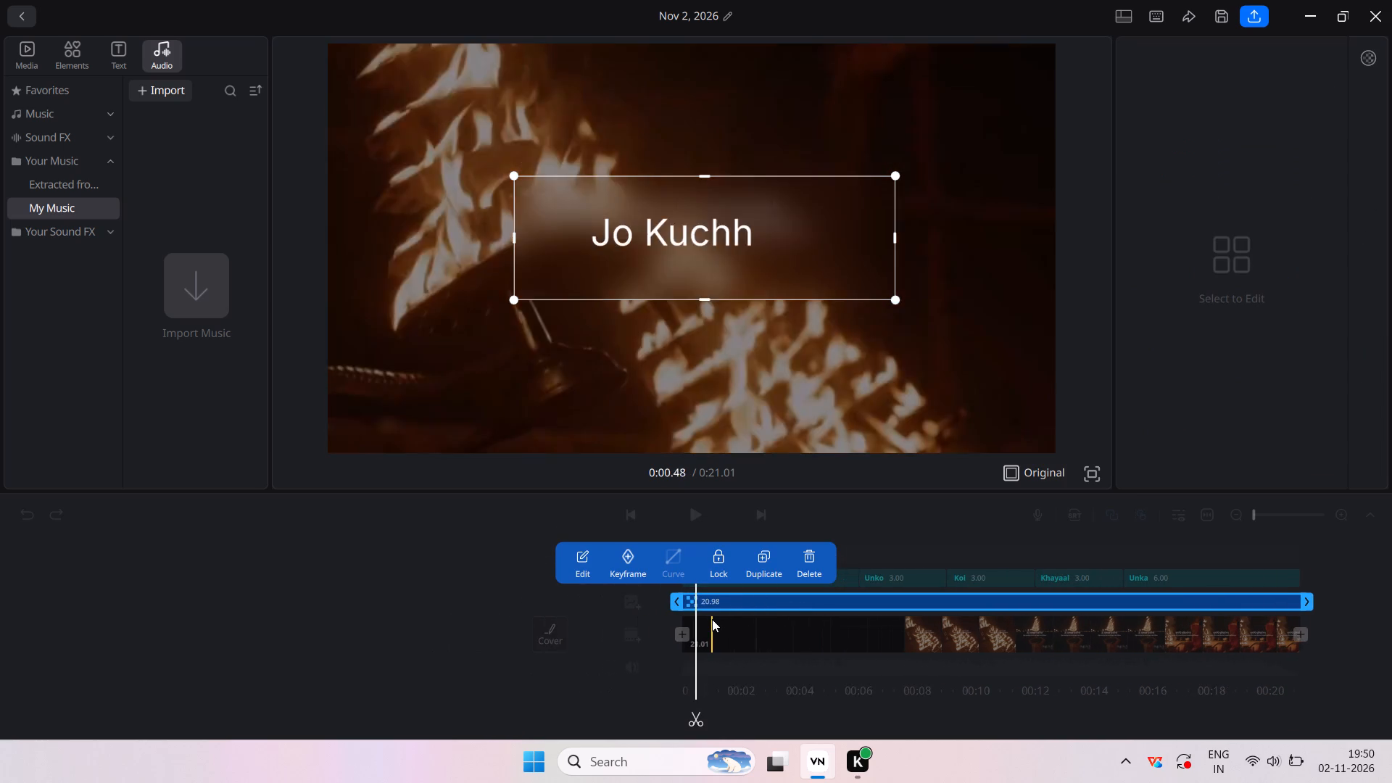
scroll(712, 619, "right", 7)
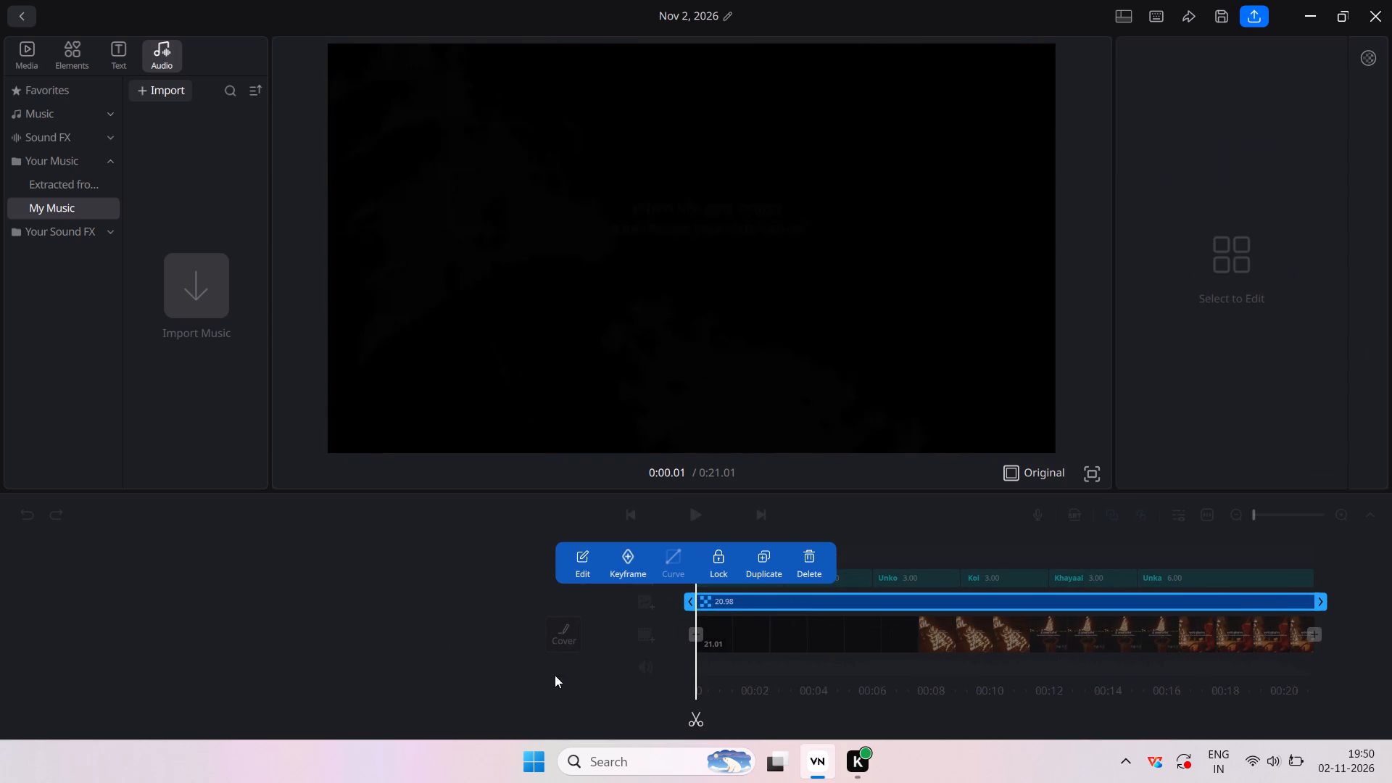
left_click(531, 697)
left_click(693, 515)
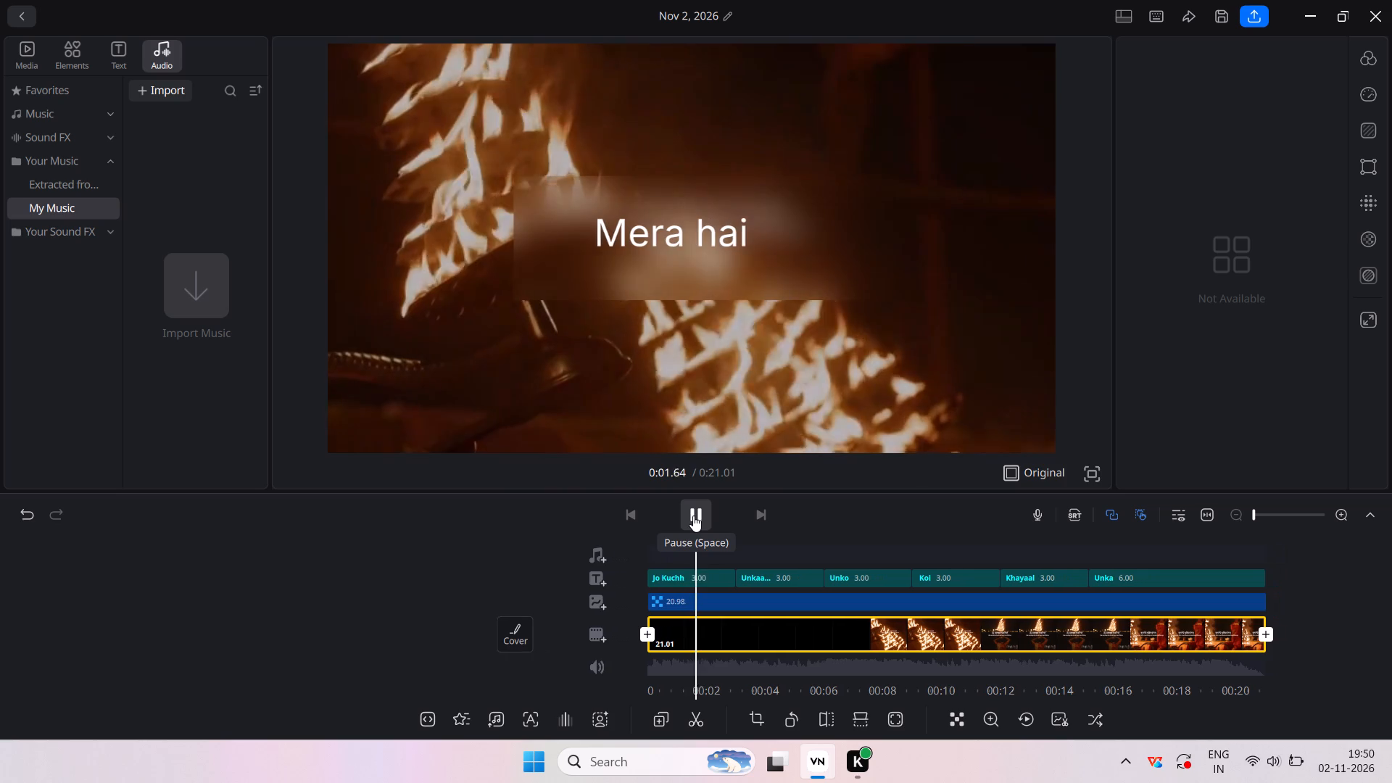
Give the Jo Kuchh caption the preset colour style with yellow F2C94C text and a black 000000 stroke.
left_click(661, 571)
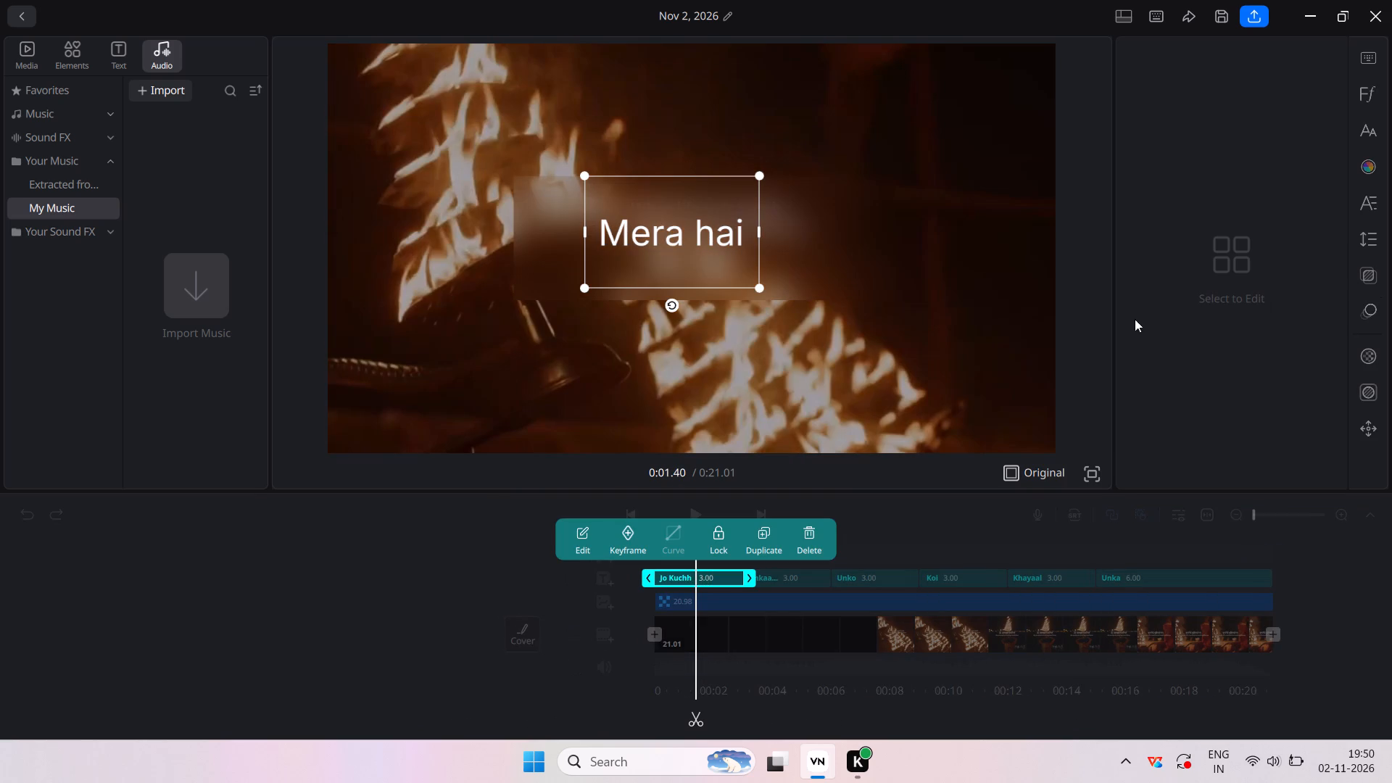
left_click(567, 542)
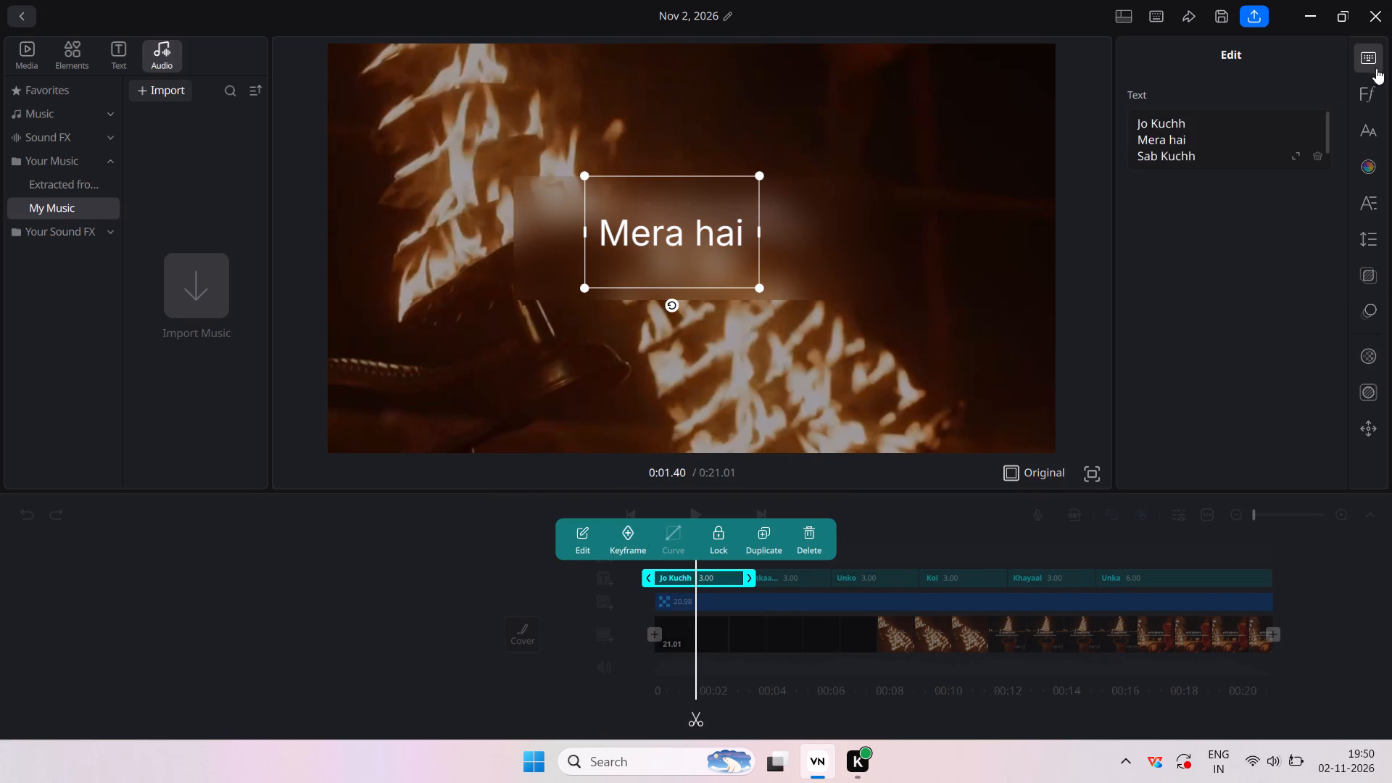
left_click(1361, 169)
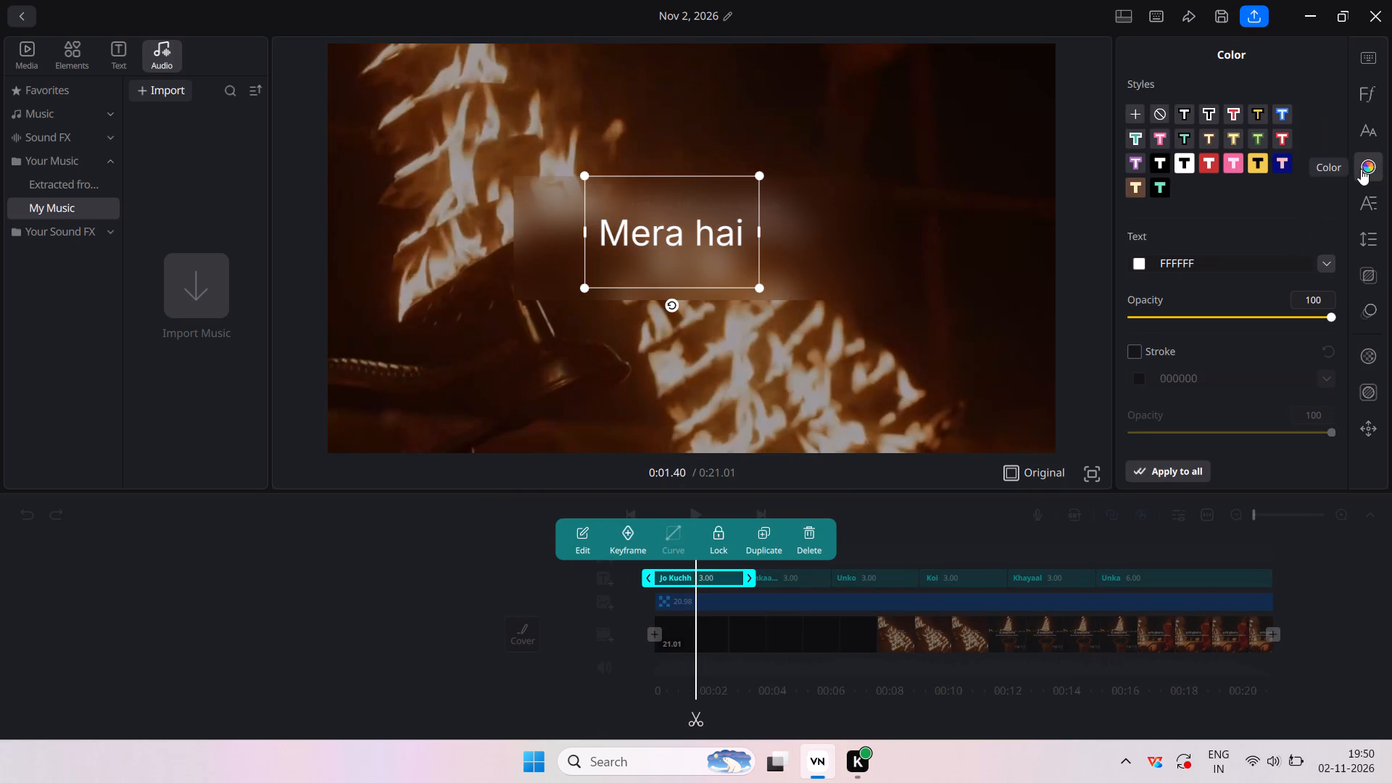
left_click(1256, 113)
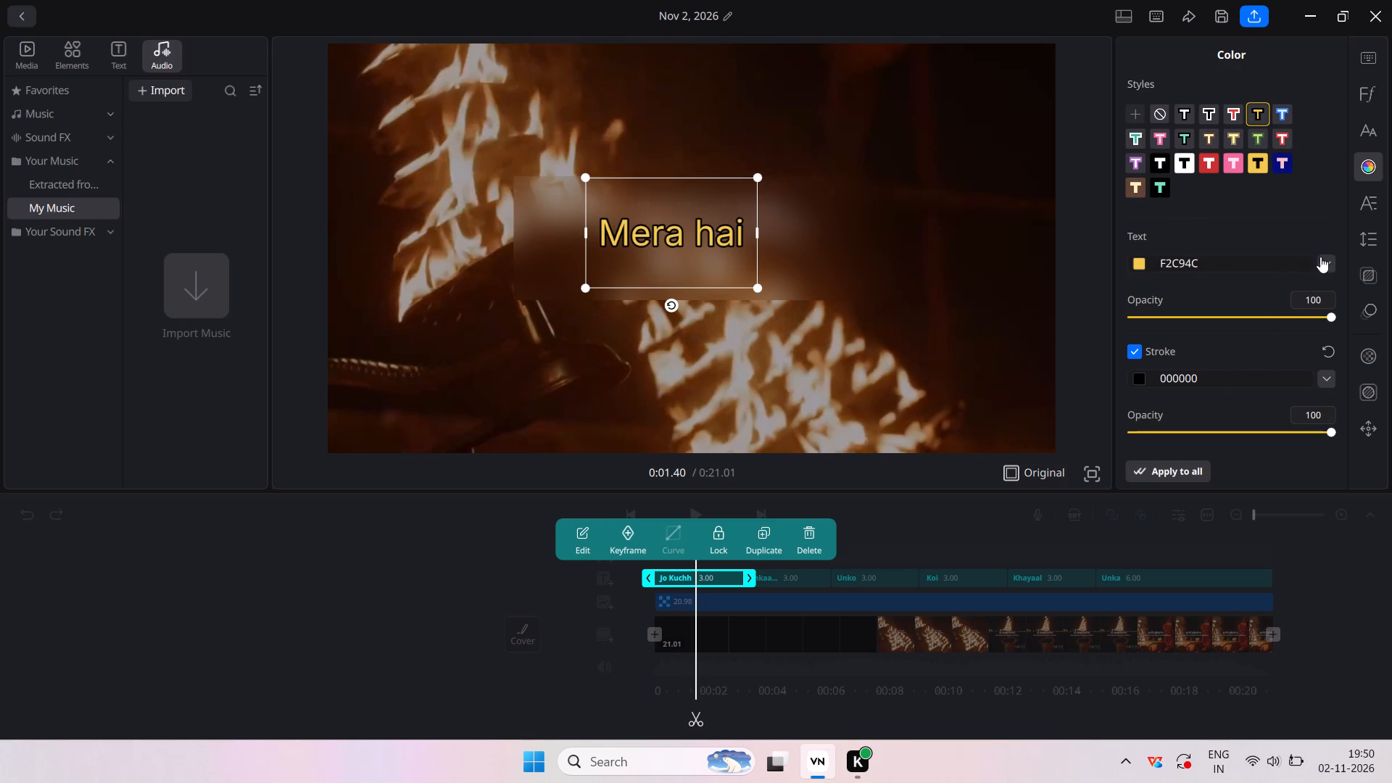
Set the Jo Kuchh caption's font to Bell MT Italic, apply it to all captions, and play back the opening.
left_click(1364, 85)
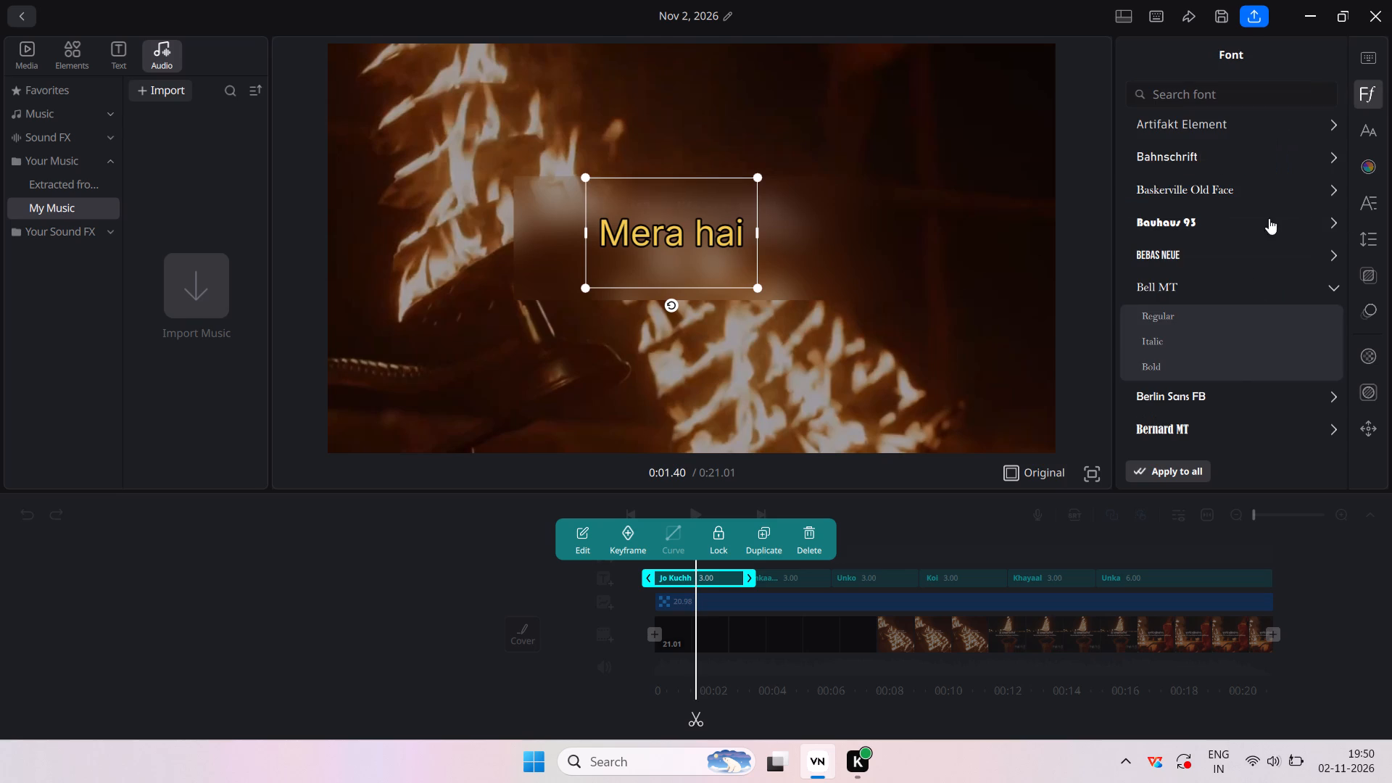
left_click(1161, 333)
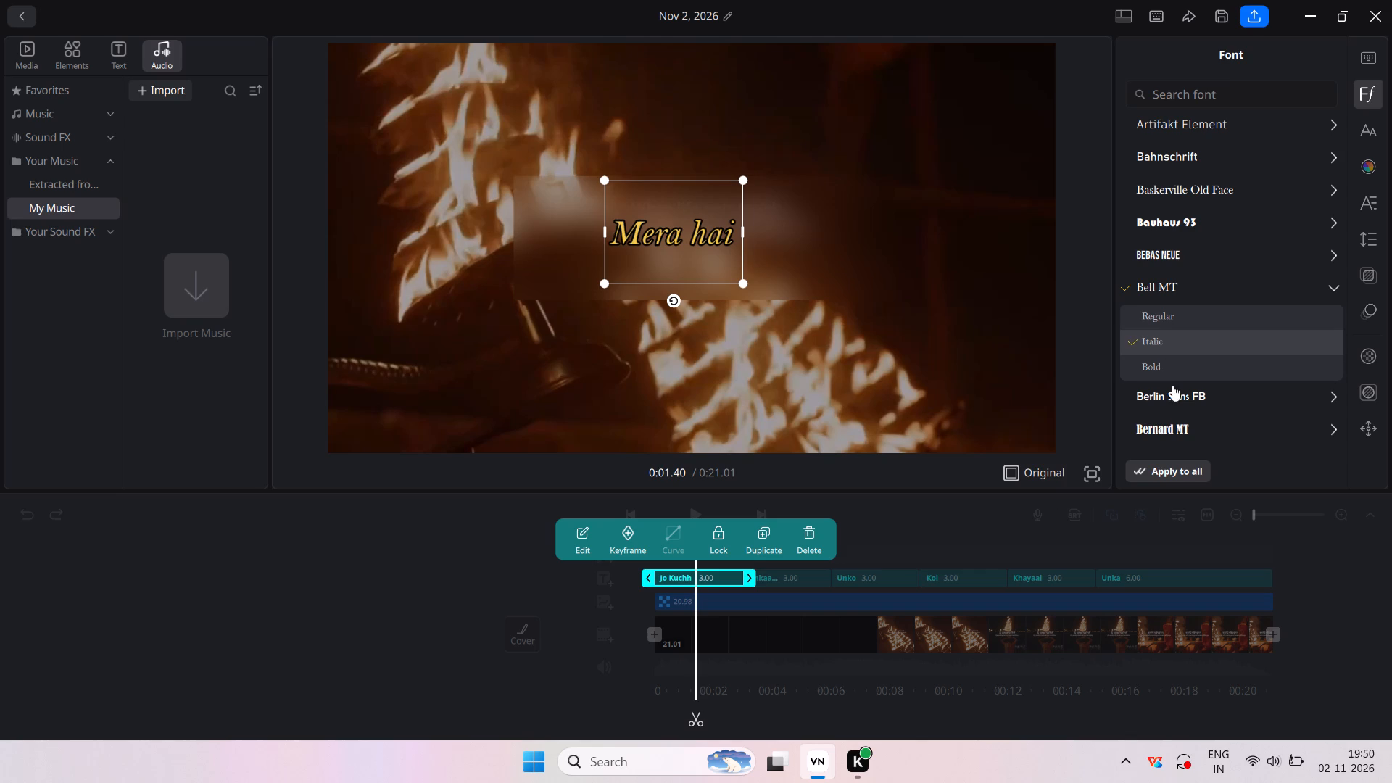
left_click(1177, 465)
left_click(453, 562)
scroll(697, 569, "right", 6)
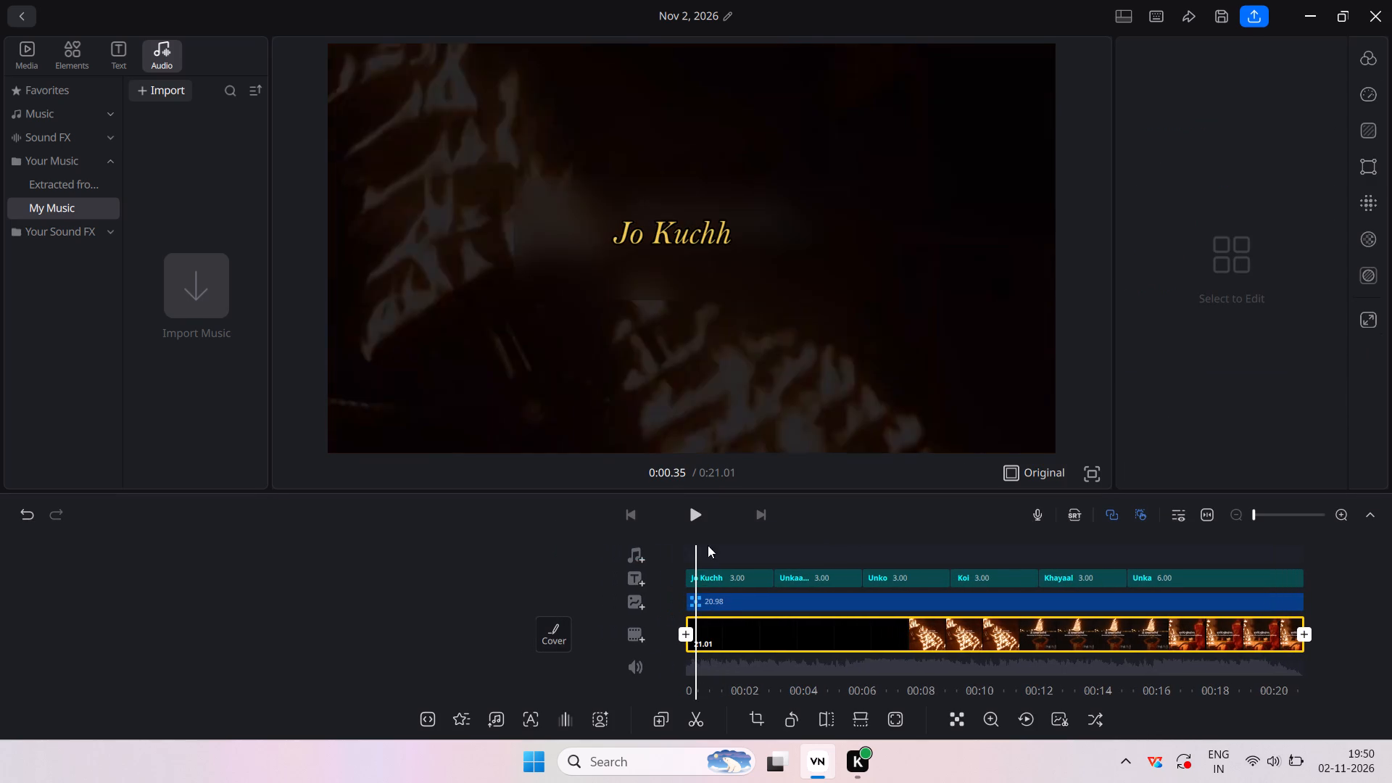
left_click(692, 513)
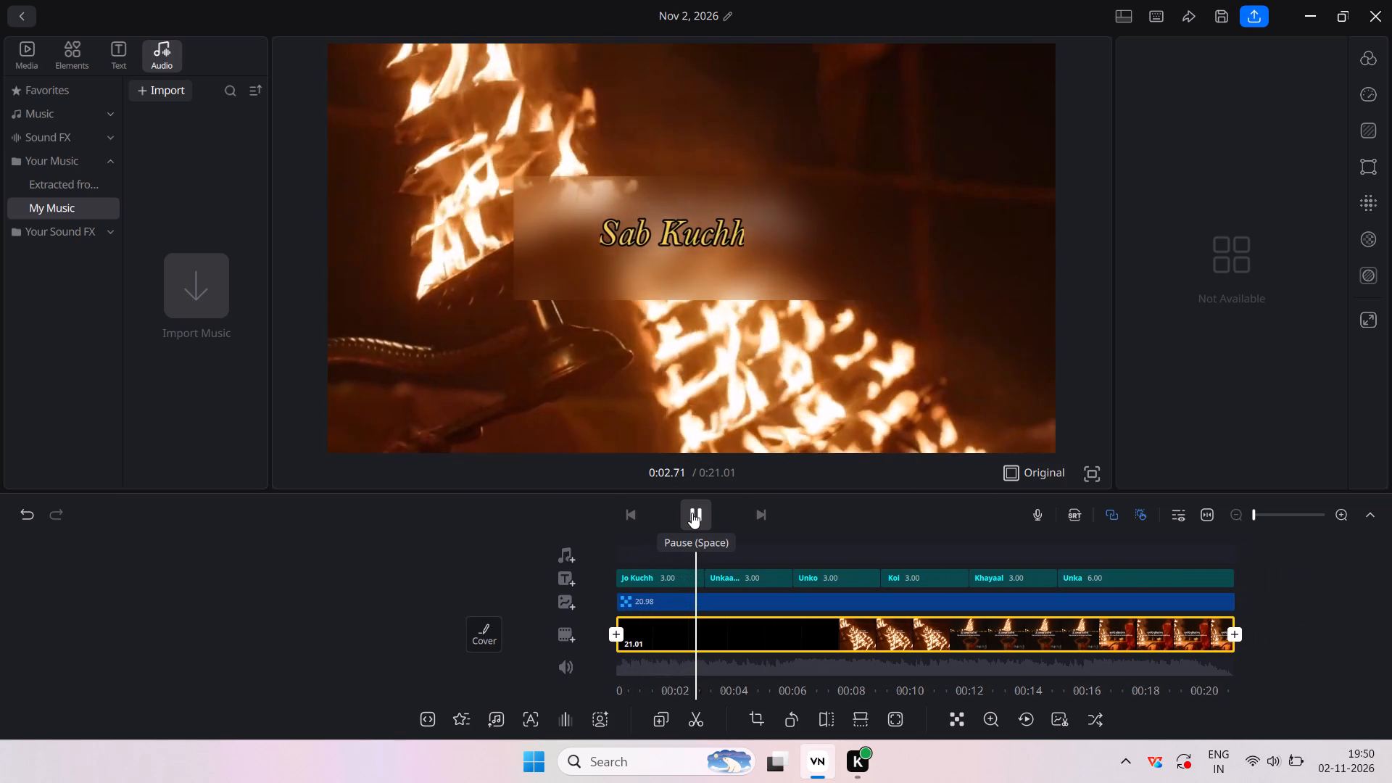
left_click(791, 241)
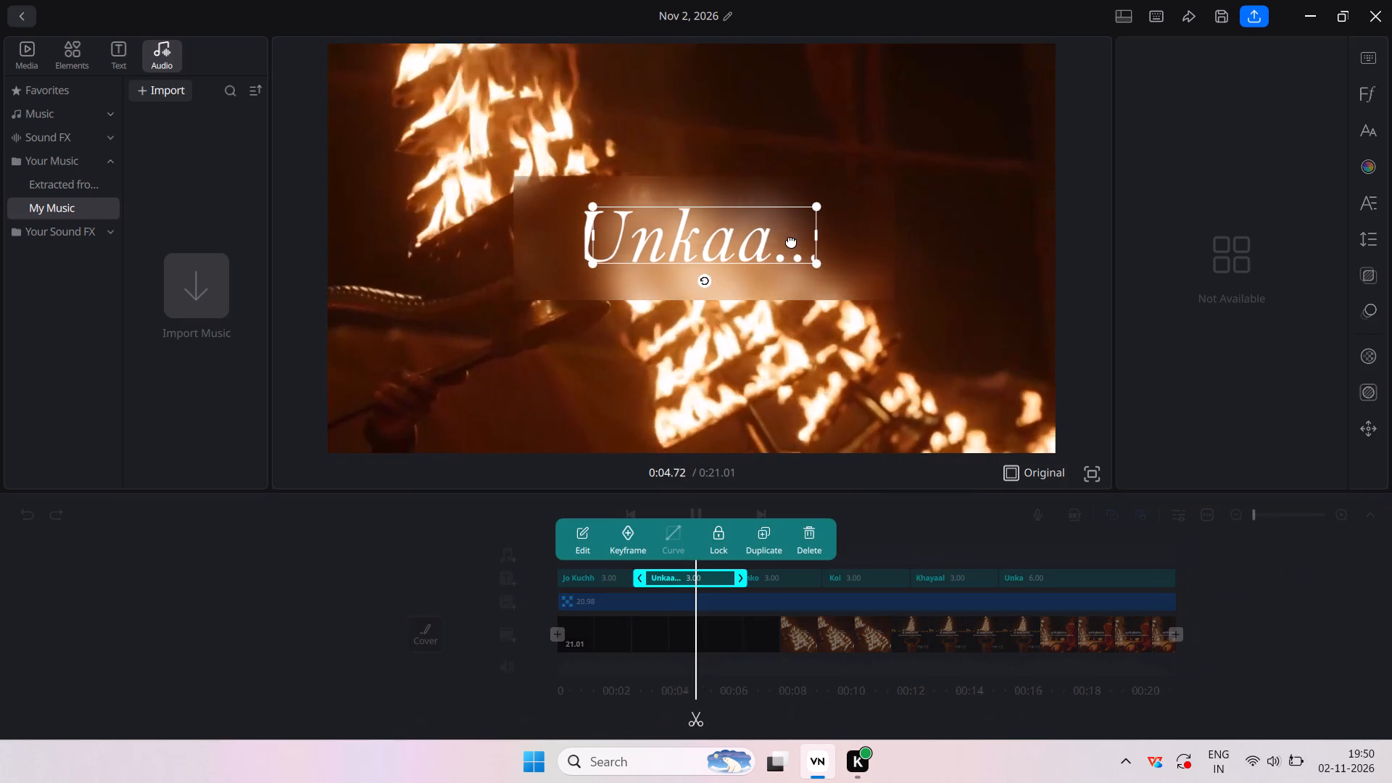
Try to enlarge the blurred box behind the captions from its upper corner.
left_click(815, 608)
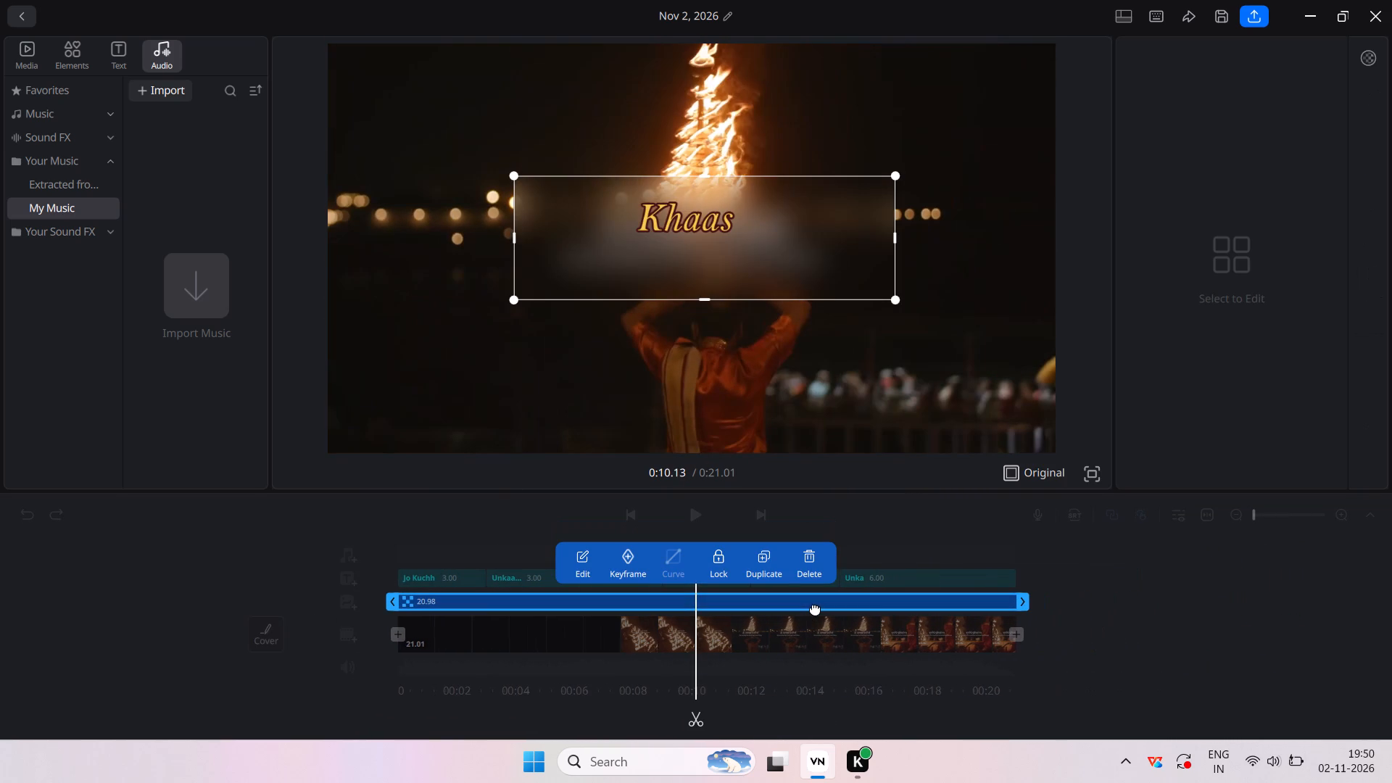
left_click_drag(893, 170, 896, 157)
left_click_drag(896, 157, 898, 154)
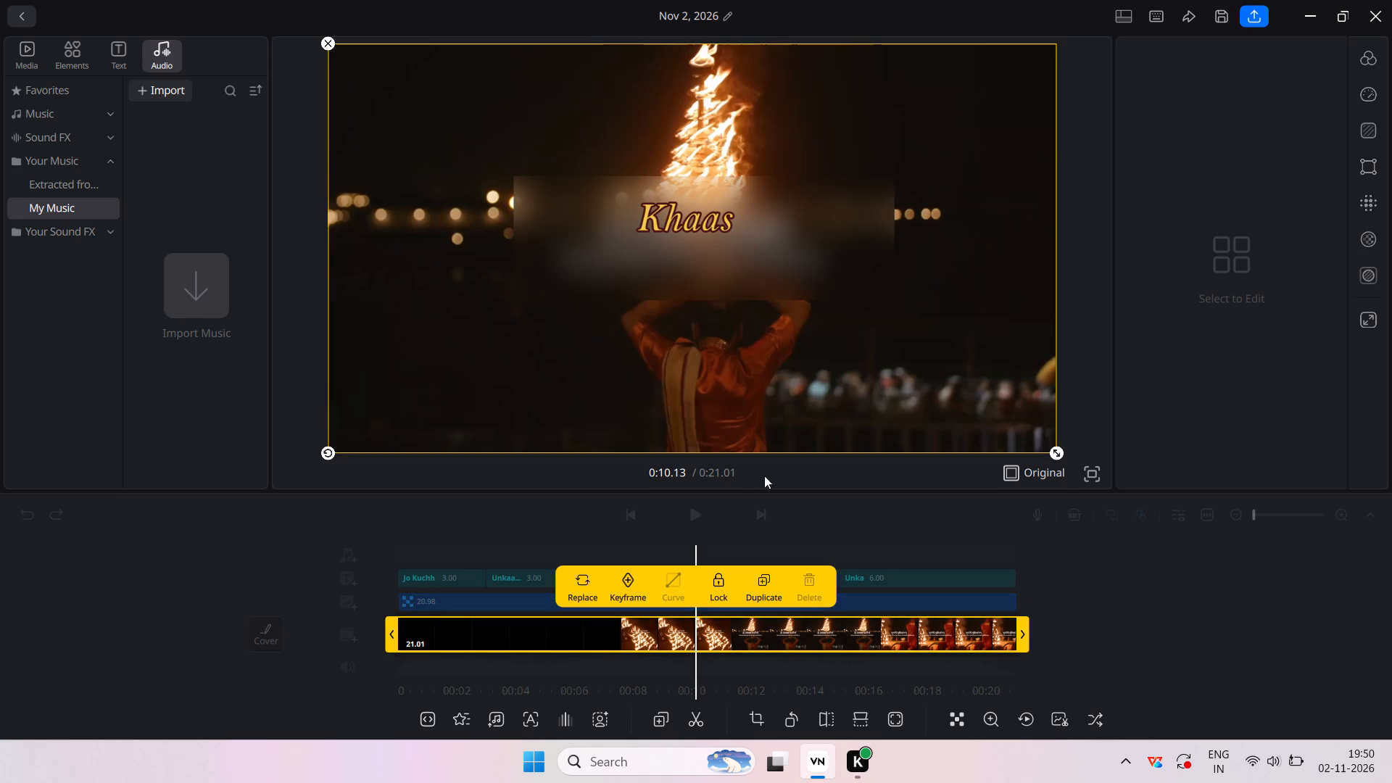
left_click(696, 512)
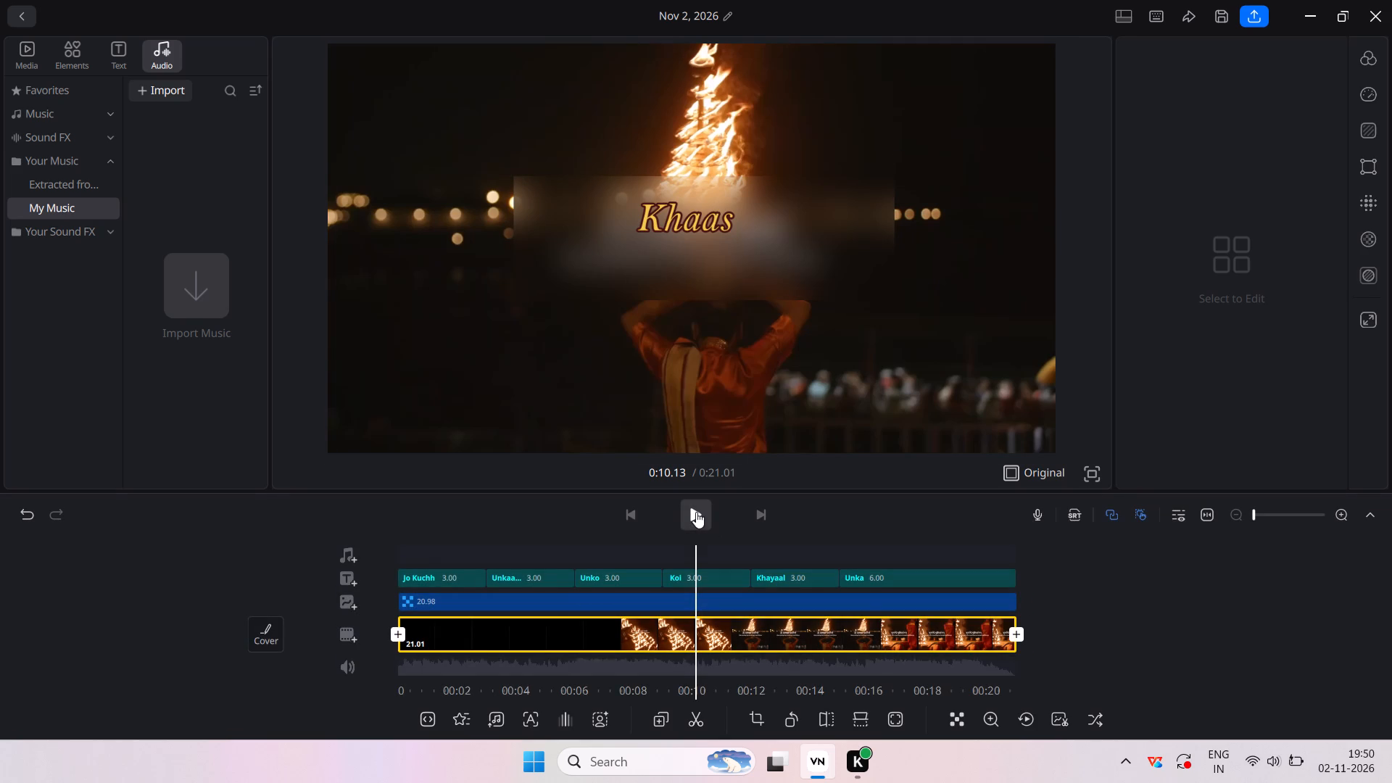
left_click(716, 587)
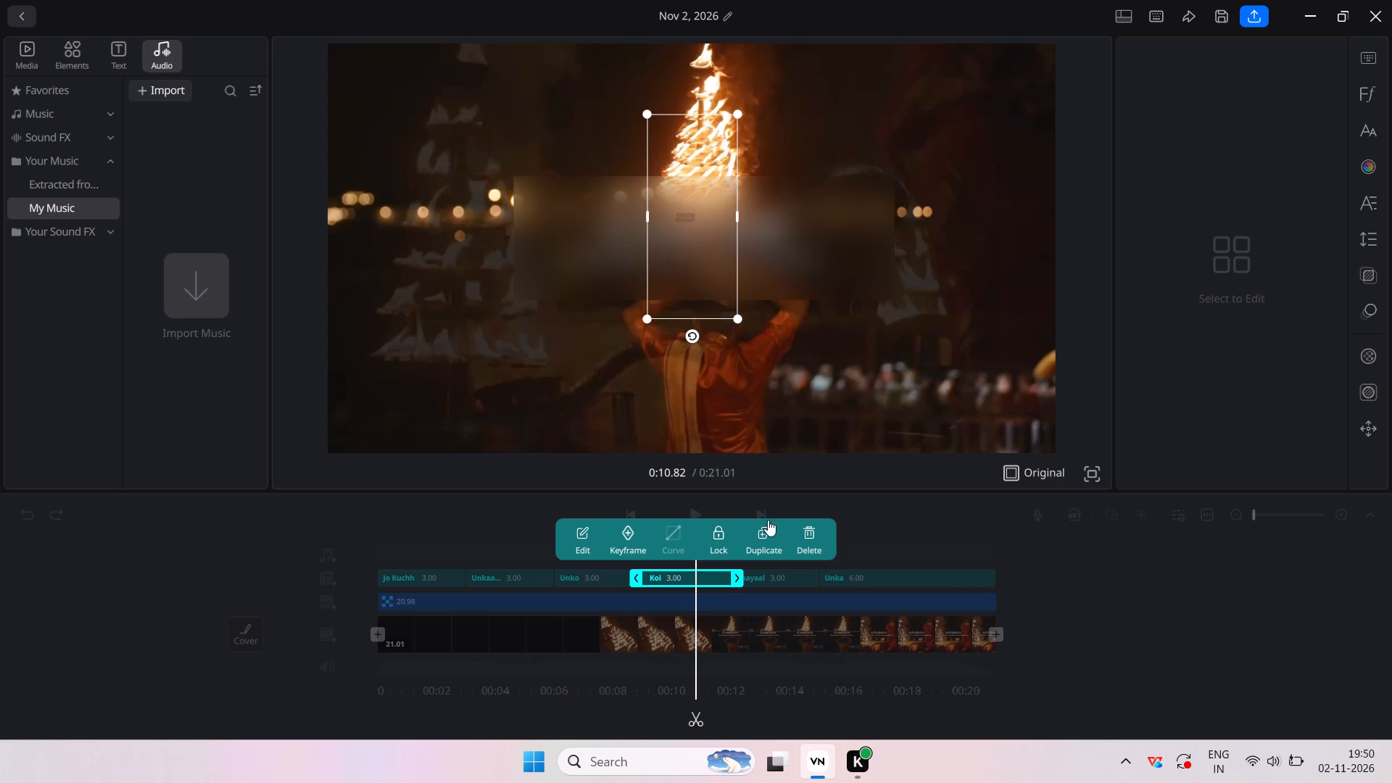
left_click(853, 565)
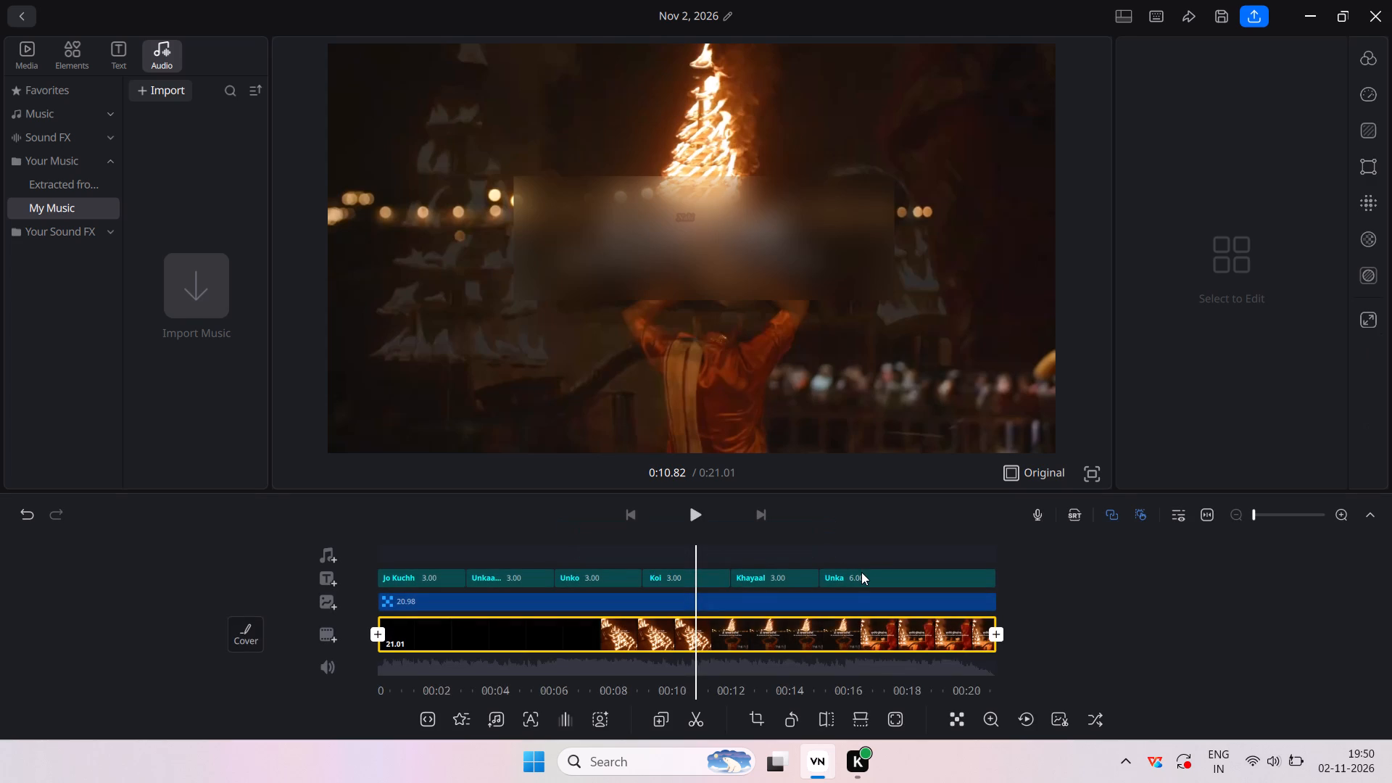
Change the final Unka caption's text to "Unka..." and play back the video from the start.
left_click(863, 572)
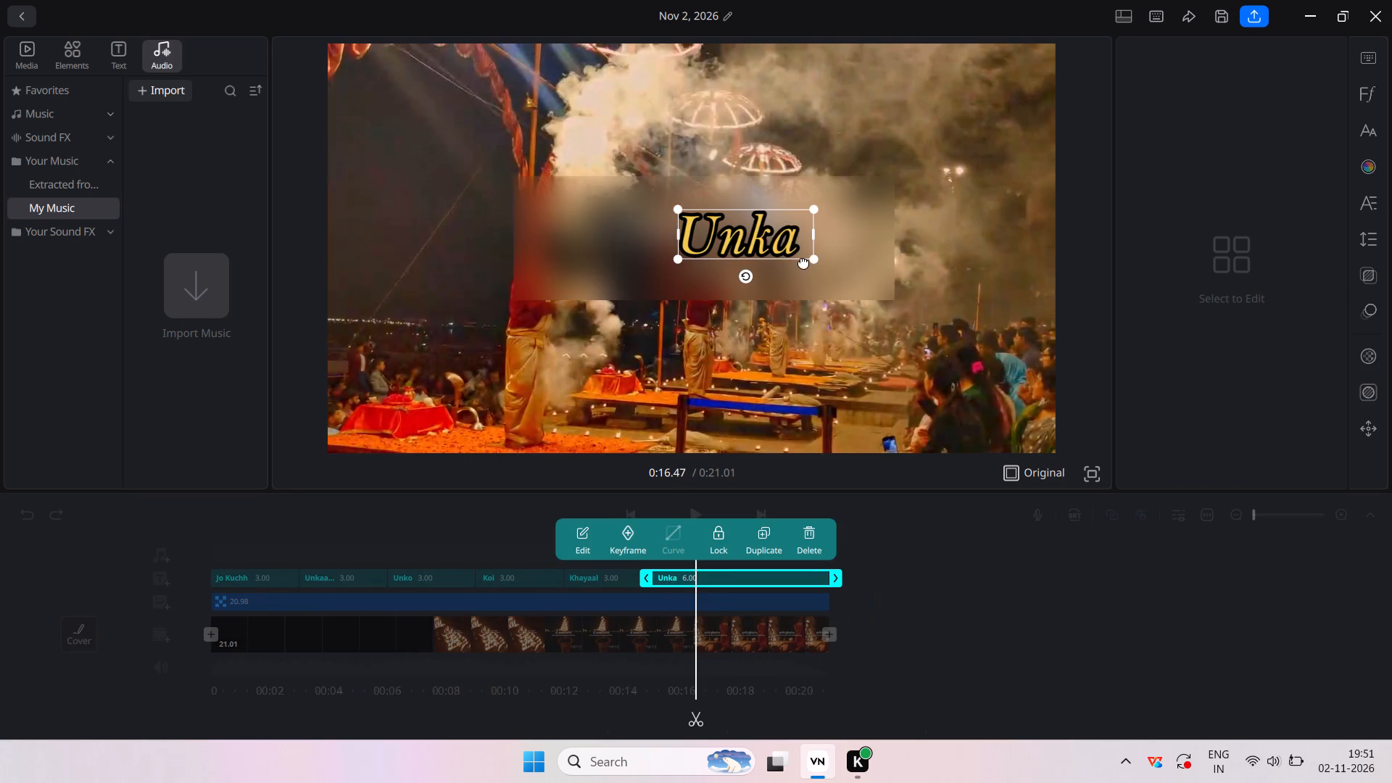
left_click(585, 527)
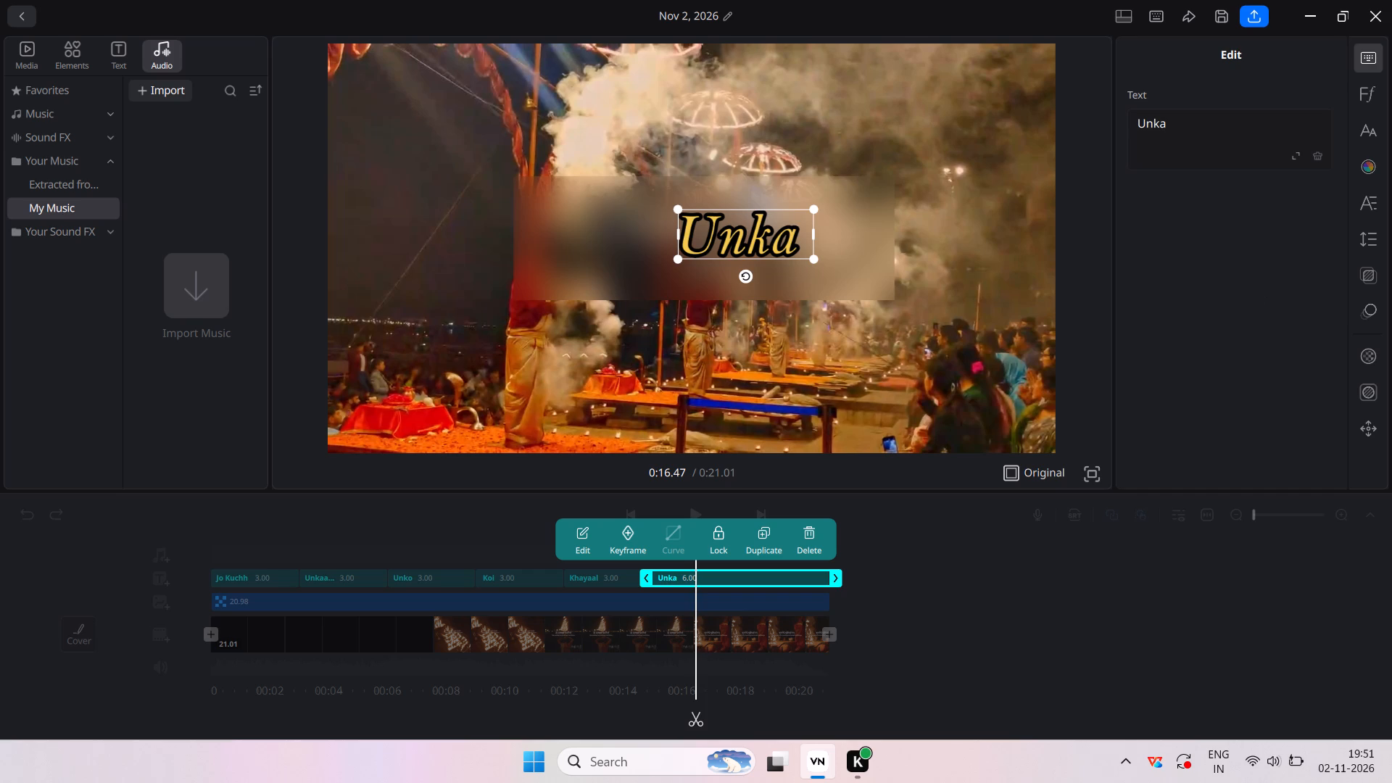
left_click(1169, 134)
type("..")
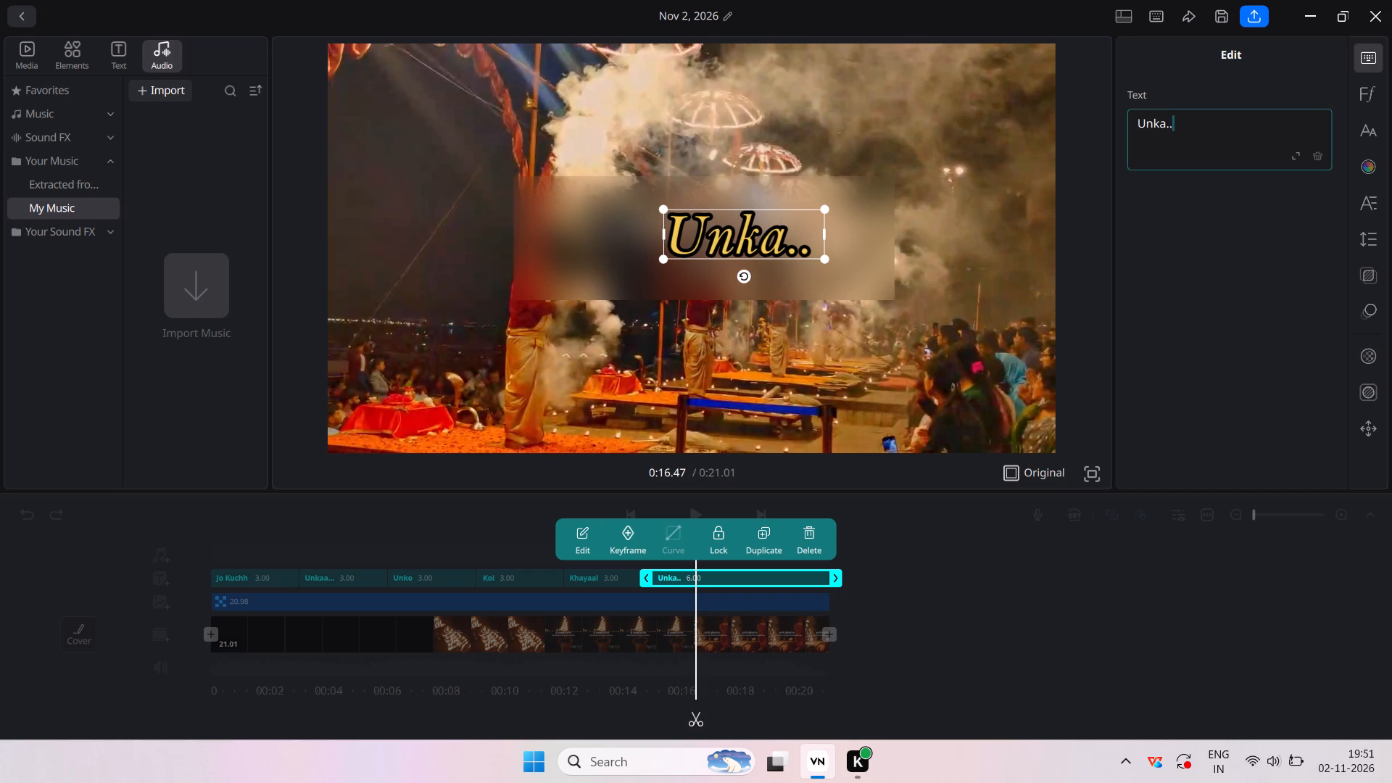
key("period")
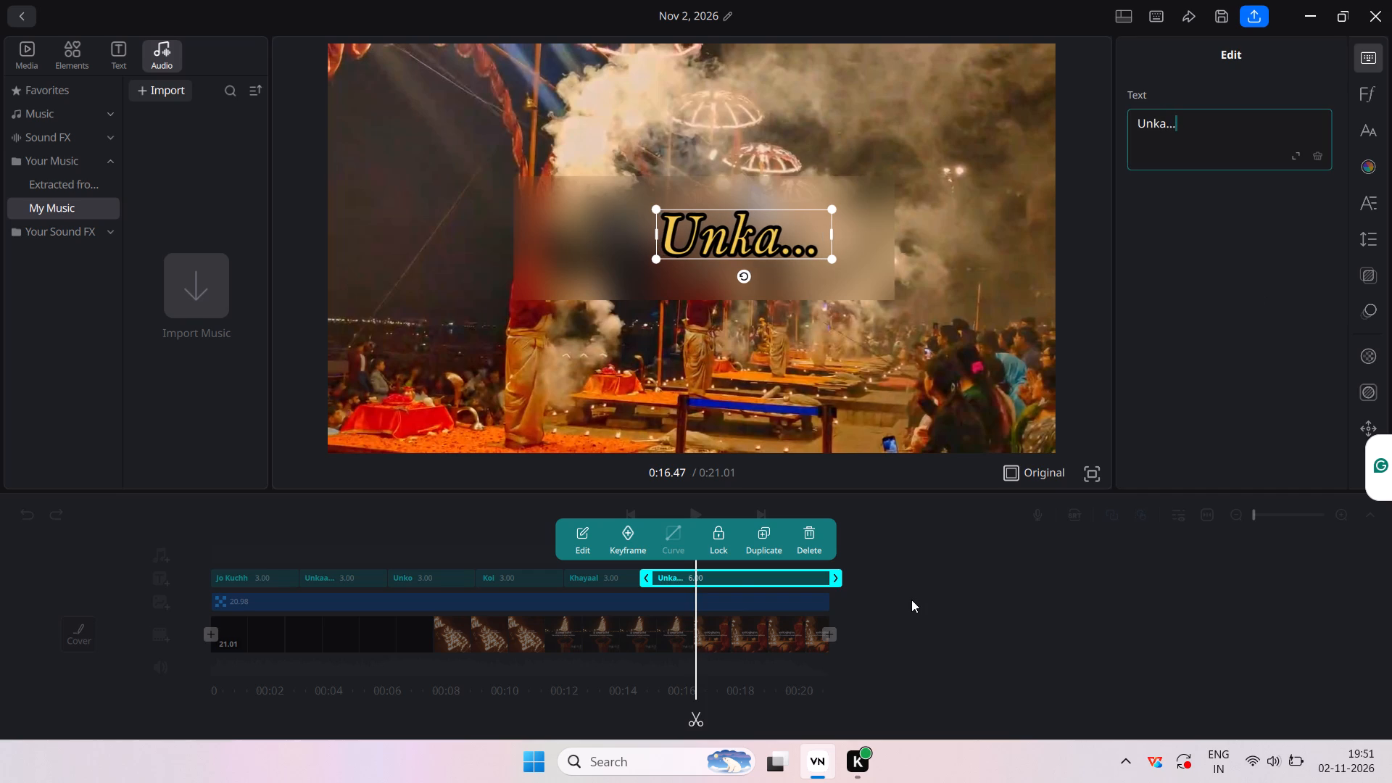
scroll(911, 600, "right", 7)
scroll(911, 600, "right", 20)
scroll(911, 600, "right", 1)
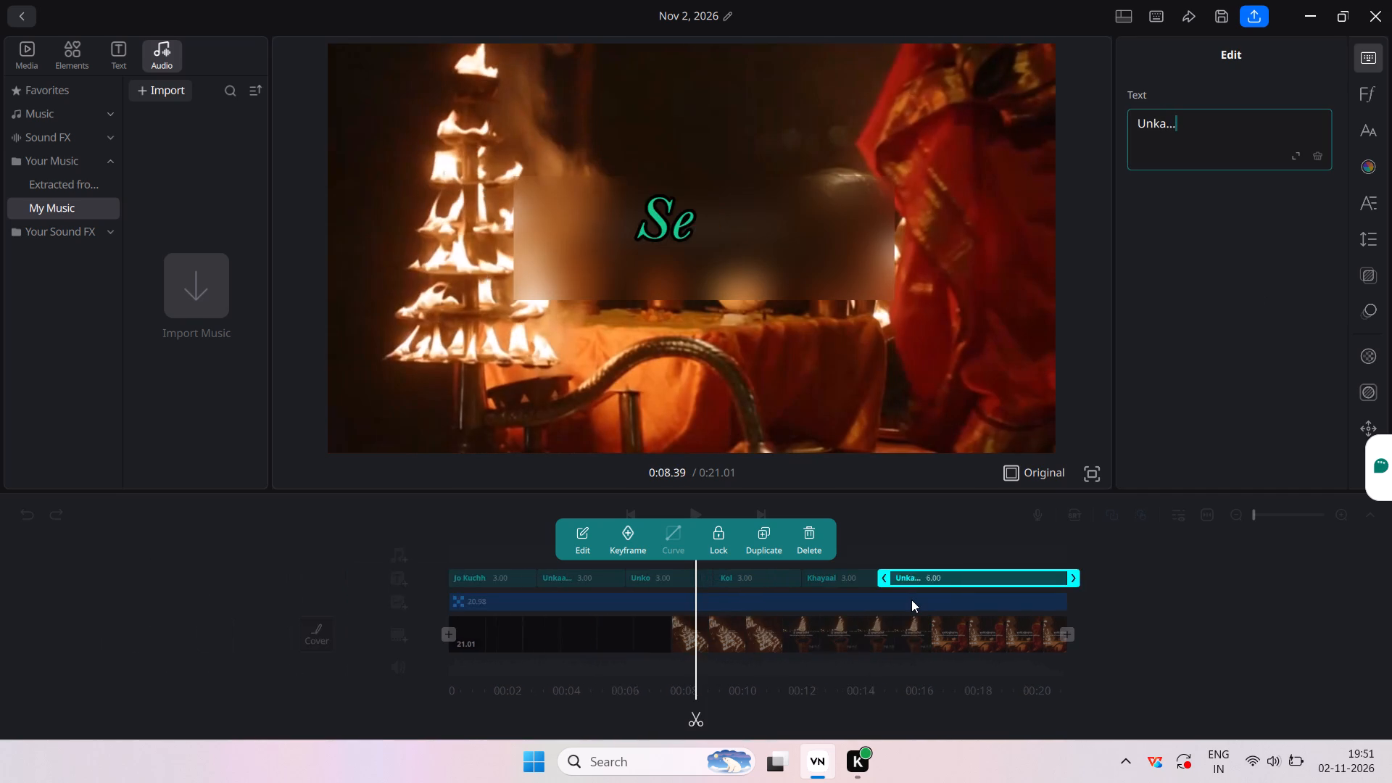
scroll(911, 600, "right", 2)
left_click(1188, 334)
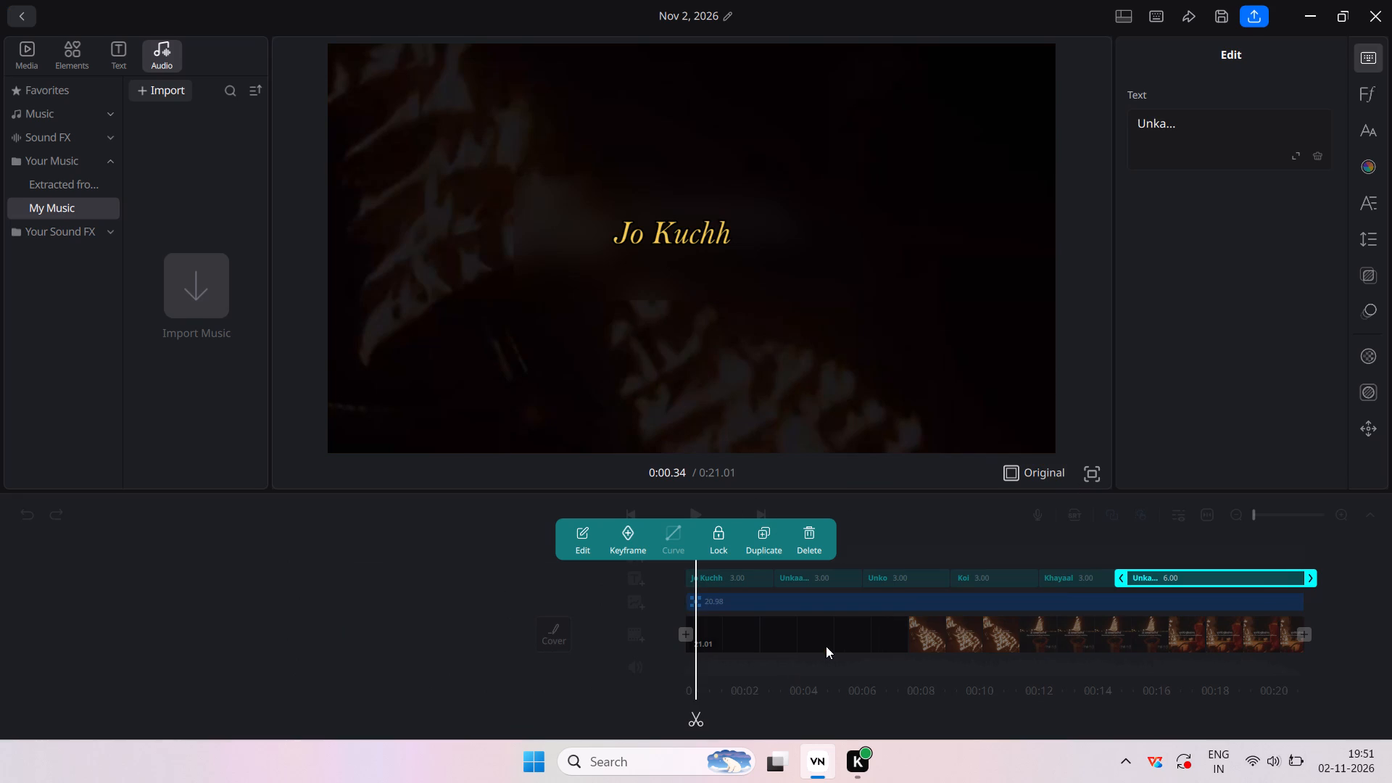
scroll(826, 646, "right", 4)
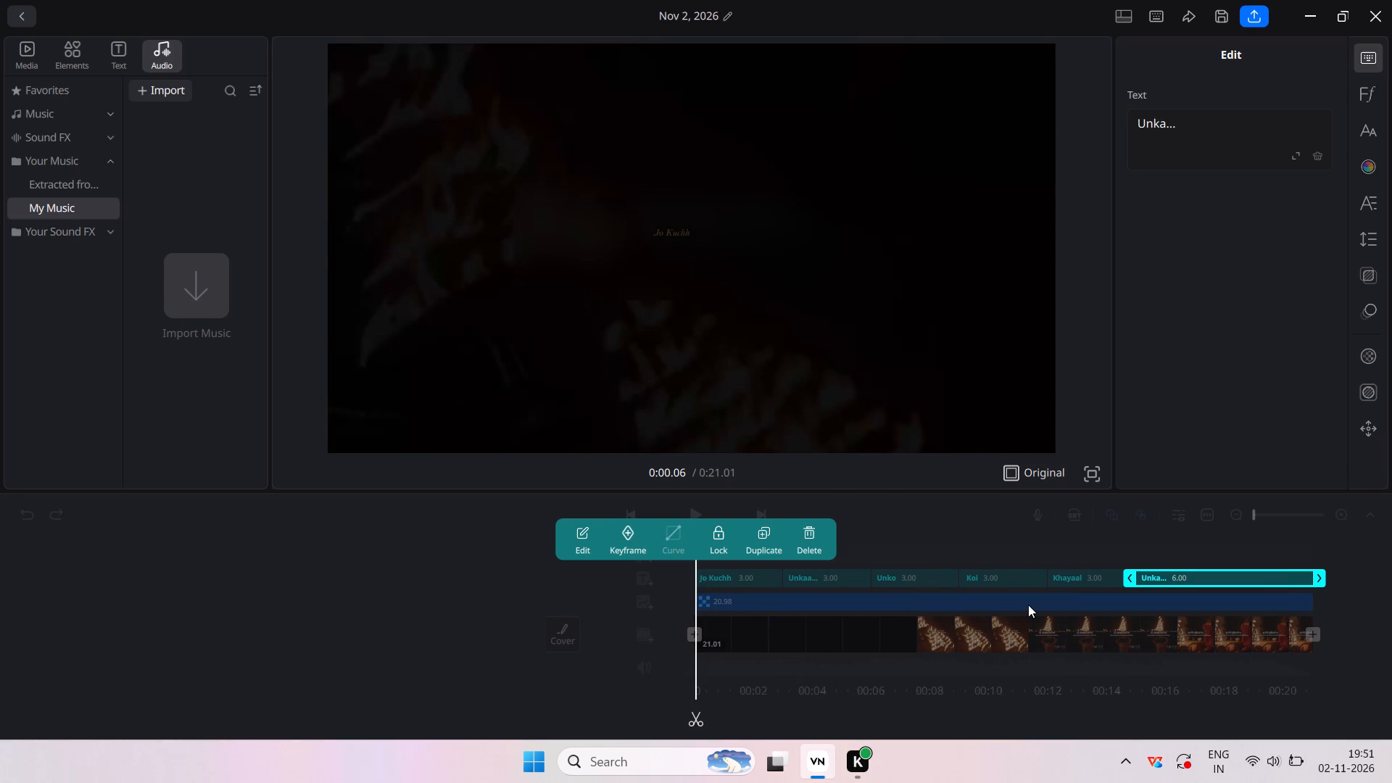
left_click(1304, 590)
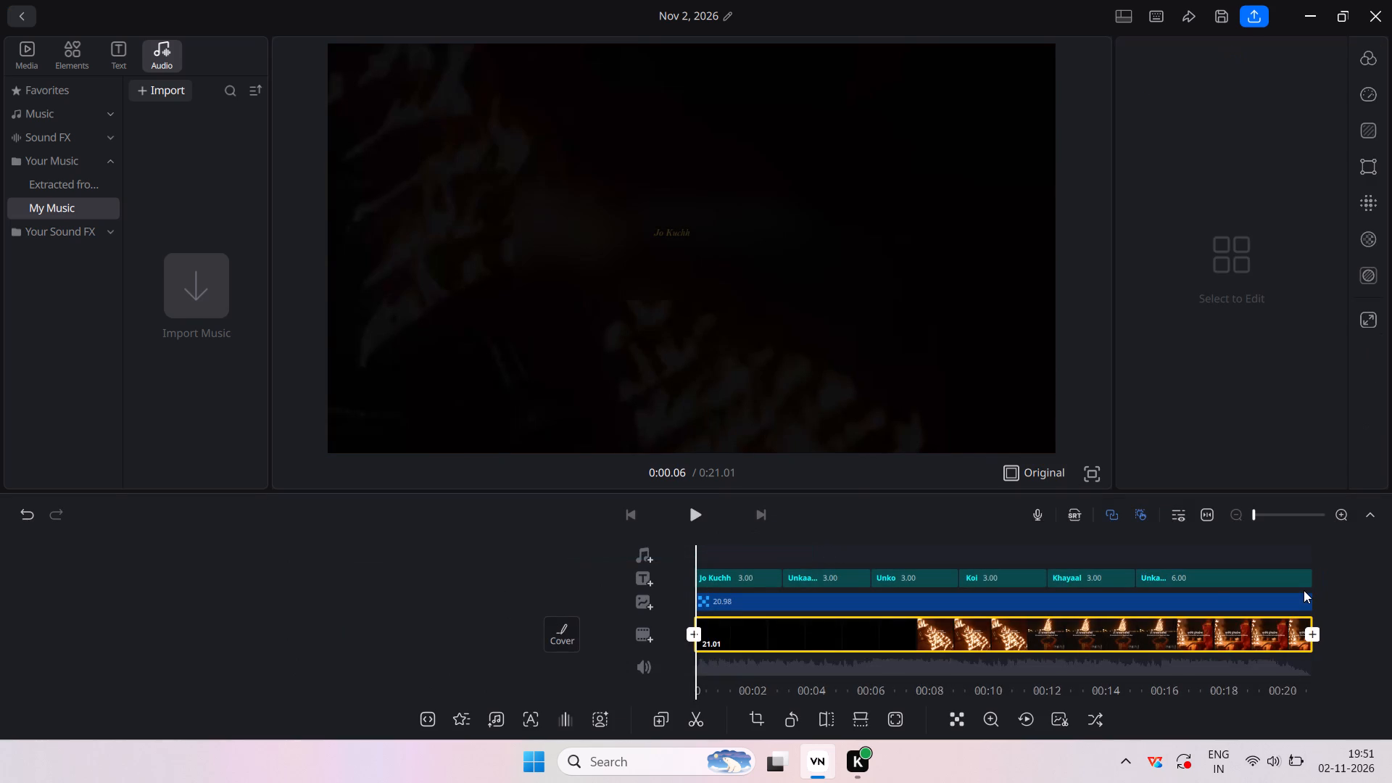
left_click(688, 516)
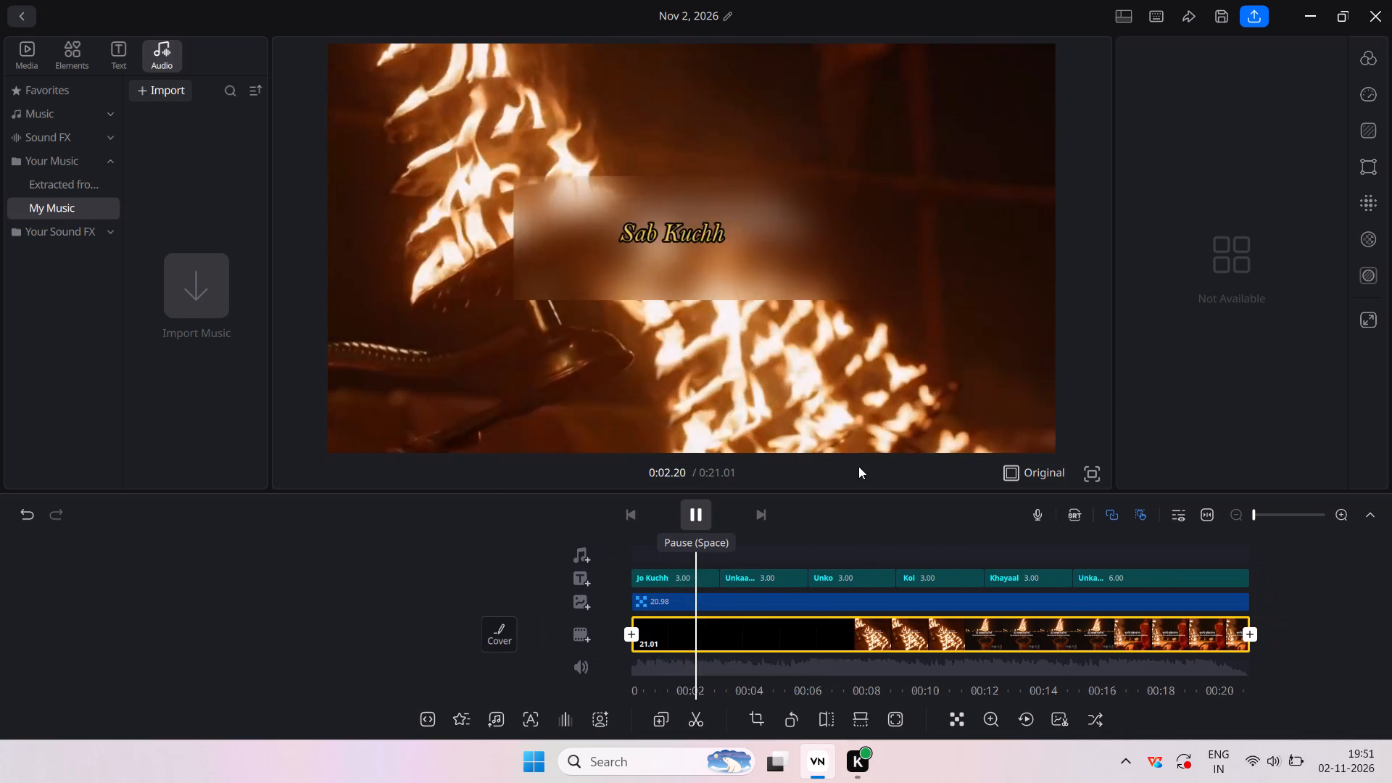
Enlarge the blurred box behind the captions slightly from its upper corner.
left_click(733, 610)
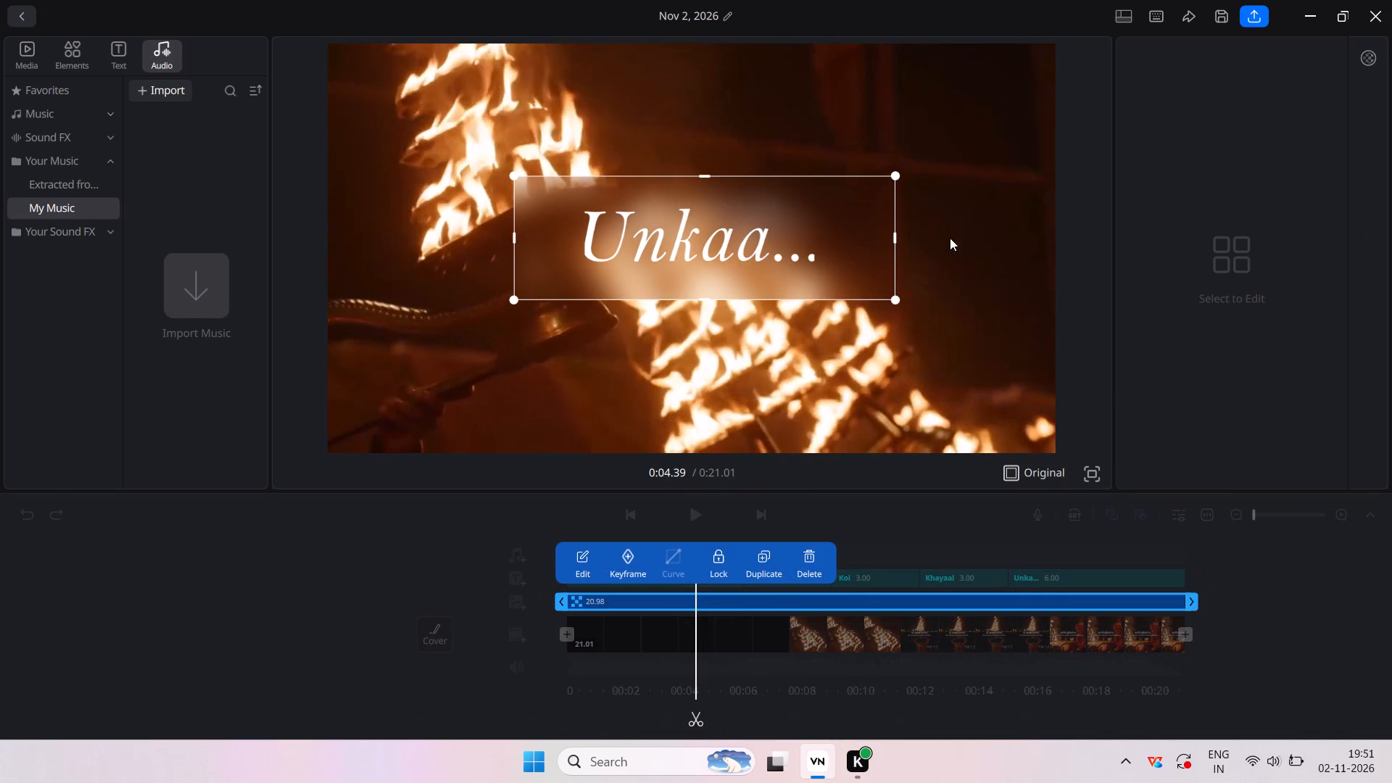
left_click_drag(897, 175, 898, 142)
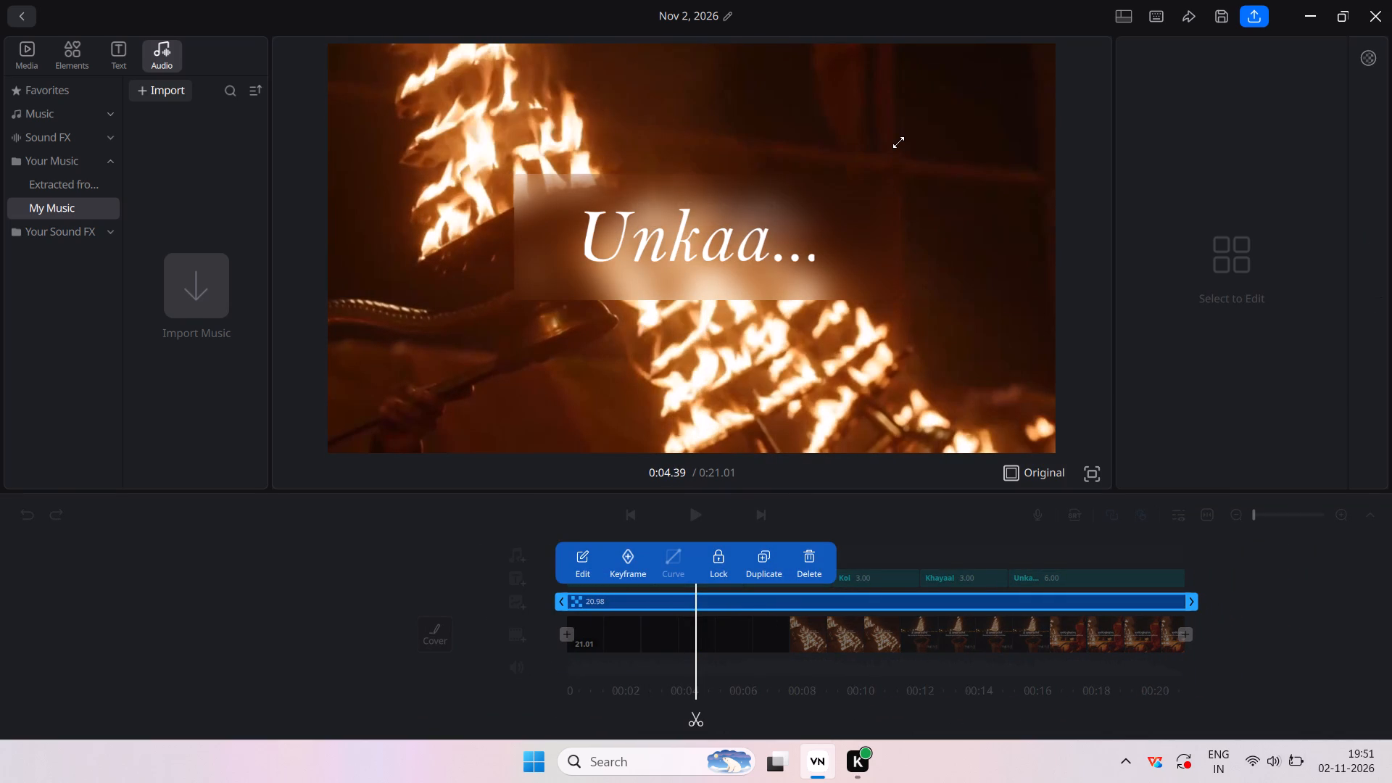
left_click_drag(898, 142, 900, 138)
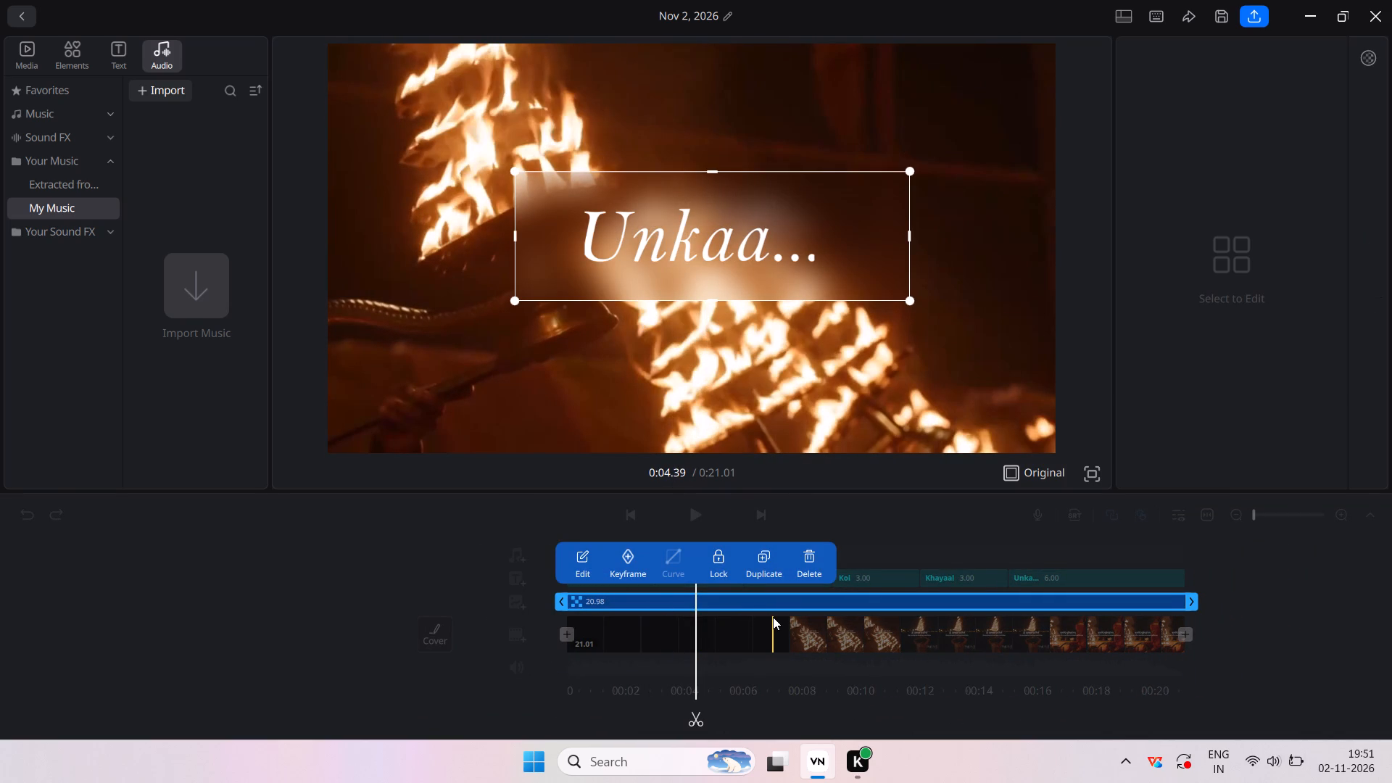
Play the video from the start to check how the captions sit over the blurred box.
scroll(773, 617, "right", 18)
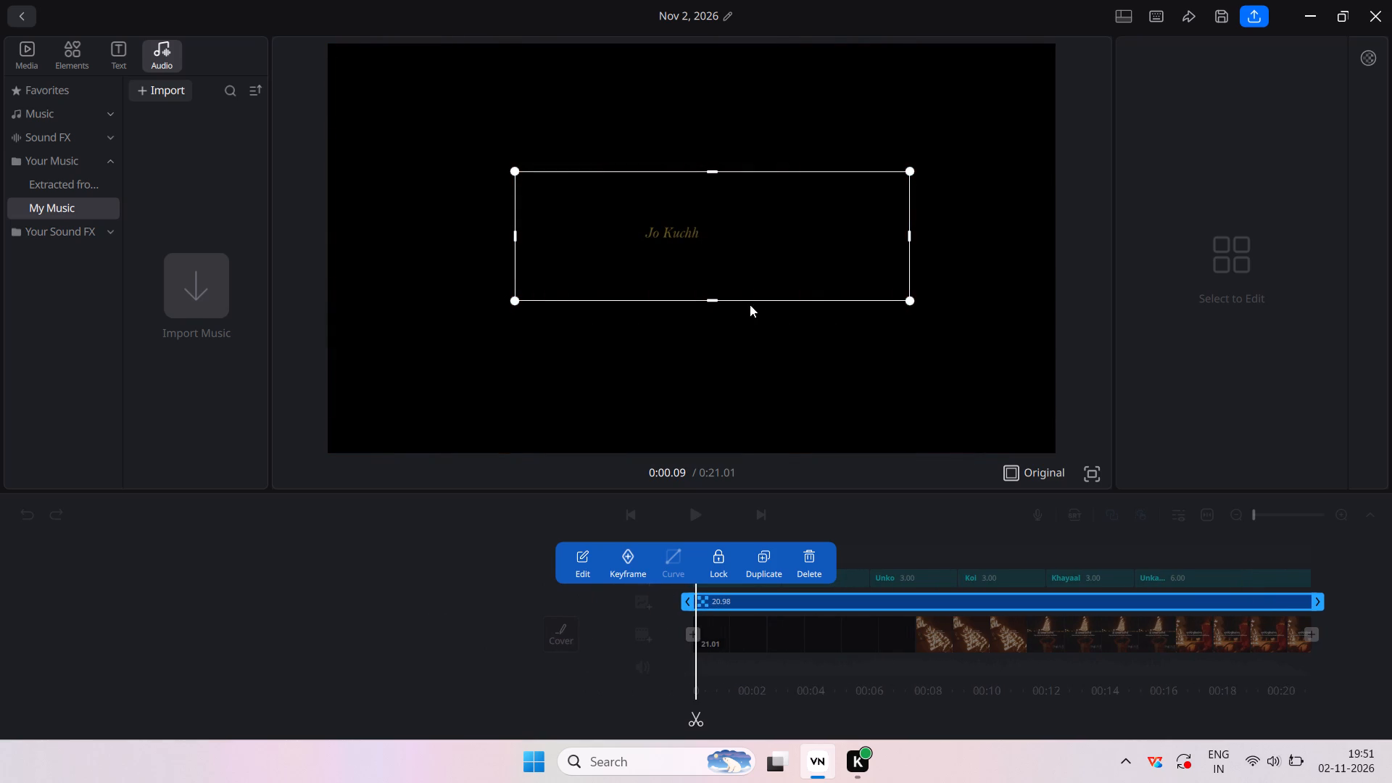
left_click(870, 598)
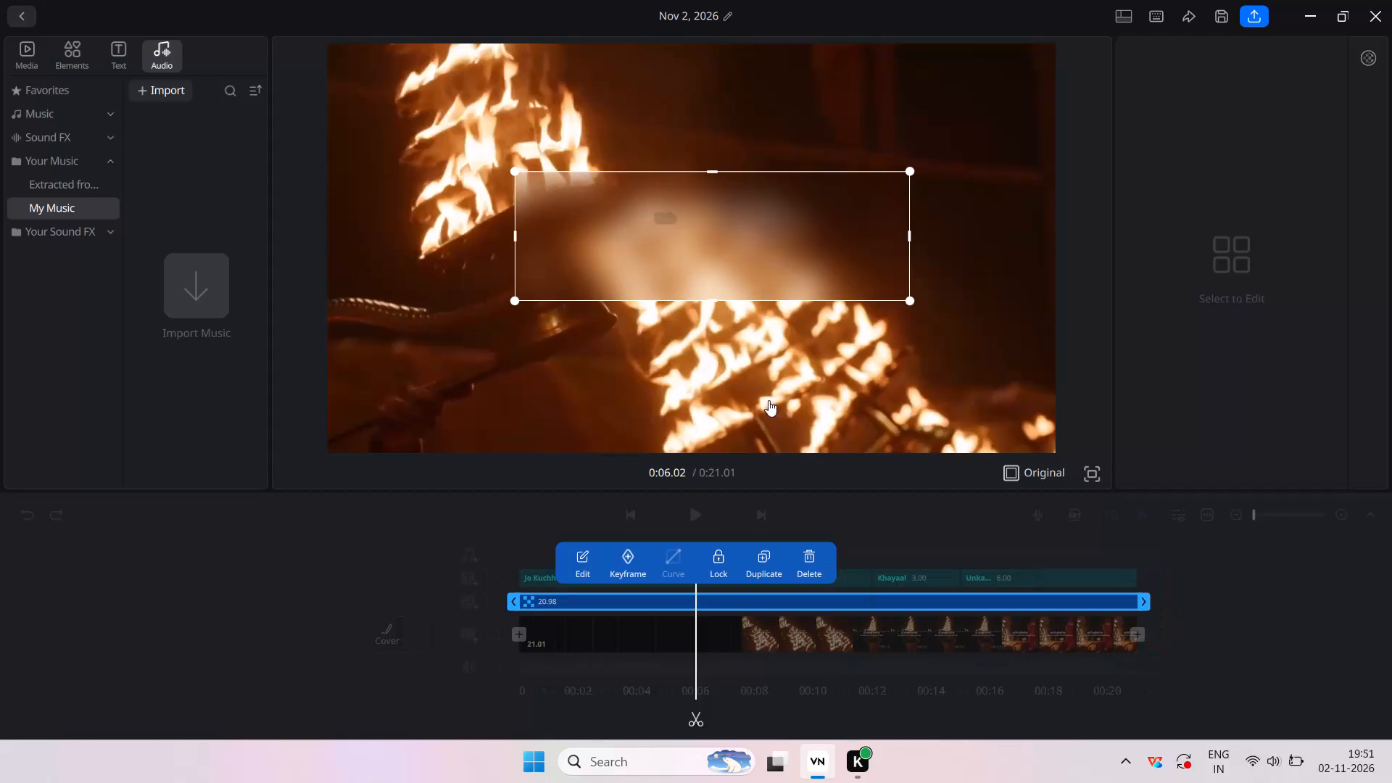
scroll(529, 596, "right", 7)
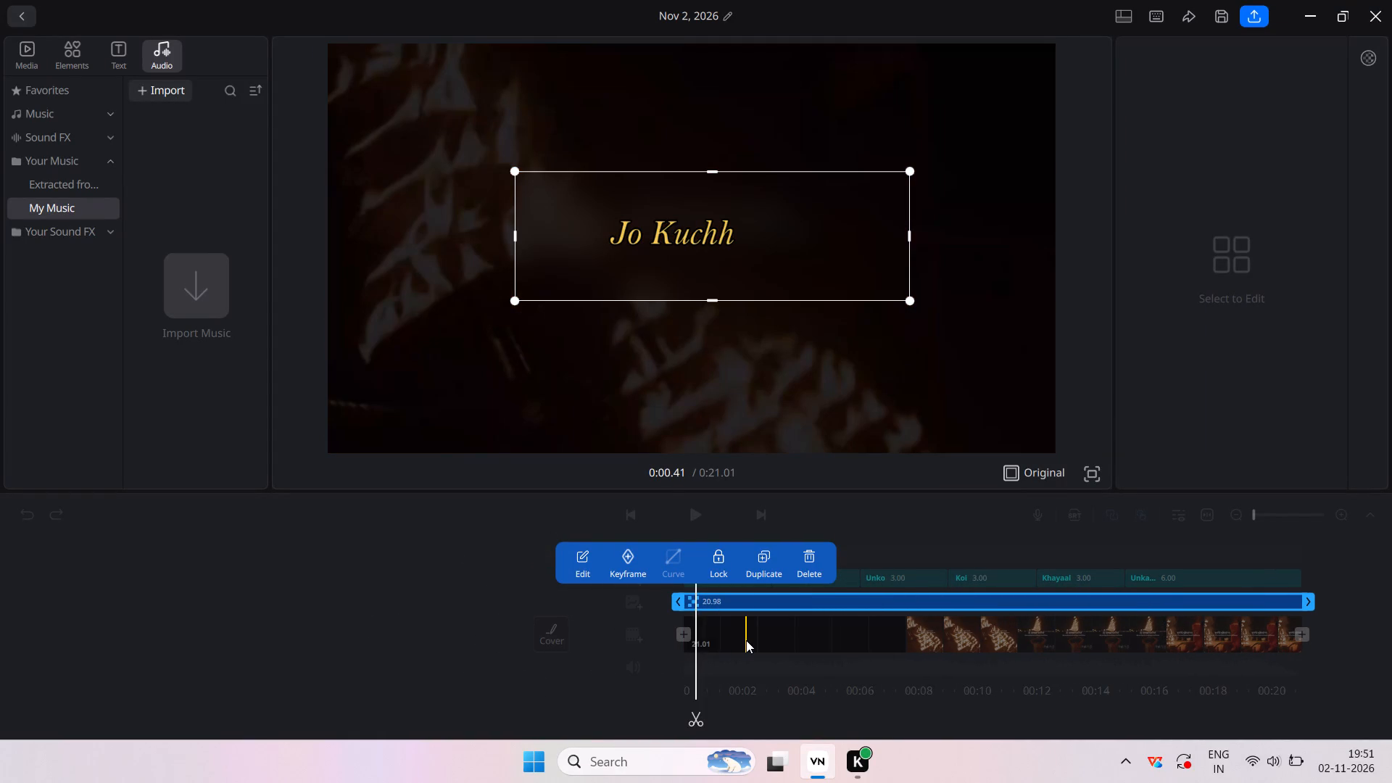
scroll(746, 640, "right", 3)
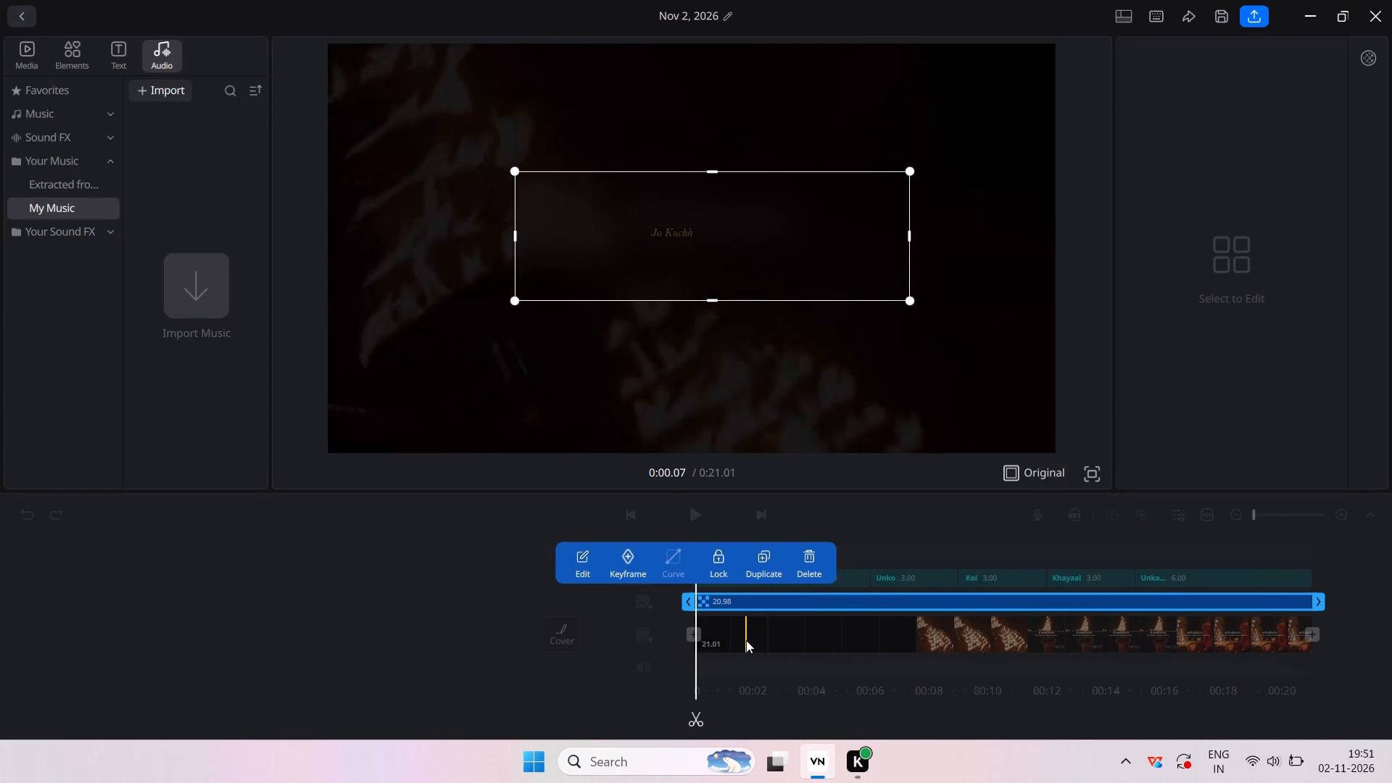
left_click(477, 585)
left_click(695, 518)
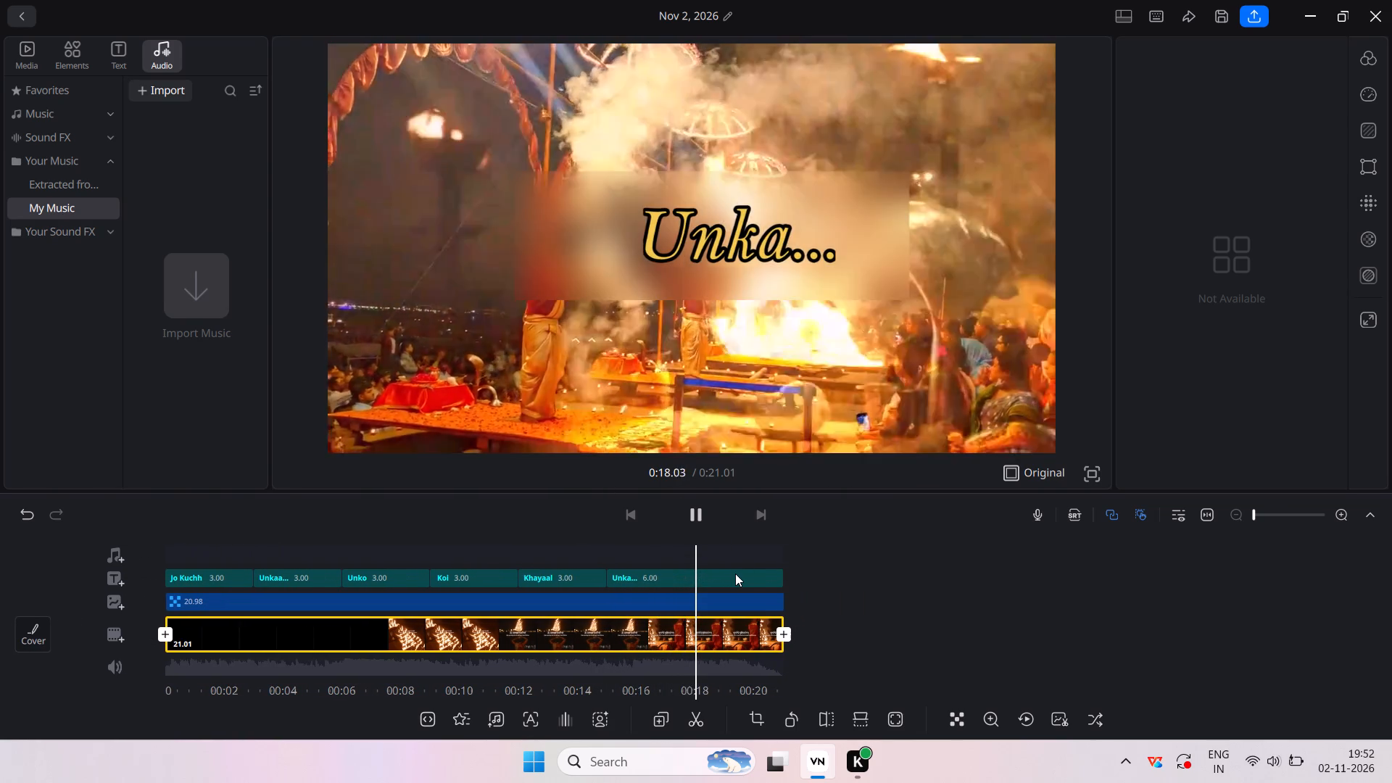
scroll(681, 589, "right", 20)
scroll(681, 589, "right", 10)
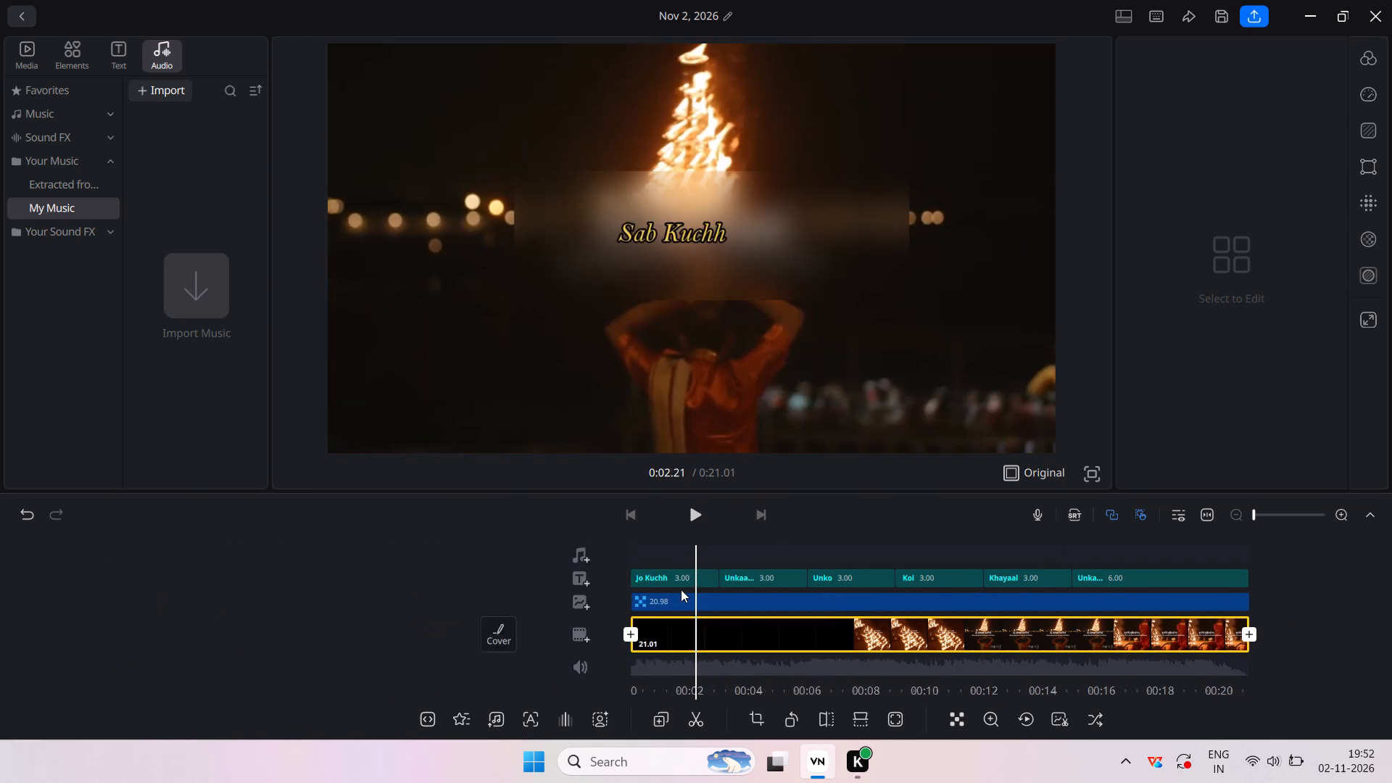
scroll(681, 589, "right", 3)
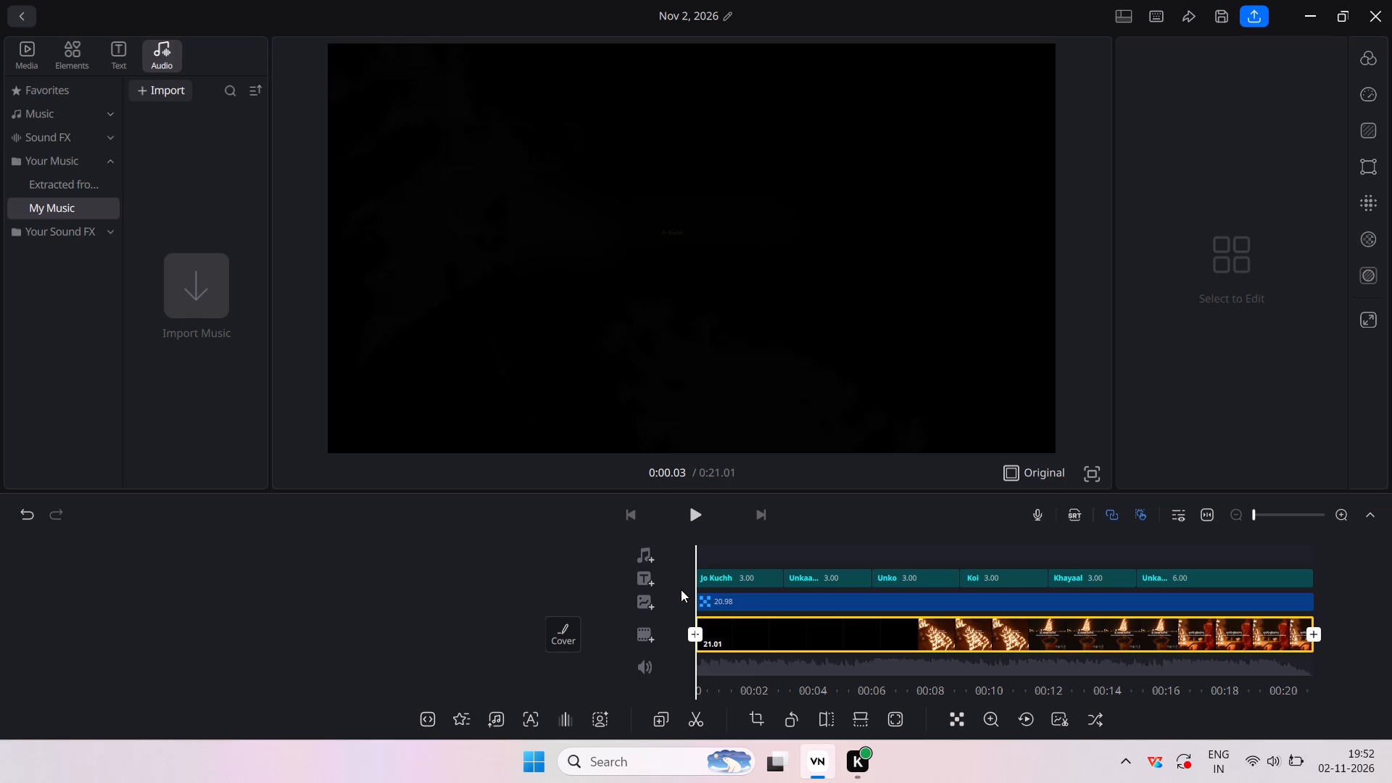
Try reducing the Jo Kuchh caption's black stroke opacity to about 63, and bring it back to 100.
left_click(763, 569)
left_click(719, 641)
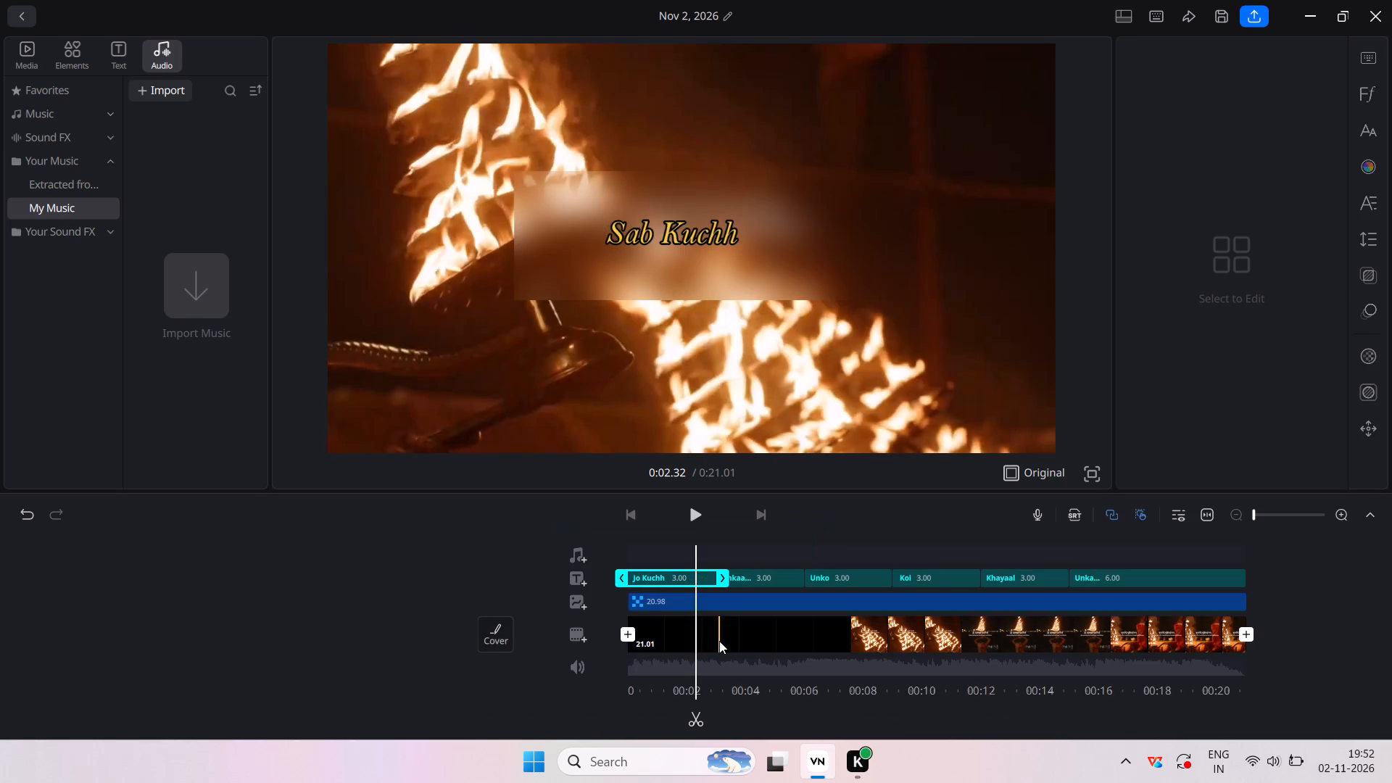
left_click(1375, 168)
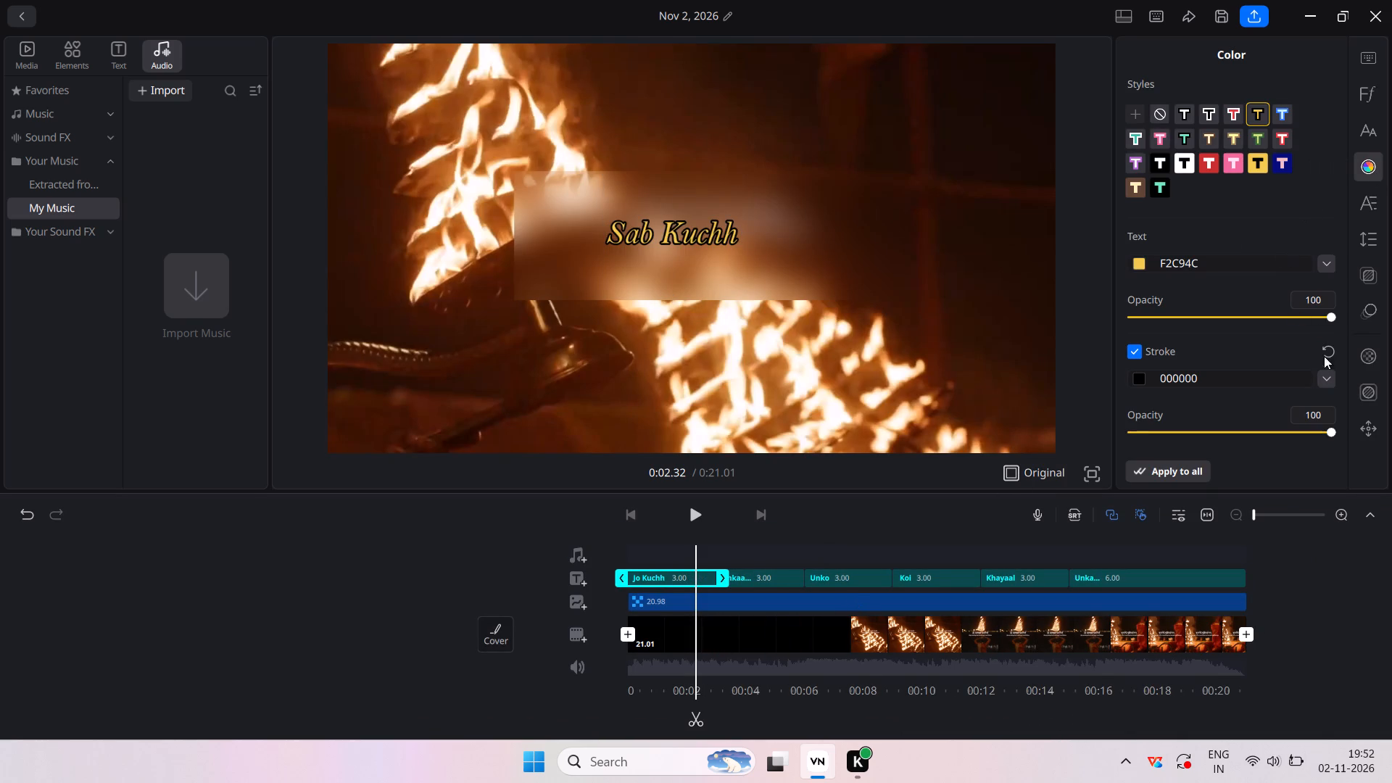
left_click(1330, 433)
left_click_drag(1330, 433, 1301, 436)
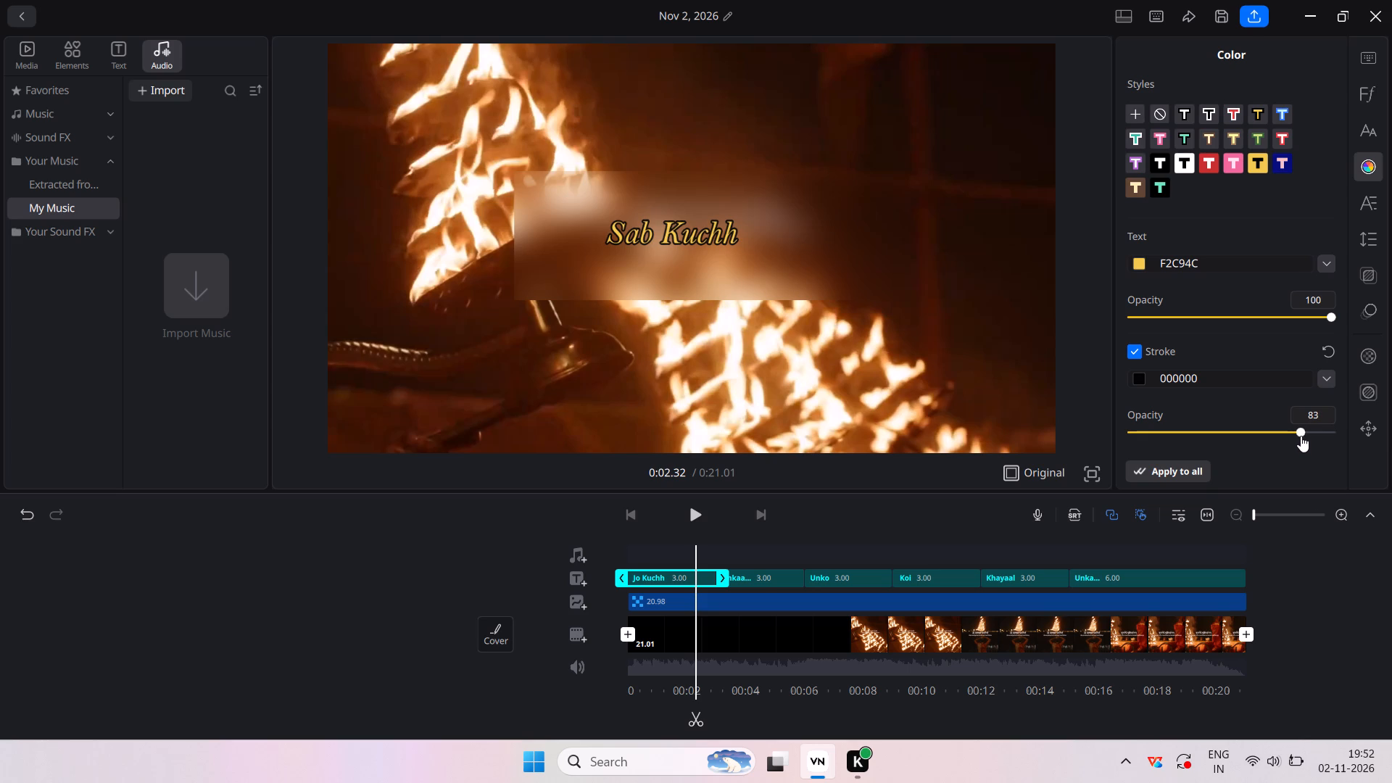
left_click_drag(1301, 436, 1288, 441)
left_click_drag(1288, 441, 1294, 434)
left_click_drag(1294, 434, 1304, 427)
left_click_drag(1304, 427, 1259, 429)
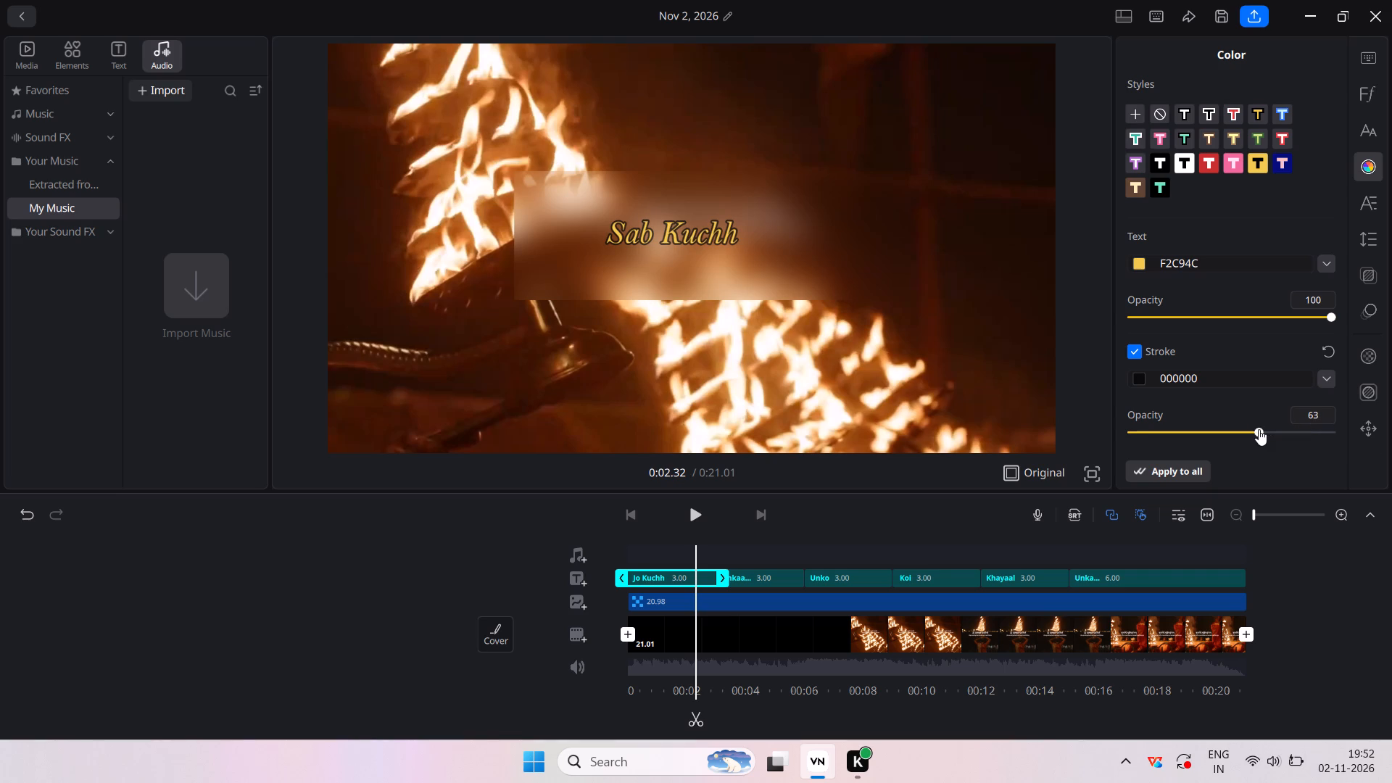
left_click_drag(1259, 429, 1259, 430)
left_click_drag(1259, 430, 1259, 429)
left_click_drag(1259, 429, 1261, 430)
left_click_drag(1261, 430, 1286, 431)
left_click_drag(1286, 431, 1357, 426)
Lower the Jo Kuchh caption's text colour opacity to 47 and apply the colour settings to all captions.
left_click_drag(1330, 320, 1198, 324)
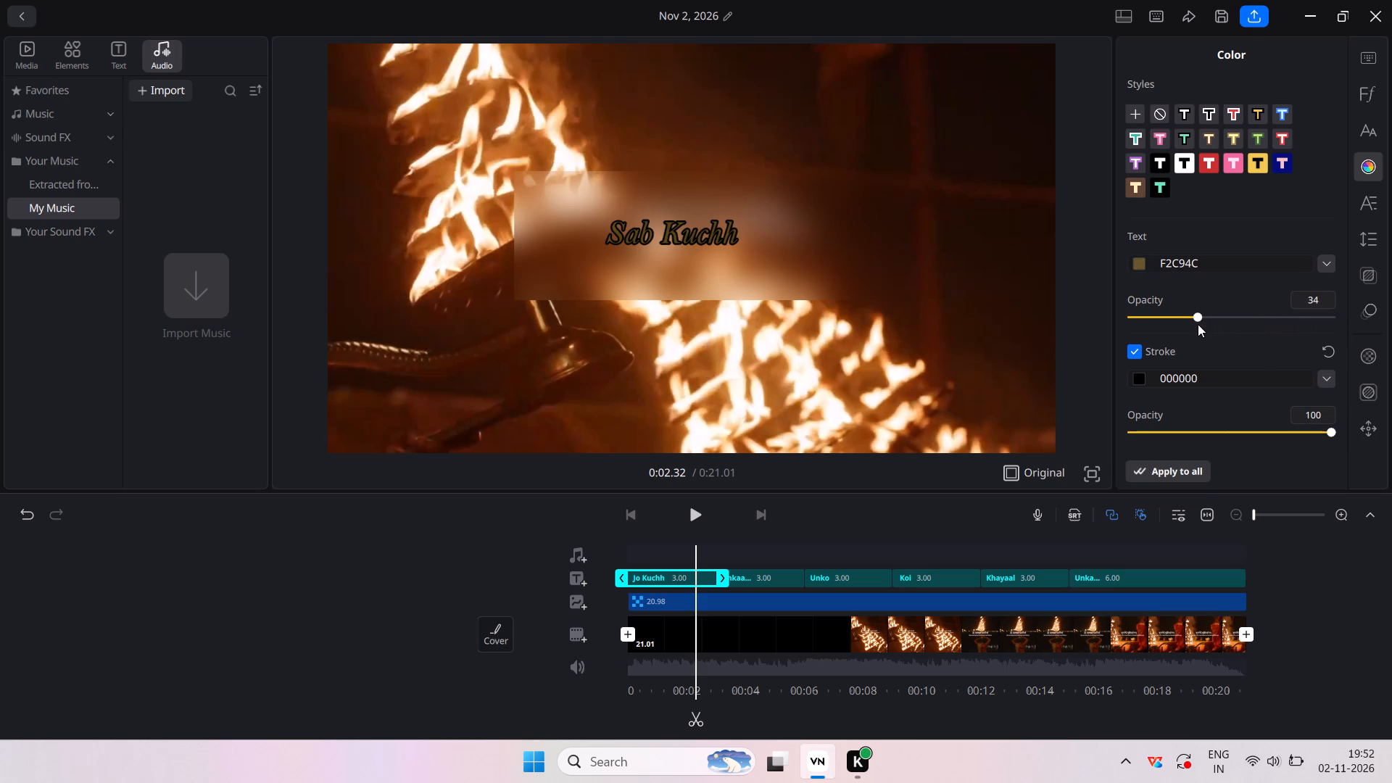
left_click_drag(1198, 324, 1248, 316)
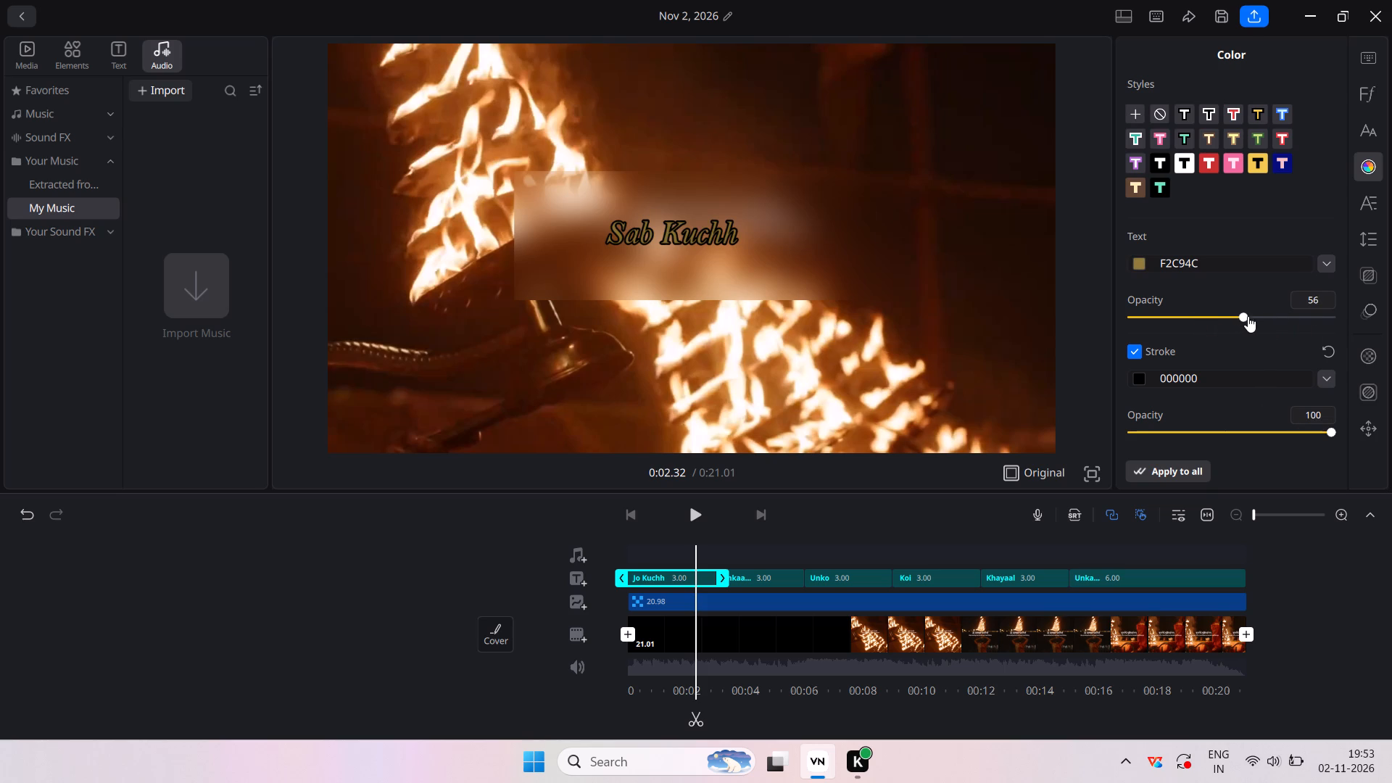
left_click_drag(1248, 316, 1168, 300)
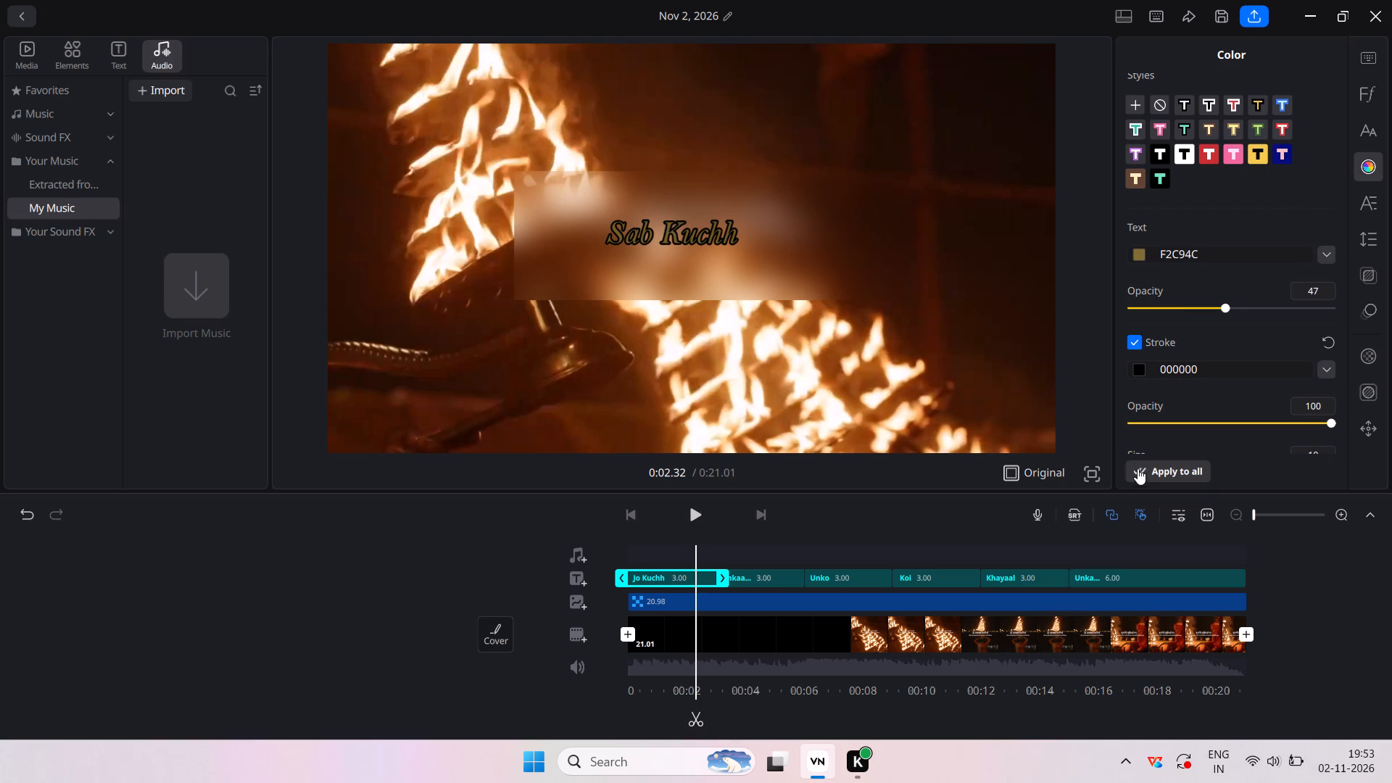
left_click(1153, 476)
scroll(749, 598, "right", 8)
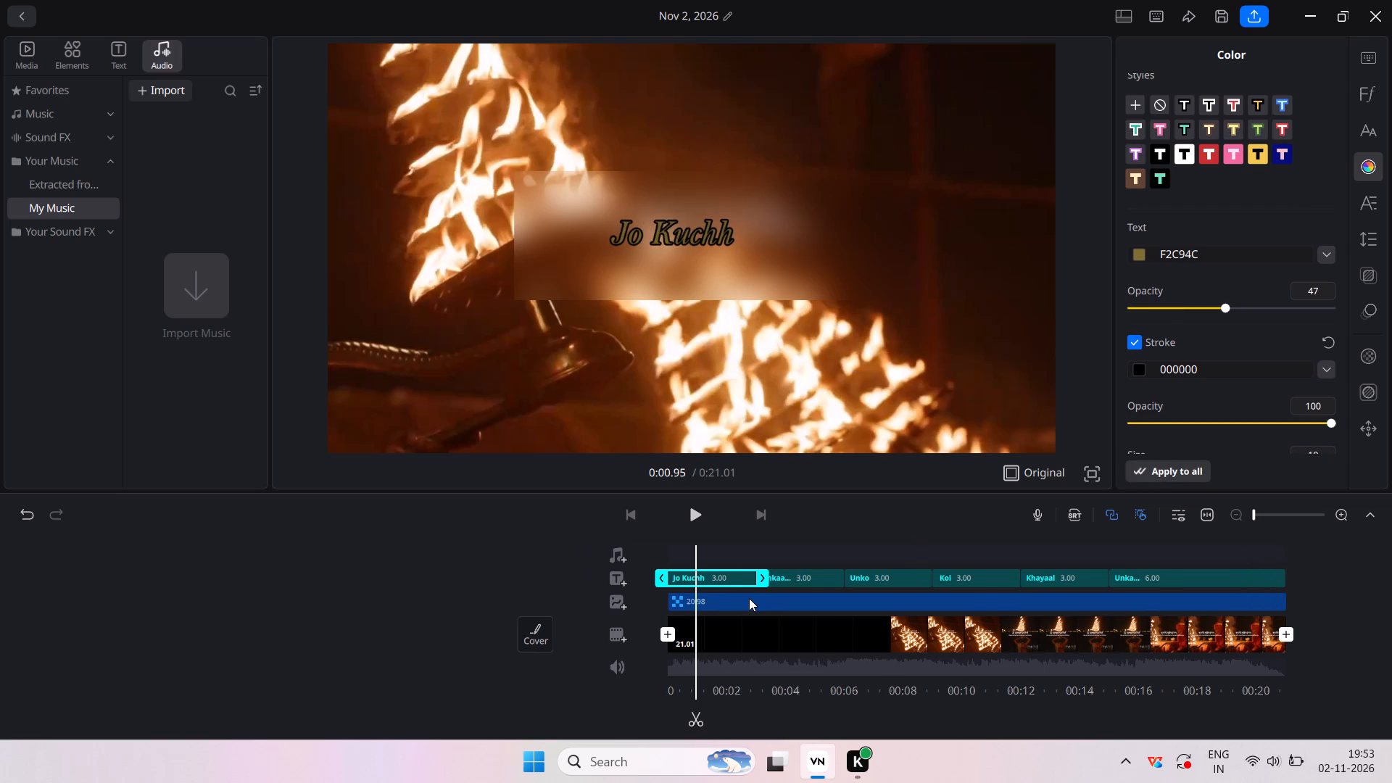
Play the video from the start to check how the captions look with the lowered text opacity.
scroll(749, 598, "right", 5)
left_click(687, 518)
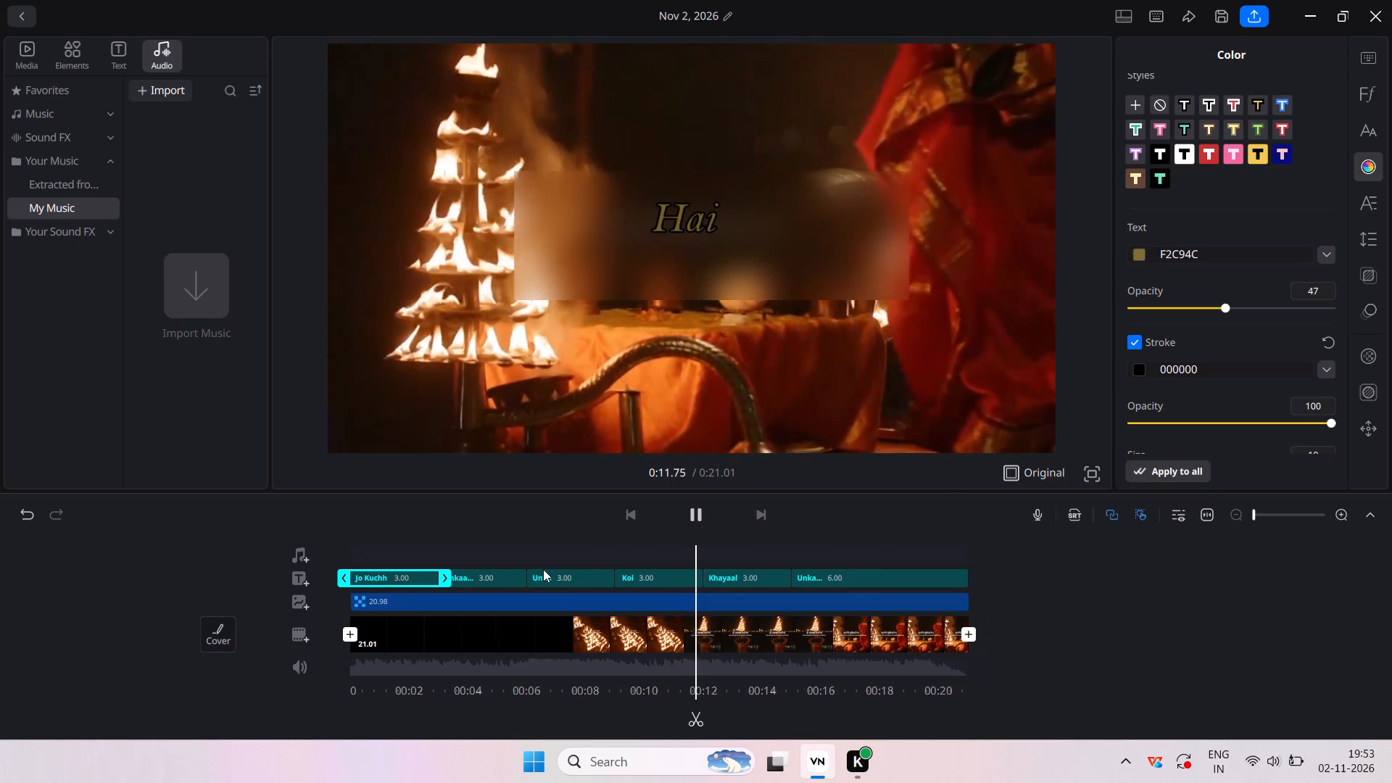
scroll(543, 569, "right", 20)
scroll(543, 569, "right", 11)
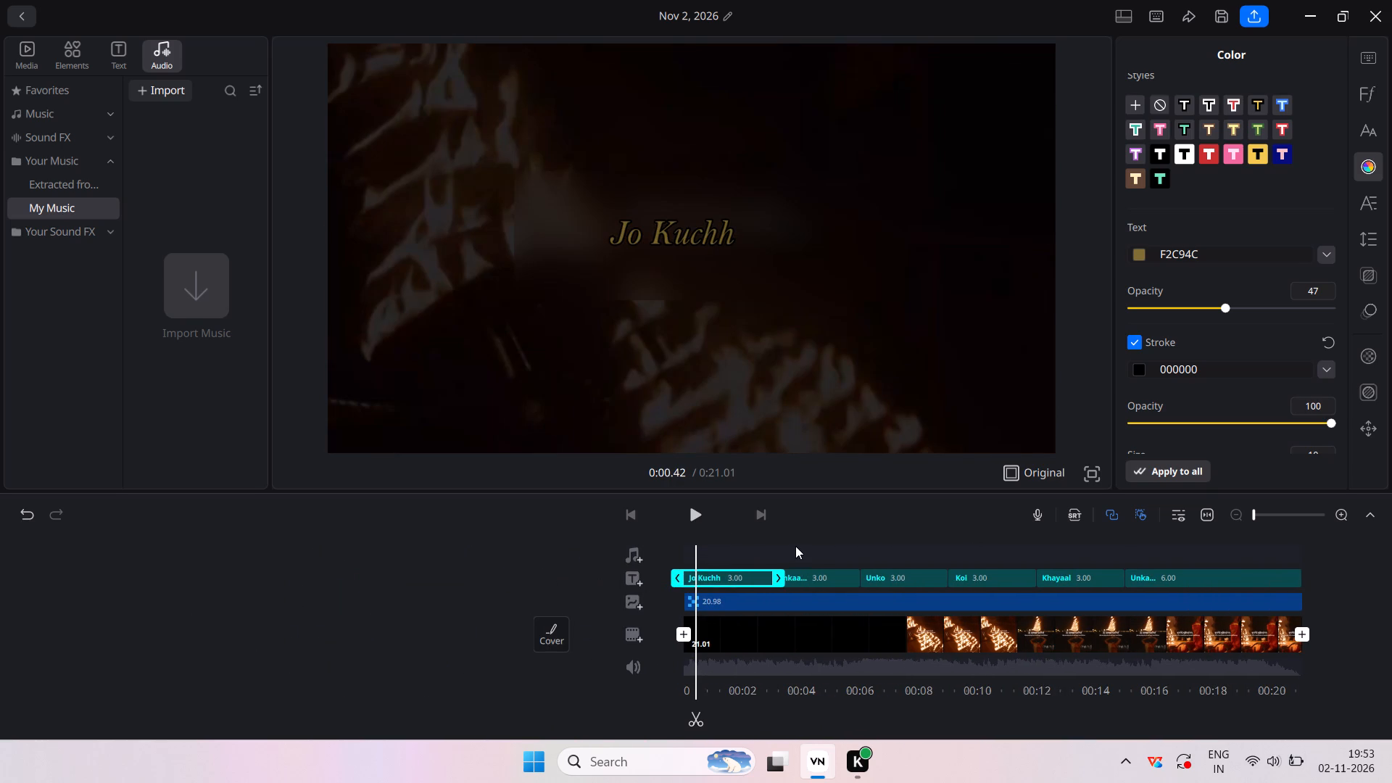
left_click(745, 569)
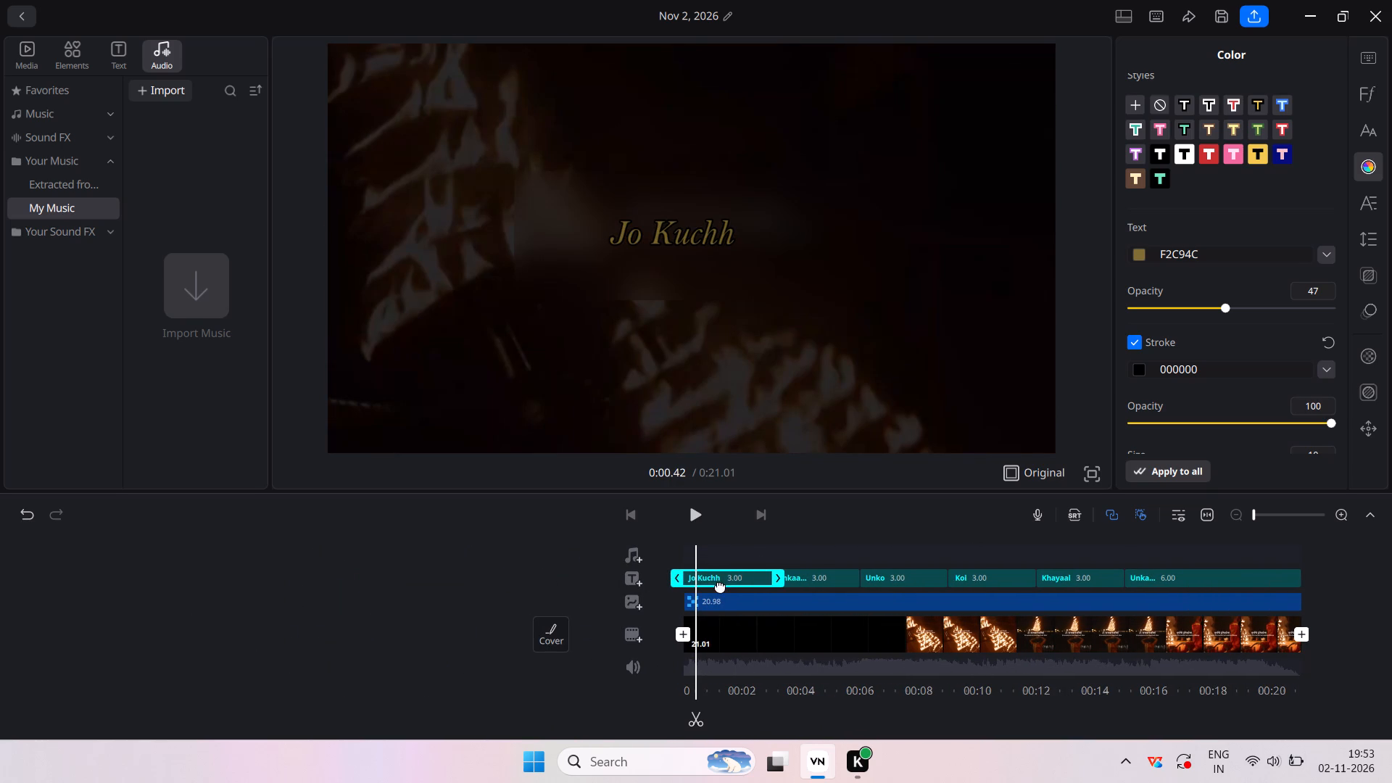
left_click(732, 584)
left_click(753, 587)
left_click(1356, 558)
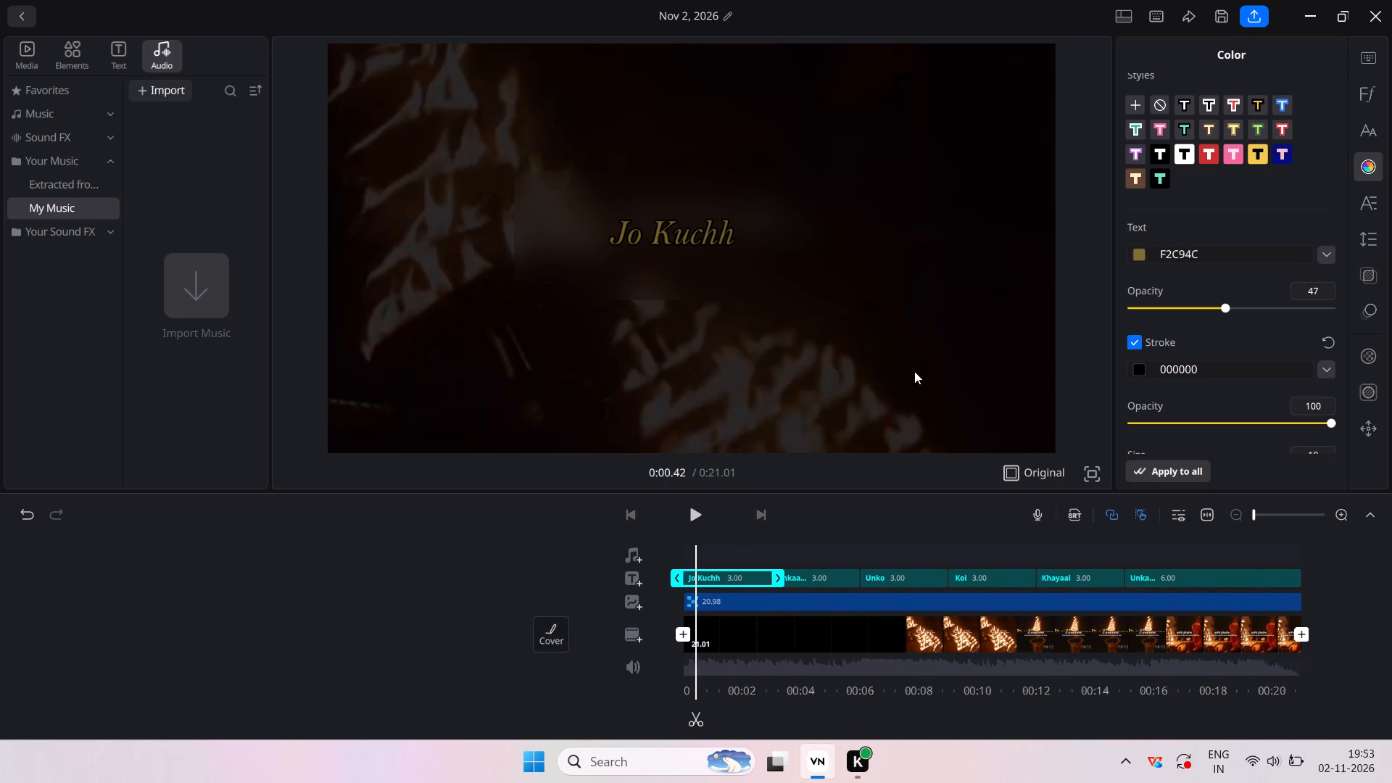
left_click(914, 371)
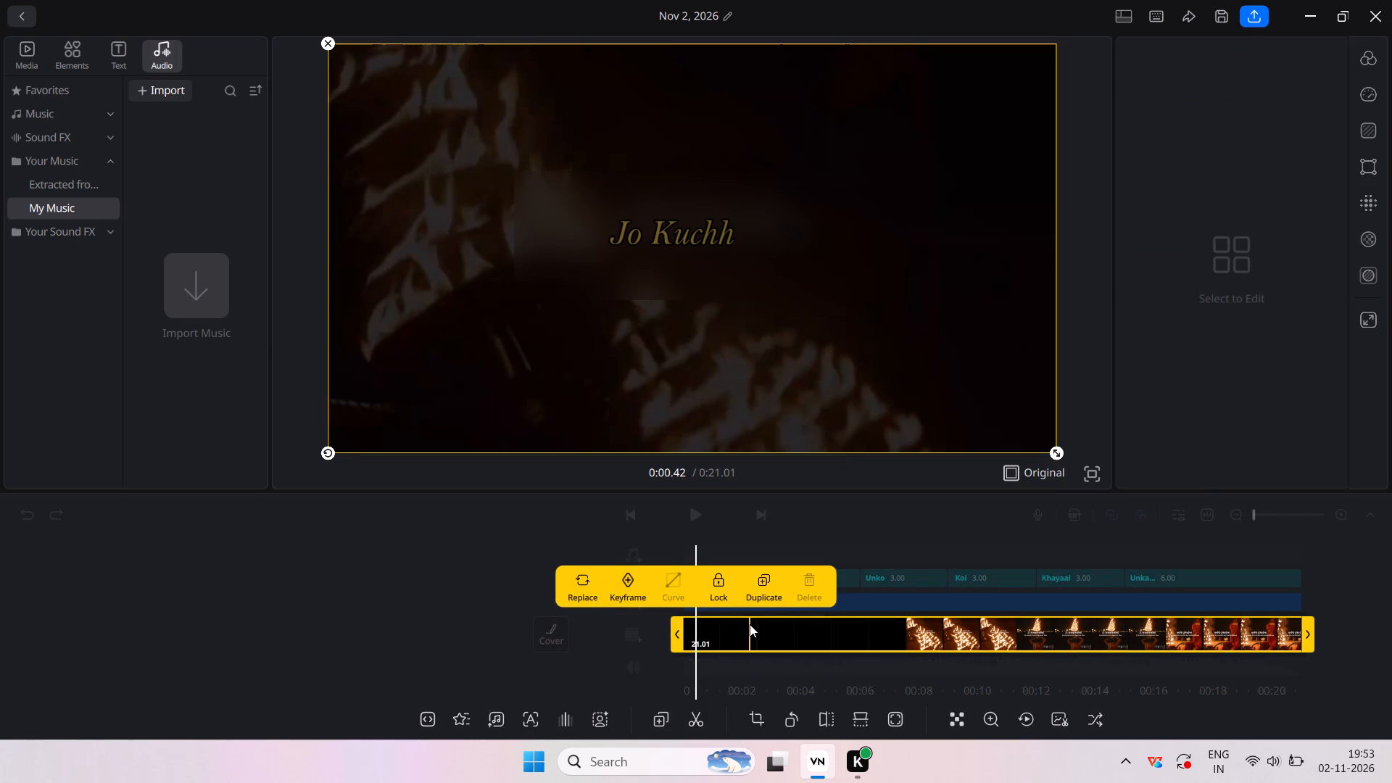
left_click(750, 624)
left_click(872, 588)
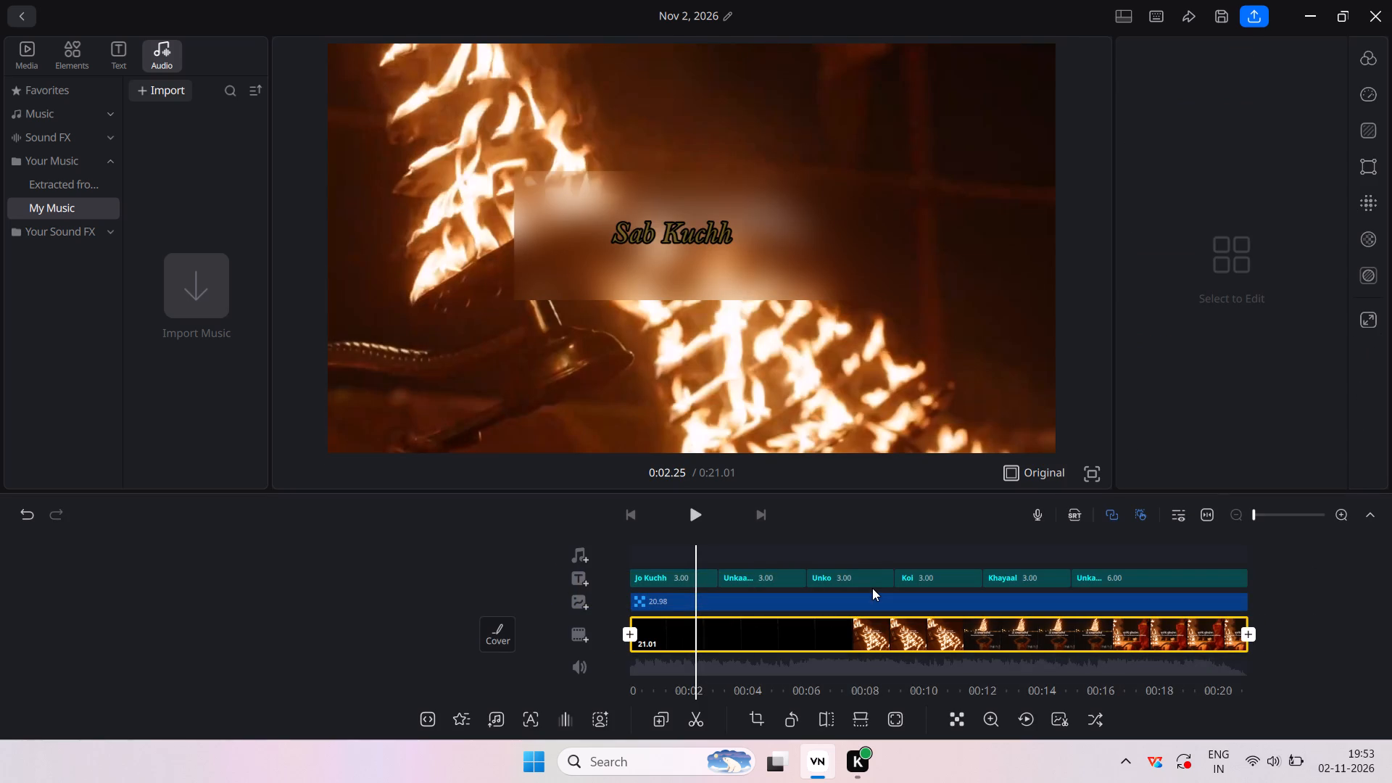
Add two trailing dots to each line of the first caption, making it "Jo Kuchh..", "Mera hai.." and "Sab Kuchh..".
left_click(686, 571)
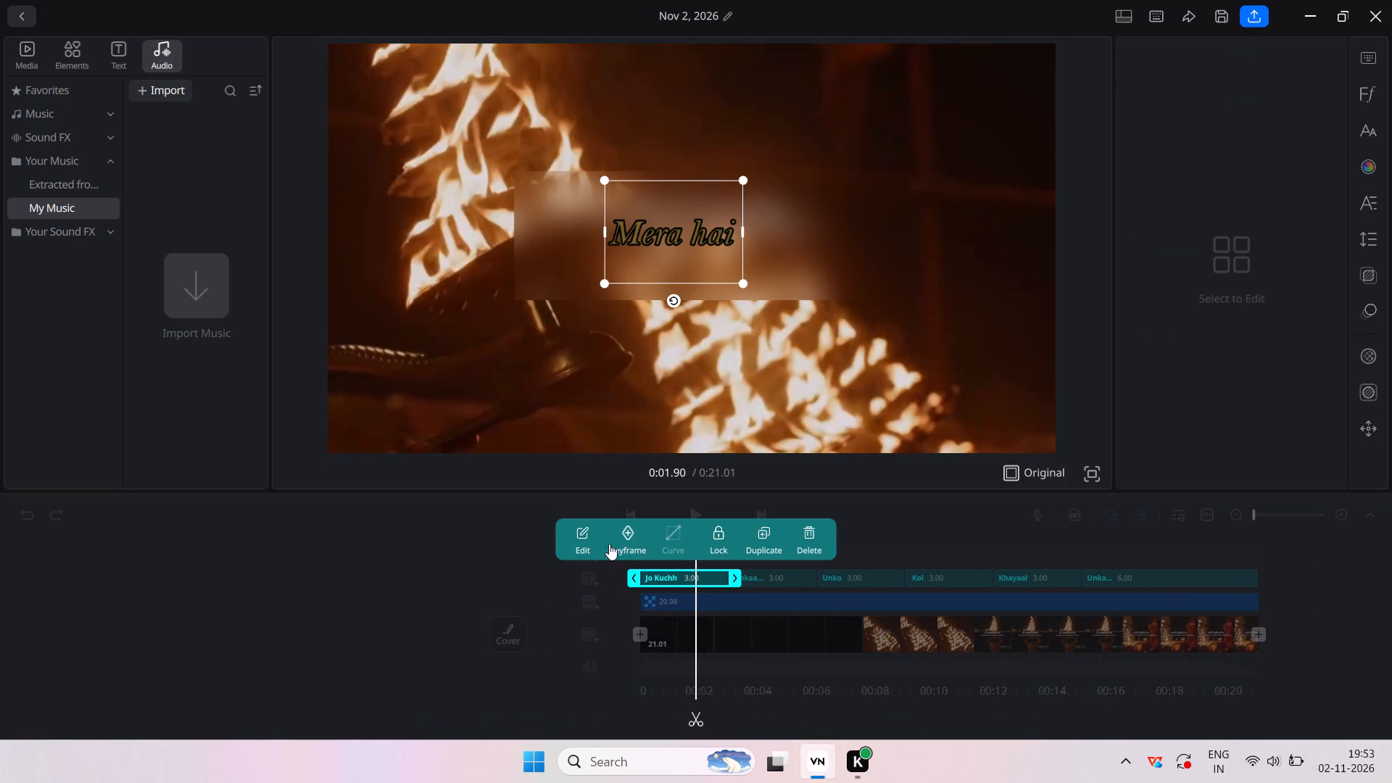
left_click(578, 536)
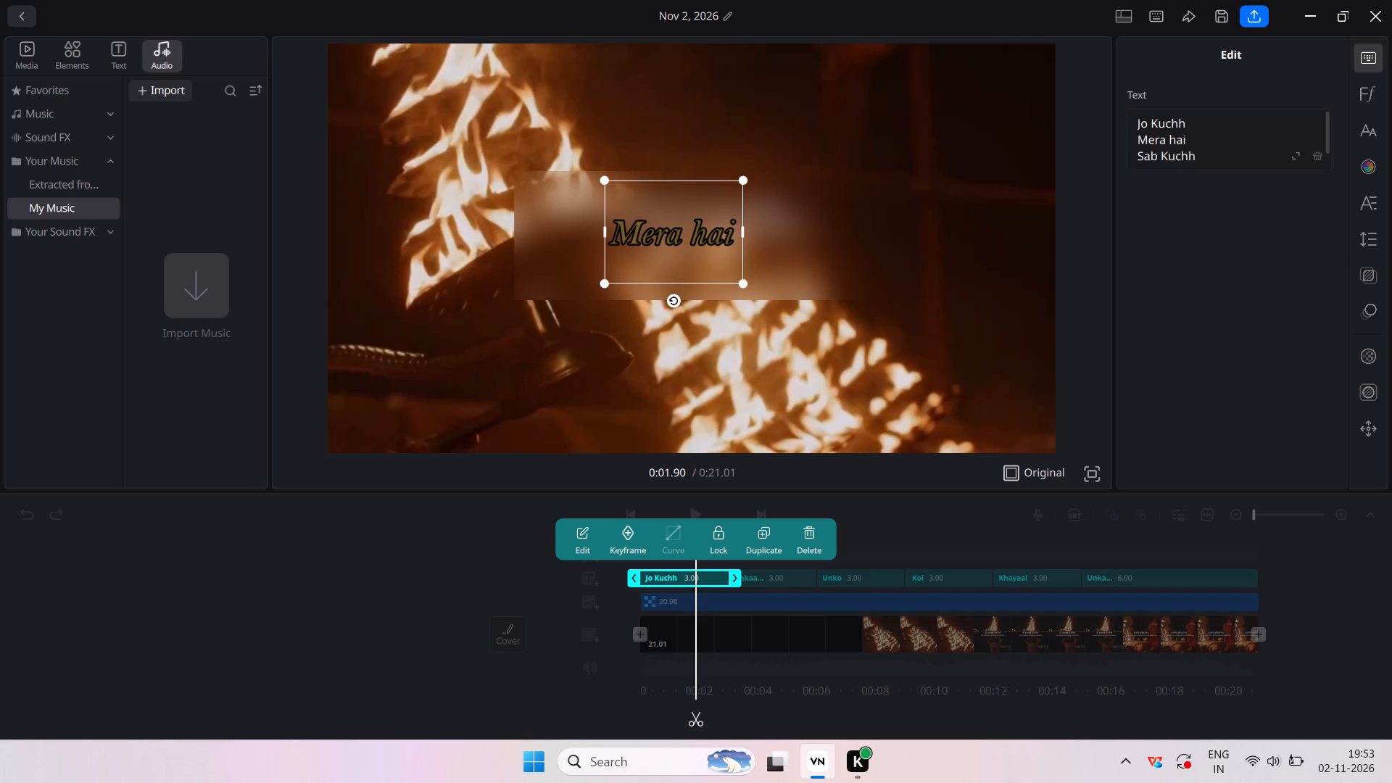
left_click(1201, 121)
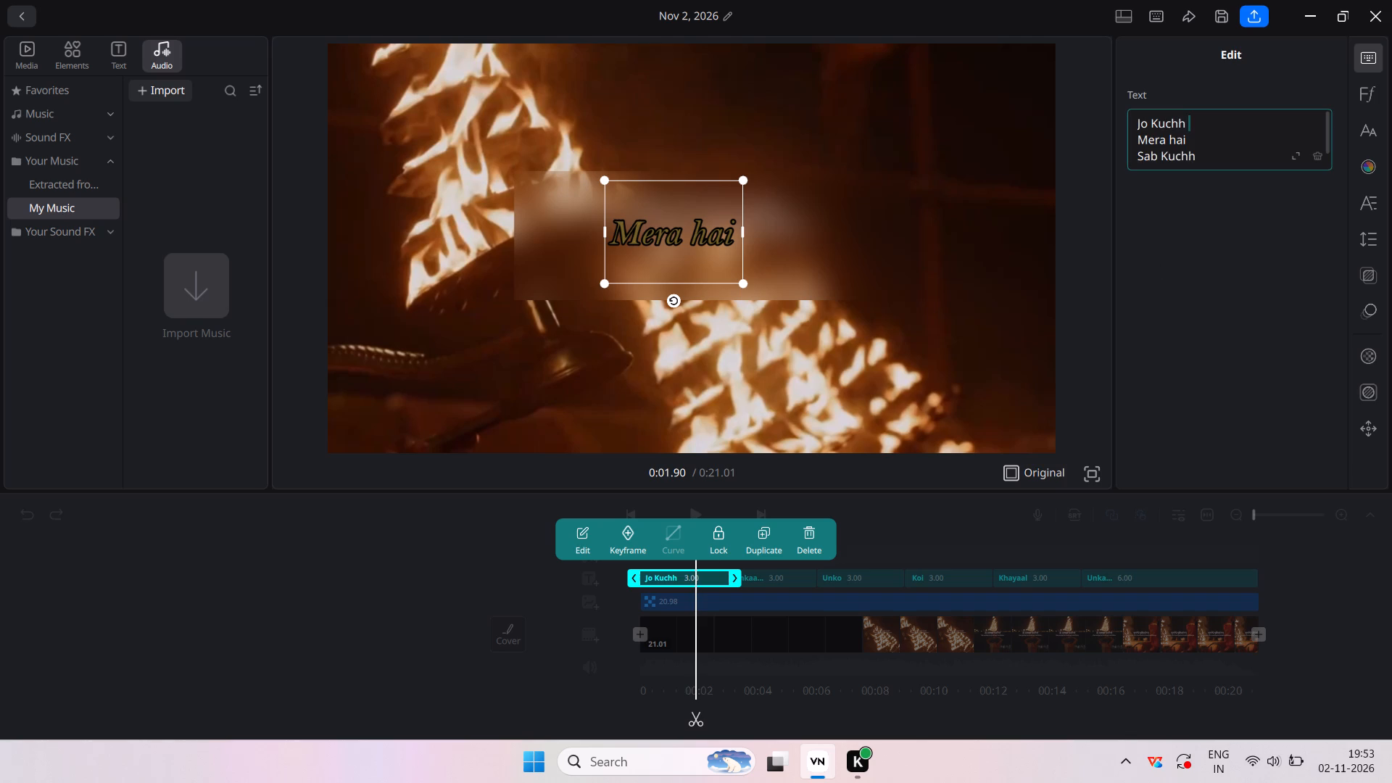
key("Left")
type("..")
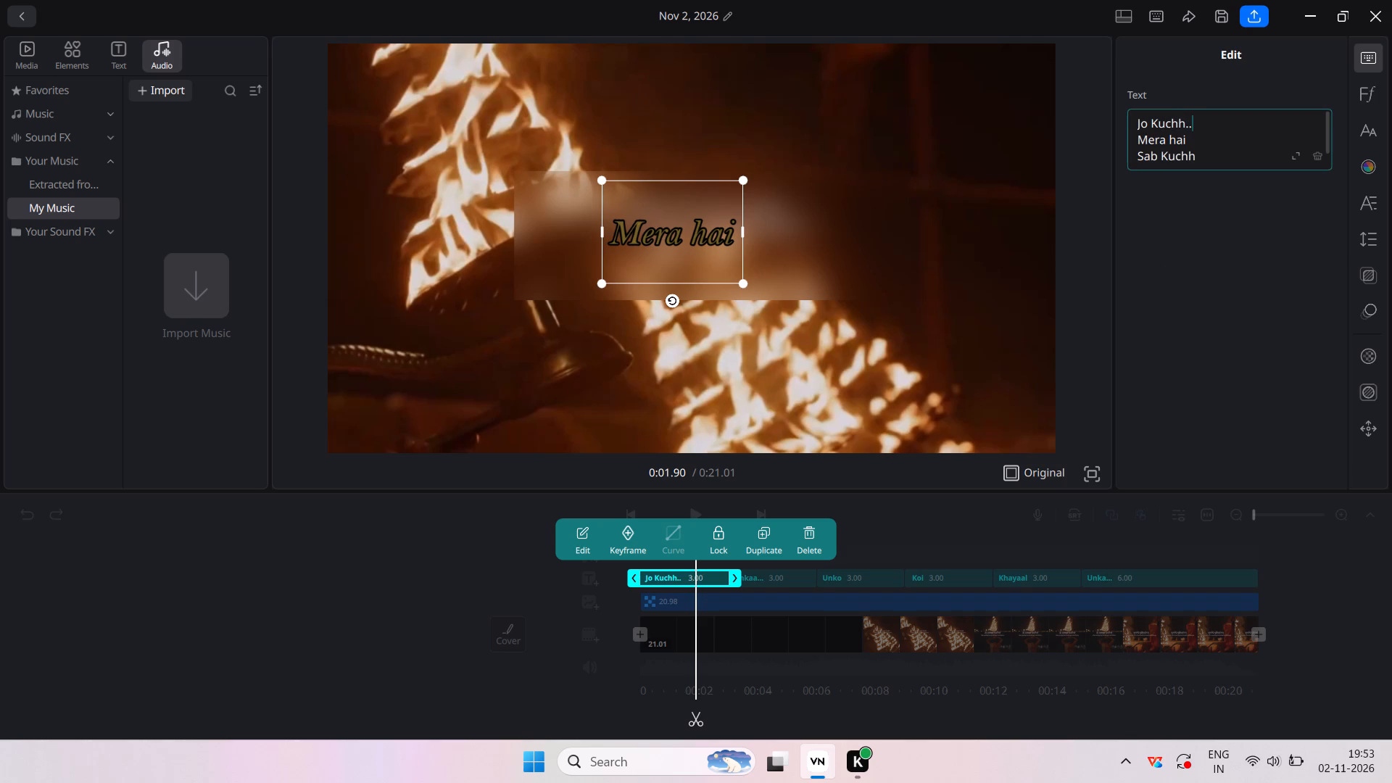
left_click(1188, 137)
type("..")
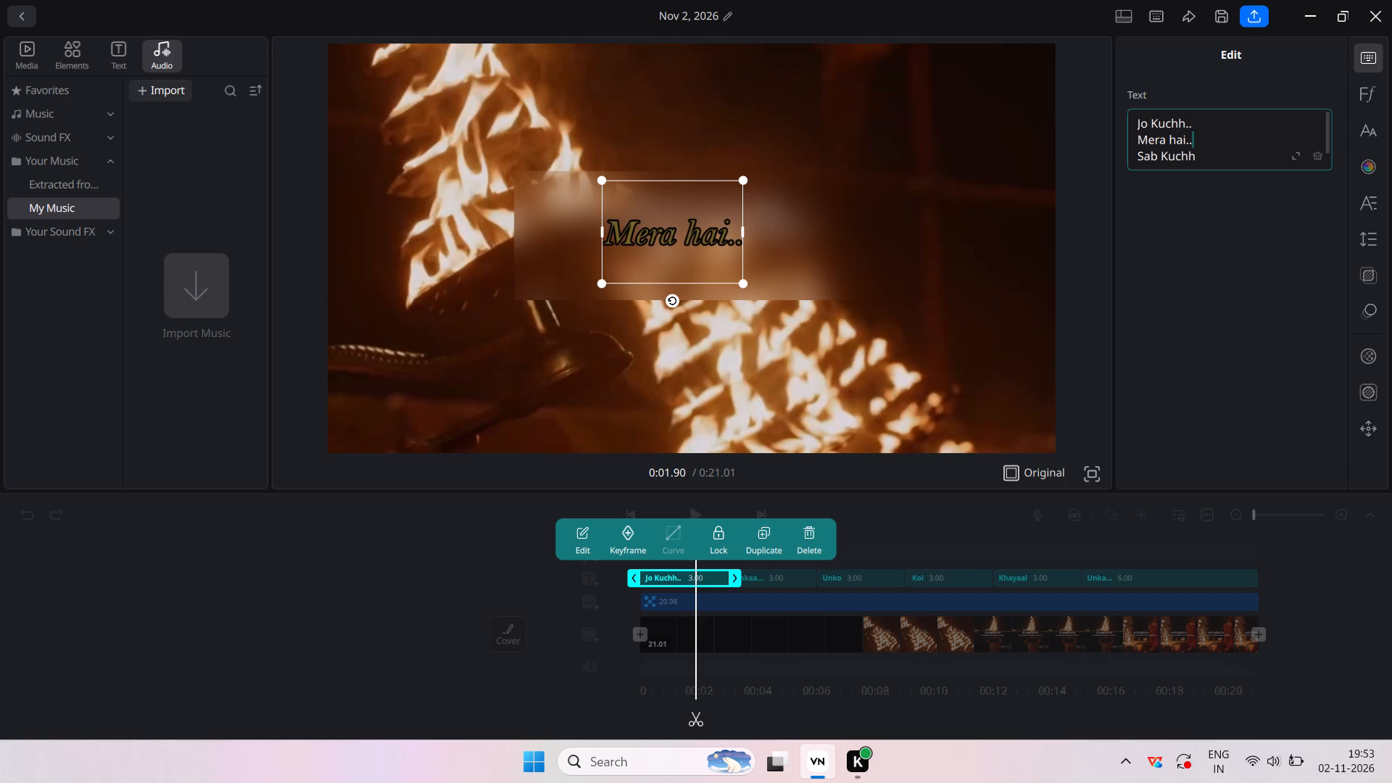
left_click(1203, 154)
type("..")
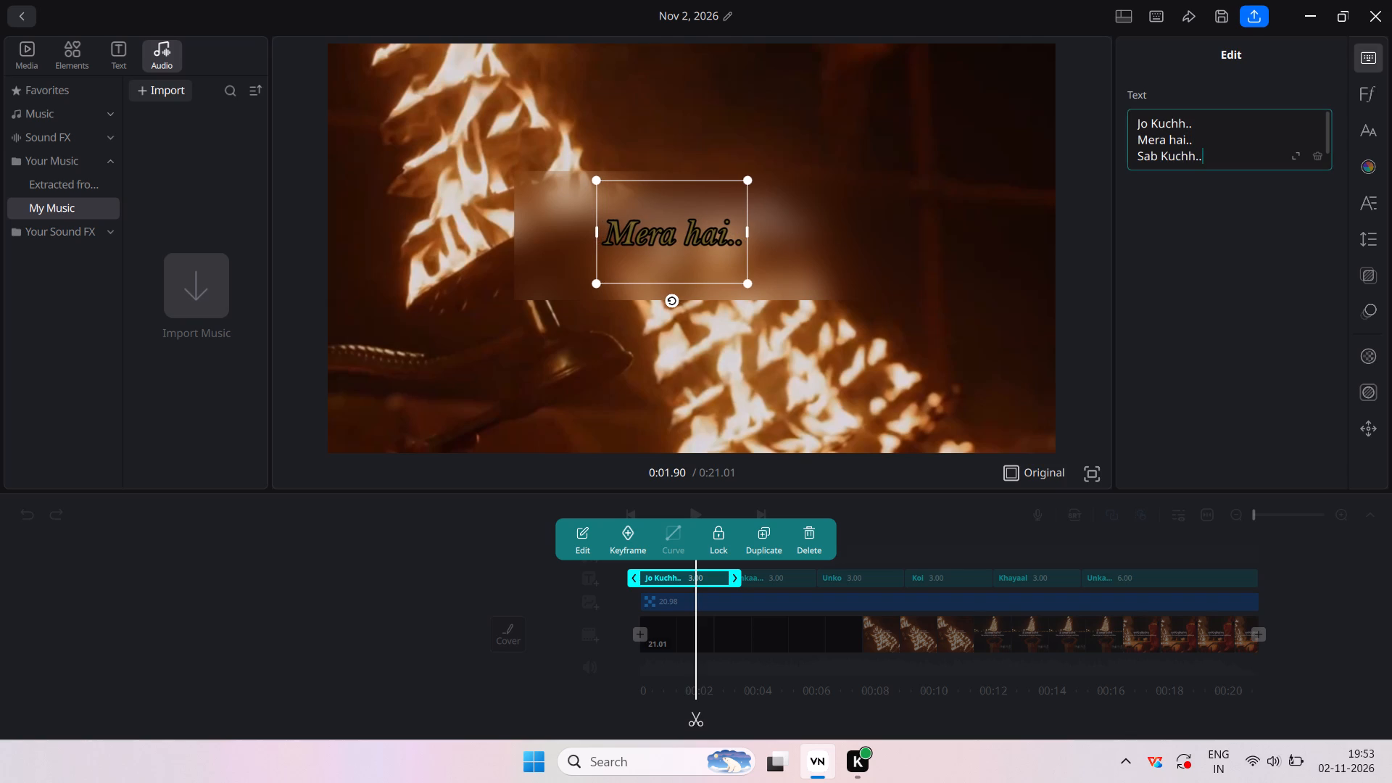
scroll(1170, 152, "down", 1)
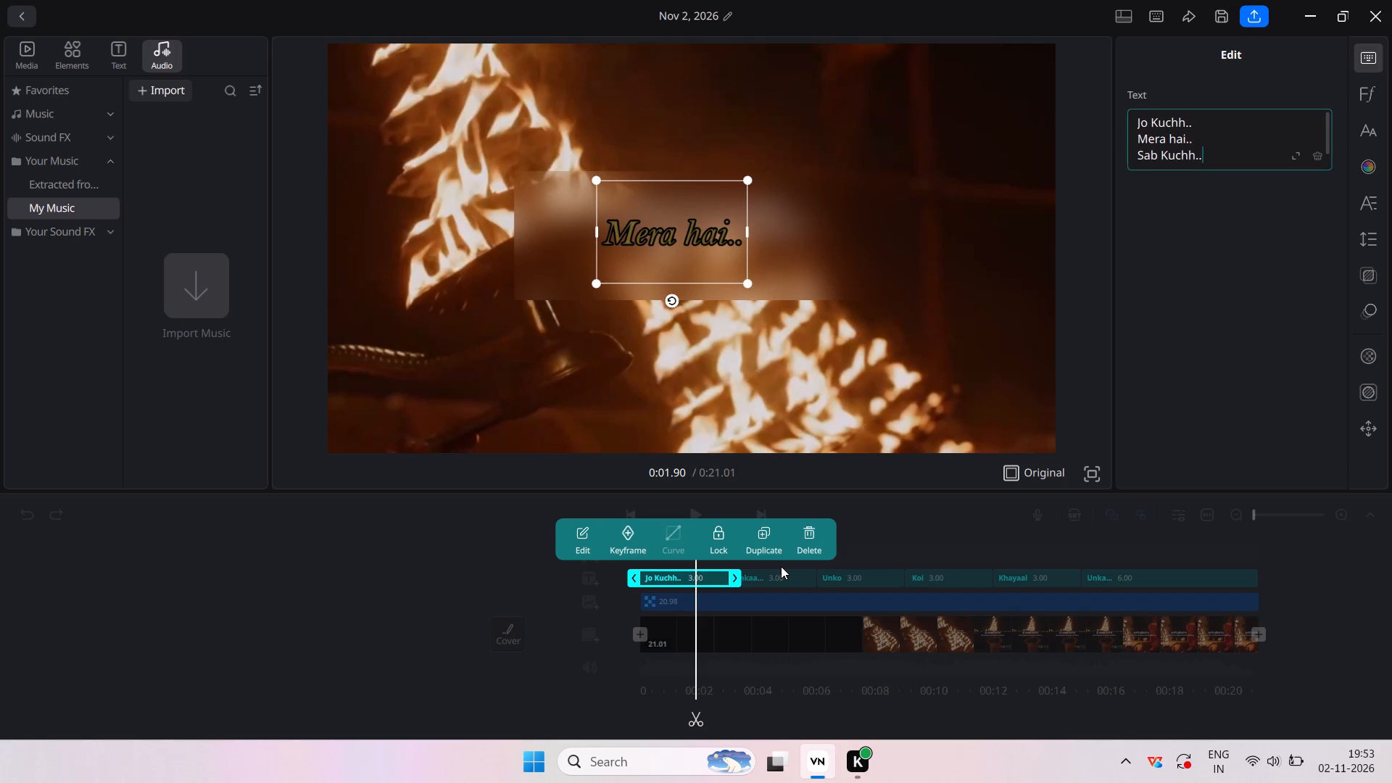
Add trailing dots to the Unko caption's lines, making them "Unko..", "Jyada...", "Kasam.." and "Se..".
double_click(780, 568)
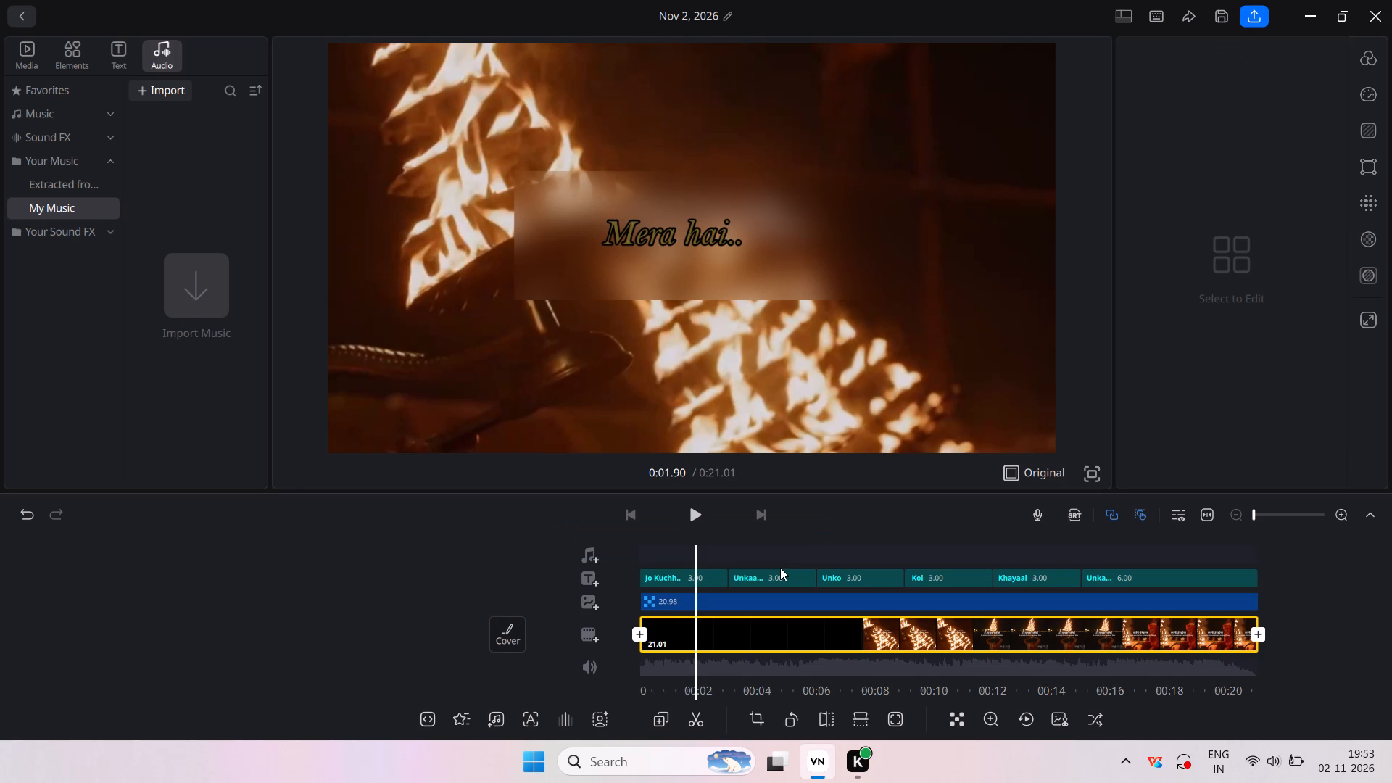
left_click(780, 568)
left_click(779, 576)
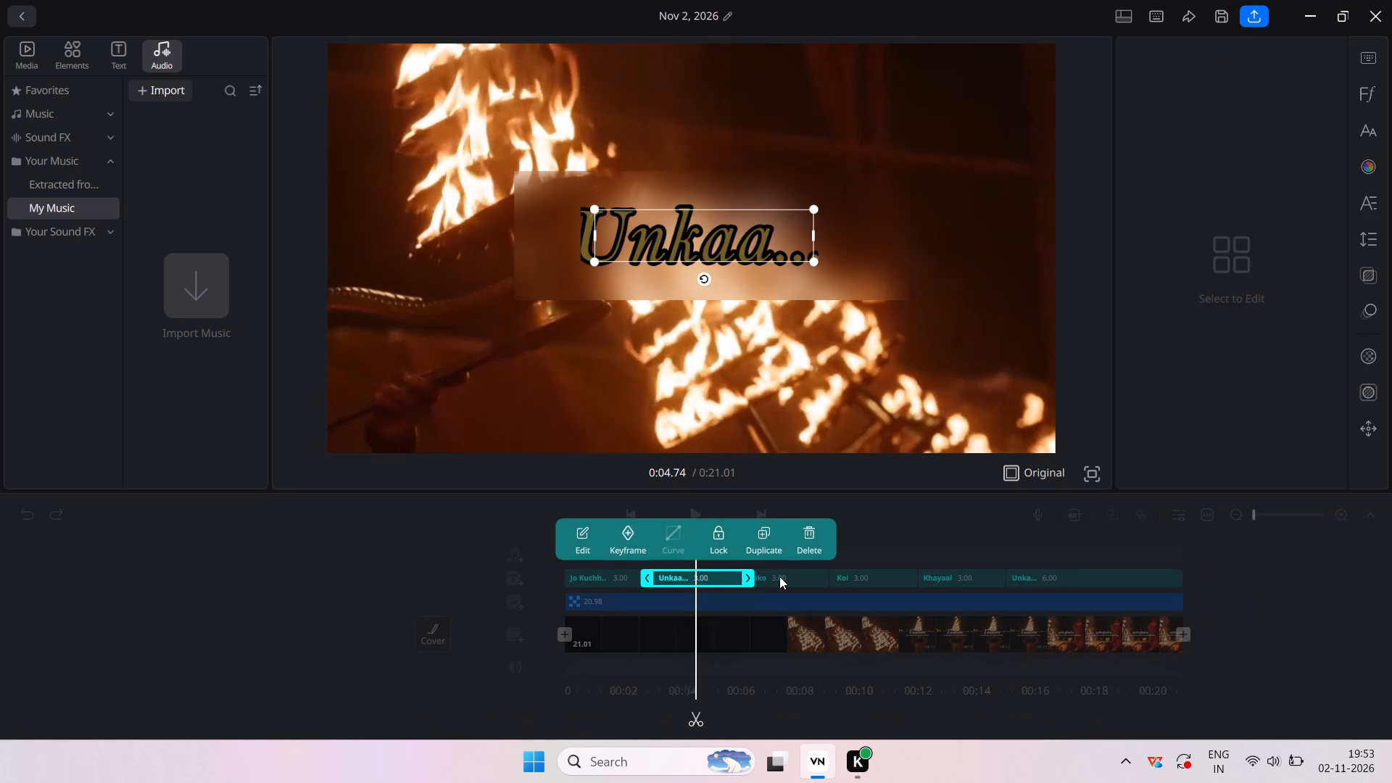
left_click(801, 576)
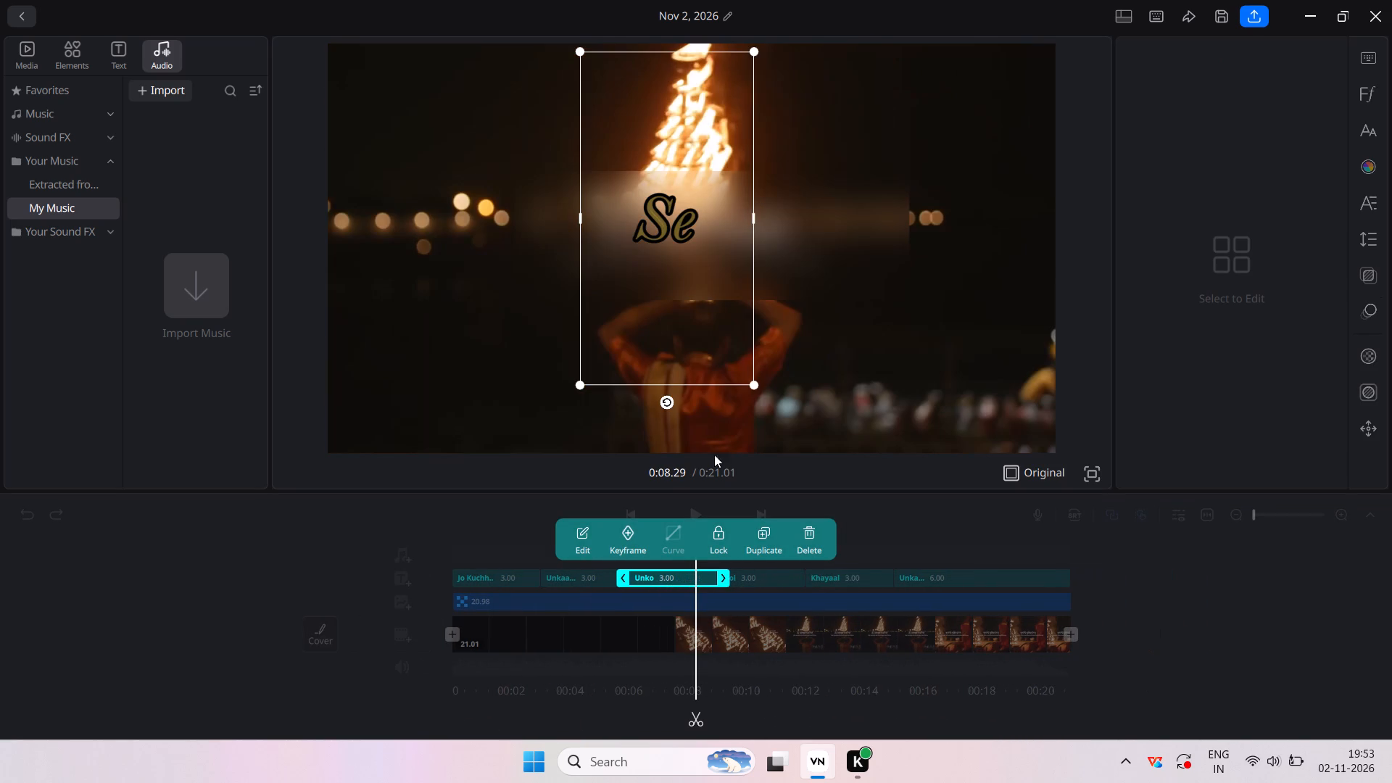
left_click(592, 534)
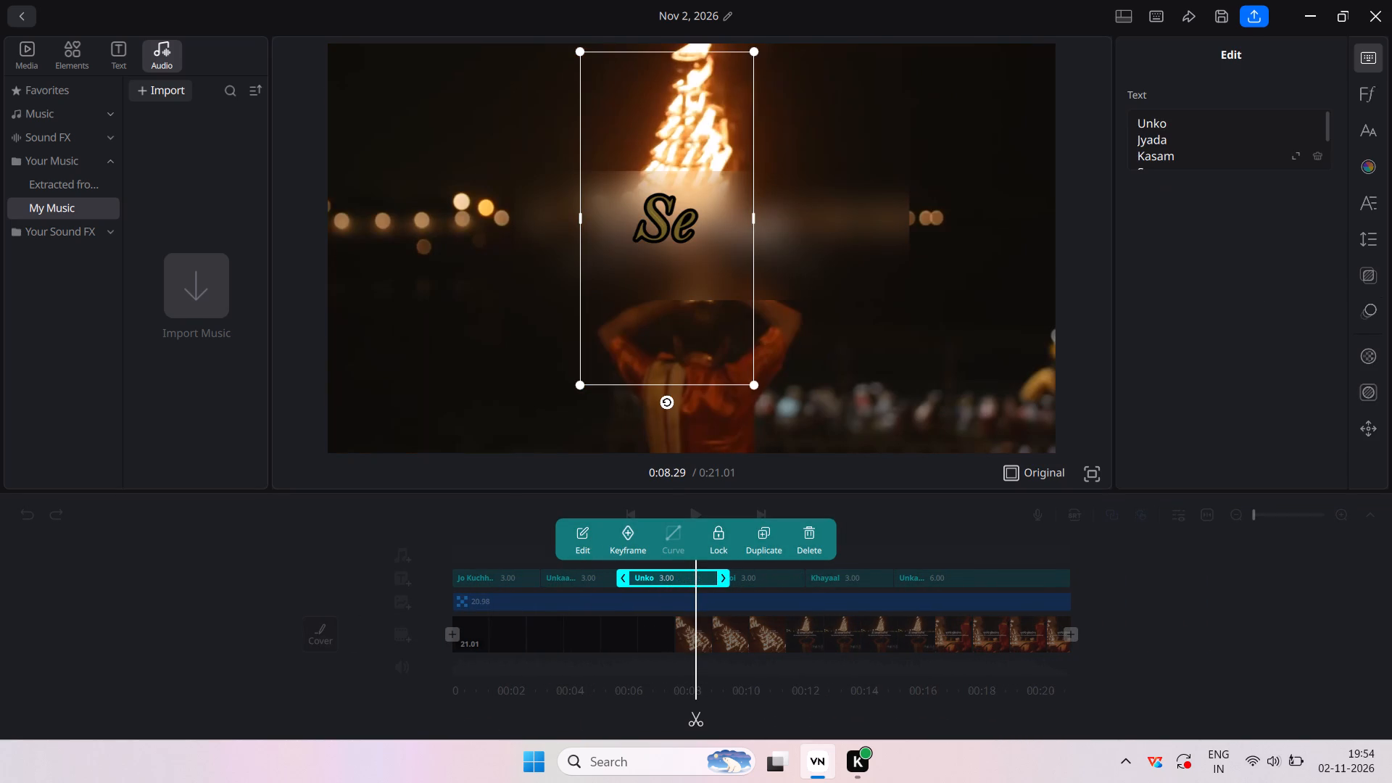
left_click(1169, 120)
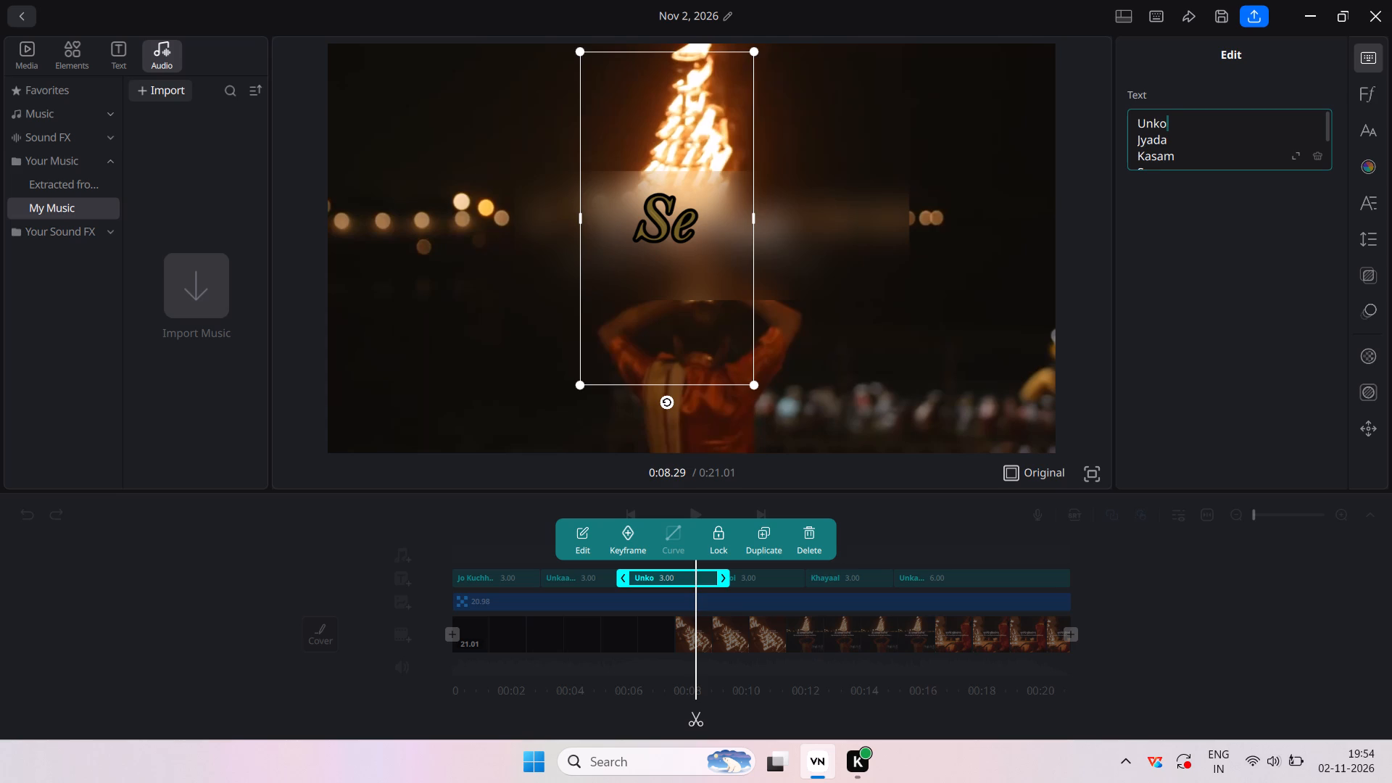
type("..")
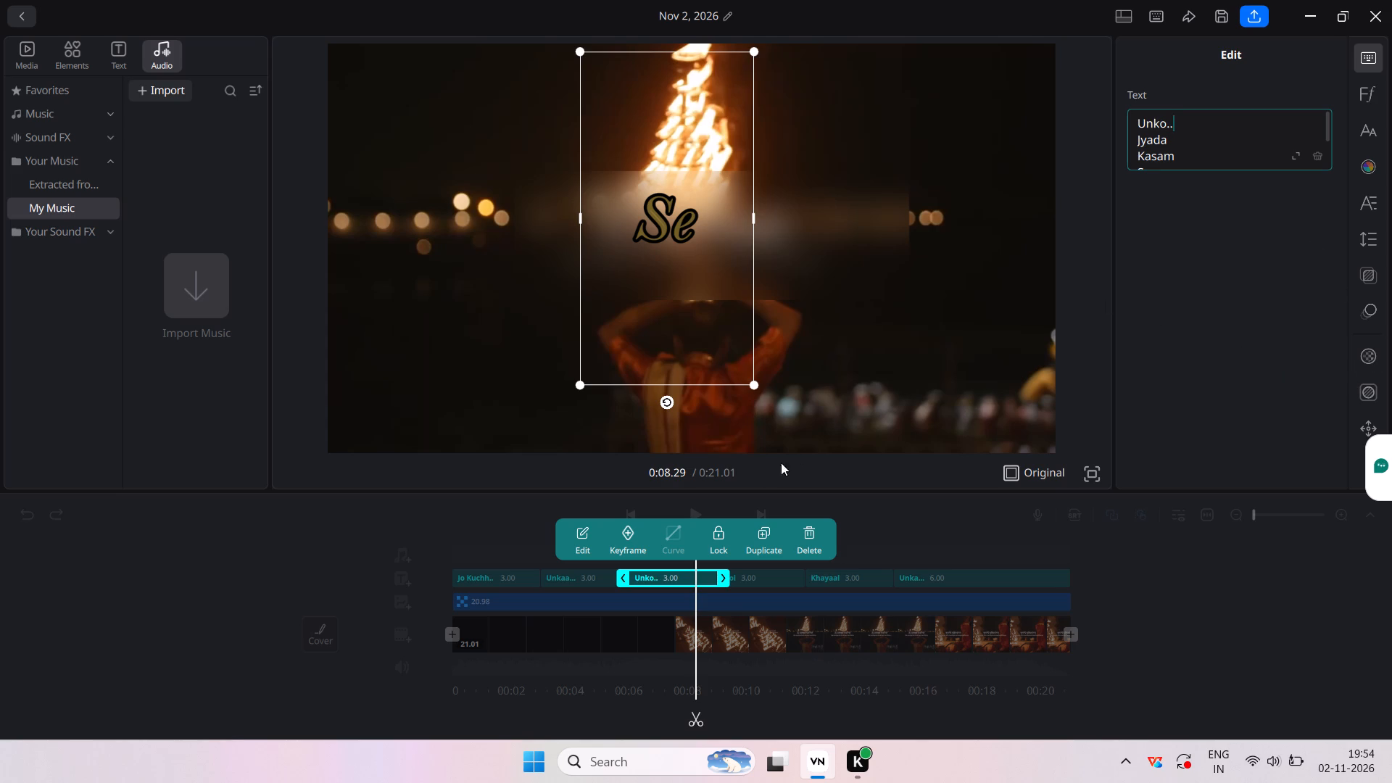
left_click(1176, 141)
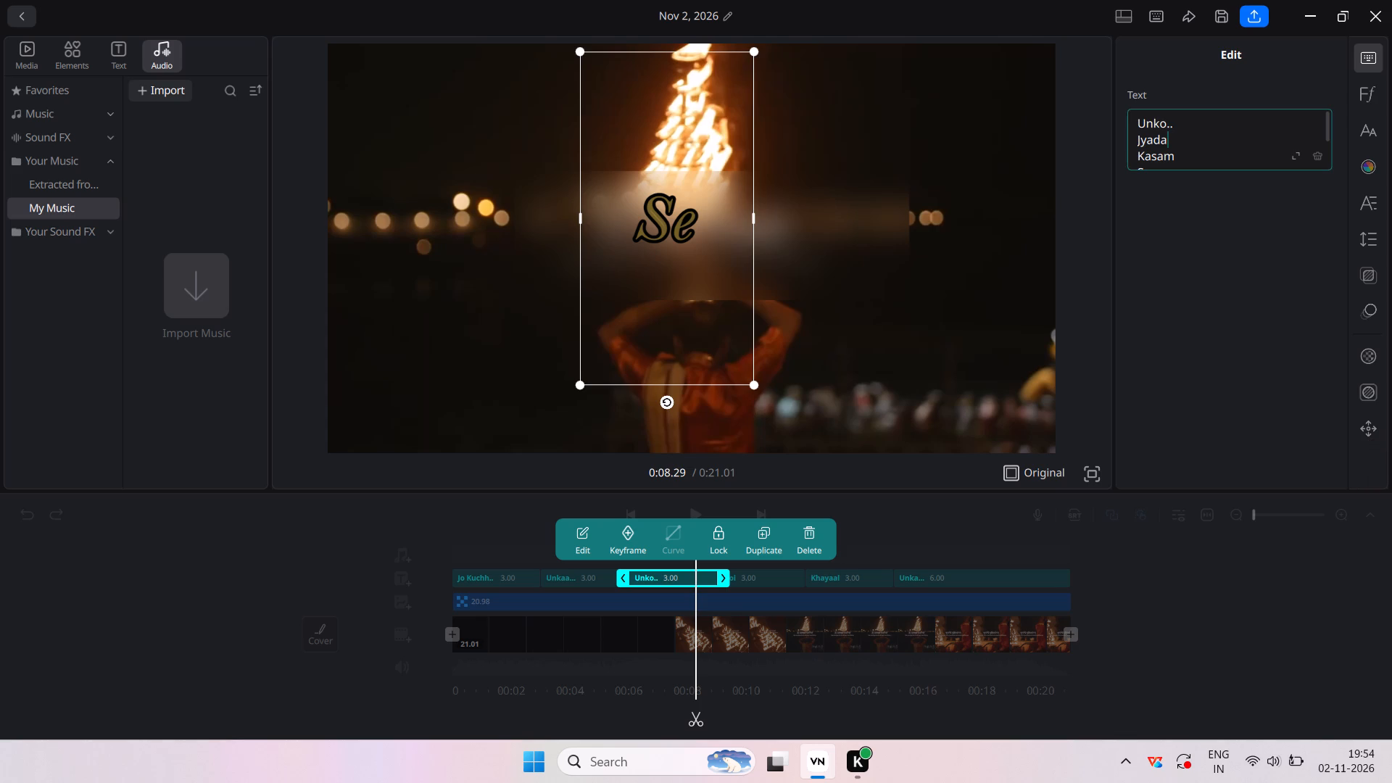
type("...")
left_click(1177, 157)
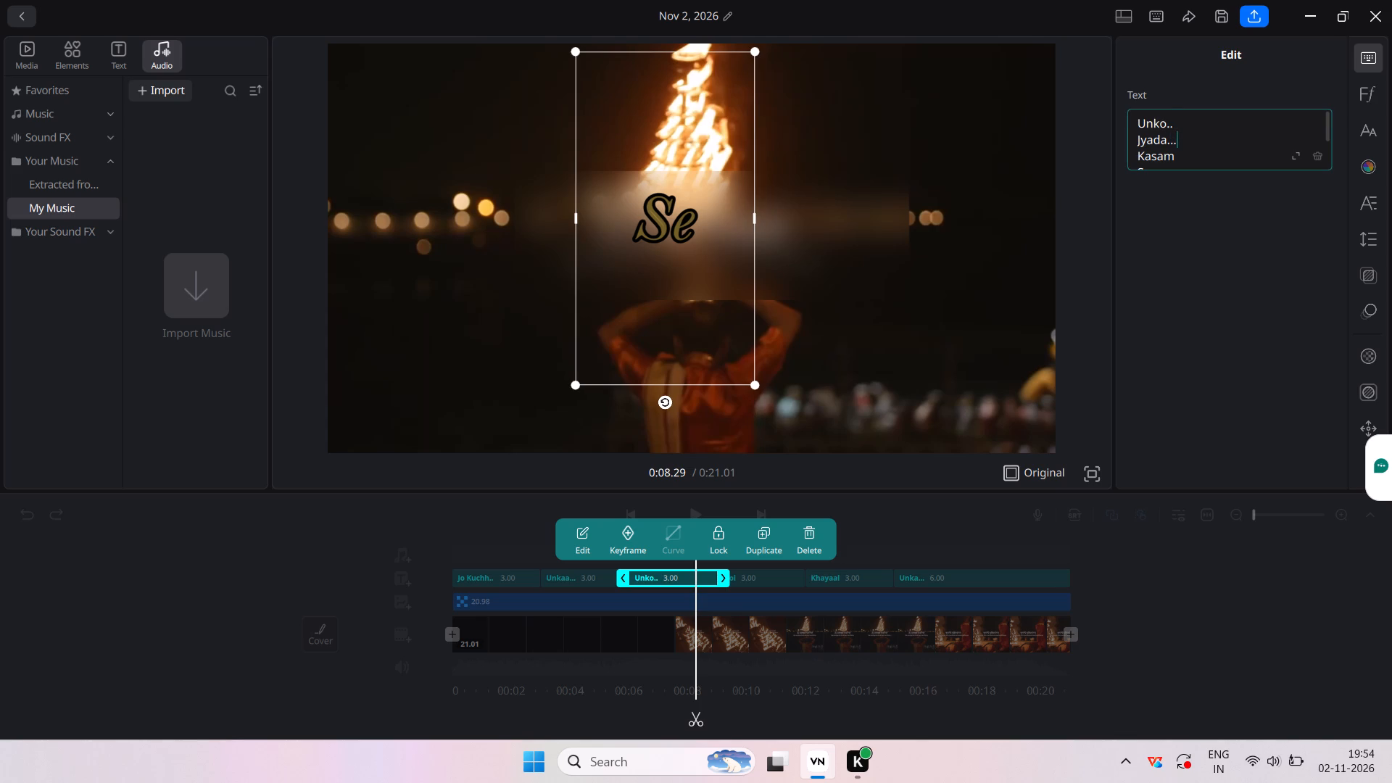
type("..")
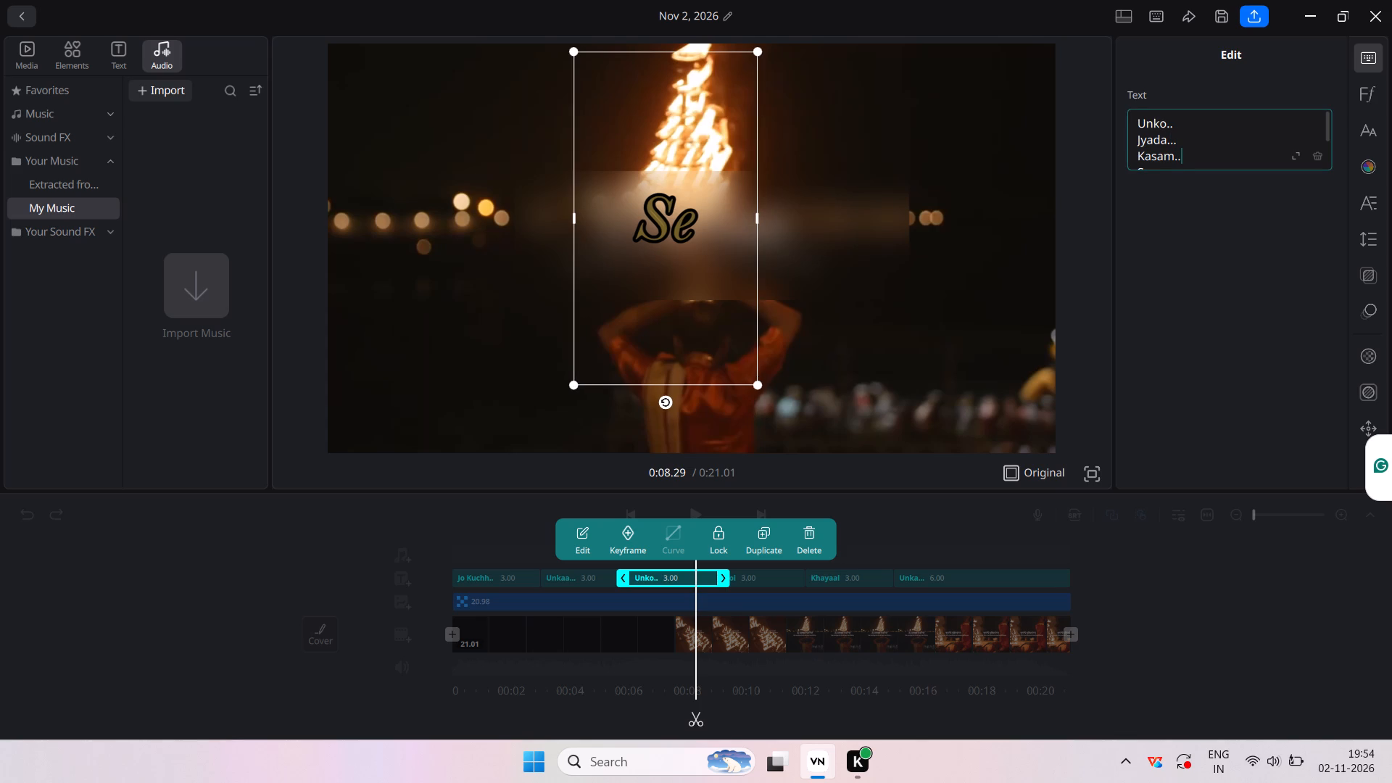
scroll(1177, 157, "down", 1)
left_click(1158, 157)
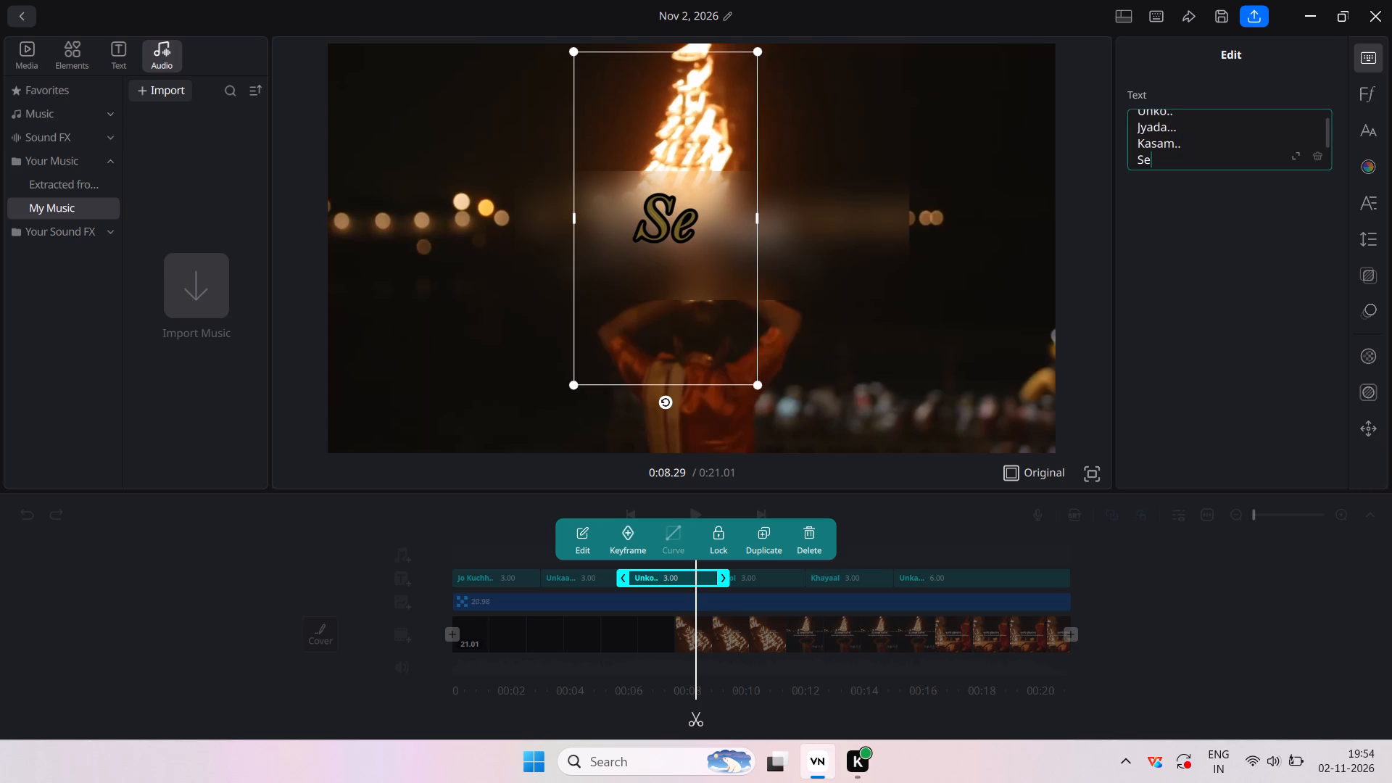
type("..")
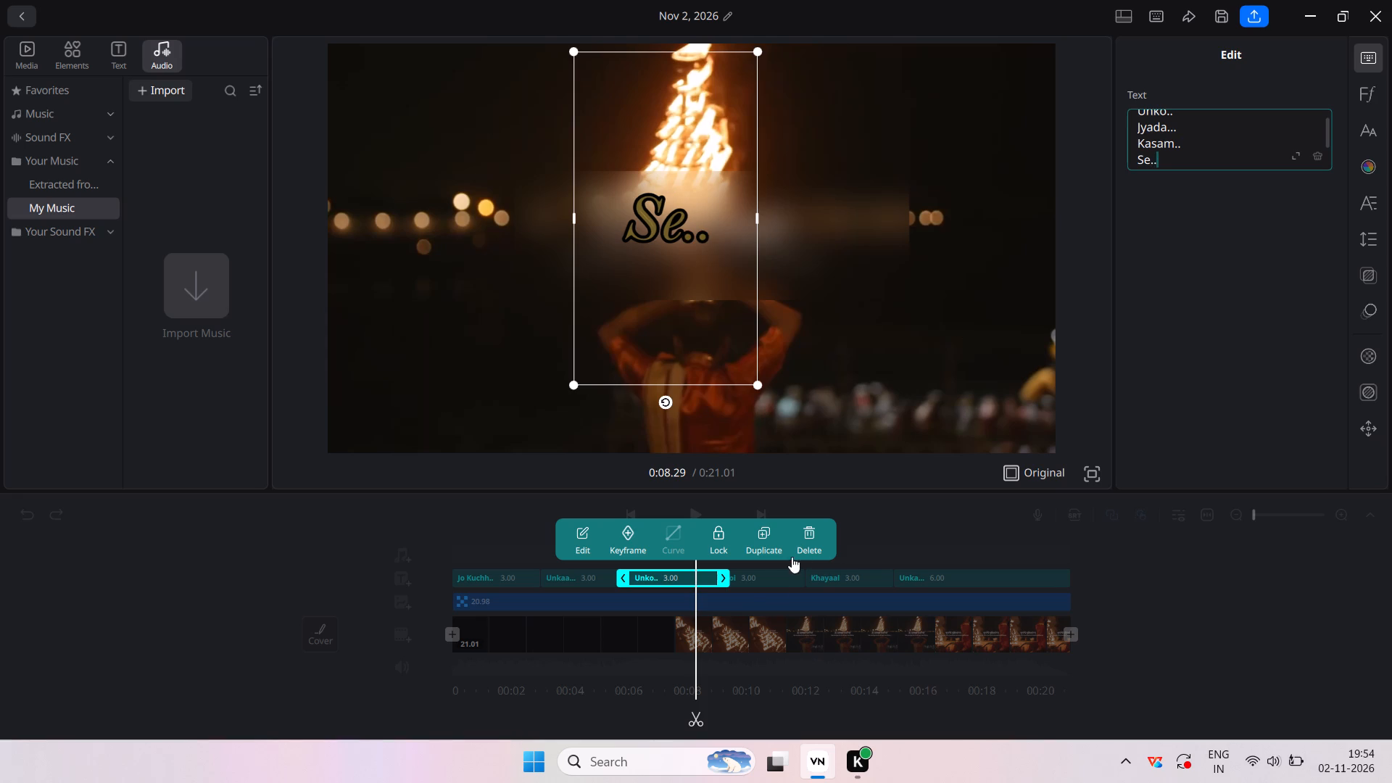
Add two trailing dots to each line of the Koi caption, making it "Koi..", "Khaas..", "hi..", "Nahi.." and "Hai..".
left_click(765, 577)
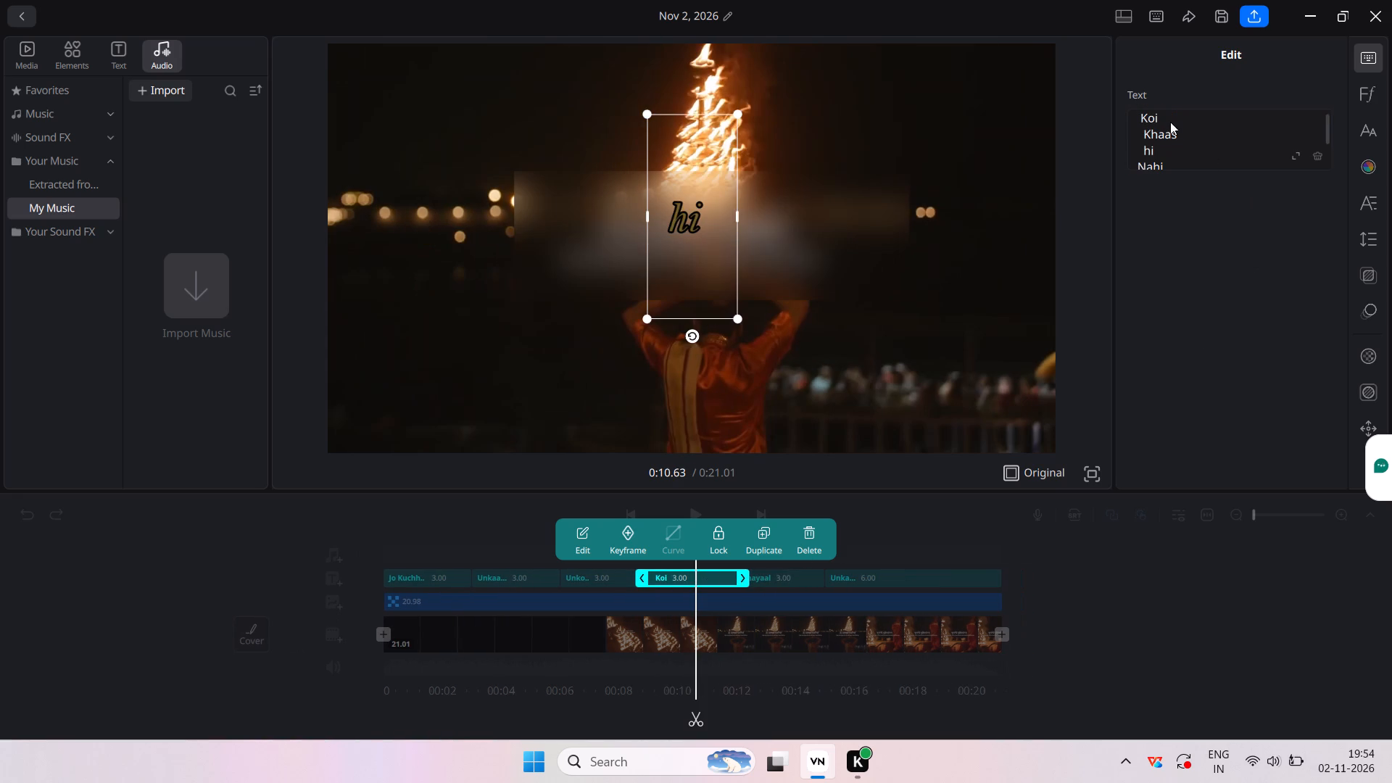
left_click(1169, 119)
type("..")
left_click(1179, 133)
key("period")
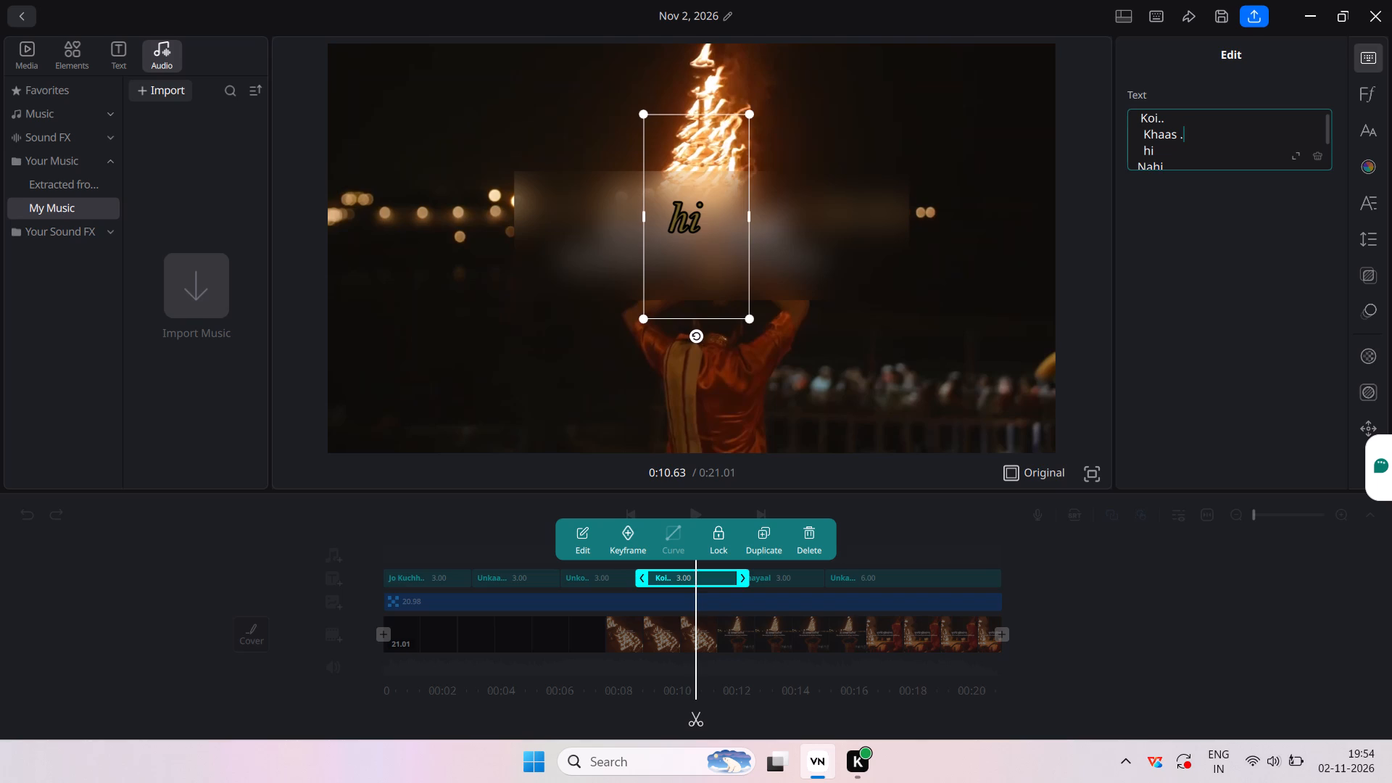
key("period")
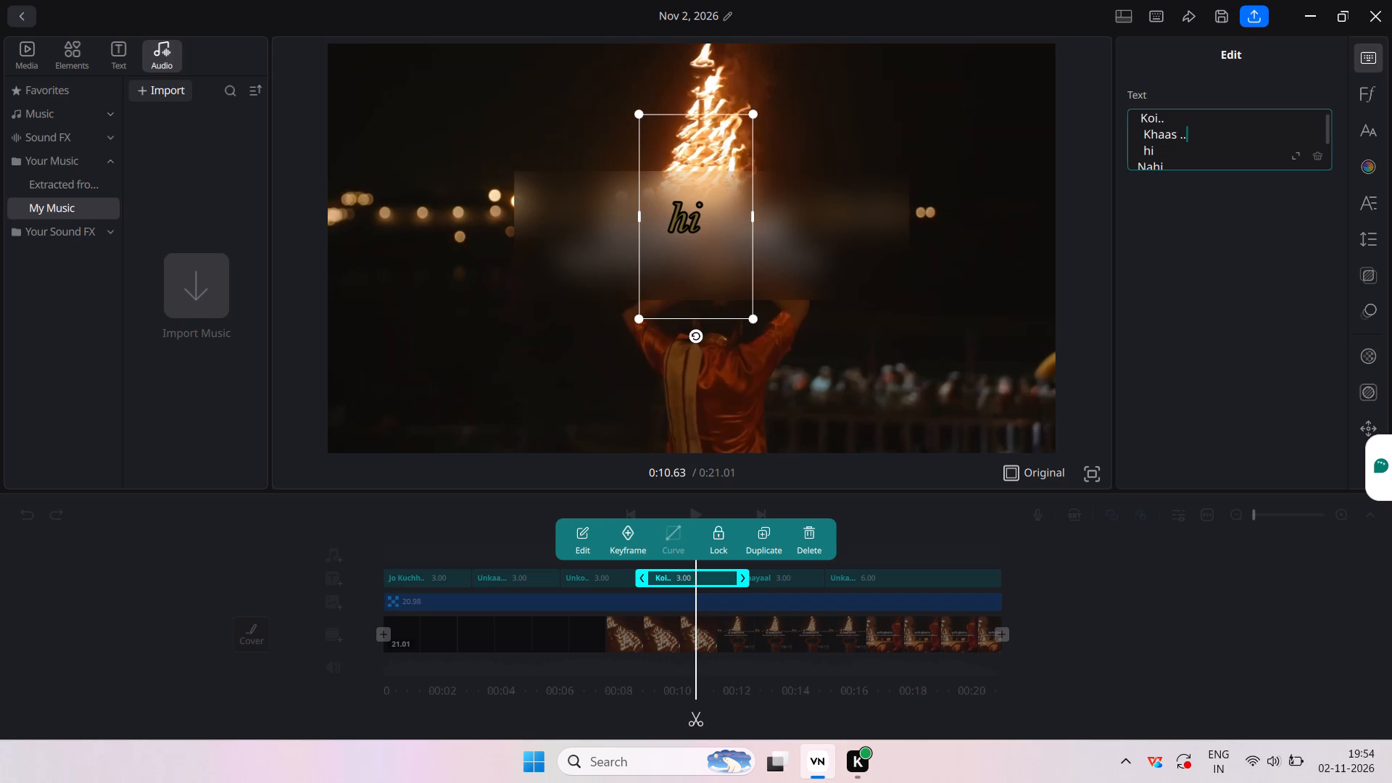
key("BackSpace")
key("BackSpace")
key("BackSpace")
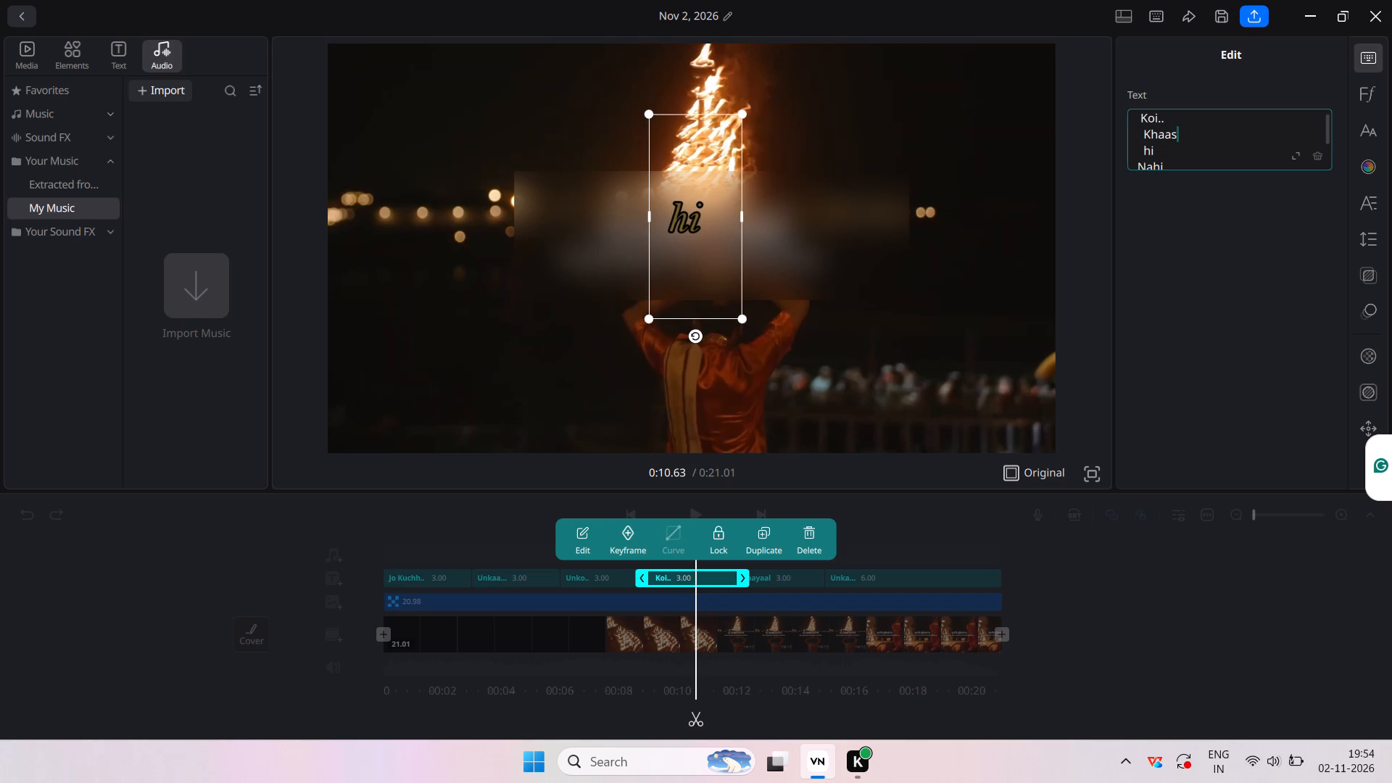
type("..")
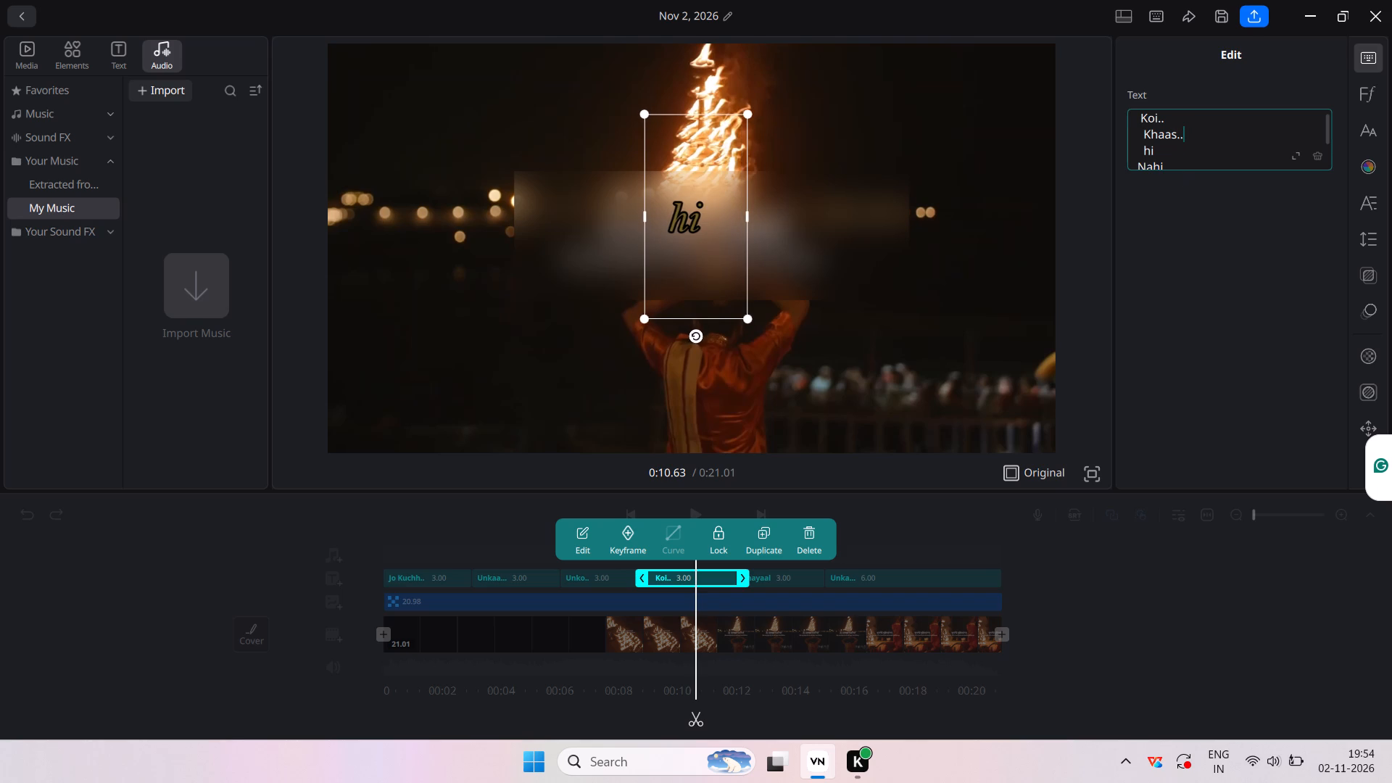
left_click(1160, 143)
key("Left")
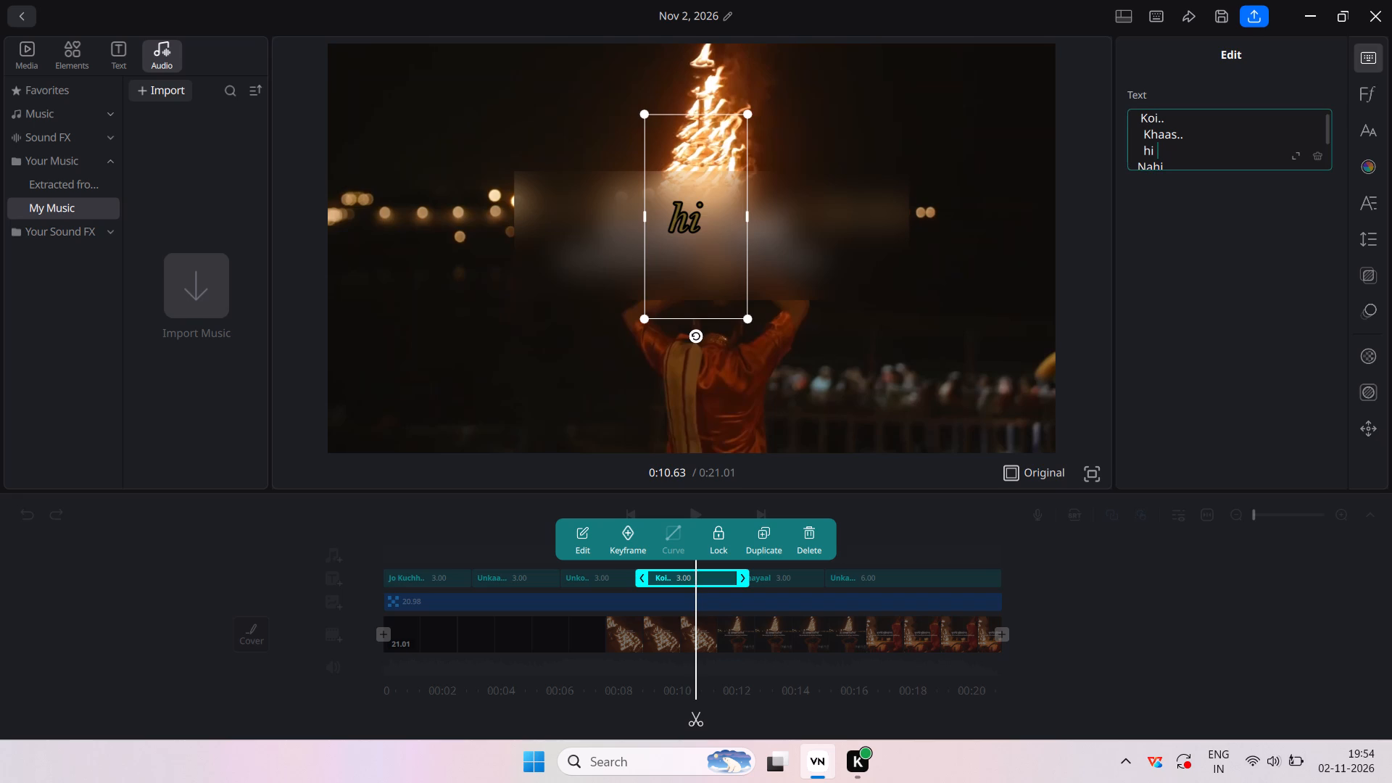
key("Left")
type("..")
scroll(1160, 143, "down", 1)
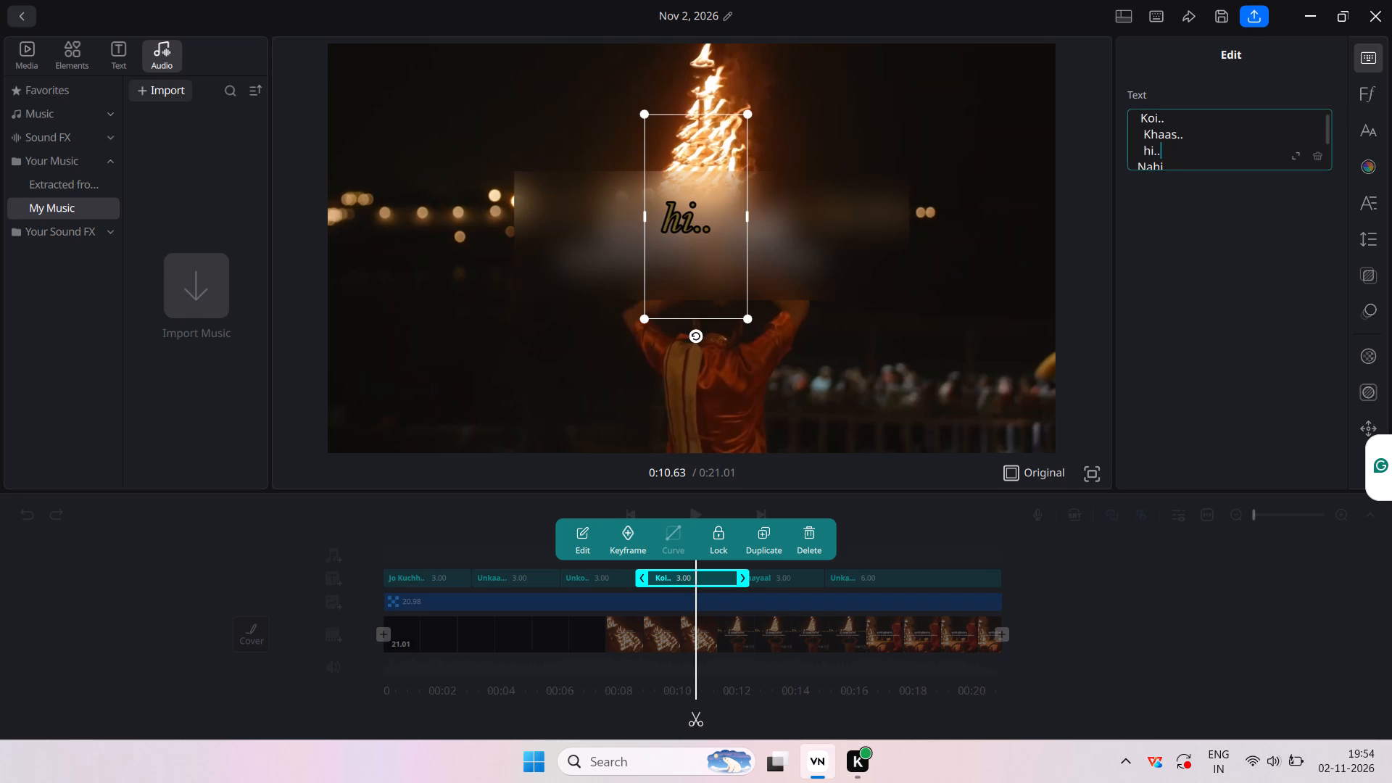
scroll(1160, 143, "down", 1)
left_click(1166, 154)
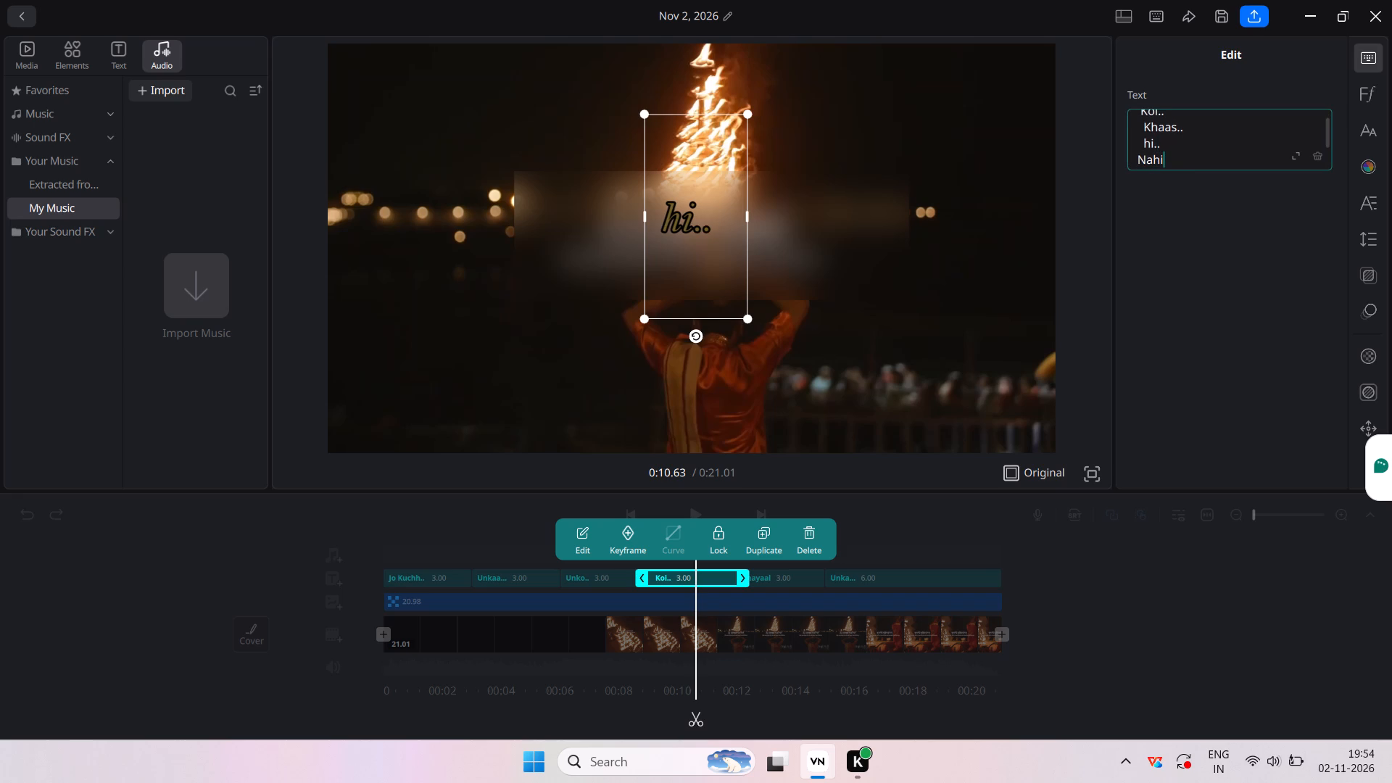
type("..")
scroll(1166, 154, "down", 2)
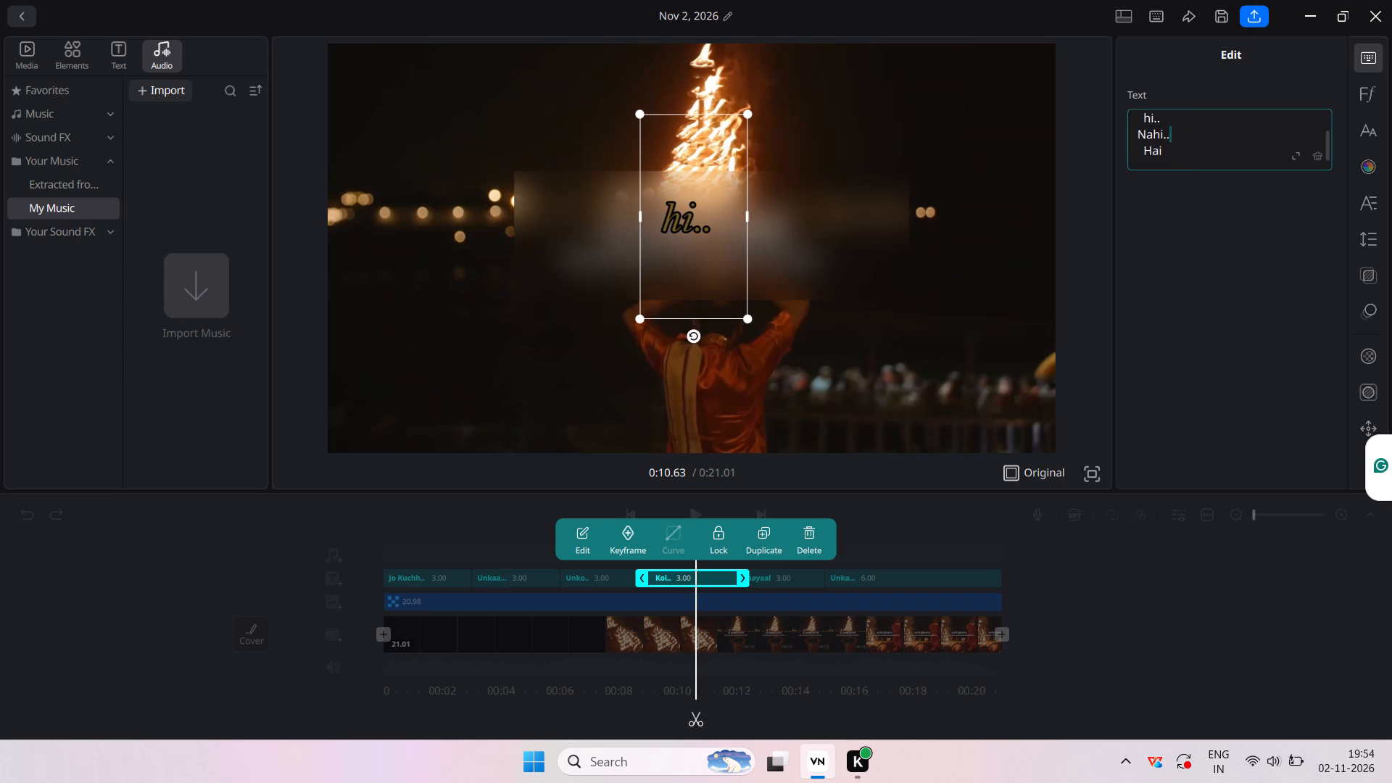
left_click(1166, 153)
type("..")
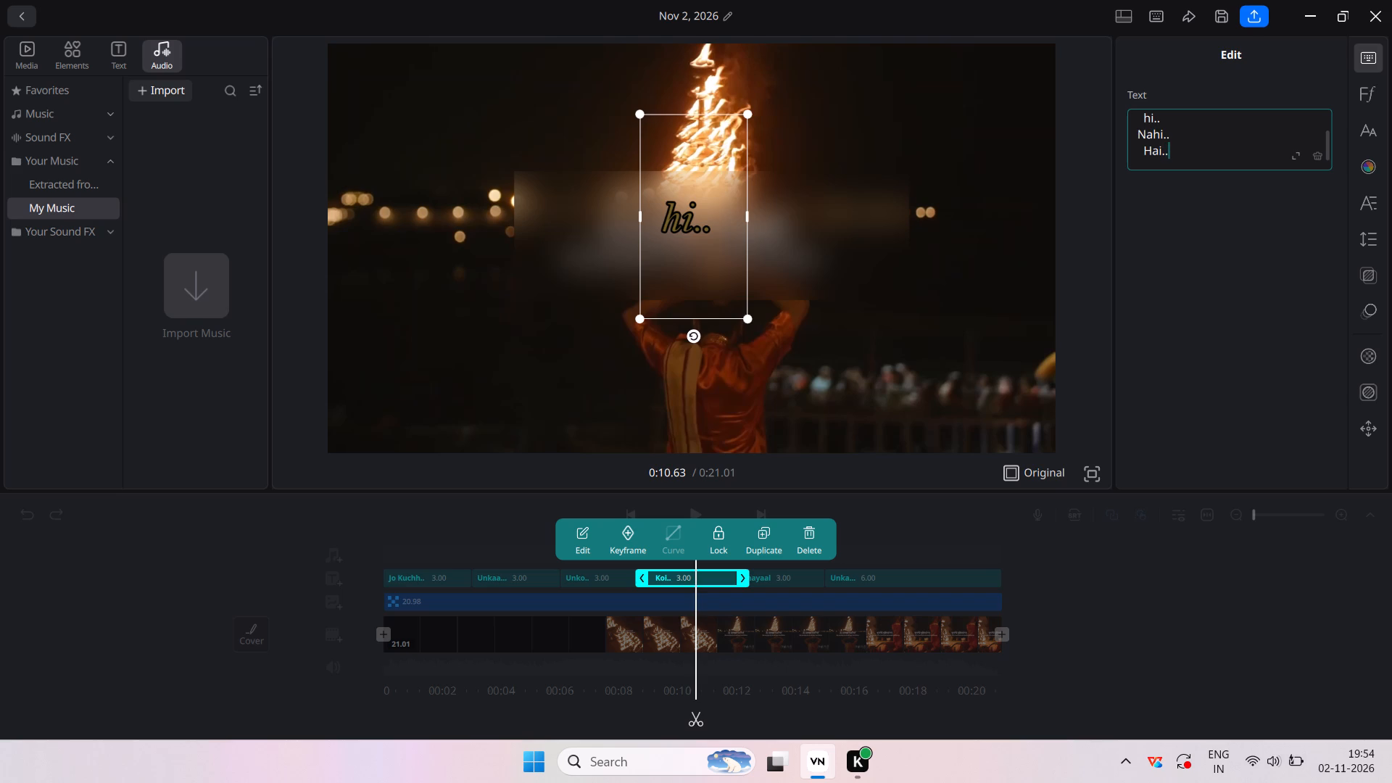
Add two trailing dots to each line of the Khayaal caption, making it "Khayaal..", "Hai.." and "Bada..".
left_click(772, 582)
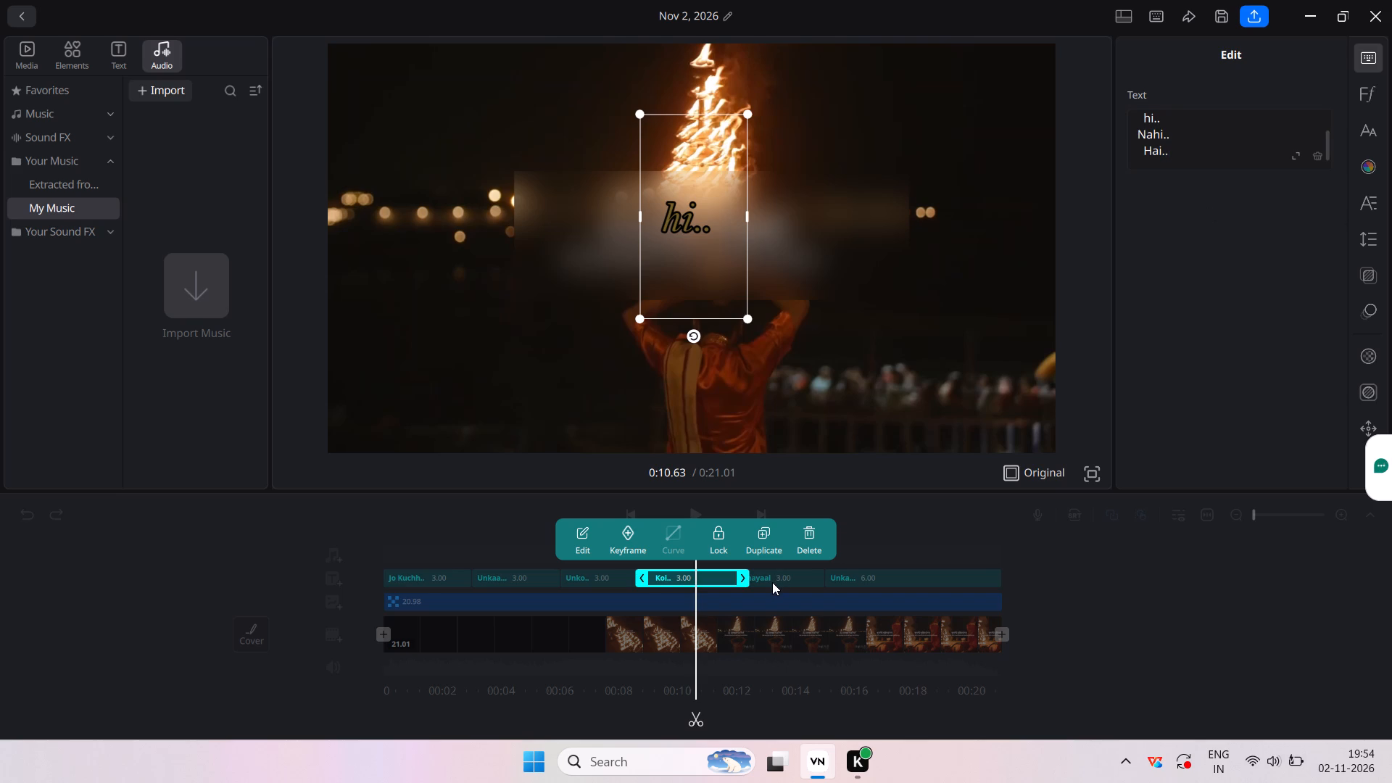
left_click(1193, 120)
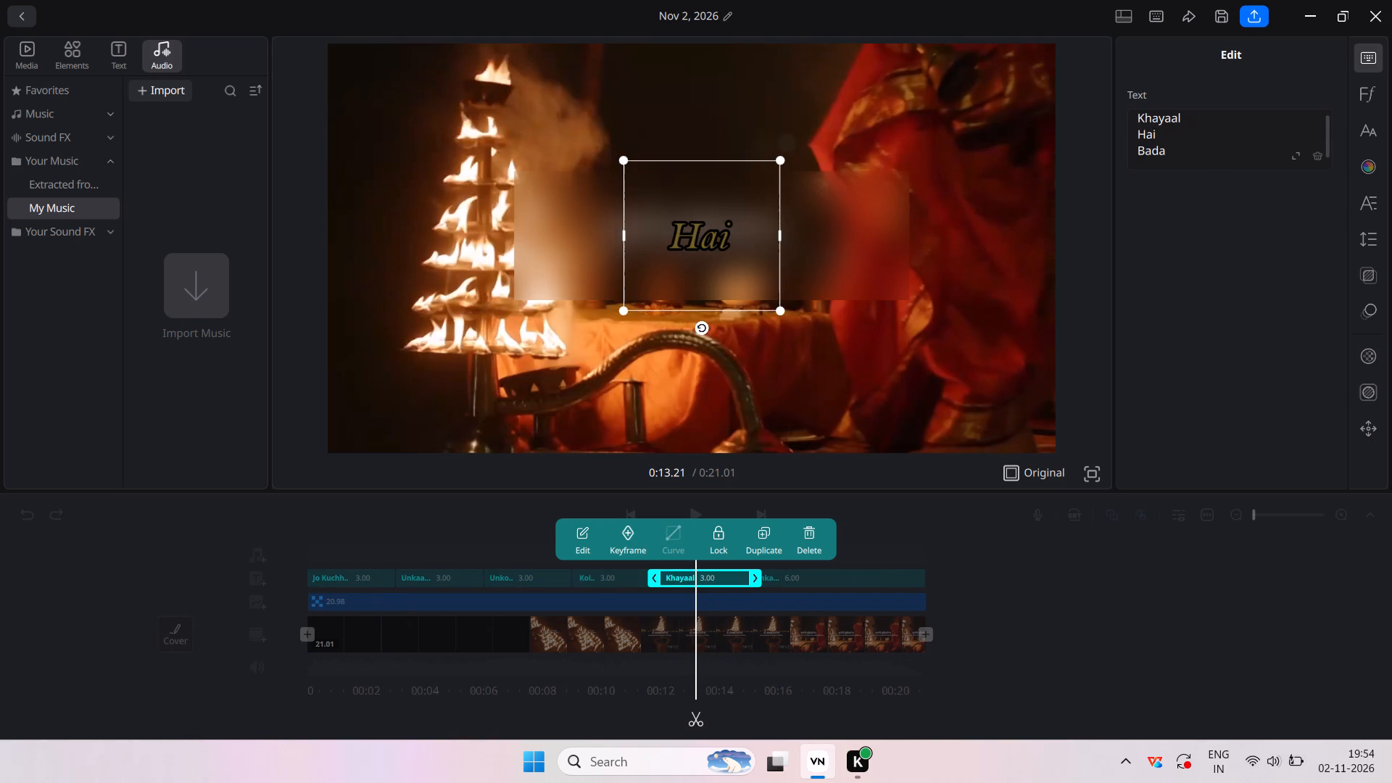
type("..")
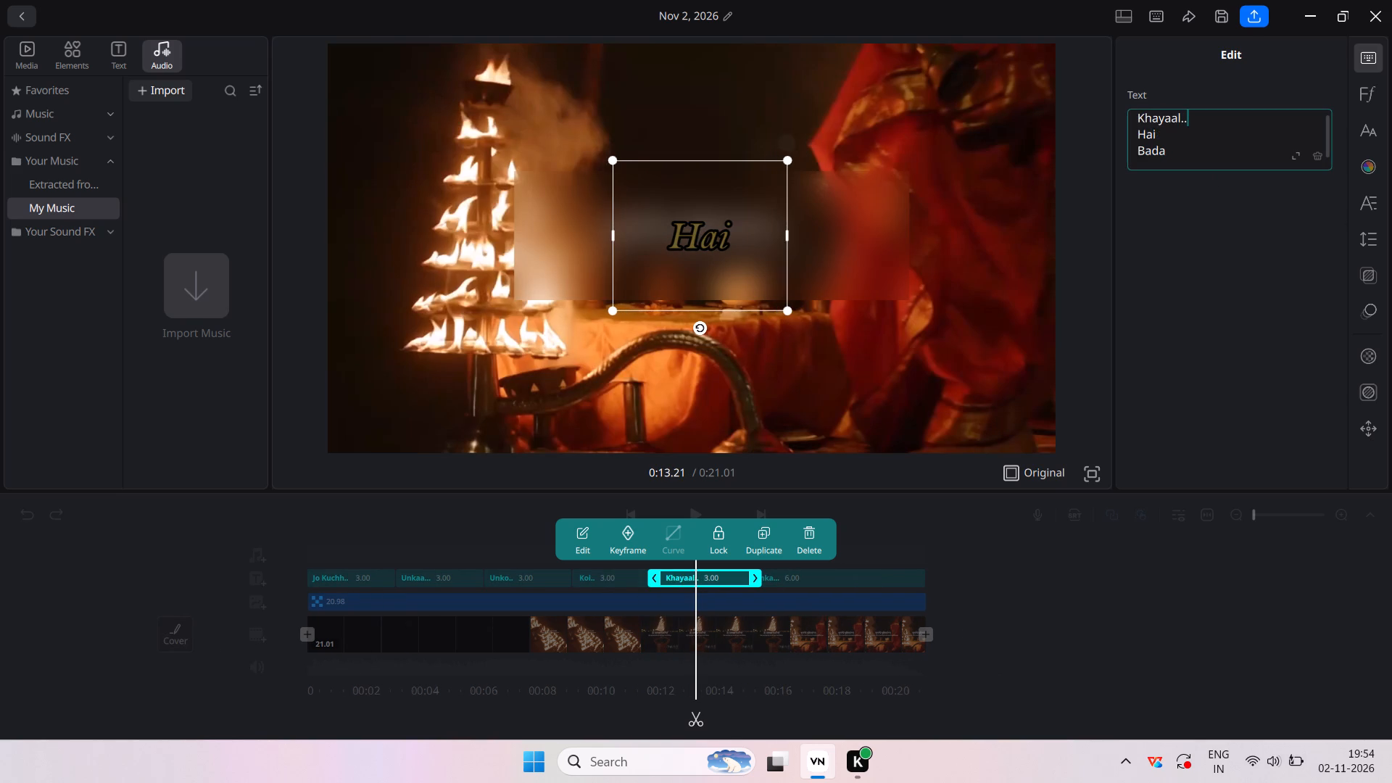
left_click(1156, 136)
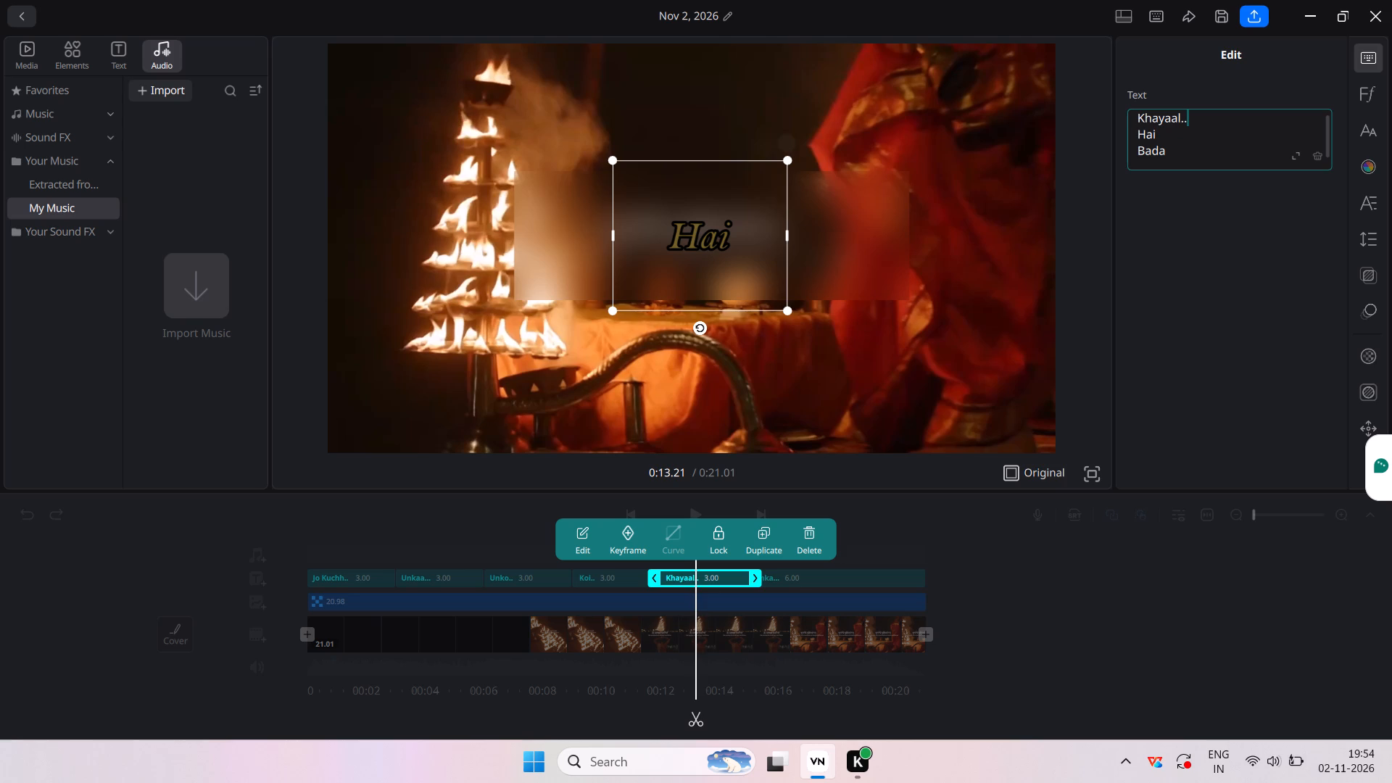
type("..")
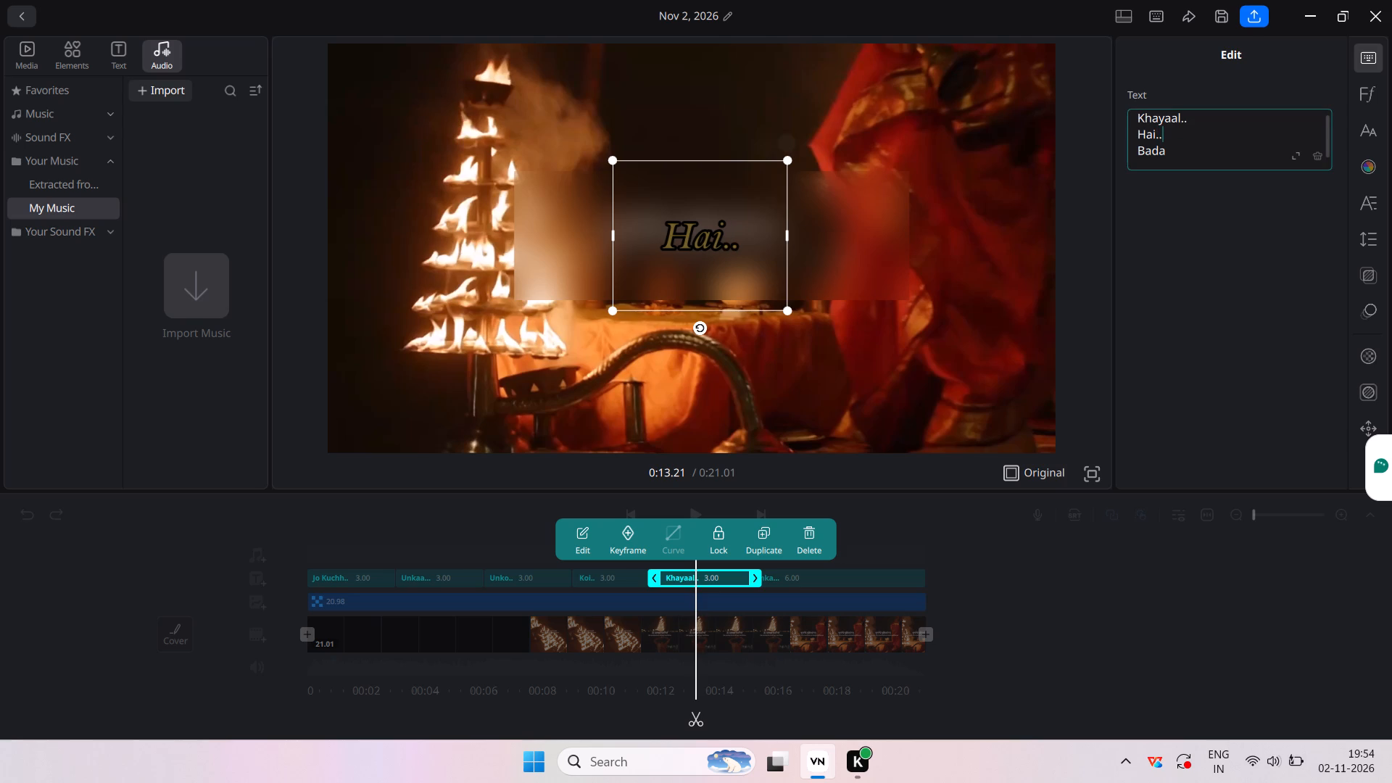
left_click(1167, 147)
type("..")
Raise the final Unka caption's text colour opacity to 100 and apply the colour settings to all captions.
left_click(891, 577)
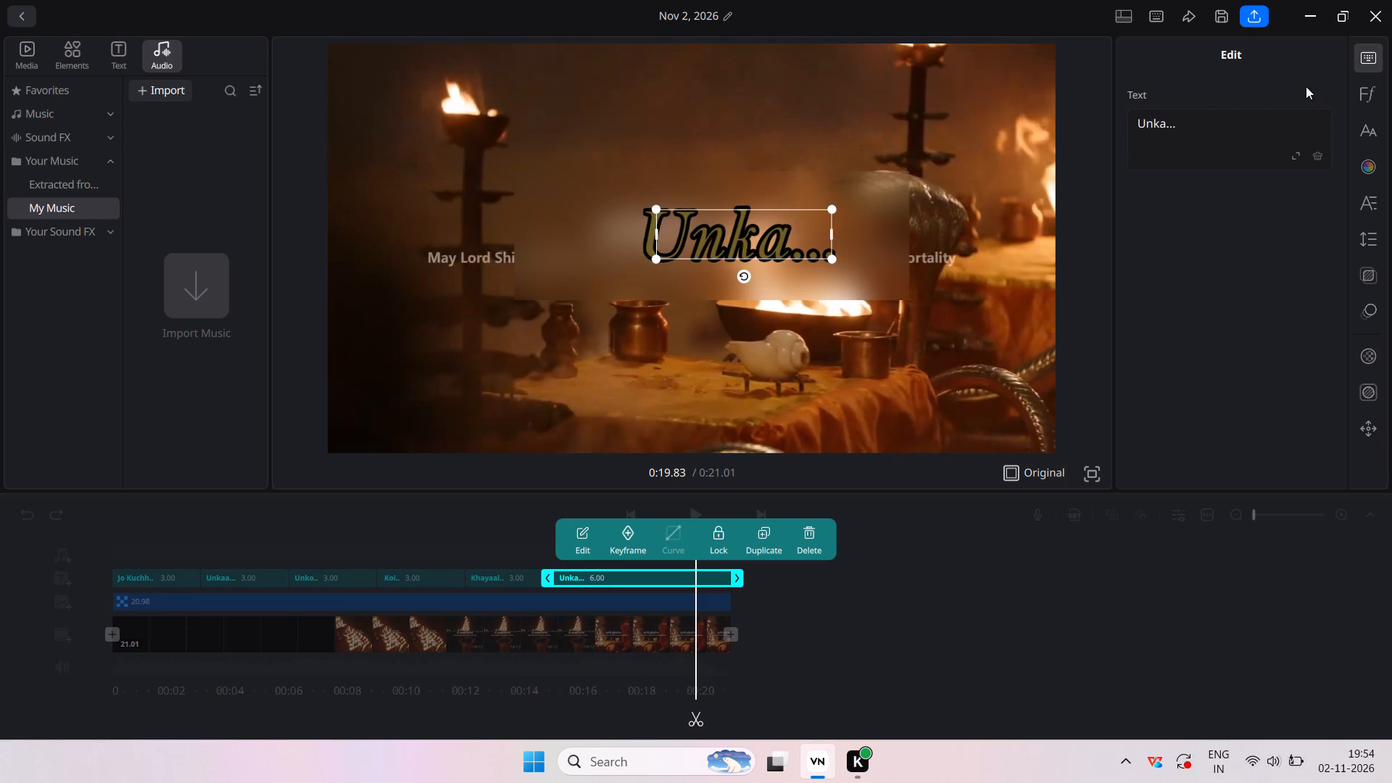
left_click(1370, 168)
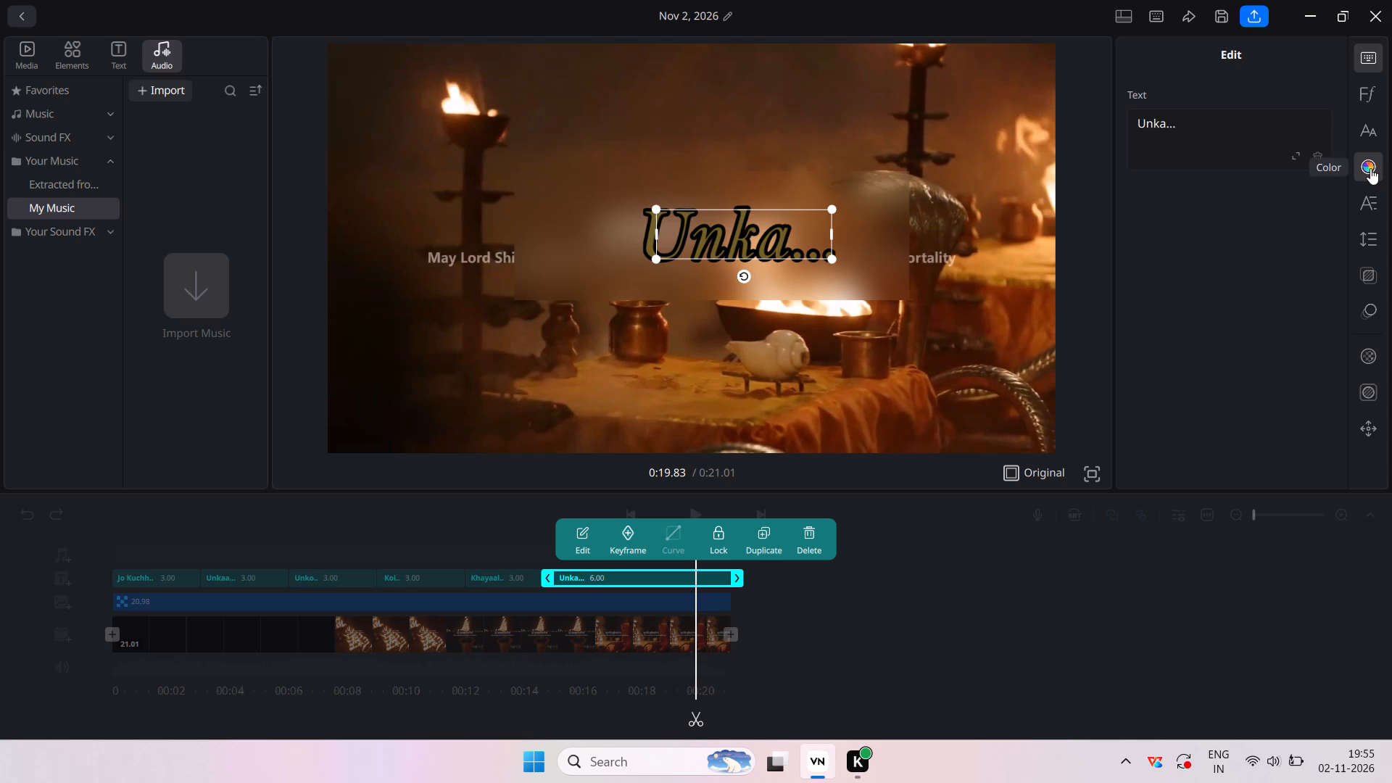
left_click_drag(1229, 302, 1264, 301)
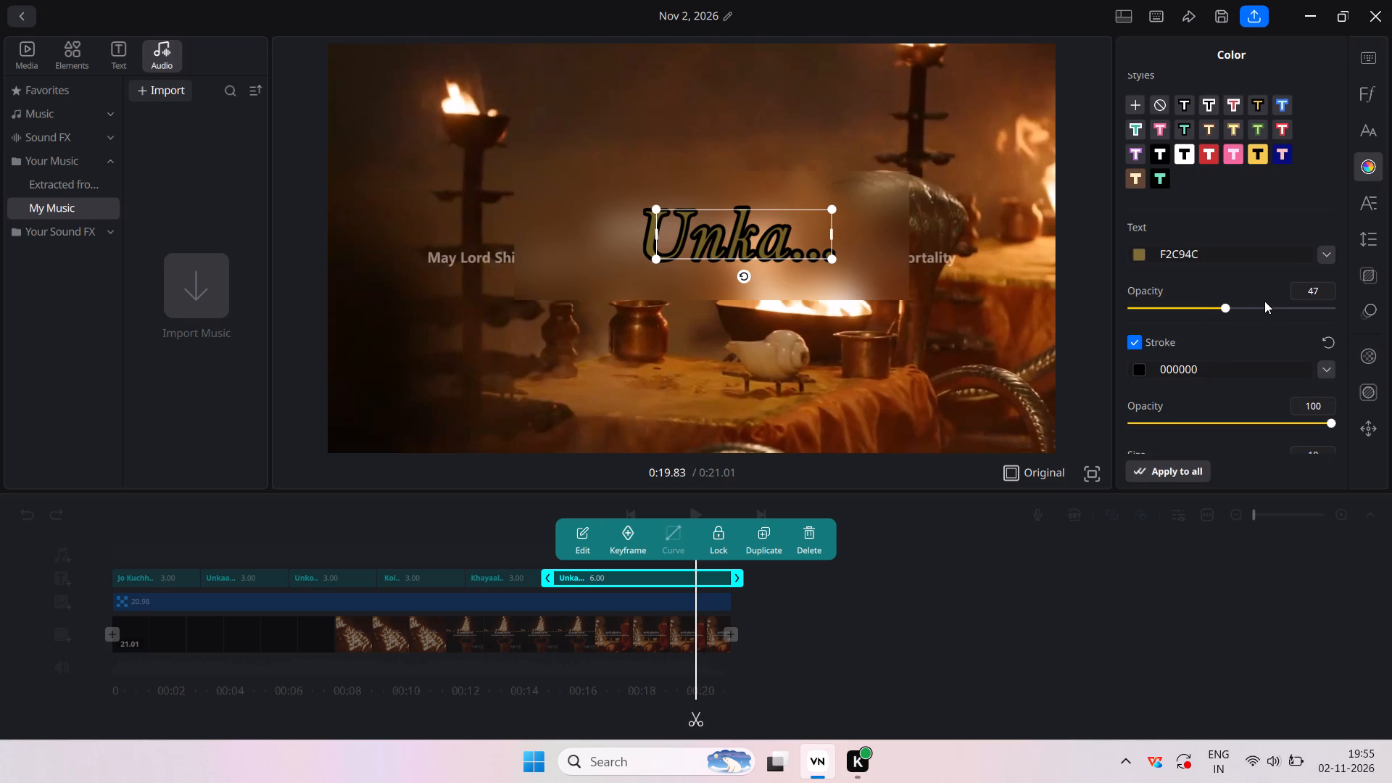
left_click_drag(1264, 301, 1271, 301)
left_click(1232, 304)
left_click_drag(1232, 304, 1356, 315)
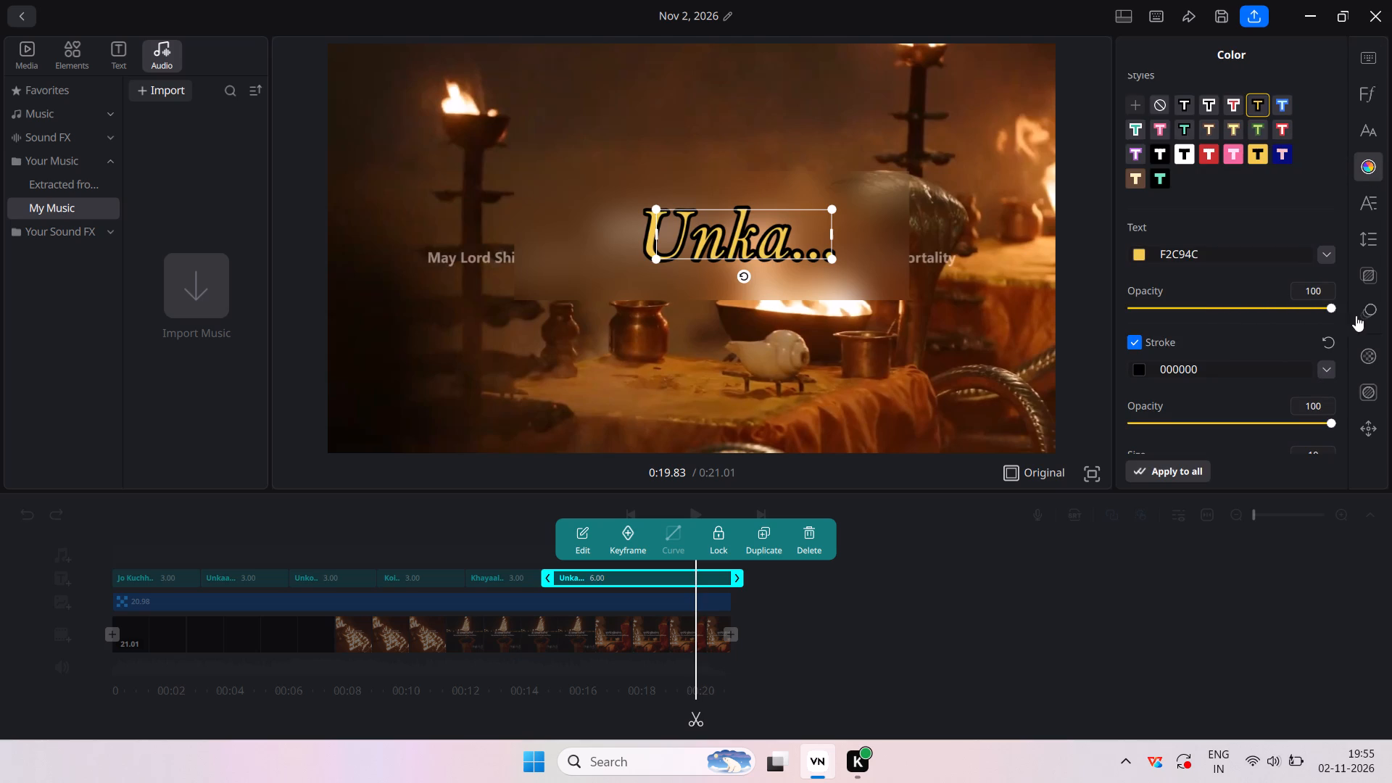
left_click_drag(1356, 315, 1391, 306)
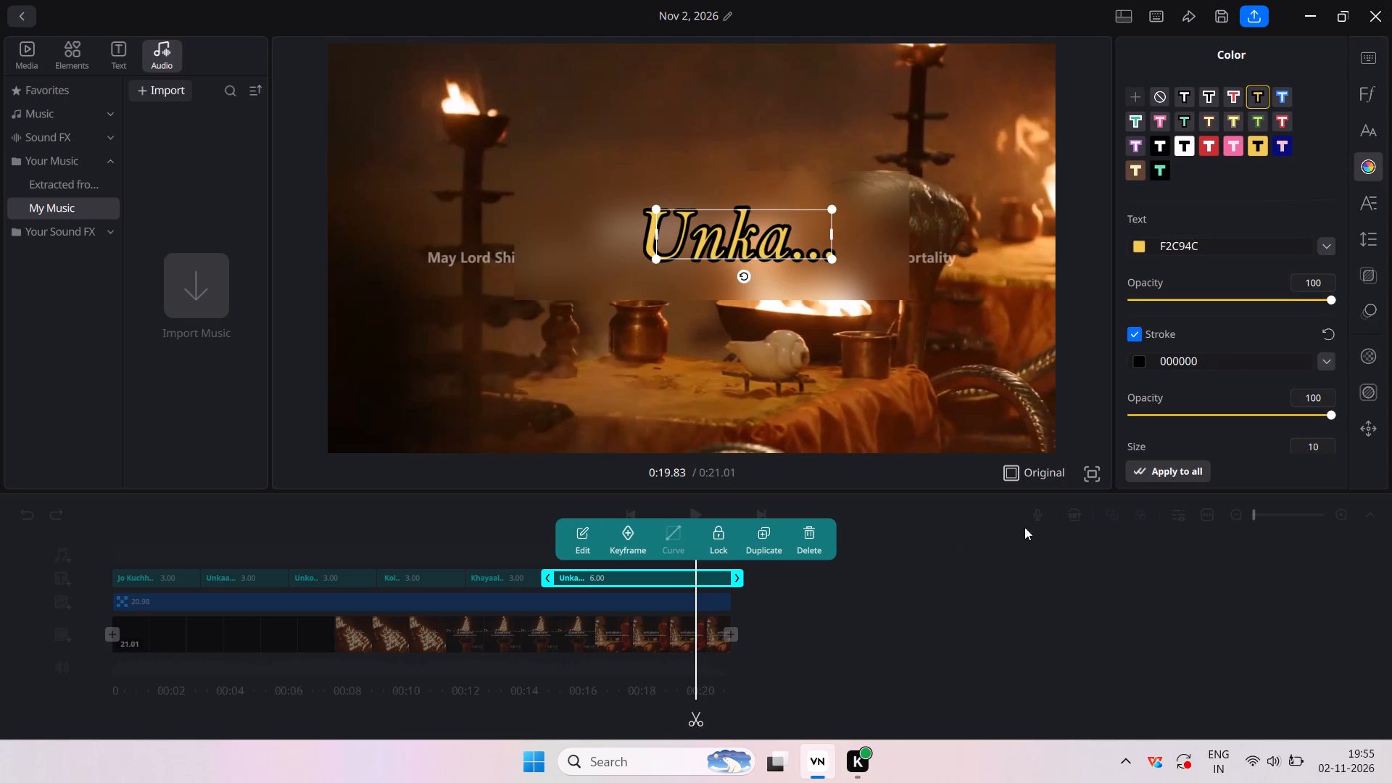
left_click(1198, 475)
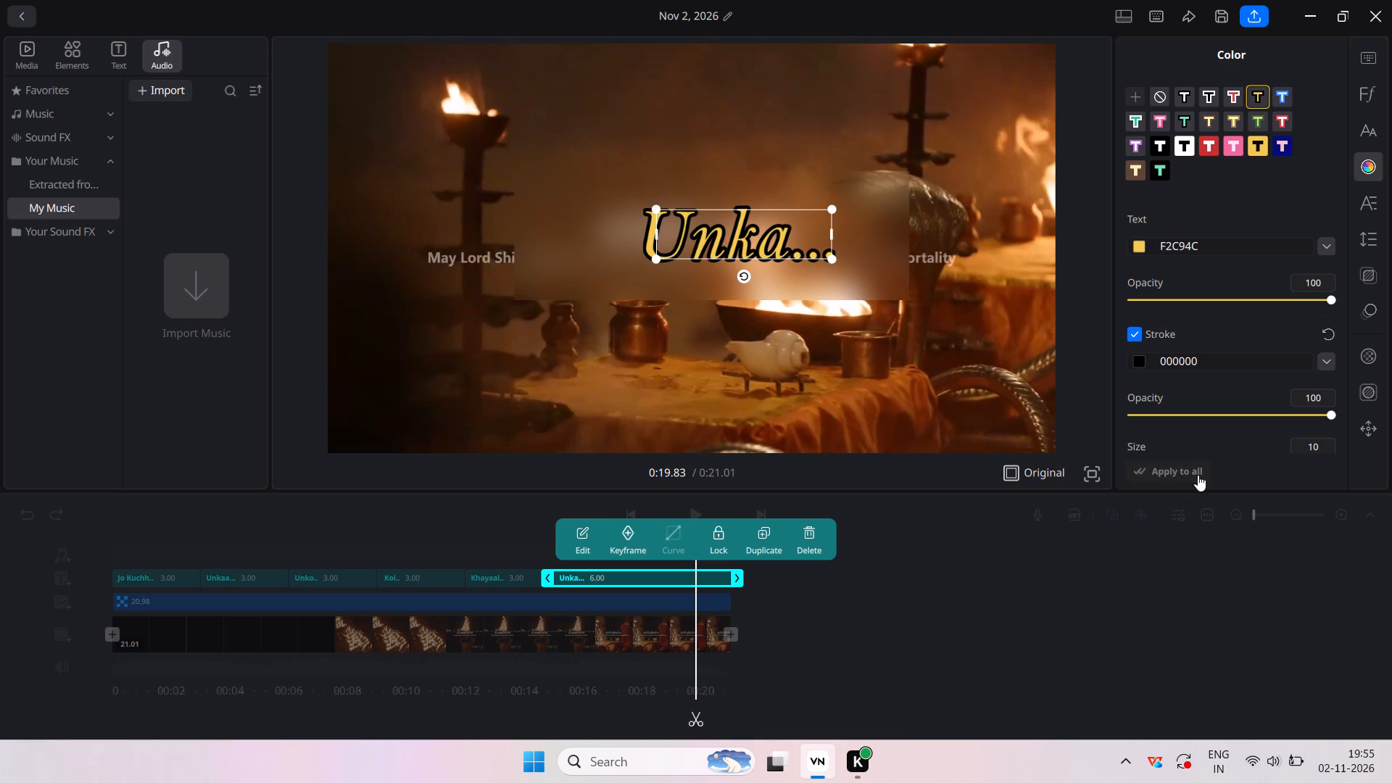
Play the video from the start to check the dotted captions at full text opacity.
scroll(927, 597, "right", 19)
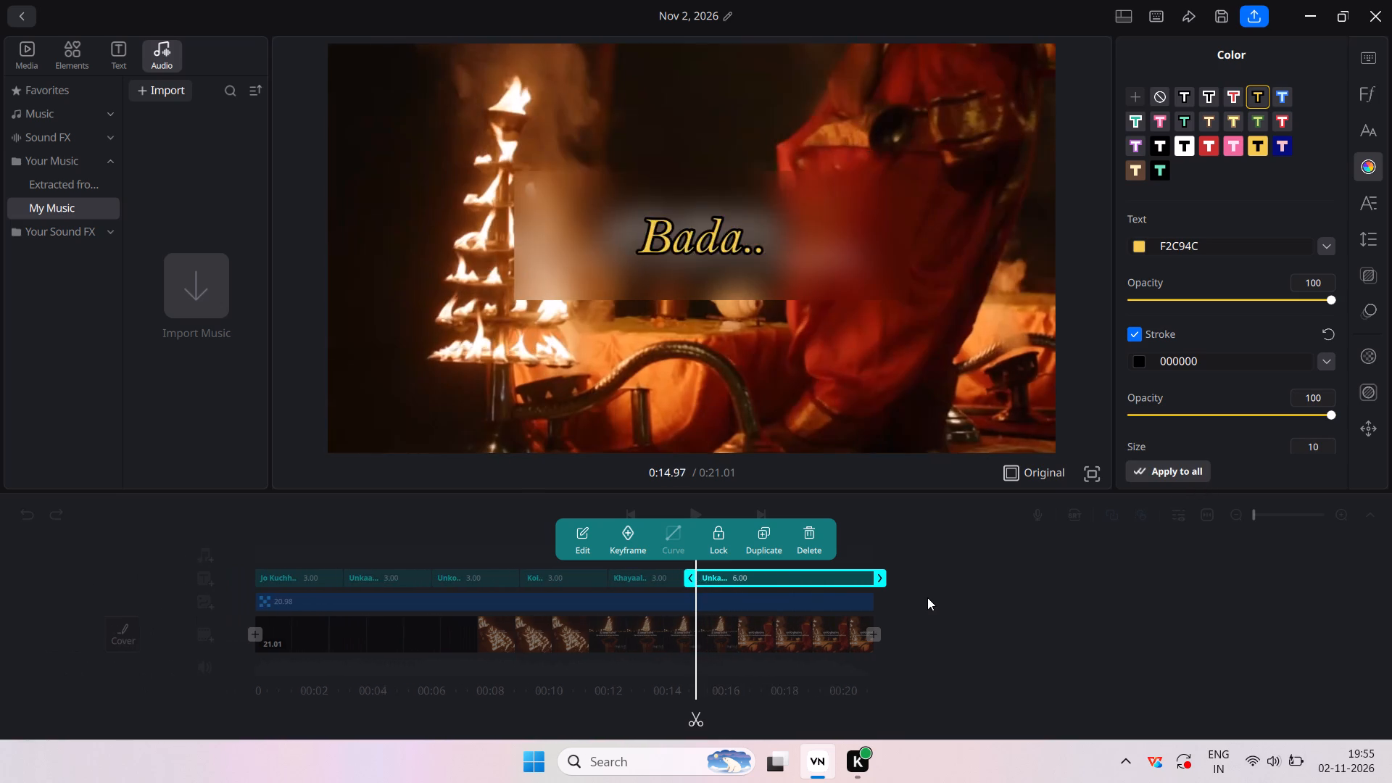
scroll(927, 597, "right", 17)
scroll(927, 597, "right", 9)
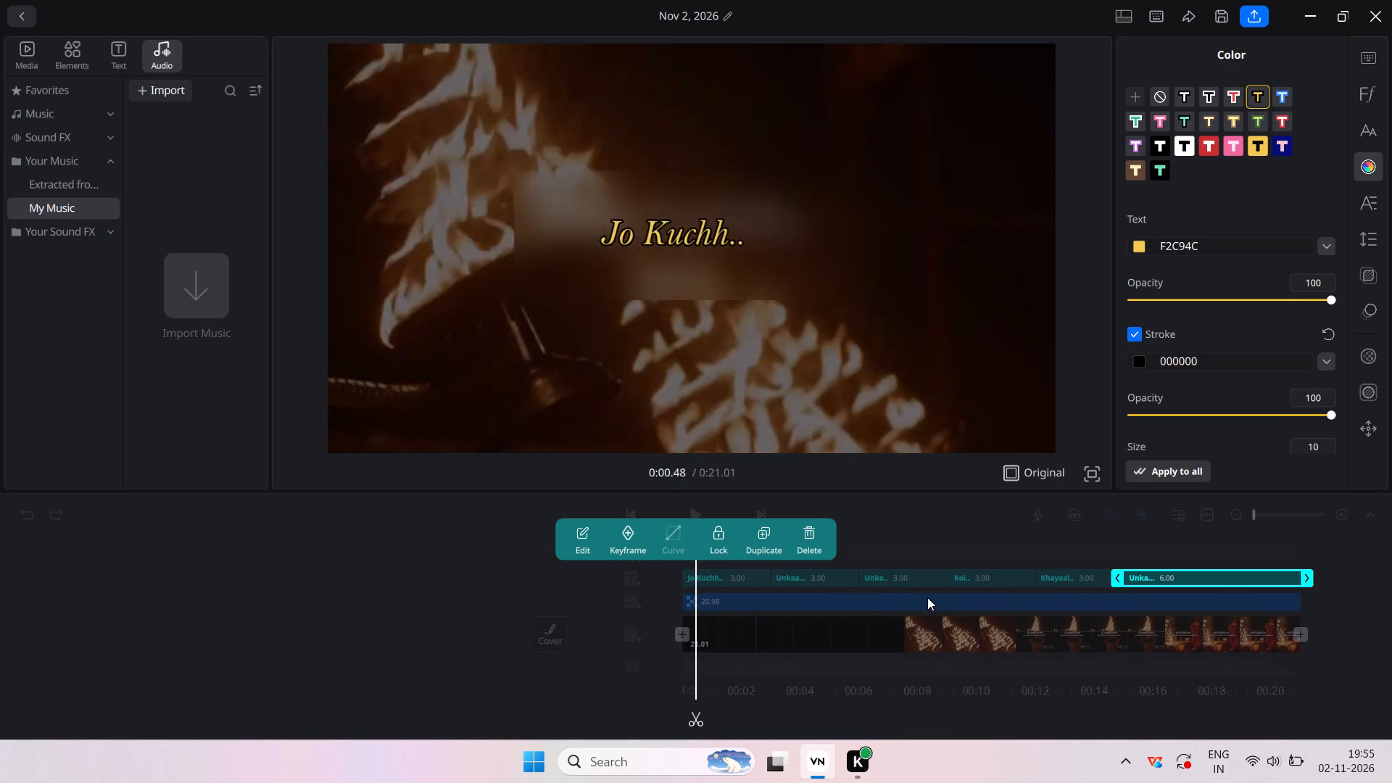
scroll(927, 597, "right", 7)
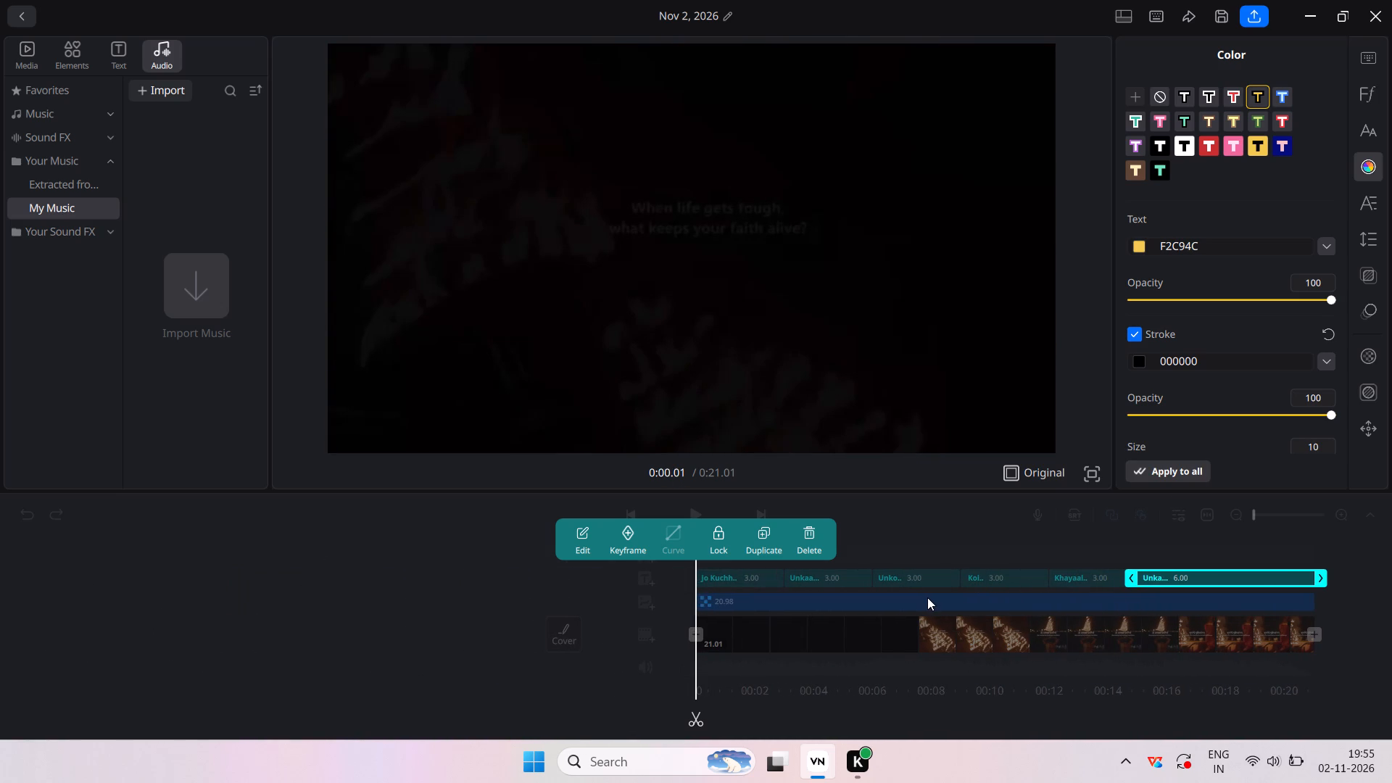
left_click(693, 505)
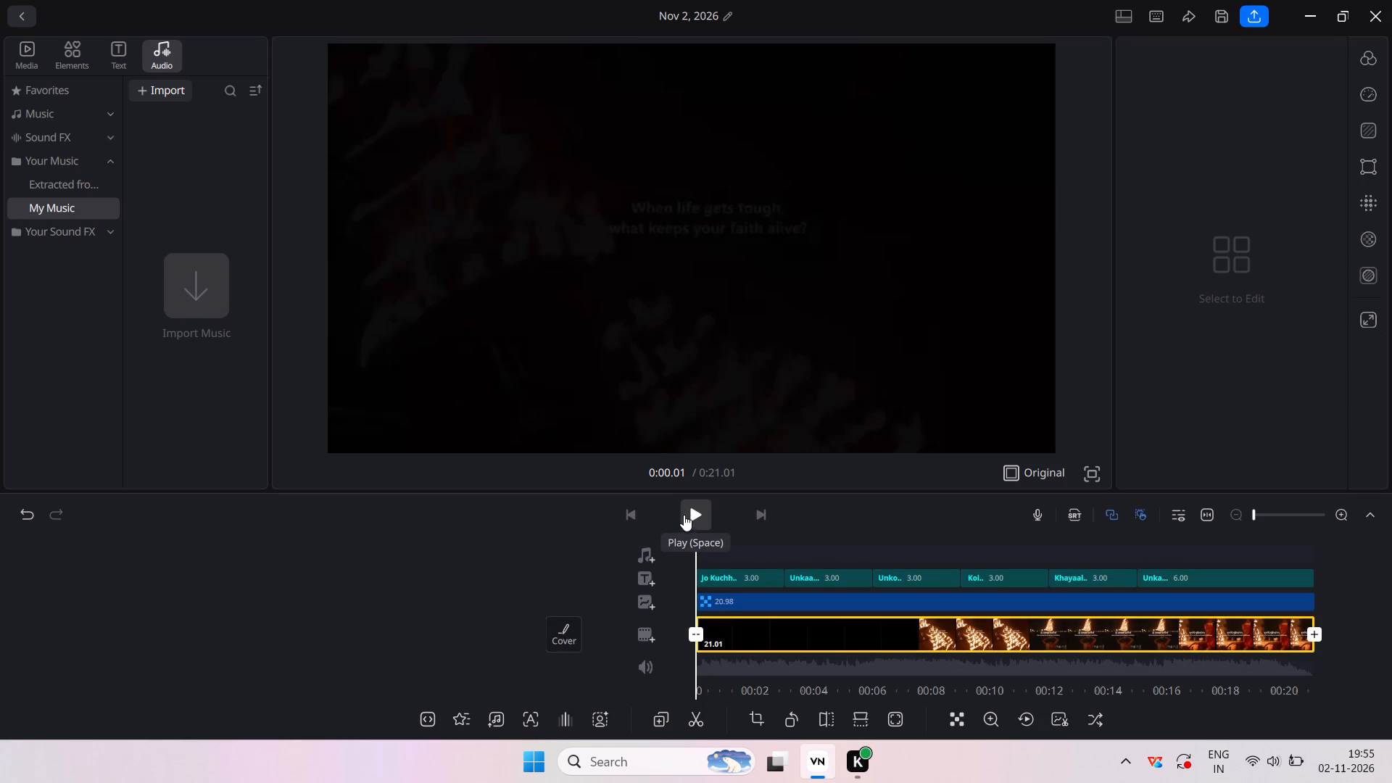
left_click(692, 518)
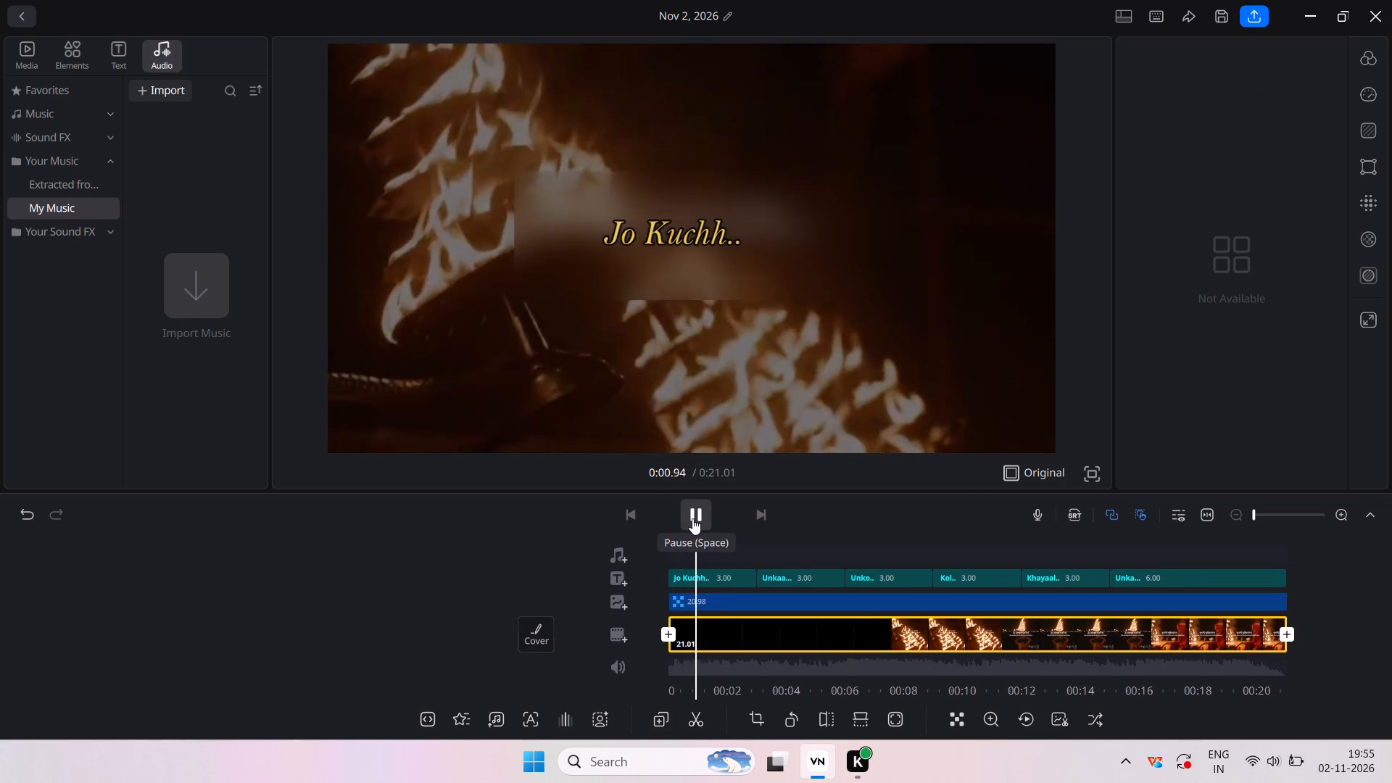
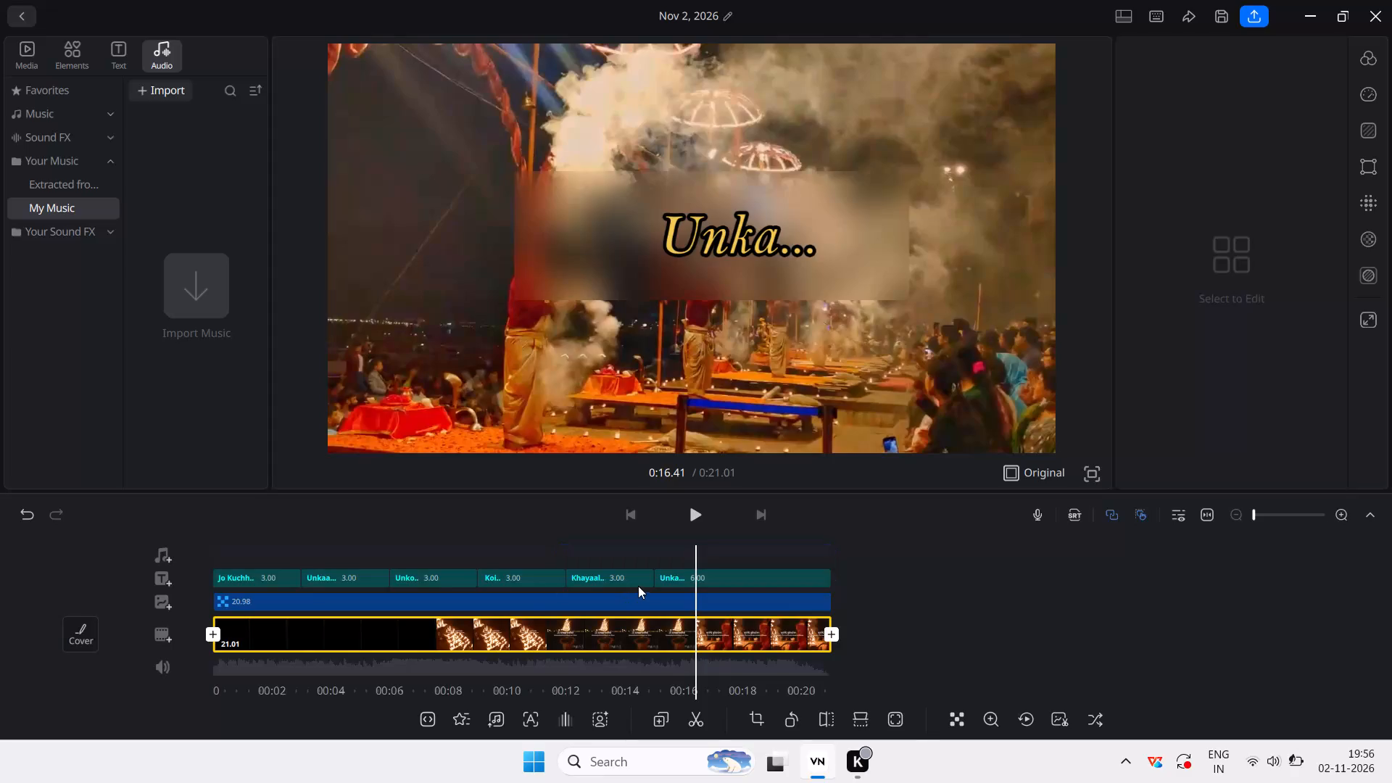
Rewrite the Khayaal caption's second line as "hai..." and retype the capital B of its third line, "Bada..".
left_click(613, 579)
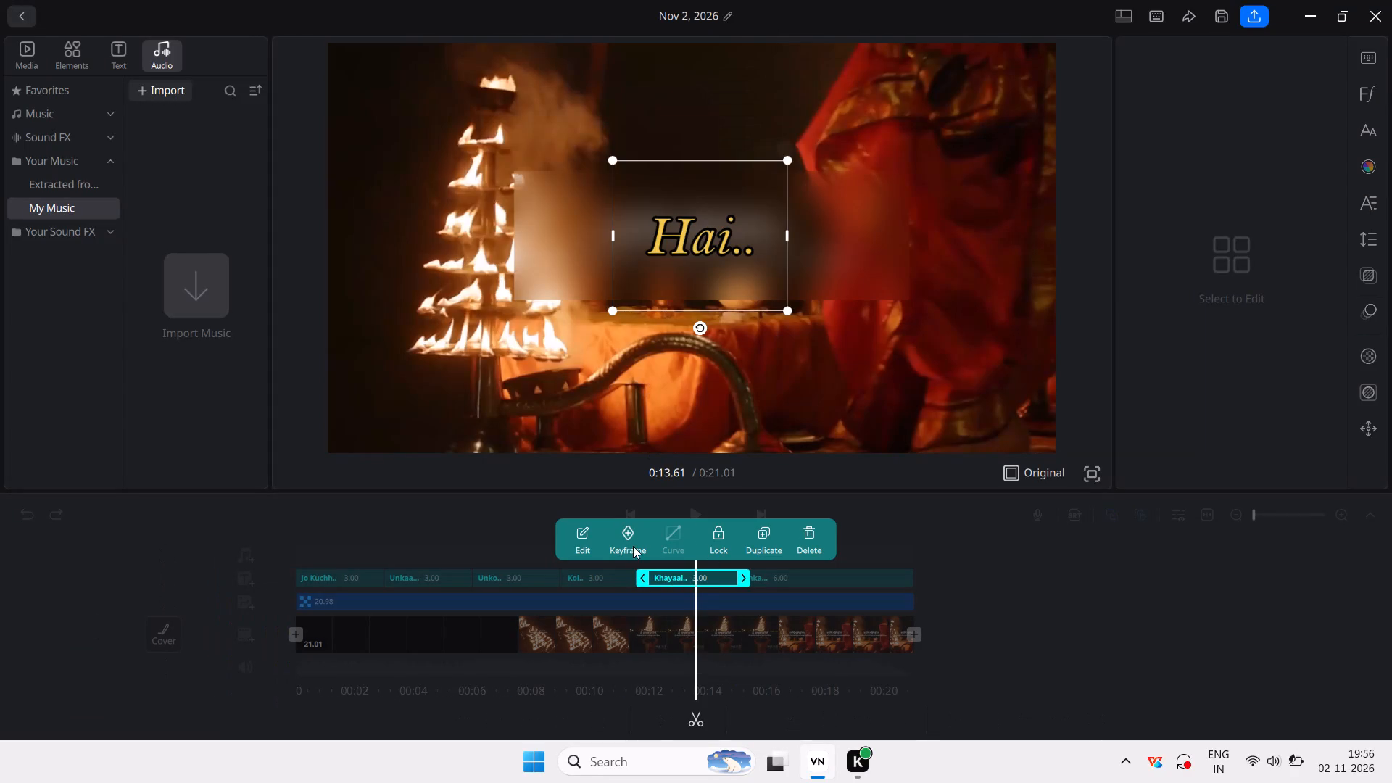
left_click(580, 534)
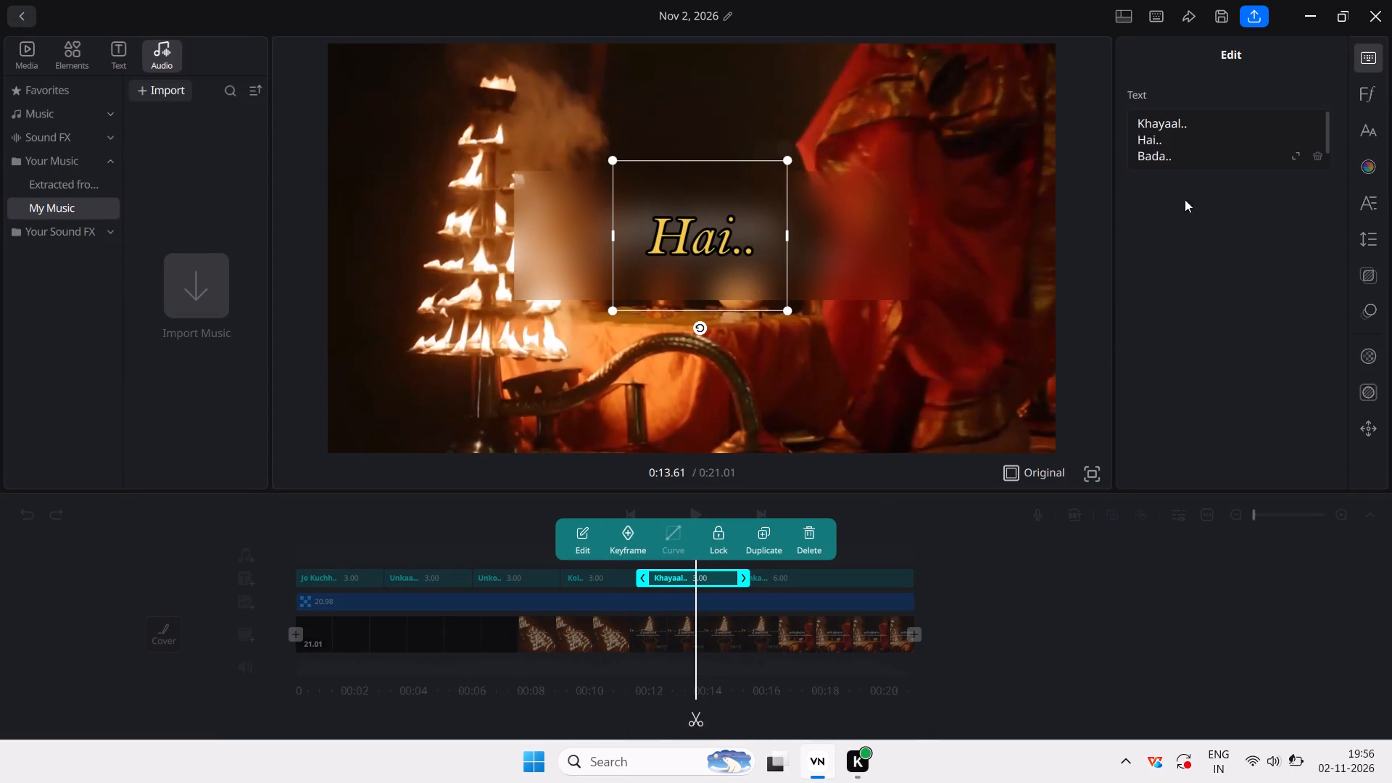
left_click(1196, 139)
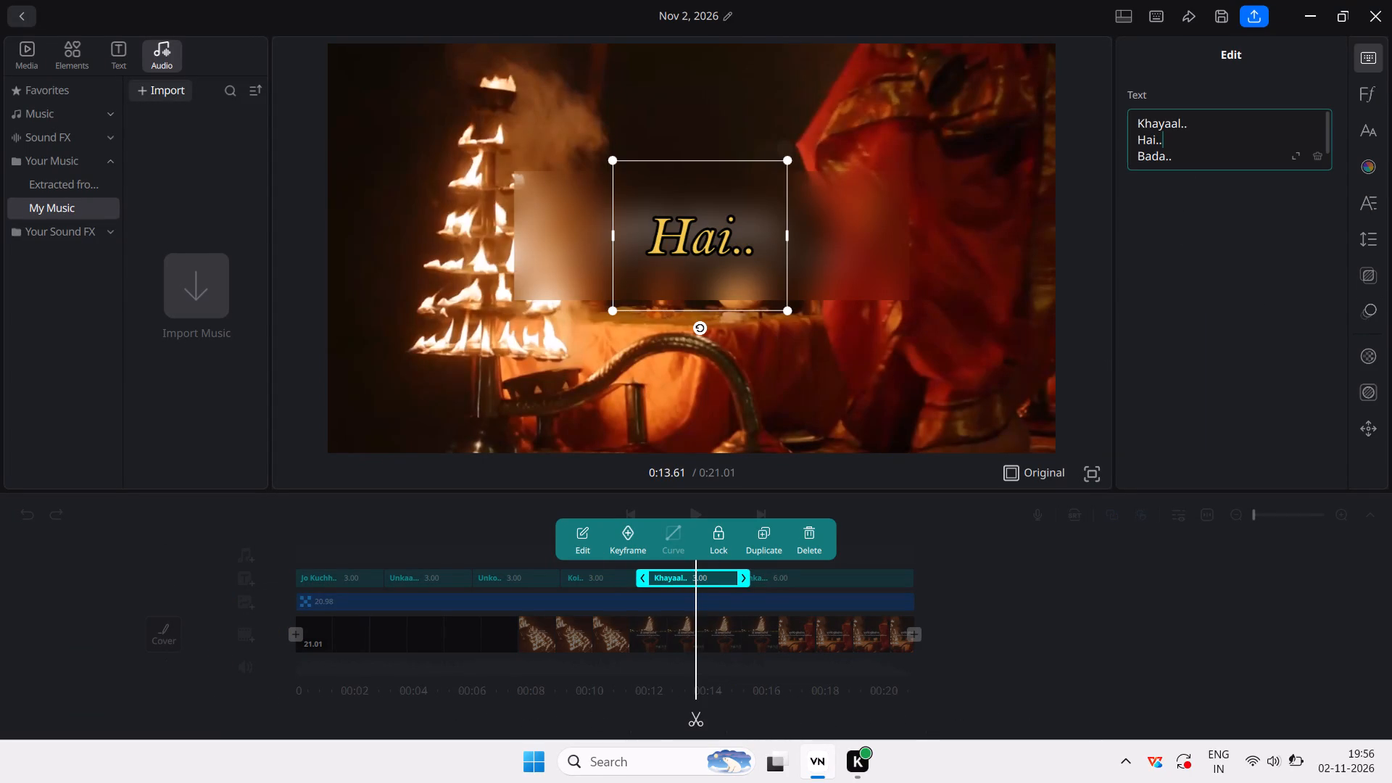
key("period")
key("BackSpace")
key("BackSpace")
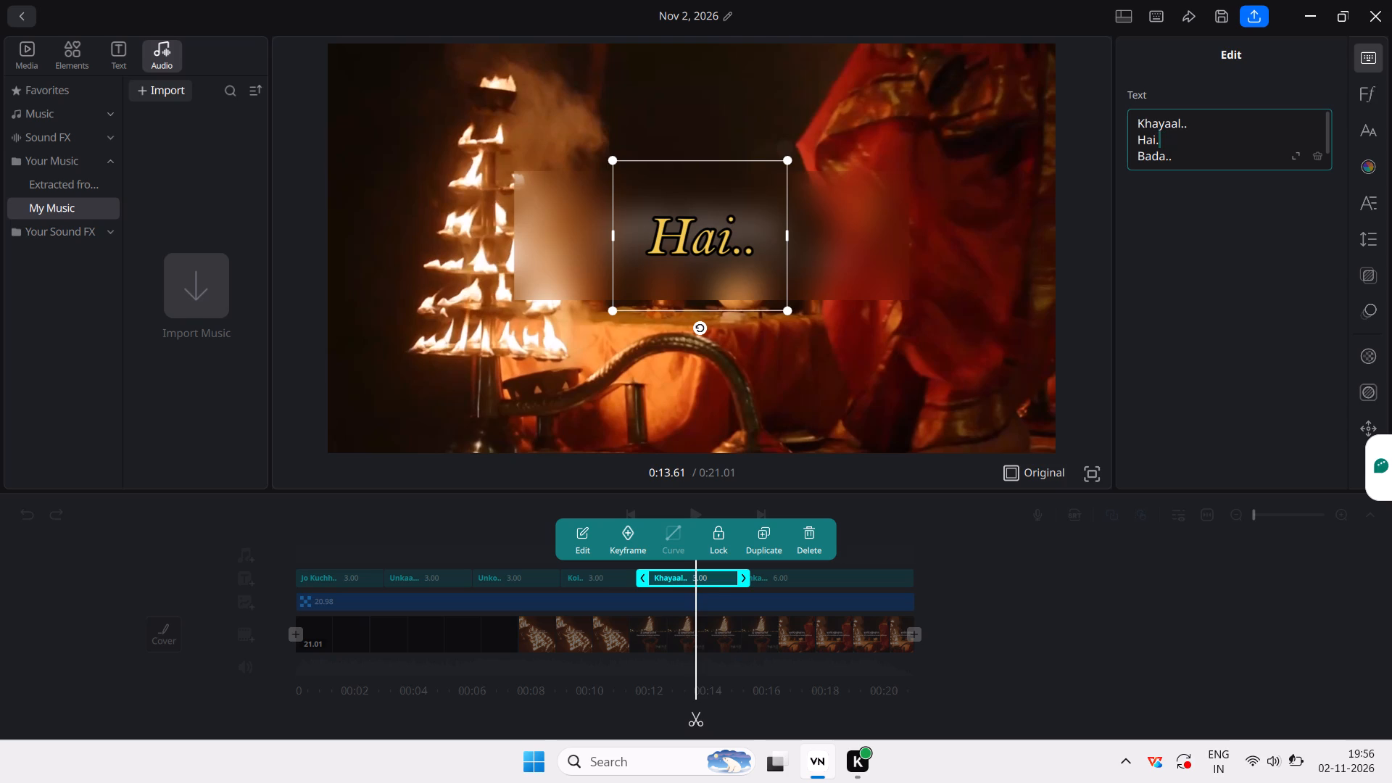
key("BackSpace")
key("BackSpace")
key("BackSpace")
key("BackSpace")
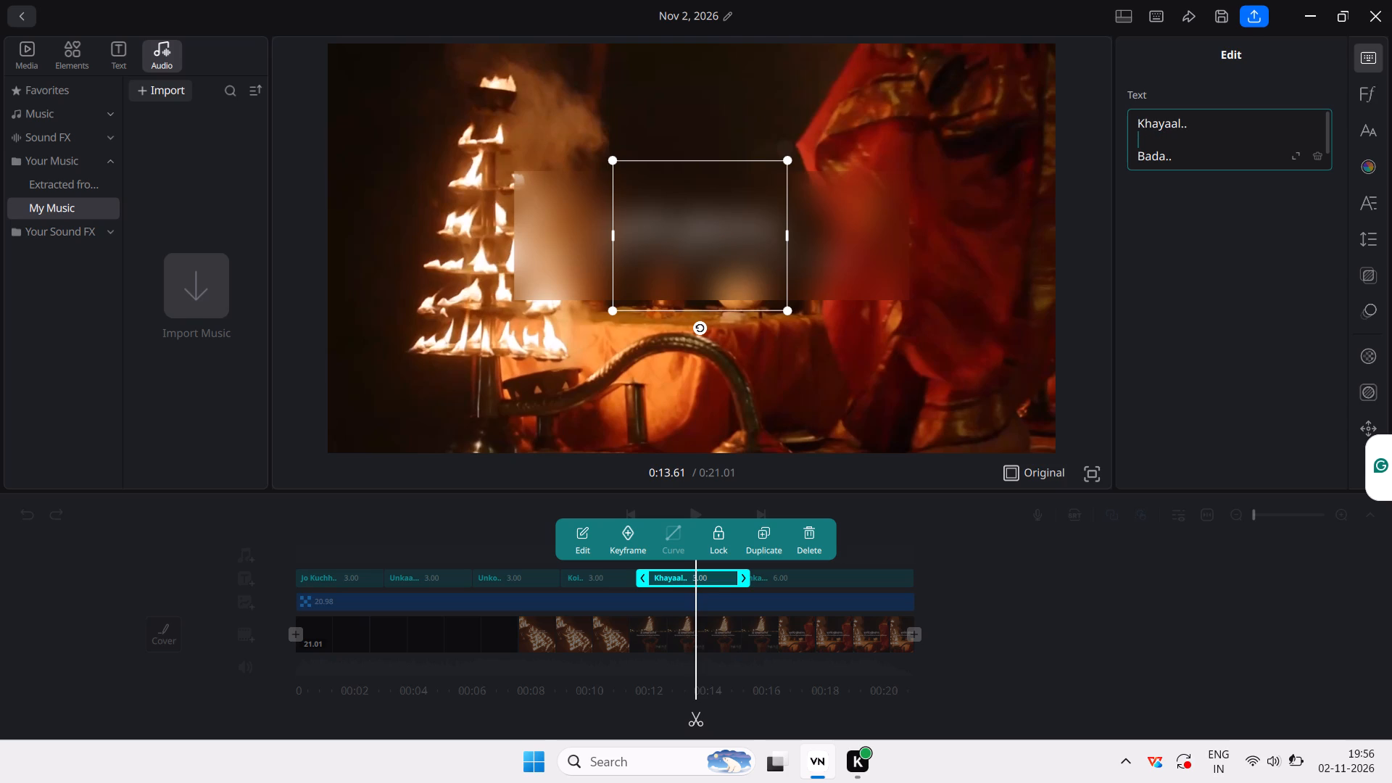
type("ha")
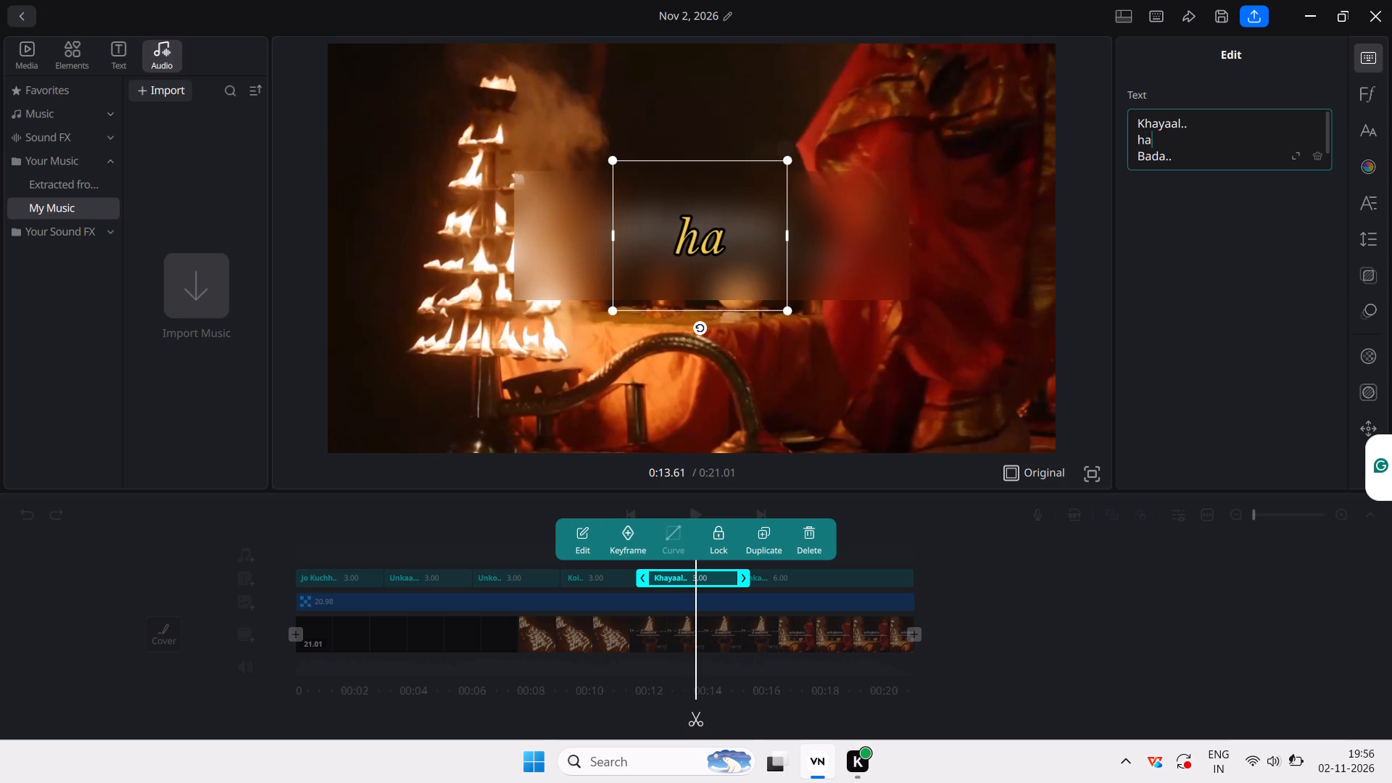
key("i")
type("...")
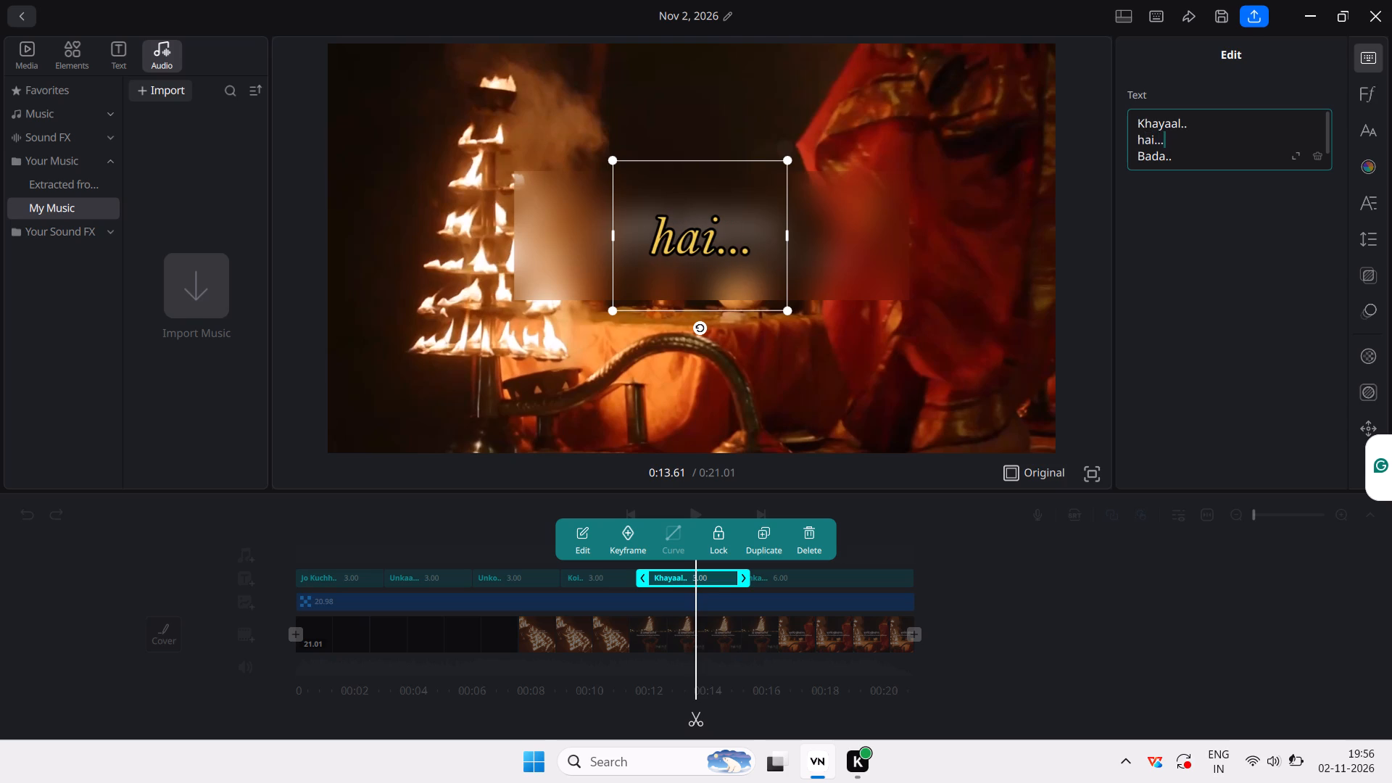
left_click(1143, 156)
key("BackSpace")
key("b")
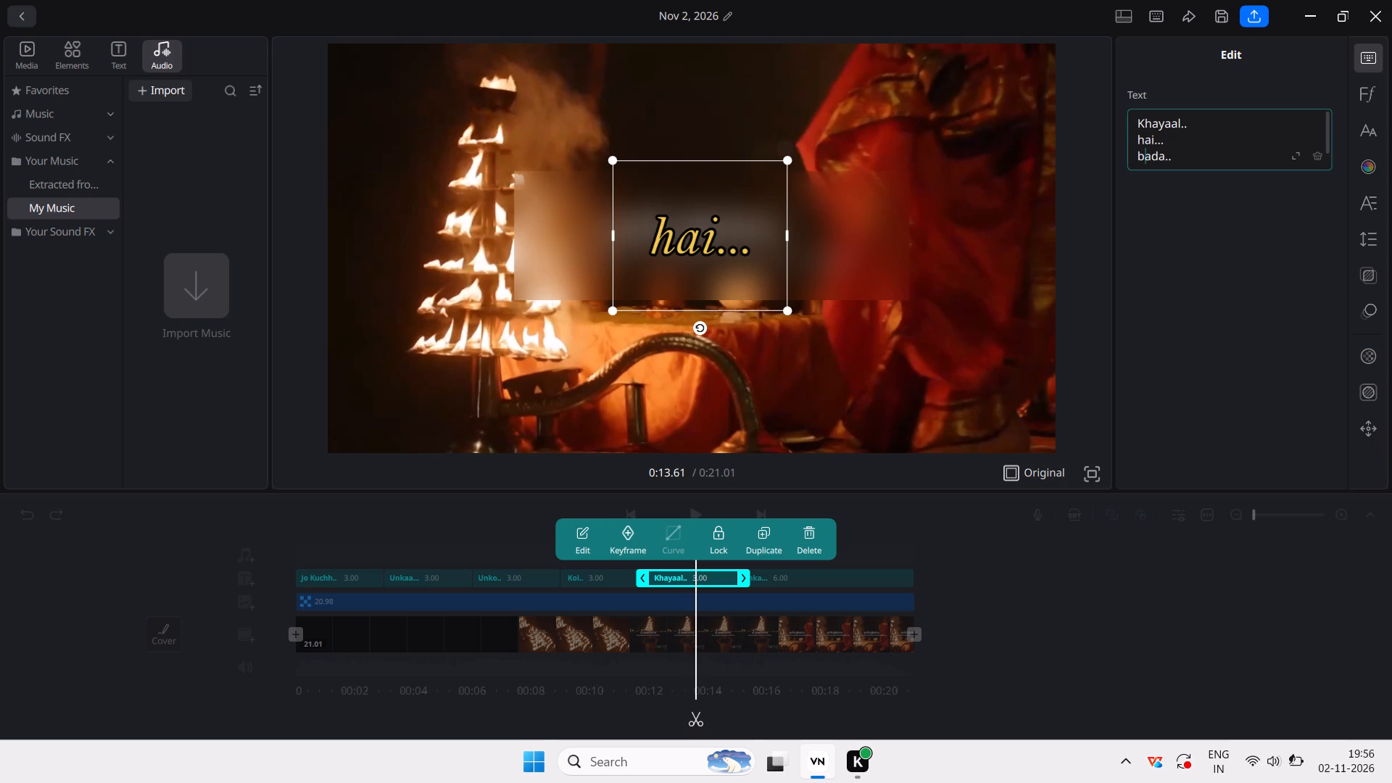
key("BackSpace")
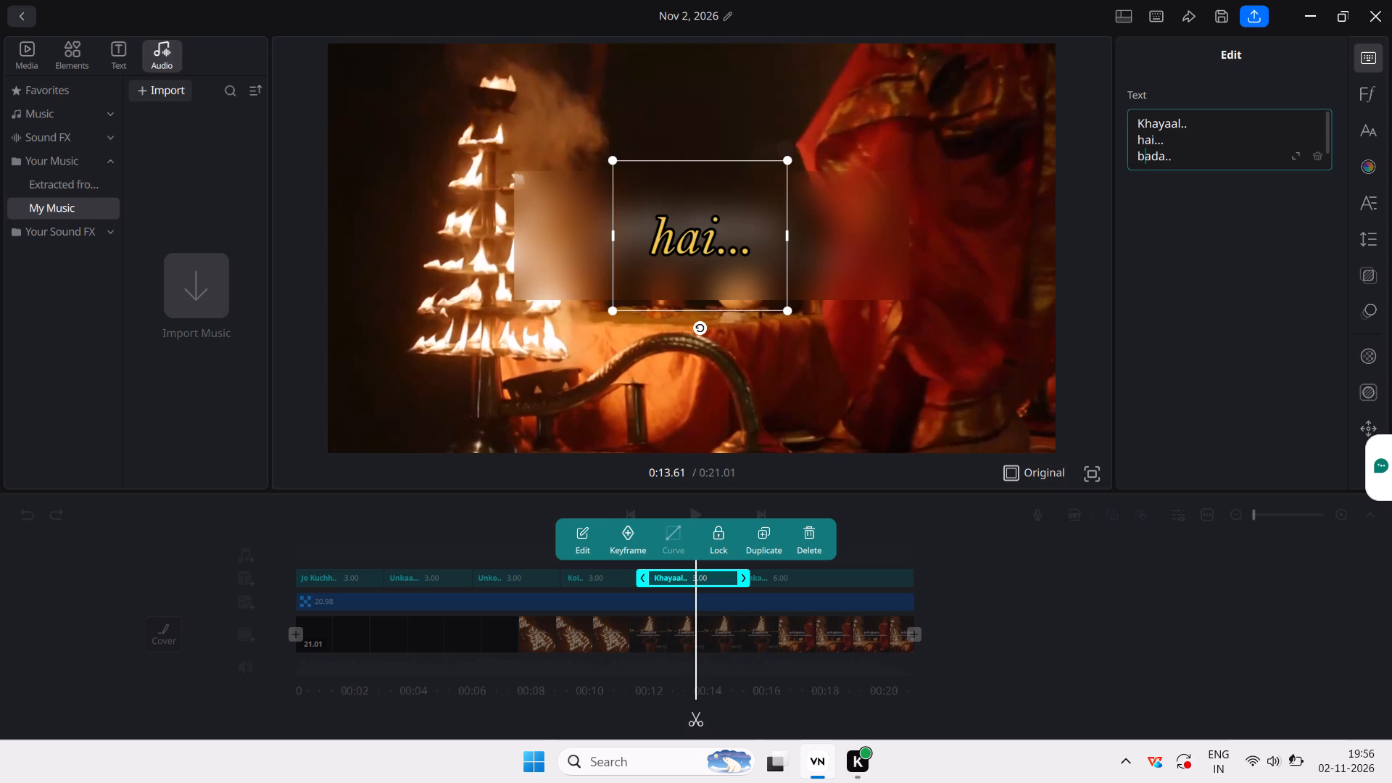
key("b")
Adjust the final Unka caption's size and shift it slightly toward the right side of the blurred box.
left_click(790, 571)
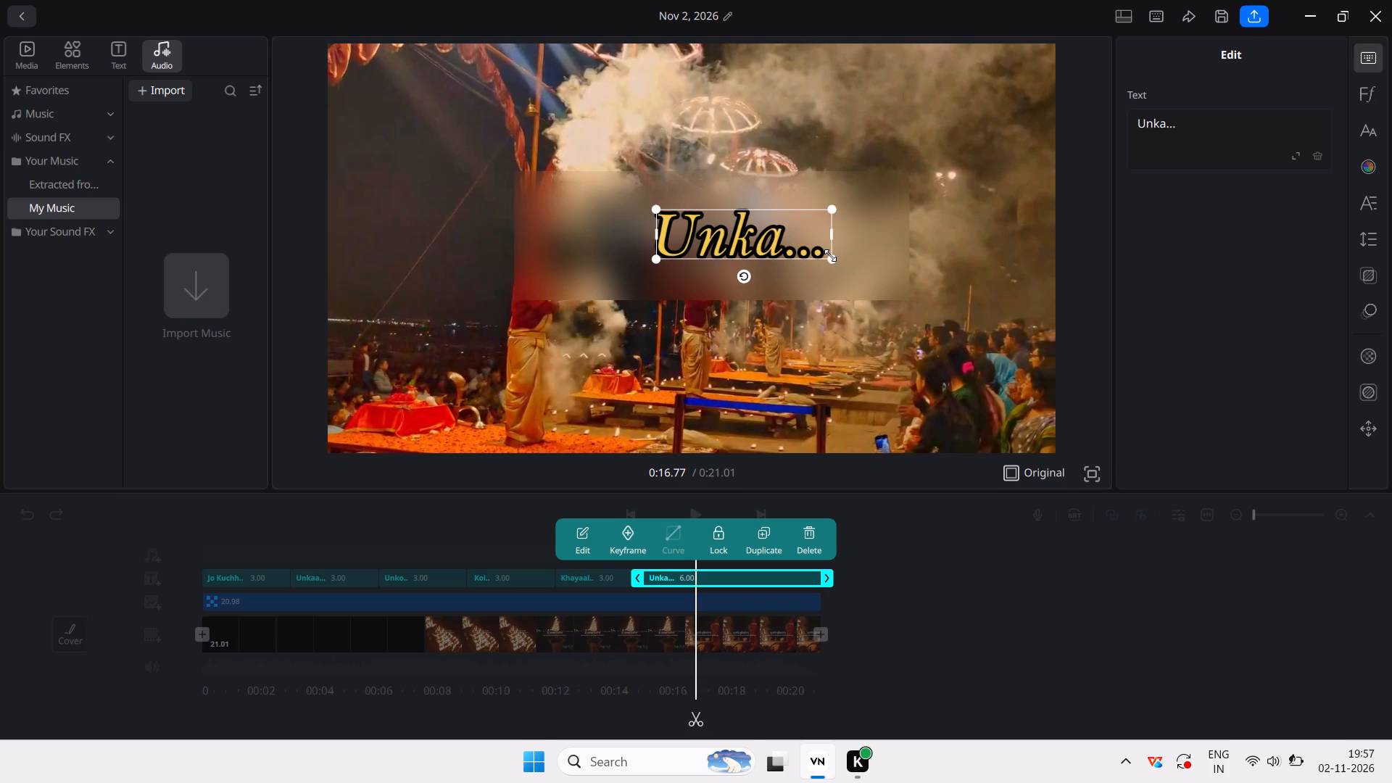
left_click_drag(830, 255, 869, 275)
left_click_drag(655, 260, 638, 262)
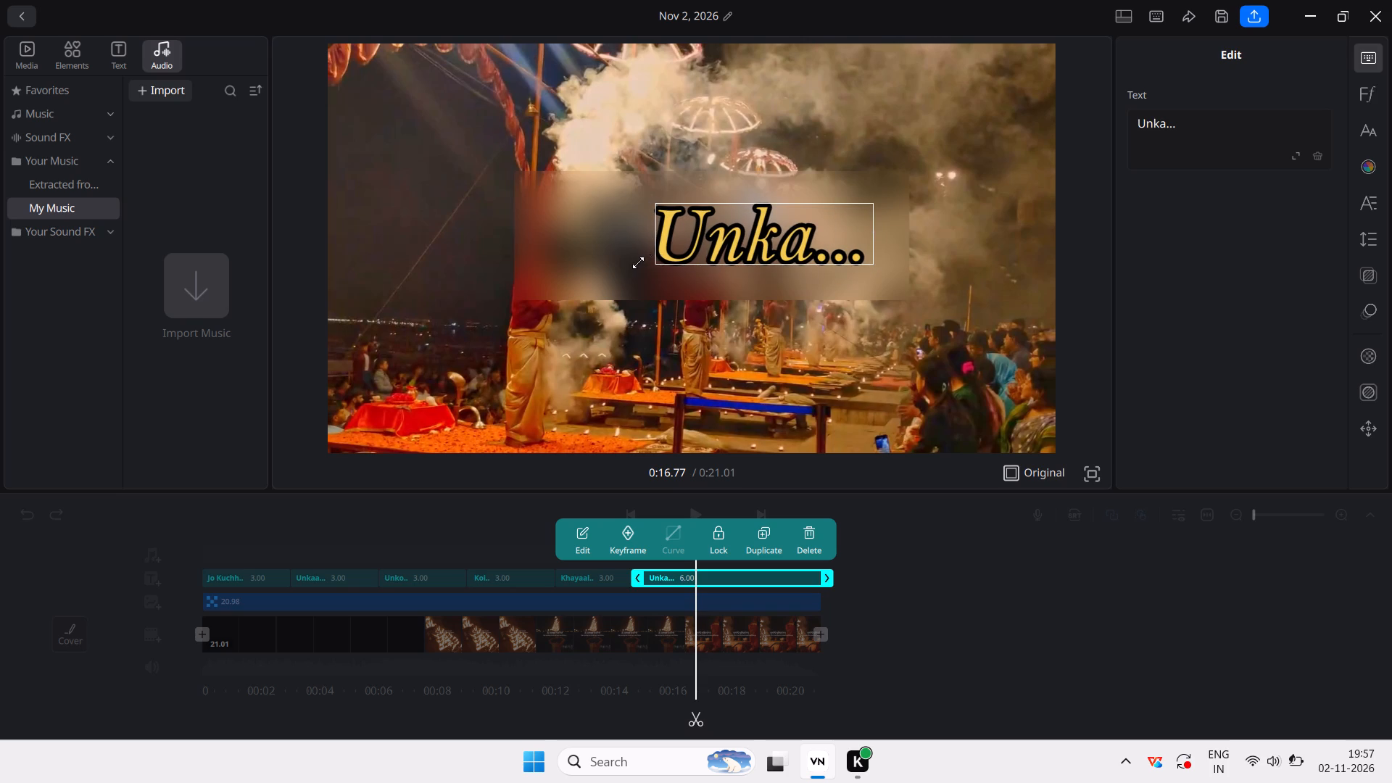
left_click_drag(638, 262, 655, 268)
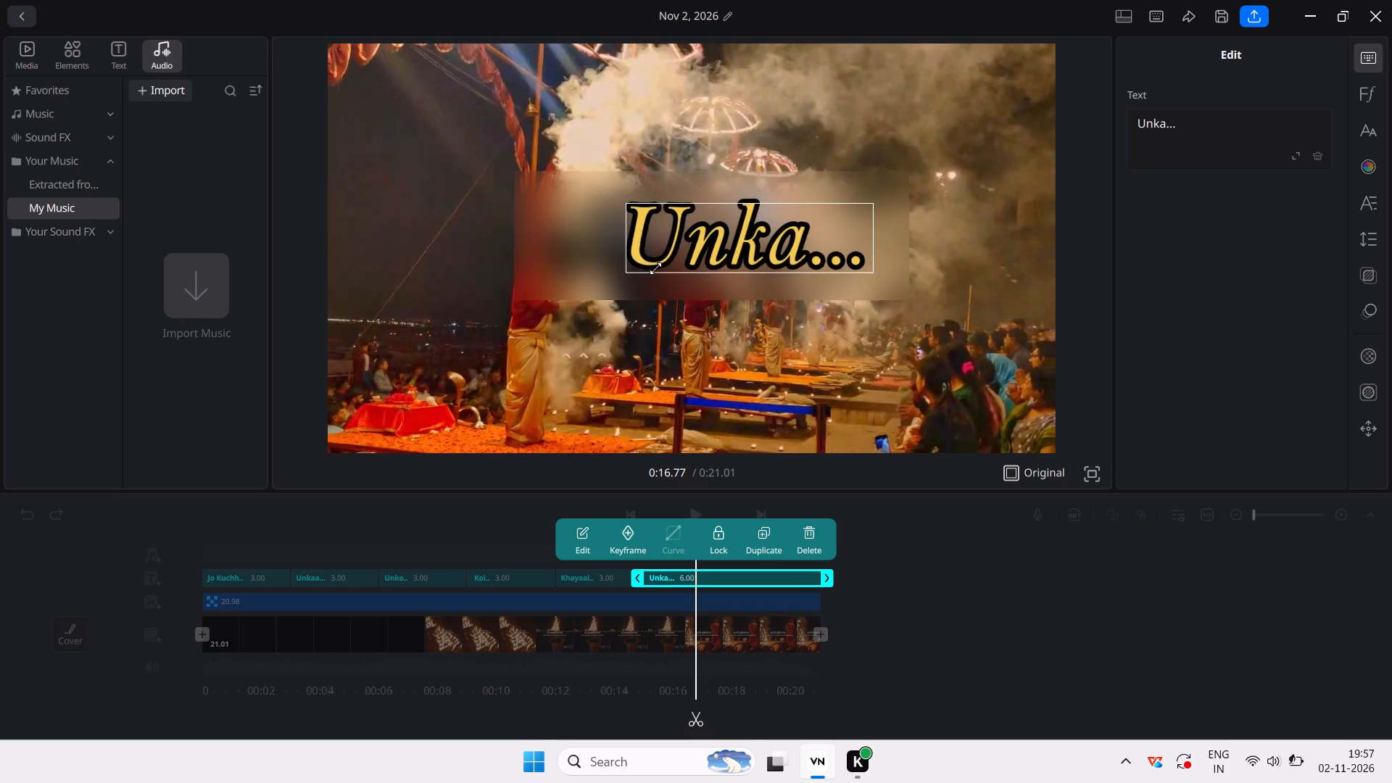
left_click_drag(655, 268, 722, 293)
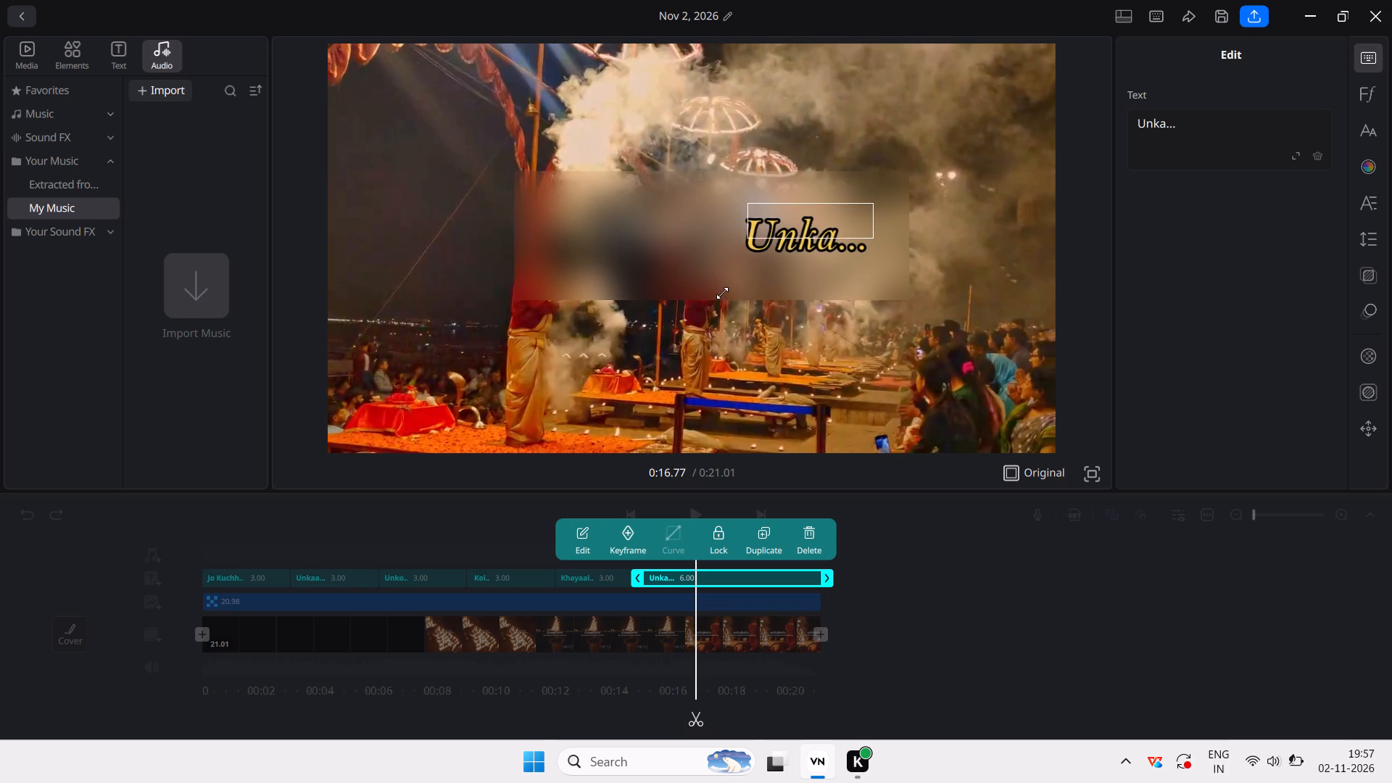
left_click_drag(722, 293, 703, 301)
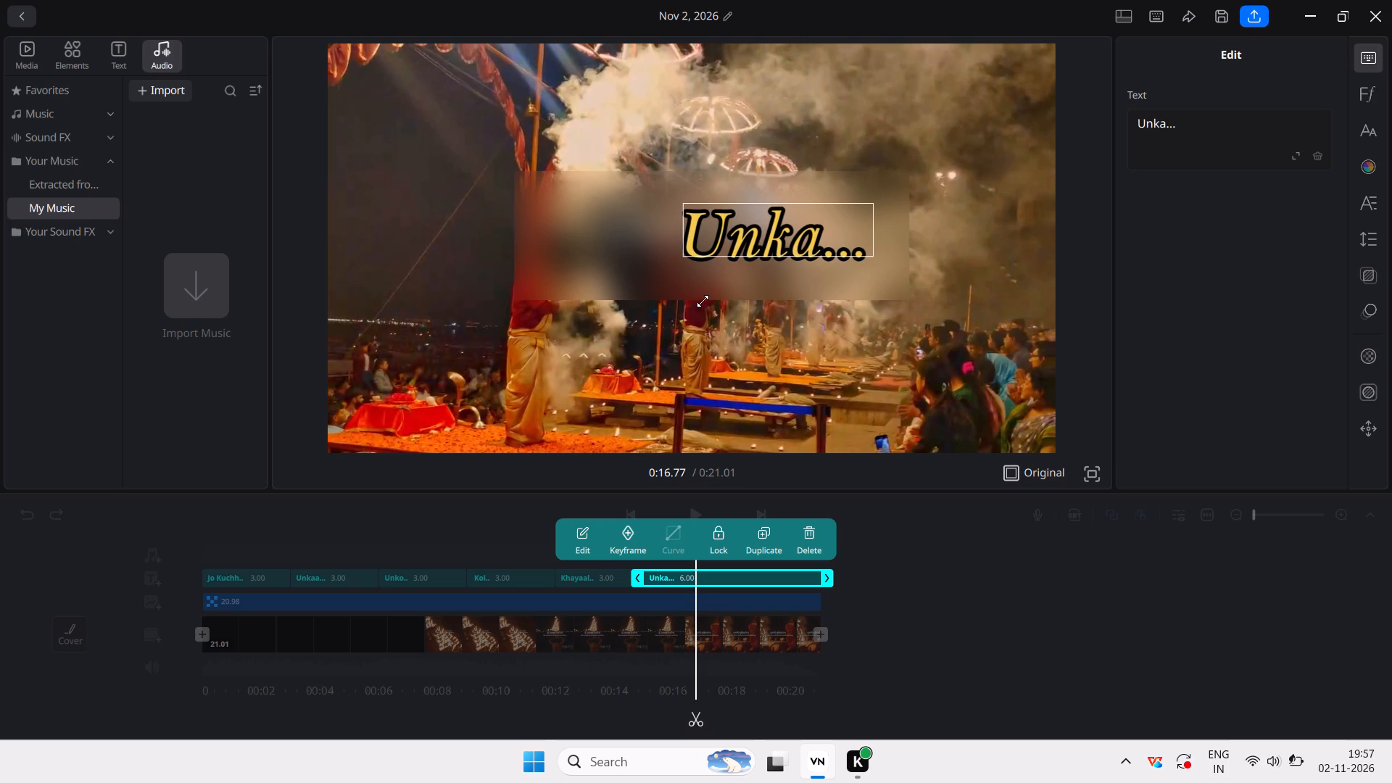
left_click_drag(703, 301, 712, 293)
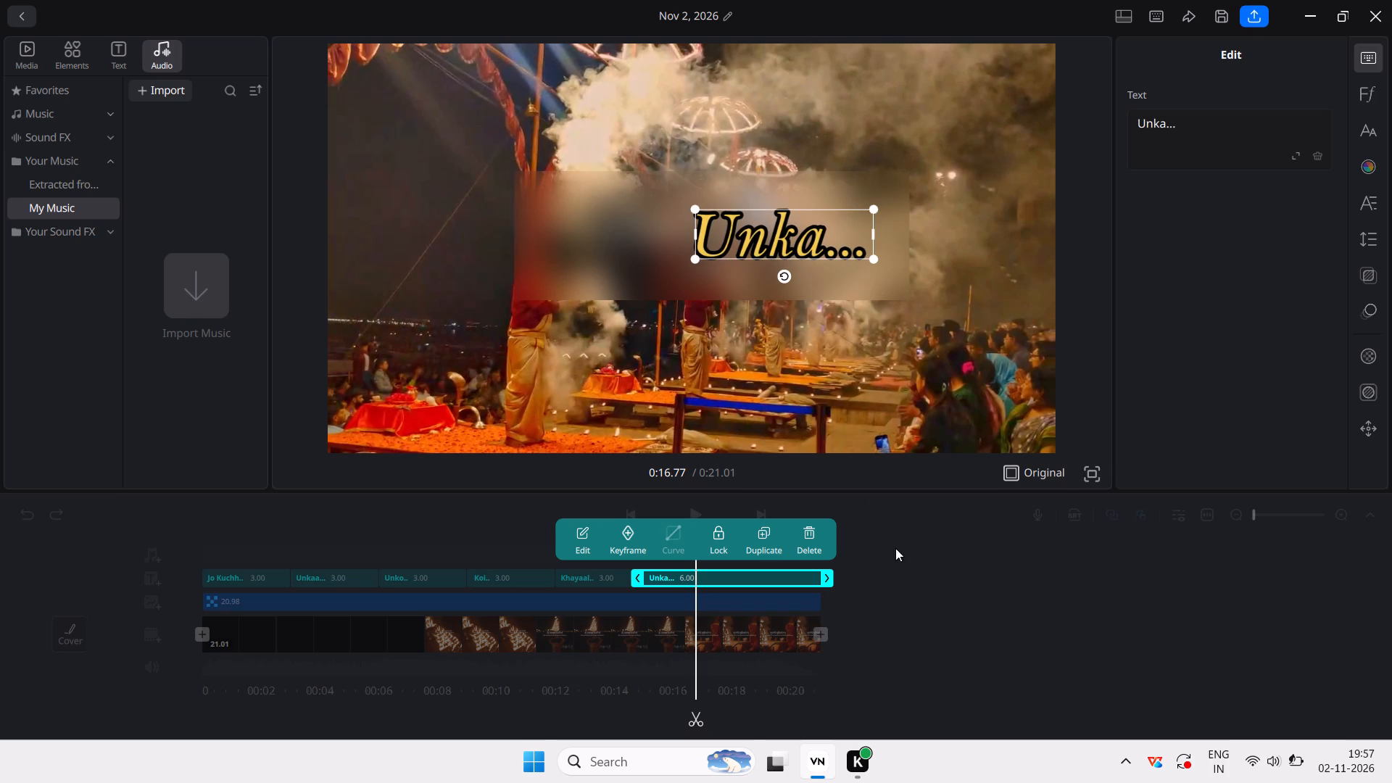
left_click(911, 578)
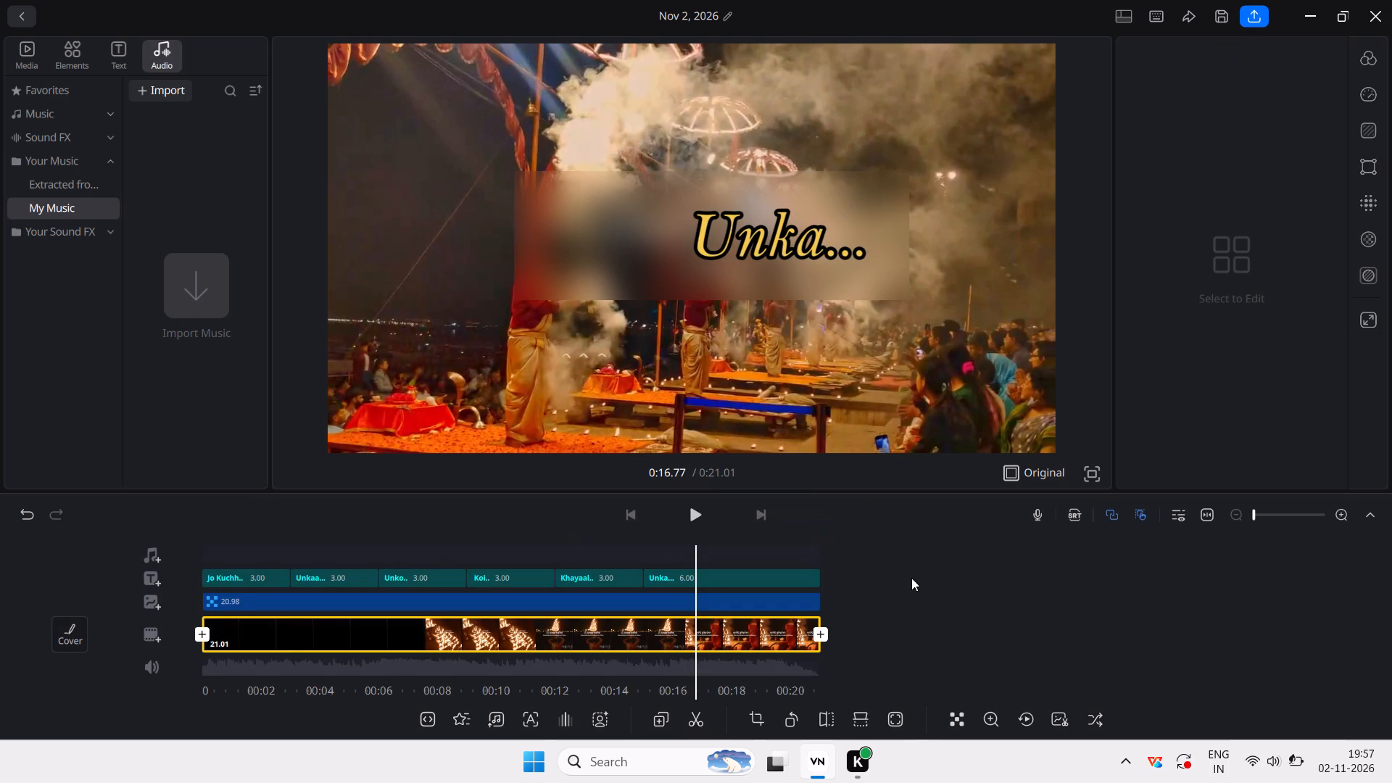
Play the video from the start to check the edited Khayaal and Unka captions.
scroll(911, 578, "right", 20)
scroll(911, 578, "right", 7)
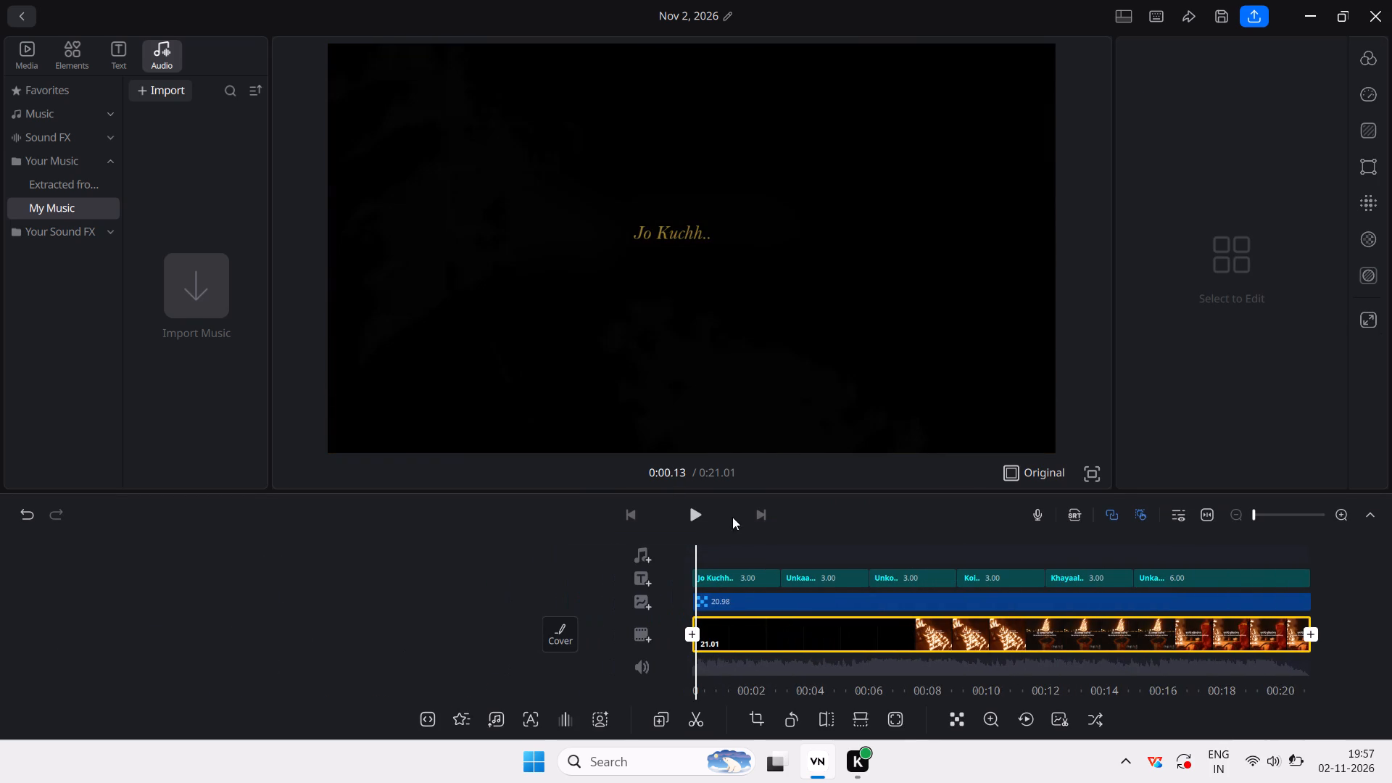
left_click(703, 516)
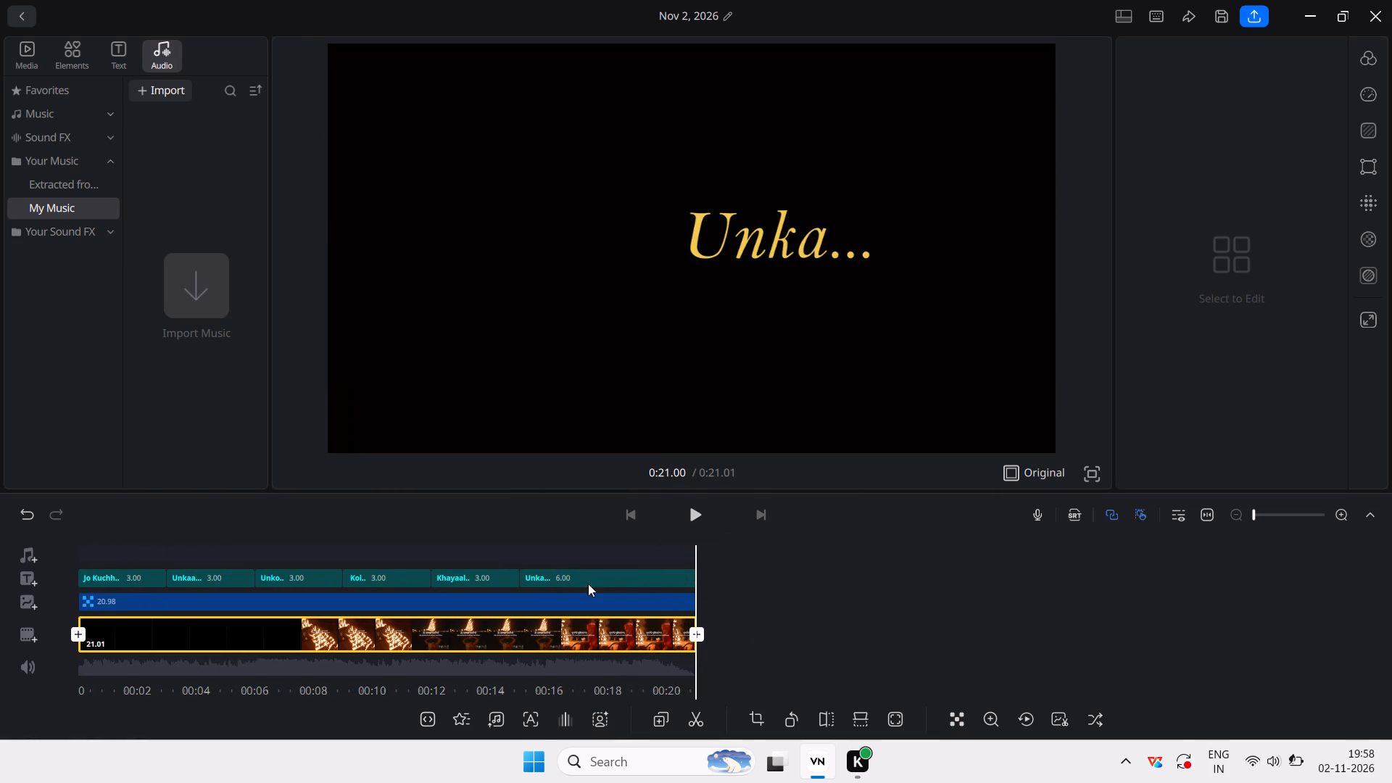
Scale the Khayaal caption down slightly over the blurred box.
left_click(518, 576)
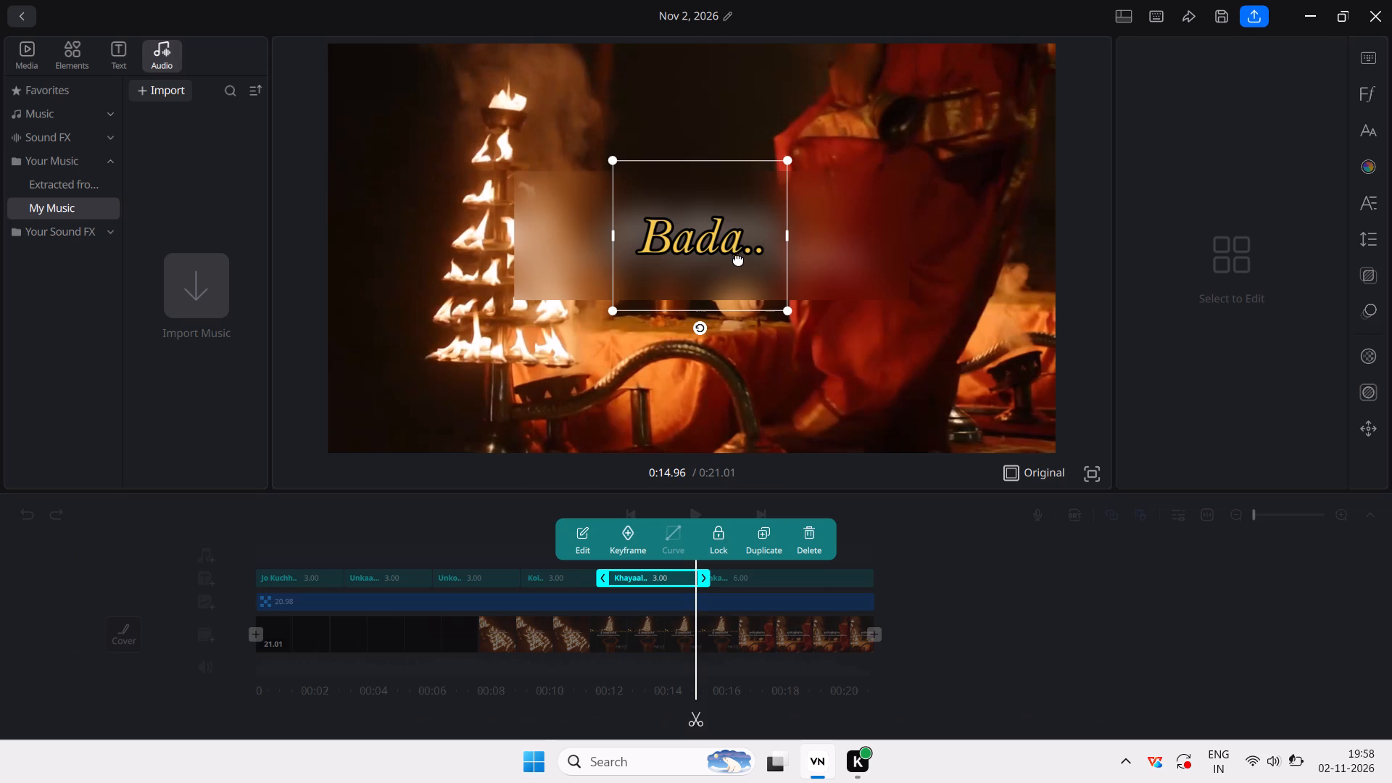
left_click_drag(787, 163, 776, 200)
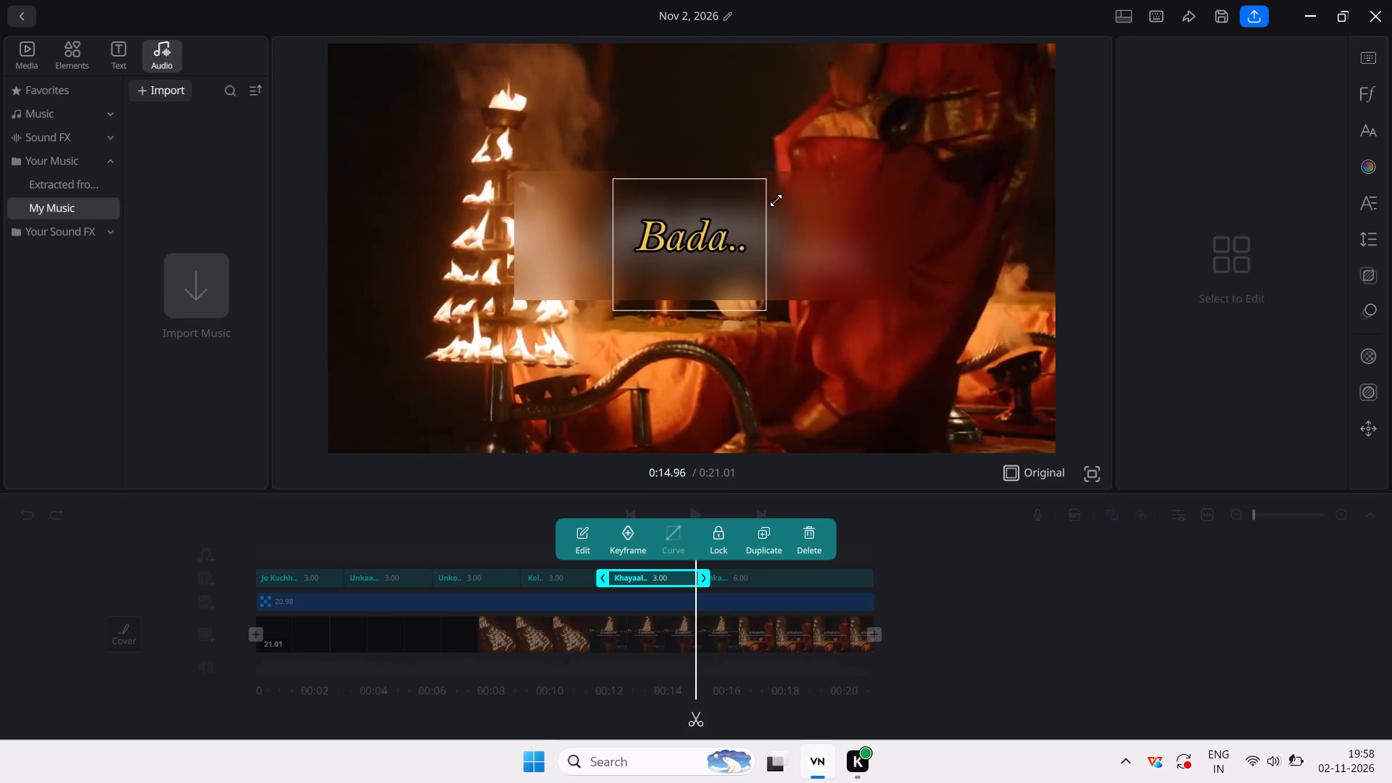
left_click_drag(776, 200, 809, 251)
left_click(934, 642)
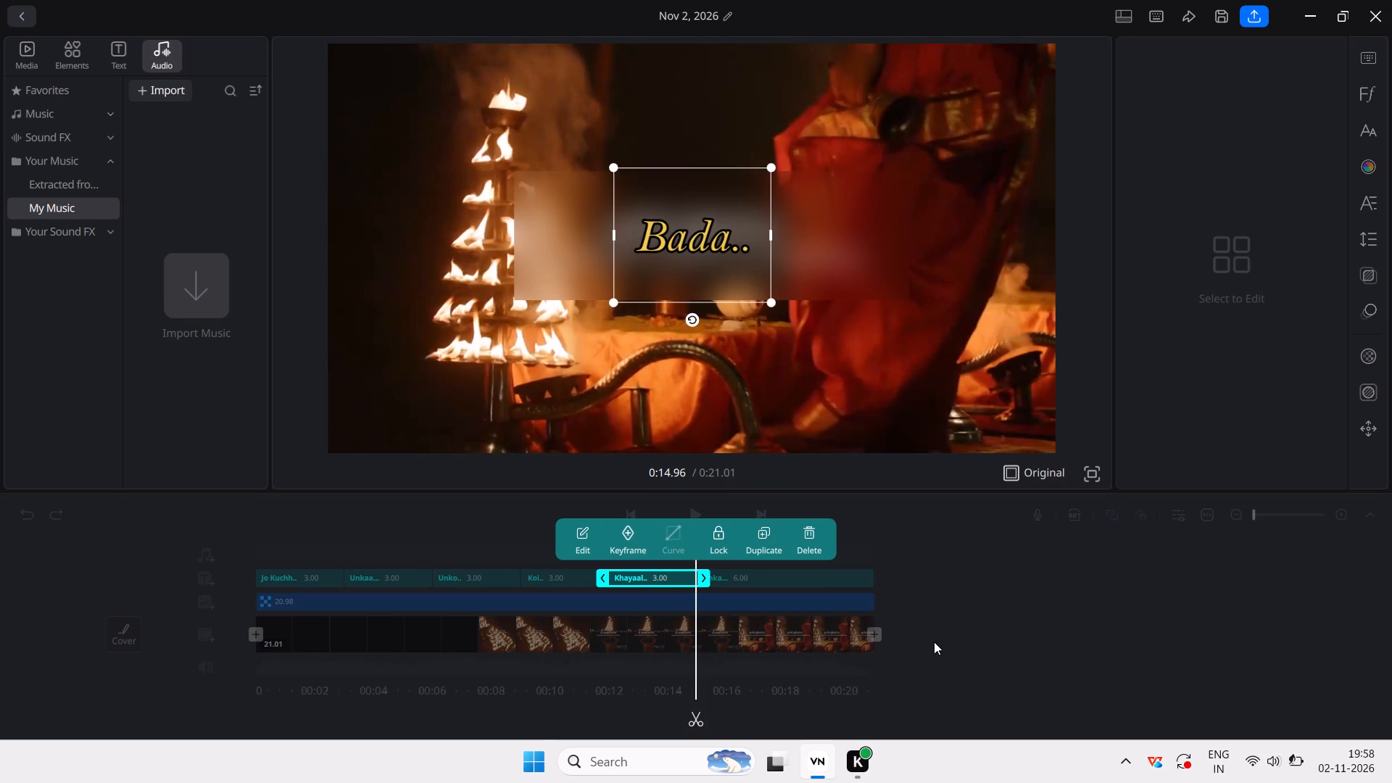
Play the video from near the start to check the resized captions.
scroll(587, 621, "right", 10)
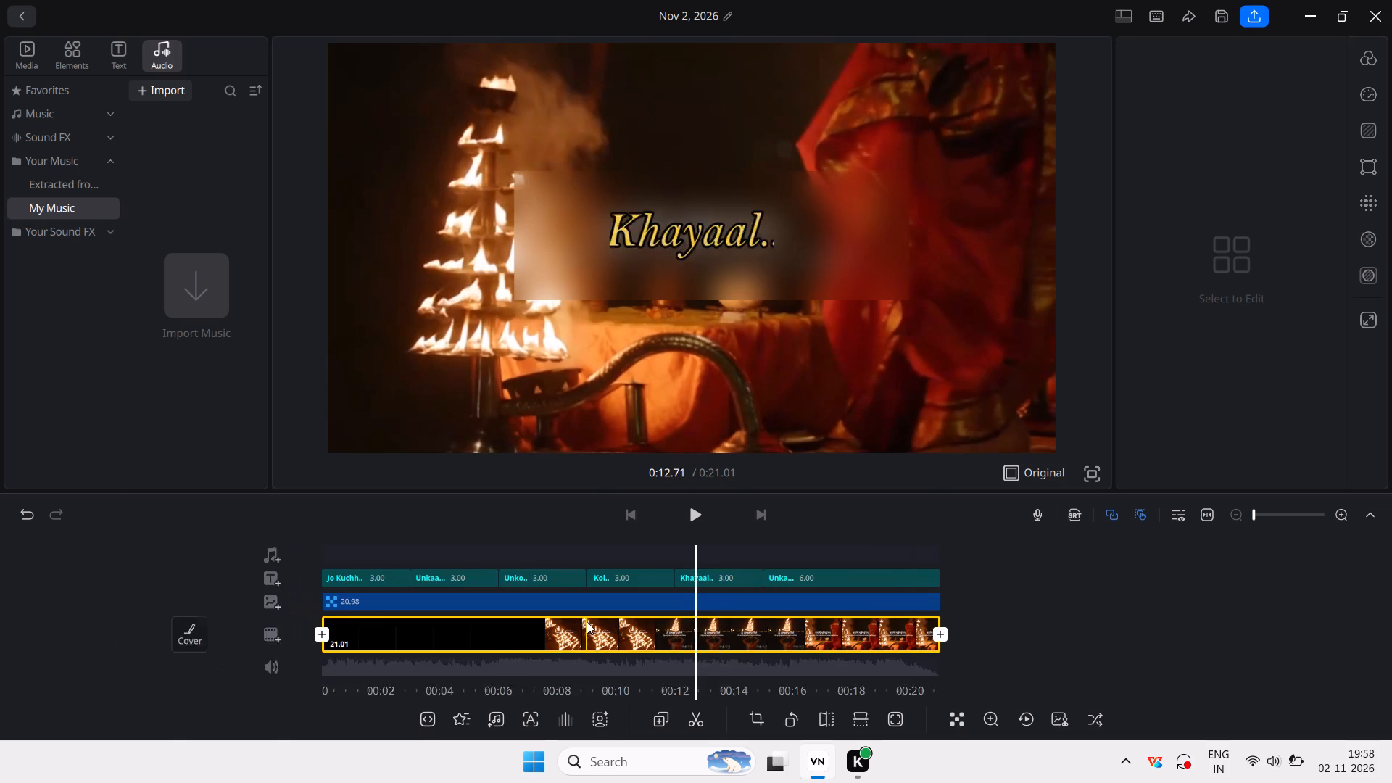
scroll(587, 621, "right", 15)
scroll(782, 586, "right", 4)
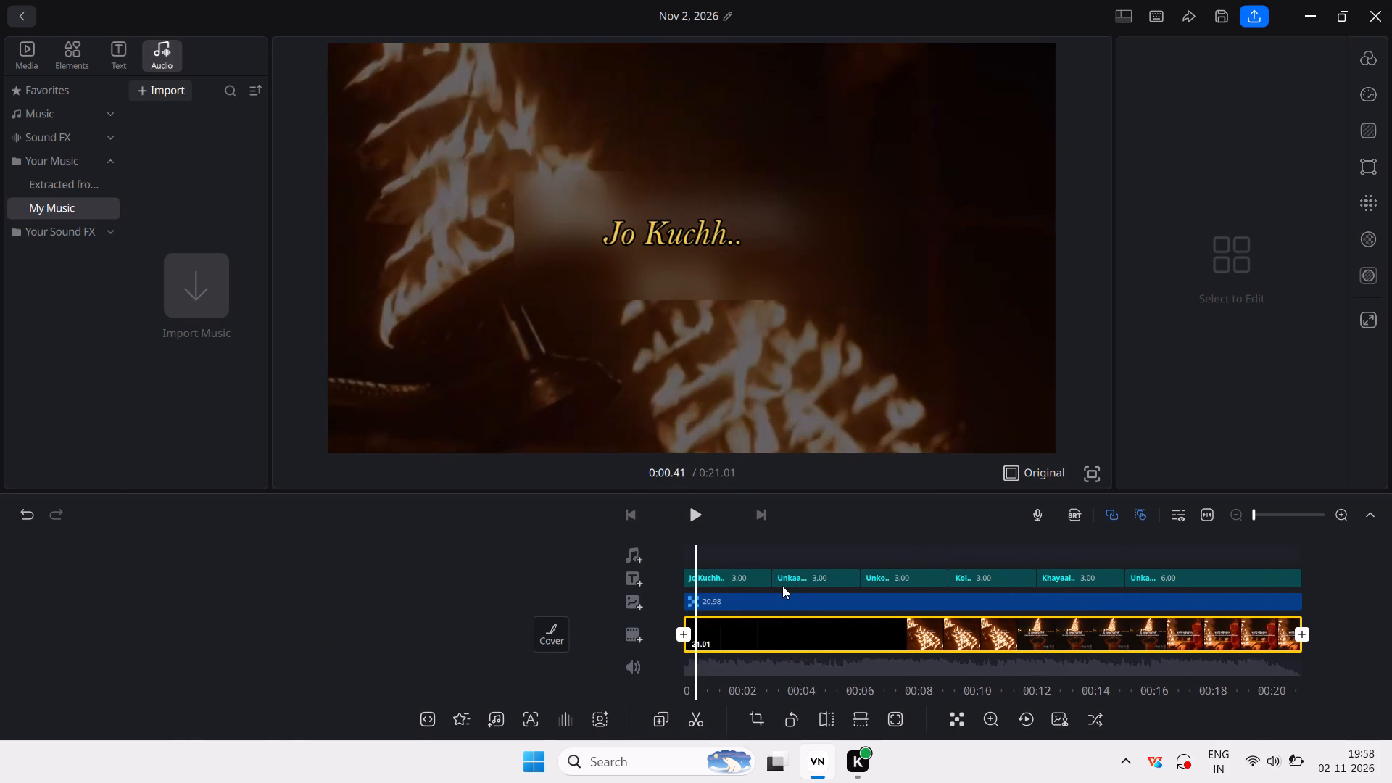
left_click(693, 515)
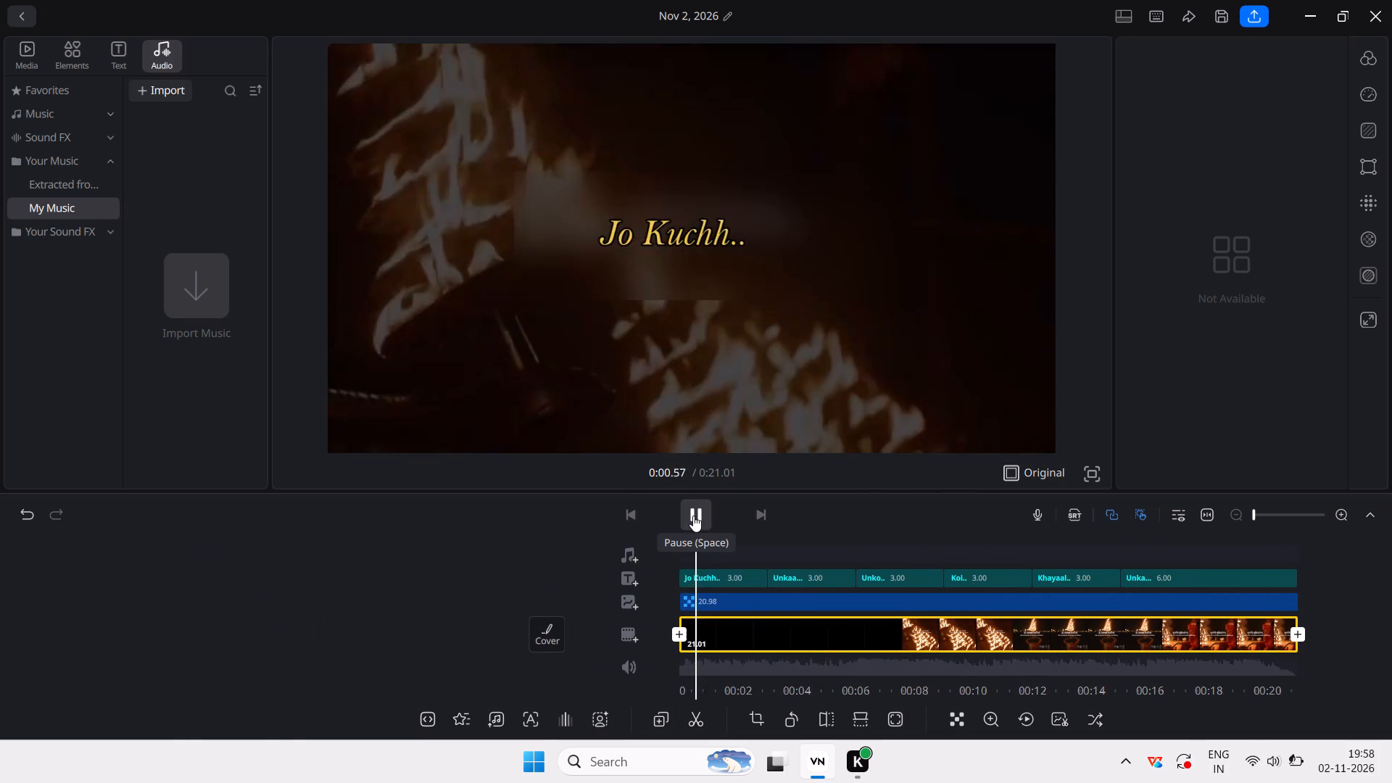
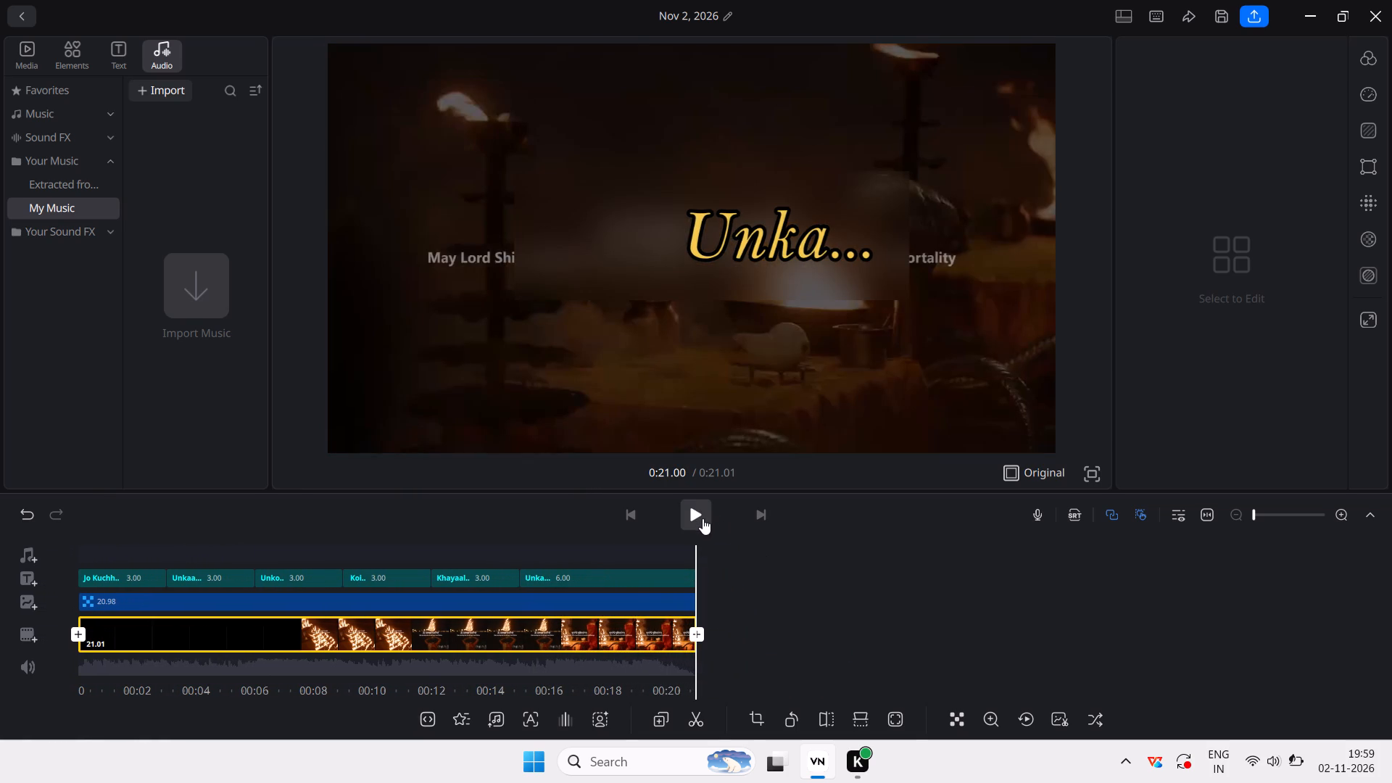
Replay the video from the beginning to review all the lyric captions over the blurred box.
left_click(703, 518)
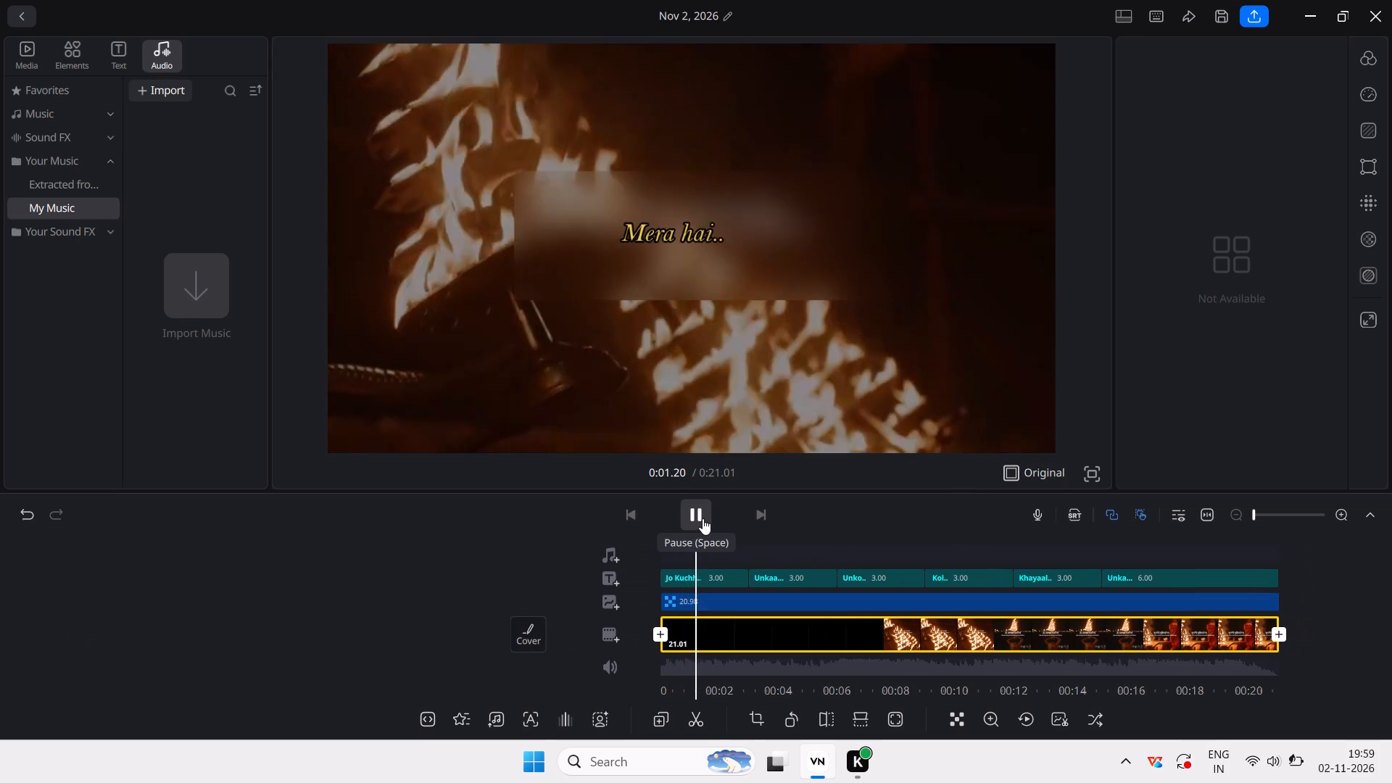